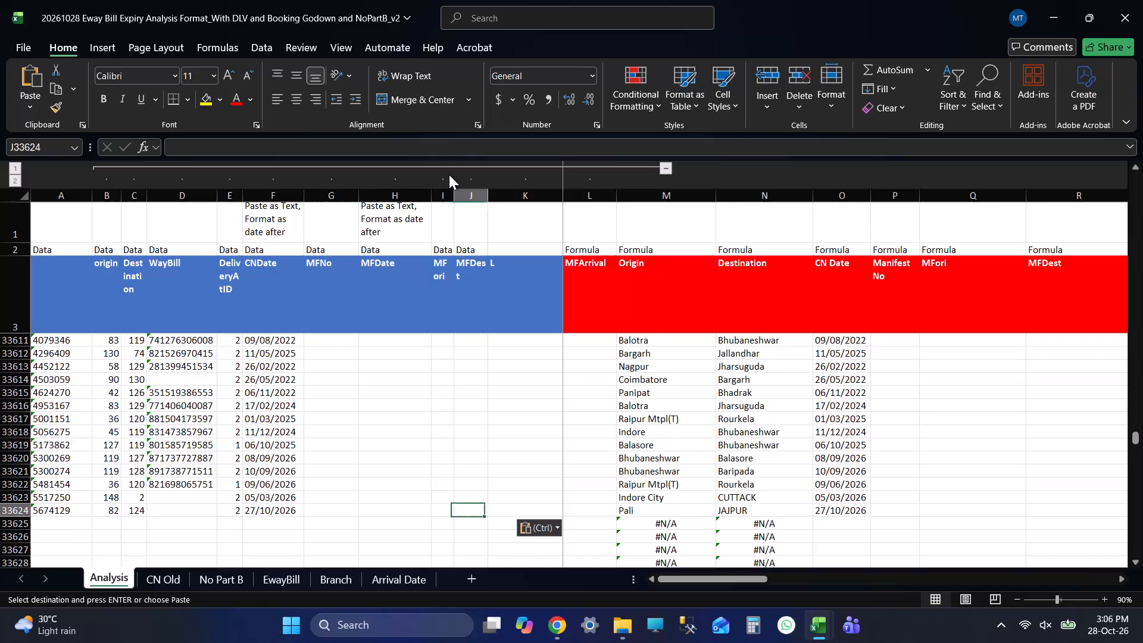
Clear the leftover formulas below the last data record, from row 33625 down and from the MFArrival column to the sheet's last column.
key("Right")
key("Right")
key("Right")
key("Left")
key("Down")
key("ctrl+shift+Right")
key("ctrl+shift+Right")
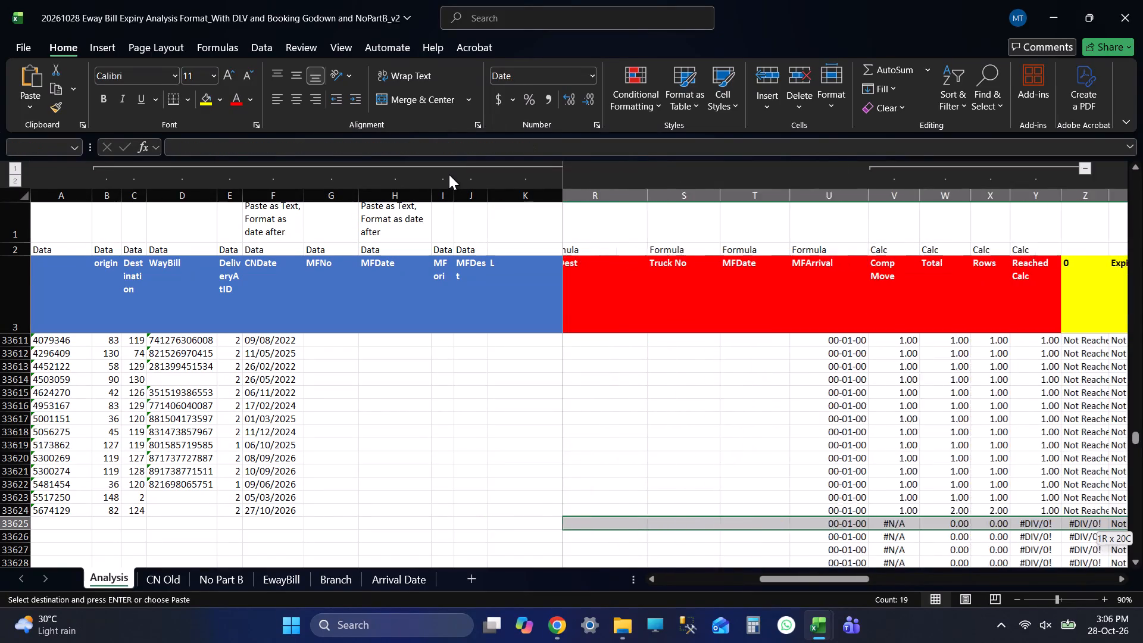
key("ctrl+shift+Right")
key("ctrl+shift+Right")
key("ctrl+shift+Right")
key("ctrl+shift+Right")
key("ctrl+shift+Right")
key("ctrl+shift+Right")
key("ctrl+shift+Right")
key("ctrl+shift+Right")
key("ctrl+shift+Right")
key("ctrl+shift+Right")
key("ctrl+shift+Right")
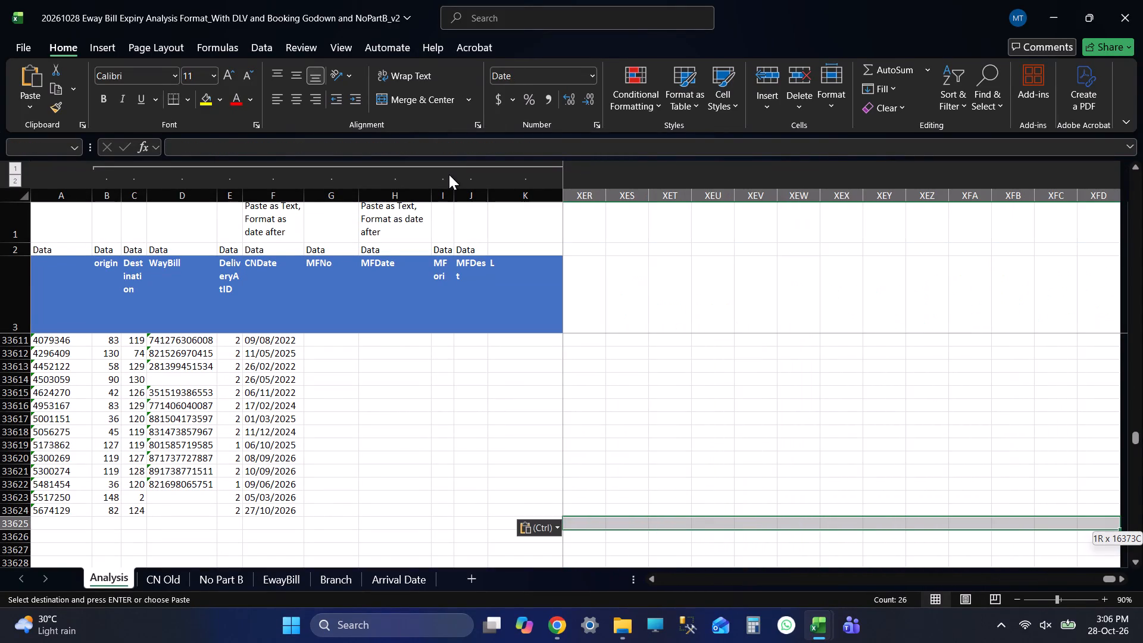
key("ctrl+shift+Down")
key("Delete")
key("Up")
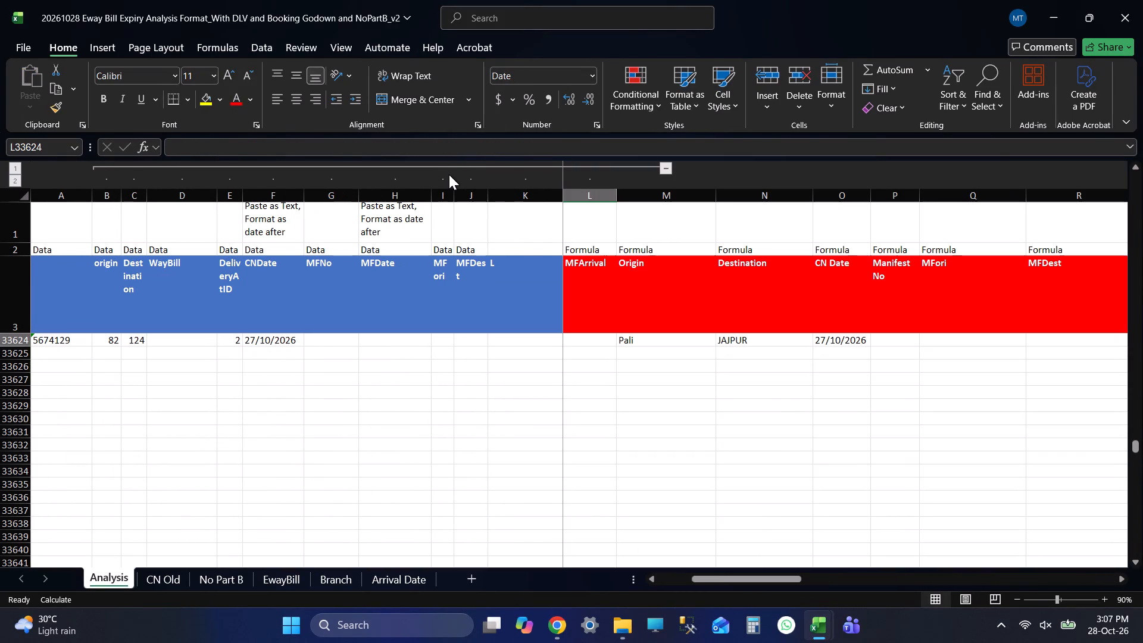
Examine the first records of the Analysis sheet, across both the formula columns and the data columns.
key("ctrl+Up")
key("Up")
key("Up")
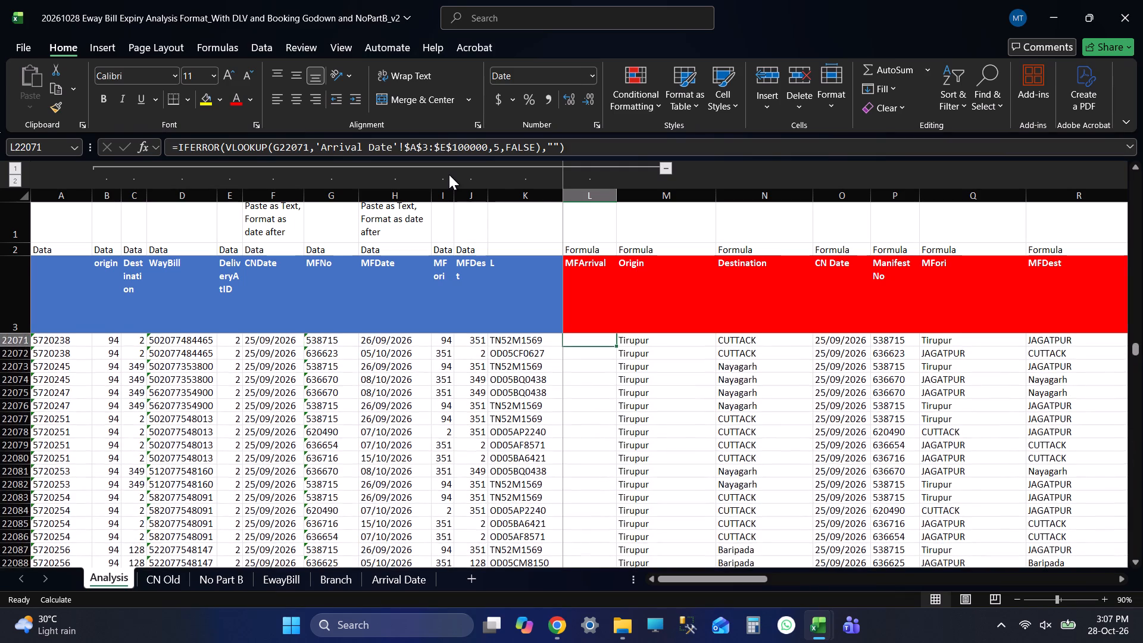
key("ctrl+Up")
key("ctrl+Up")
key("Down")
key("Down")
key("Right")
key("Down")
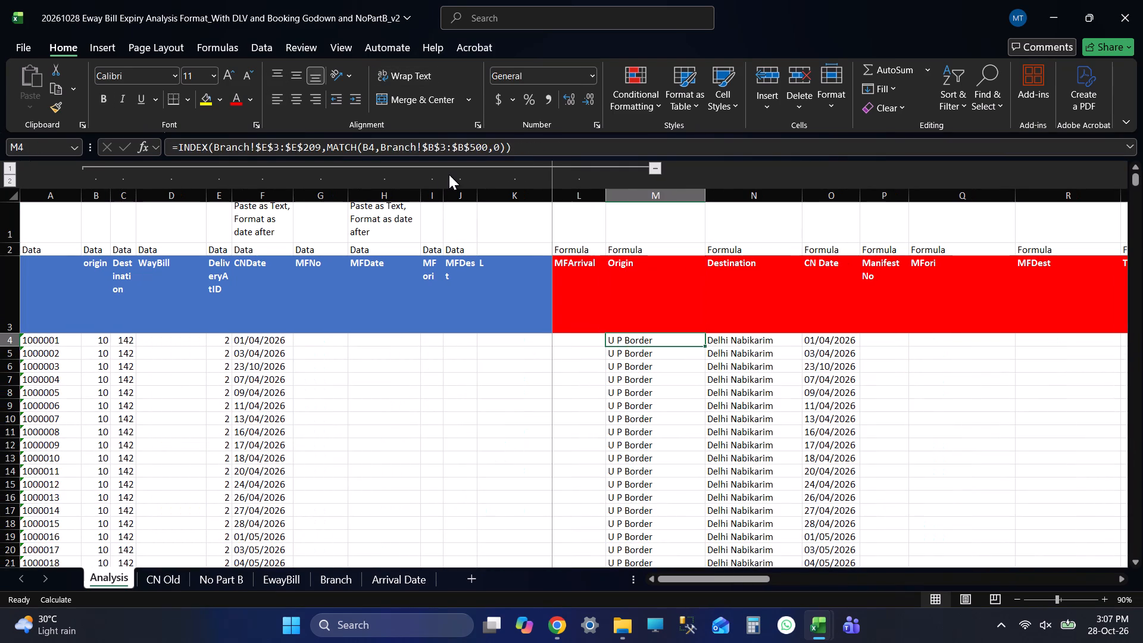
key("ctrl+Left")
key("ctrl+Left")
key("ctrl+Left")
key("ctrl+Left")
key("ctrl+Left")
key("ctrl+Up")
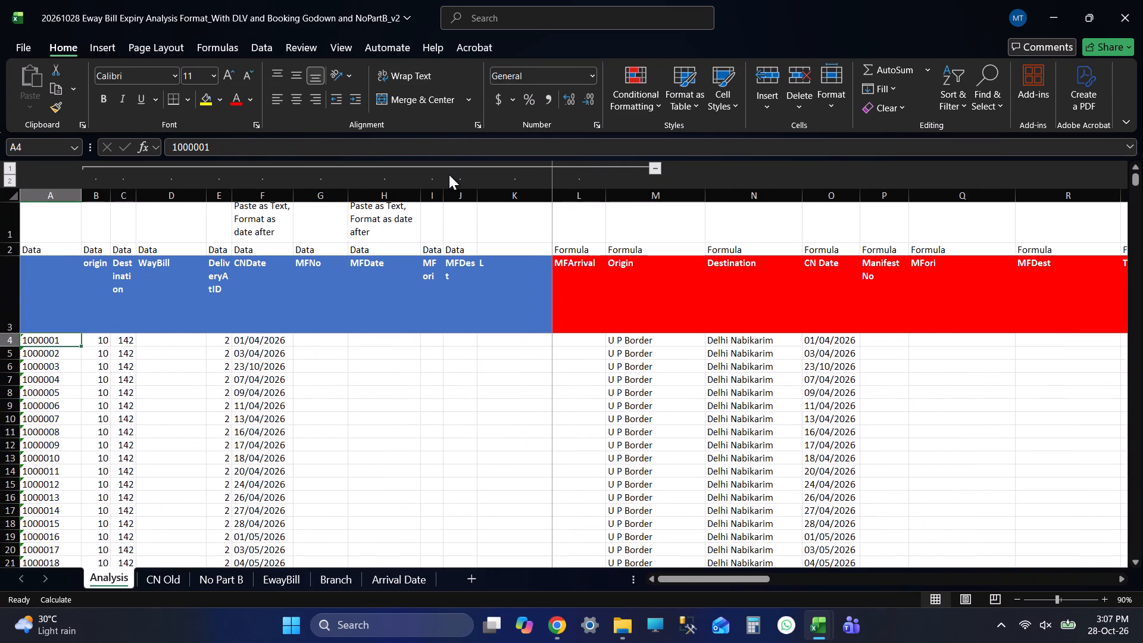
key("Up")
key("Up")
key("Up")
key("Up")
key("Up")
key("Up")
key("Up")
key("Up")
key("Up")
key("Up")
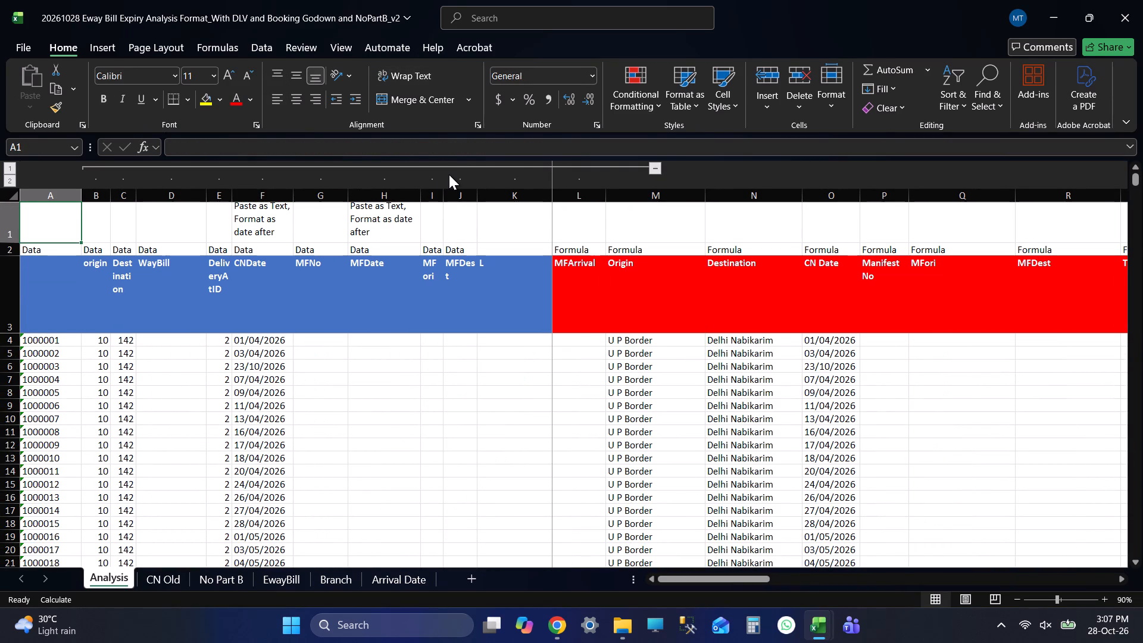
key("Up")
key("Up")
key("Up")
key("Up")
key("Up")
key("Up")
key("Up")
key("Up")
Examine the end of the records in column A and the rows below them on the Analysis sheet.
key("Down")
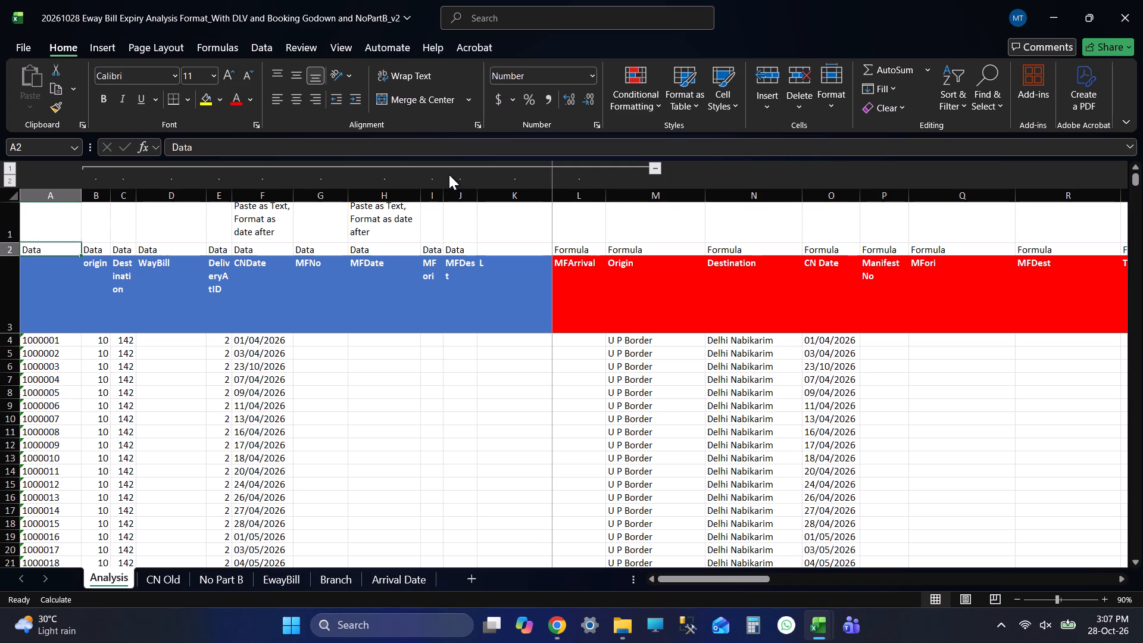
key("Down")
key("Down")
key("ctrl+Down")
key("Down")
key("Down")
key("Down")
key("Down")
key("Down")
key("Down")
key("Down")
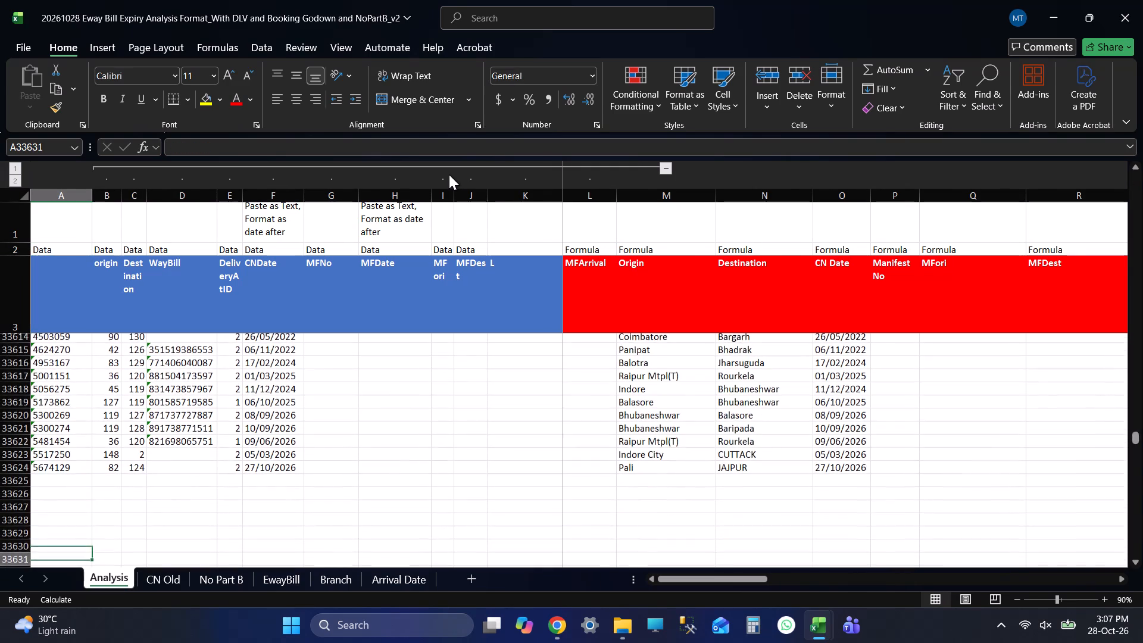
key("Down")
key("ctrl+Up")
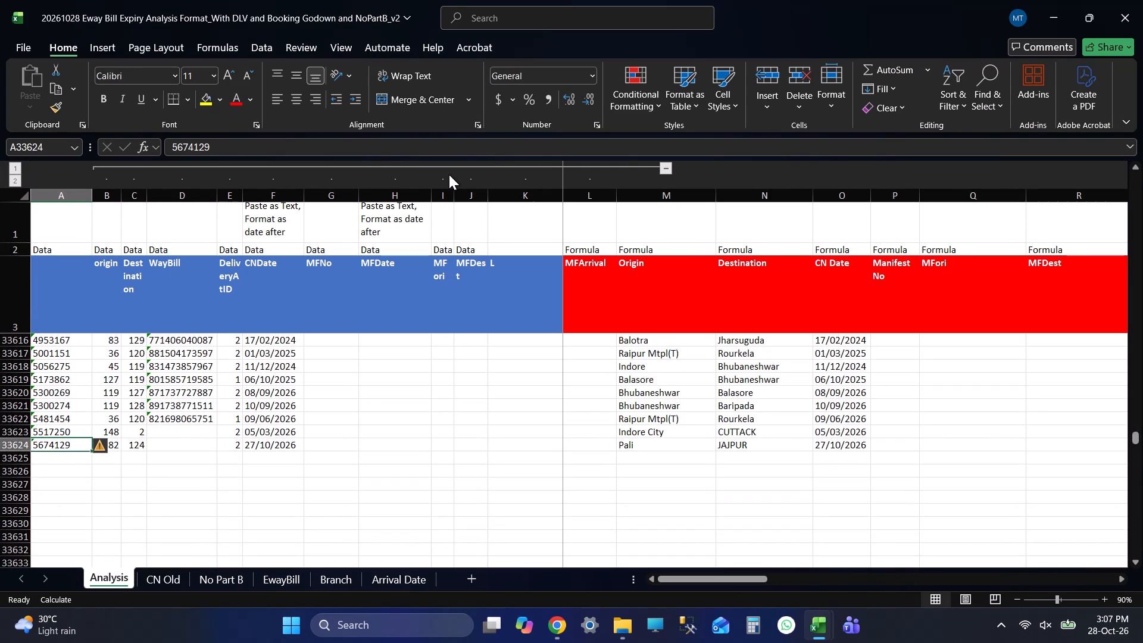
Review the last record, row 33624, across its data and formula columns.
key("Right")
key("Right")
key("Right")
key("Right")
key("Right")
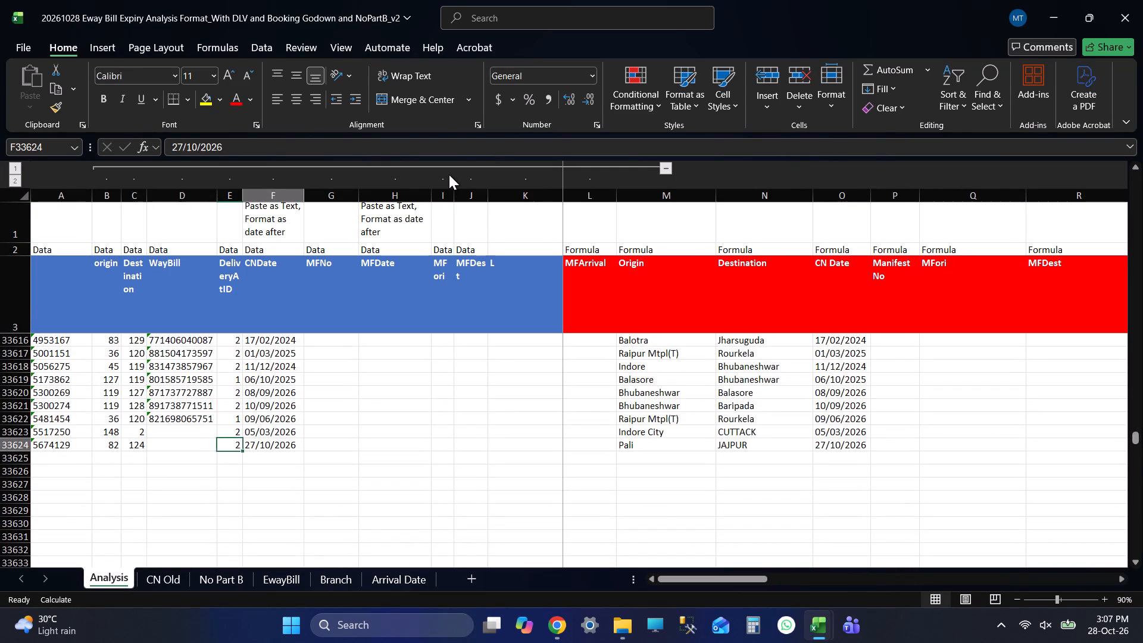
key("Right")
key("Right")
key("Right")
key("Right")
key("Right")
key("Right")
key("Right")
key("Right")
key("Right")
key("Right")
key("Right")
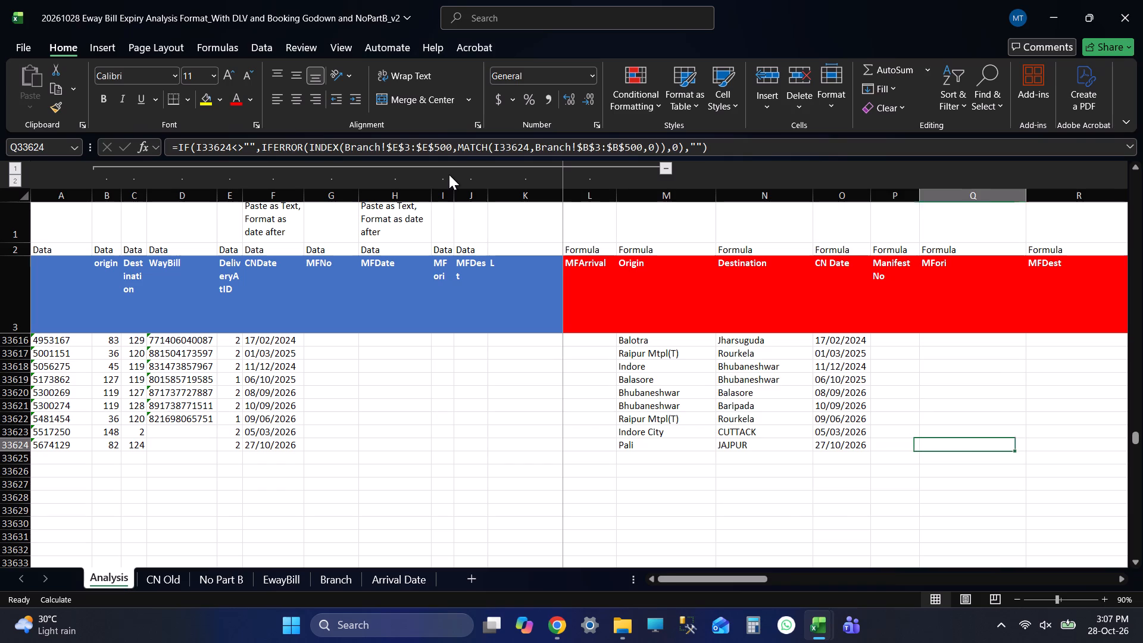
key("Right")
key("Right")
key("Right")
key("Right")
key("Right")
key("ctrl+Left")
key("ctrl+Left")
key("ctrl+Left")
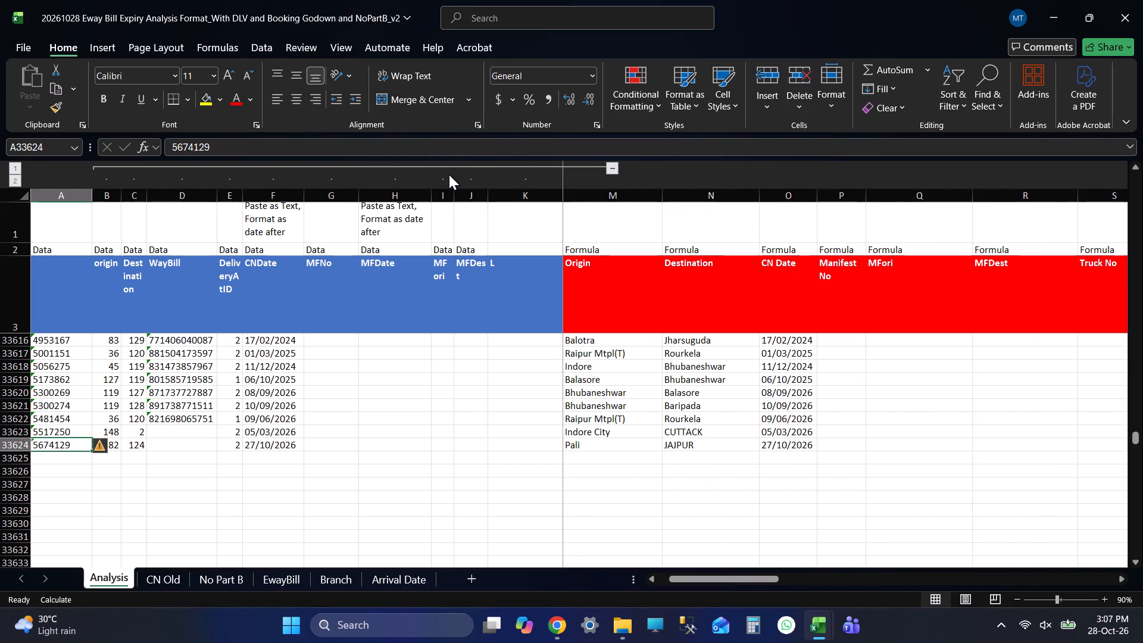
key("ctrl+Left")
key("ctrl+Left")
Recheck the last record's data columns from WayBill to CNDate and its Origin, Destination and CN Date formulas.
key("Right")
key("Right")
key("Right")
key("Right")
key("Right")
key("Right")
key("Right")
key("Right")
key("Right")
key("Right")
key("Right")
key("Right")
key("Right")
key("Right")
key("ctrl+Left")
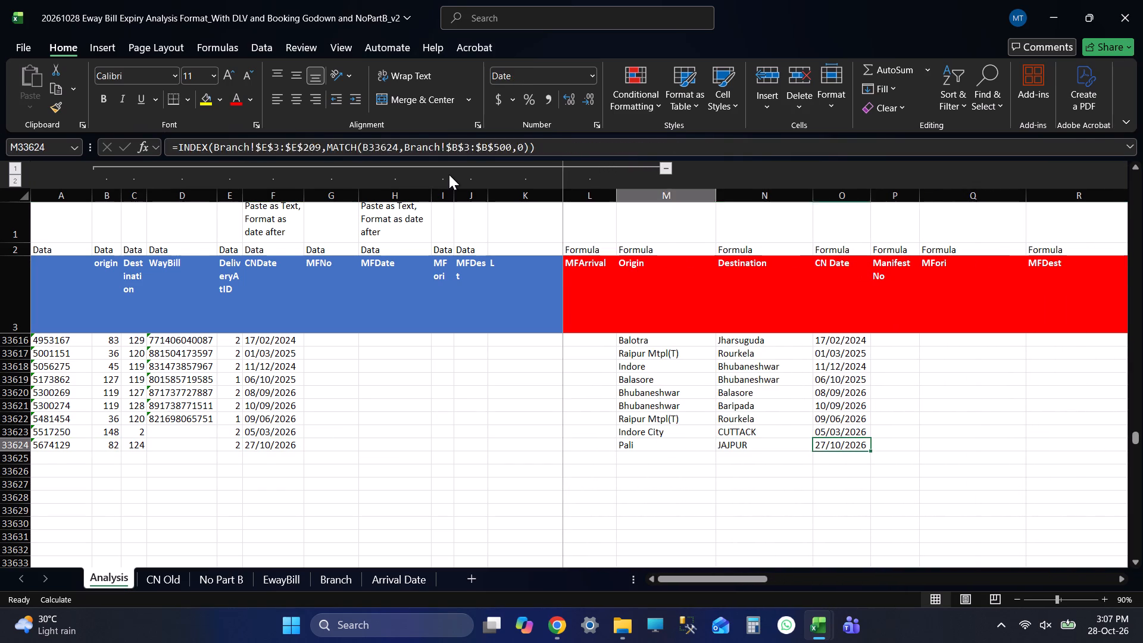
key("ctrl+Left")
key("ctrl+Left")
key("ctrl+Left")
key("Right")
key("Right")
key("Right")
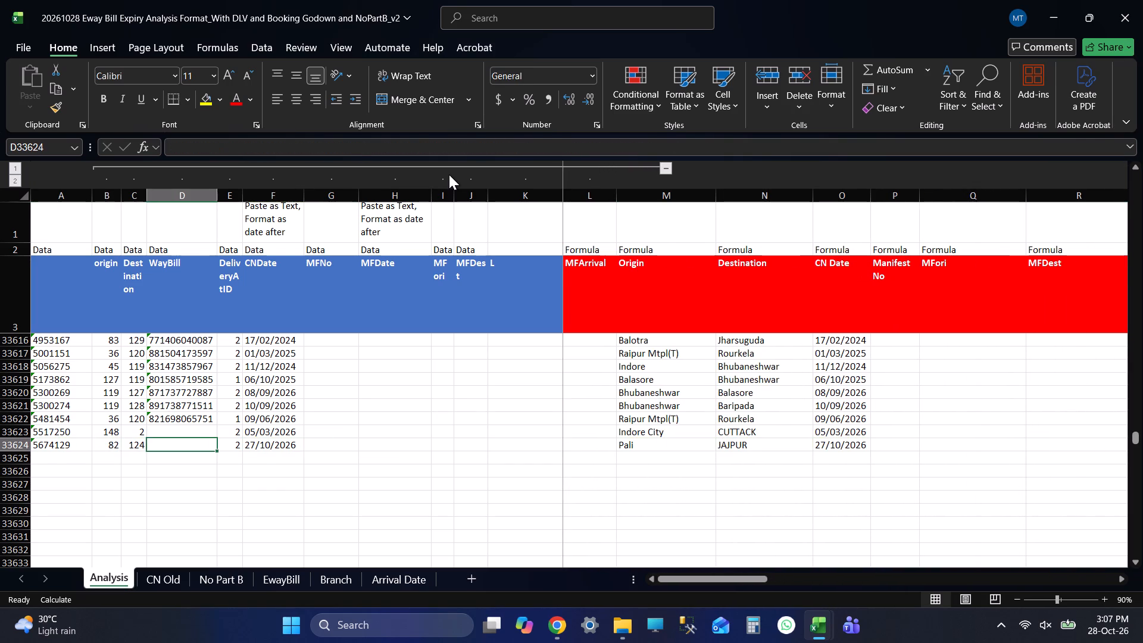
key("Right")
key("Right")
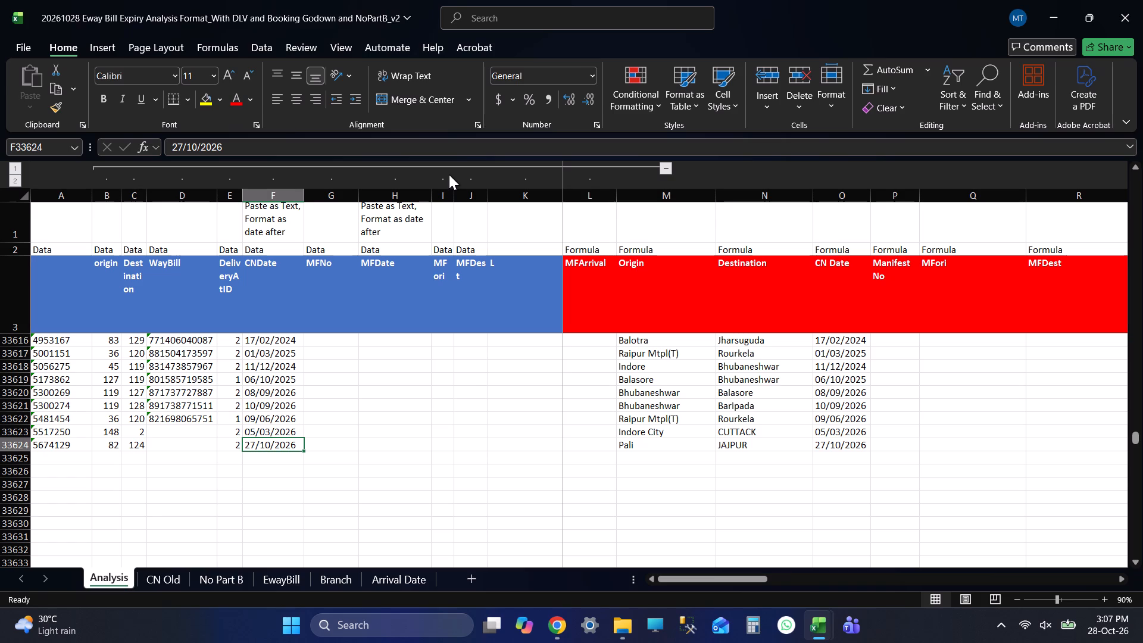
key("Left")
key("Left")
key("Left")
key("Left")
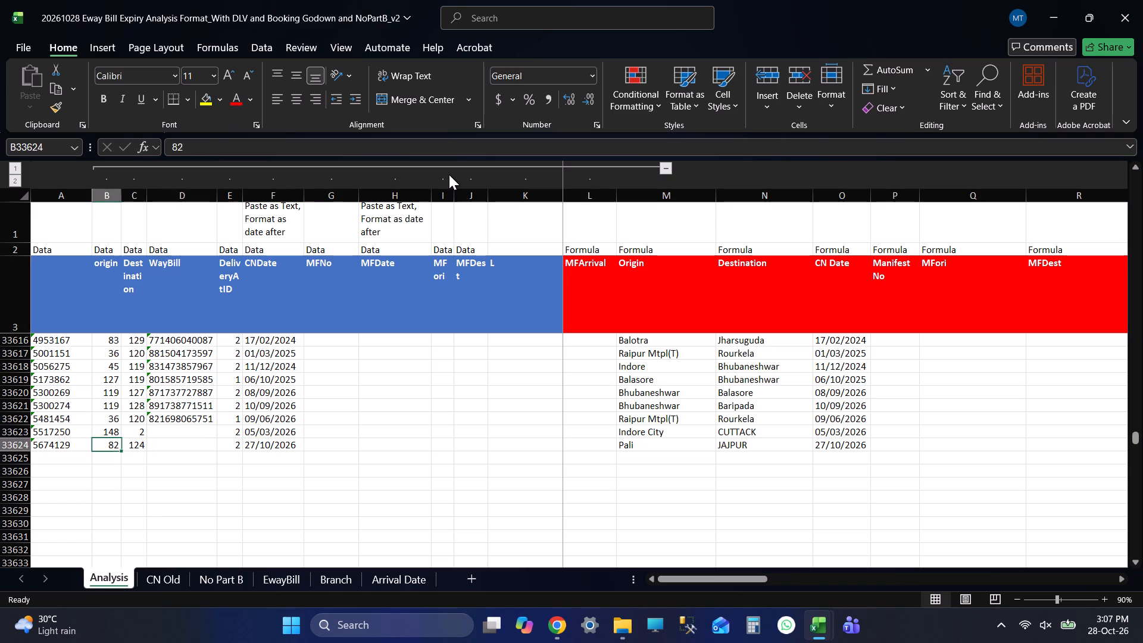
key("Left")
key("Left")
key("Left")
Compare the last record in the TOPAY workbook with the first and last records of the Analysis sheet.
key("alt+Tab")
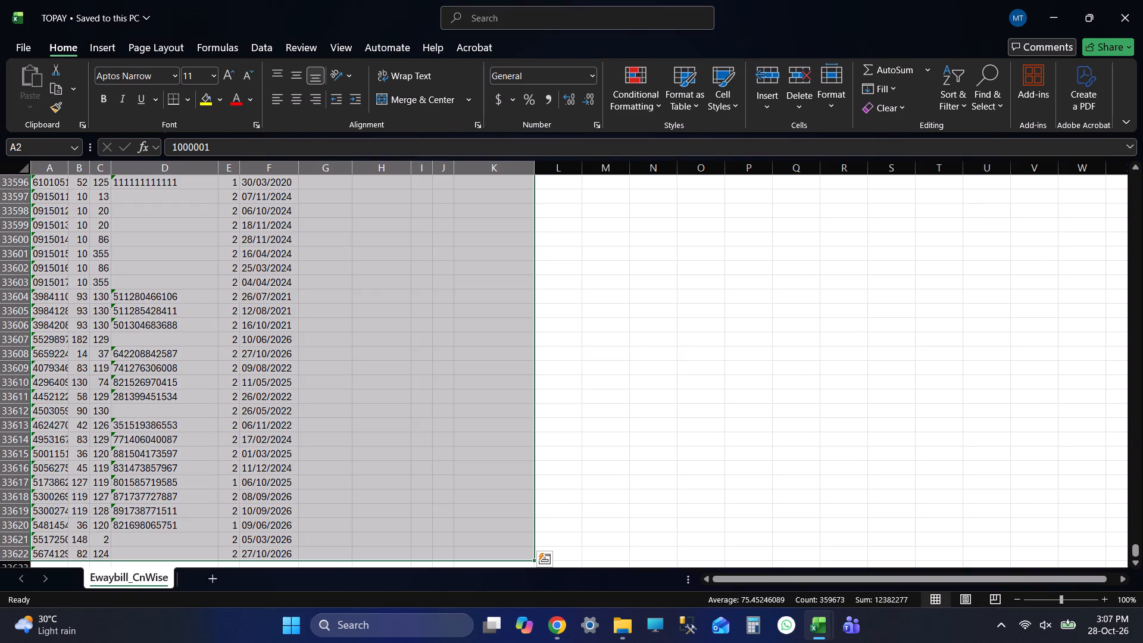
key("ctrl+Down")
key("Down")
key("Down")
key("Down")
key("Down")
key("ctrl+Up")
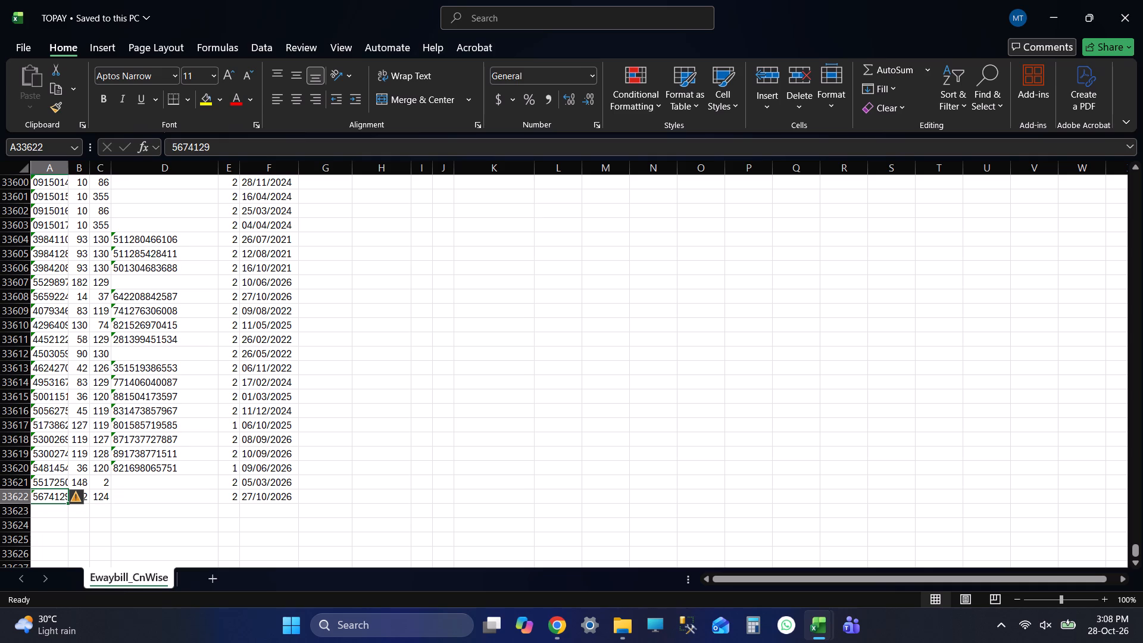
key("alt+Tab")
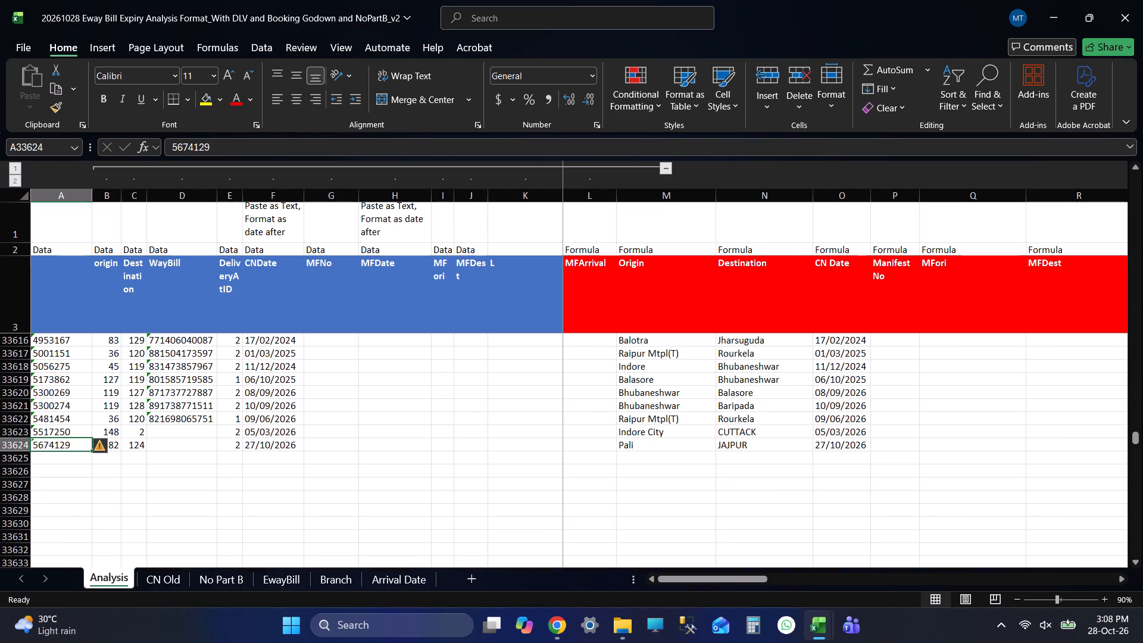
key("ctrl+Up")
key("Down")
key("Down")
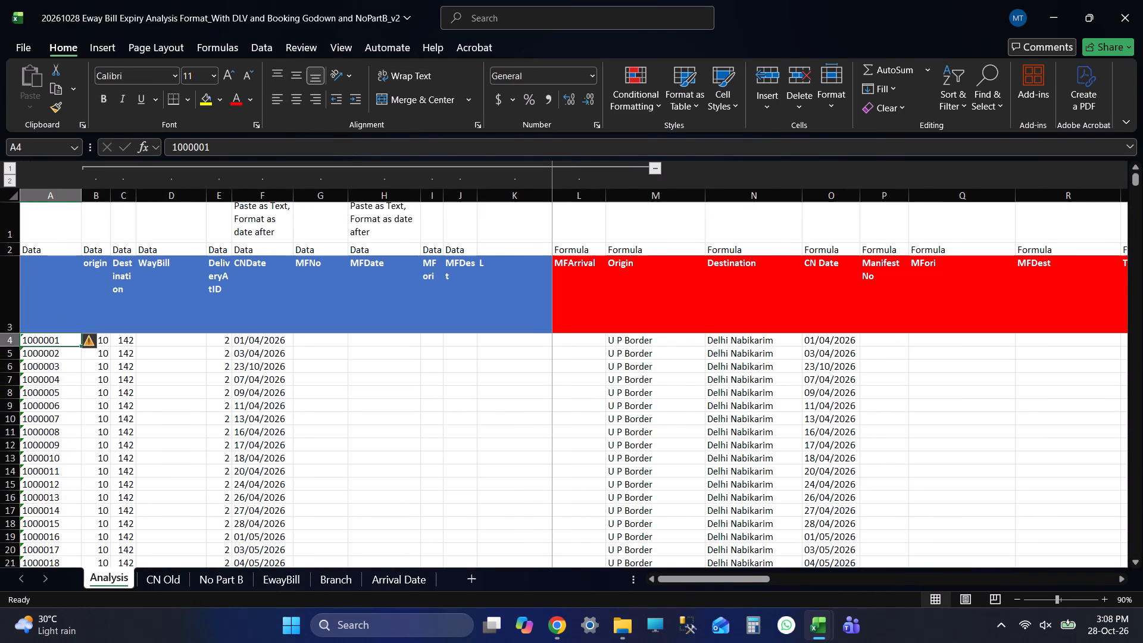
key("ctrl+Down")
Switch to the TOPAY workbook and close it.
key("alt+Tab")
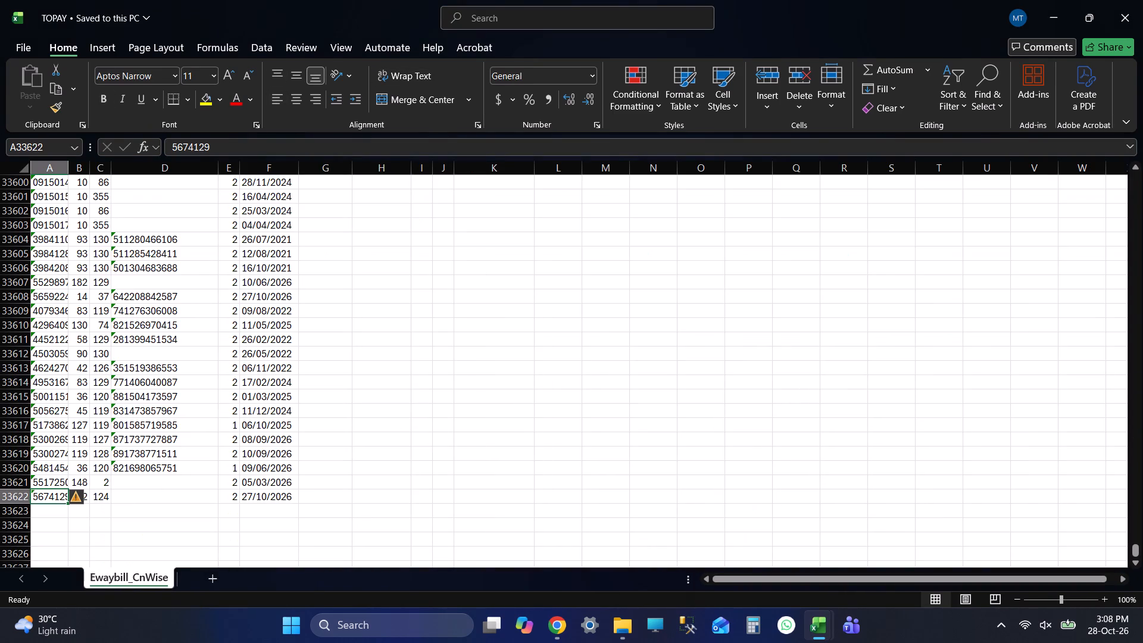
left_click(1142, 0)
Check the header rows and the end of the column A records on the Analysis sheet.
key("ctrl+Up")
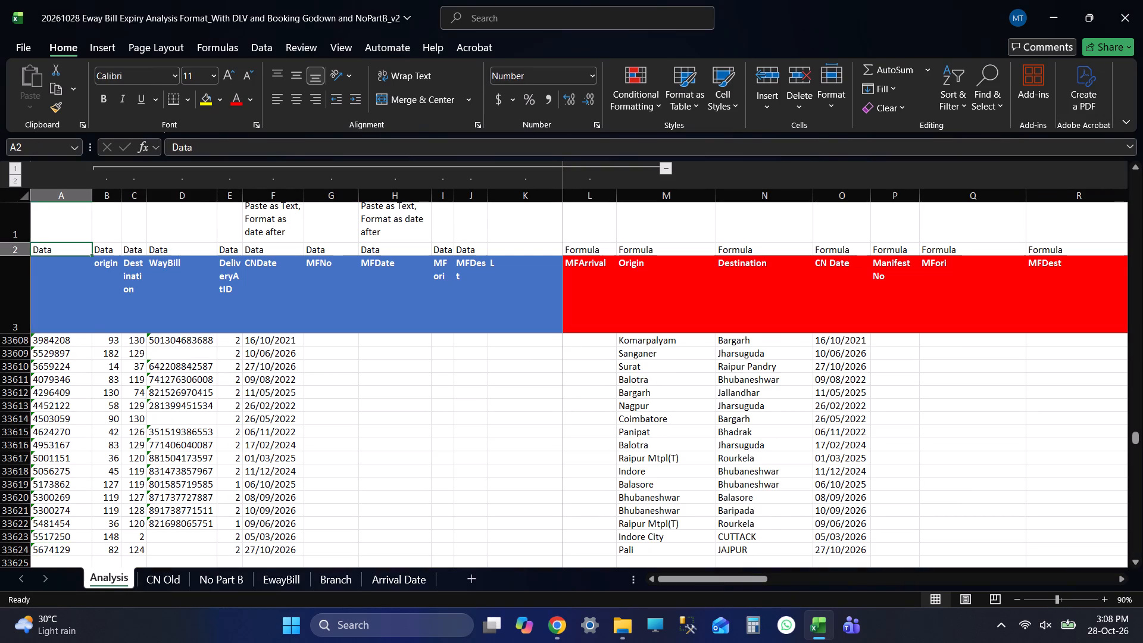
key("Down")
key("Down")
key("Up")
key("Down")
key("ctrl+Down")
key("Down")
key("Down")
key("Down")
key("Down")
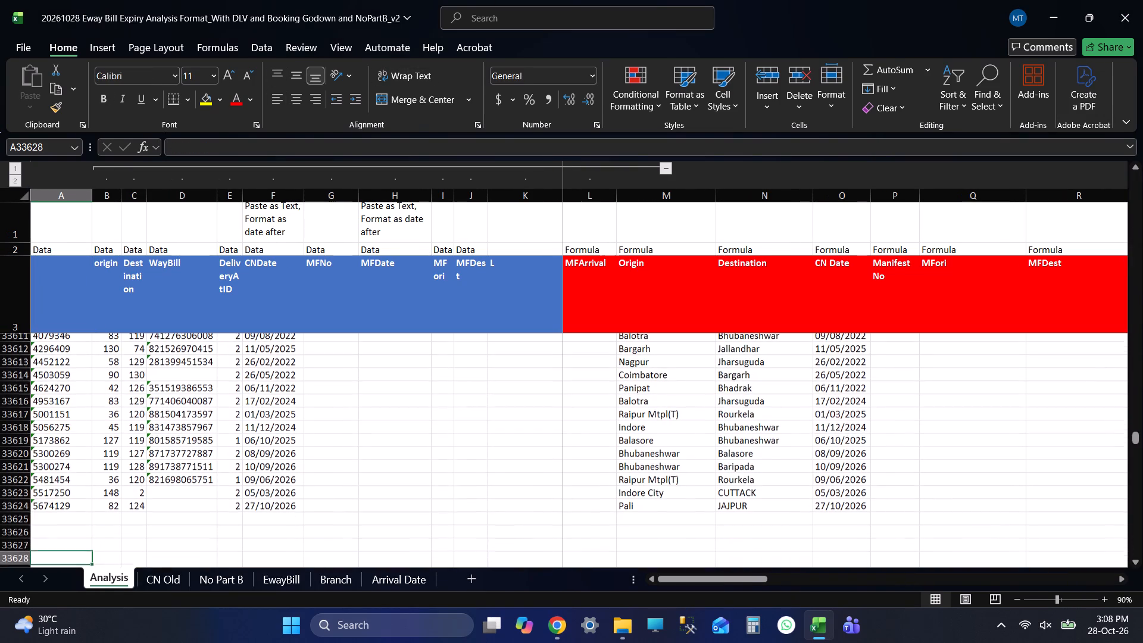
Examine the last record in row 33624 of the Analysis sheet across its data and formula columns.
key("Down")
key("Down")
key("Down")
key("Down")
key("ctrl+Up")
key("Right")
key("Right")
key("Right")
key("Right")
key("Right")
key("Right")
key("Right")
key("Right")
key("Right")
key("Right")
key("Right")
key("Right")
key("Right")
key("Right")
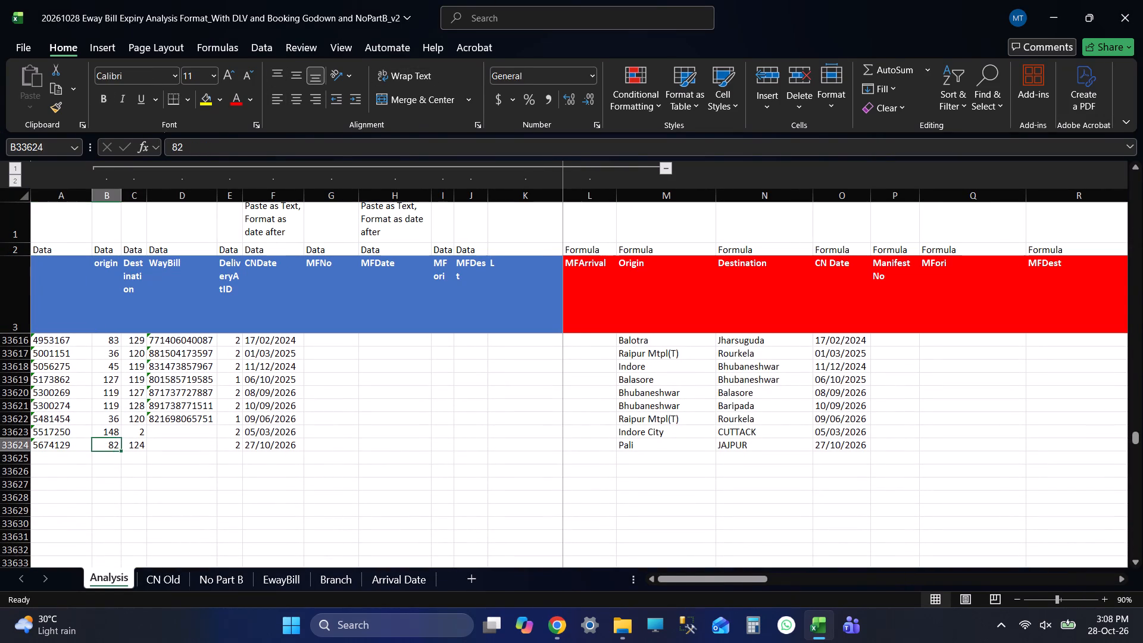
key("ctrl+Left")
key("ctrl+Left")
key("ctrl+Left")
key("ctrl+Left")
key("Right")
key("Right")
key("Right")
key("Right")
key("Right")
key("Right")
key("Right")
key("Right")
key("Right")
key("Right")
key("Right")
key("Right")
key("Right")
key("Right")
key("Right")
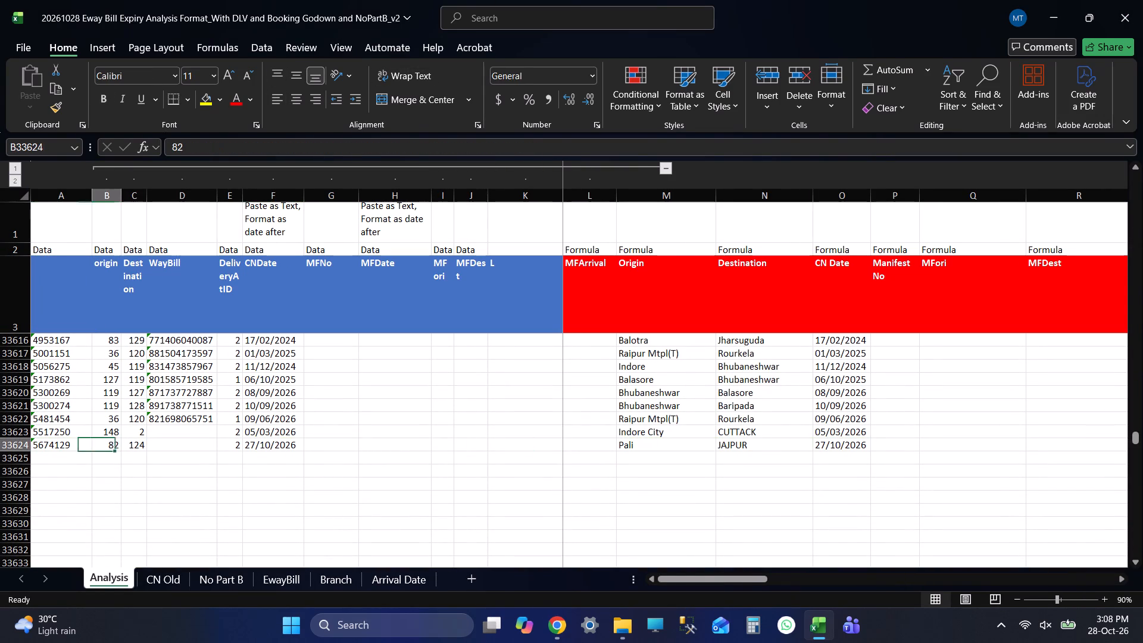
key("ctrl+Left")
key("ctrl+Left")
key("ctrl+Left")
key("ctrl+Left")
key("Right")
key("Right")
key("Right")
key("Right")
key("Right")
key("Right")
key("Right")
key("Right")
key("Right")
key("Right")
key("Right")
key("Right")
key("Right")
key("Right")
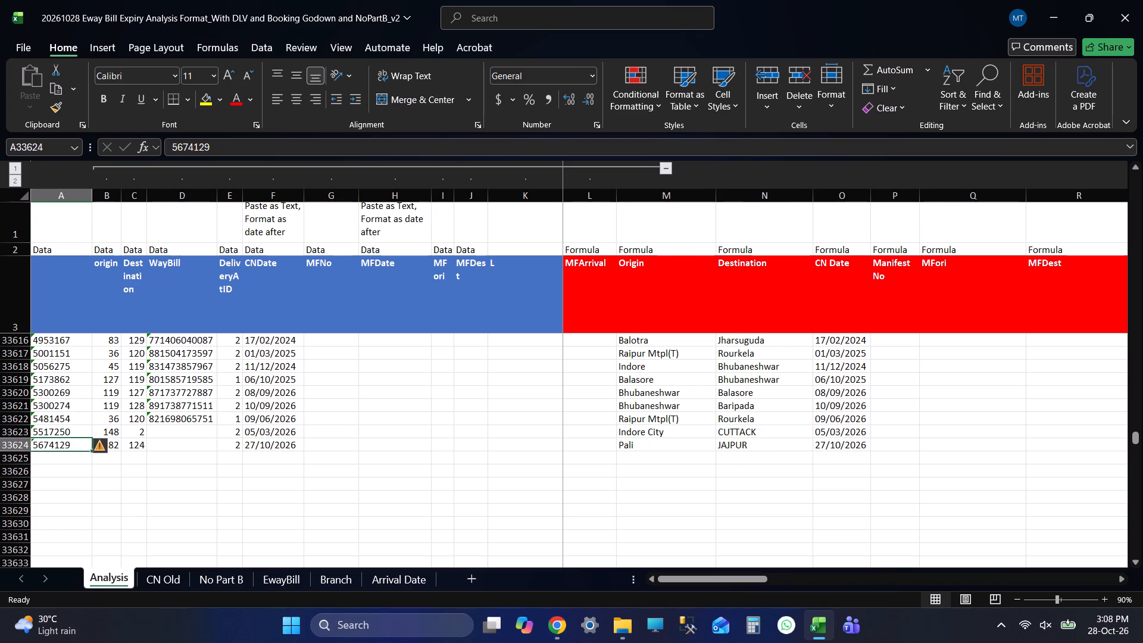
key("ctrl+Left")
key("ctrl+Left")
key("ctrl+Left")
key("ctrl+Left")
key("Right")
key("Right")
key("Right")
key("Right")
key("Right")
key("Right")
key("Right")
key("Right")
key("Right")
key("Right")
key("Right")
key("Right")
key("Right")
key("Right")
key("Right")
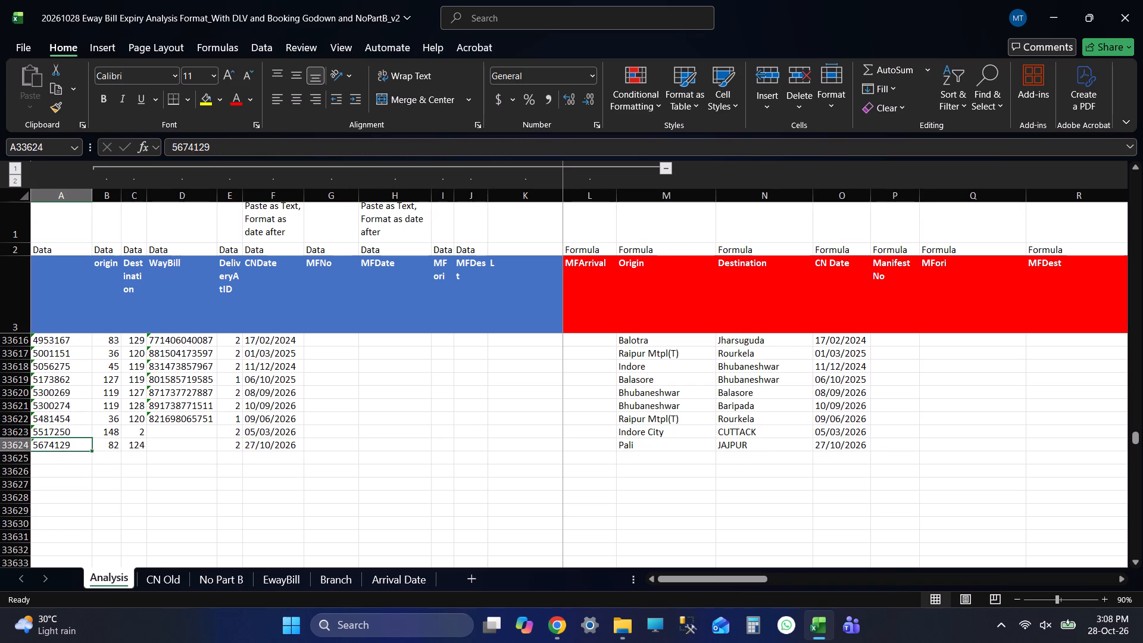
key("ctrl+Left")
key("ctrl+Left")
key("ctrl+Left")
key("ctrl+Left")
key("Right")
key("Right")
key("Right")
key("Right")
key("Right")
key("Right")
key("Right")
key("Right")
key("Right")
key("Right")
key("Right")
key("Right")
key("Right")
key("Right")
key("Right")
key("ctrl+Left")
key("ctrl+Left")
key("ctrl+Left")
key("Right")
key("Right")
key("Right")
key("Right")
key("Right")
key("Right")
key("Right")
key("Right")
key("Right")
key("Right")
key("Right")
key("Right")
key("Right")
key("Right")
key("Right")
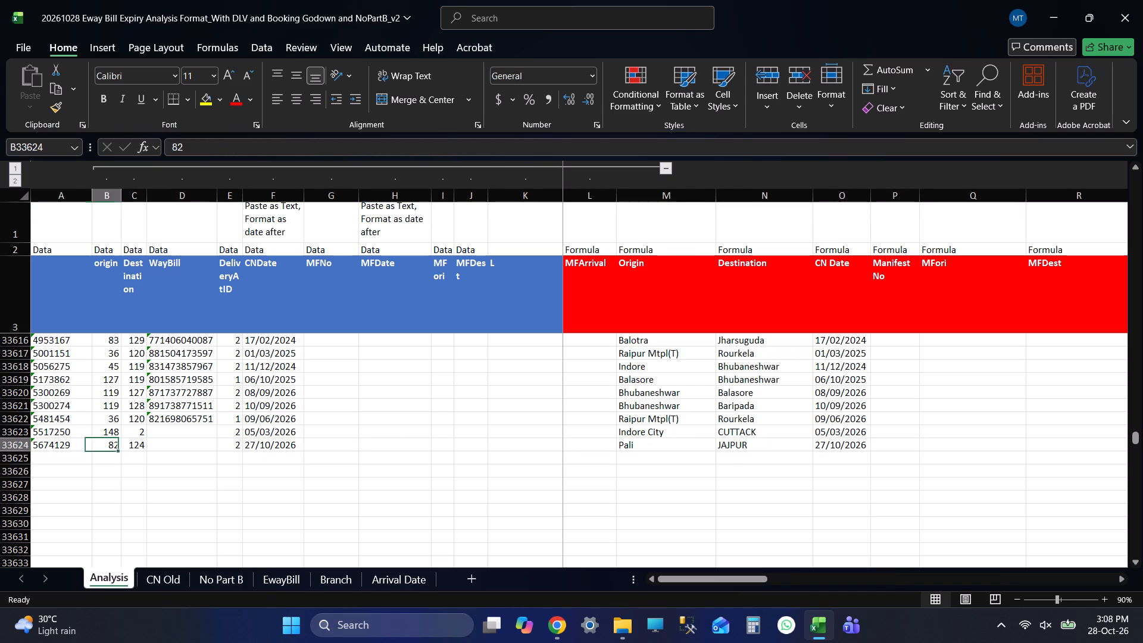
key("ctrl+Left")
key("ctrl+Left")
key("ctrl+Left")
key("ctrl+Left")
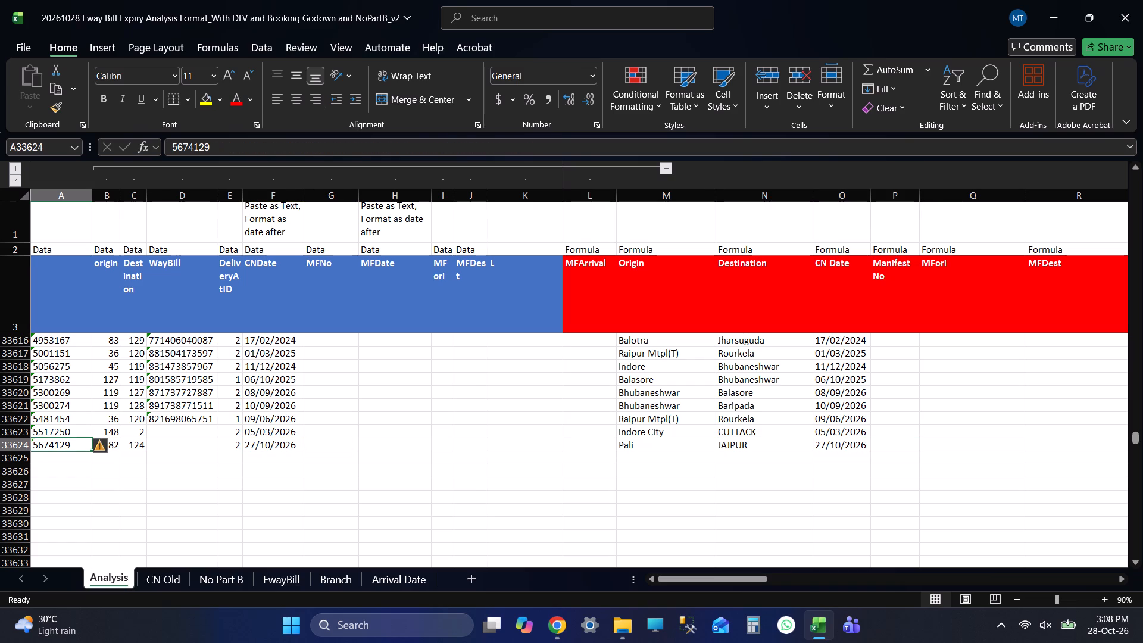
Check the header row and the first records at the top of column A on the Analysis sheet.
key("ctrl+Up")
key("Down")
key("Down")
key("Up")
key("Down")
key("Up")
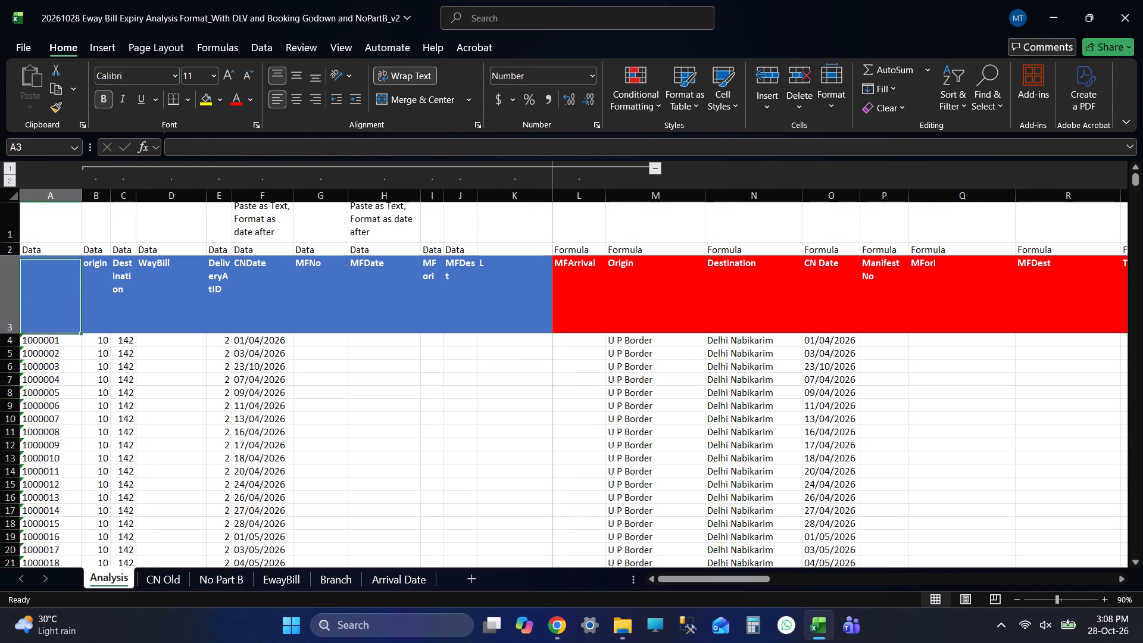
key("Left")
key("Left")
key("Left")
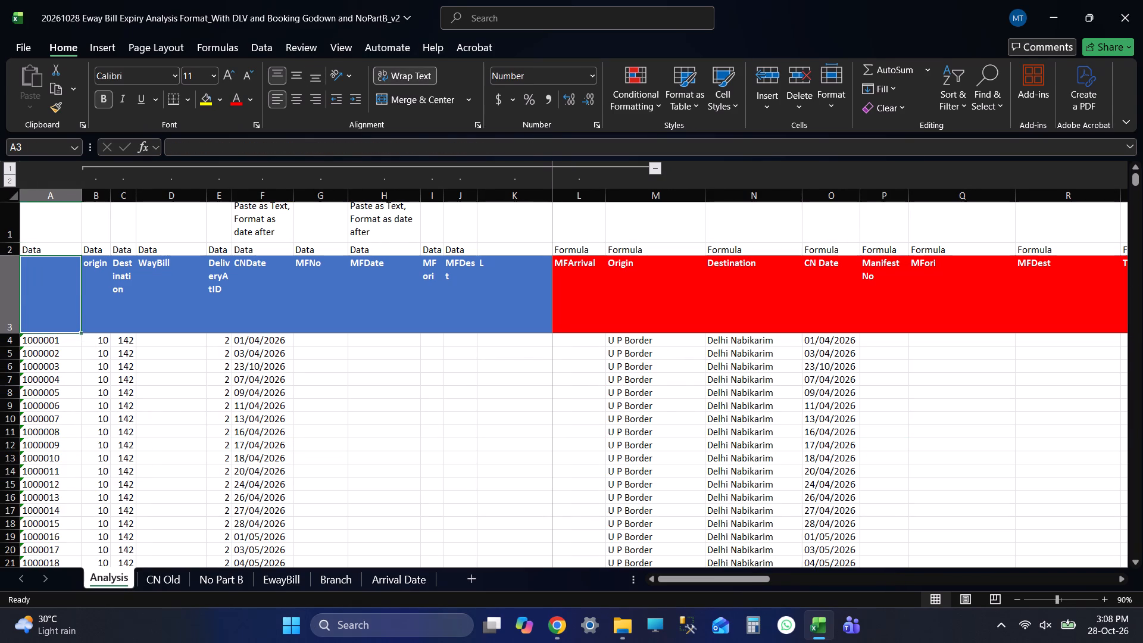
Bring up the No Part B sheet, and open PARTB_NOT_UPDATED_FOR_12D (54) from the 20261028 Data (P) folder in File Explorer.
left_click(208, 581)
key("alt+Tab")
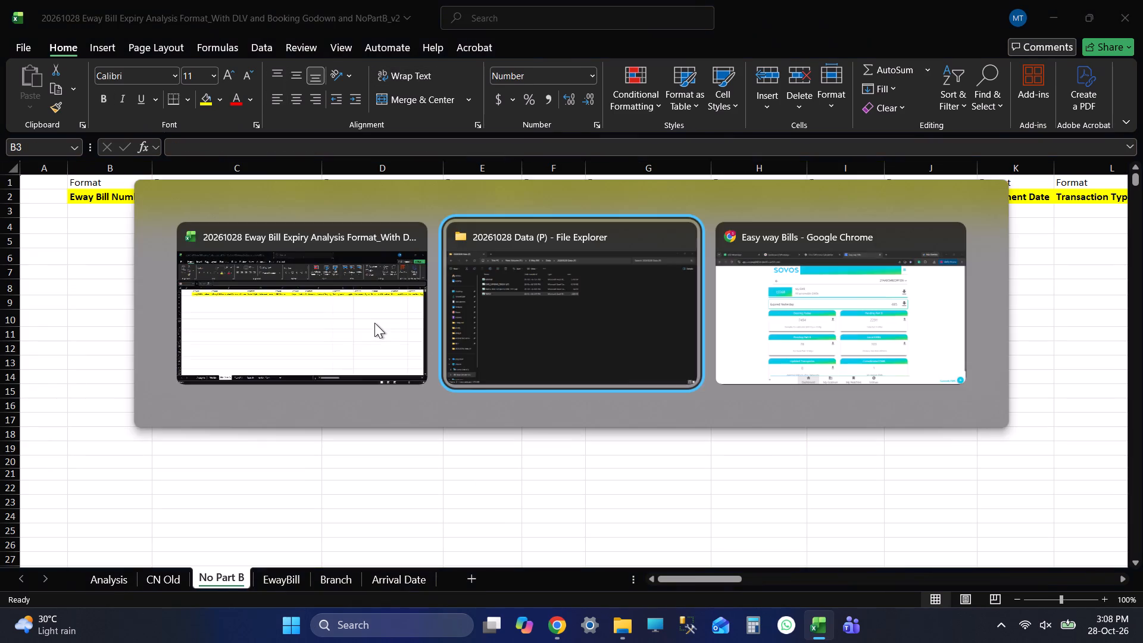
key("alt+Tab")
key("alt+Tab")
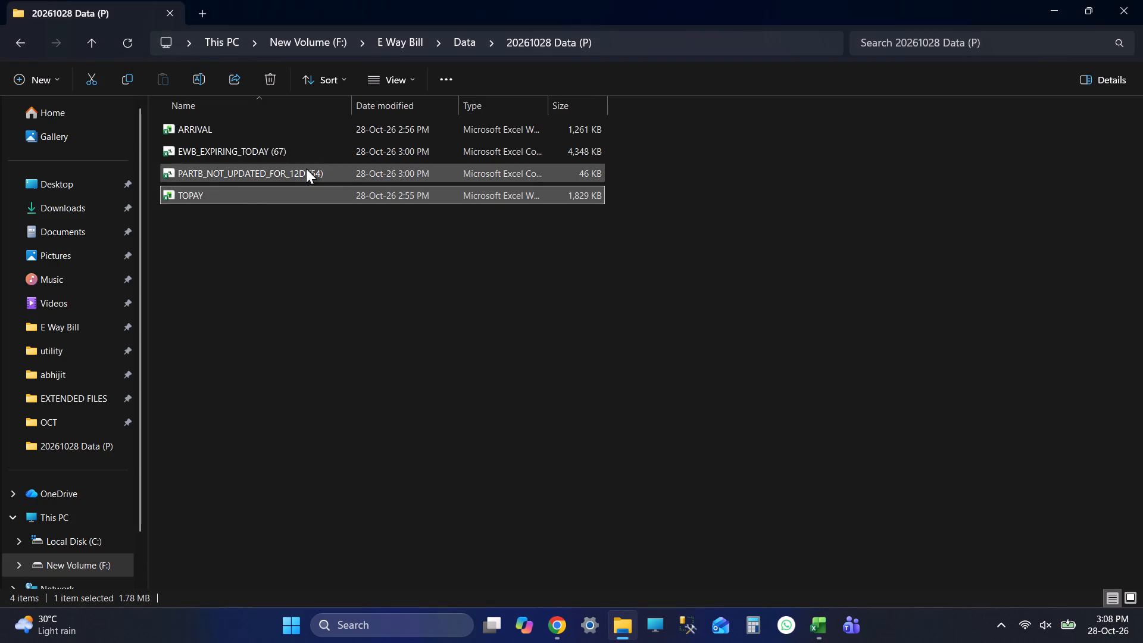
double_click(232, 168)
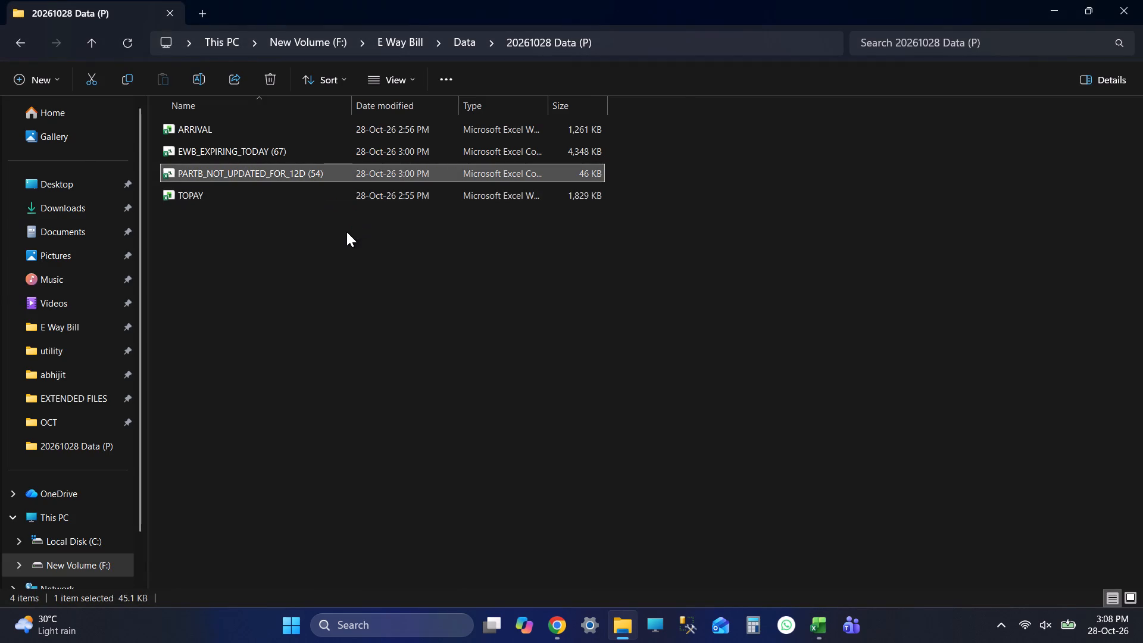
key("Up")
key("Up")
key("Up")
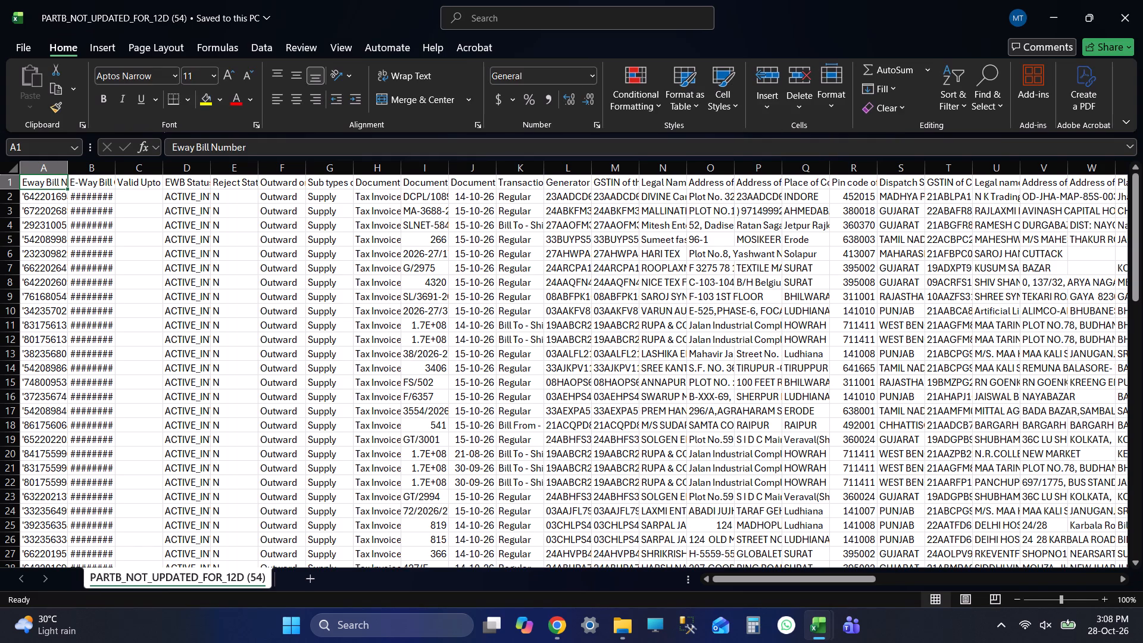
Replace every apostrophe with nothing in the Eway Bill Number values, from A2 to the end of the column.
key("Down")
key("ctrl+shift+Down")
key("ctrl+h")
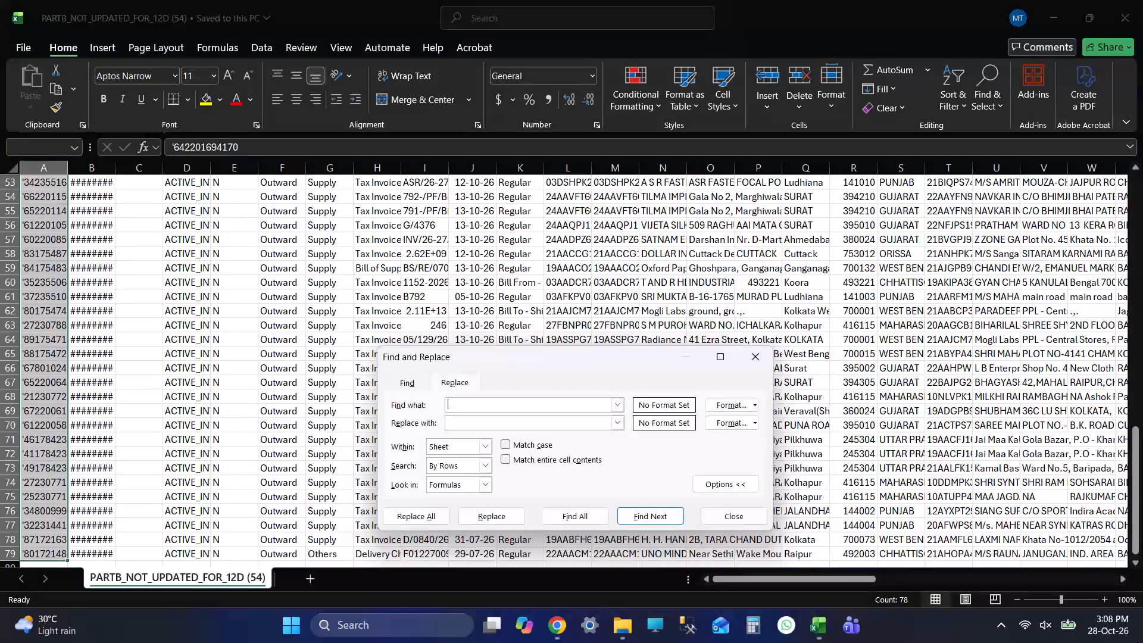
key("apostrophe")
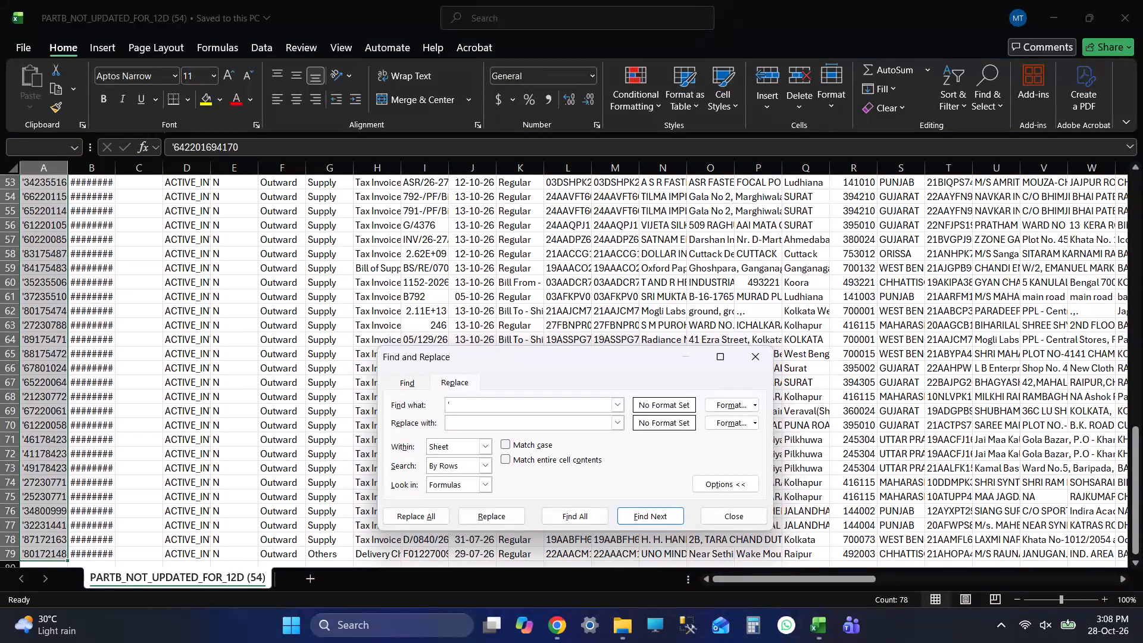
left_click(408, 522)
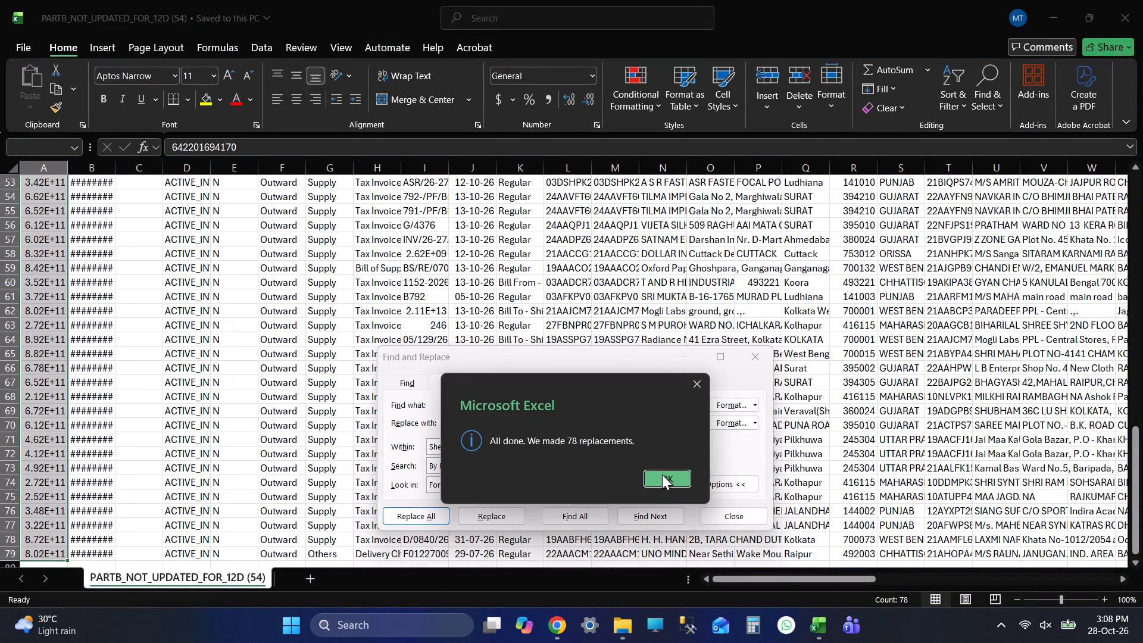
left_click(662, 475)
left_click(728, 517)
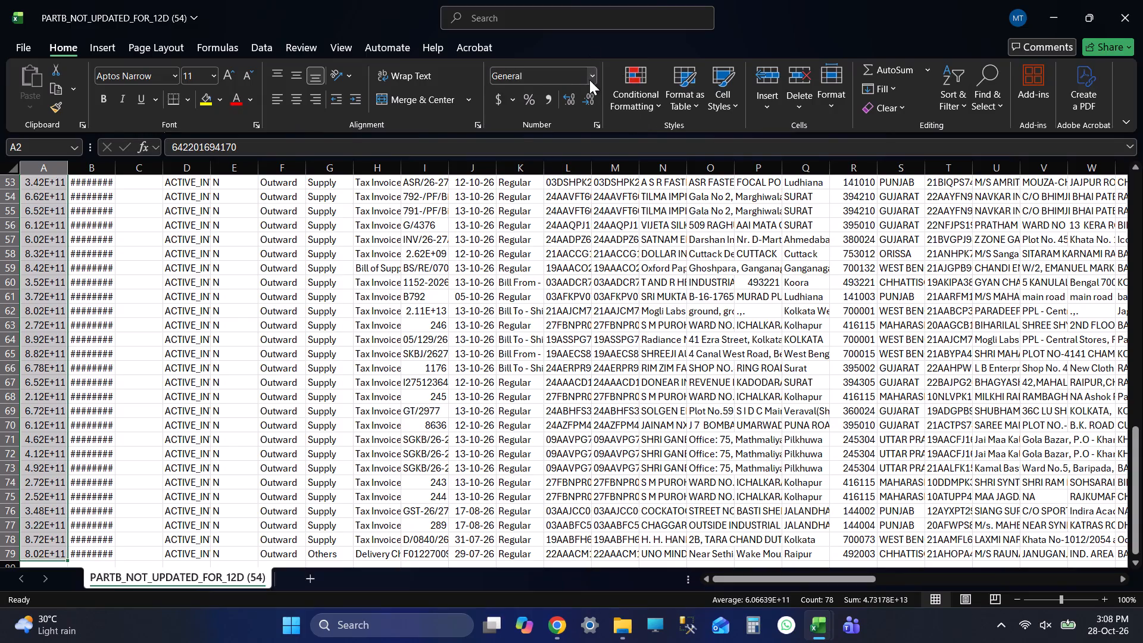
Format the selected Eway Bill Number values as Number with no decimal places.
left_click(589, 80)
left_click(542, 136)
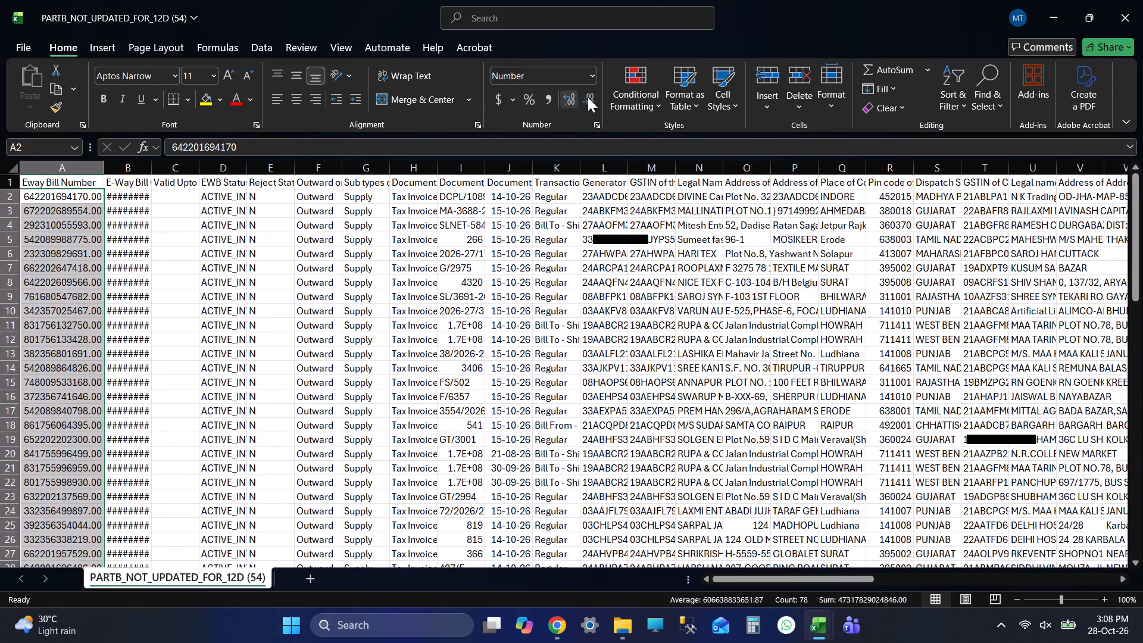
double_click(588, 97)
Save the PARTB_NOT_UPDATED_FOR_12D (54) file.
key("ctrl+s")
key("ctrl+s")
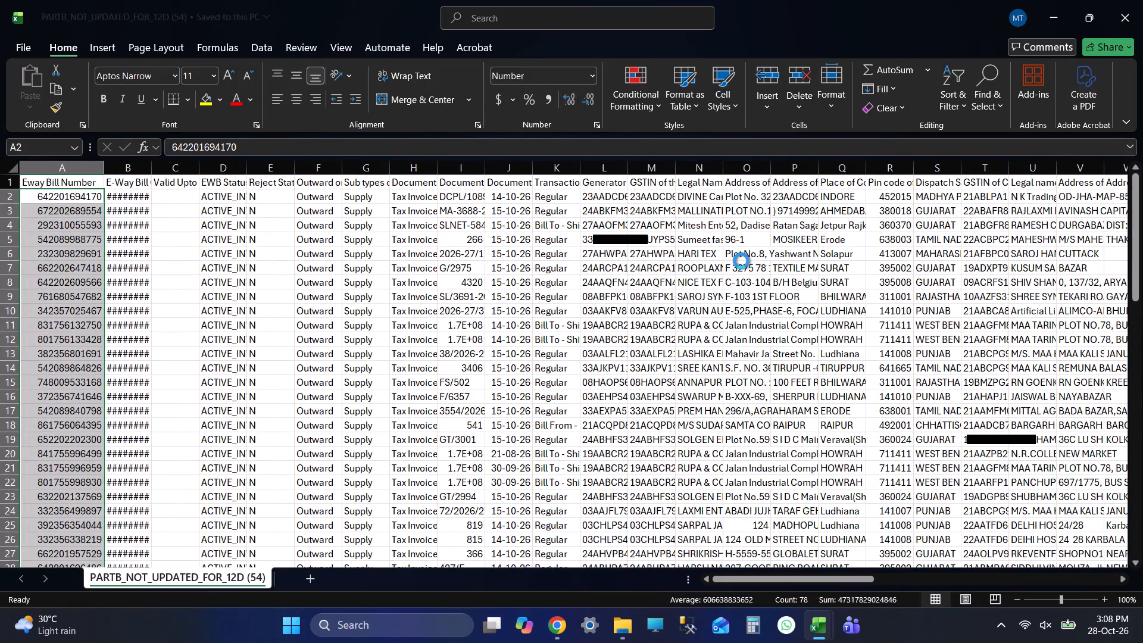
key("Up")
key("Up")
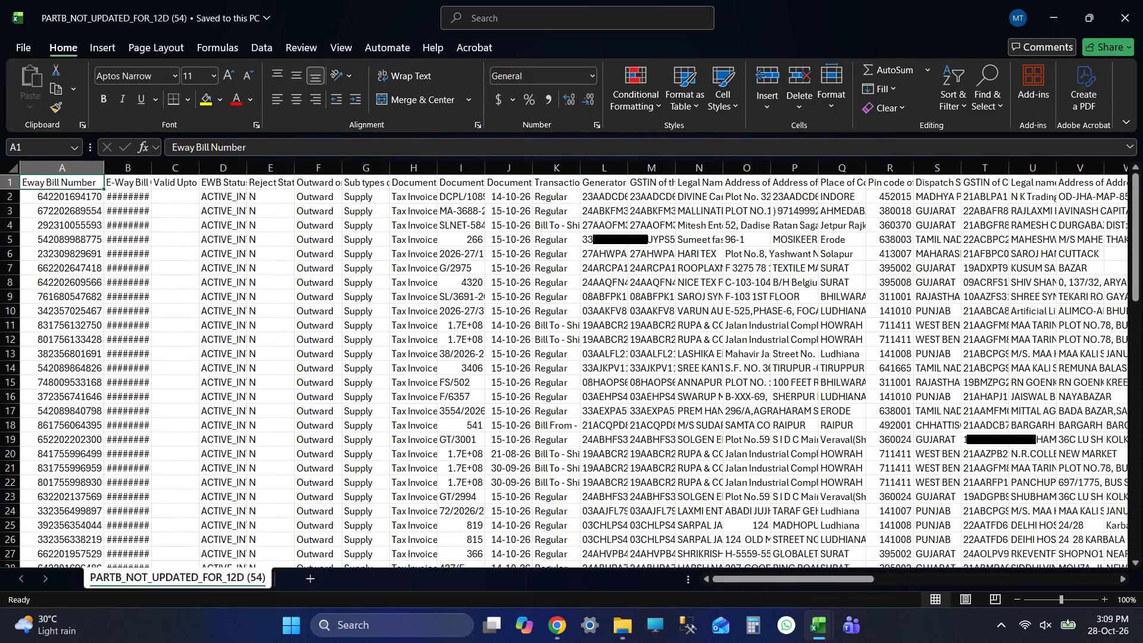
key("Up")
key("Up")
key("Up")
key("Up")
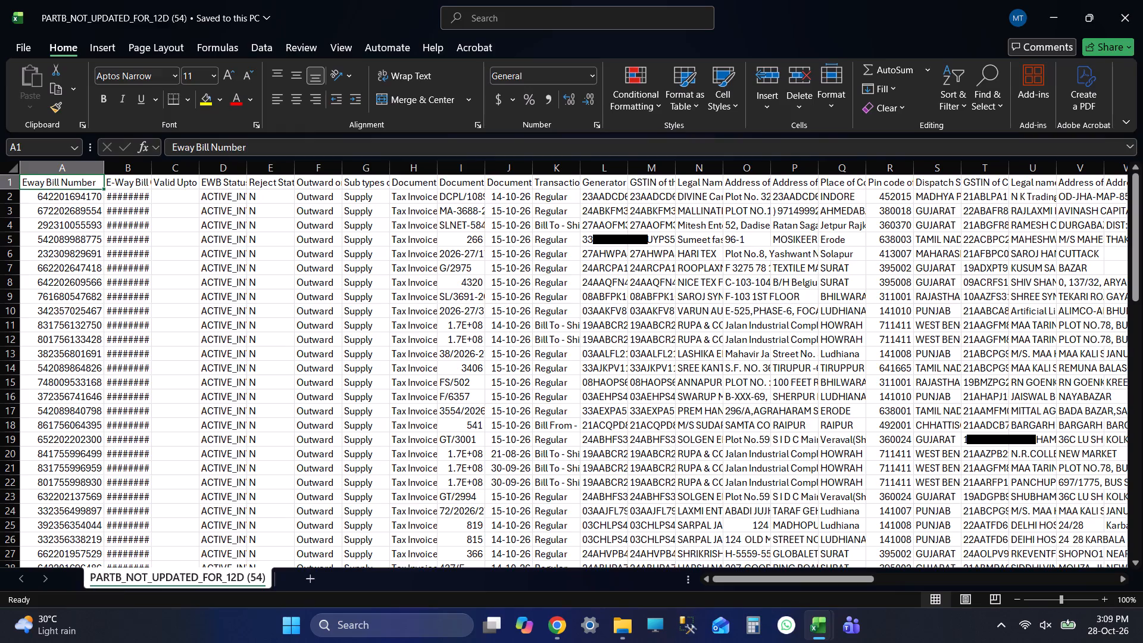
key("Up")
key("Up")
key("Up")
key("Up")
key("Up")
Copy all records below the header row, A2 to AL79, from the PARTB_NOT_UPDATED_FOR_12D (54) file.
key("Down")
key("ctrl+shift+Right")
key("ctrl+shift+Right")
key("ctrl+shift+Right")
key("ctrl+shift+Right")
key("ctrl+shift+Right")
key("ctrl+shift+Right")
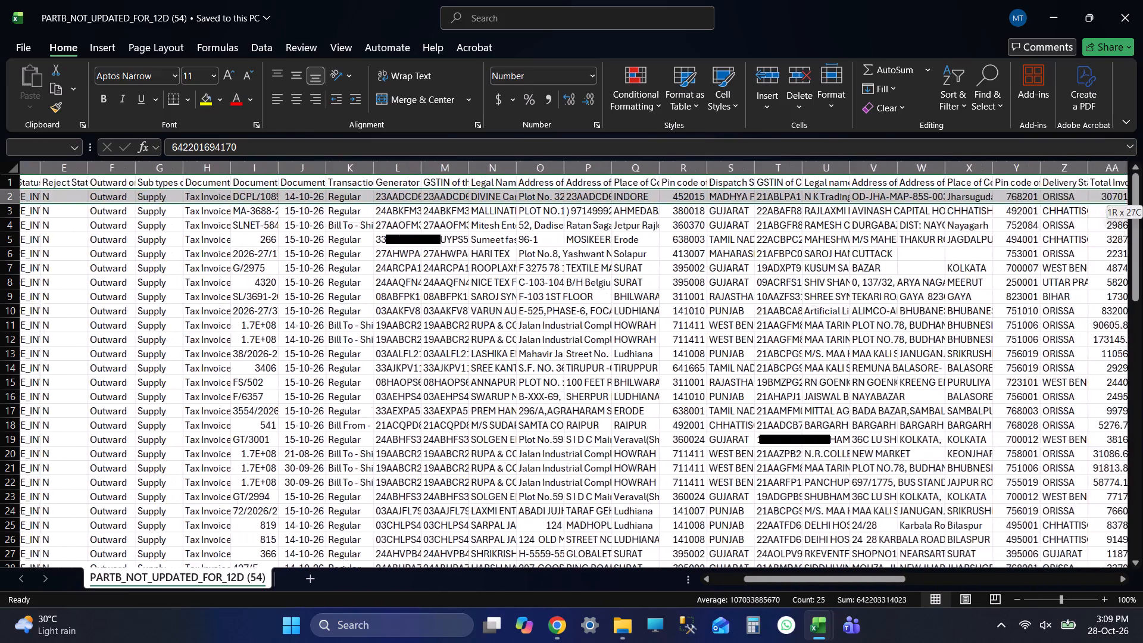
key("ctrl+shift+Right")
key("ctrl+shift+Right")
key("ctrl+shift+Right")
key("ctrl+shift+Down")
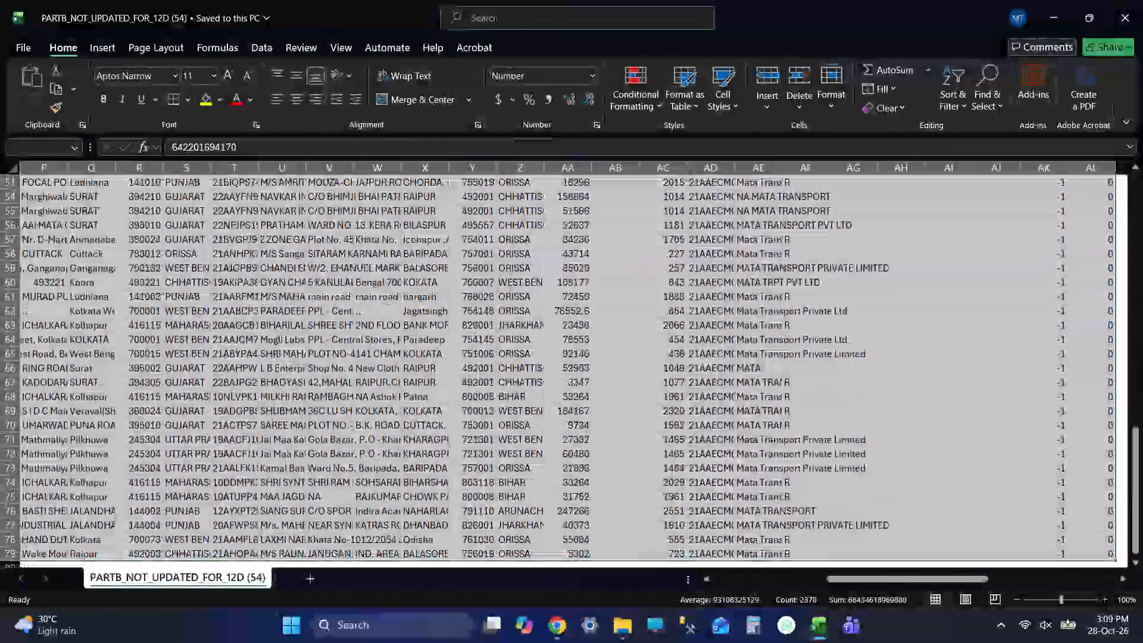
key("ctrl+c")
key("ctrl+c")
key("ctrl+c")
key("ctrl+c")
key("ctrl+c")
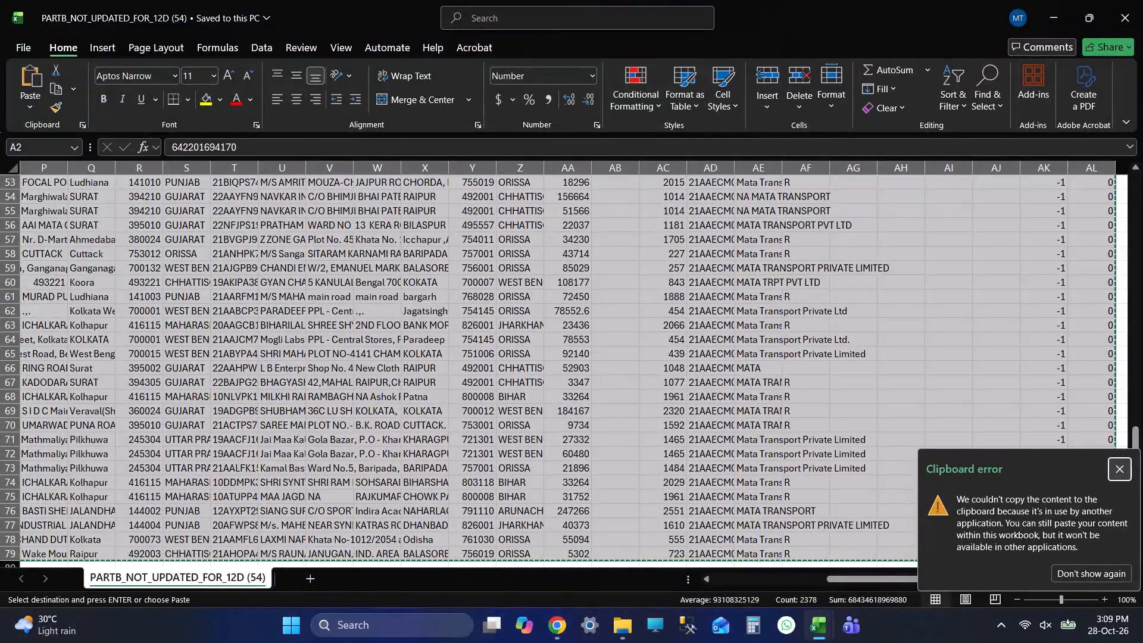
left_click(1118, 464)
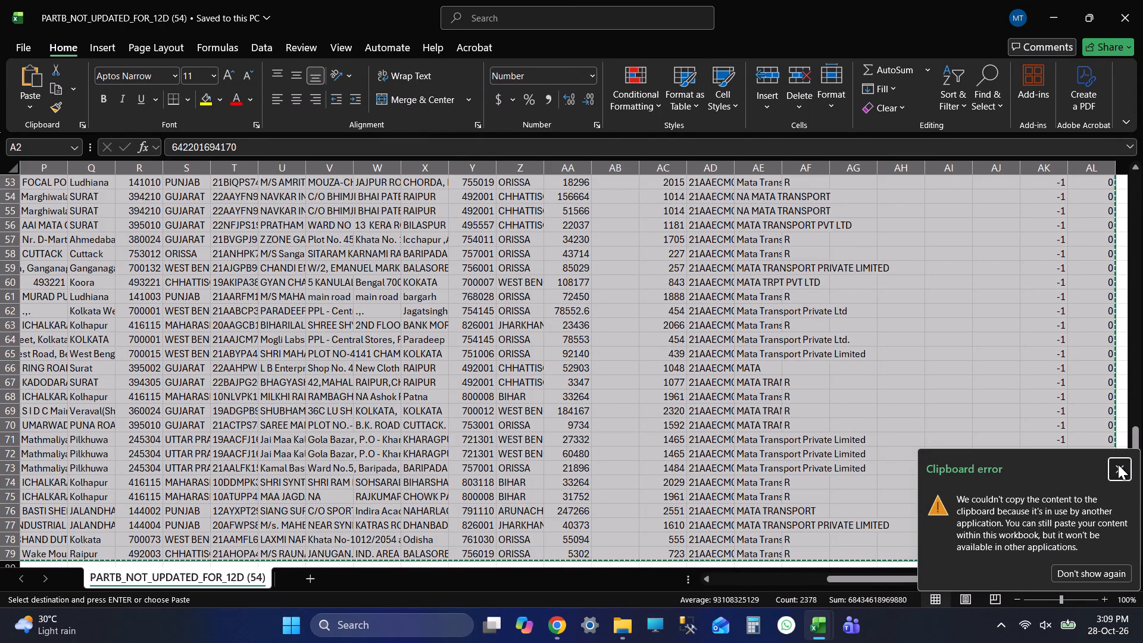
key("ctrl+c")
key("ctrl+c")
key("ctrl+c")
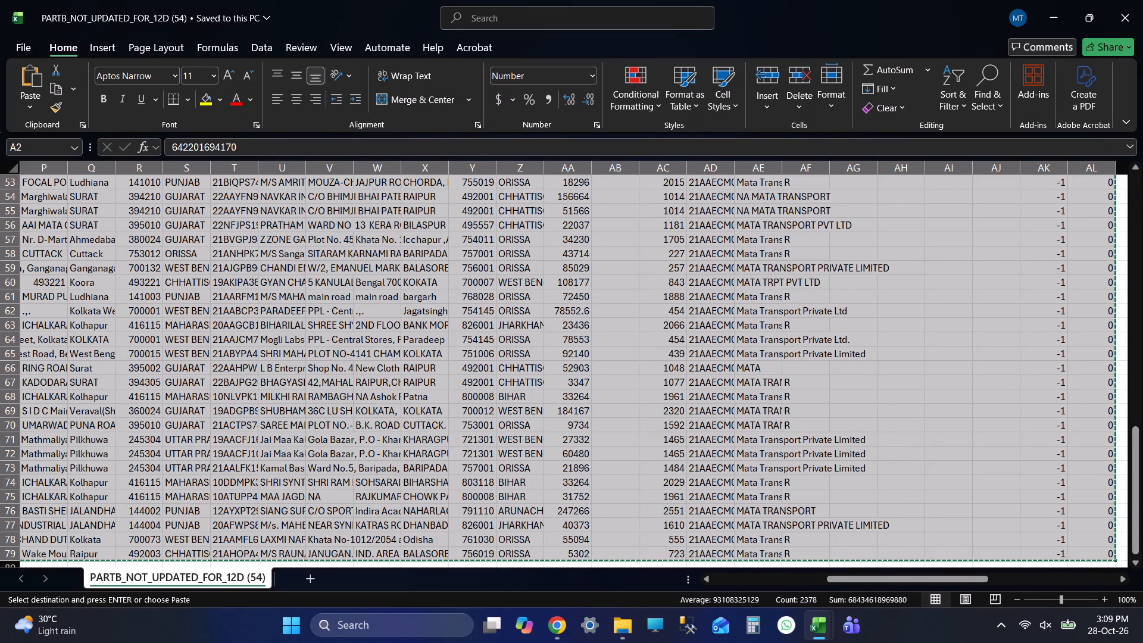
Paste the copied records into the No Part B sheet of the Eway Bill Expiry Analysis workbook, starting at B3.
key("alt+Tab")
key("Up")
key("Down")
key("ctrl+v")
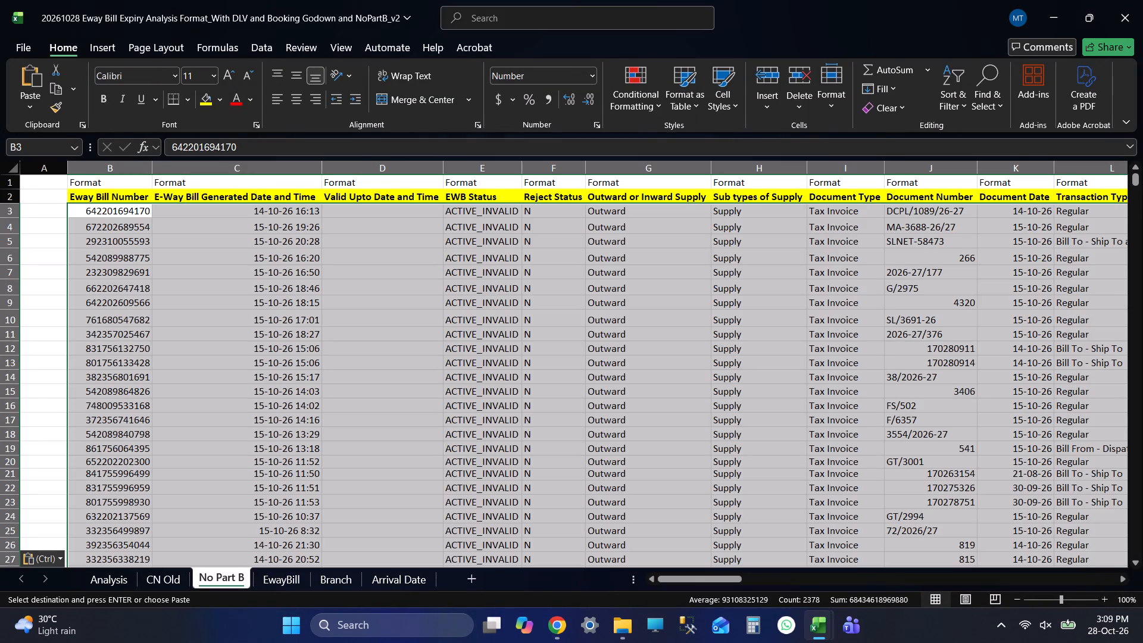
Compare the first and last Eway Bill Number records on the No Part B sheet with those in the PARTB_NOT_UPDATED_FOR_12D (54) file.
key("Up")
key("Up")
key("Up")
key("Up")
key("Up")
key("Up")
key("Up")
key("Up")
key("Up")
key("Up")
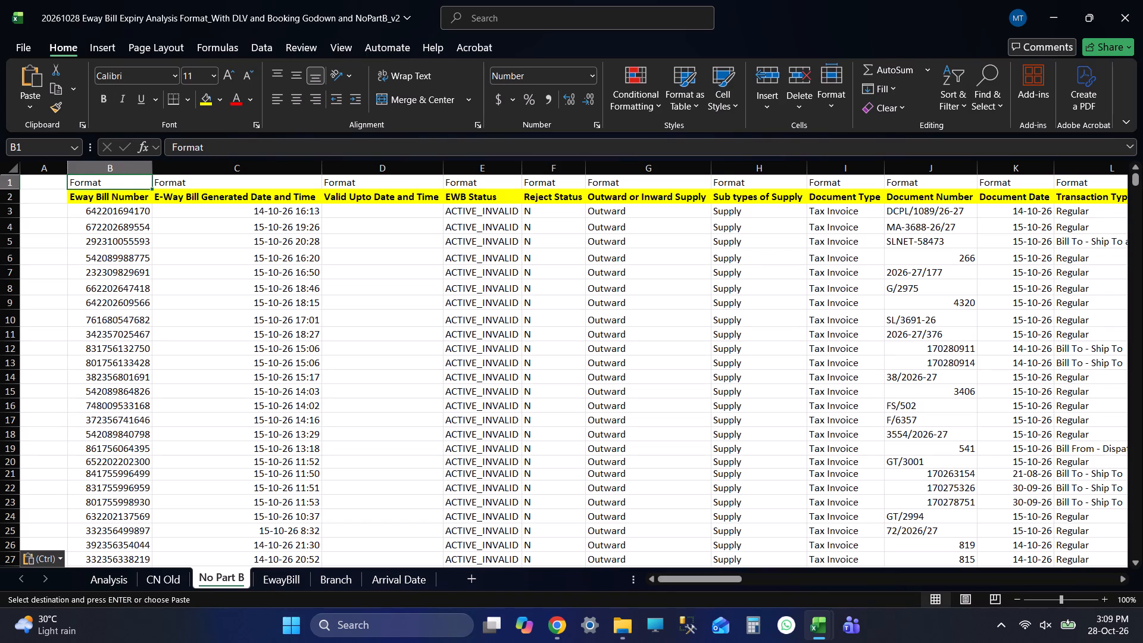
key("Up")
key("Up")
key("Down")
key("Down")
key("alt+Tab")
key("ctrl+Up")
key("Up")
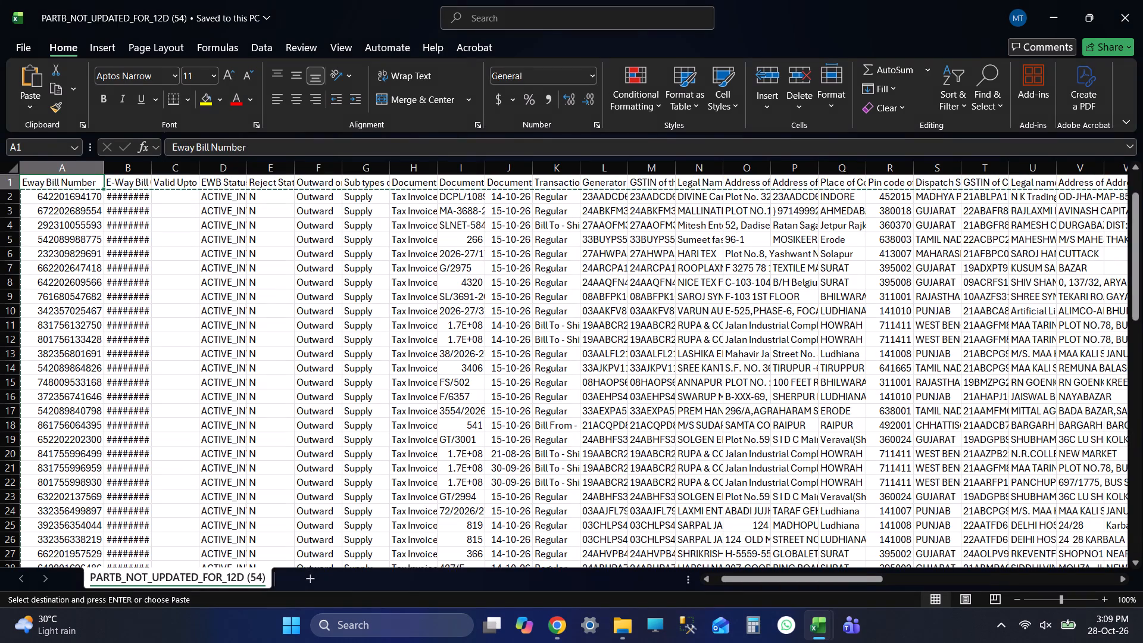
key("Down")
key("alt+Tab")
key("ctrl+Down")
key("alt+Tab")
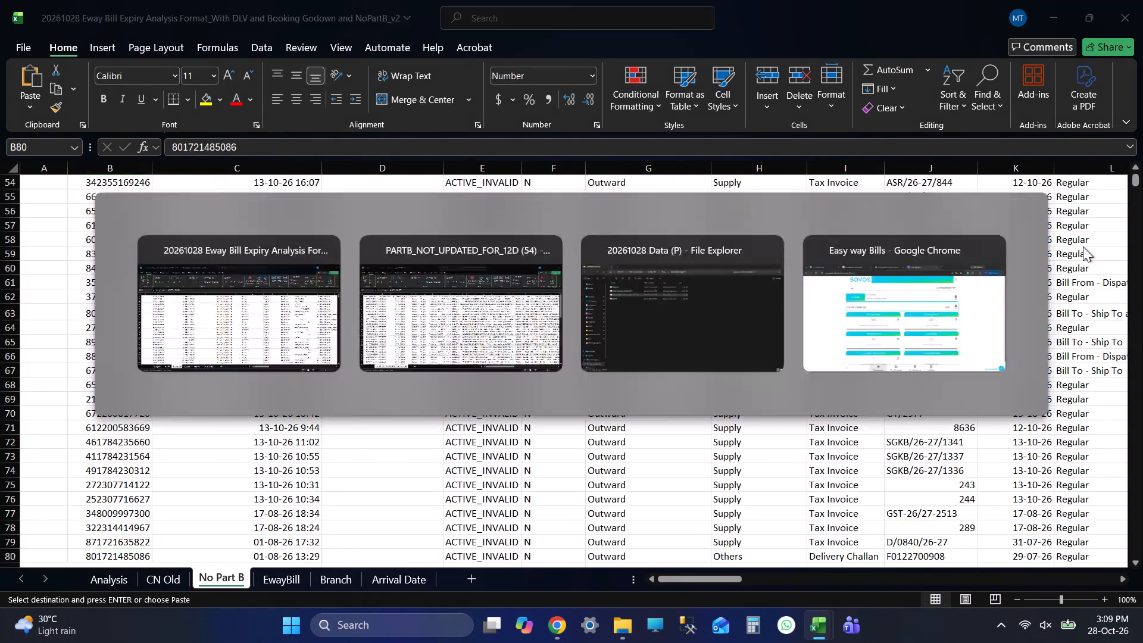
key("ctrl+Down")
key("alt+Tab")
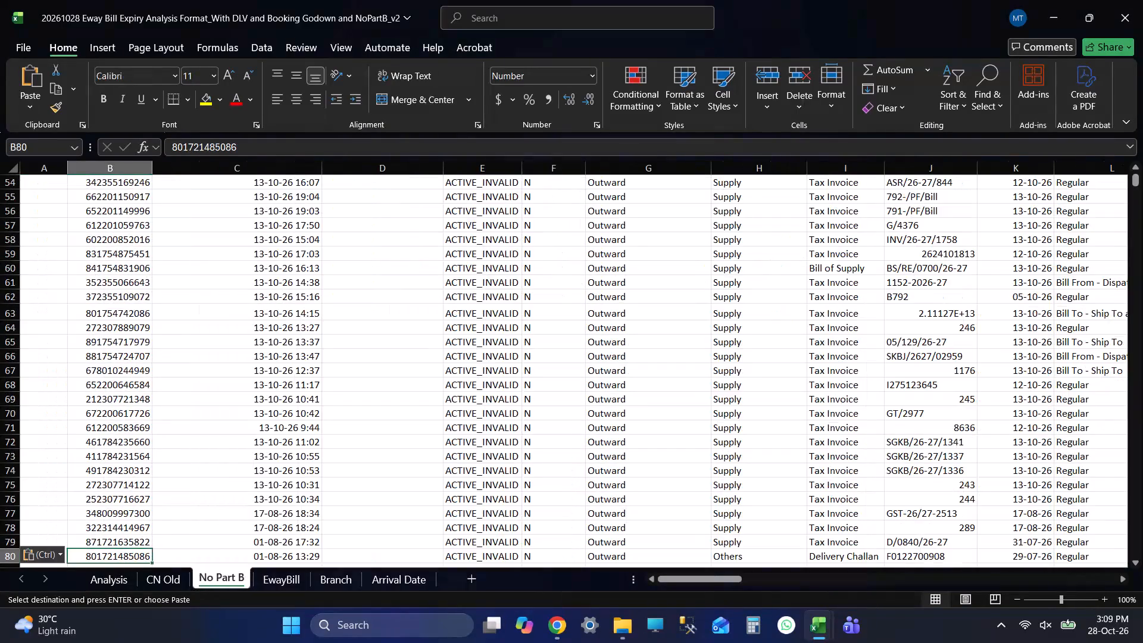
key("alt+Tab")
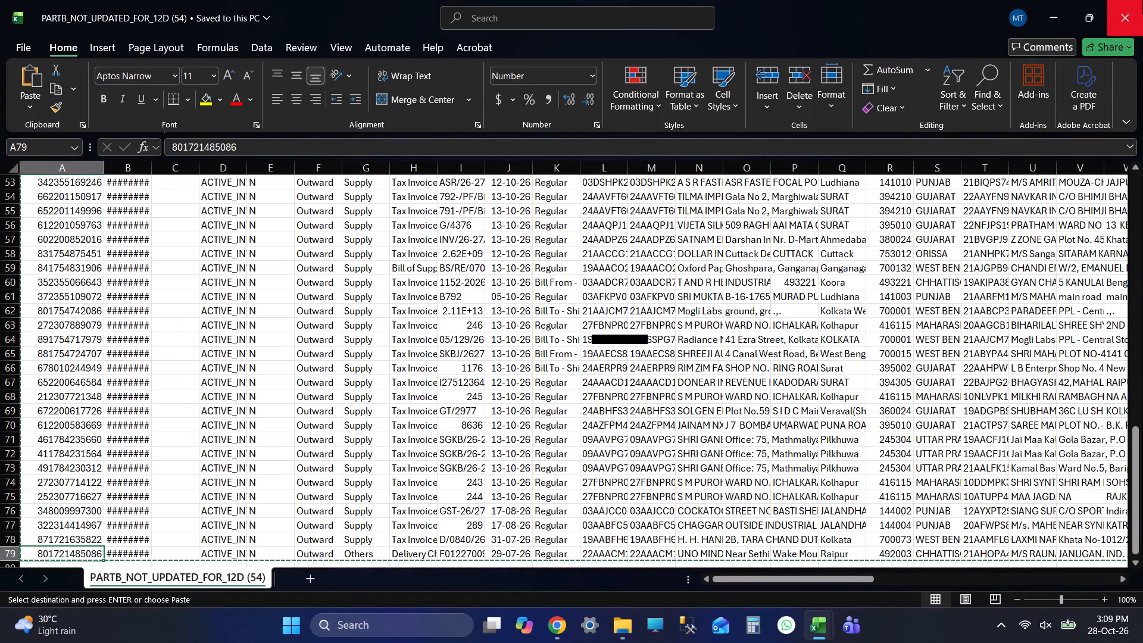
Close the PARTB_NOT_UPDATED_FOR_12D (54) file without keeping the copied data on the clipboard.
left_click(1142, 0)
left_click(607, 375)
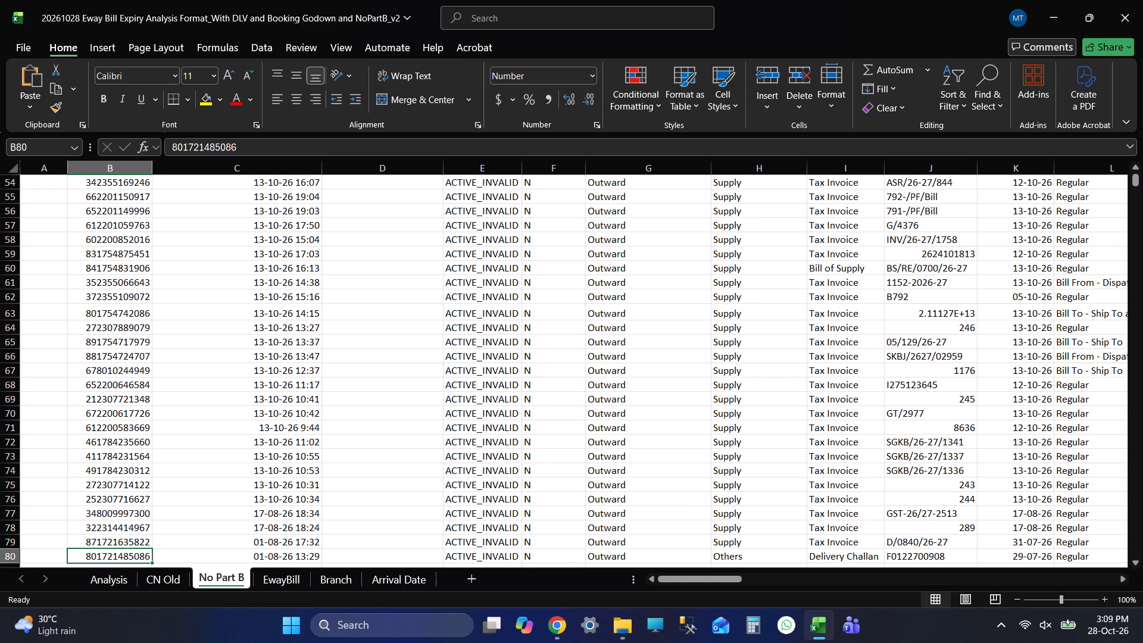
Check the top and bottom of the Eway Bill Number column on the No Part B sheet, including the rows below the last record.
scroll(353, 280, "down", 4)
left_click(115, 468)
key("ctrl+Up")
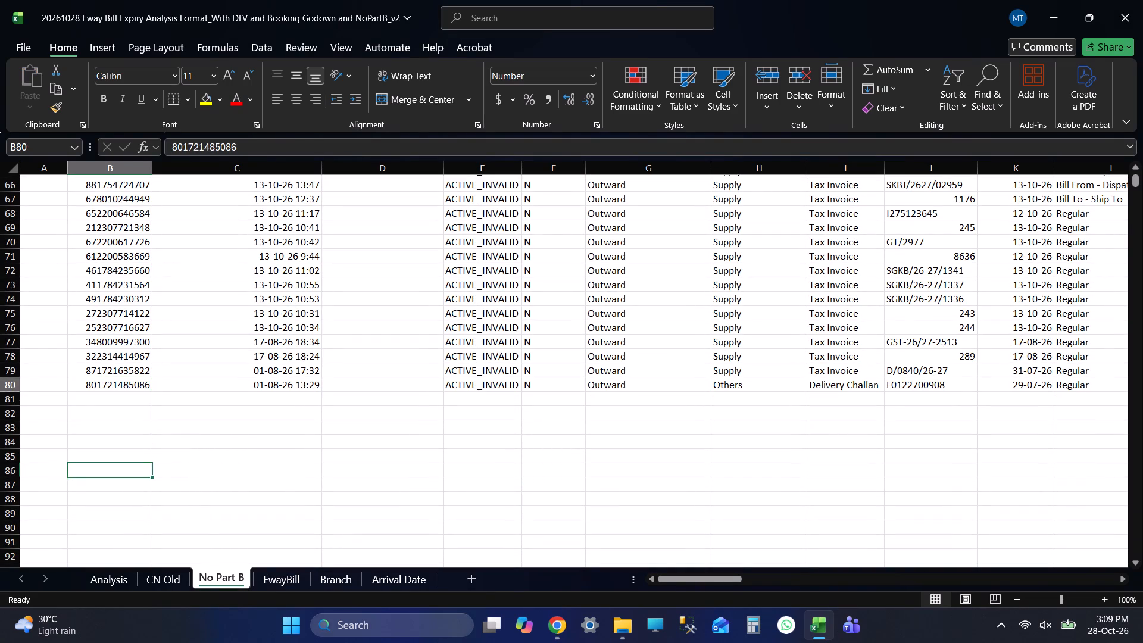
key("ctrl+Up")
key("Up")
key("Up")
key("Up")
key("Down")
key("Down")
key("ctrl+Down")
key("Down")
key("Down")
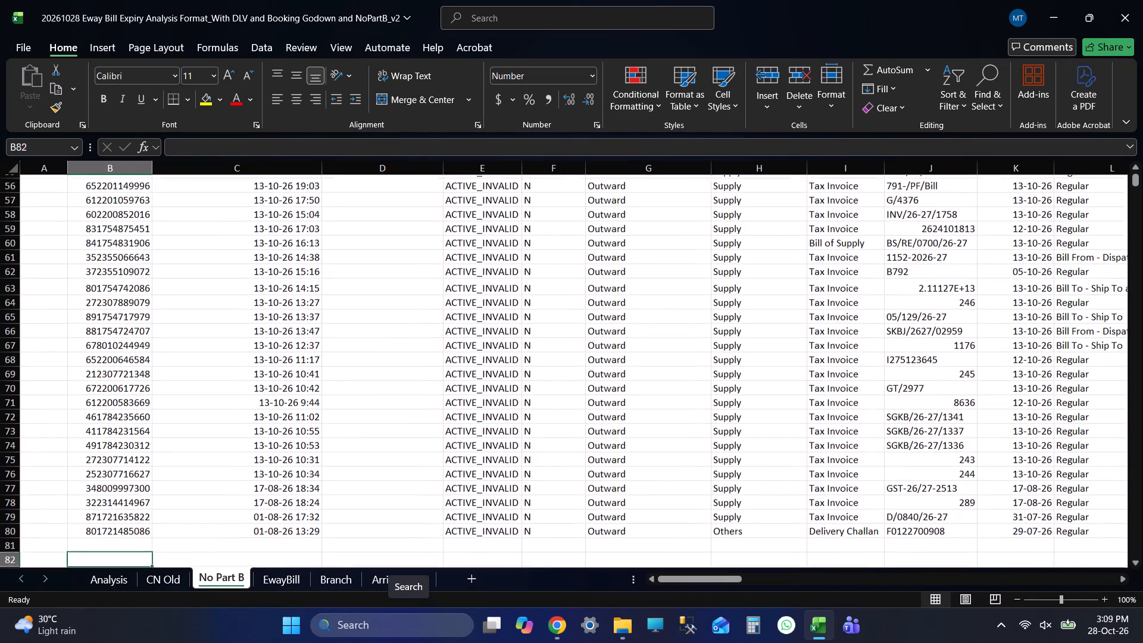
key("Down")
key("ctrl+Up")
key("ctrl+Up")
key("ctrl+Up")
key("Up")
key("Up")
key("Down")
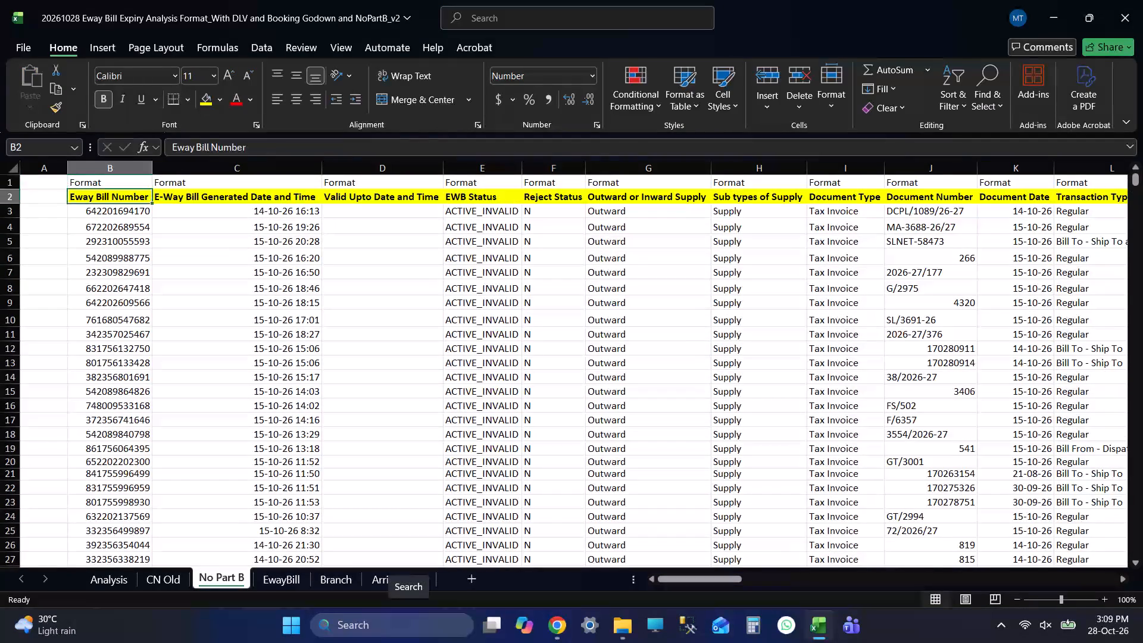
Bring up the EwayBill sheet, and open EWB_EXPIRING_TODAY (67) from the 20261028 Data (P) folder in File Explorer.
left_click(261, 575)
key("alt+Tab")
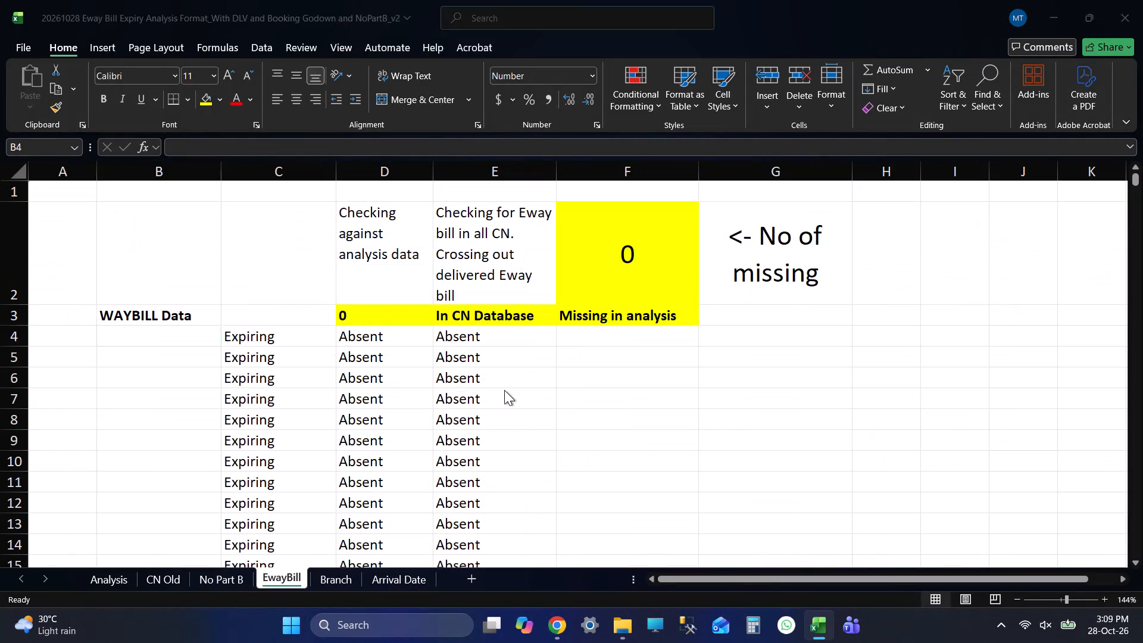
double_click(188, 148)
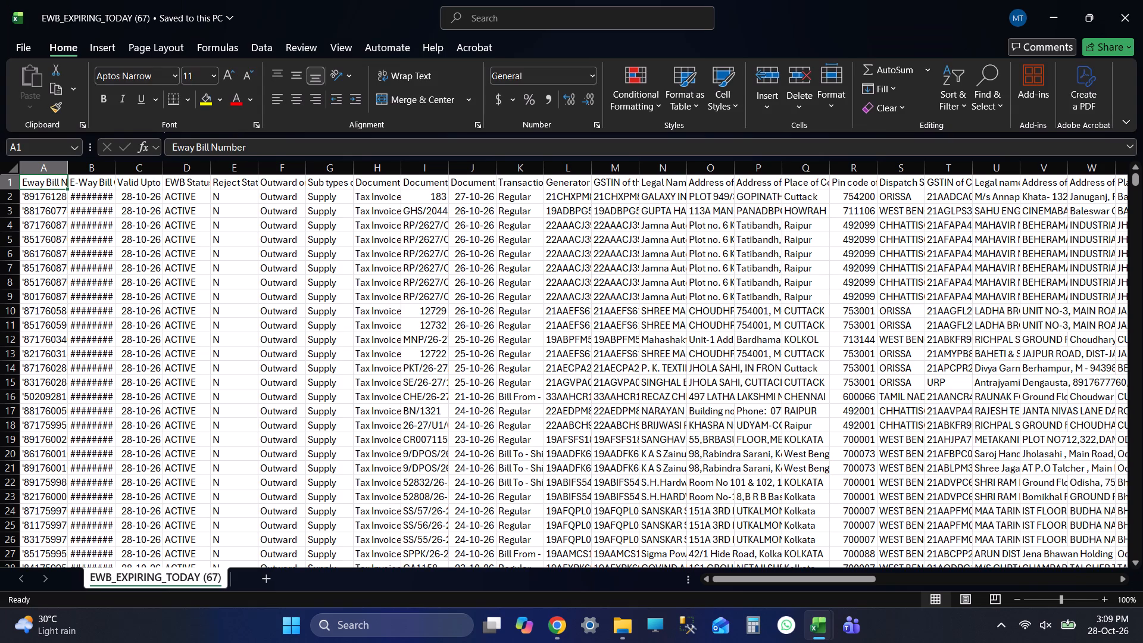
Replace every apostrophe with nothing in the Eway Bill Number values, from A2 to the end of the column.
key("Up")
key("Up")
key("Up")
key("Up")
key("Up")
key("Up")
key("Up")
key("Up")
key("Down")
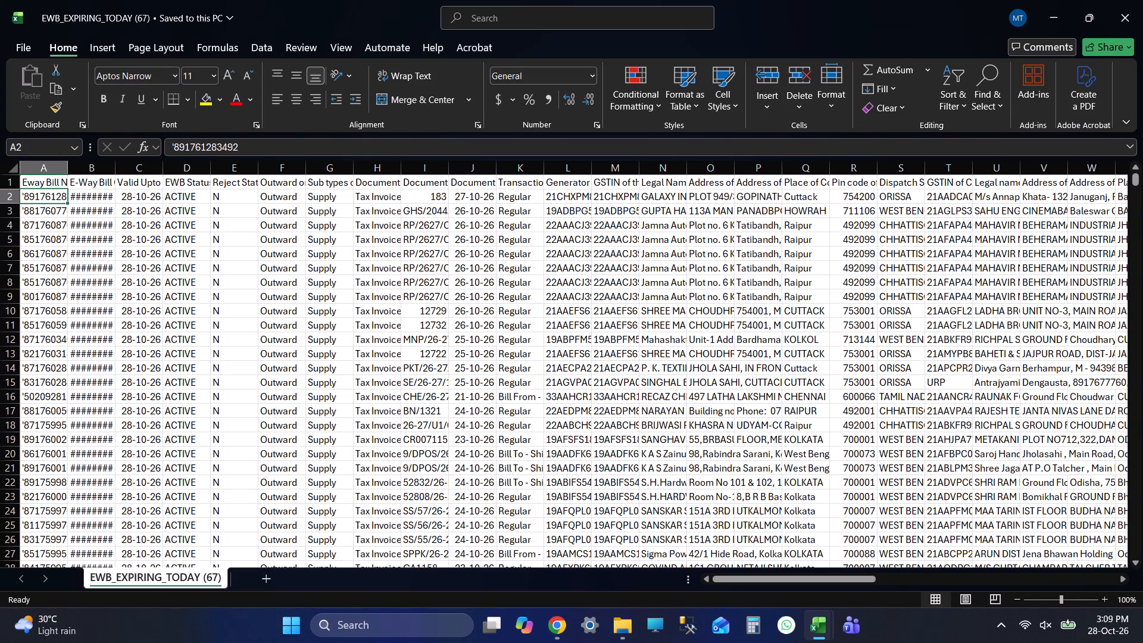
key("ctrl+shift+Down")
key("ctrl+h")
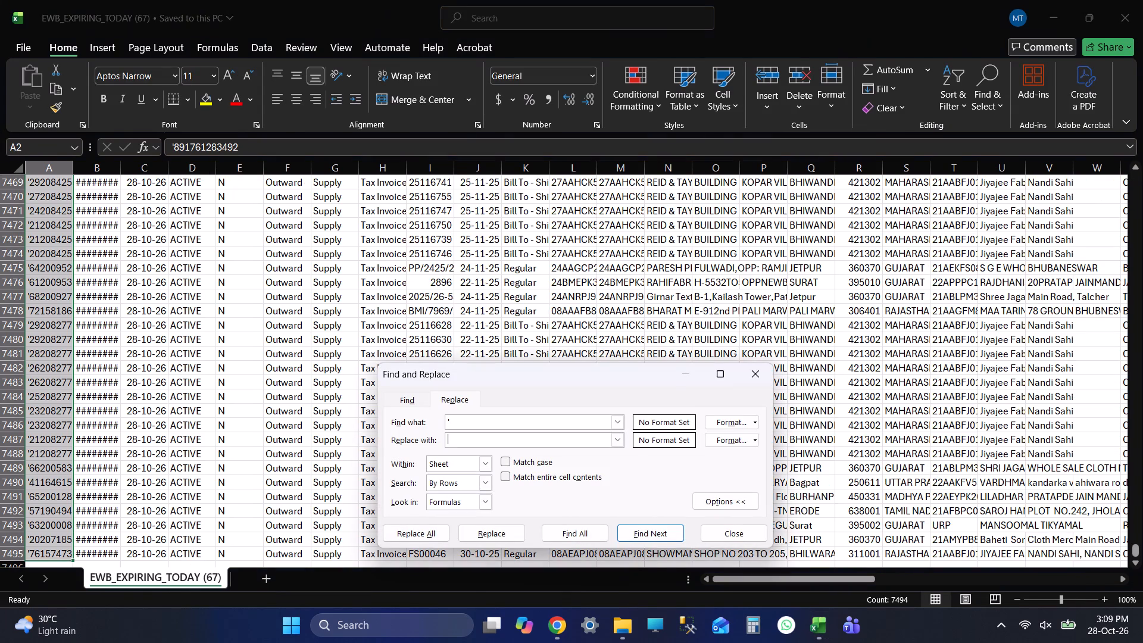
left_click(425, 533)
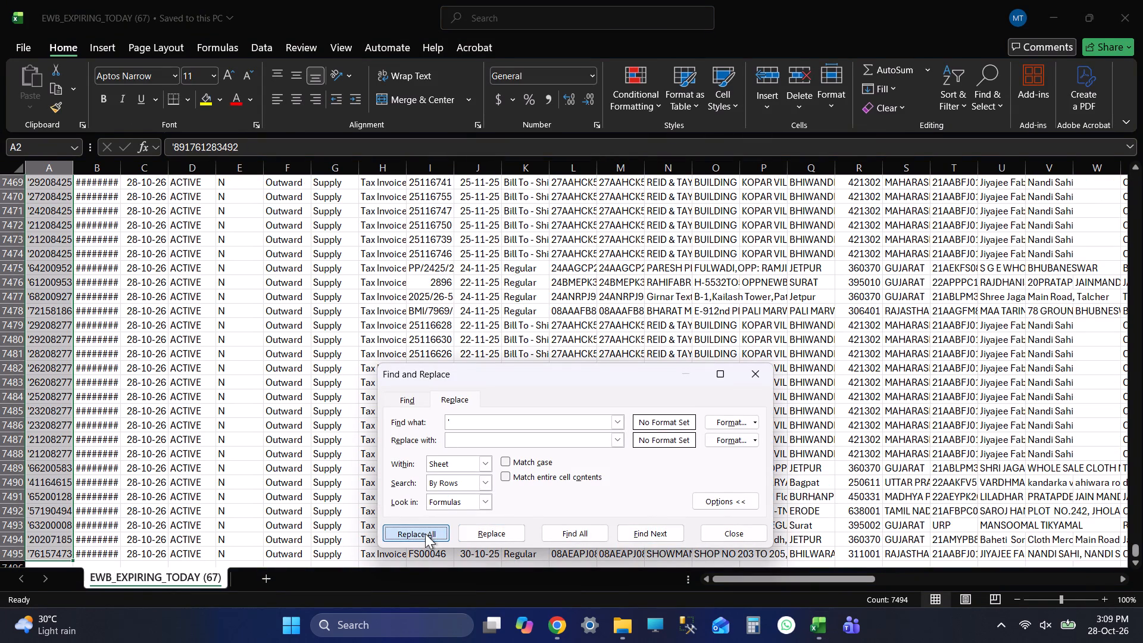
left_click(667, 491)
left_click(719, 537)
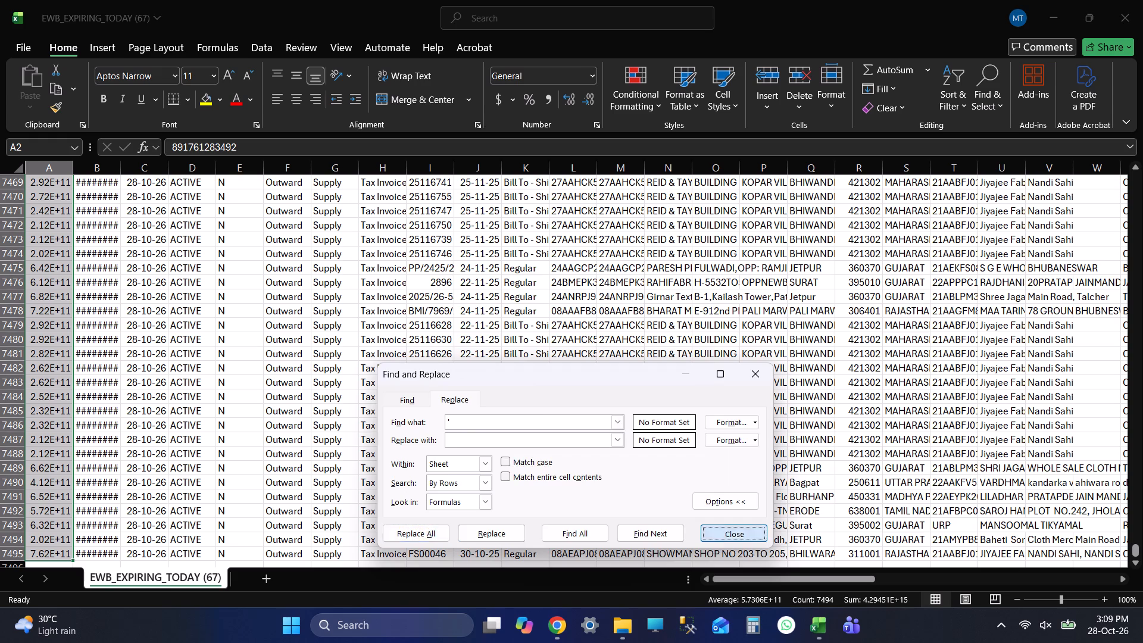
Format the selected Eway Bill Number values as Number with no decimal places.
left_click(588, 75)
left_click(559, 136)
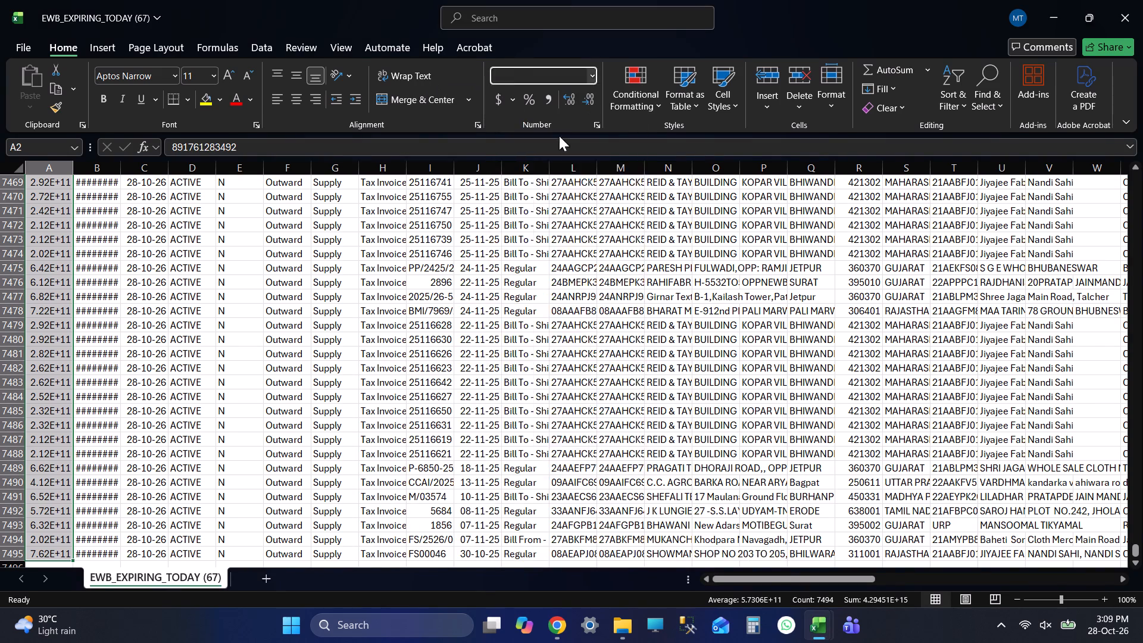
double_click(589, 96)
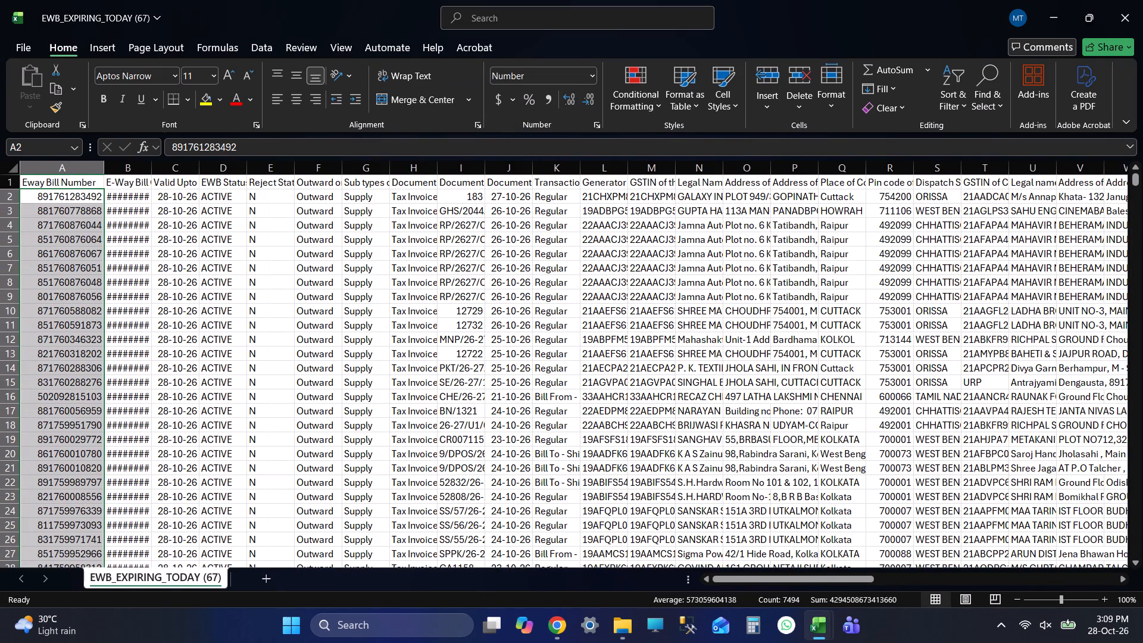
Save the EWB_EXPIRING_TODAY (67) file.
key("ctrl+s")
key("ctrl+s")
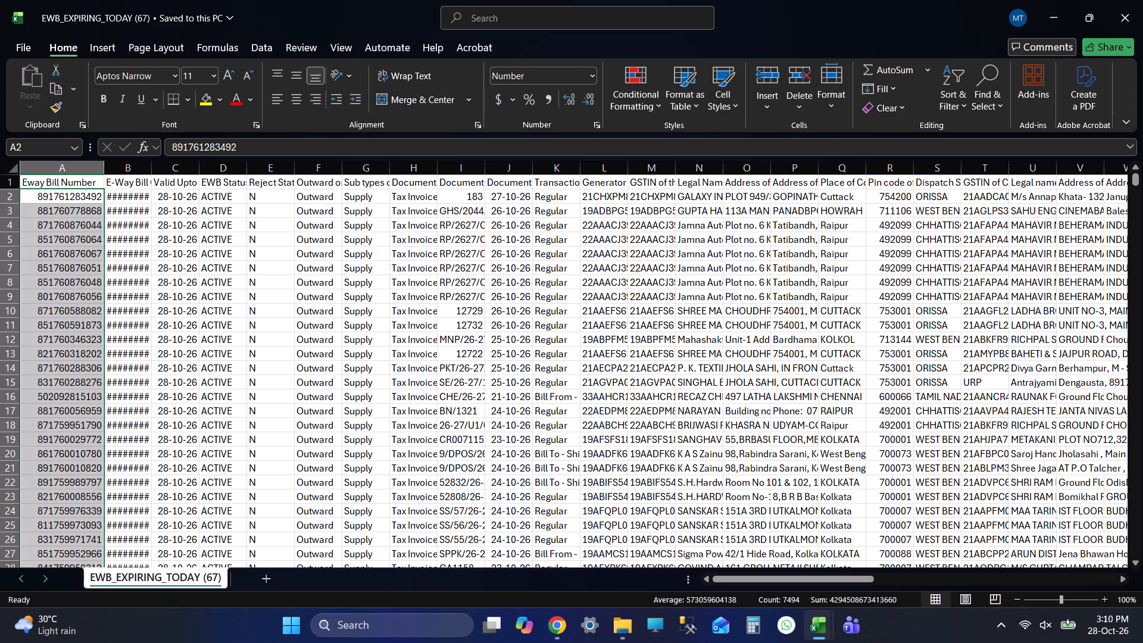
Copy the Eway Bill Number values from A2 to the end of the column in EWB_EXPIRING_TODAY (67).
key("Up")
key("Up")
key("Up")
key("Up")
key("Up")
key("Up")
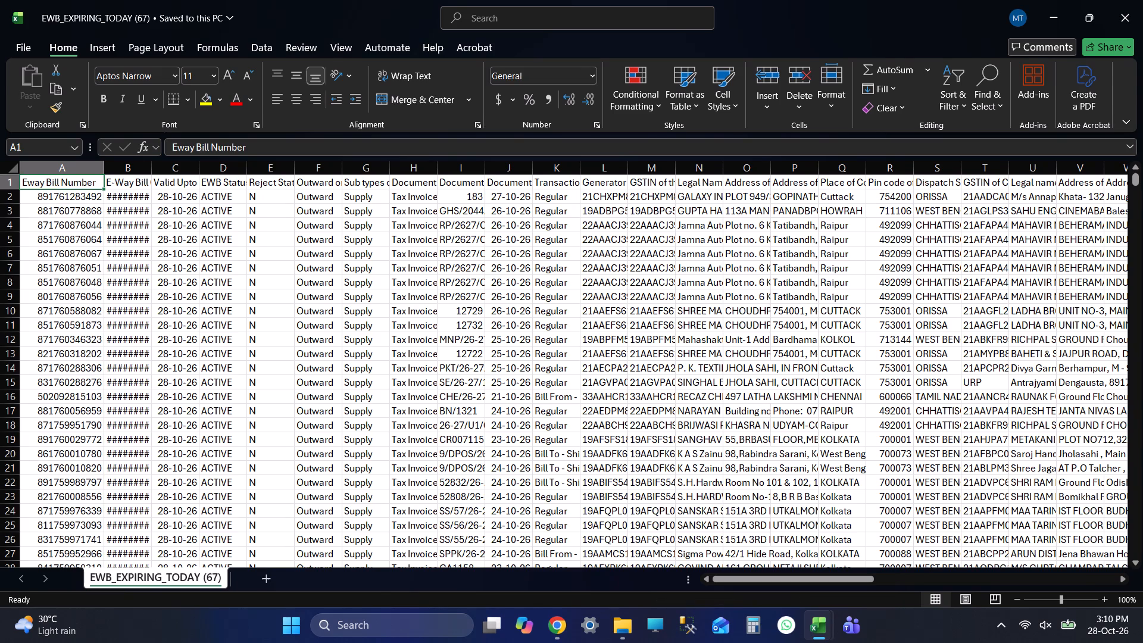
key("Up")
key("Up")
key("Up")
key("Up")
key("Up")
key("Up")
key("Up")
key("Up")
key("Down")
key("ctrl+shift+Down")
key("ctrl+c")
key("ctrl+c")
key("ctrl+c")
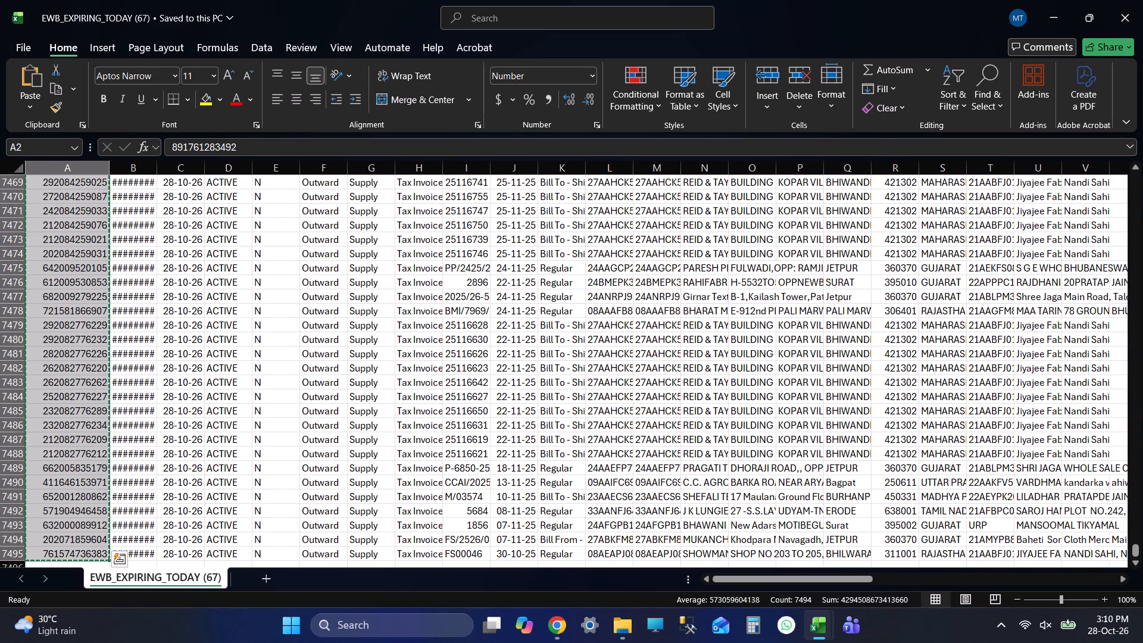
key("ctrl+c")
Paste the copied numbers under WAYBILL Data on the EwayBill sheet of the analysis workbook, starting at B4.
key("alt+Tab")
key("Up")
key("Down")
key("ctrl+v")
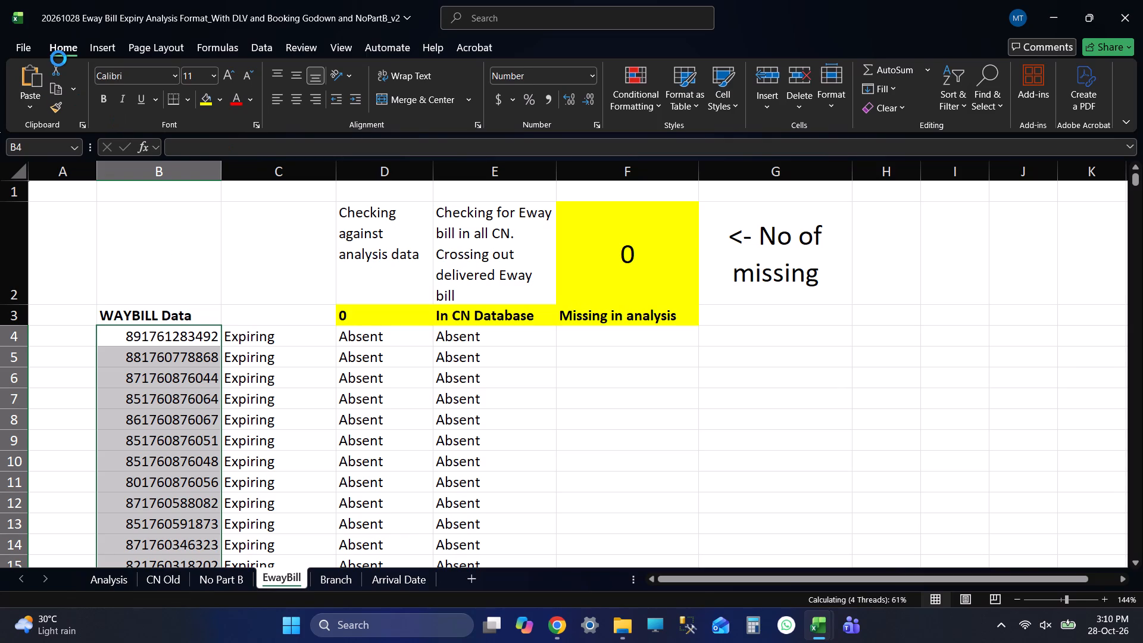
Compare the last e-way bill number on the EwayBill sheet with the last one in the EWB_EXPIRING_TODAY (67) file.
key("ctrl+Down")
key("Down")
key("Down")
key("Down")
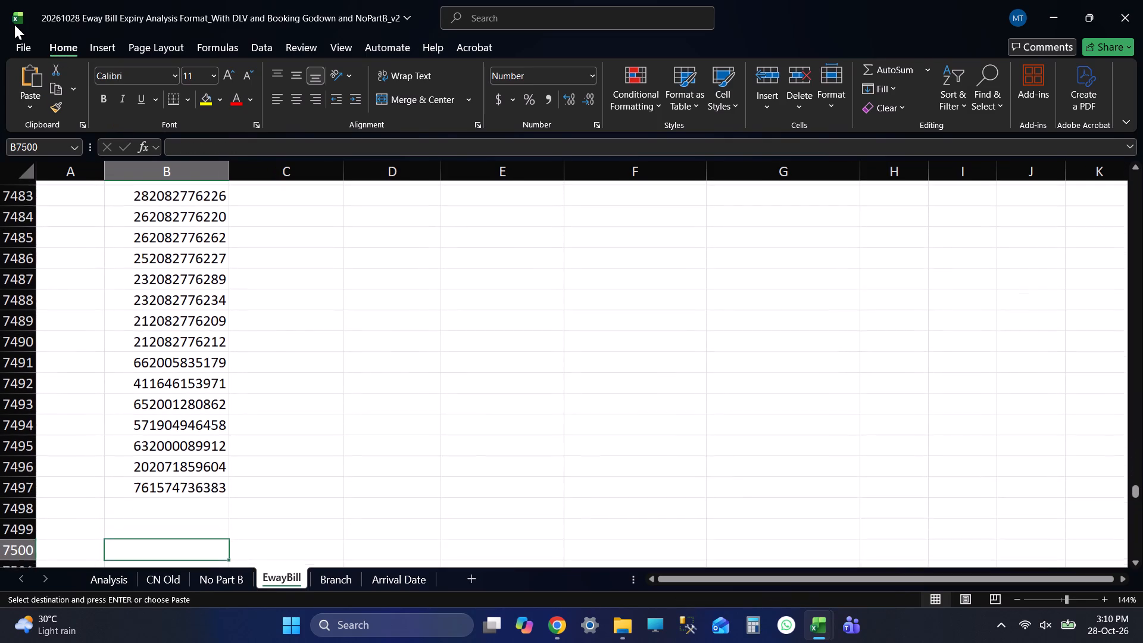
key("Down")
key("Down")
key("ctrl+Up")
key("alt+Tab")
key("ctrl+Down")
key("Down")
key("Down")
key("Down")
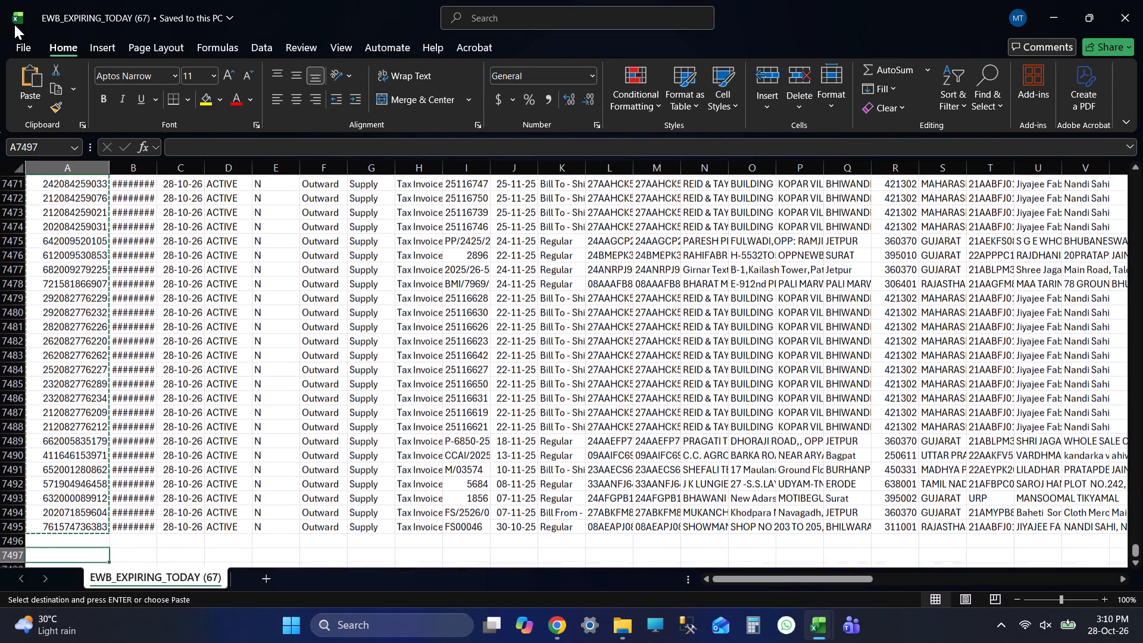
key("Down")
key("ctrl+Up")
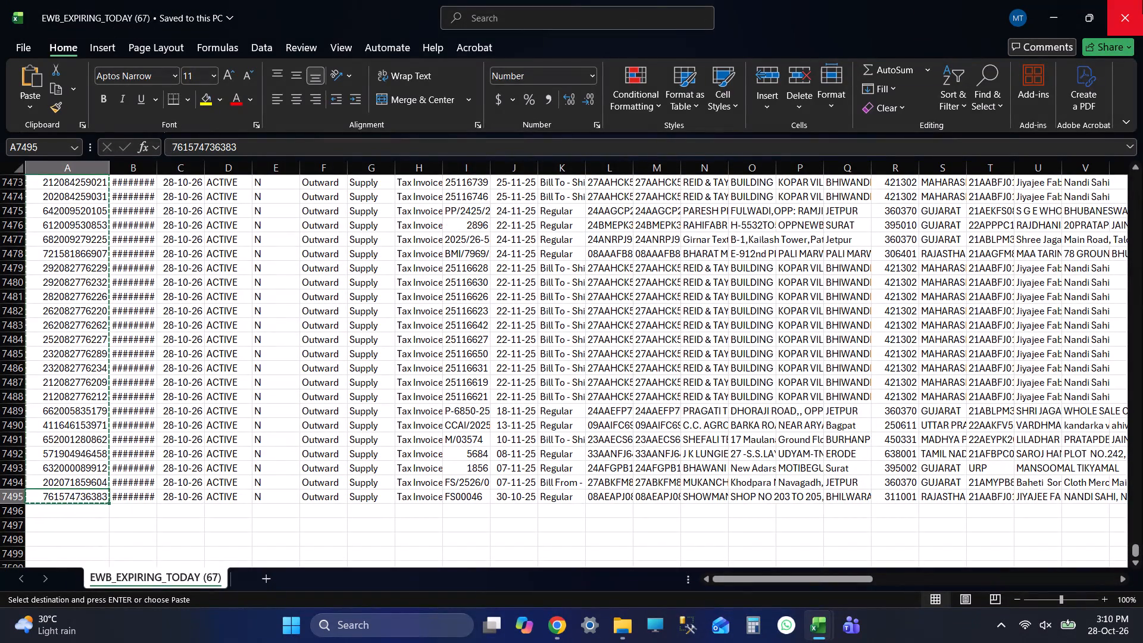
Close the EWB_EXPIRING_TODAY (67) file without keeping the copied data on the clipboard.
left_click(1142, 0)
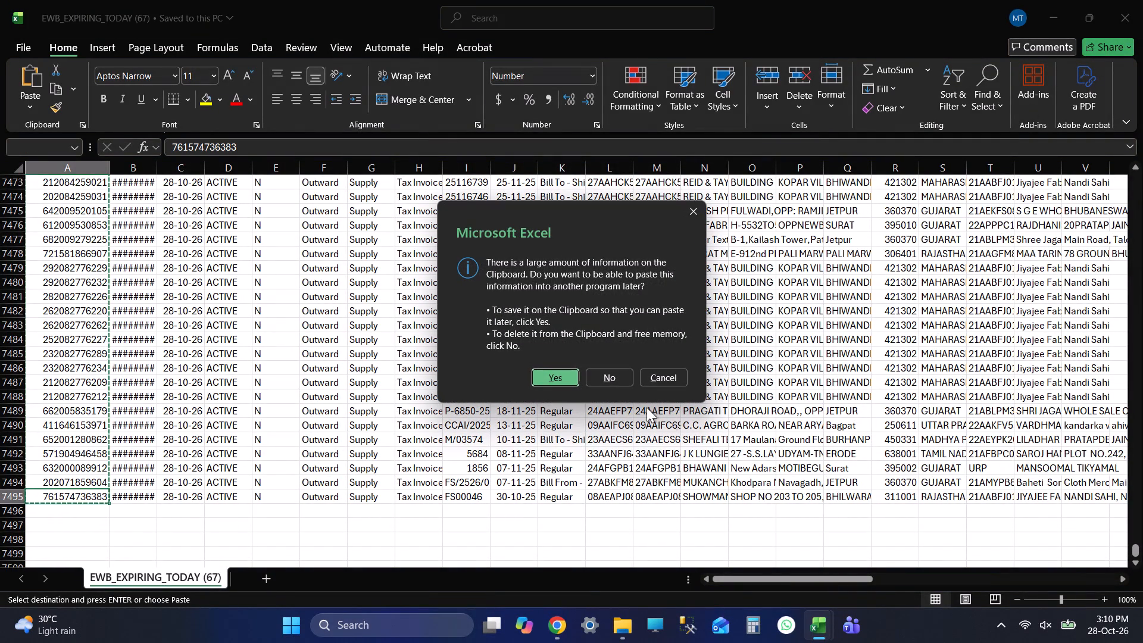
left_click(602, 372)
Check the rows below the last pasted e-way bill number in column B of the EwayBill sheet.
scroll(130, 424, "down", 1)
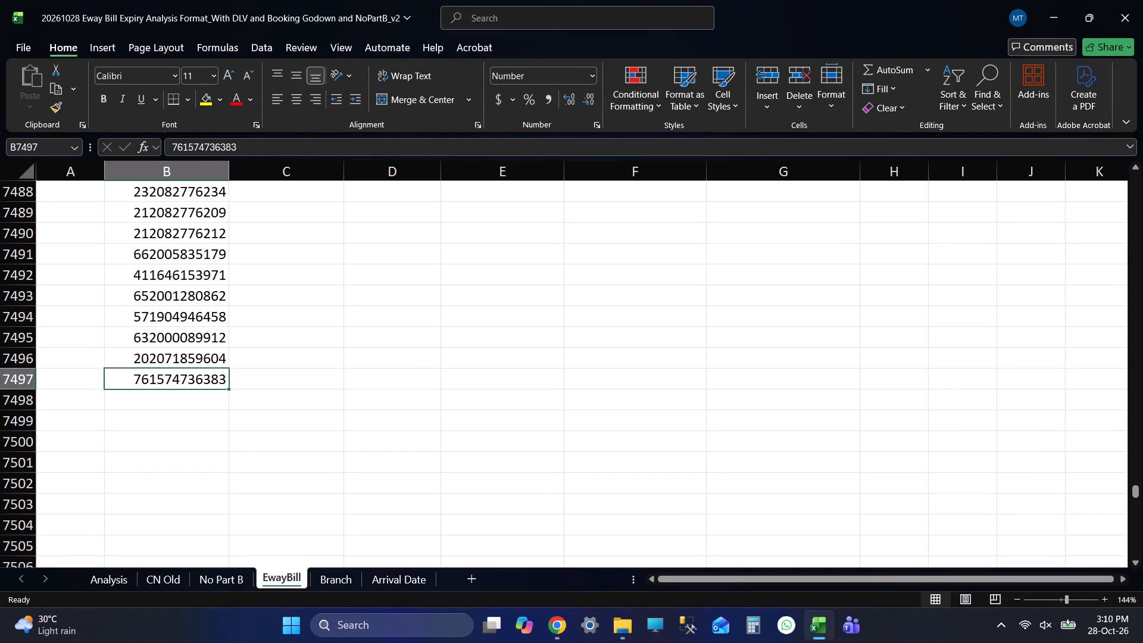
left_click(176, 455)
key("Down")
key("Down")
key("Down")
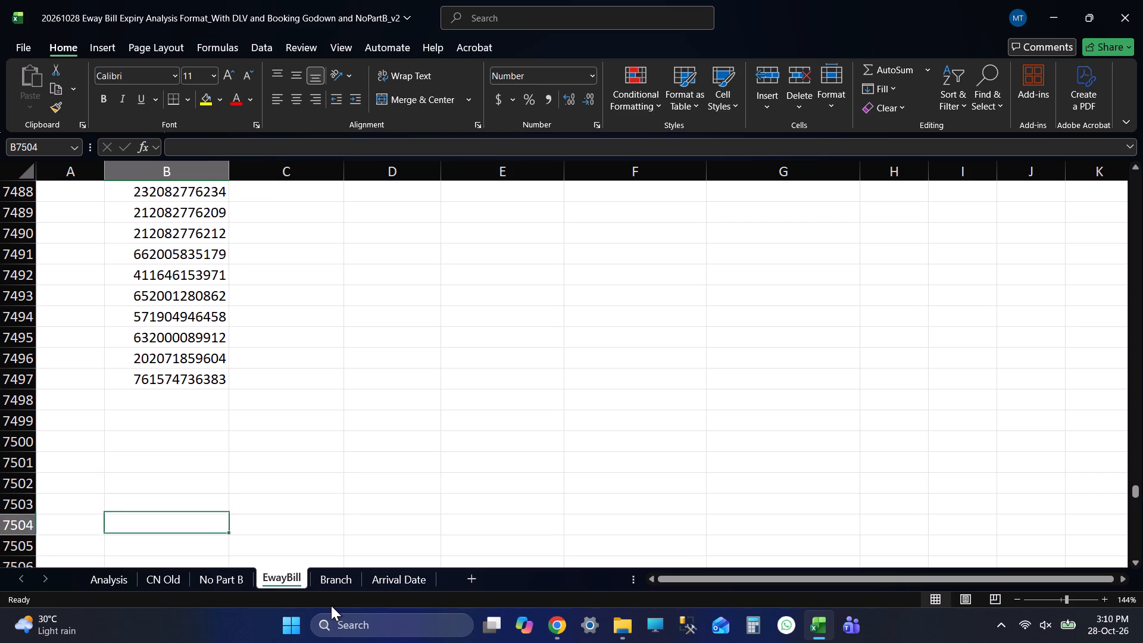
key("Down")
key("Down")
key("Down")
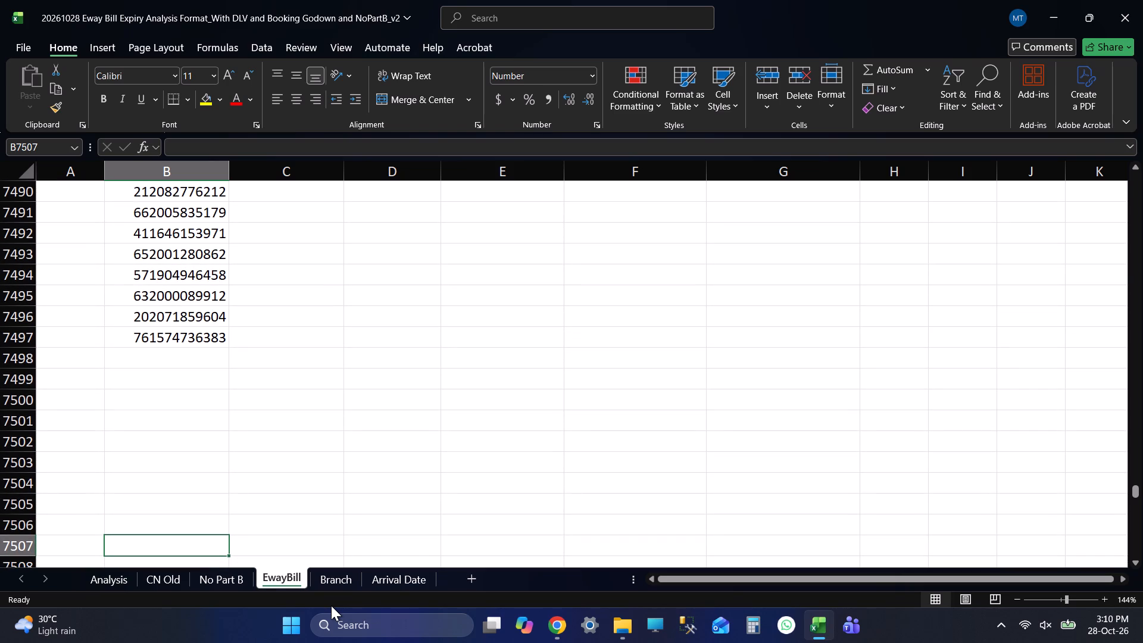
Fill the formulas in columns C to E of the EwayBill sheet from row 7380 down to the last e-way bill number.
key("ctrl+Up")
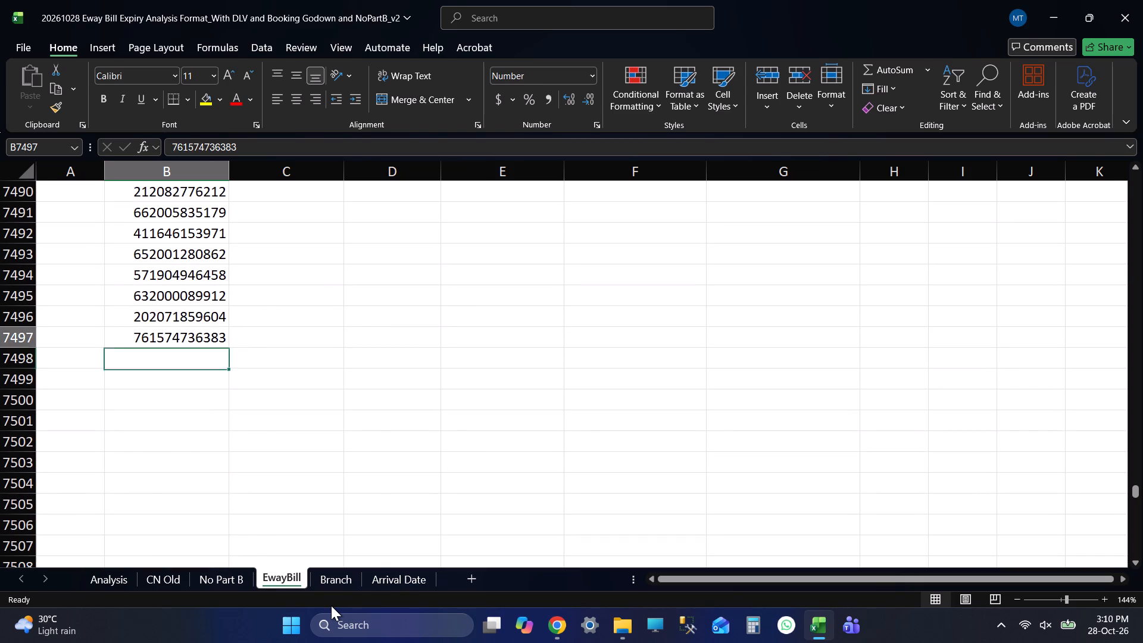
key("ctrl+Up")
key("Up")
key("Right")
key("Down")
key("Down")
key("ctrl+Down")
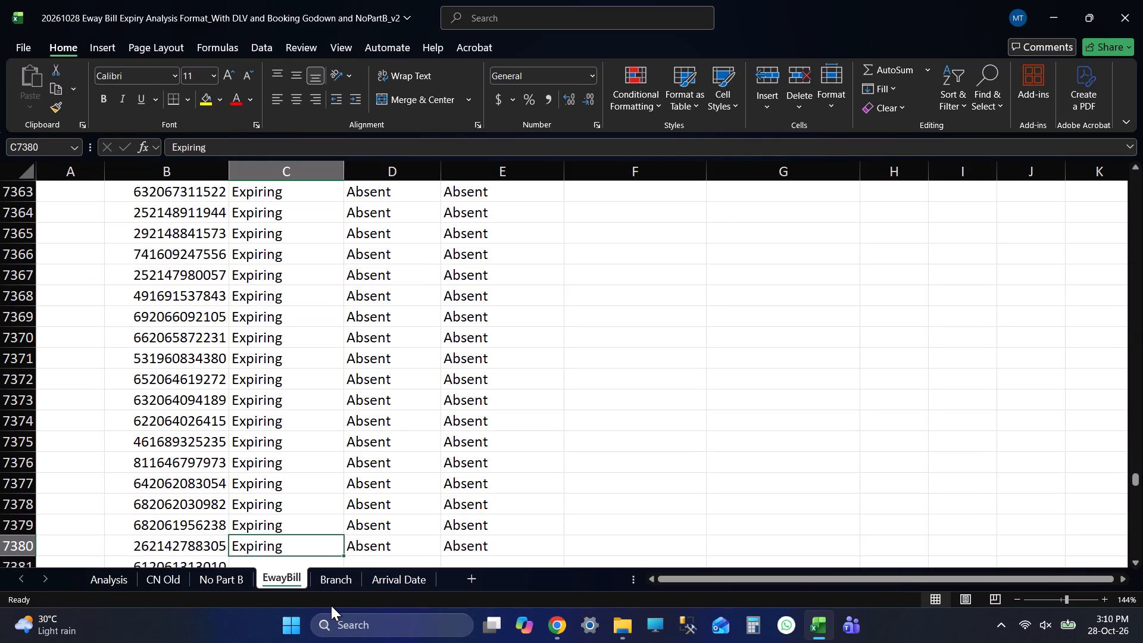
key("shift+Right")
key("shift+Right")
scroll(460, 483, "down", 4)
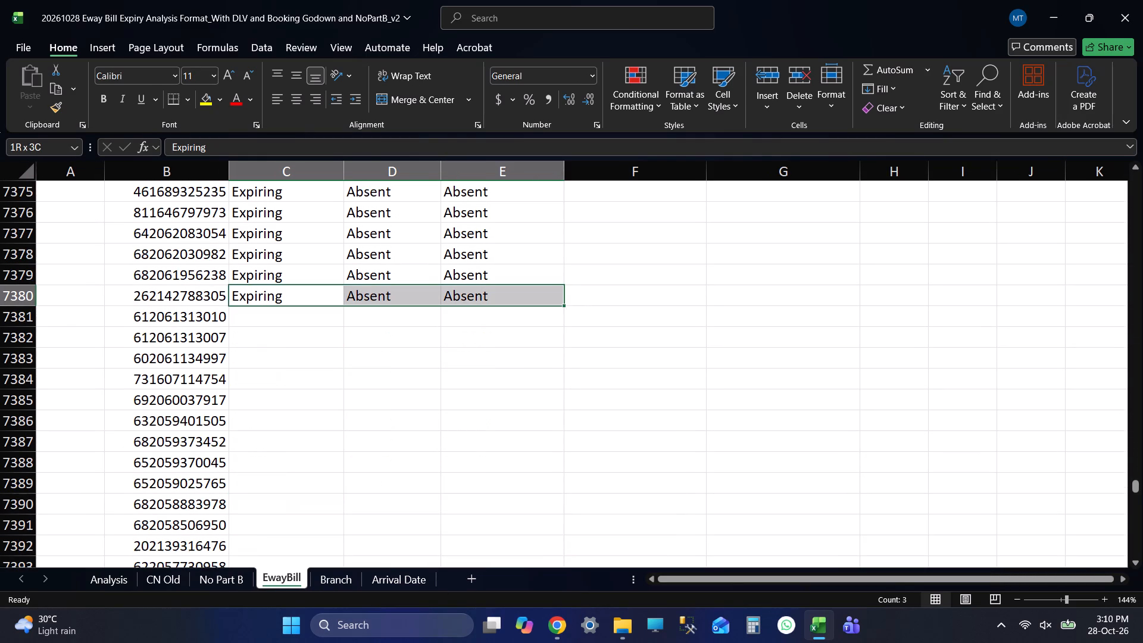
double_click(564, 305)
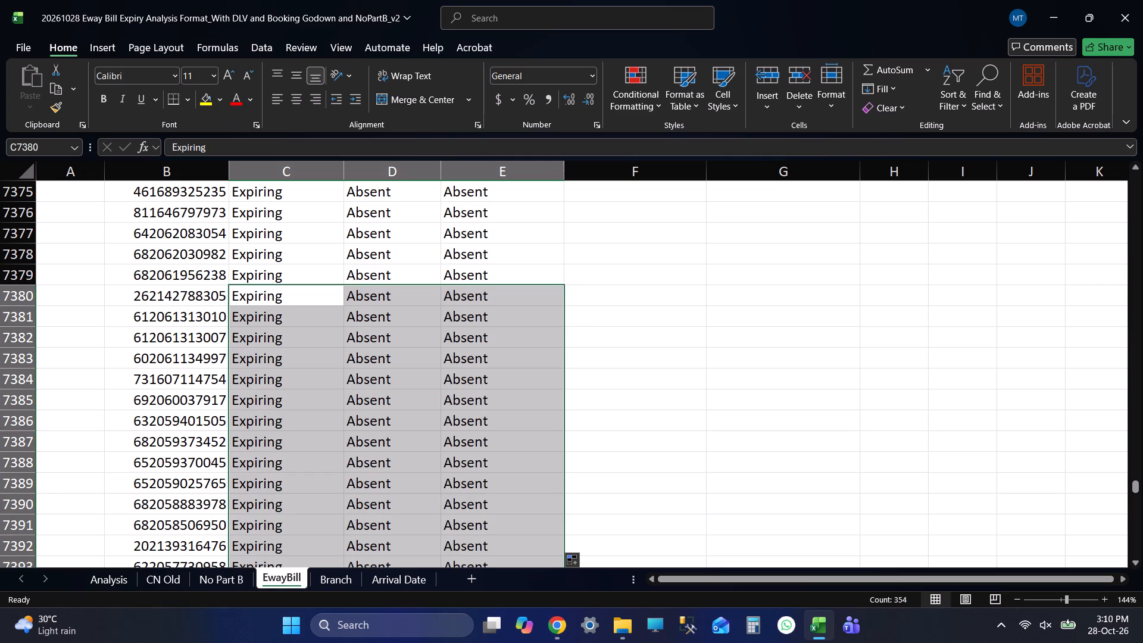
Check that the filled formulas in column C of the EwayBill sheet run from the first to the last e-way bill row.
left_click(274, 335)
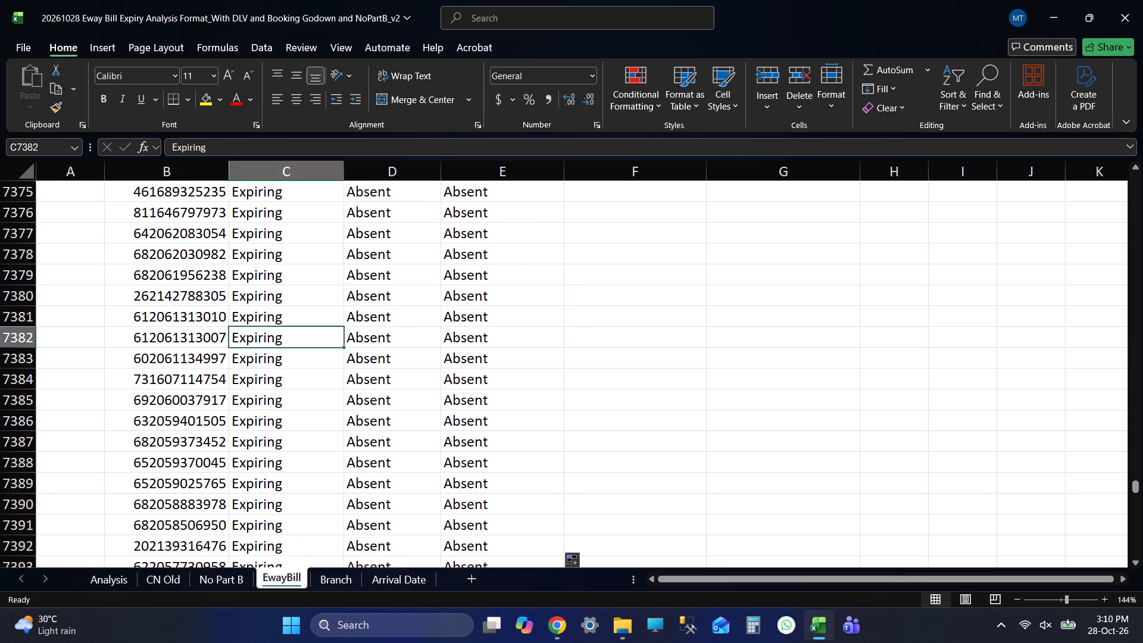
key("Down")
key("Down")
key("Down")
key("ctrl+Down")
key("Down")
key("Down")
key("Down")
key("Down")
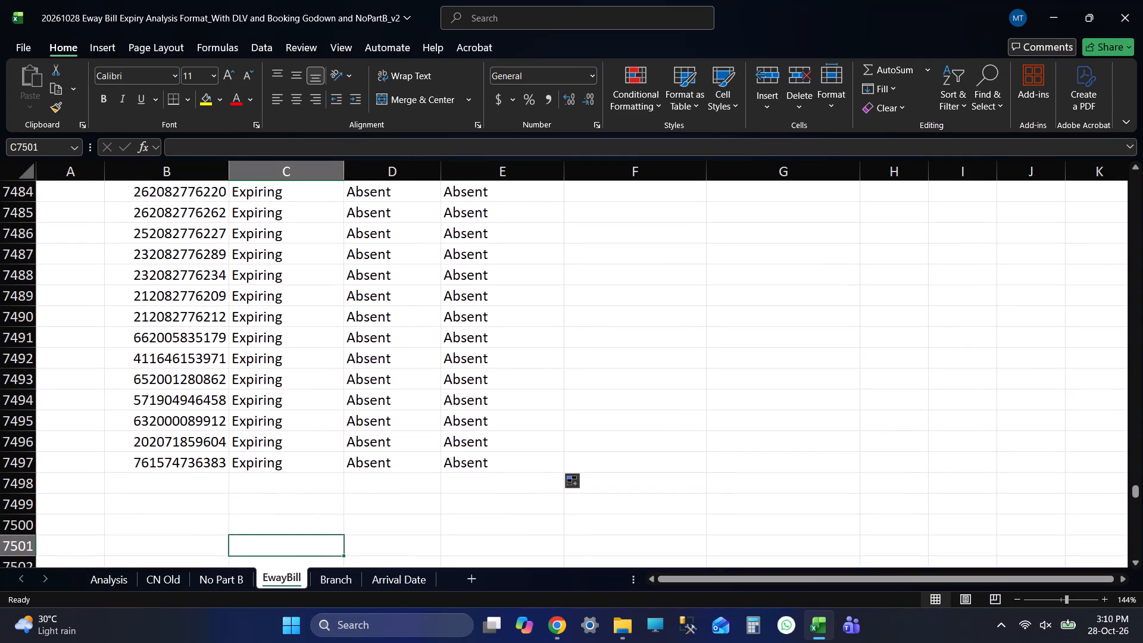
key("ctrl+Up")
key("ctrl+Up")
key("Up")
key("Up")
key("Up")
key("Up")
key("Up")
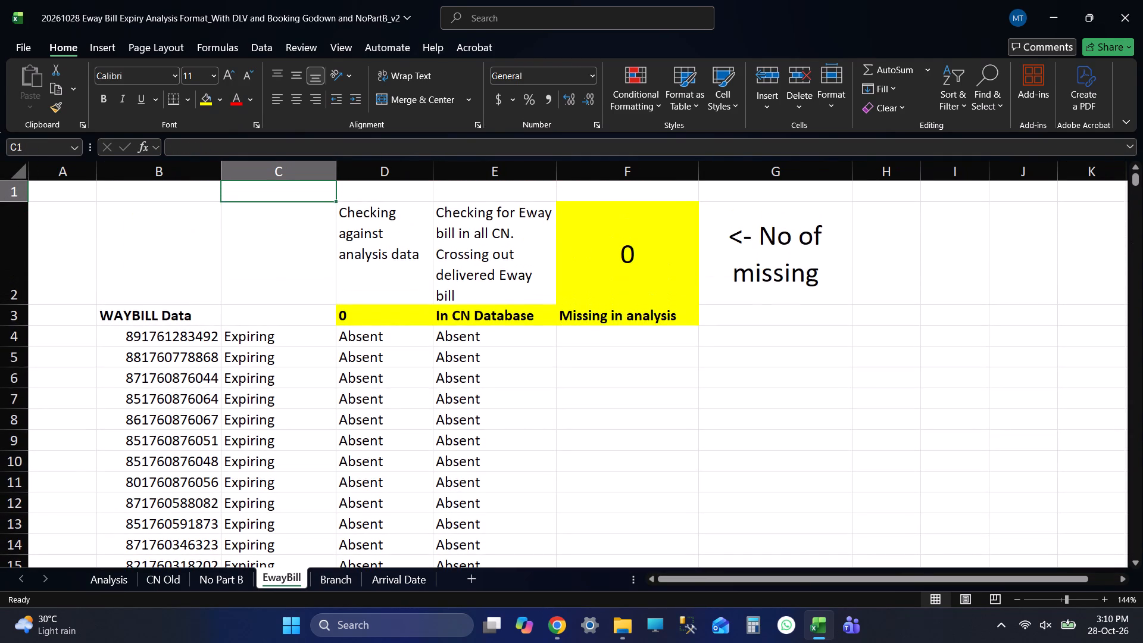
Examine the first and last rows of the WAYBILL Data column against the formula columns beside it.
key("Down")
key("Left")
key("Down")
key("Up")
key("Up")
key("Up")
key("Up")
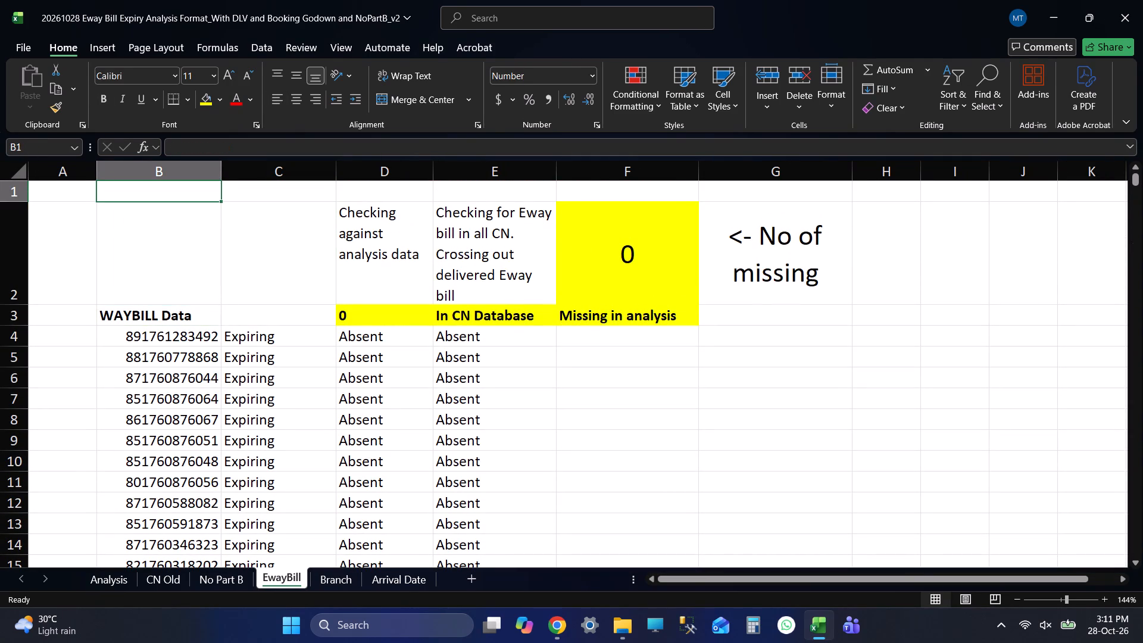
key("Up")
key("Up")
key("Up")
key("Up")
key("Up")
key("Up")
key("Up")
key("Up")
key("Up")
key("Down")
key("Down")
key("Down")
key("ctrl+Down")
key("Down")
key("Down")
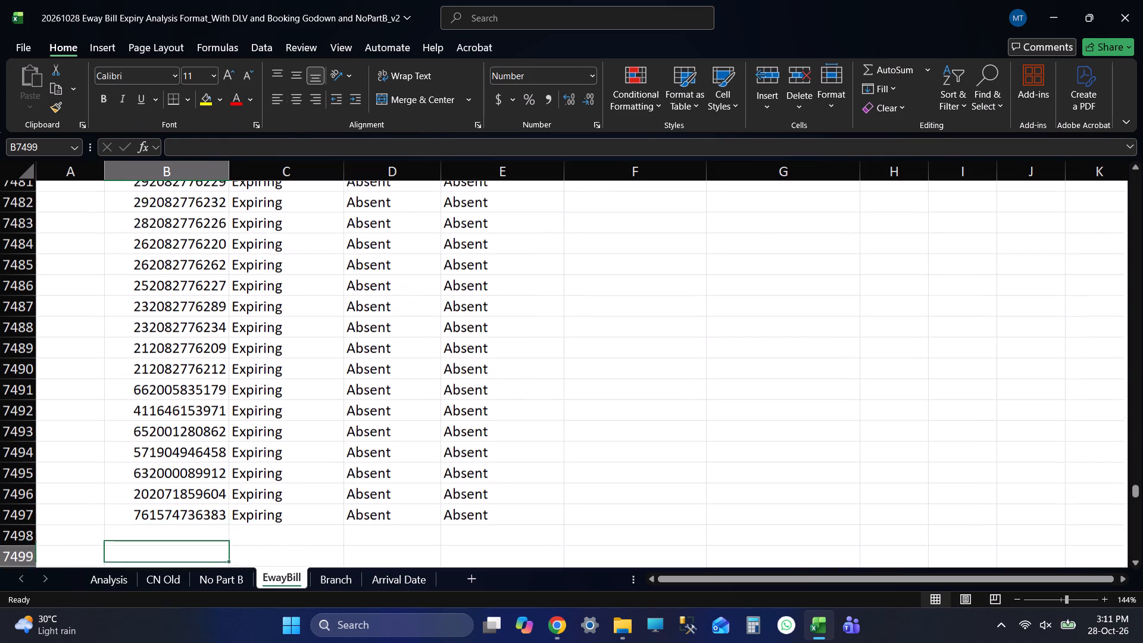
key("Down")
key("Down")
key("Down")
key("Down")
key("Down")
key("Down")
key("ctrl+Up")
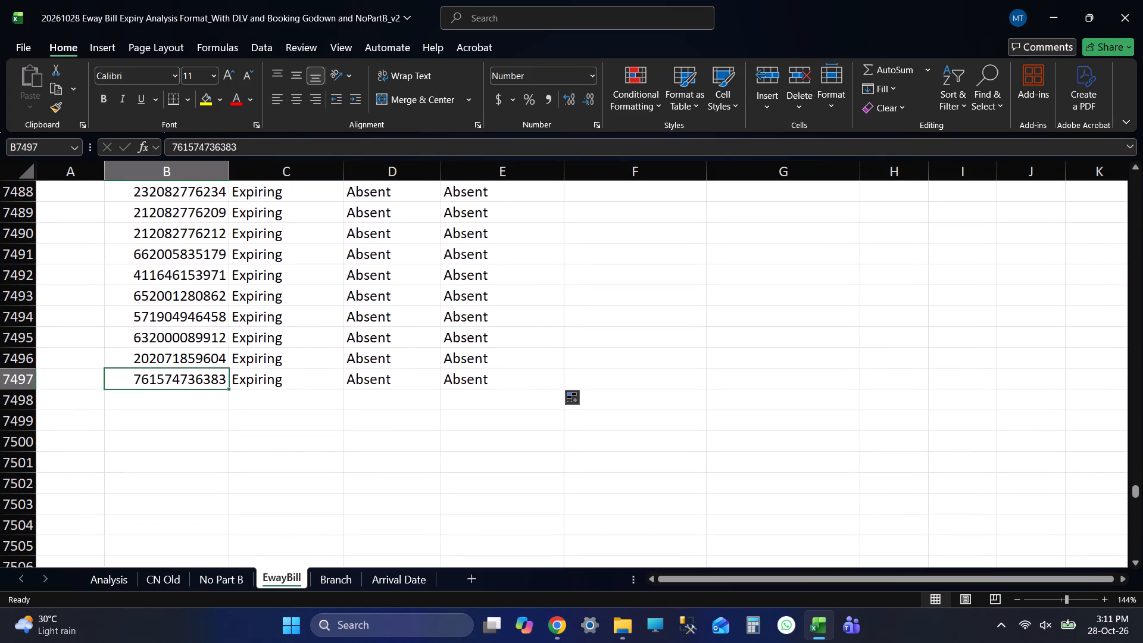
left_click(180, 494)
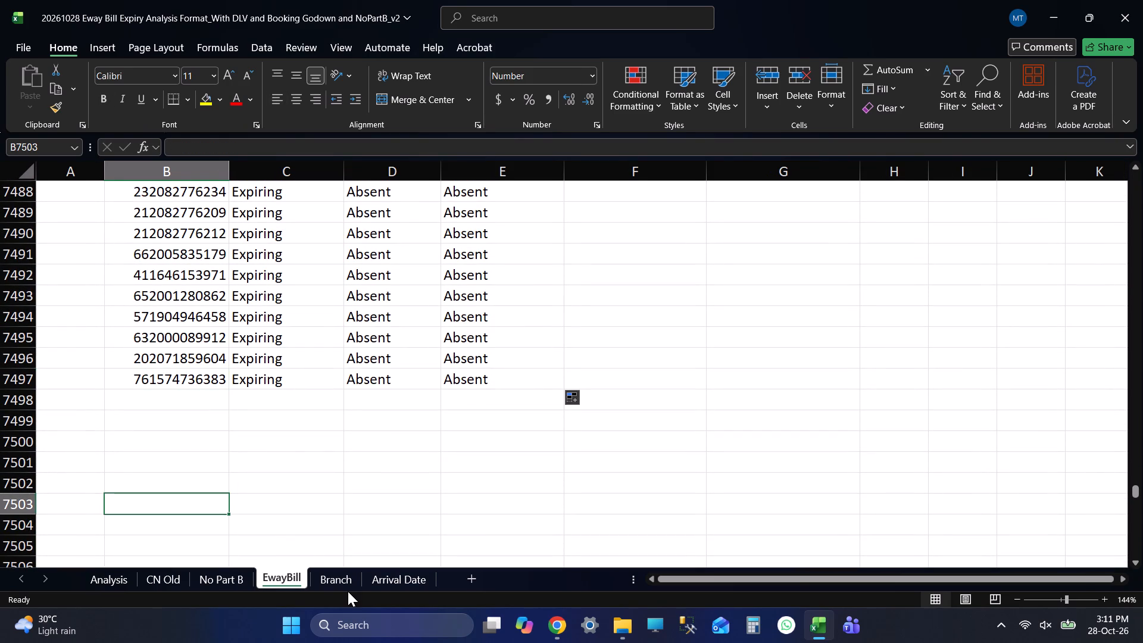
Recheck the start and end of the WAYBILL Data column and the empty rows below it on the EwayBill sheet.
key("ctrl+Up")
key("ctrl+Up")
key("Up")
key("Up")
key("Up")
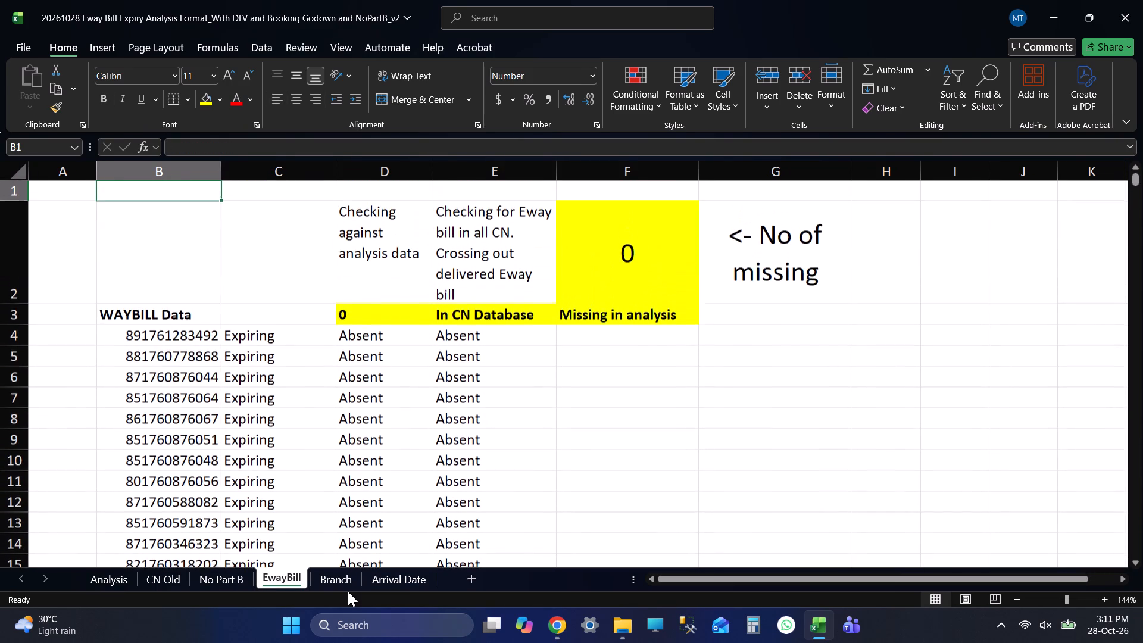
key("Up")
key("Up")
key("Up")
key("Up")
key("Up")
key("Up")
key("Up")
key("Up")
key("Up")
key("Up")
key("Up")
key("Up")
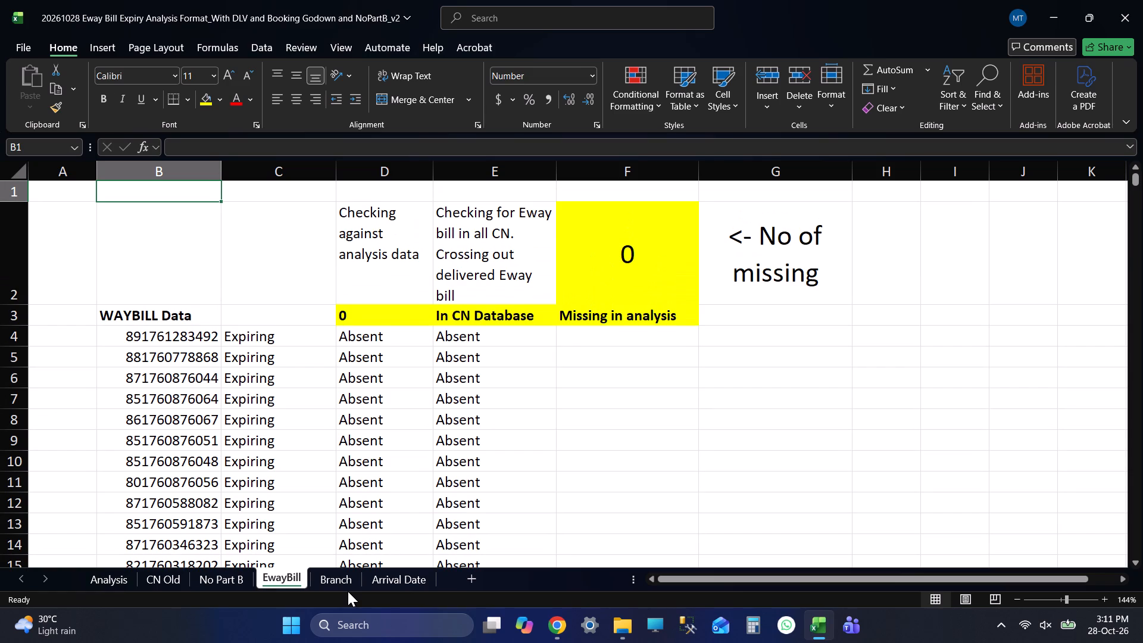
key("Up")
key("Up")
key("Up")
key("Down")
key("Down")
key("Down")
key("Down")
key("ctrl+Down")
key("Down")
key("Down")
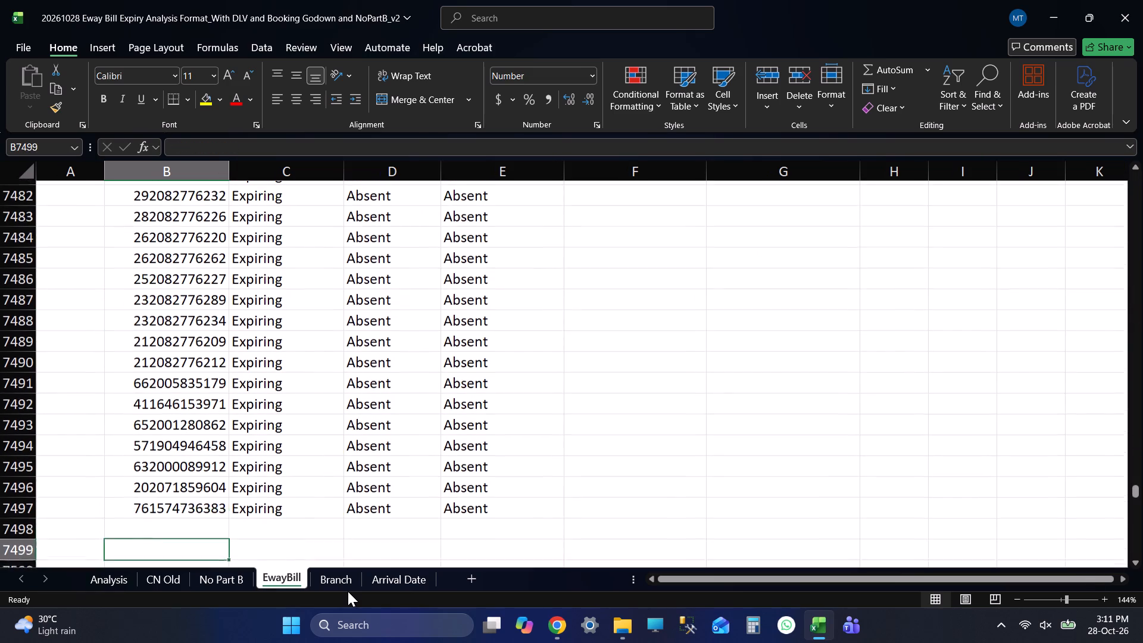
key("Down")
key("Down")
key("Down")
key("Down")
key("Down")
key("ctrl+Up")
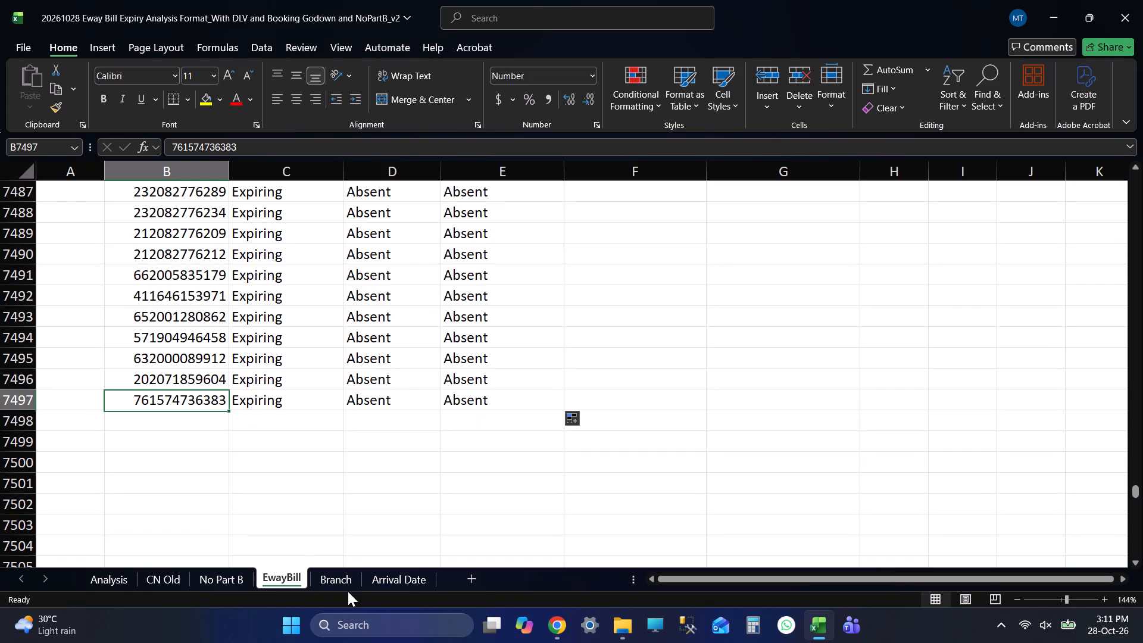
key("Down")
key("Down")
key("Down")
key("Down")
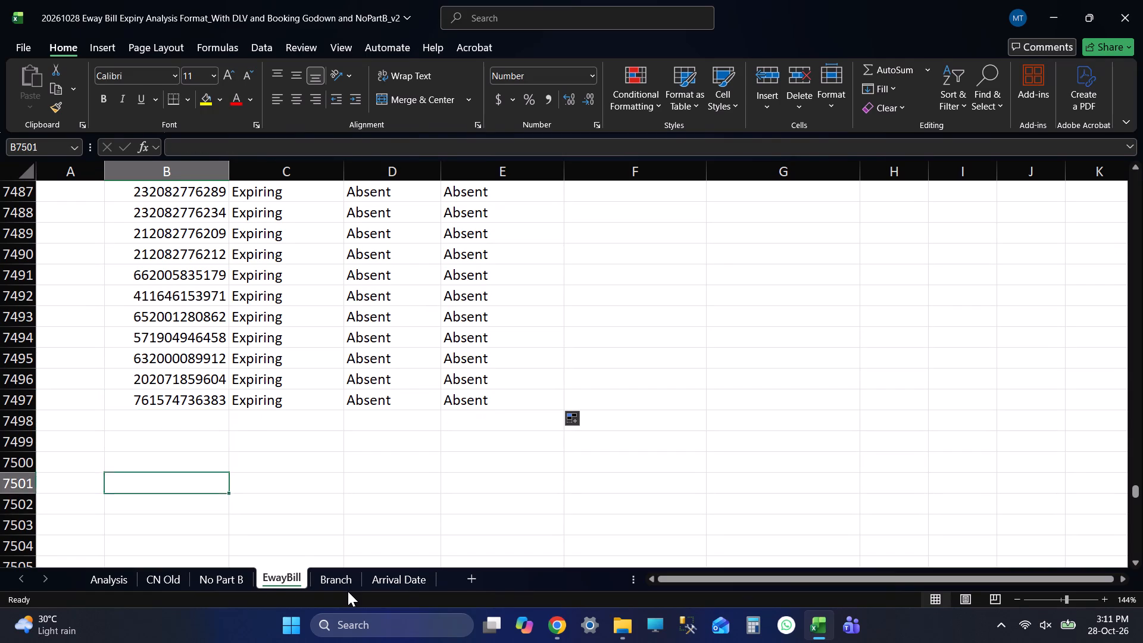
key("Down")
key("Down")
key("ctrl+Up")
key("ctrl+Up")
key("Up")
key("Up")
key("Up")
key("Up")
key("Up")
key("Down")
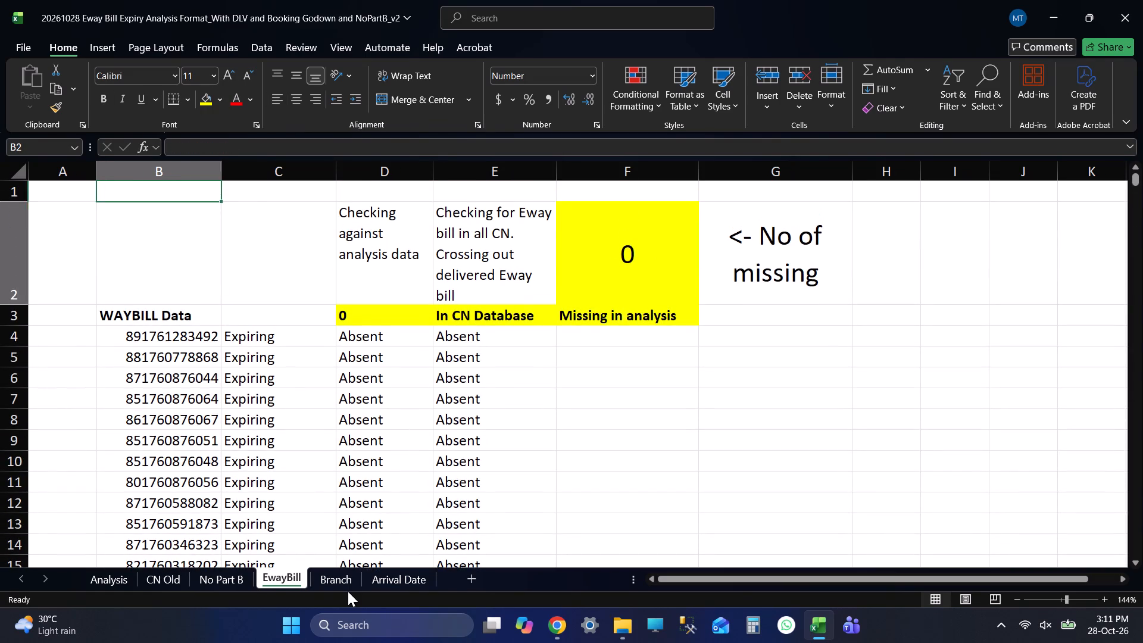
key("Down")
key("Down")
key("ctrl+Down")
key("Down")
key("Down")
key("Down")
key("Down")
key("Down")
key("ctrl+Up")
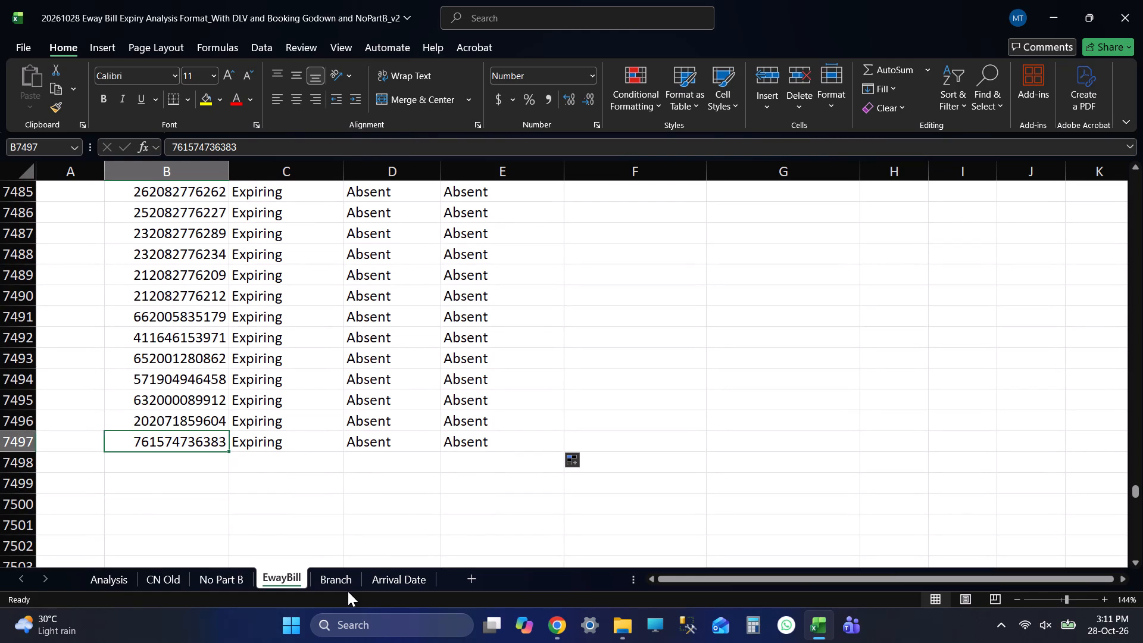
Add filters to the EwayBill header row from WAYBILL Data to Missing in analysis (B3:F3).
key("ctrl+Up")
key("Up")
key("Up")
key("Up")
key("Up")
key("Down")
key("Down")
key("ctrl+shift+Right")
key("ctrl+shift+Right")
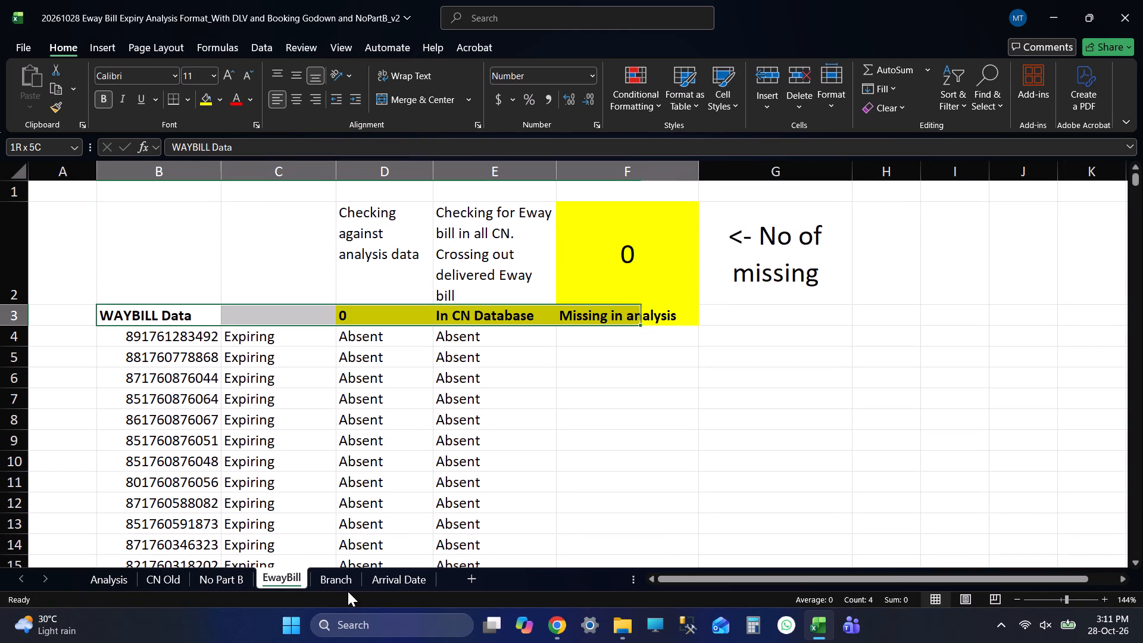
key("ctrl+shift+l")
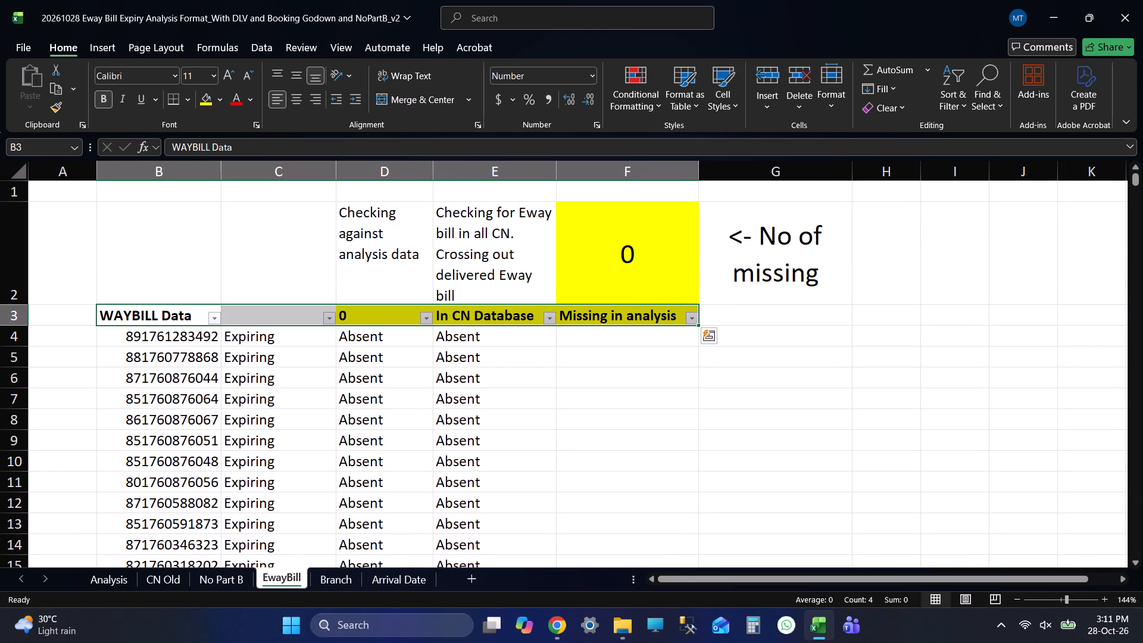
left_click(801, 450)
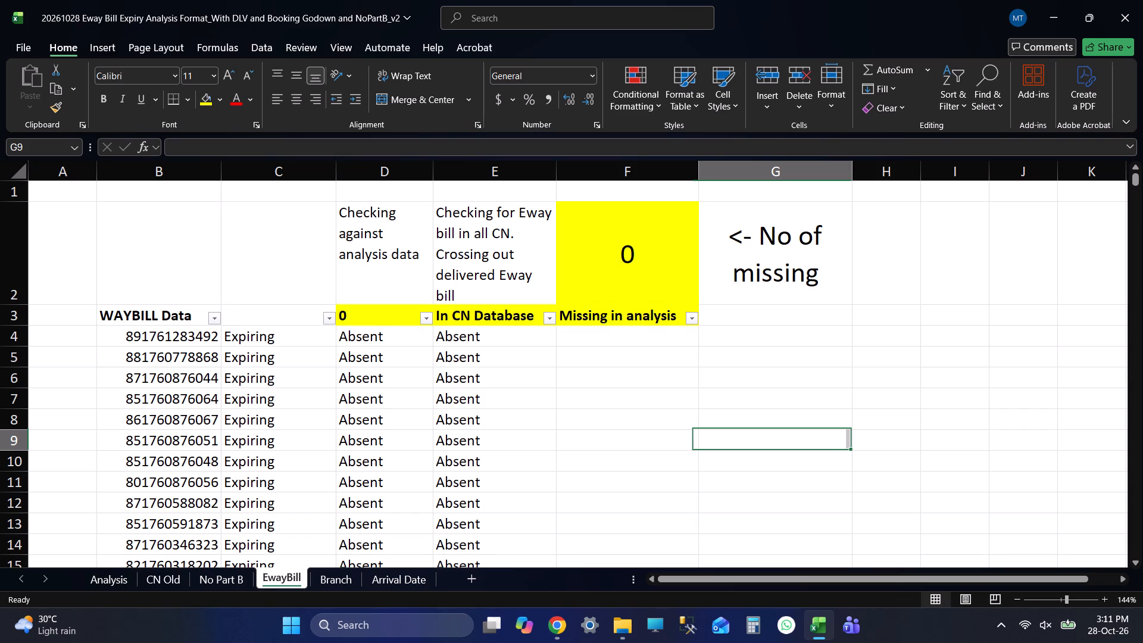
left_click(898, 333)
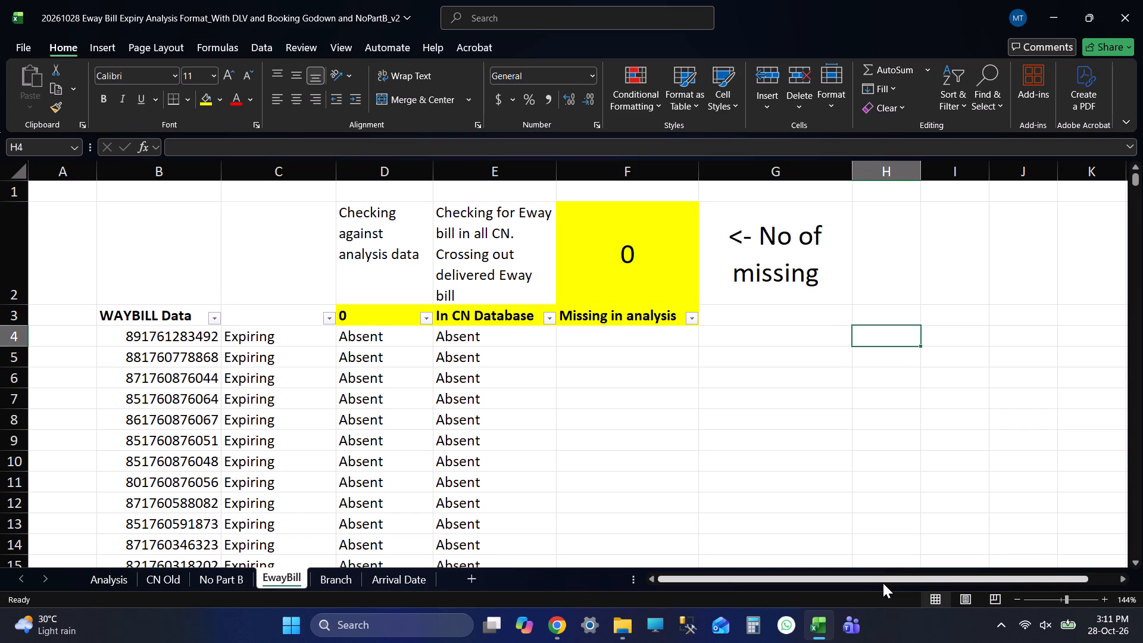
Save the Eway Bill Expiry Analysis workbook.
key("ctrl+s")
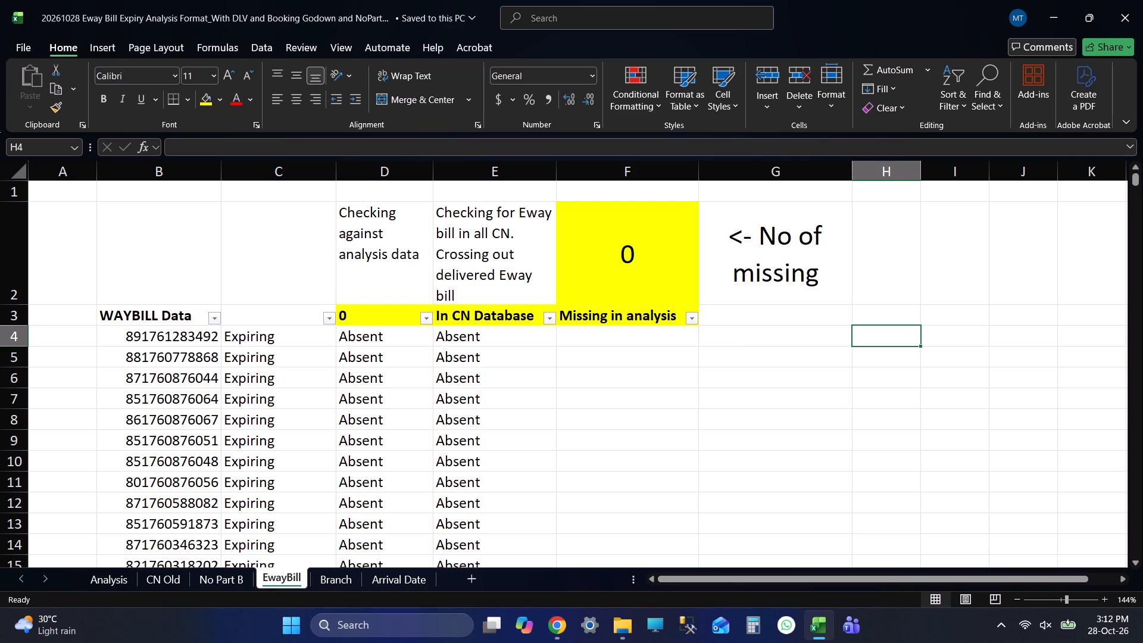
Check the last e-way bill number in column B of the EwayBill sheet.
left_click(922, 412)
left_click(229, 413)
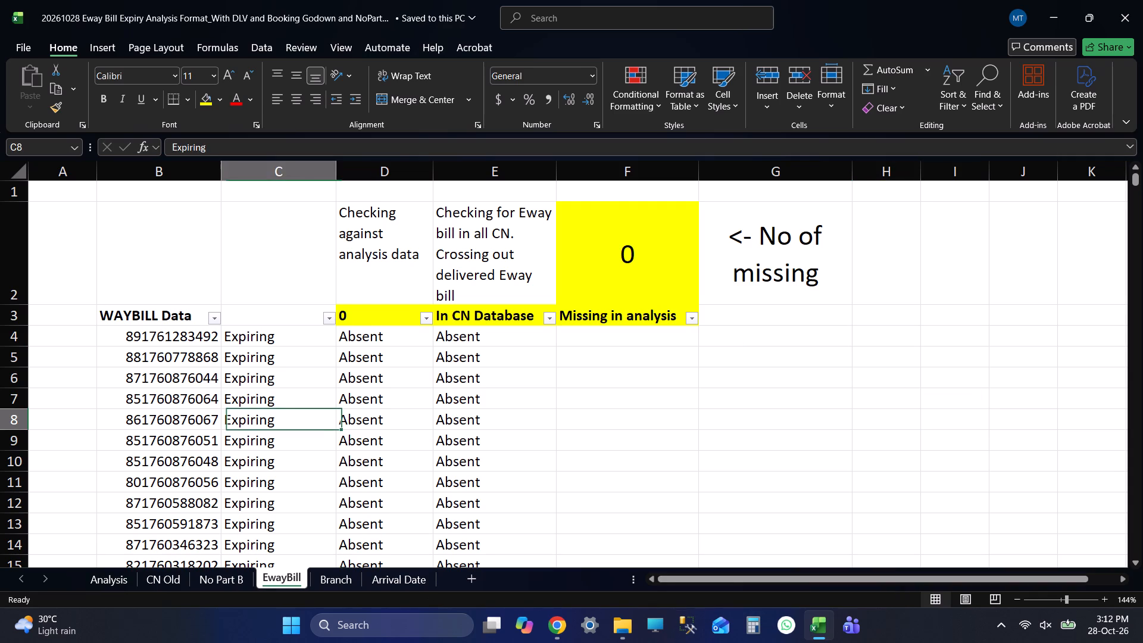
left_click(188, 432)
key("ctrl+Down")
key("Down")
key("Down")
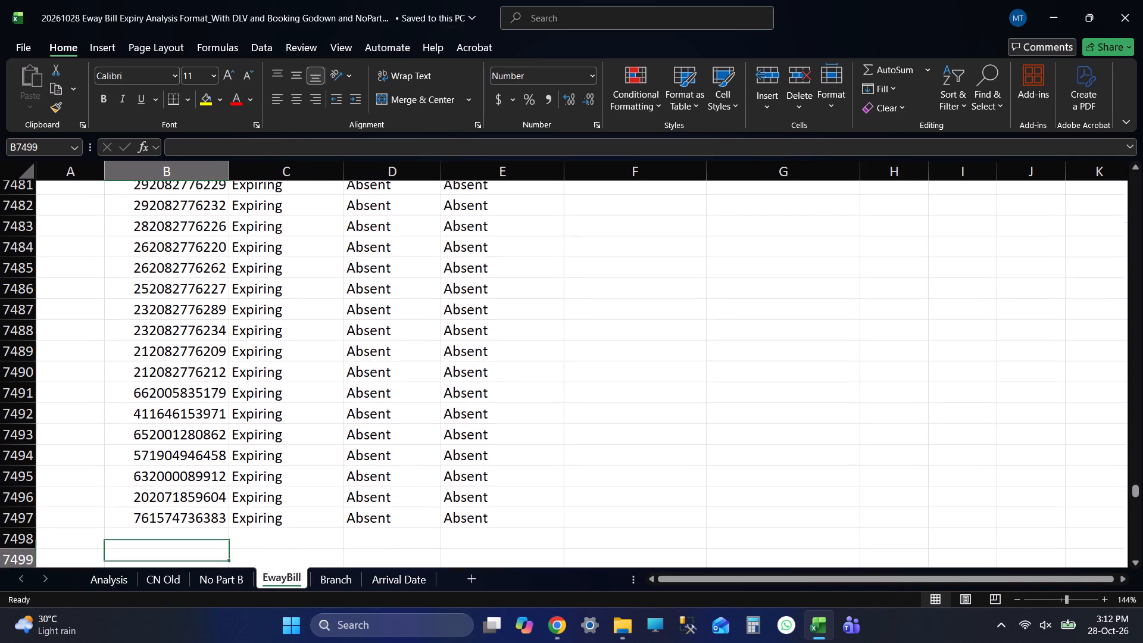
key("Down")
key("ctrl+Up")
Switch to File Explorer and reopen the EWB_EXPIRING_TODAY (67) file from the 20261028 Data (P) folder.
key("alt+Tab")
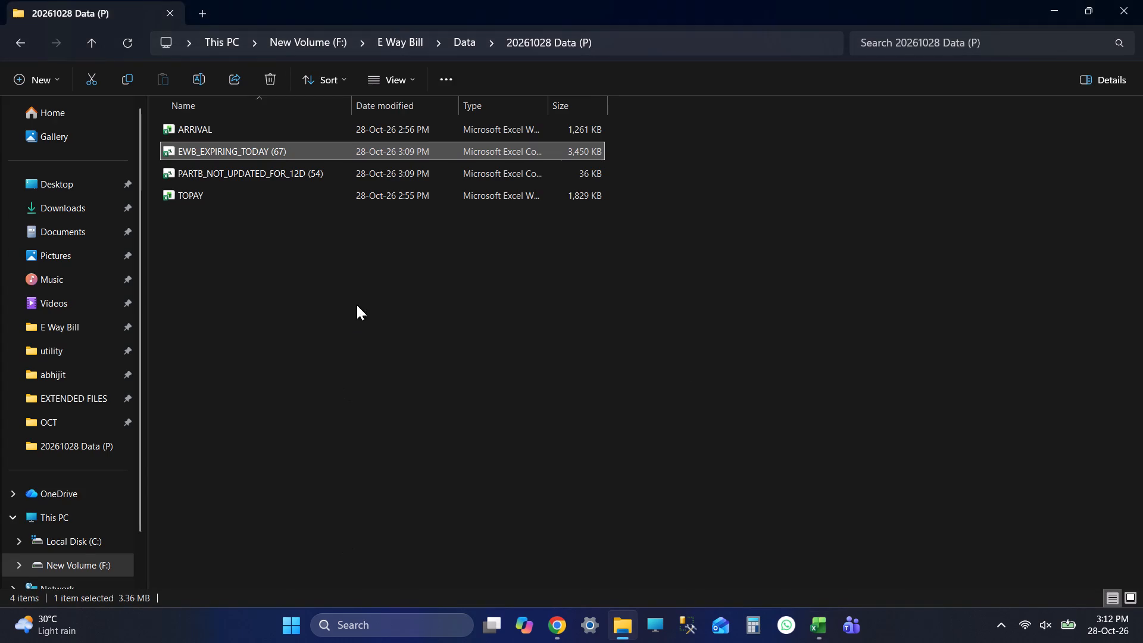
key("alt+Tab")
key("alt+Tab")
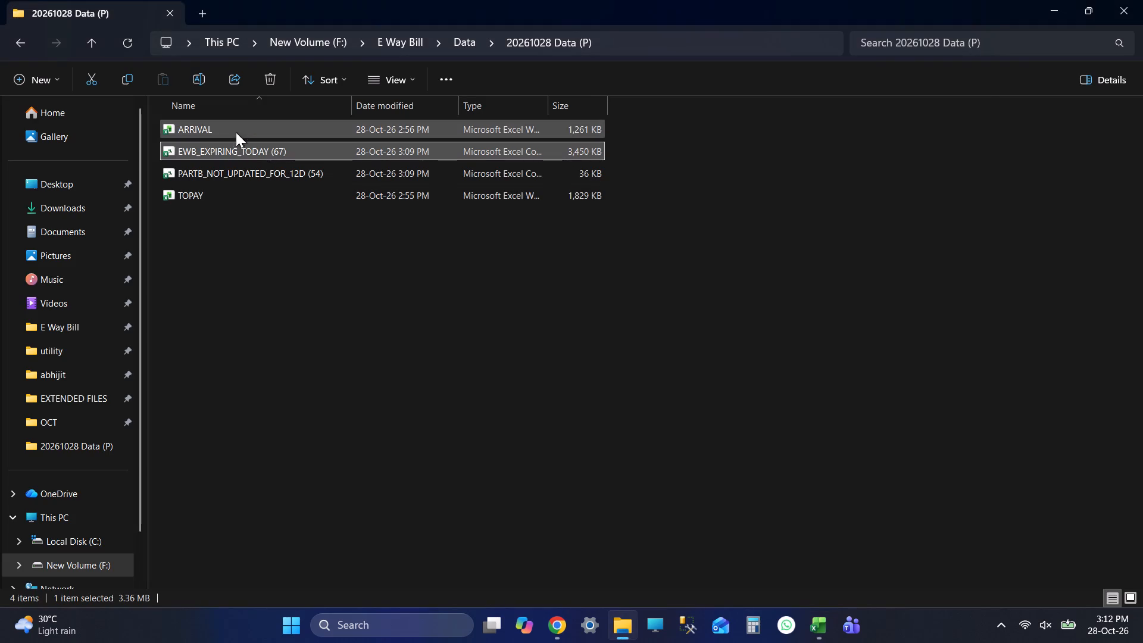
key("alt+Tab")
key("alt+Tab")
double_click(239, 144)
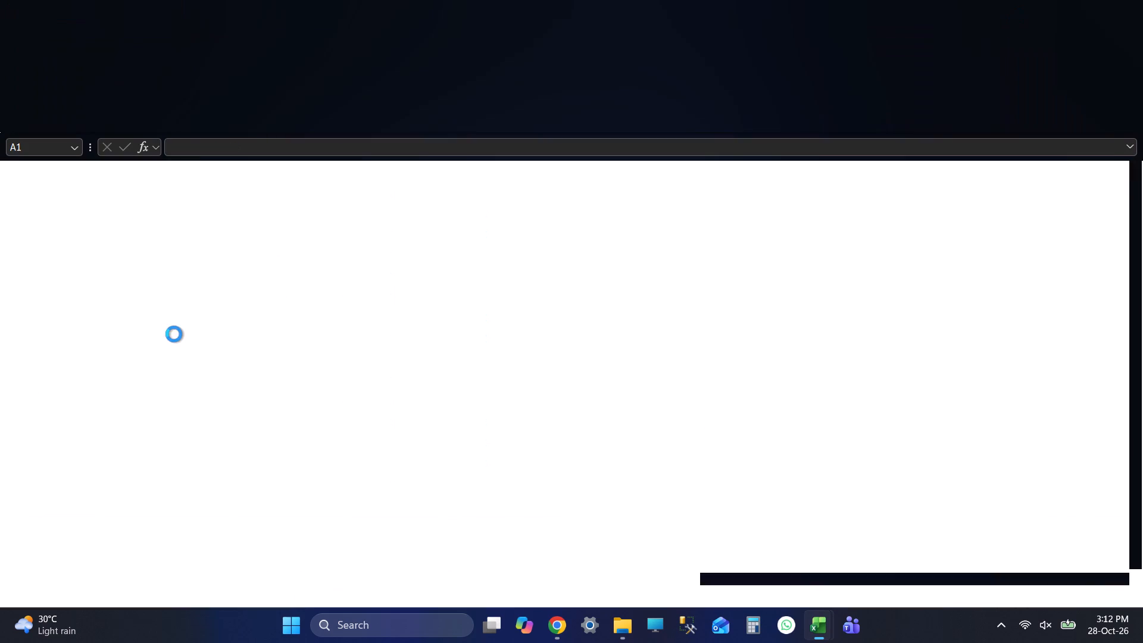
Format the e-way bill numbers in column A, from A2 down, as Number with no decimals and save the file.
key("Down")
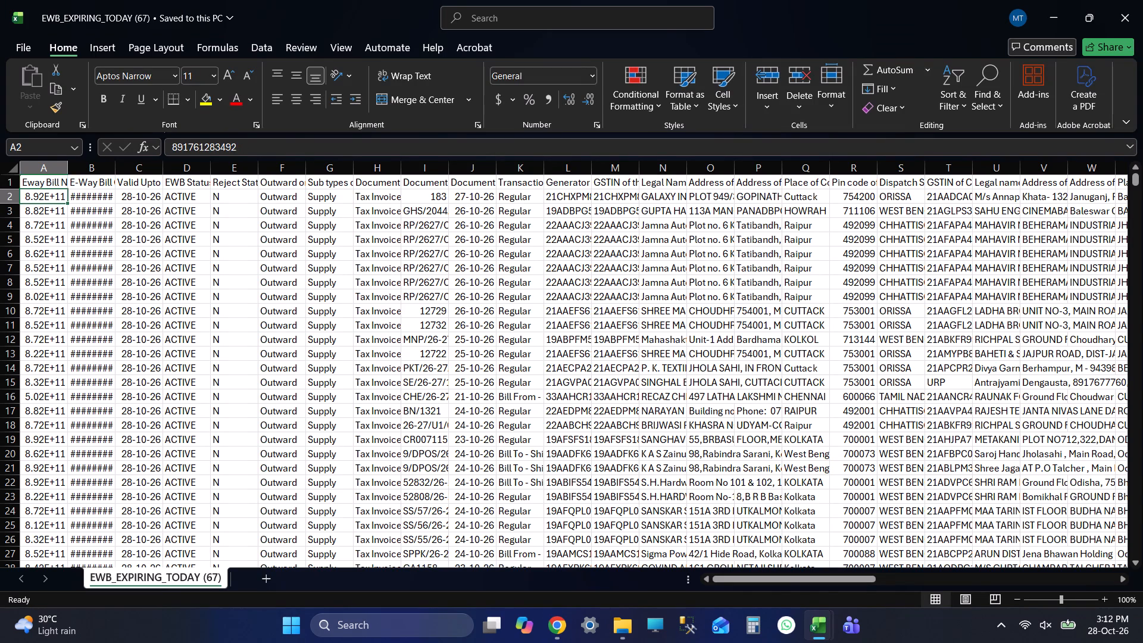
key("ctrl+shift+Down")
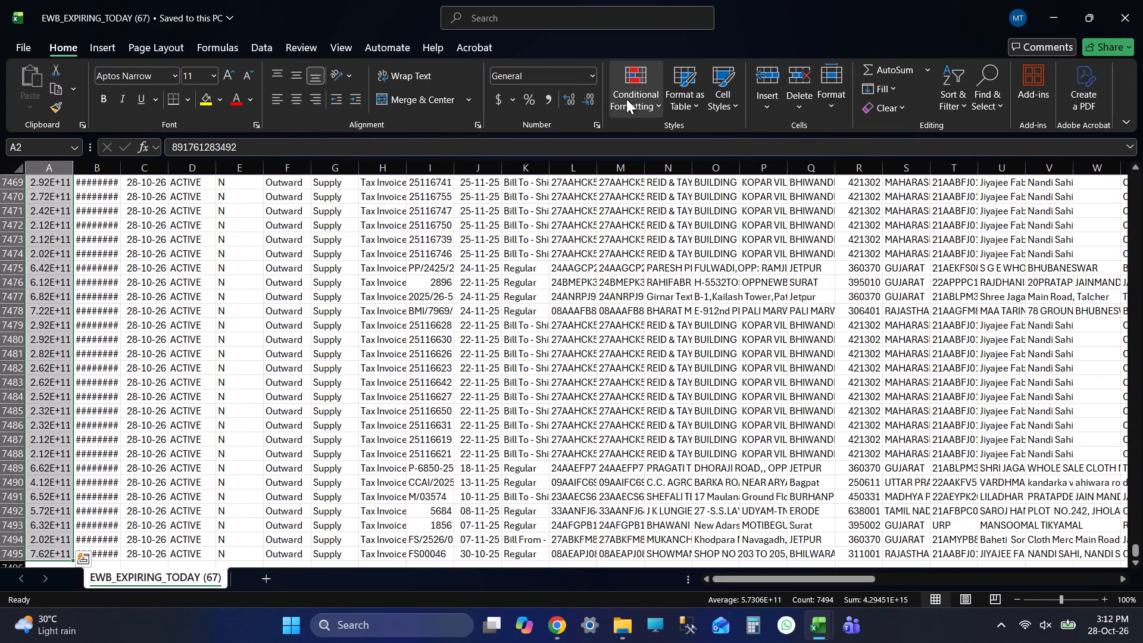
left_click(595, 74)
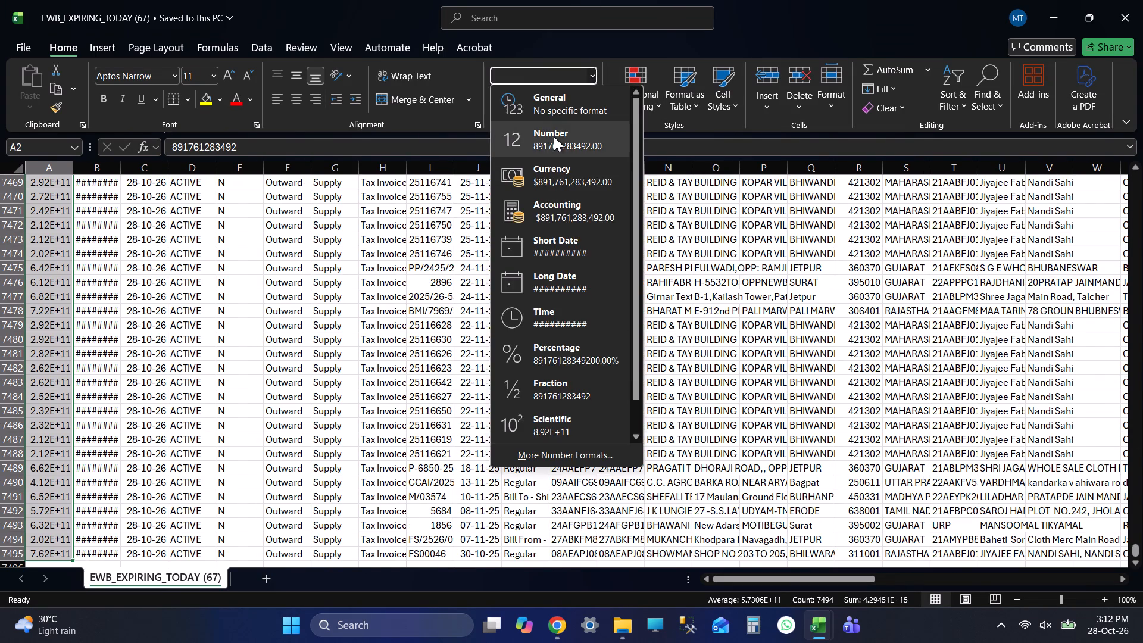
left_click(554, 136)
double_click(591, 100)
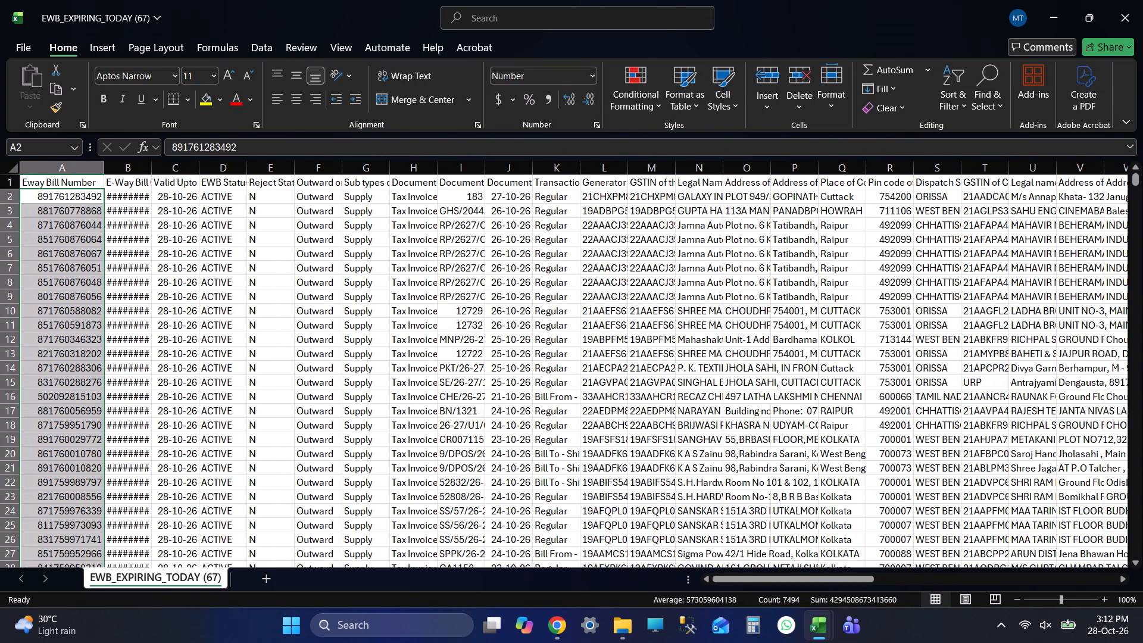
key("ctrl+s")
Compare the first e-way bill number in column A of EWB_EXPIRING_TODAY (67) with column B of the EwayBill sheet.
key("Up")
key("ctrl+Up")
key("Up")
key("Down")
key("alt+Tab")
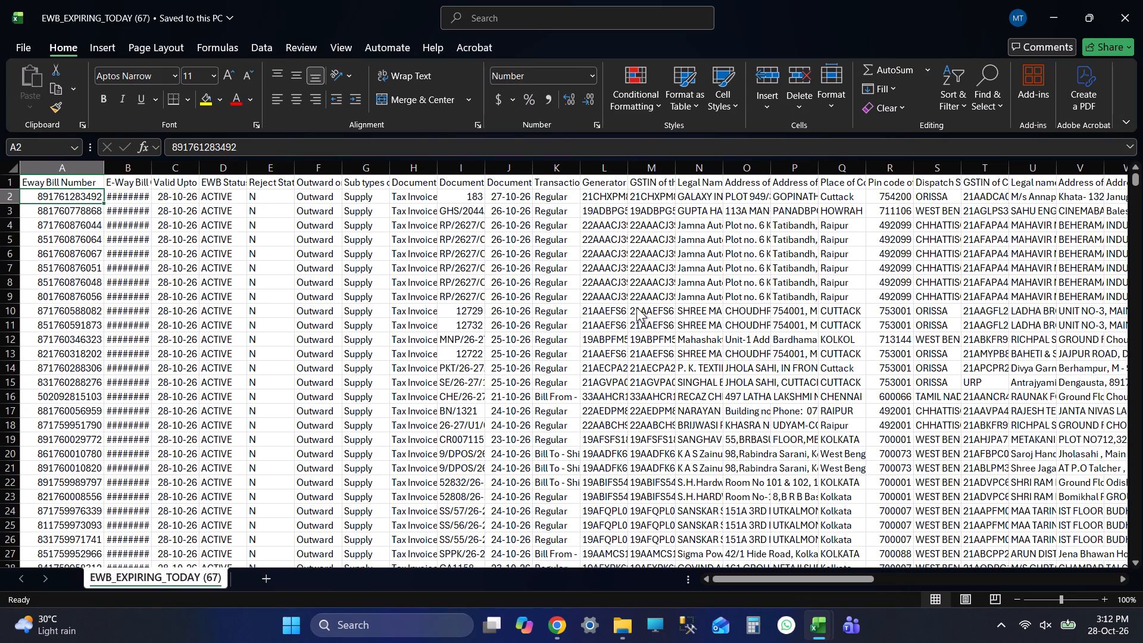
key("ctrl+Up")
key("Up")
key("Up")
key("Up")
key("Down")
key("Down")
key("Down")
key("alt+Tab")
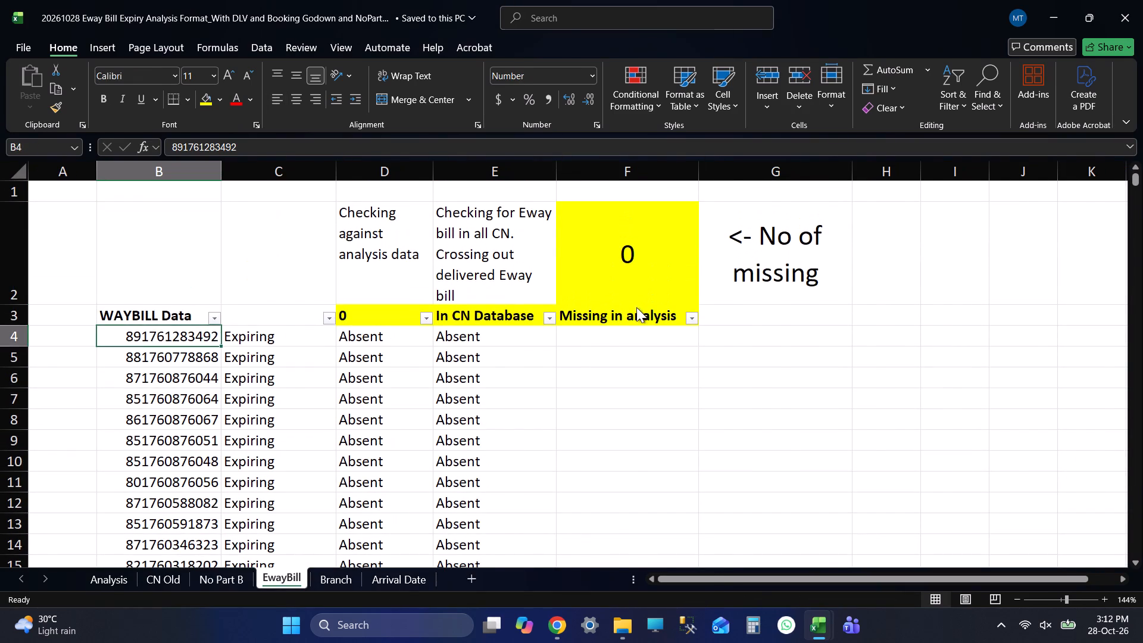
Compare the last e-way bill number in EWB_EXPIRING_TODAY (67) with the last entry in column B of the EwayBill sheet.
key("ctrl+Down")
key("alt+Tab")
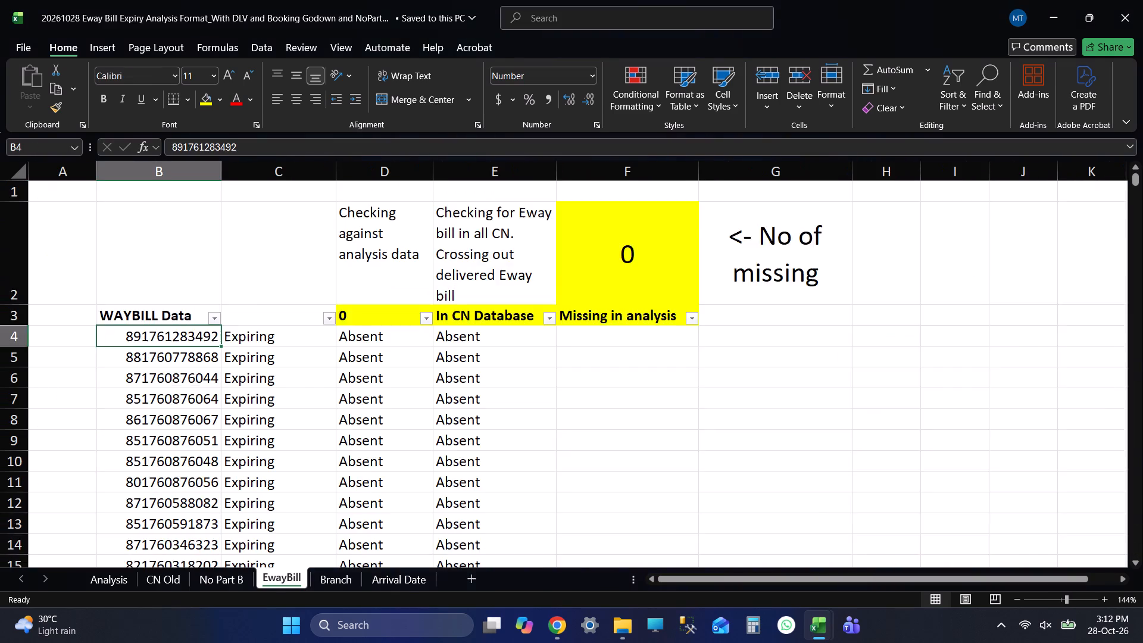
key("ctrl+Down")
key("Down")
key("Down")
key("Down")
key("ctrl+Up")
key("alt+Tab")
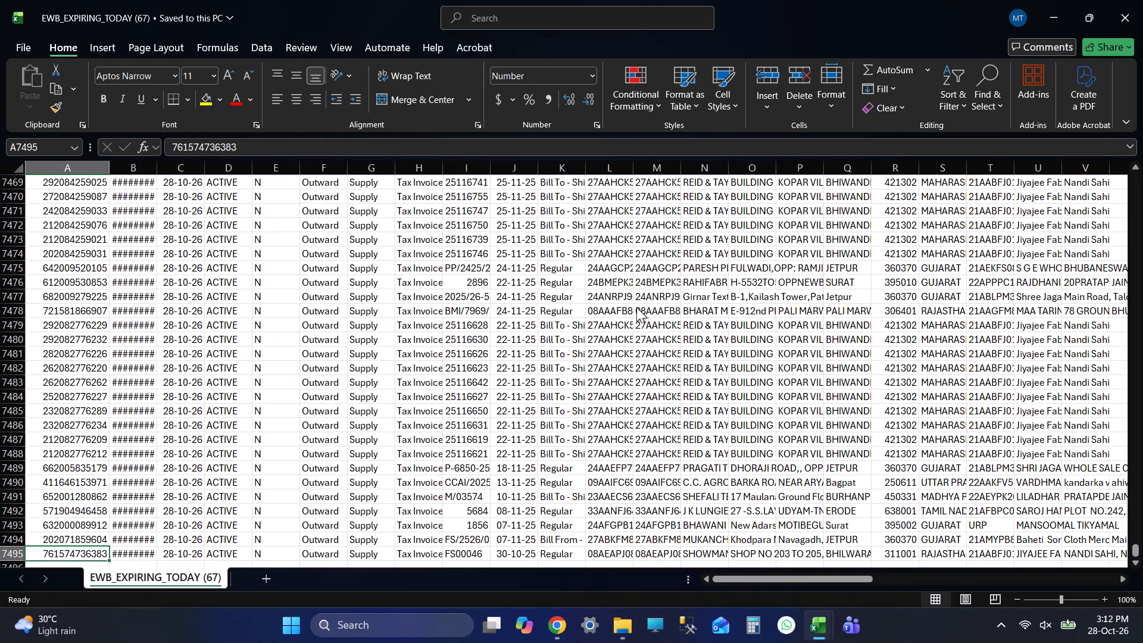
key("alt+Tab")
key("alt+Tab")
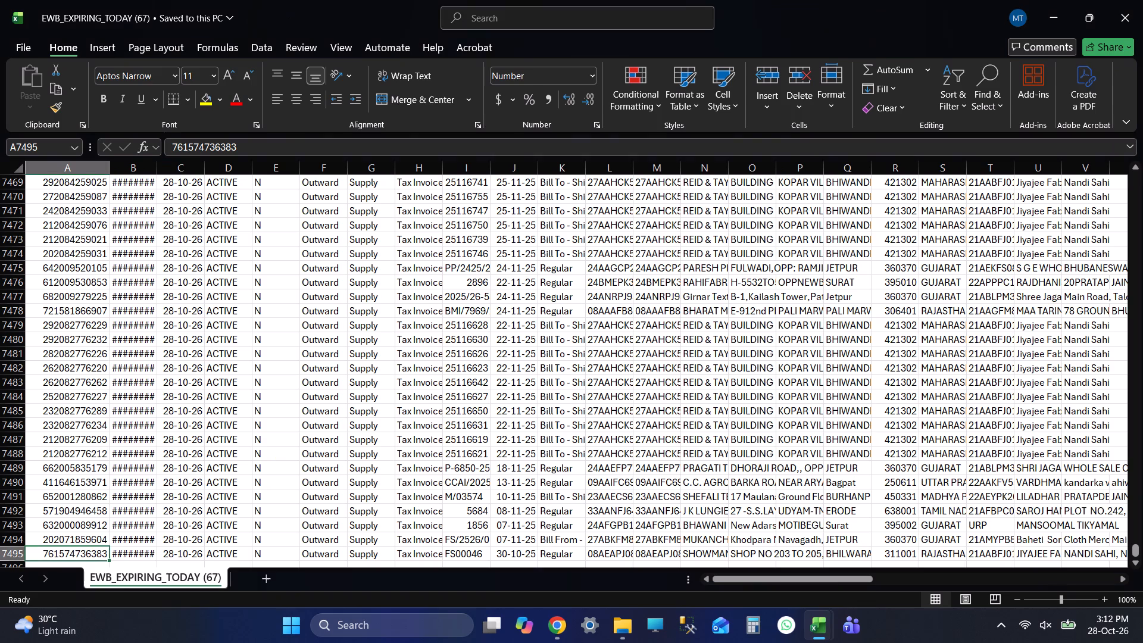
Close the EWB_EXPIRING_TODAY (67) file.
left_click(1142, 0)
Examine the final entries in column B of the EwayBill sheet and the rows below them.
scroll(426, 497, "down", 5)
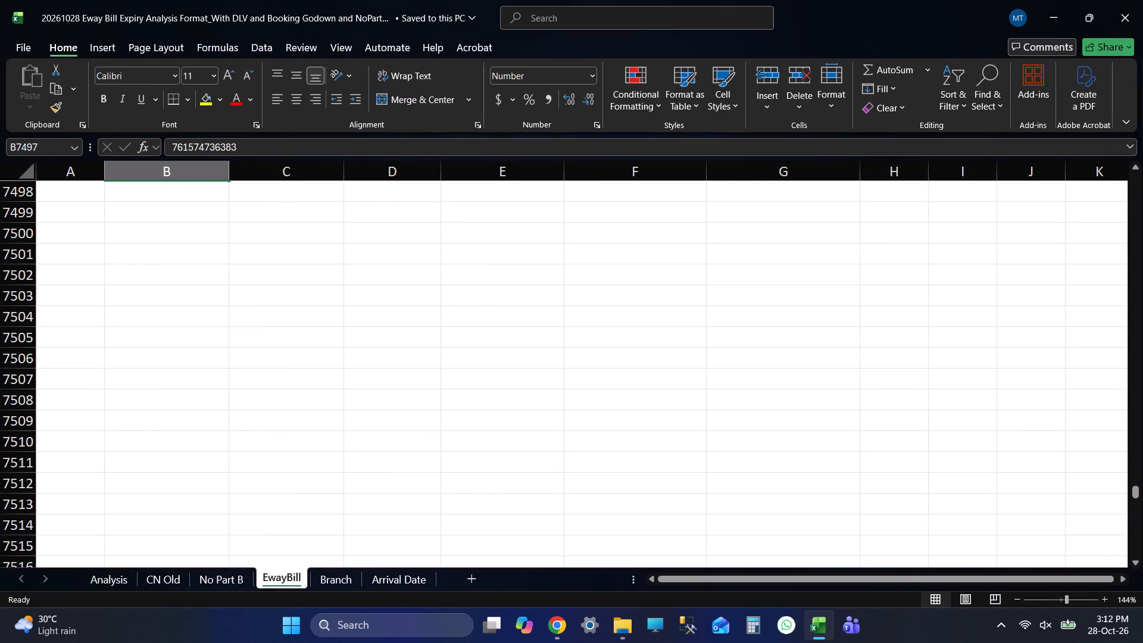
scroll(176, 438, "up", 3)
left_click(153, 499)
key("ctrl+Up")
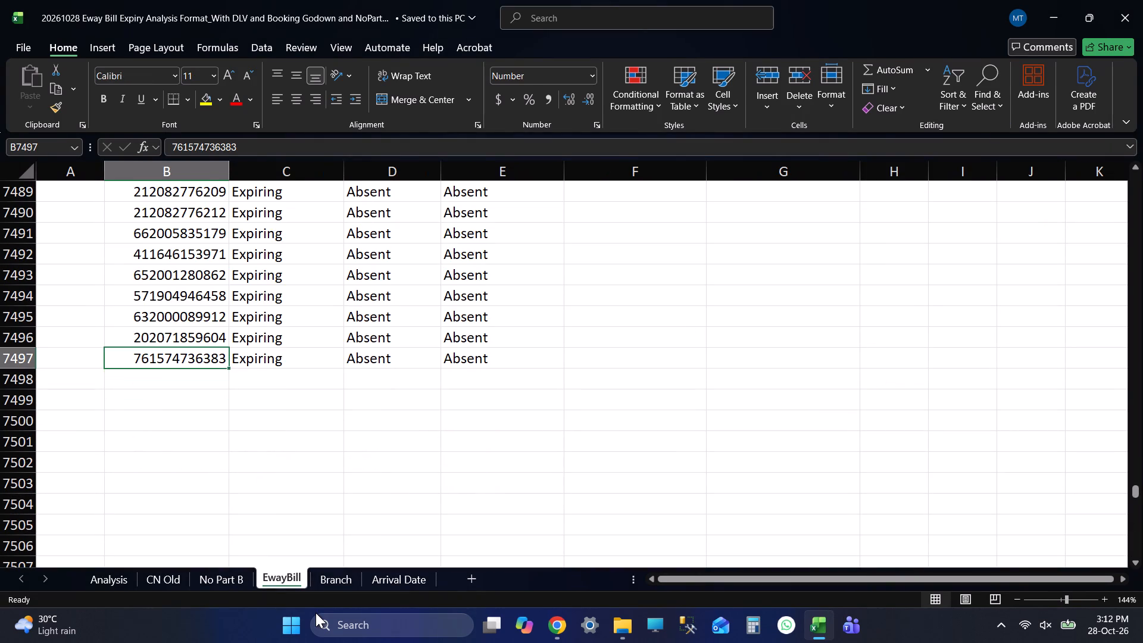
key("Down")
key("Down")
key("Down")
key("Down")
key("Down")
key("Down")
key("Down")
key("Down")
key("Down")
key("Down")
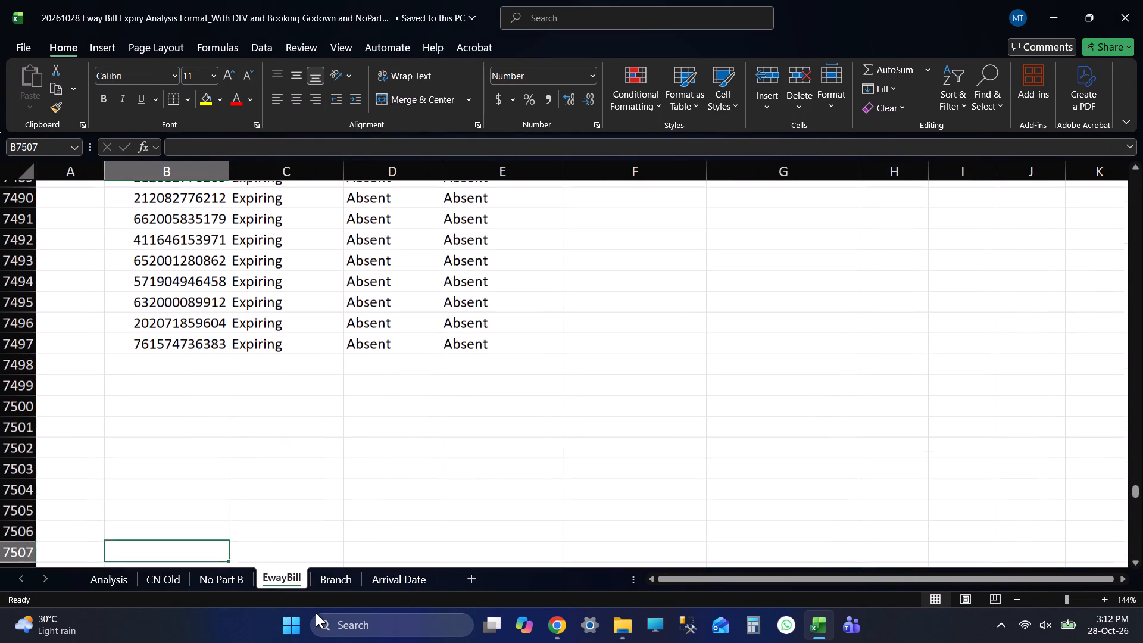
key("Down")
key("Down")
key("ctrl+Up")
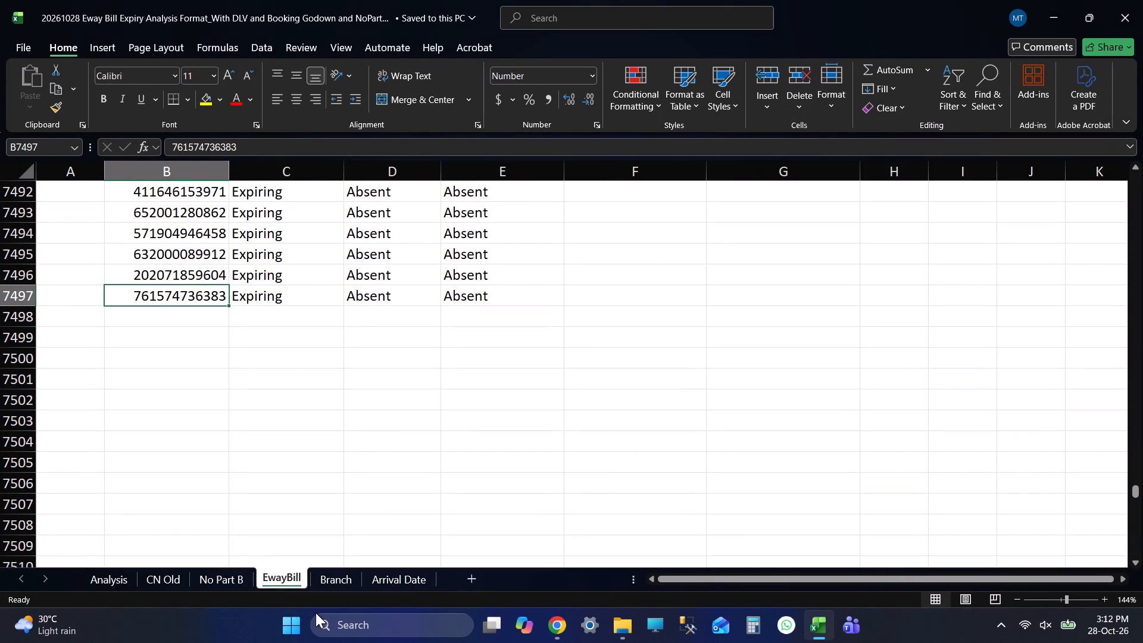
Check the WAYBILL Data column on the EwayBill sheet from its header to its last entry and back.
key("ctrl+Up")
key("Up")
key("Up")
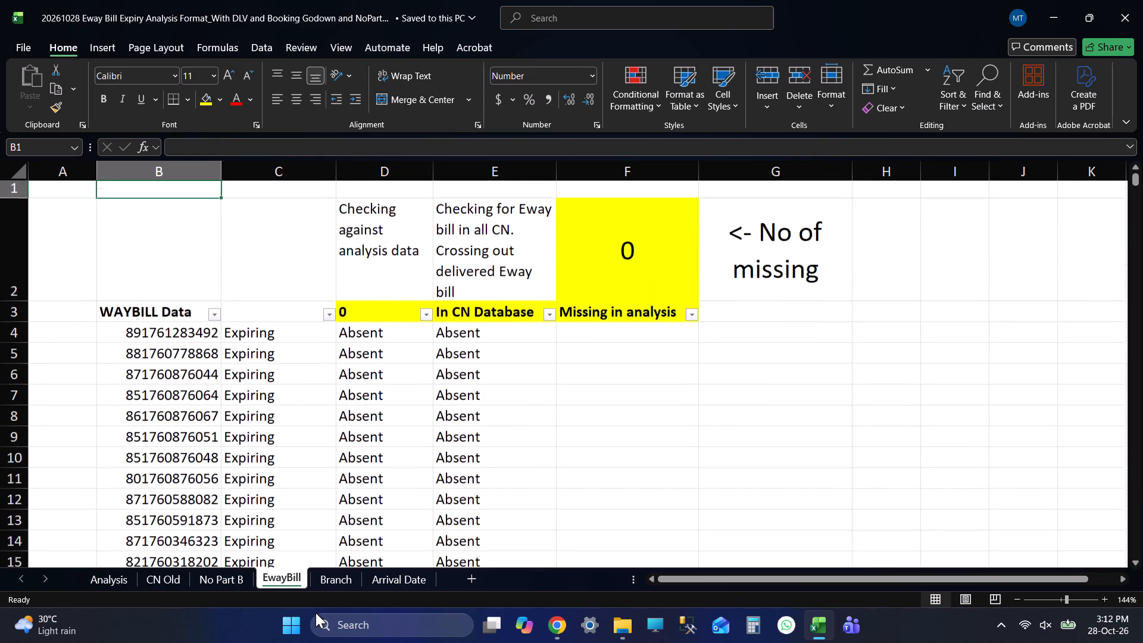
key("Up")
key("Down")
key("Down")
key("Down")
key("Down")
key("ctrl+Down")
key("Down")
key("Down")
key("Down")
key("Down")
key("Down")
key("Down")
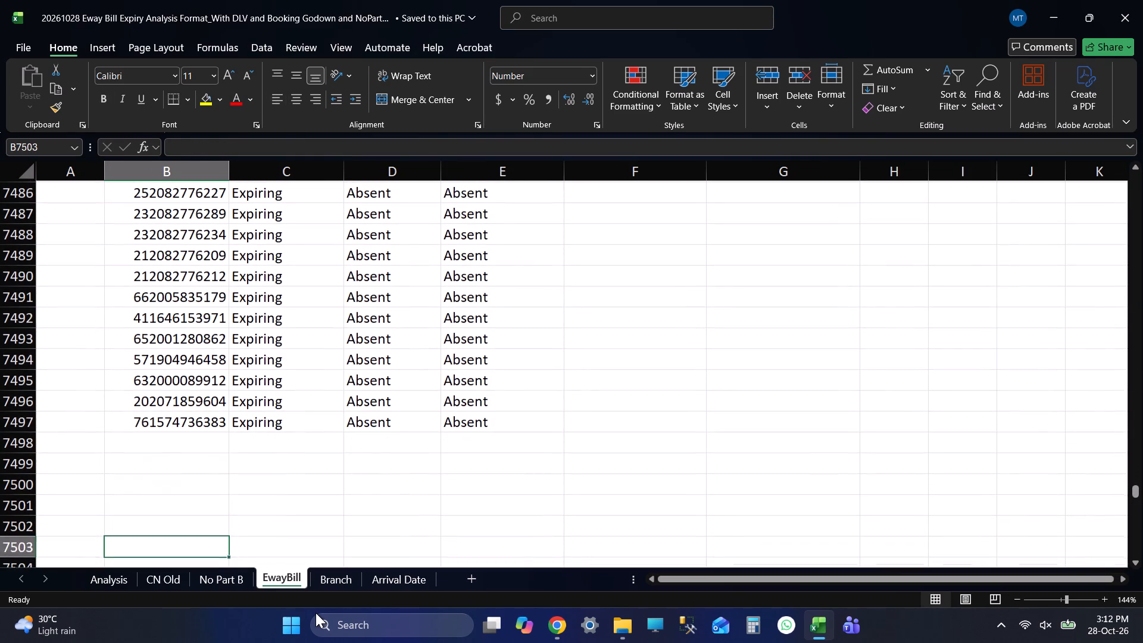
key("ctrl+Up")
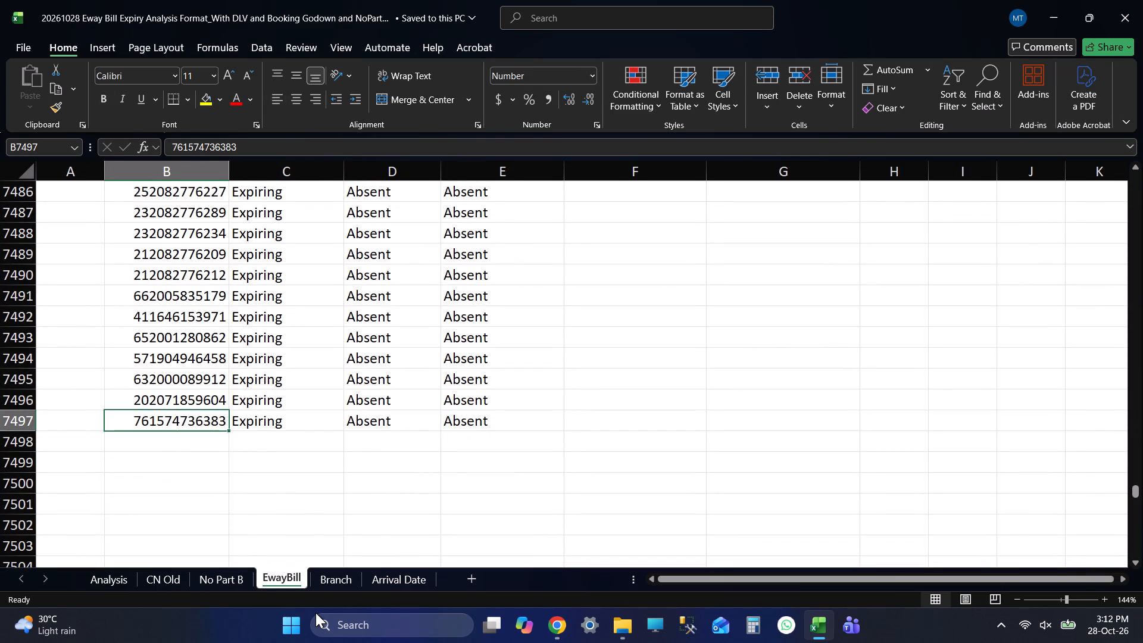
key("ctrl+Up")
key("Up")
key("Up")
key("Up")
key("Down")
key("Down")
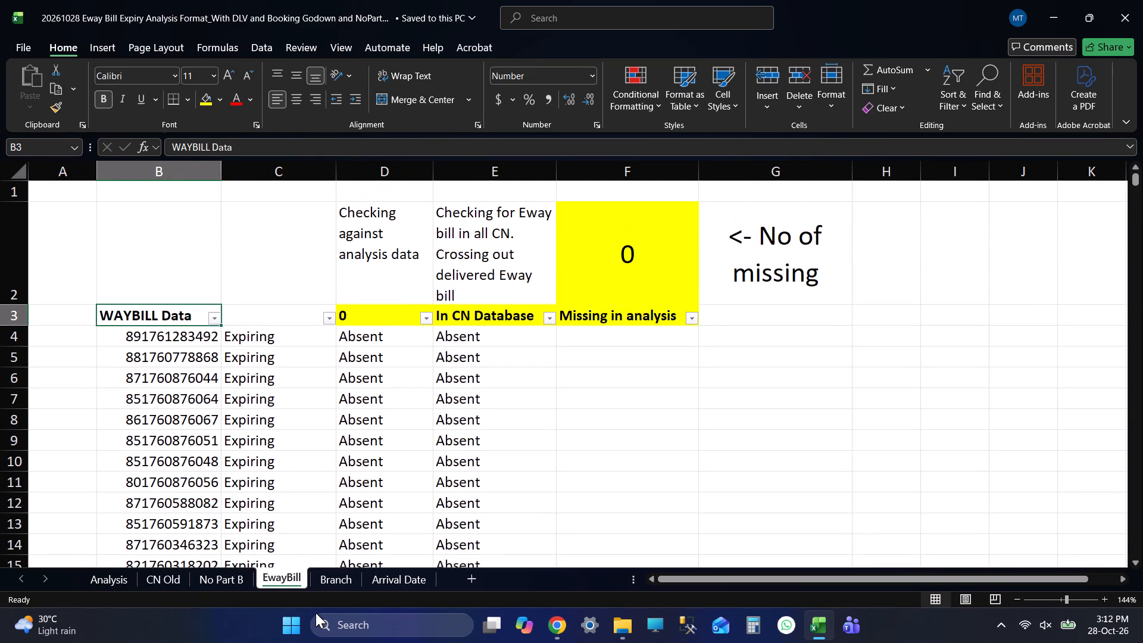
Inspect the filter on the column D header that checks against analysis data, leaving the filter unapplied.
left_click(374, 314)
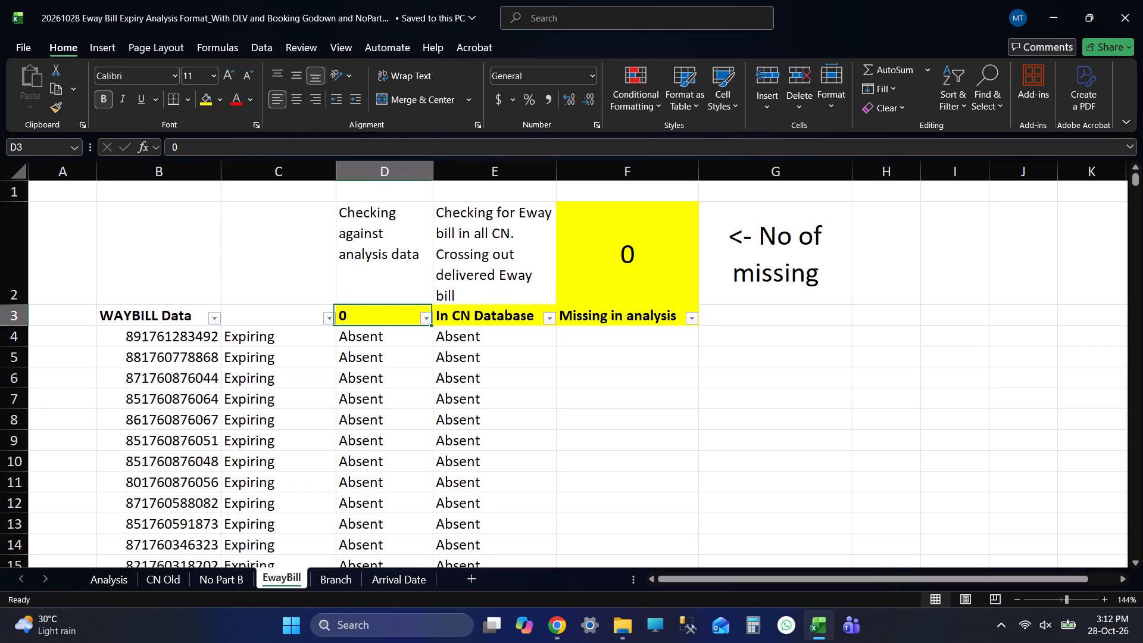
left_click(426, 321)
left_click(404, 591)
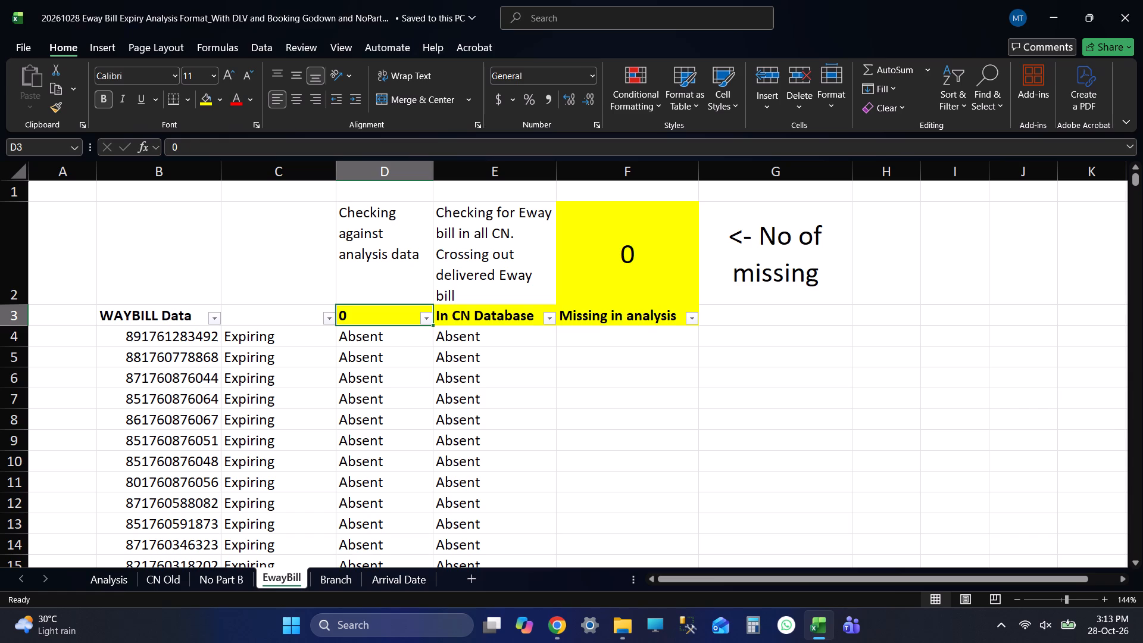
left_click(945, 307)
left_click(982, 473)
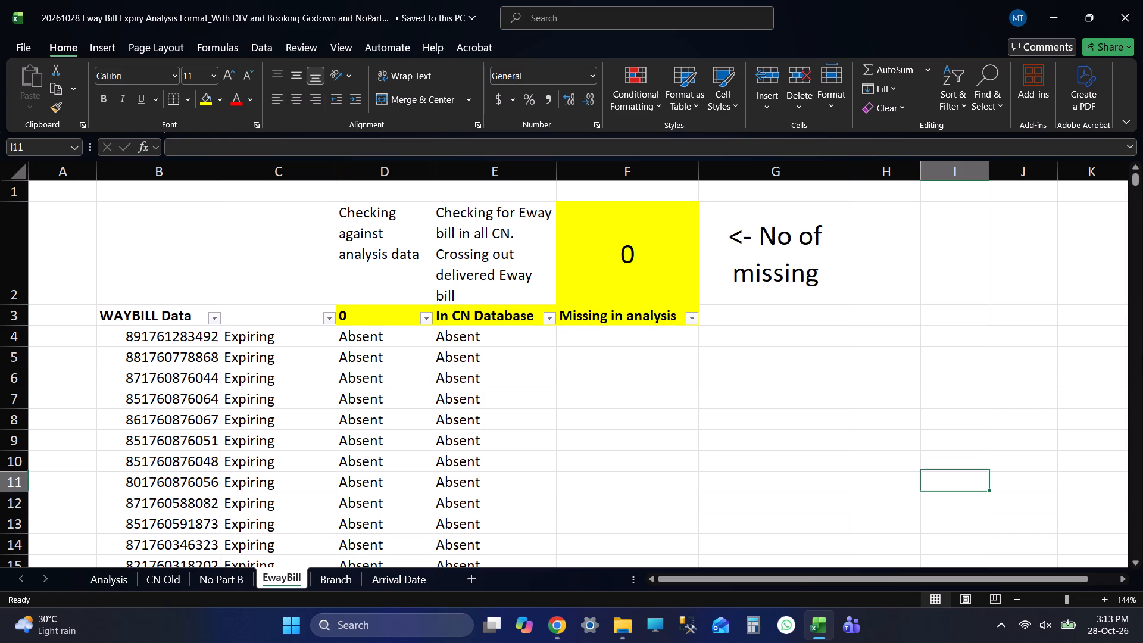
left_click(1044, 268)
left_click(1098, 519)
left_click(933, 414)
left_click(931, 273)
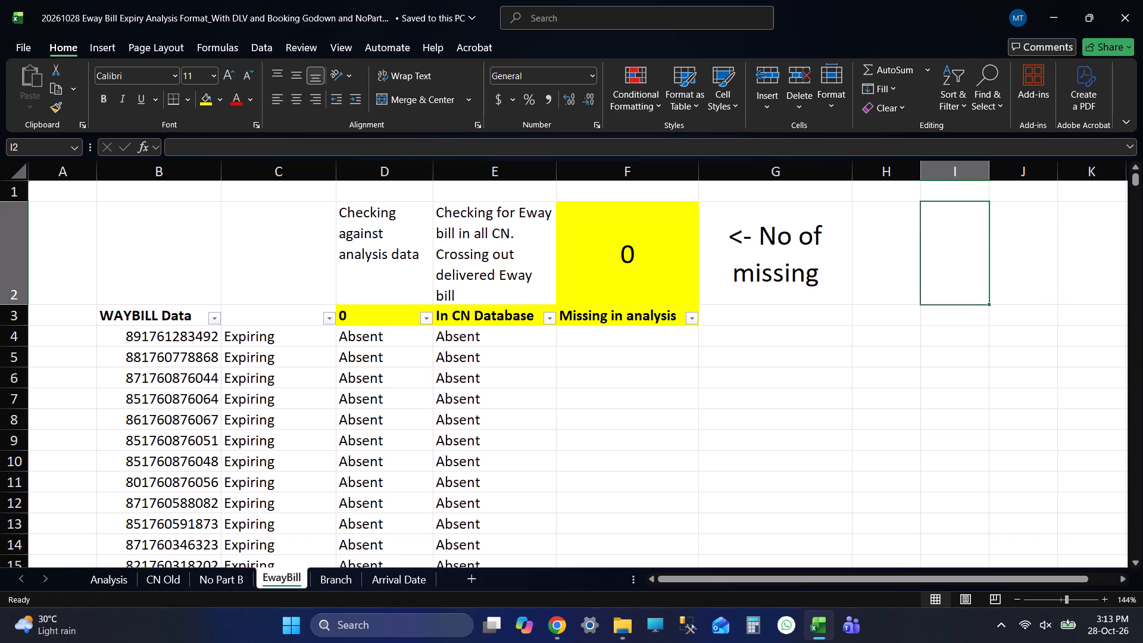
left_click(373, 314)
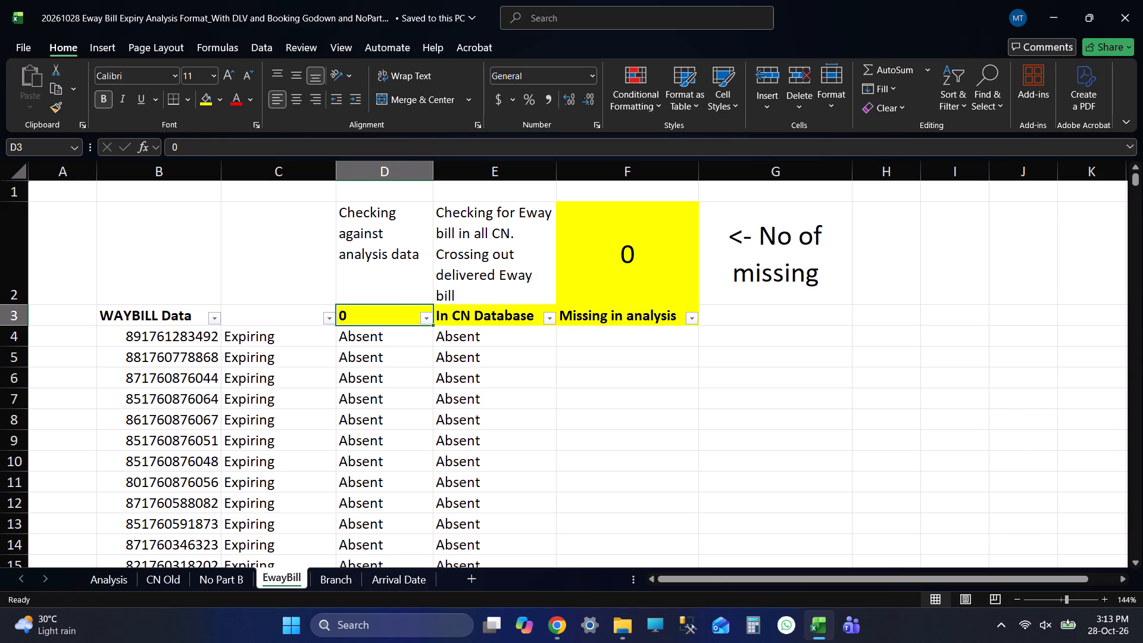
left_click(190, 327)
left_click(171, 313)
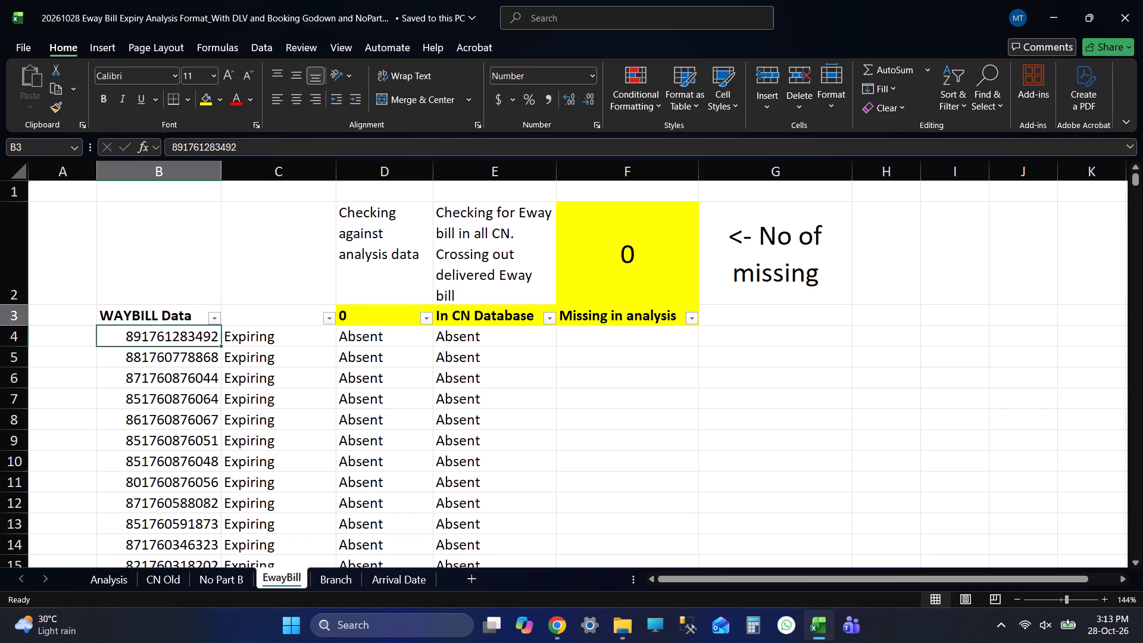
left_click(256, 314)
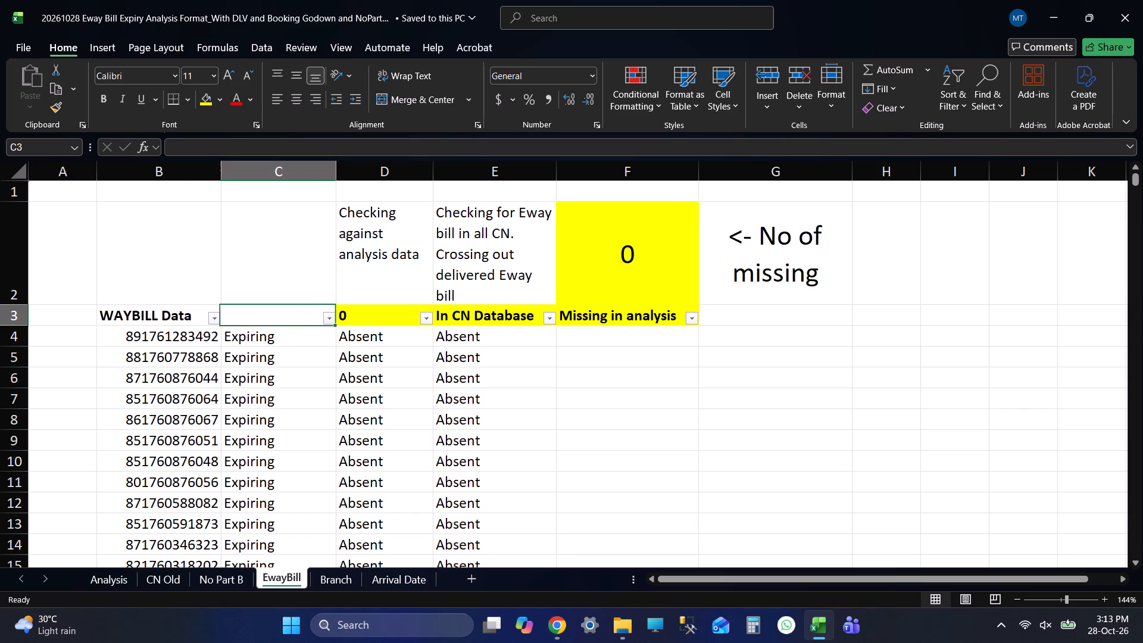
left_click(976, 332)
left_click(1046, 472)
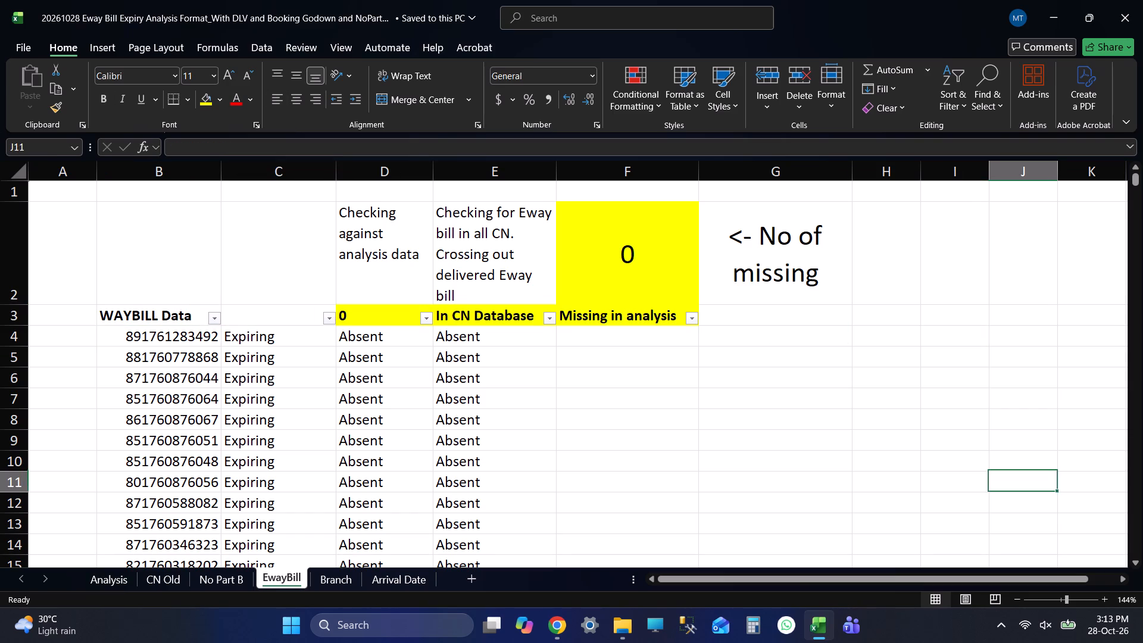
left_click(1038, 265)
Review the filter values offered for the analysis data check in column D of the EwayBill sheet, without applying a filter.
left_click(148, 316)
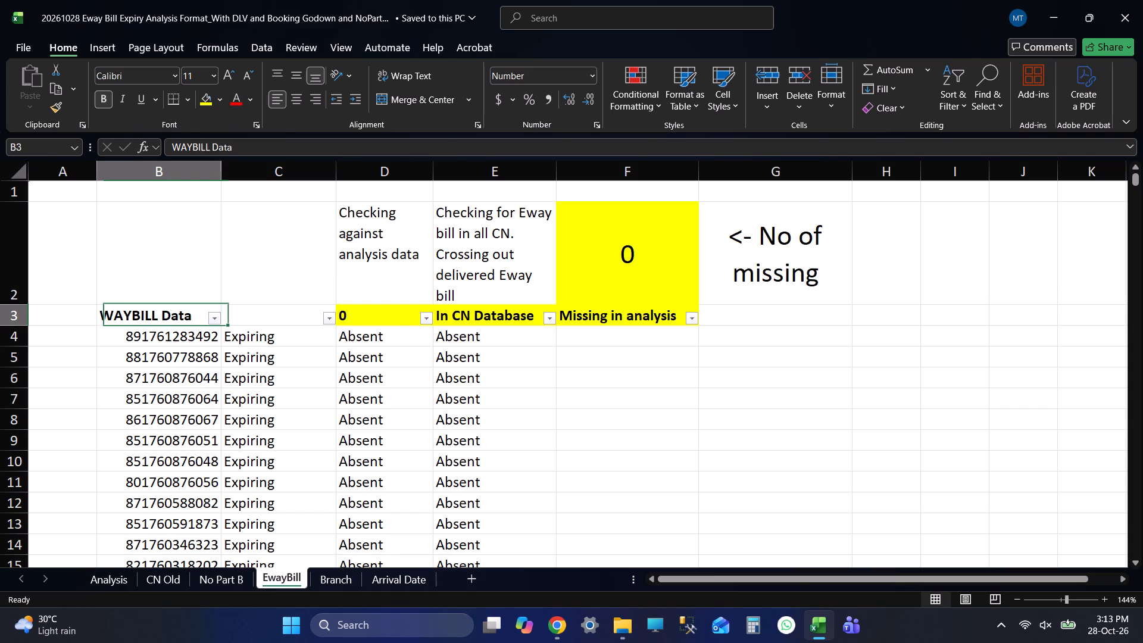
left_click(287, 309)
left_click(376, 306)
left_click(424, 317)
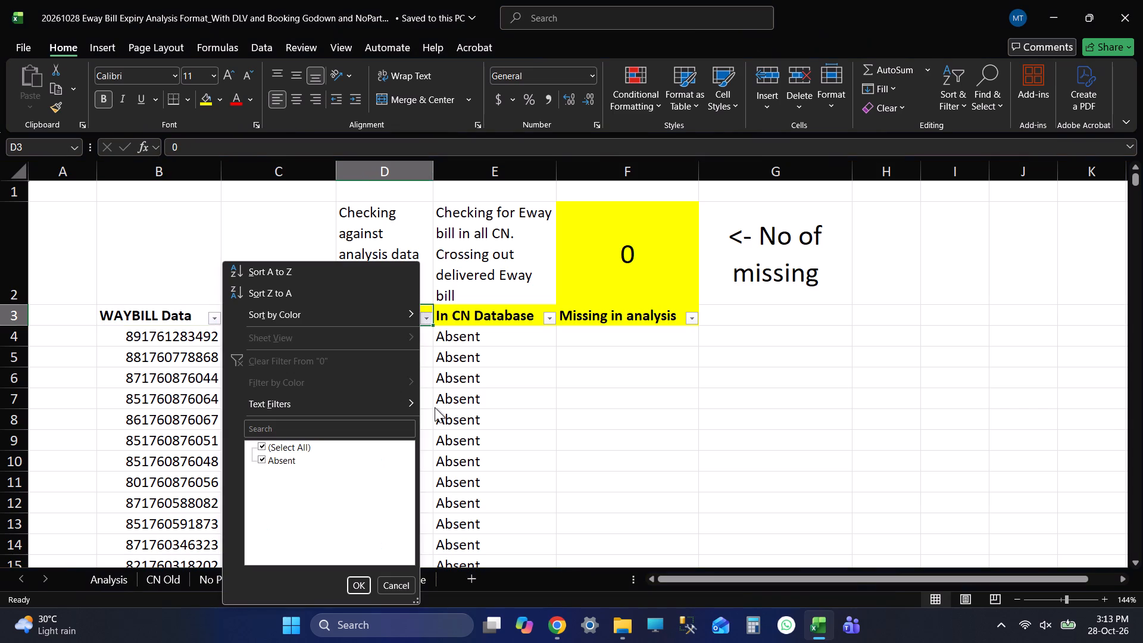
left_click(405, 579)
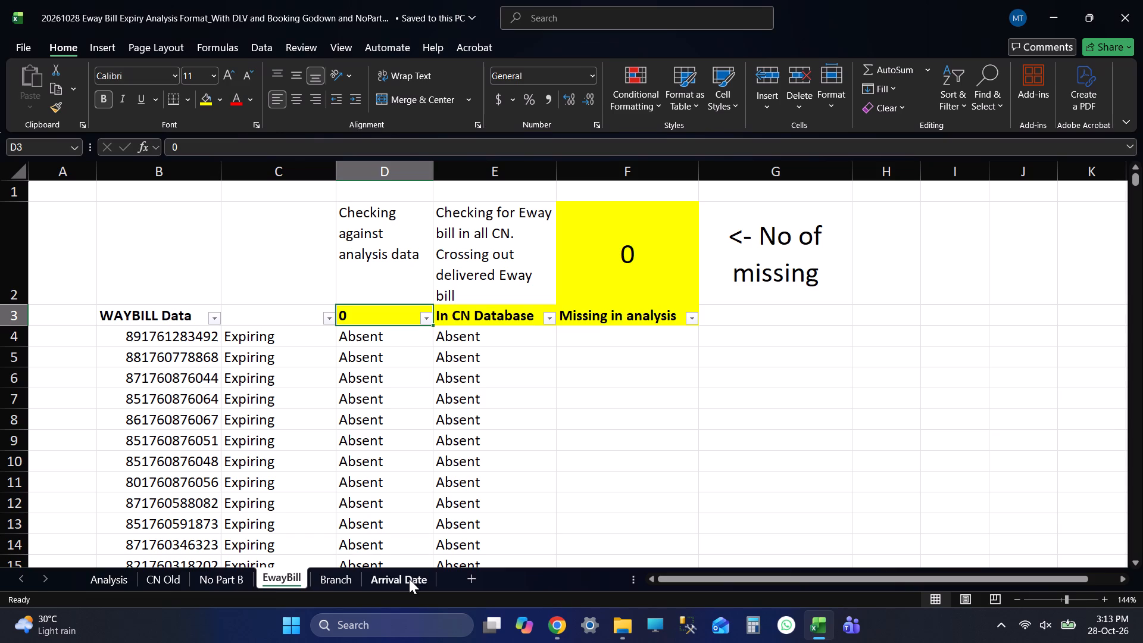
left_click(945, 389)
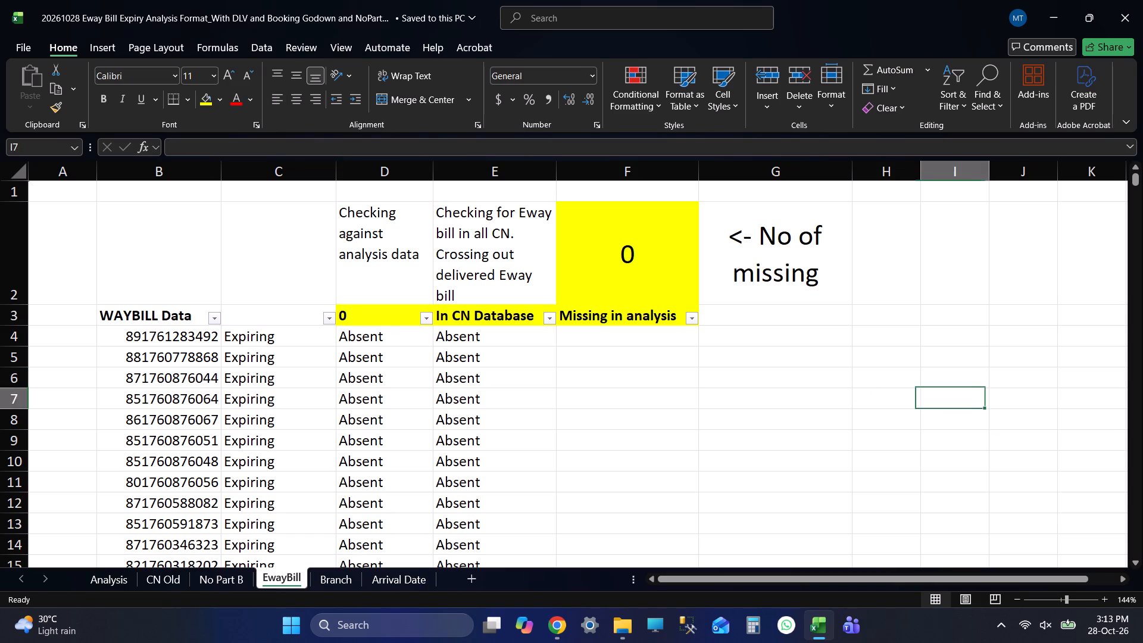
left_click(1004, 237)
left_click(1086, 410)
left_click(349, 317)
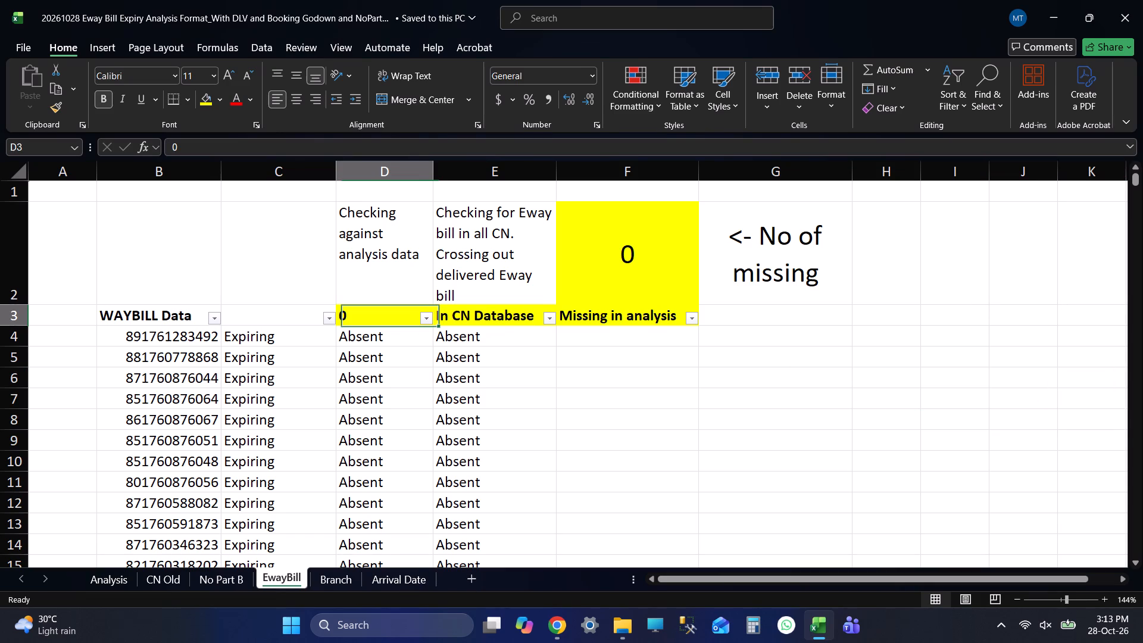
left_click(425, 320)
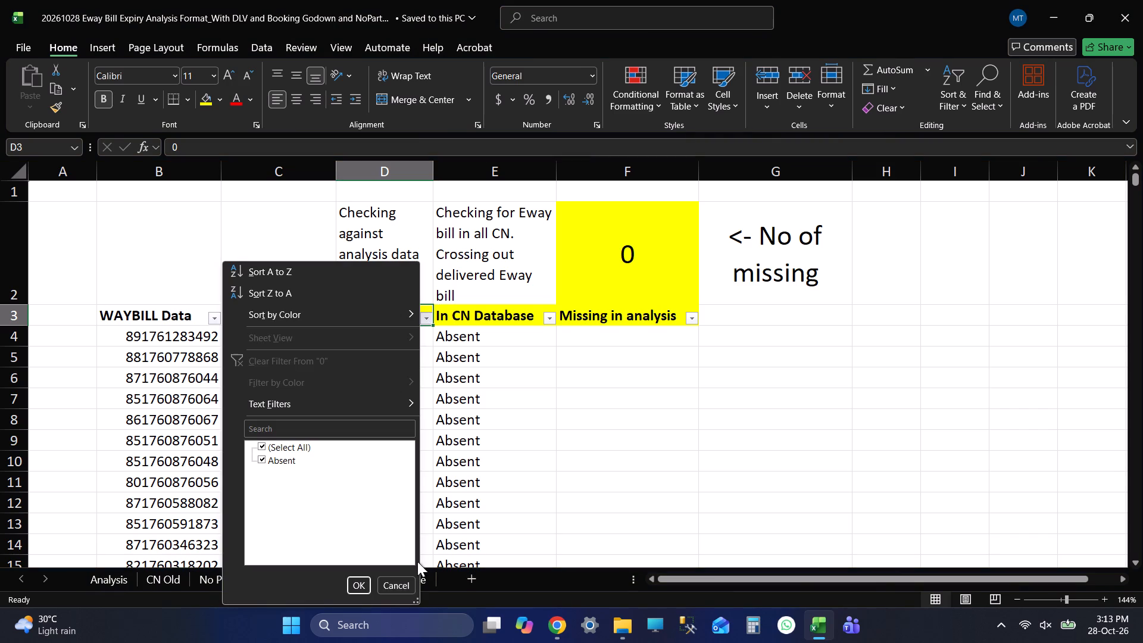
left_click(404, 589)
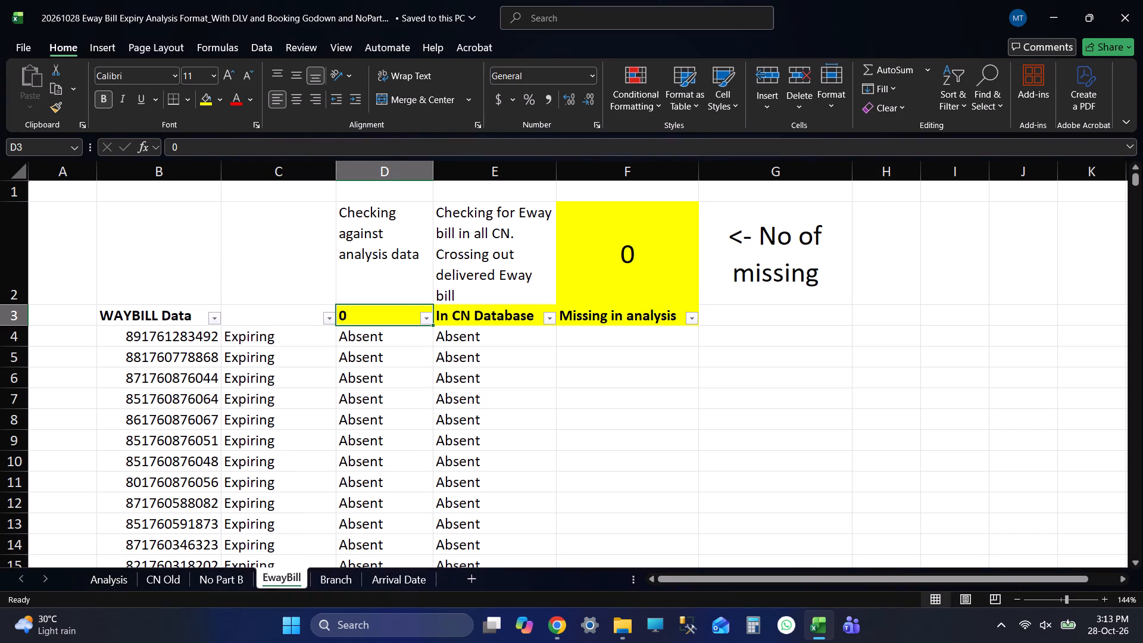
Recheck the top and bottom of the WAYBILL Data column on the EwayBill sheet.
left_click(163, 321)
key("ctrl+Down")
key("Down")
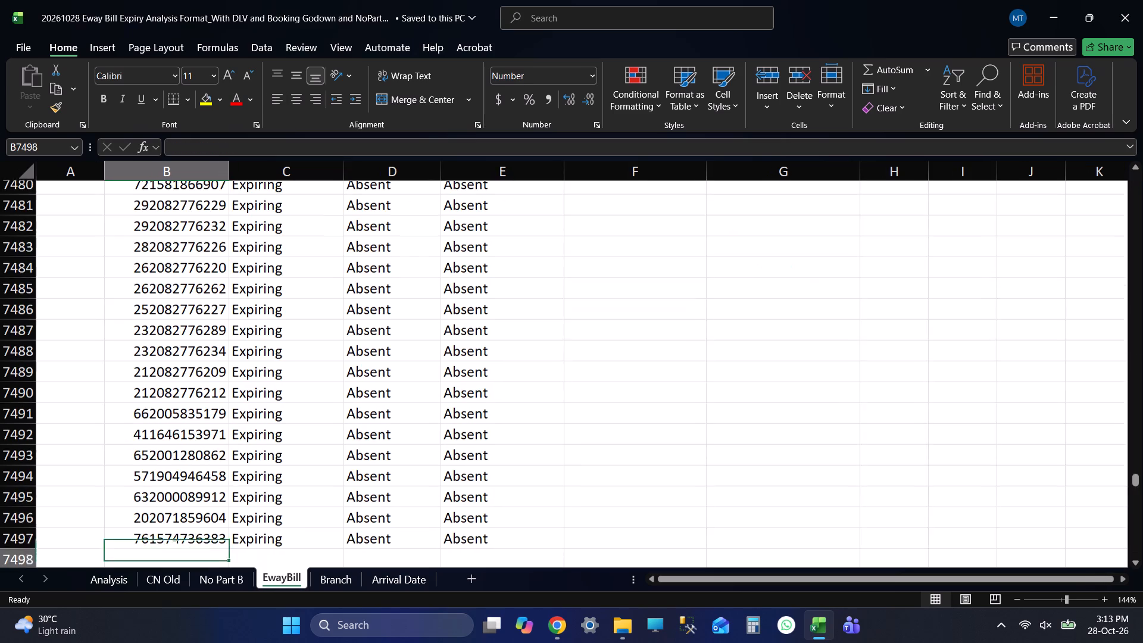
key("Down")
key("Down")
key("Down")
key("Down")
key("ctrl+Up")
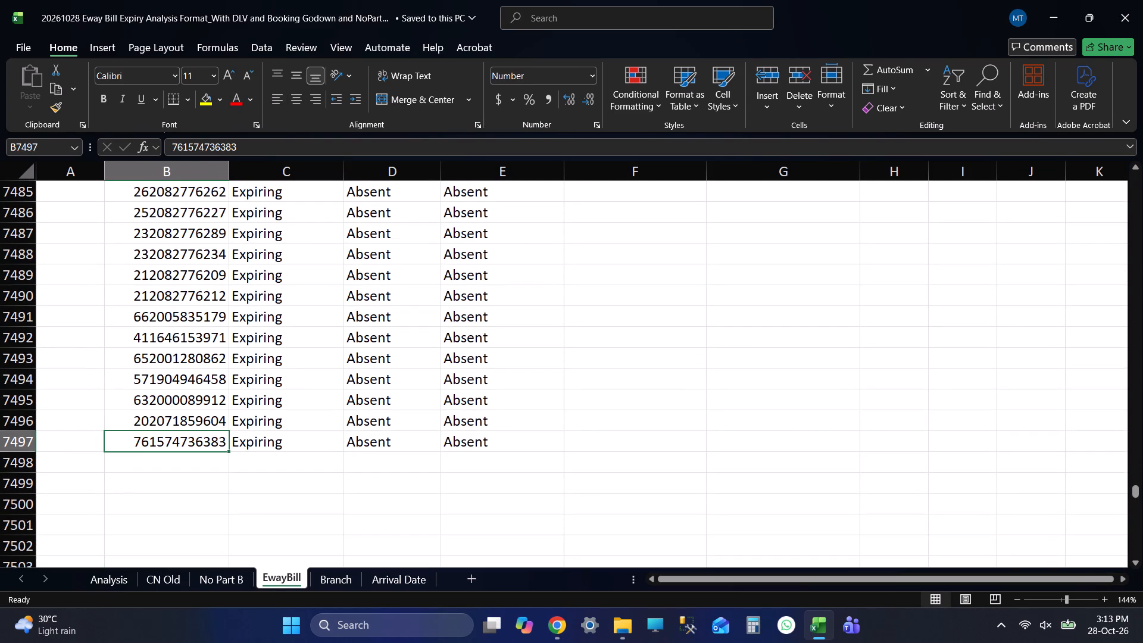
key("ctrl+Up")
key("Up")
key("Up")
key("Up")
key("Down")
key("Down")
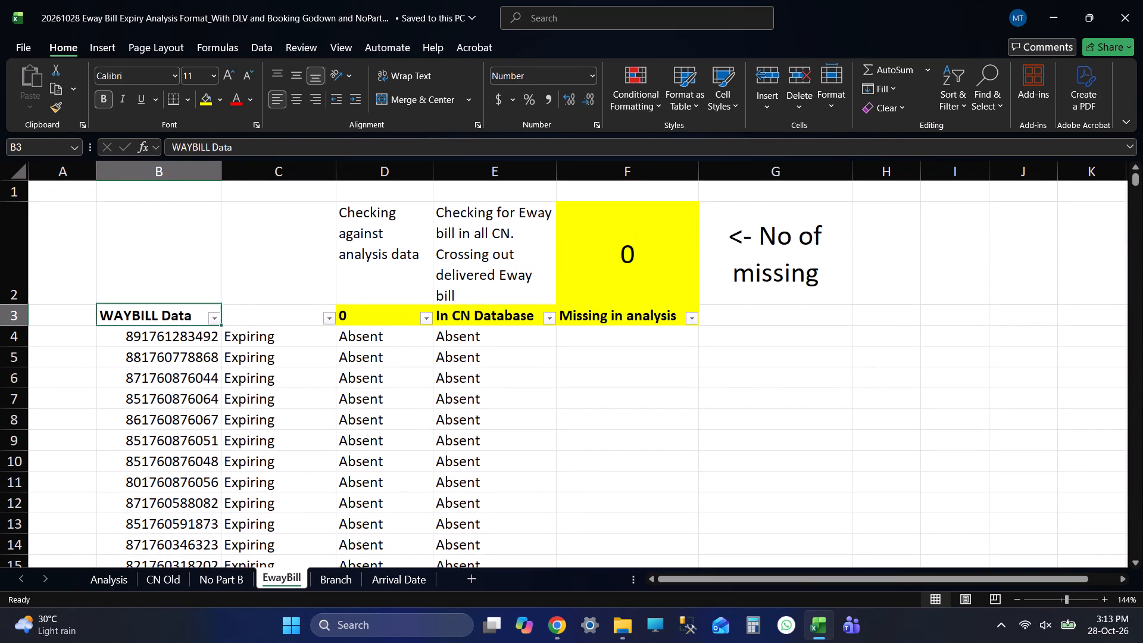
key("alt+Tab")
key("alt+Tab")
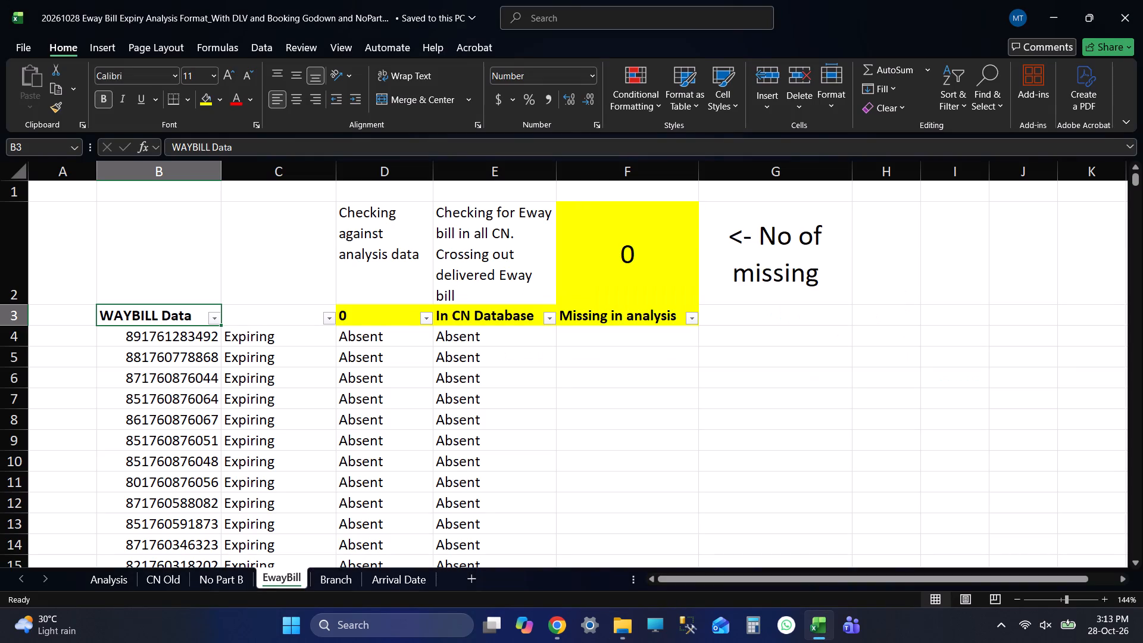
key("ctrl+Down")
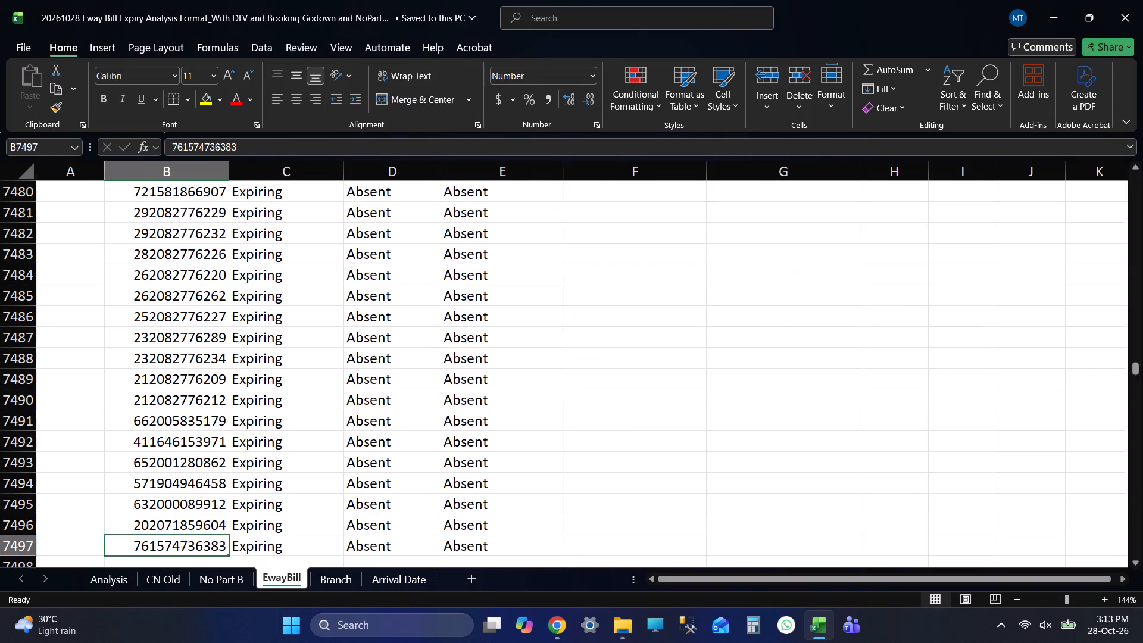
key("Down")
key("Down")
key("Down")
key("ctrl+Up")
key("ctrl+Up")
key("Up")
key("Up")
key("Up")
key("Down")
key("Down")
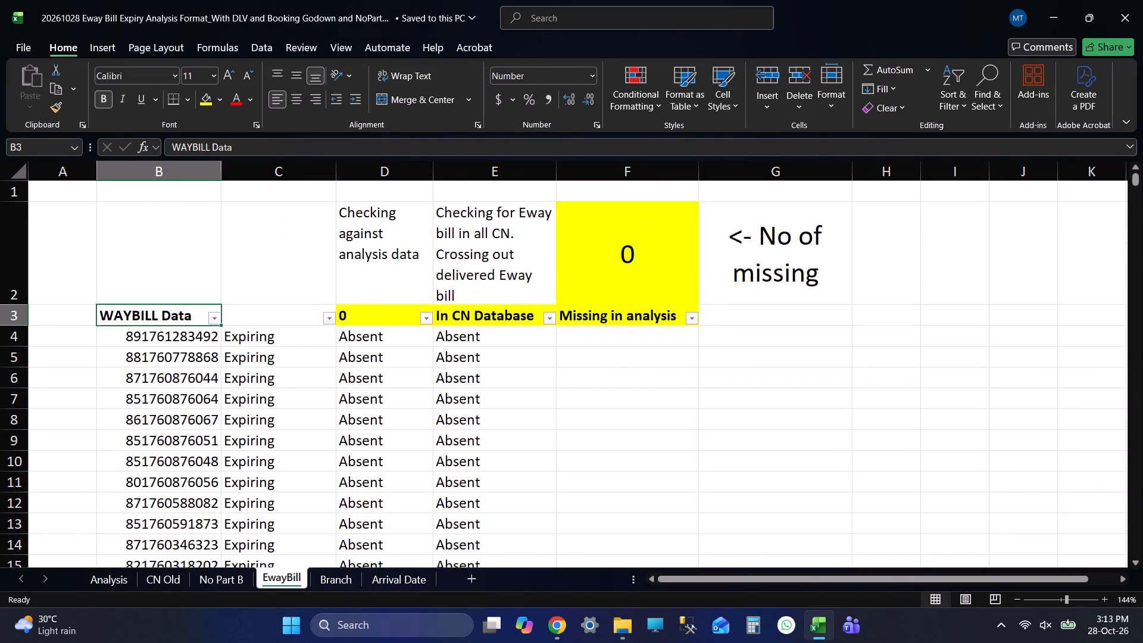
Inspect the filter values of the analysis data check in column D of the EwayBill sheet, without applying a filter.
left_click(361, 319)
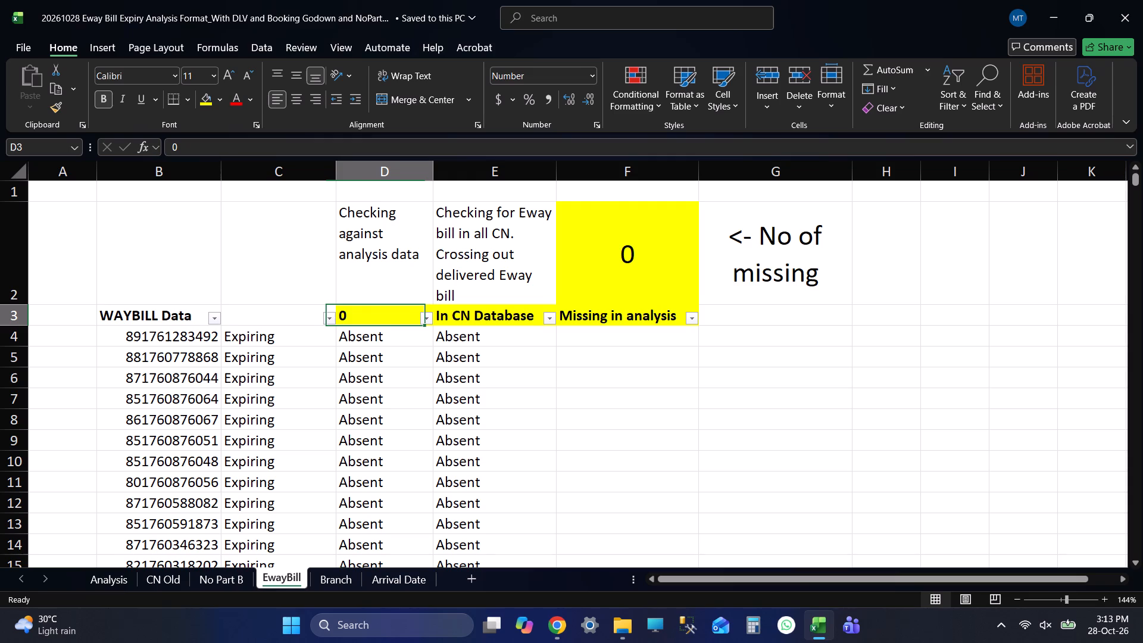
left_click(427, 319)
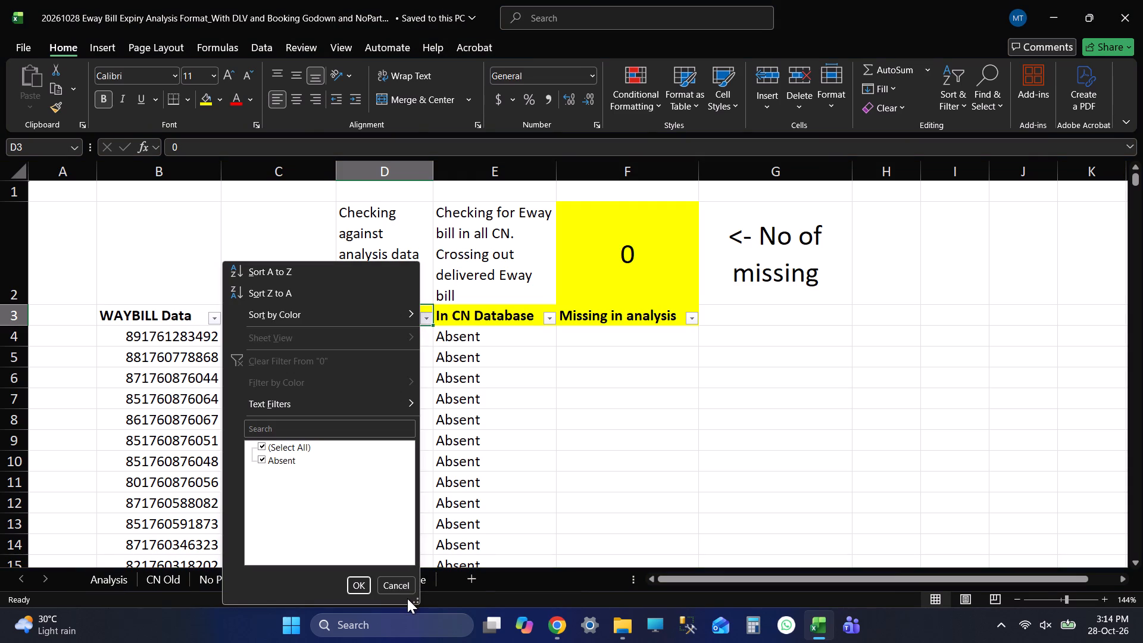
left_click(402, 592)
Check the WAYBILL Data column on the EwayBill sheet down to its last entry and back to its header.
left_click(128, 306)
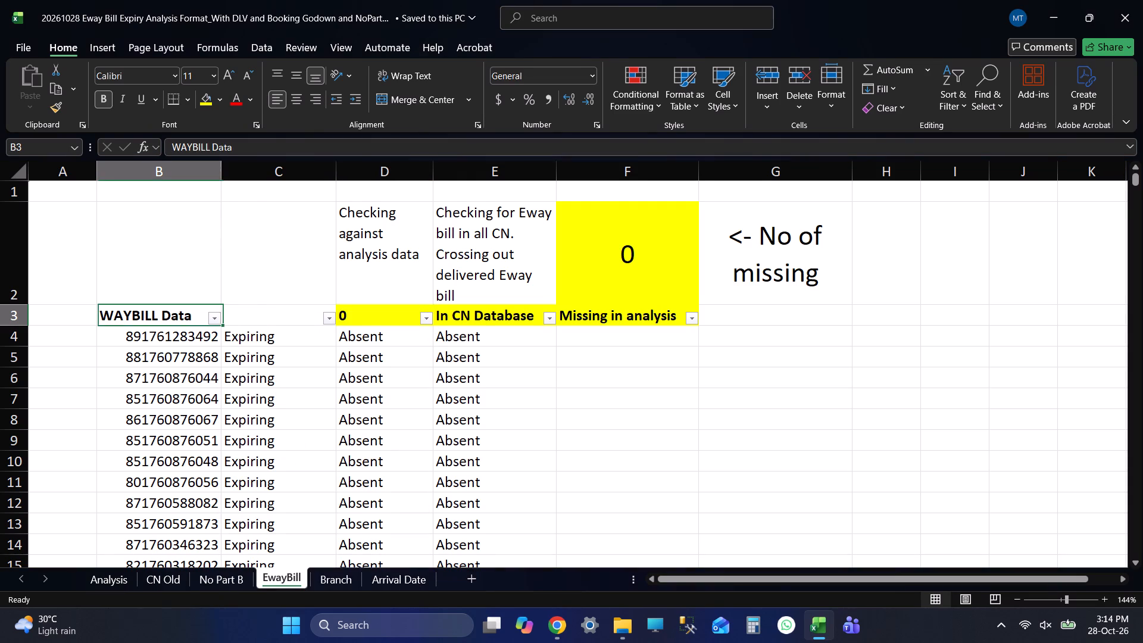
key("ctrl+Down")
key("Down")
key("Down")
key("Down")
key("ctrl+Up")
key("ctrl+Up")
key("Up")
key("Up")
key("Up")
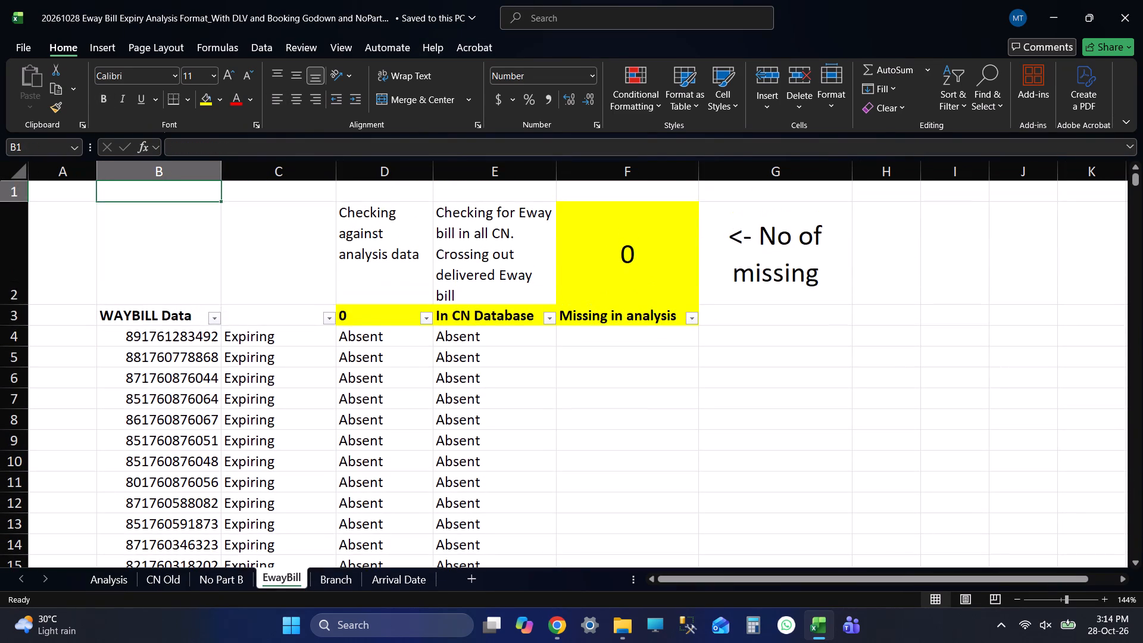
key("Down")
key("Down")
Go to the Arrival Date sheet and select the first empty cell below the ManifestNumber header.
left_click(415, 579)
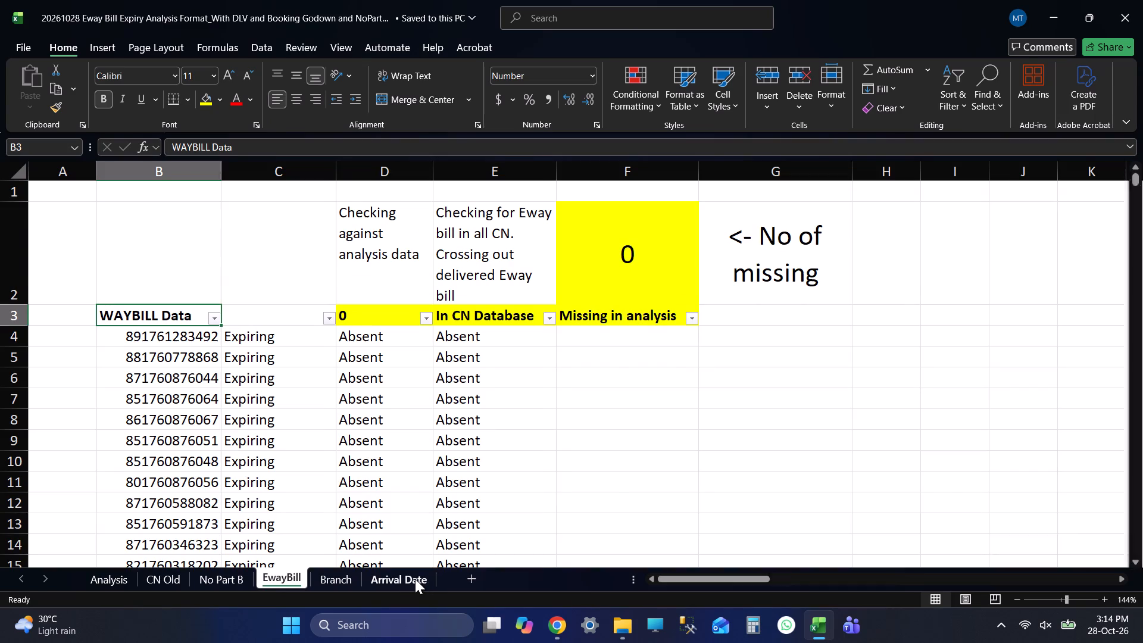
key("Up")
key("Down")
key("Up")
key("Down")
key("Up")
key("Left")
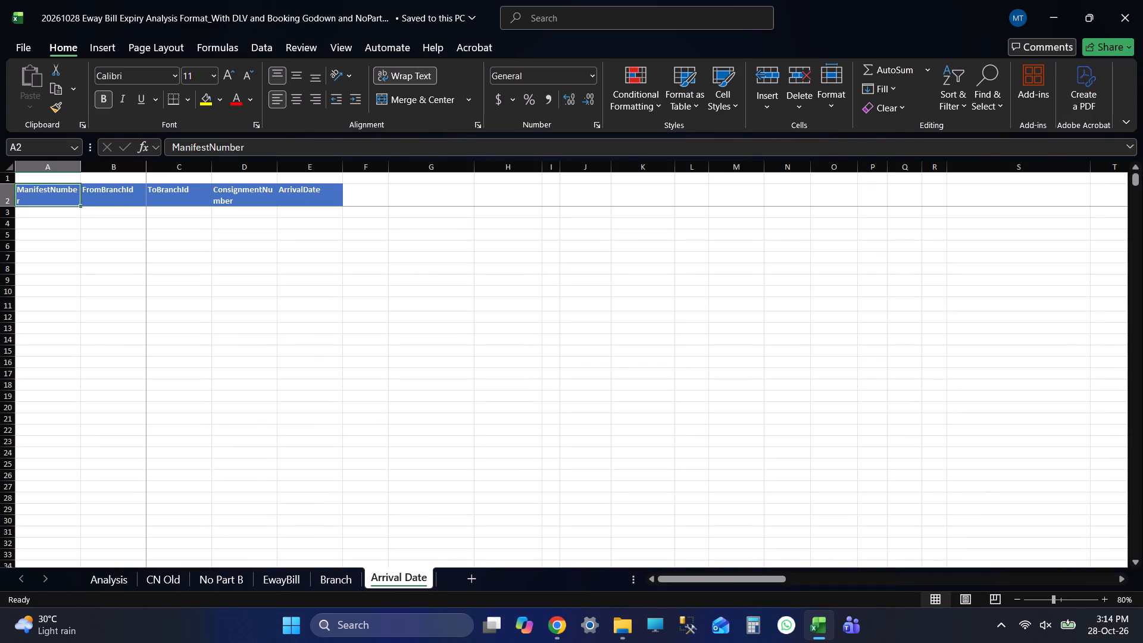
key("Left")
key("Left")
key("Left")
key("Down")
Switch to File Explorer and open the ARRIVAL workbook from the 20261028 Data (P) folder.
key("alt+Tab")
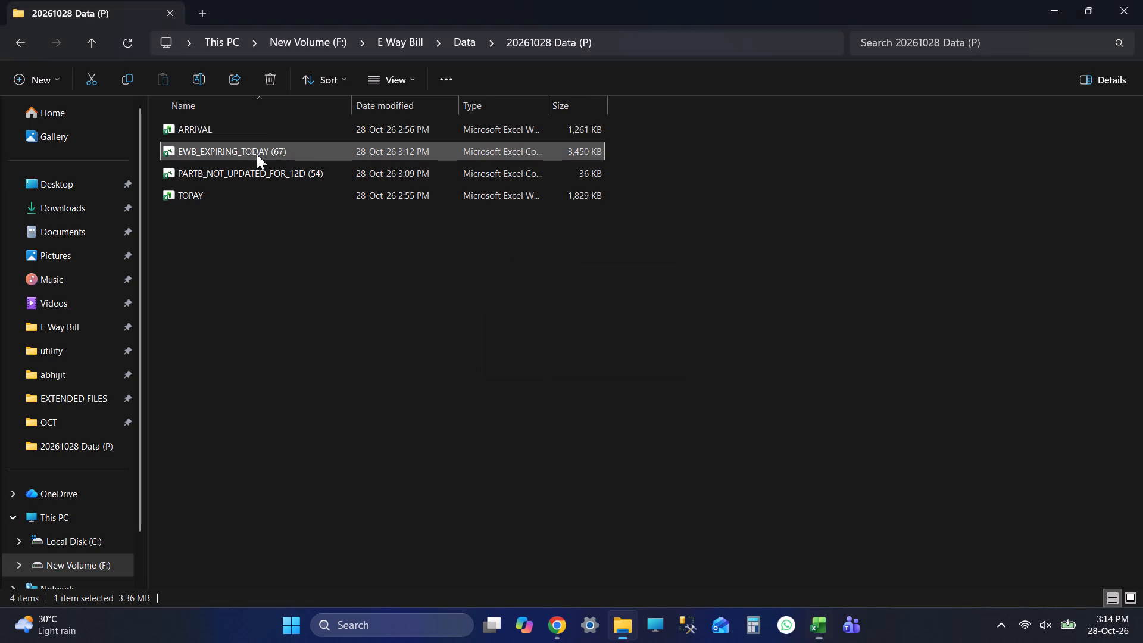
double_click(260, 124)
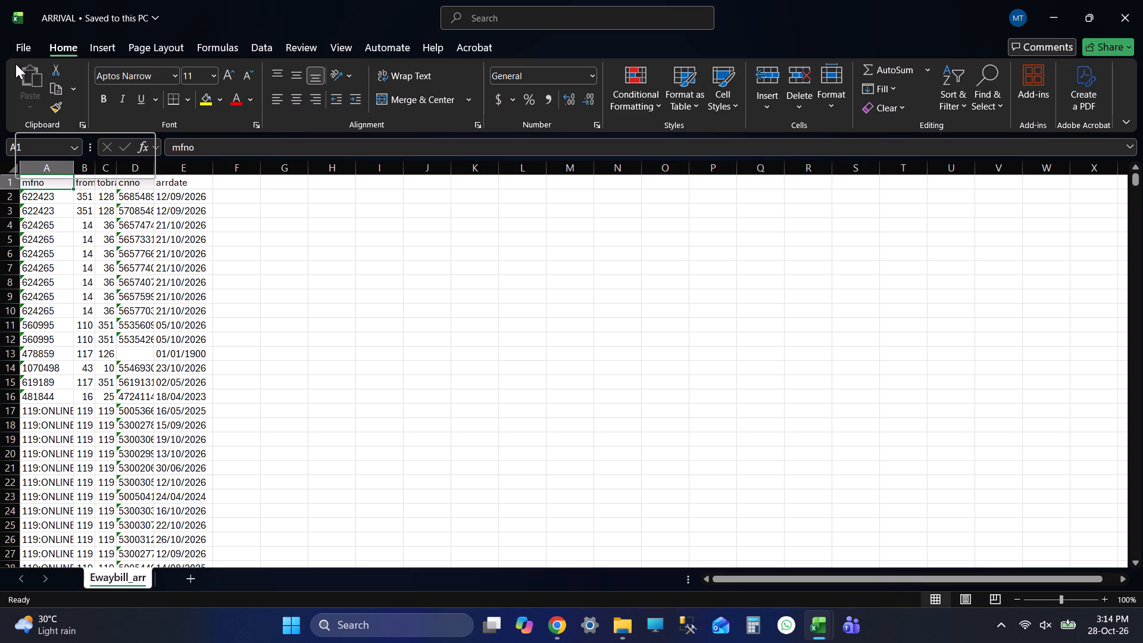
Copy all ARRIVAL data rows from the mfno through arrdate columns, starting at A2 and excluding the header row.
key("Up")
key("Up")
key("Up")
key("Up")
key("Up")
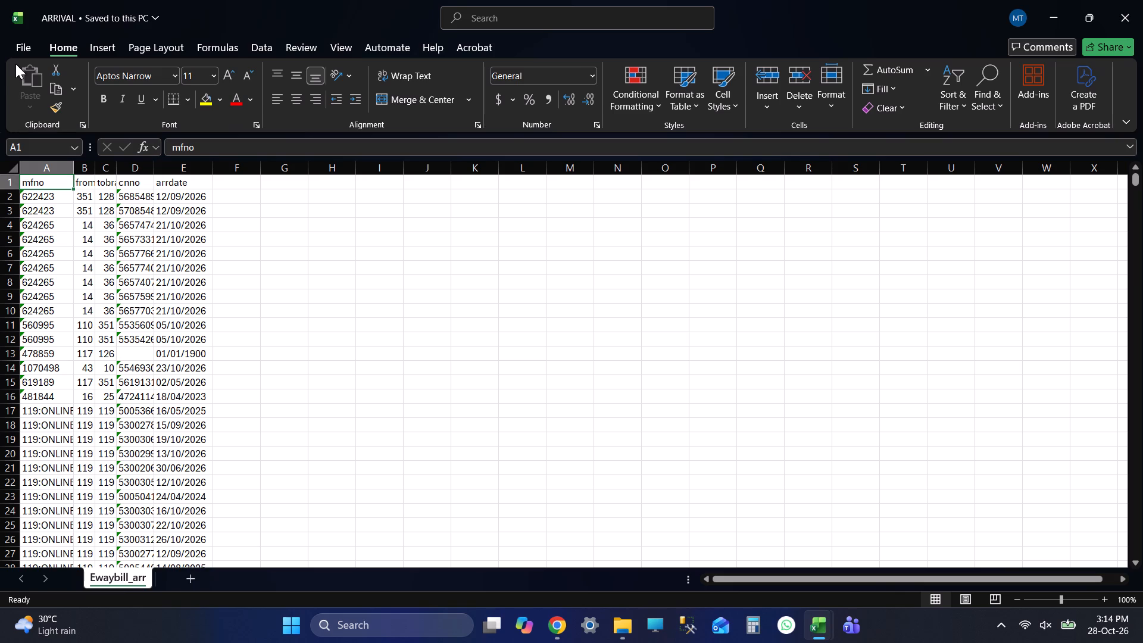
key("Up")
key("Up")
key("Down")
key("Left")
key("Left")
key("Left")
key("Left")
key("Up")
key("Up")
key("Up")
key("Down")
key("Left")
key("Left")
key("Left")
key("ctrl+shift+Right")
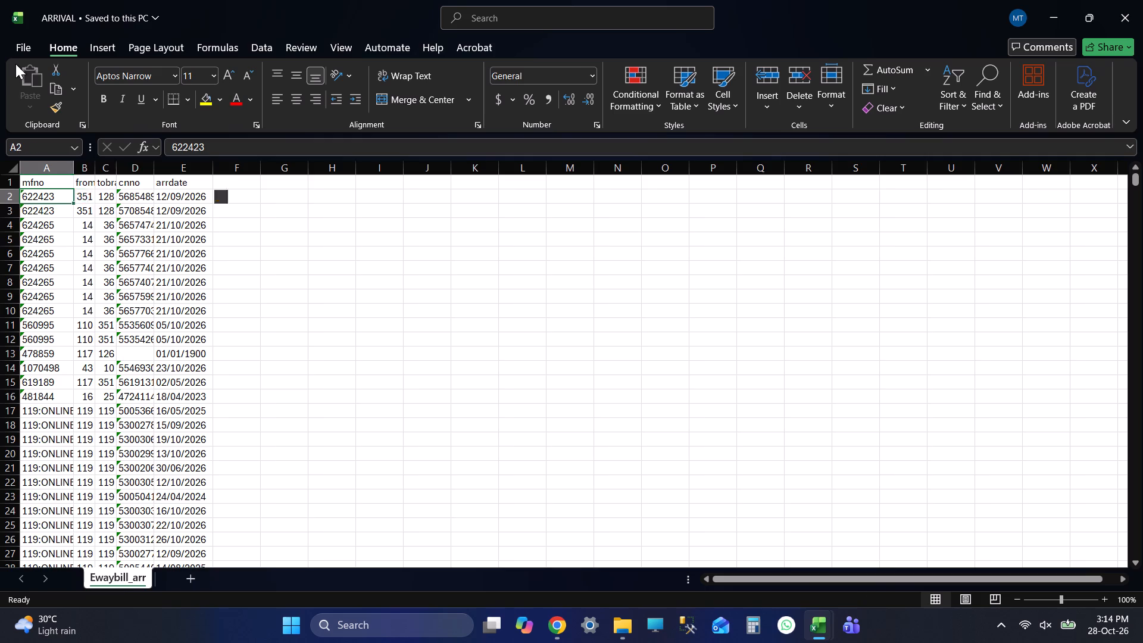
key("ctrl+shift+Down")
key("ctrl+c")
key("ctrl+c")
key("ctrl+c")
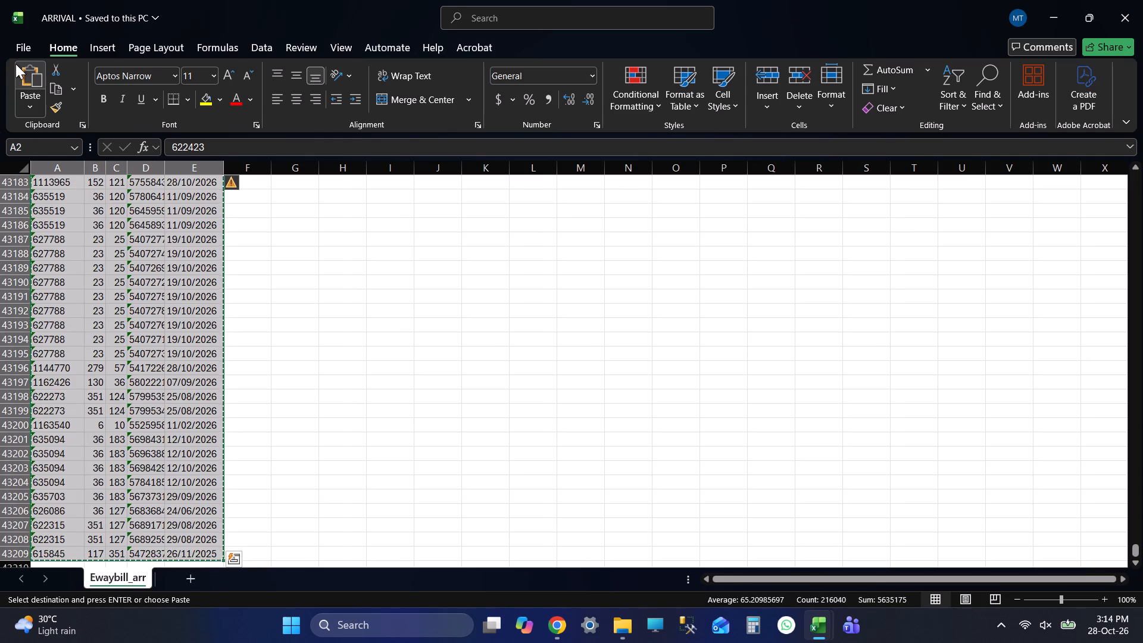
Paste the copied arrival rows into the Arrival Date sheet of the Eway Bill analysis workbook, starting at A3.
key("alt+Tab")
key("Up")
key("Down")
key("ctrl+v")
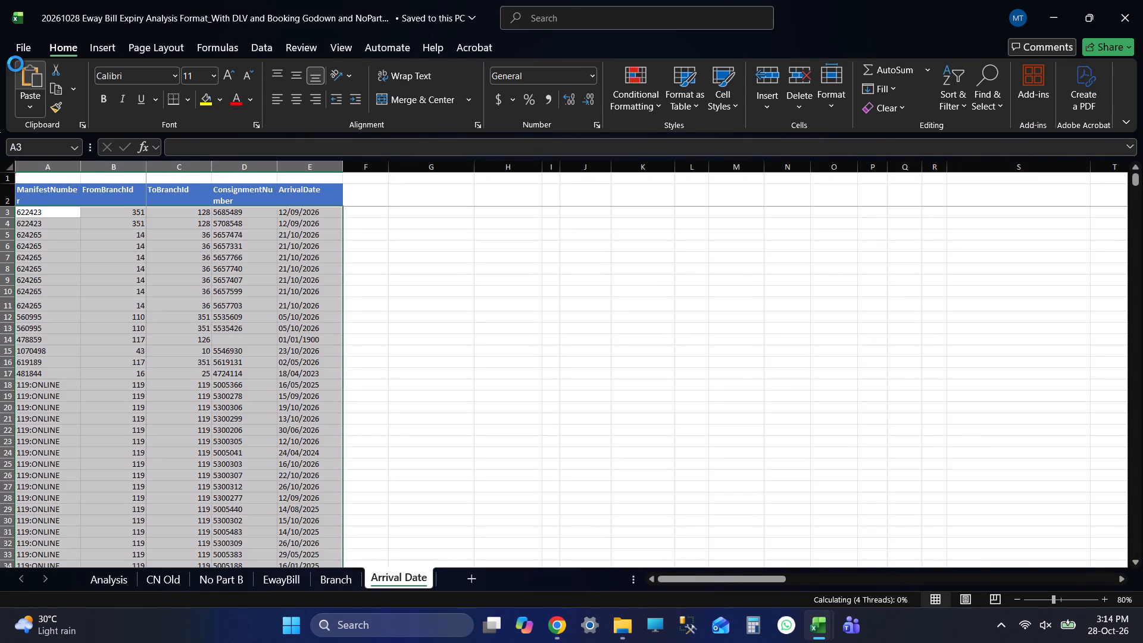
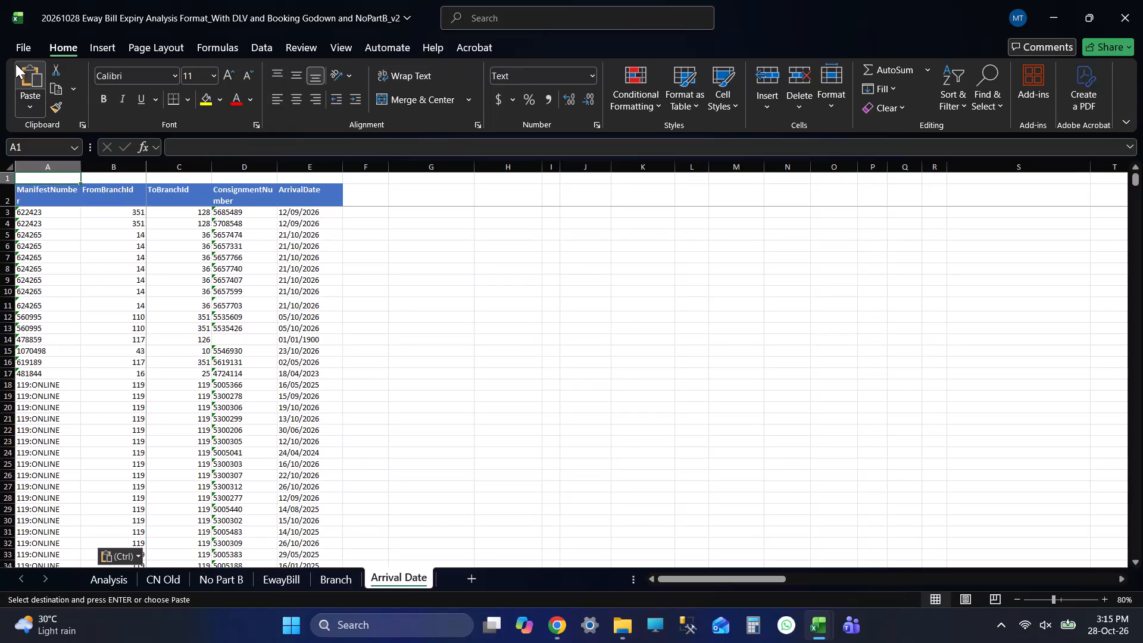
Compare the first and last rows of the pasted Arrival Date data against the ARRIVAL workbook's rows.
key("Up")
key("Down")
key("Down")
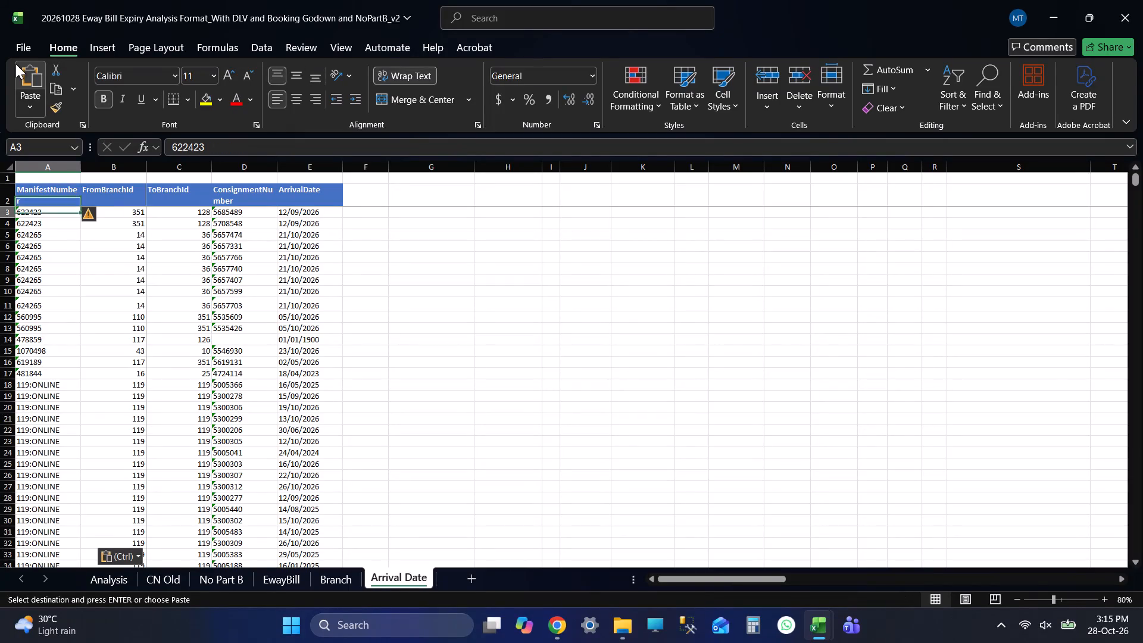
key("alt+Tab")
key("ctrl+Up")
key("Up")
key("Up")
key("Down")
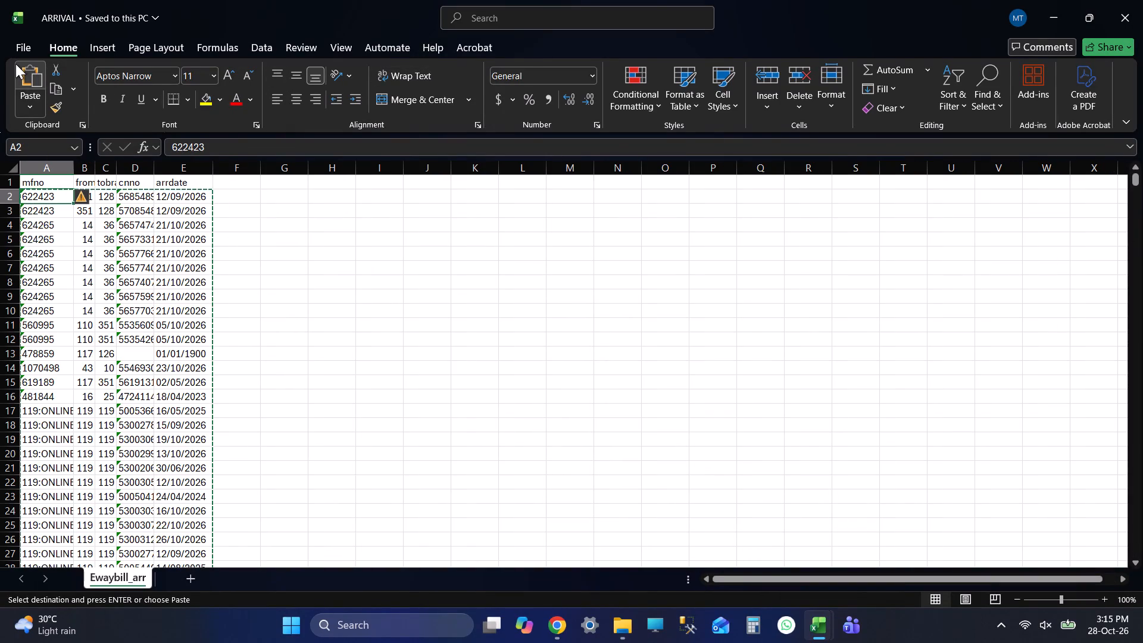
key("alt+Tab")
key("ctrl+Down")
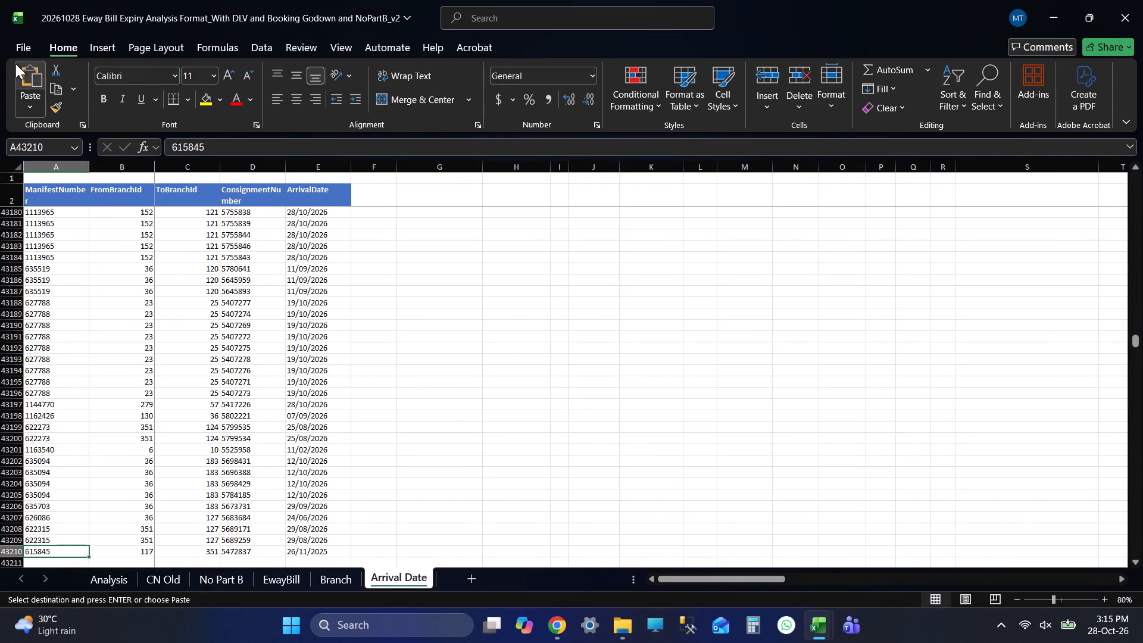
key("alt+Tab")
key("ctrl+Down")
key("Down")
key("Down")
key("Down")
key("Down")
key("ctrl+Up")
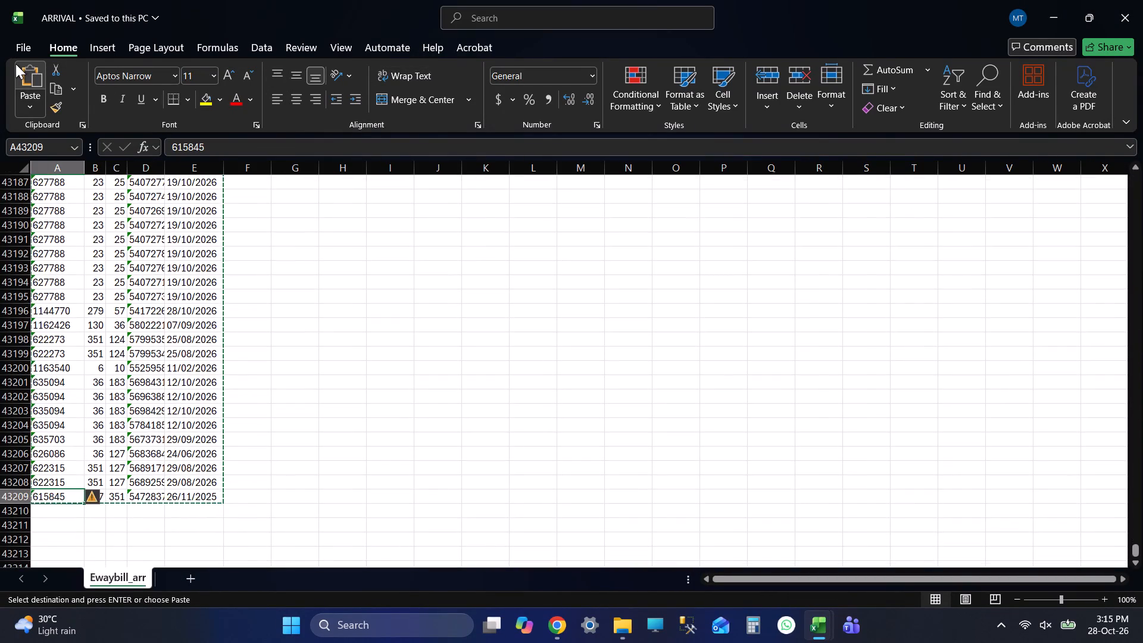
Close the ARRIVAL workbook without keeping its copied data on the clipboard.
key("alt+Tab")
key("alt+Tab")
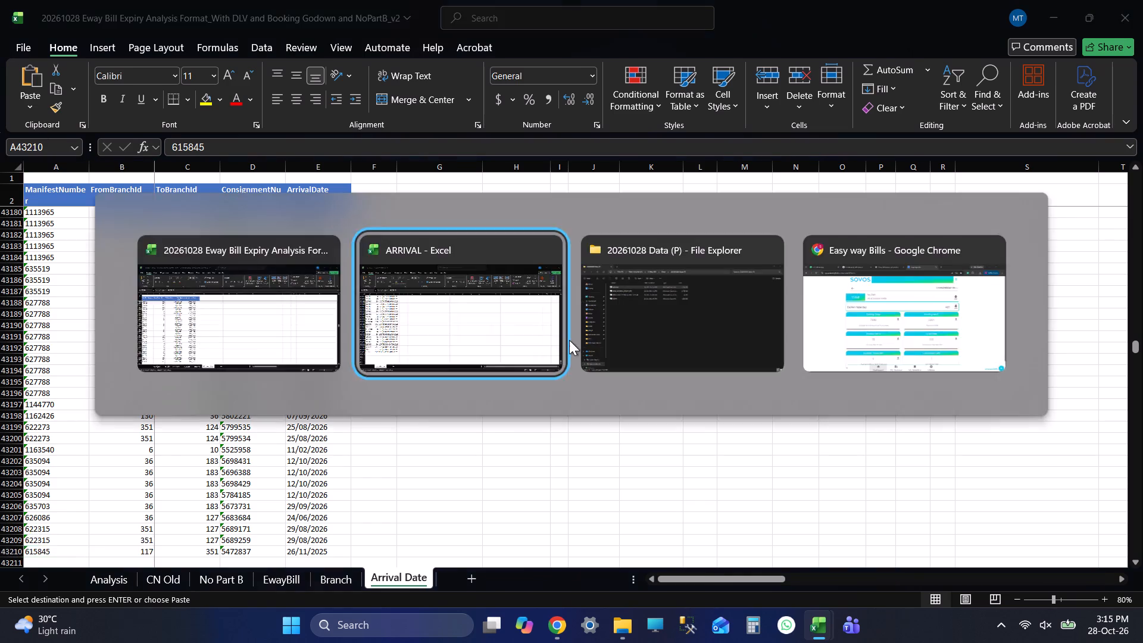
left_click(1142, 0)
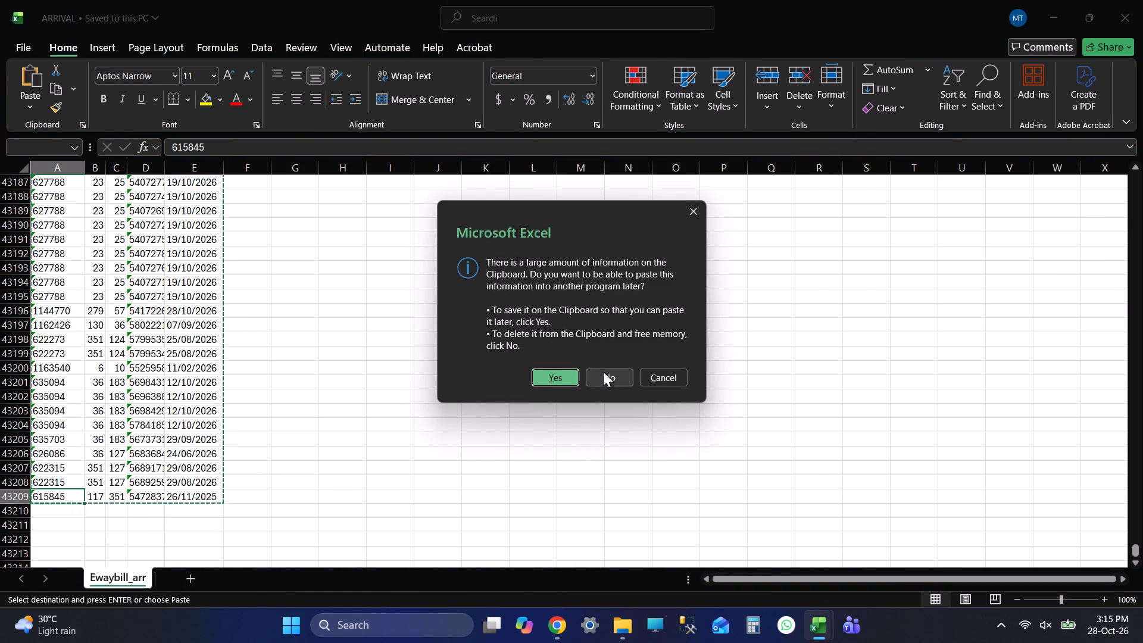
left_click(603, 372)
Check the Arrival Date sheet from the last ManifestNumber row back to the header for stray or missing rows.
scroll(75, 525, "down", 5)
left_click(21, 499)
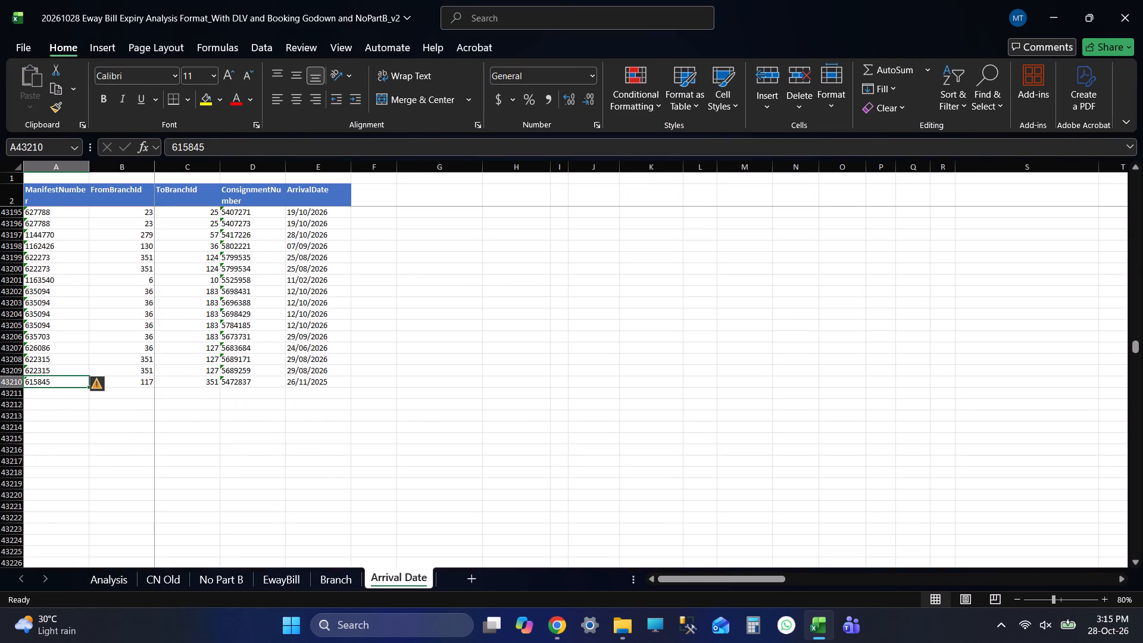
left_click(21, 483)
left_click(79, 525)
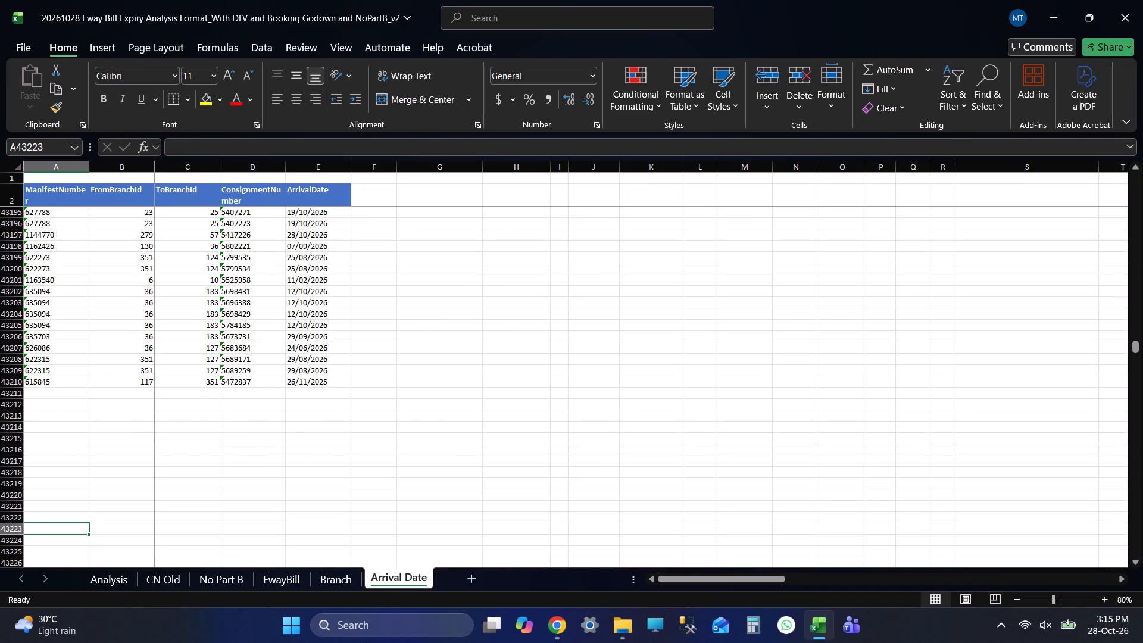
key("ctrl+Up")
key("ctrl+Up")
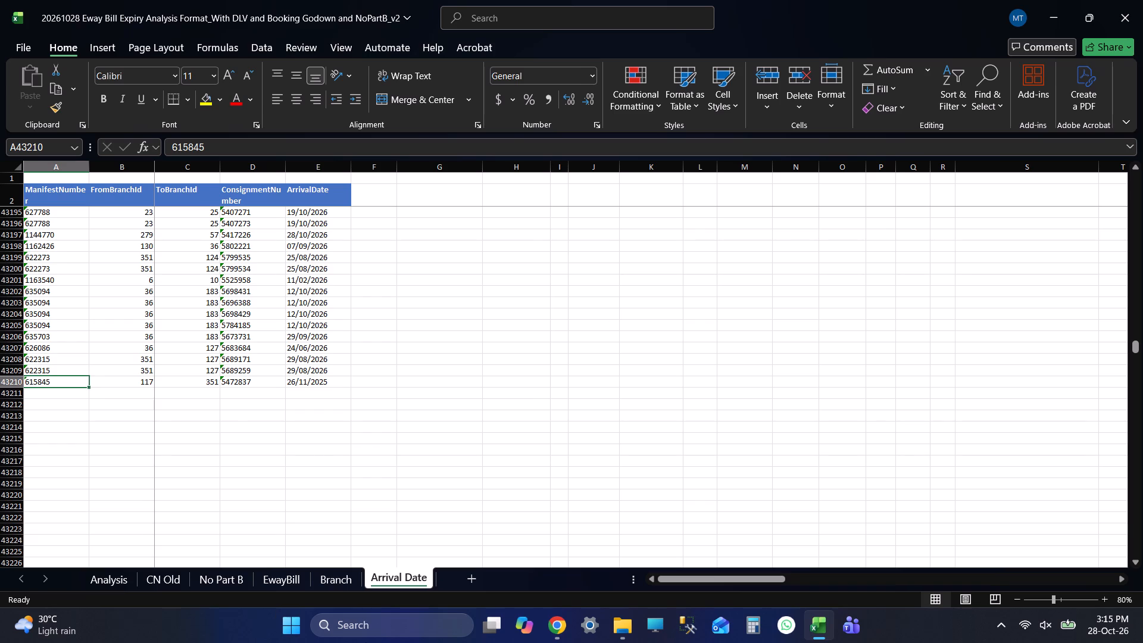
key("Down")
key("Down")
key("ctrl+Down")
key("Down")
key("Down")
key("ctrl+Up")
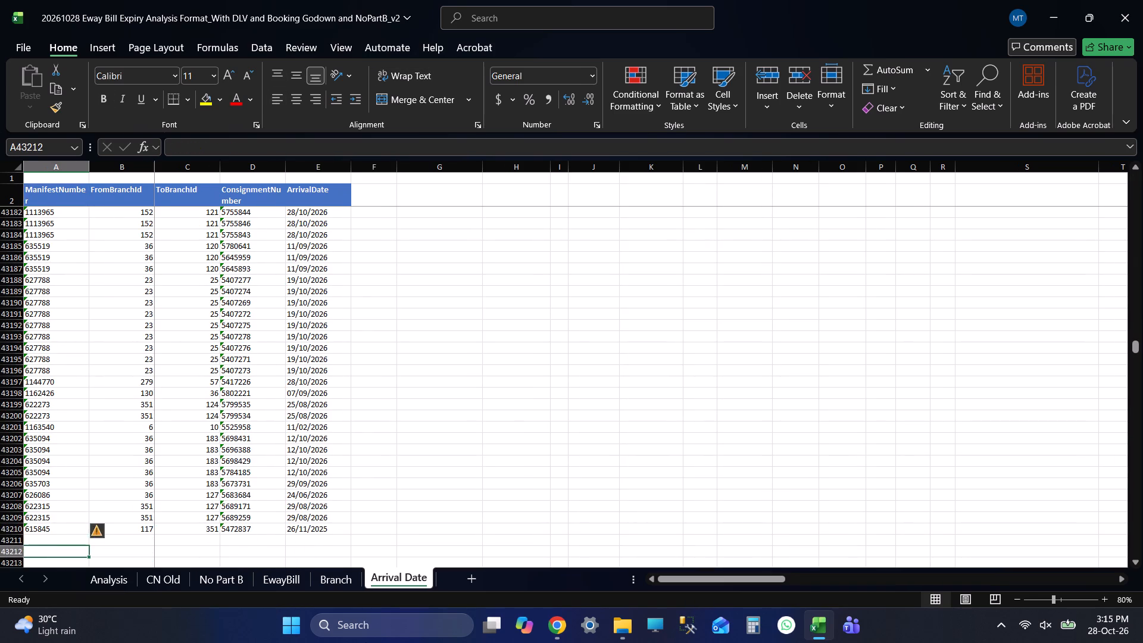
key("ctrl+Up")
key("ctrl+Up")
key("Down")
key("Down")
key("Up")
key("Down")
key("Up")
key("Down")
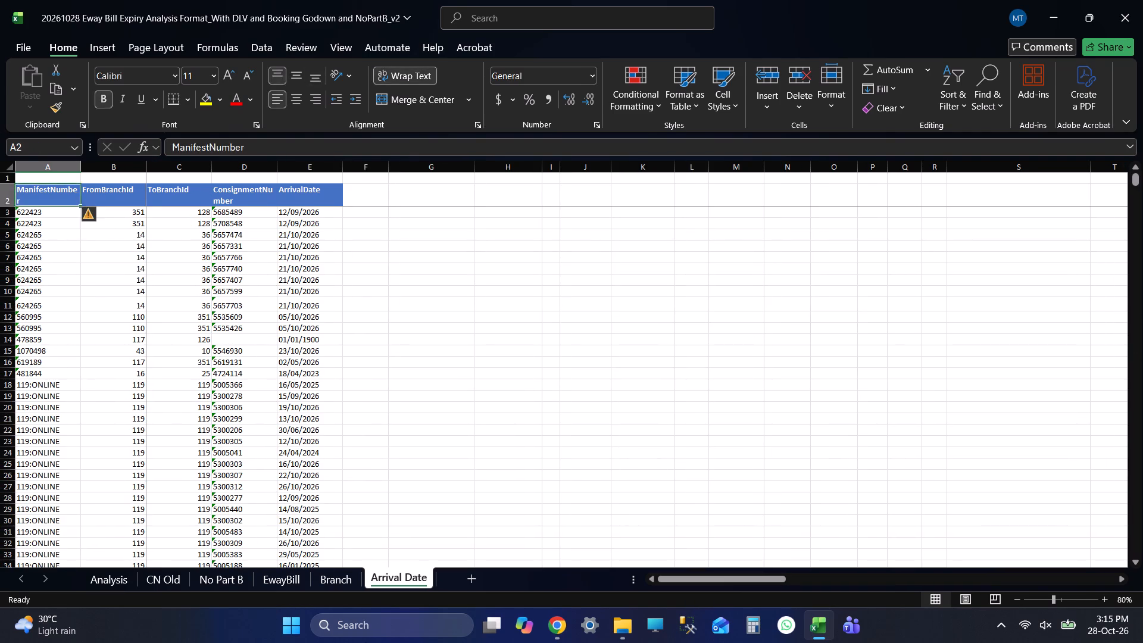
key("Up")
key("Left")
key("Left")
key("Left")
key("Left")
Review the EwayBill sheet's WAYBILL Data column from its header to its last row.
left_click(255, 582)
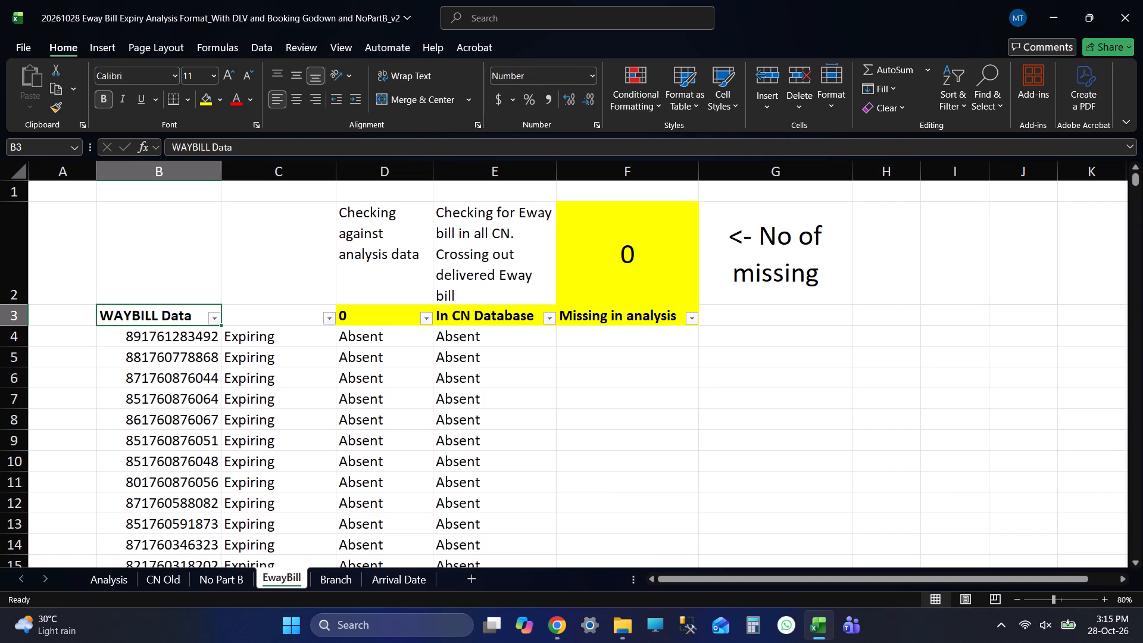
left_click(426, 320)
left_click(398, 593)
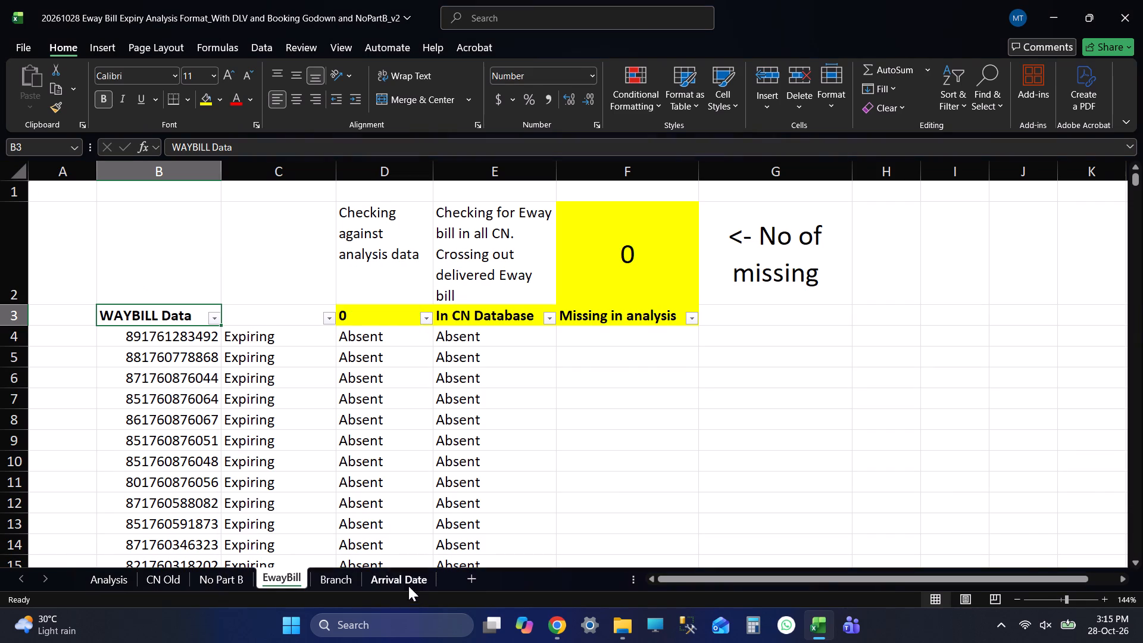
key("ctrl+Down")
key("Down")
key("Down")
key("Down")
key("ctrl+Up")
key("ctrl+Up")
key("Up")
key("Up")
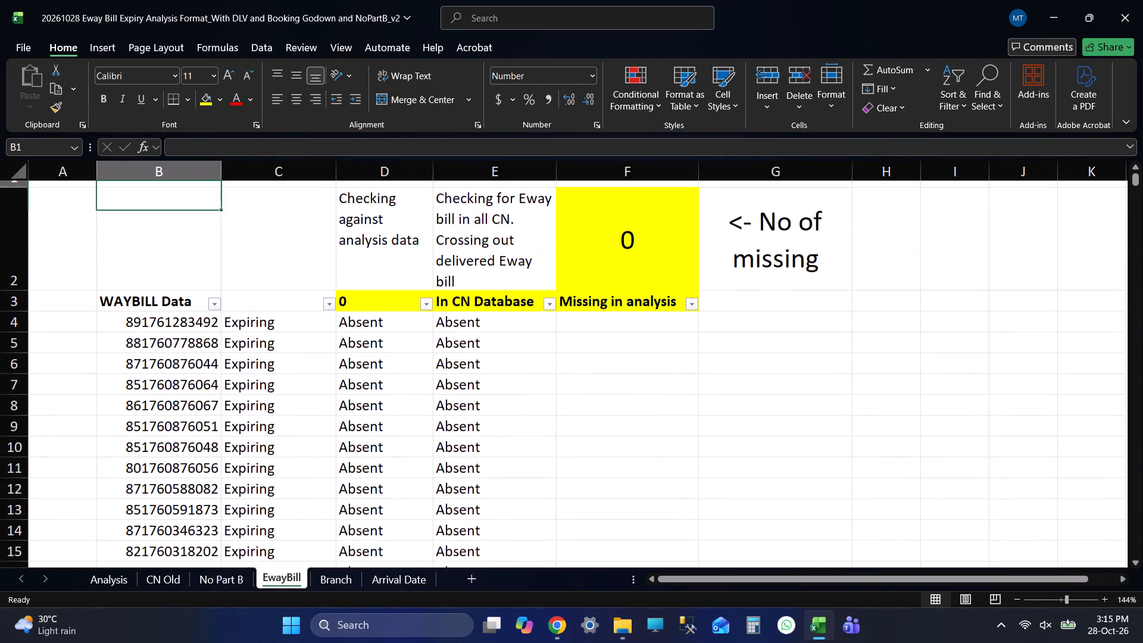
key("Down")
key("Down")
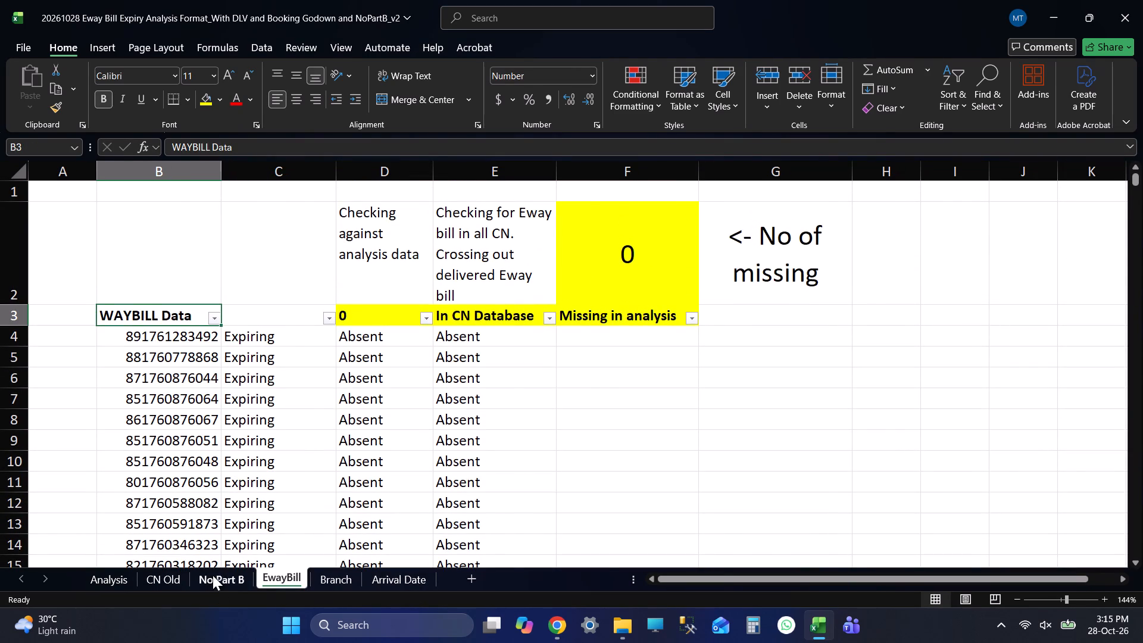
Review the No Part B sheet's Eway Bill Number column from its last row back to the header.
left_click(213, 575)
key("ctrl+Down")
key("Down")
key("Down")
key("Down")
key("ctrl+Up")
key("ctrl+Up")
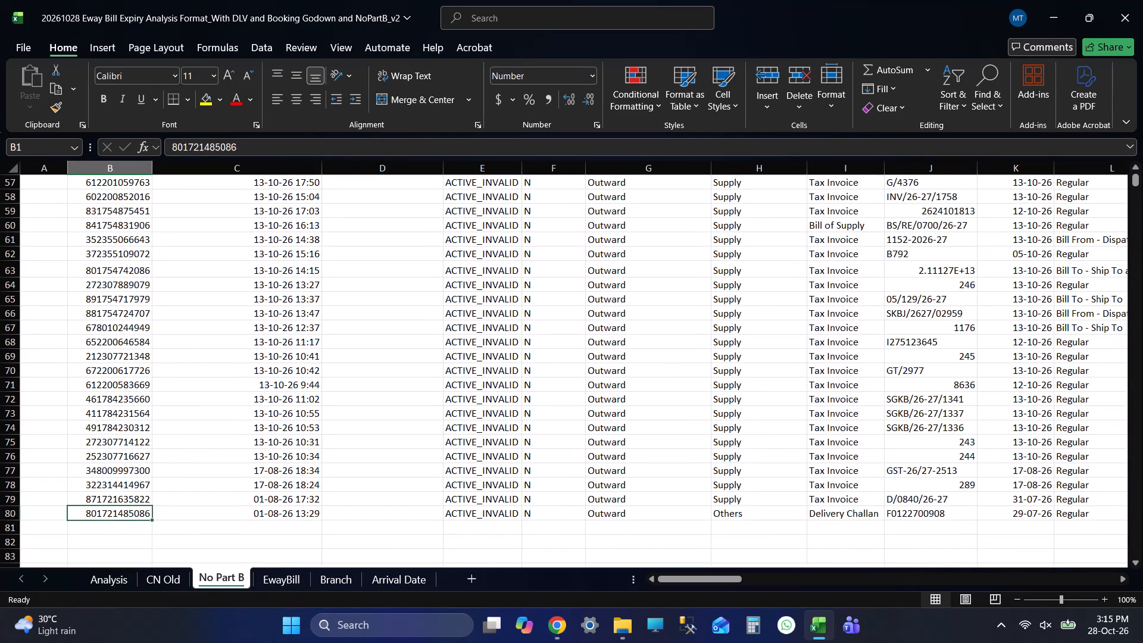
key("Up")
key("Up")
key("Up")
key("Down")
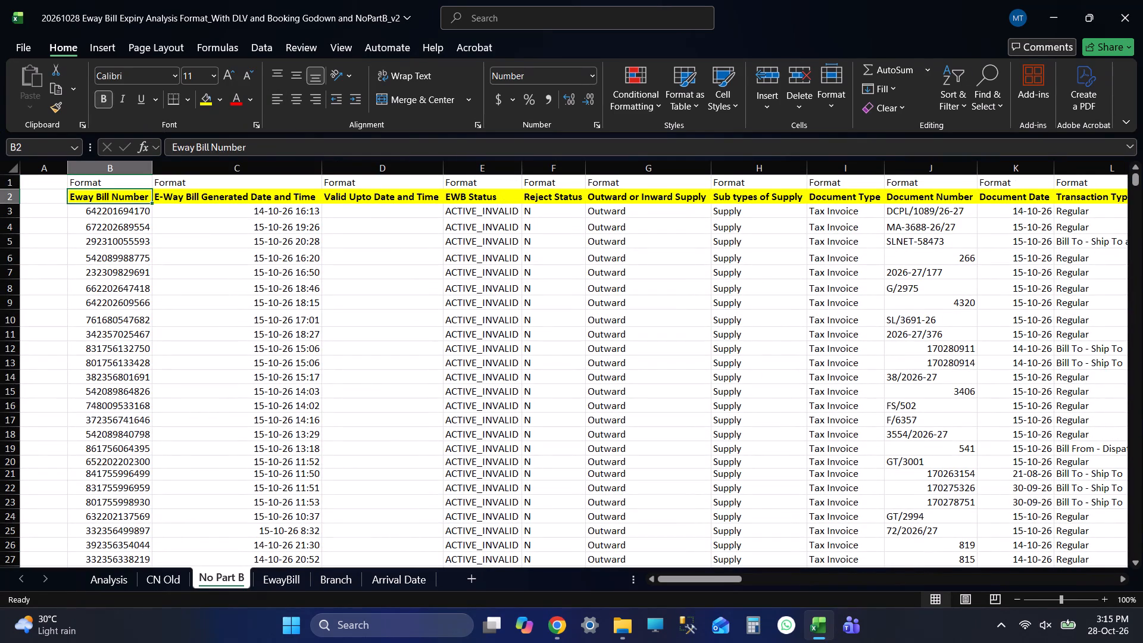
Review the Analysis sheet's first data column from its last row back to the header.
left_click(113, 579)
key("ctrl+Down")
key("Down")
key("Down")
key("Down")
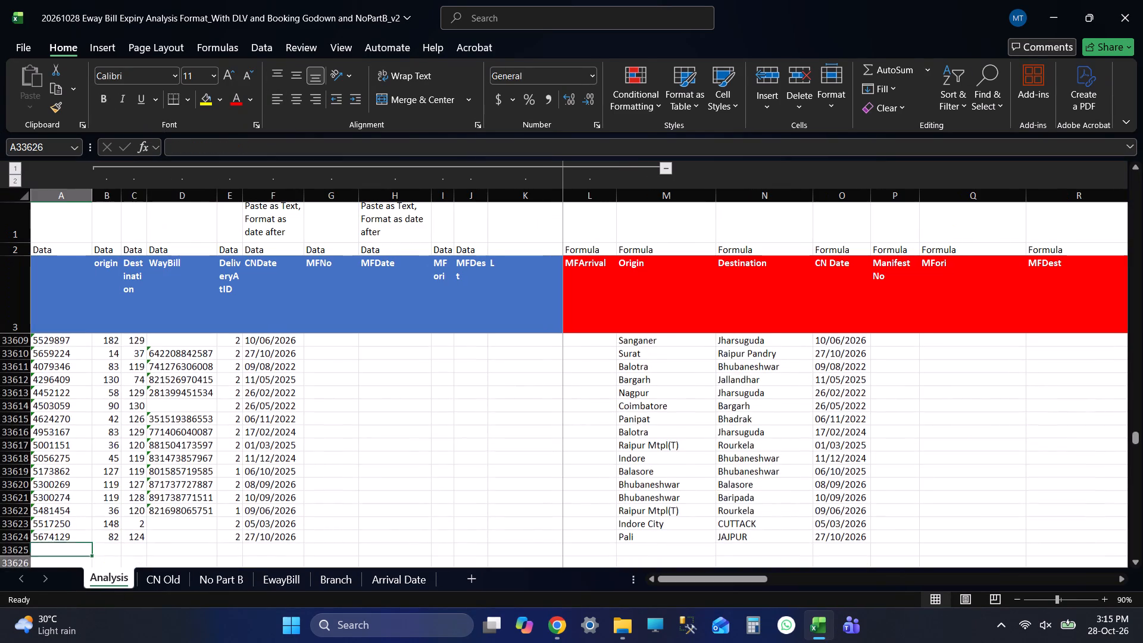
key("Down")
key("Down")
key("ctrl+Up")
key("ctrl+Up")
key("Down")
key("Down")
key("Up")
key("Down")
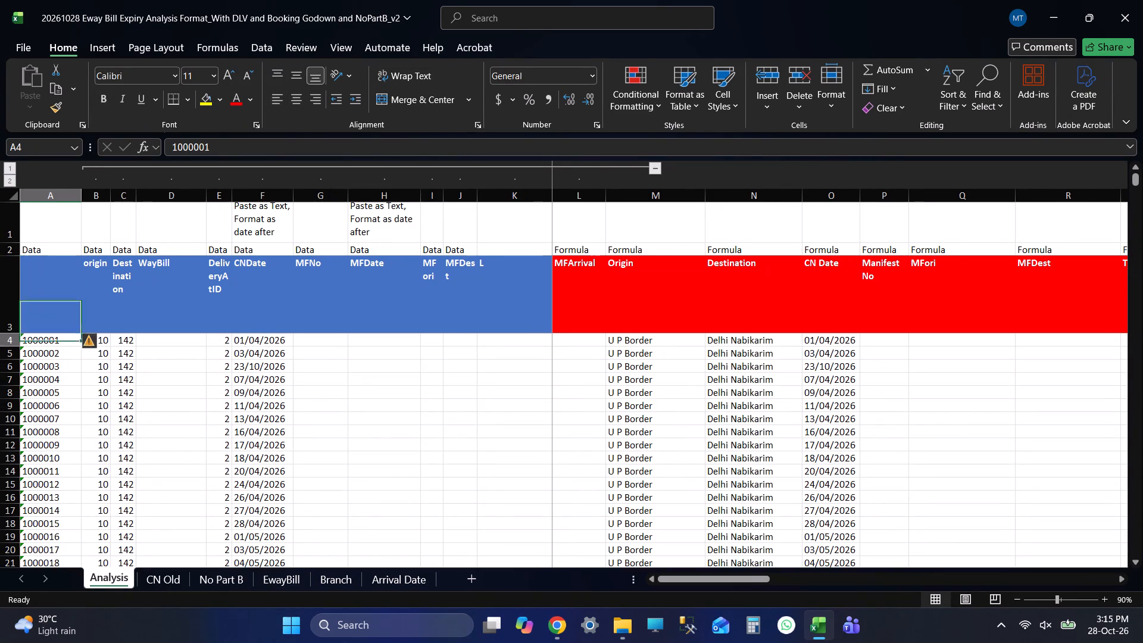
key("Up")
key("Left")
key("Left")
key("Left")
Switch to File Explorer and close the 20261028 Data (P) folder window.
key("alt+Tab")
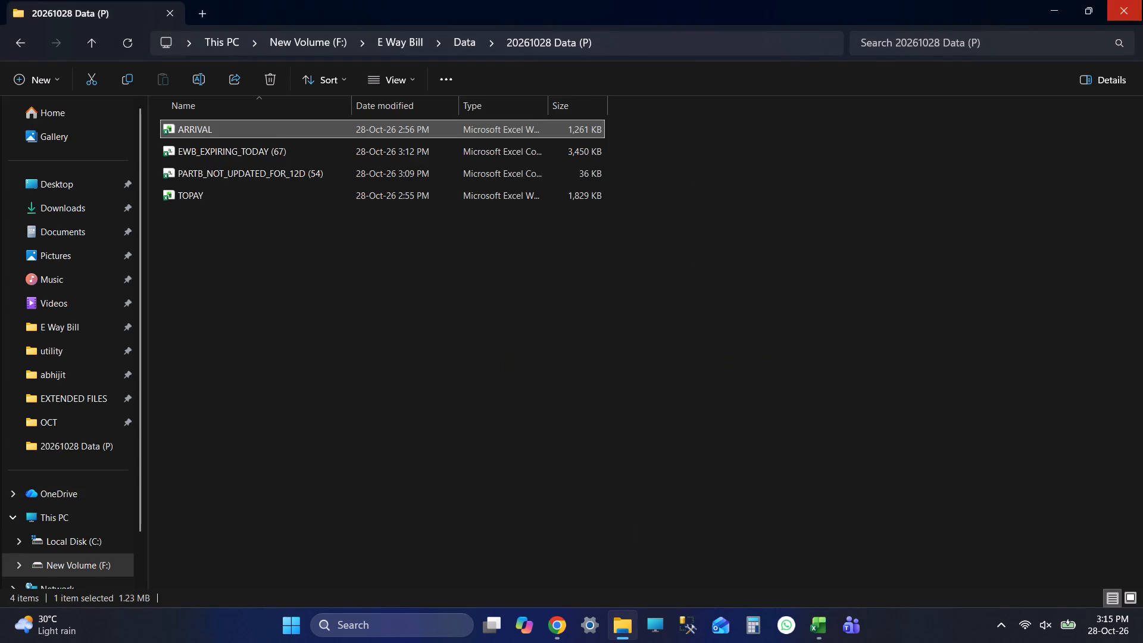
left_click(1142, 0)
Open a new blank Excel workbook and rename its first sheet GODOWN.
right_click(825, 625)
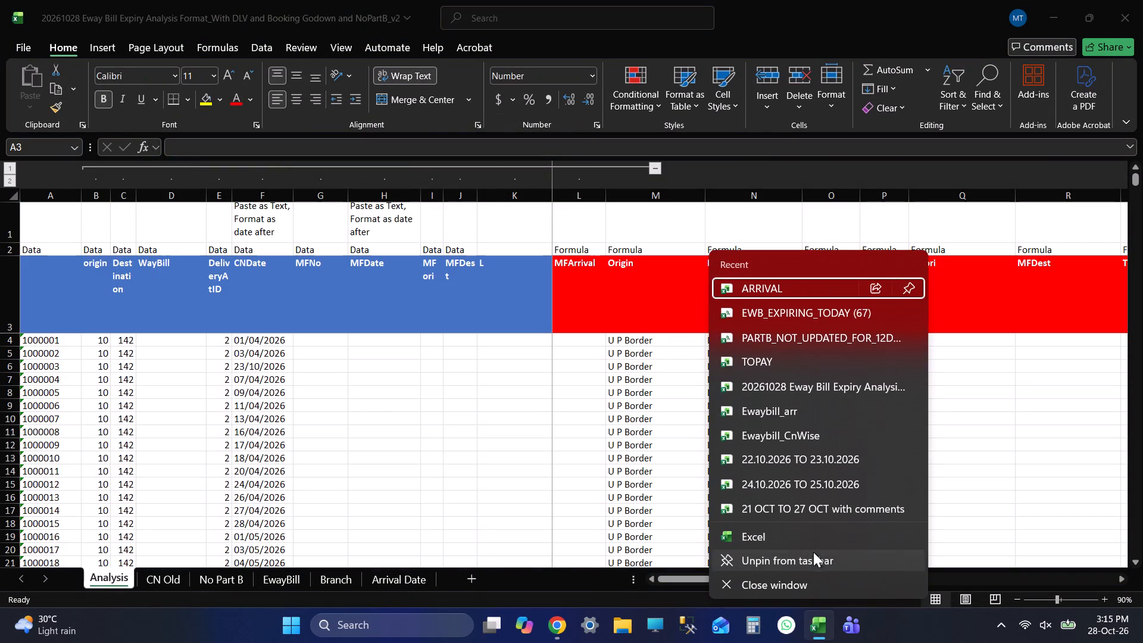
left_click(740, 540)
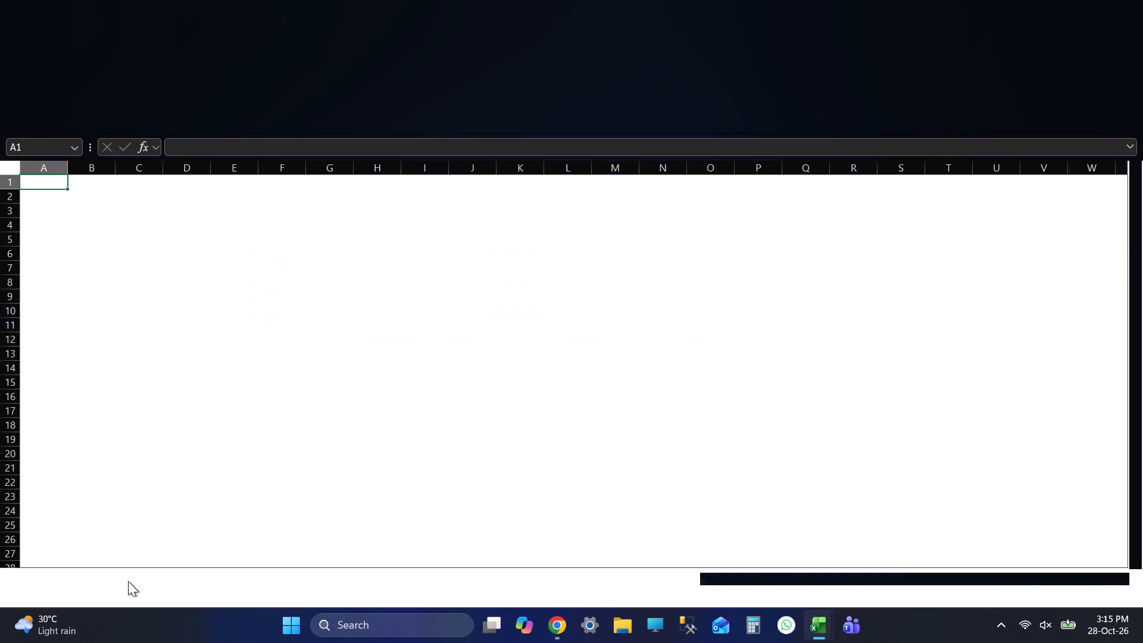
double_click(117, 583)
type("GODOWN")
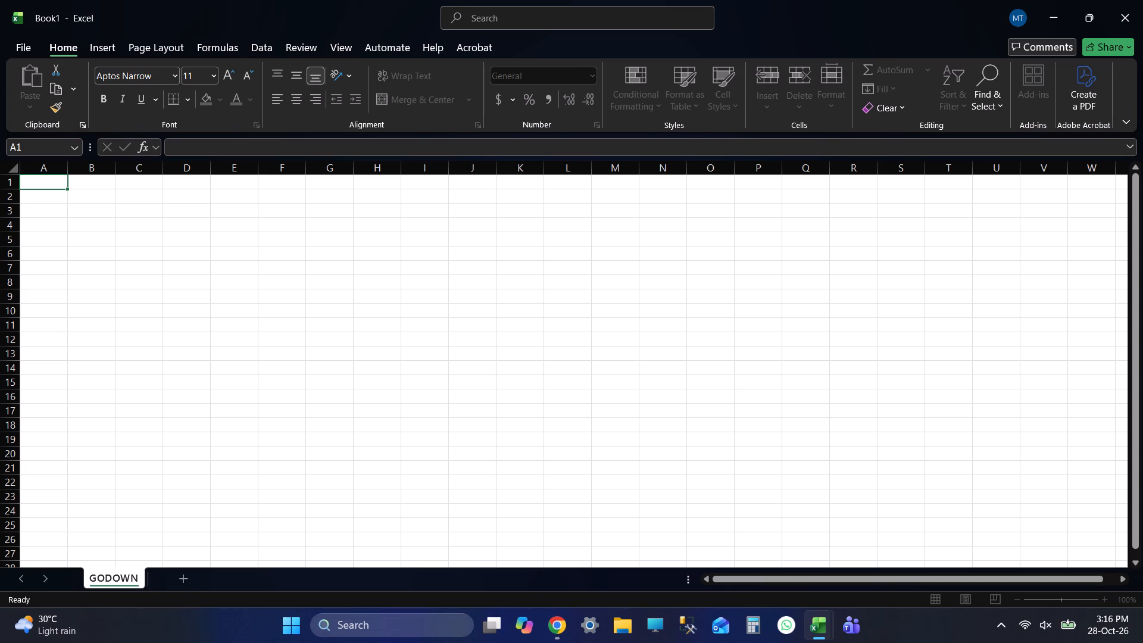
Add two more sheets named ON ROAD and BOOKING, and return to the GODOWN sheet.
left_click(183, 582)
double_click(174, 578)
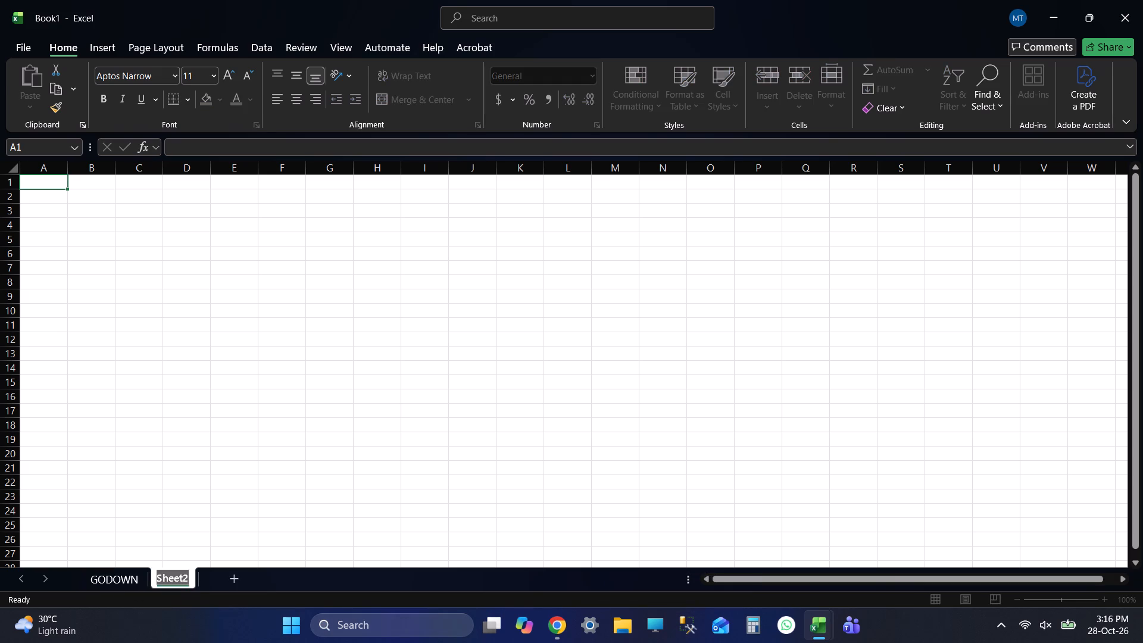
type("ON ROAD")
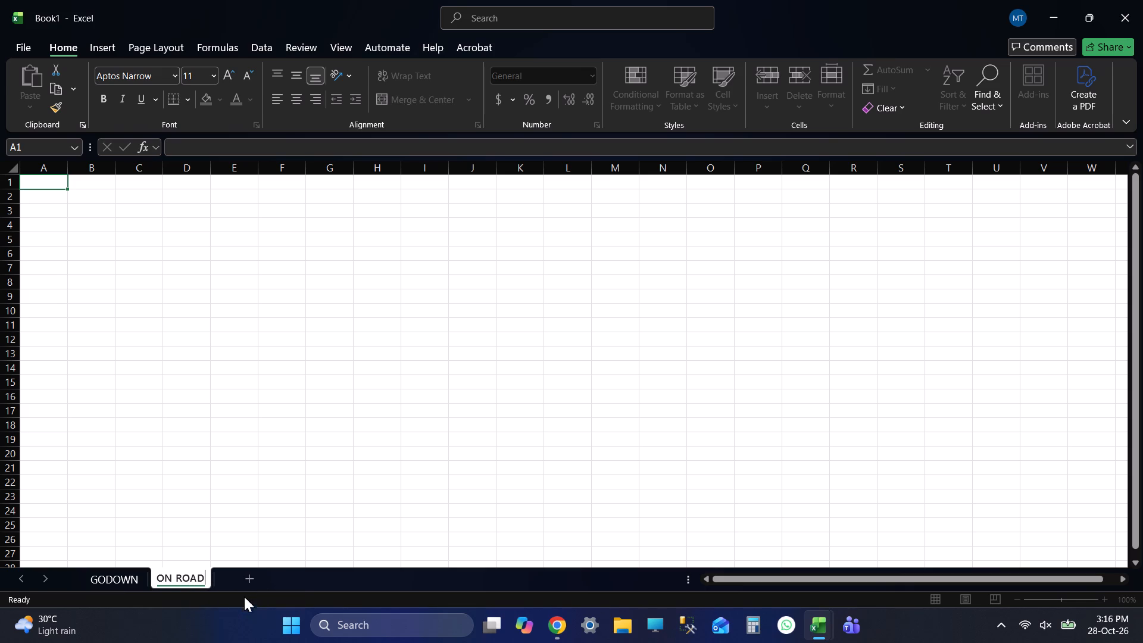
left_click(254, 573)
double_click(236, 574)
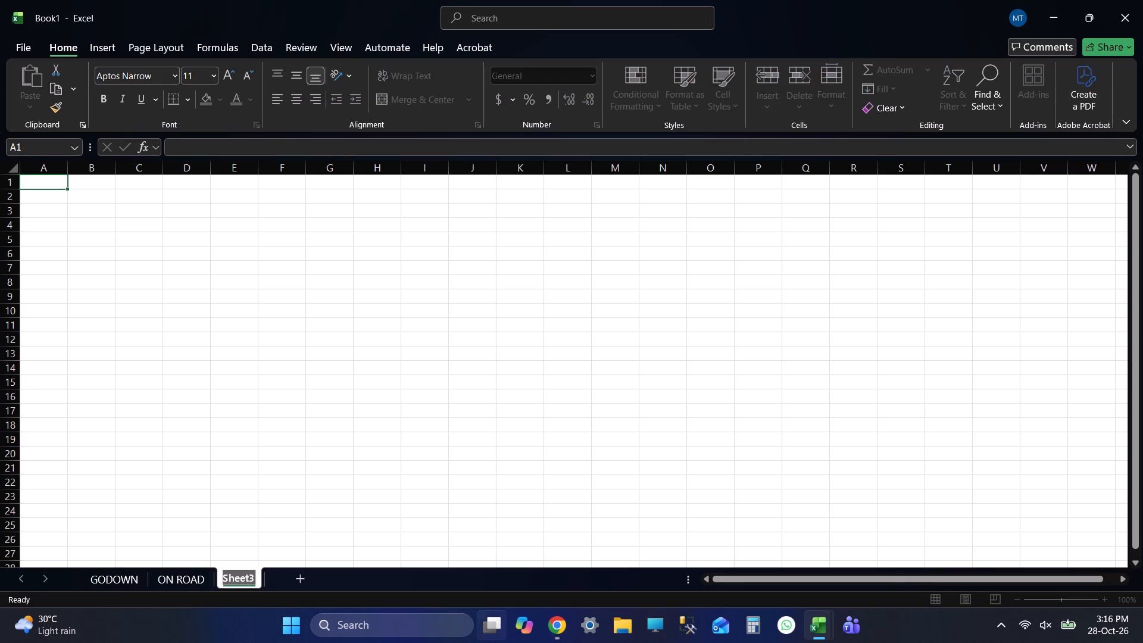
type("BOOO")
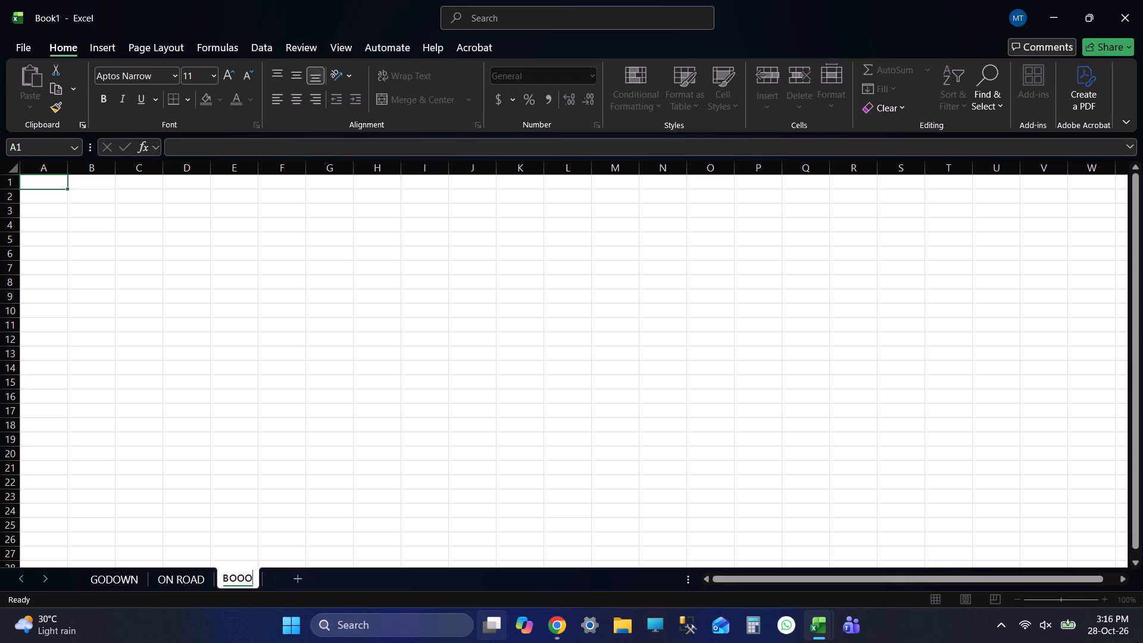
key("BackSpace")
type("KING")
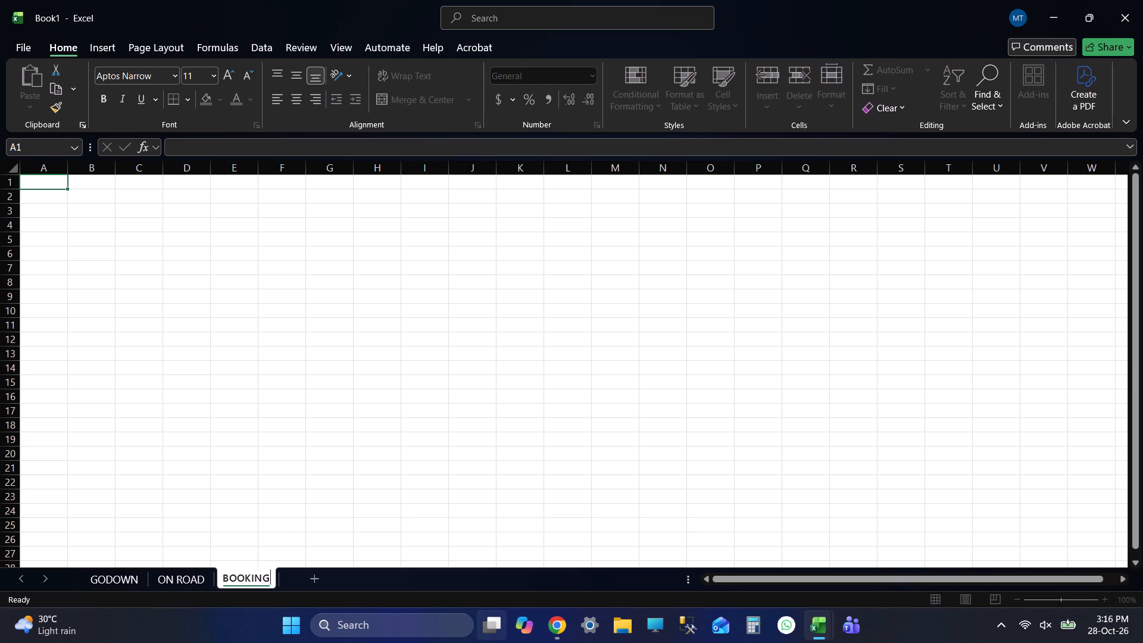
left_click(118, 583)
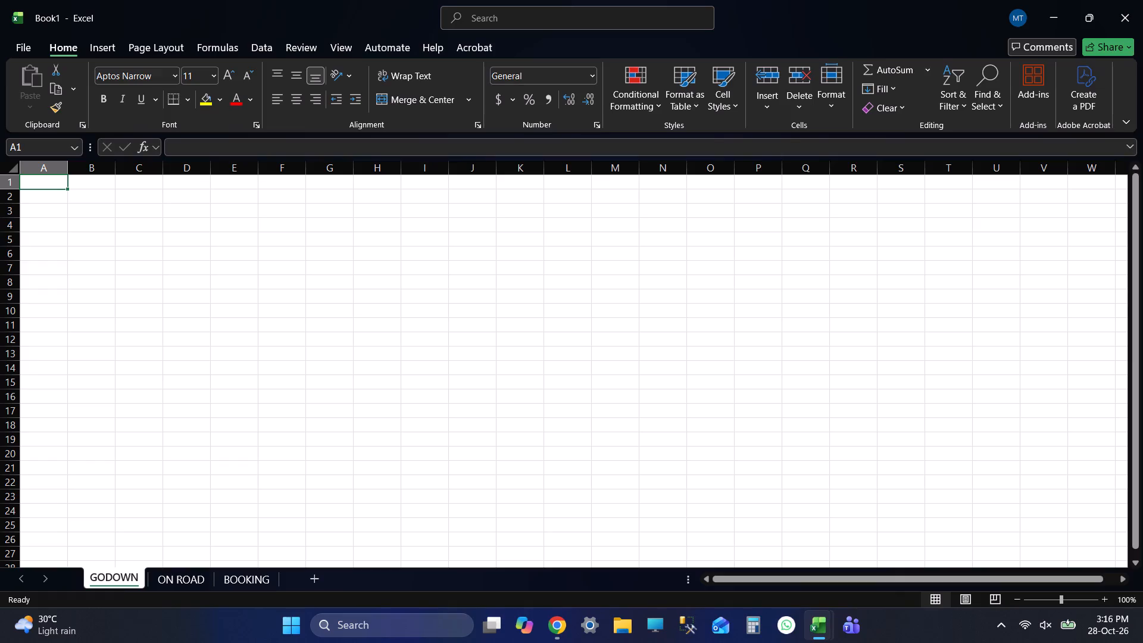
Save the workbook as EXTENDED FILE 20261028 in the E Way Bill > EXTENDED FILES folder on the F: drive.
left_click(21, 43)
left_click(57, 249)
double_click(245, 276)
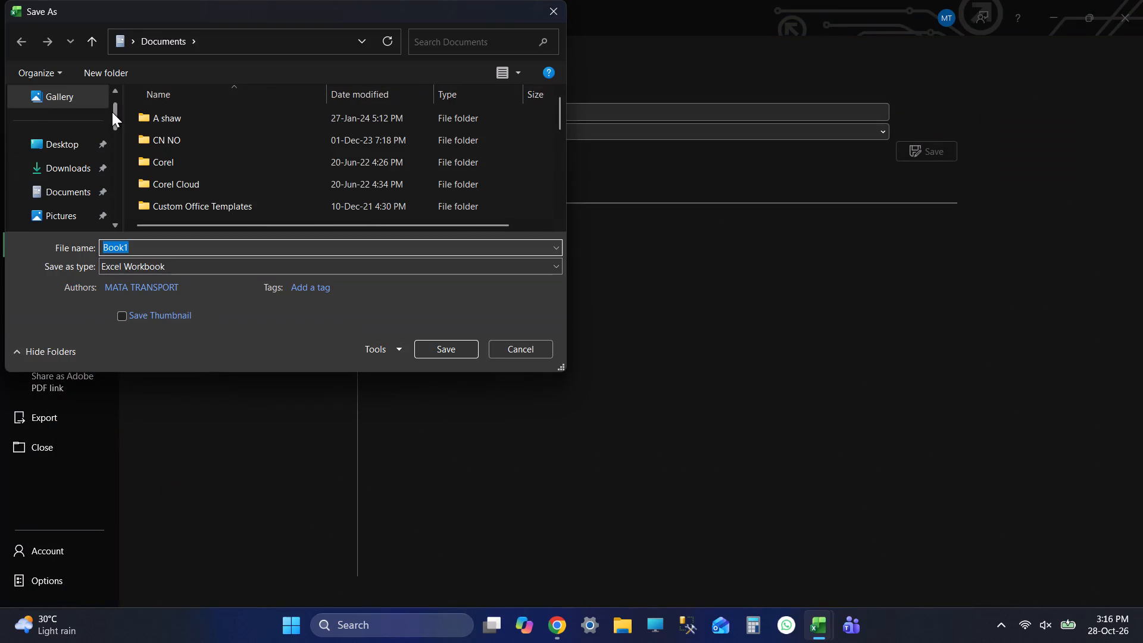
left_click_drag(112, 112, 120, 208)
left_click(86, 149)
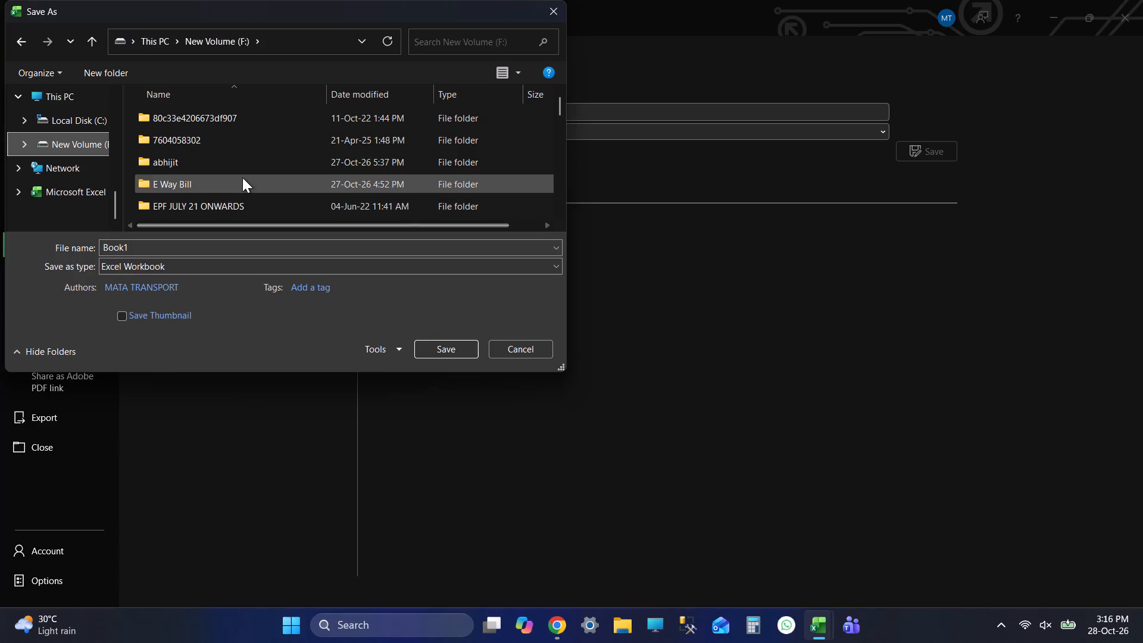
double_click(240, 177)
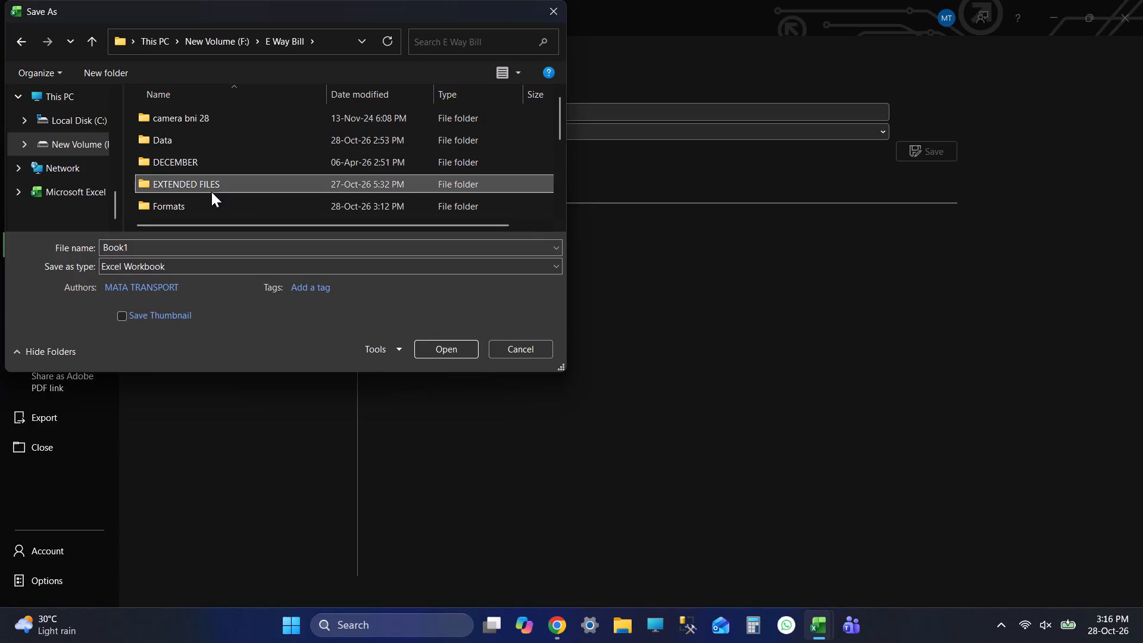
double_click(211, 192)
left_click(235, 121)
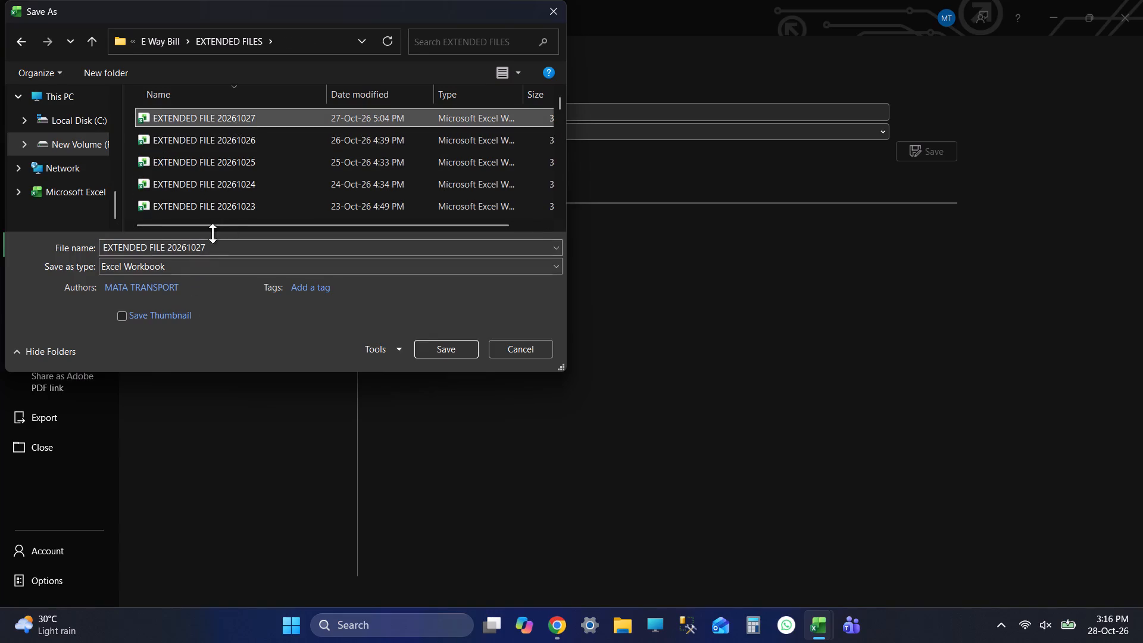
triple_click(214, 245)
key("BackSpace")
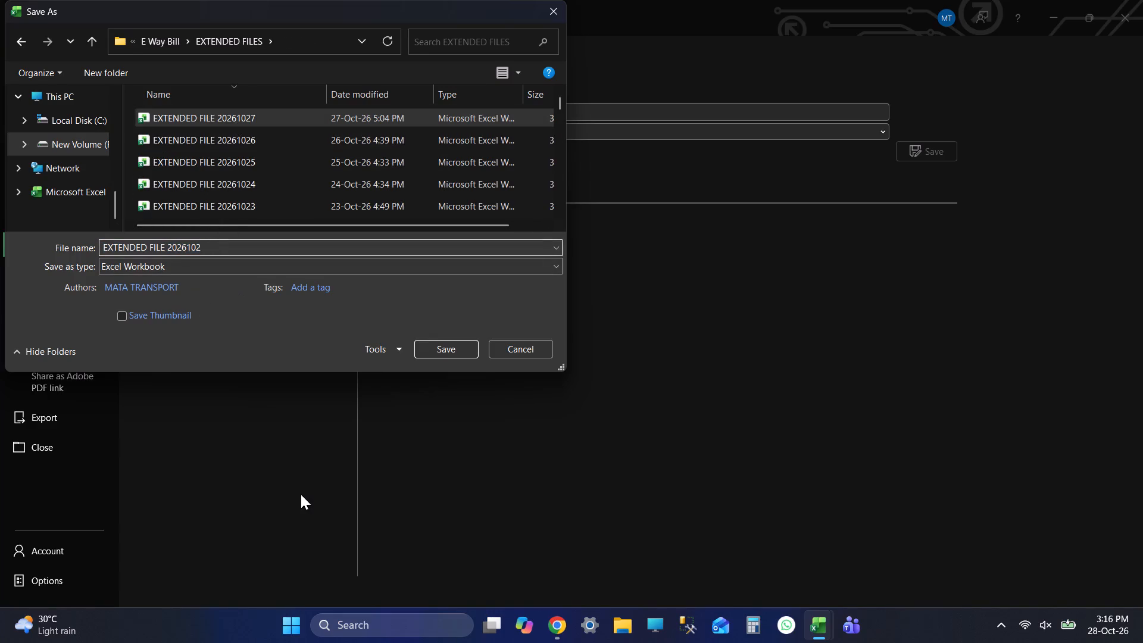
key("8")
left_click(454, 349)
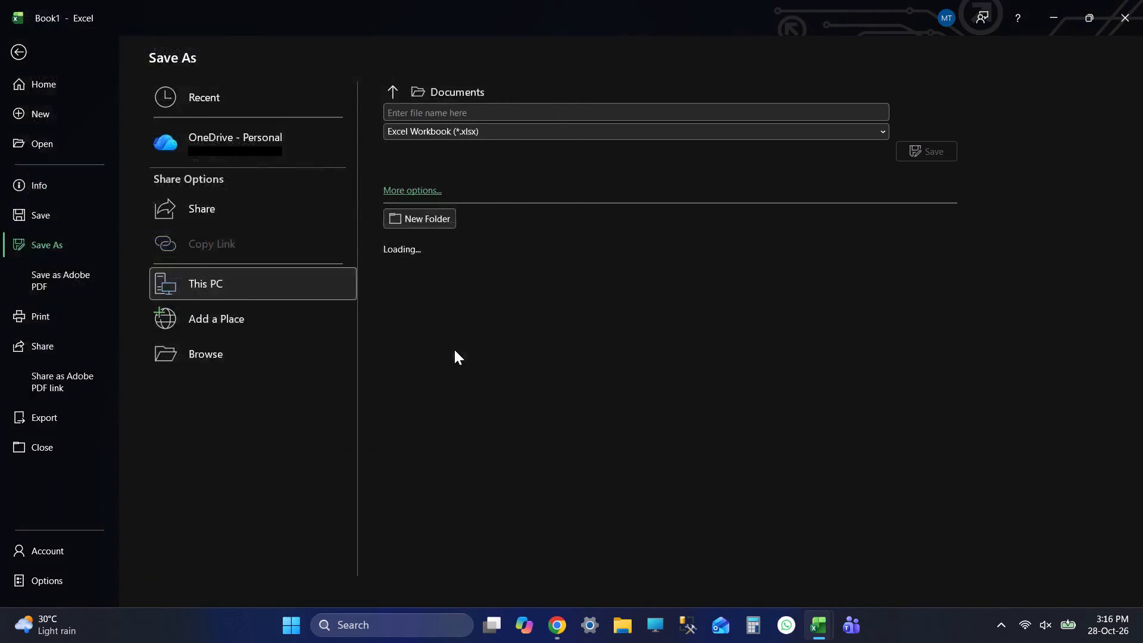
key("ctrl+s")
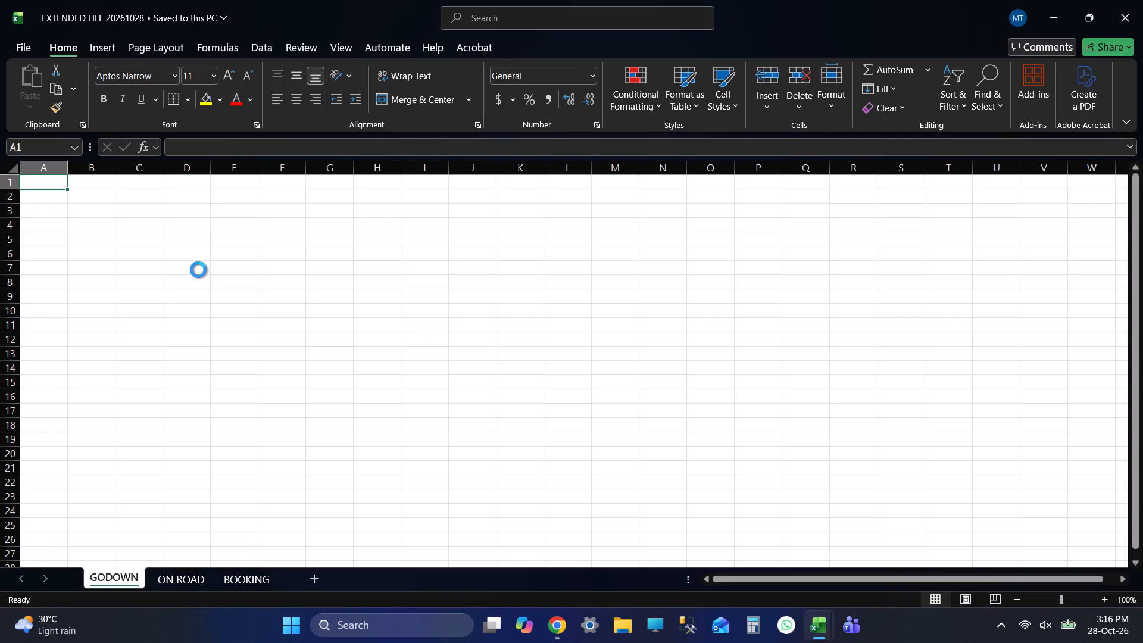
key("ctrl+s")
key("ctrl+s")
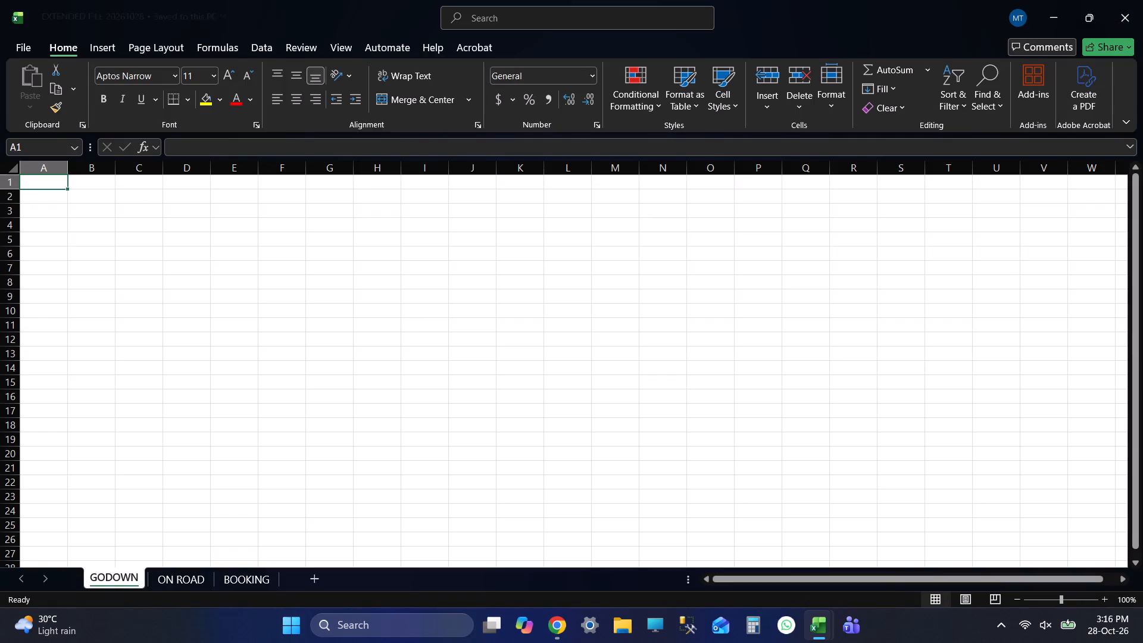
key("ctrl+s")
key("ctrl+s")
key("ctrl+s")
key("ctrl+s")
Check the ON ROAD and BOOKING sheets, return to GODOWN and save the workbook again.
left_click(168, 577)
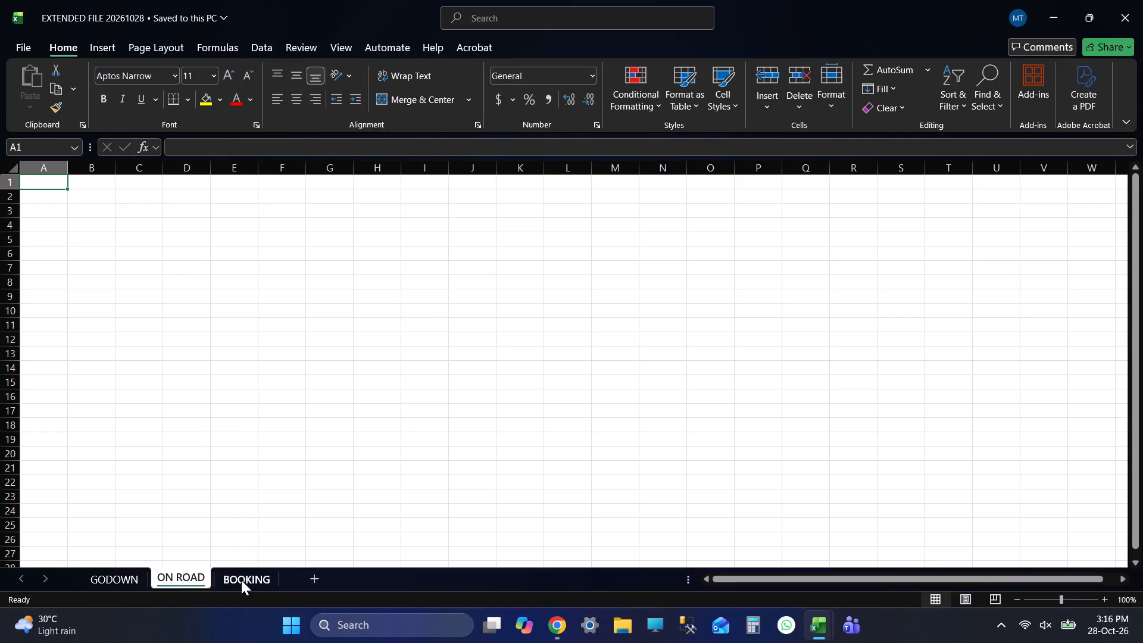
left_click(241, 580)
left_click(116, 578)
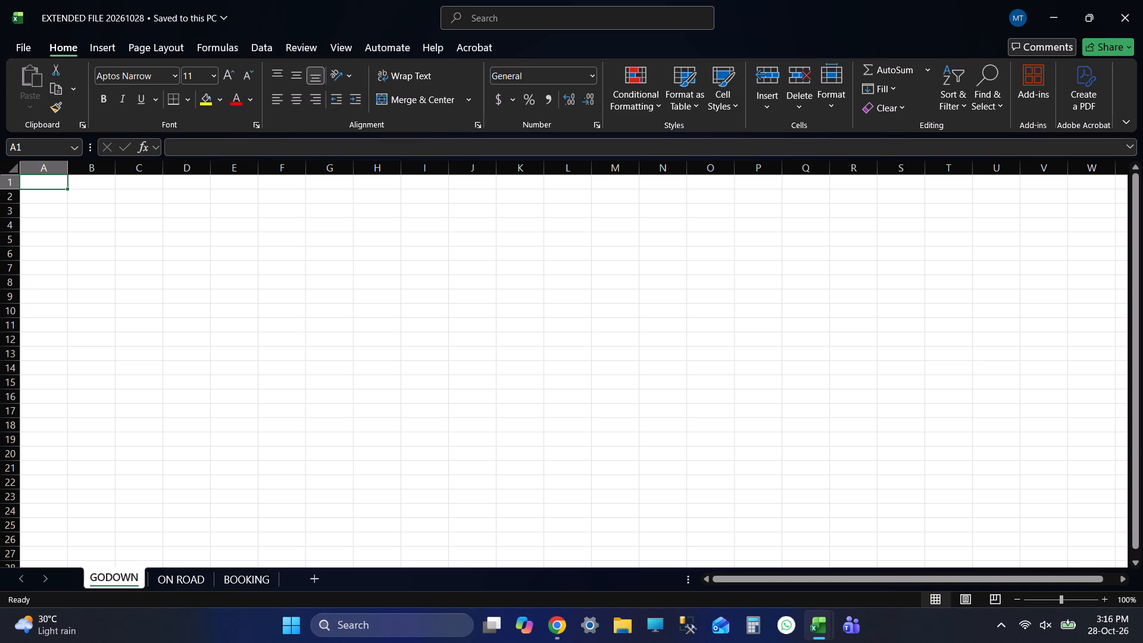
key("ctrl+s")
key("ctrl+s")
Switch to the 20261028 Eway Bill Expiry Analysis workbook and examine column A of the Analysis sheet between its first and last data rows.
key("alt+Tab")
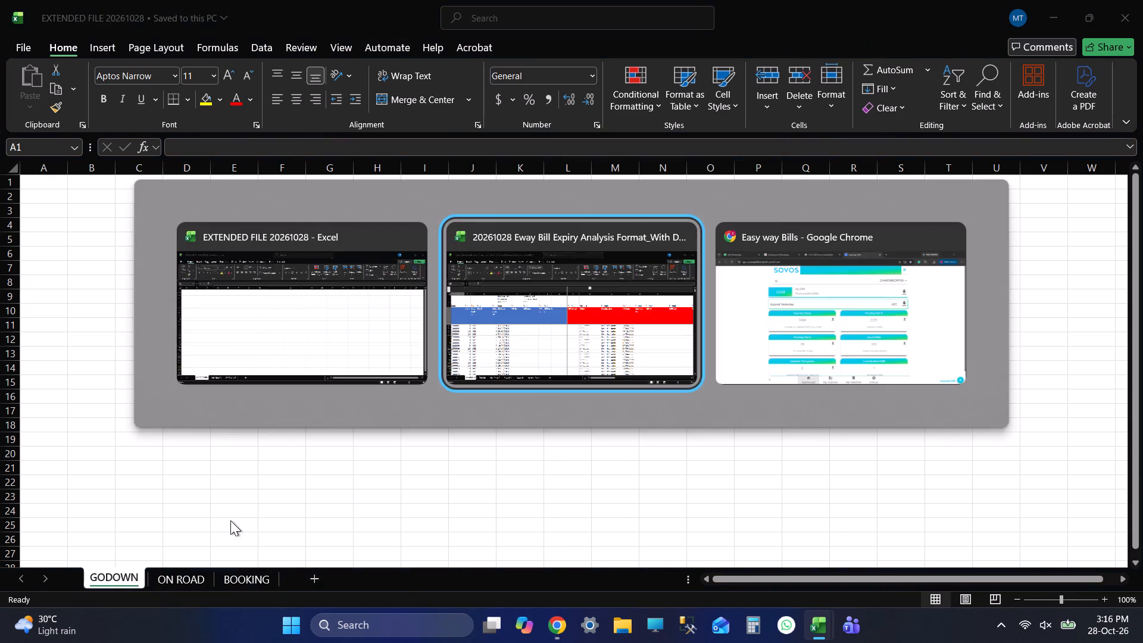
key("ctrl+Down")
key("Down")
key("Down")
key("Down")
key("Down")
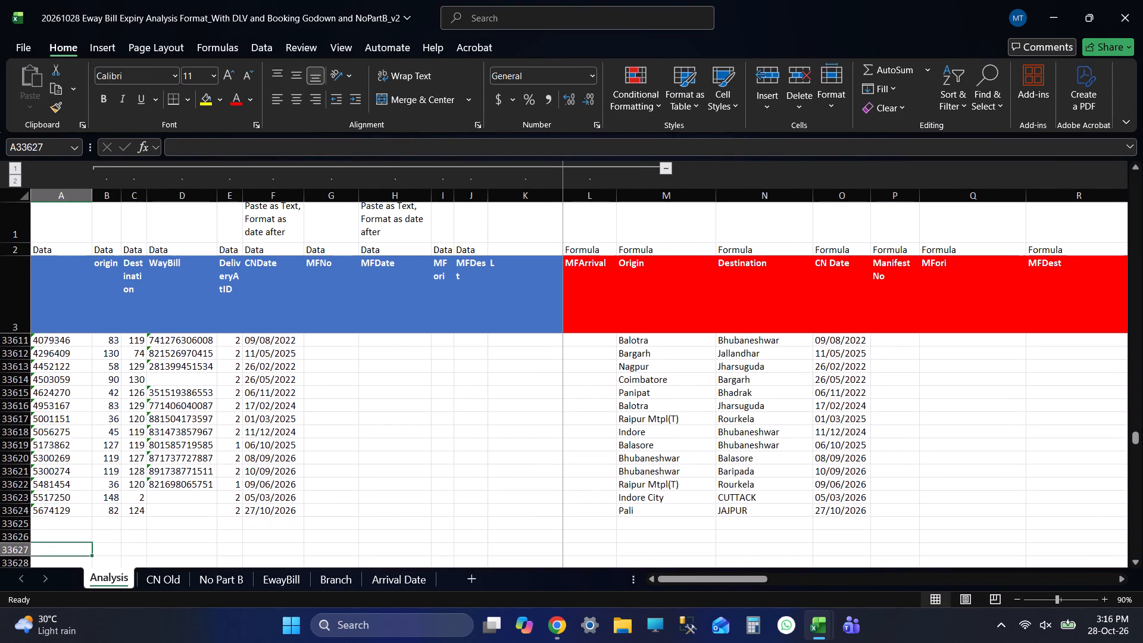
key("Down")
key("ctrl+Up")
key("ctrl+Up")
key("Down")
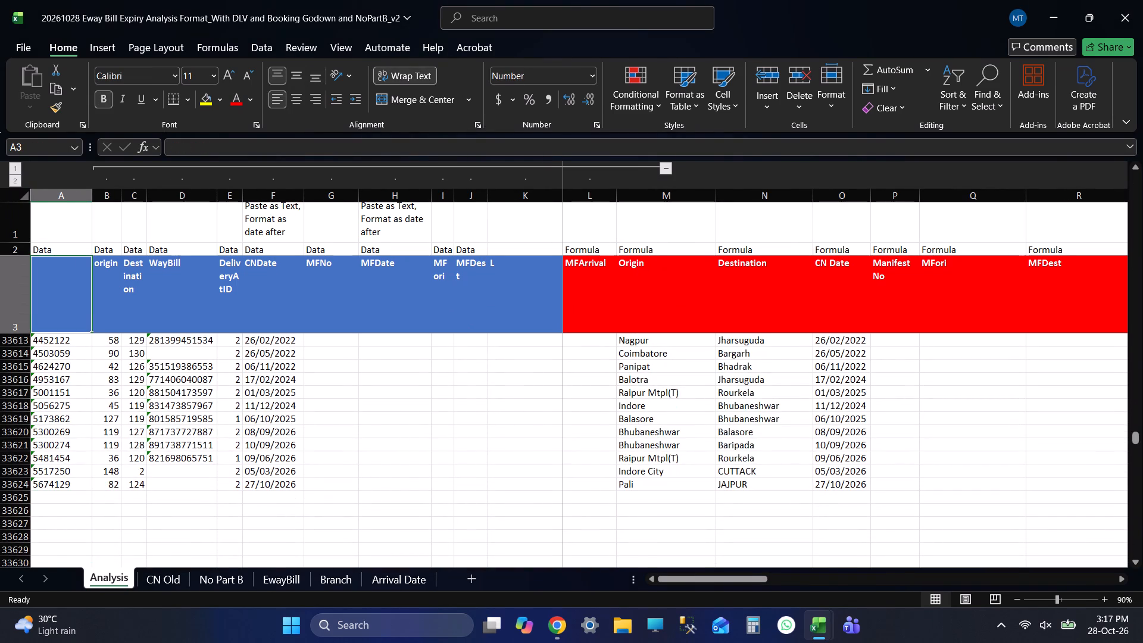
key("Down")
key("ctrl+Down")
key("Down")
key("Down")
key("Down")
key("Down")
key("ctrl+Up")
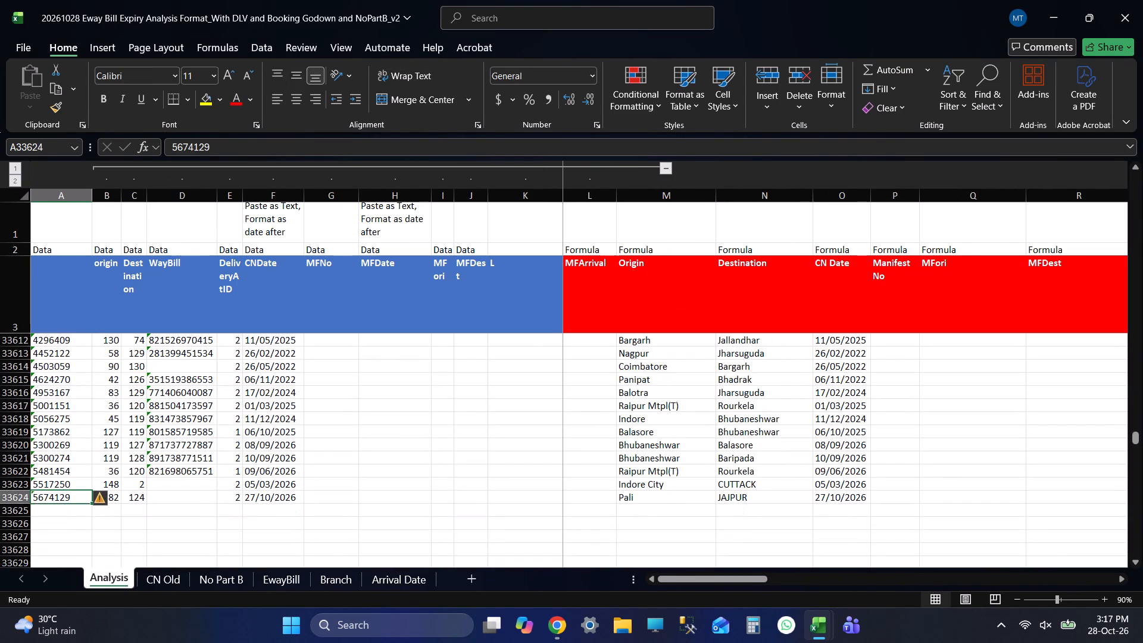
key("ctrl+Up")
key("Down")
key("Down")
key("ctrl+Down")
key("Down")
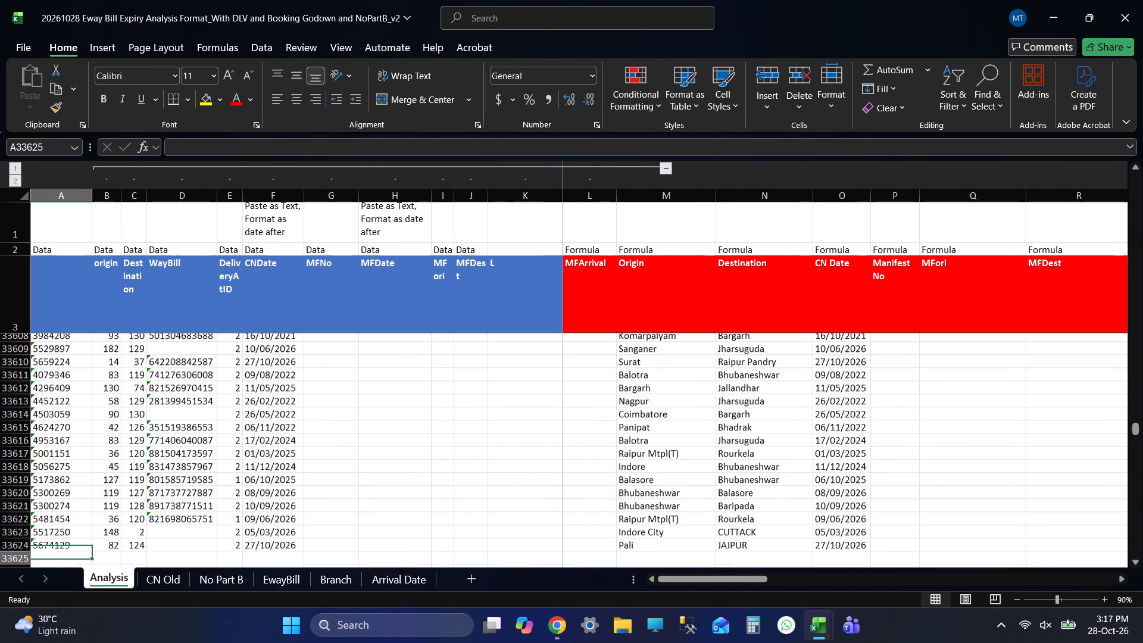
key("Down")
key("Down")
key("Down")
key("Down")
key("ctrl+Up")
key("ctrl+Up")
key("Down")
key("Down")
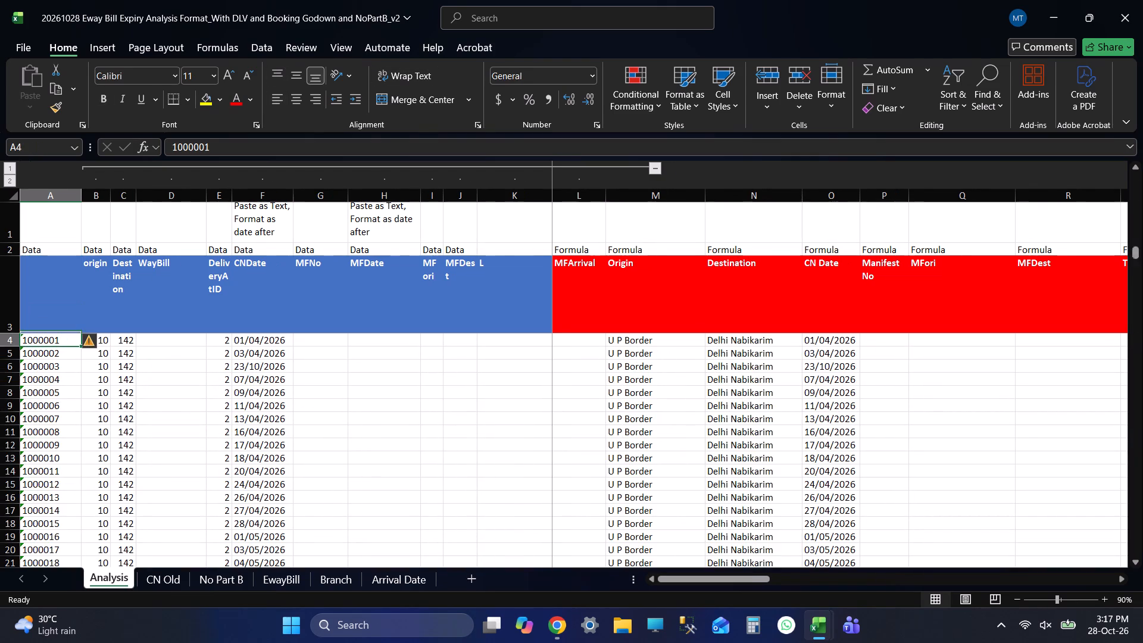
key("ctrl+Down")
key("Down")
key("Down")
key("Down")
key("Down")
key("Down")
key("ctrl+Up")
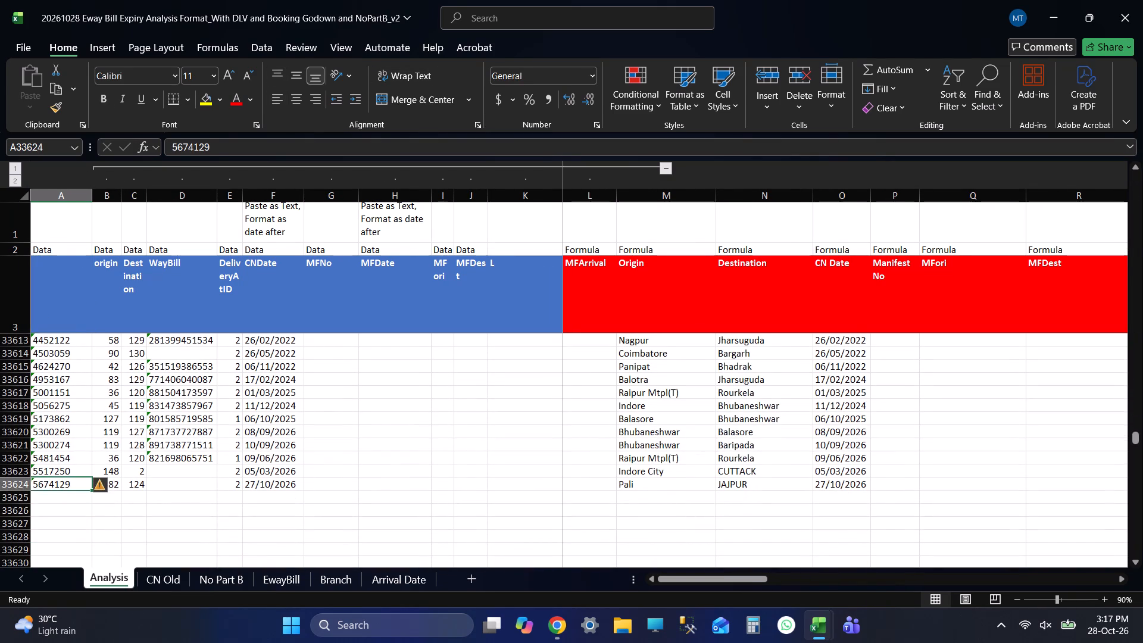
key("ctrl+Up")
key("Down")
key("Down")
key("Down")
key("Up")
key("Up")
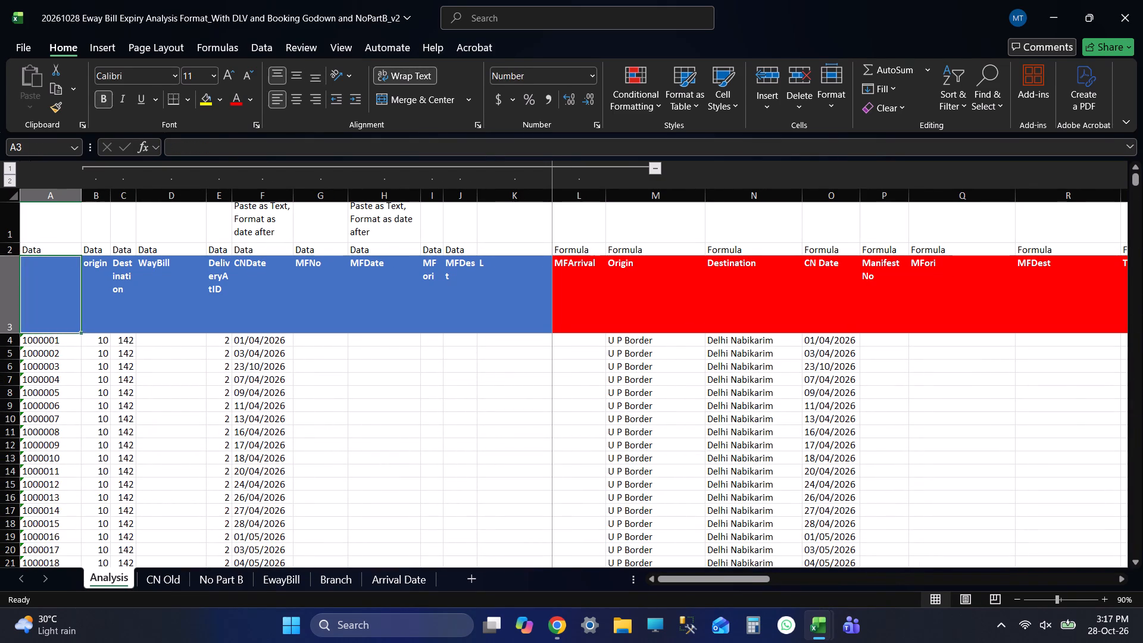
key("Down")
key("ctrl+Down")
key("Down")
key("Down")
key("ctrl+Up")
key("ctrl+Up")
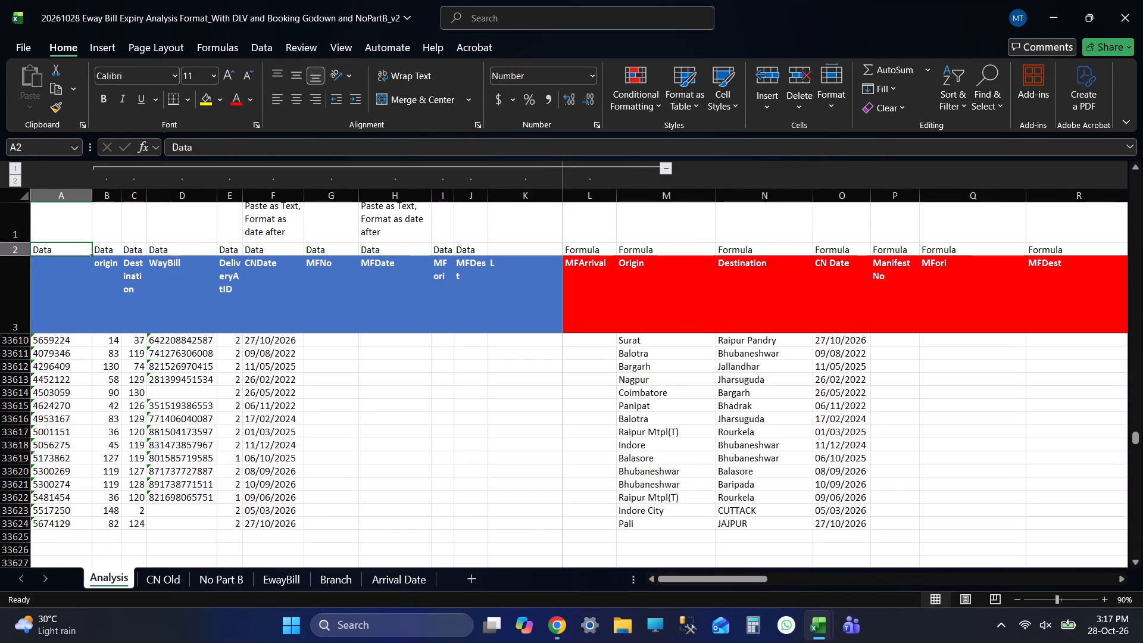
Turn on filters across the whole row 3 header of the Analysis sheet, starting from column A.
key("Down")
key("Down")
key("Up")
key("Down")
key("Up")
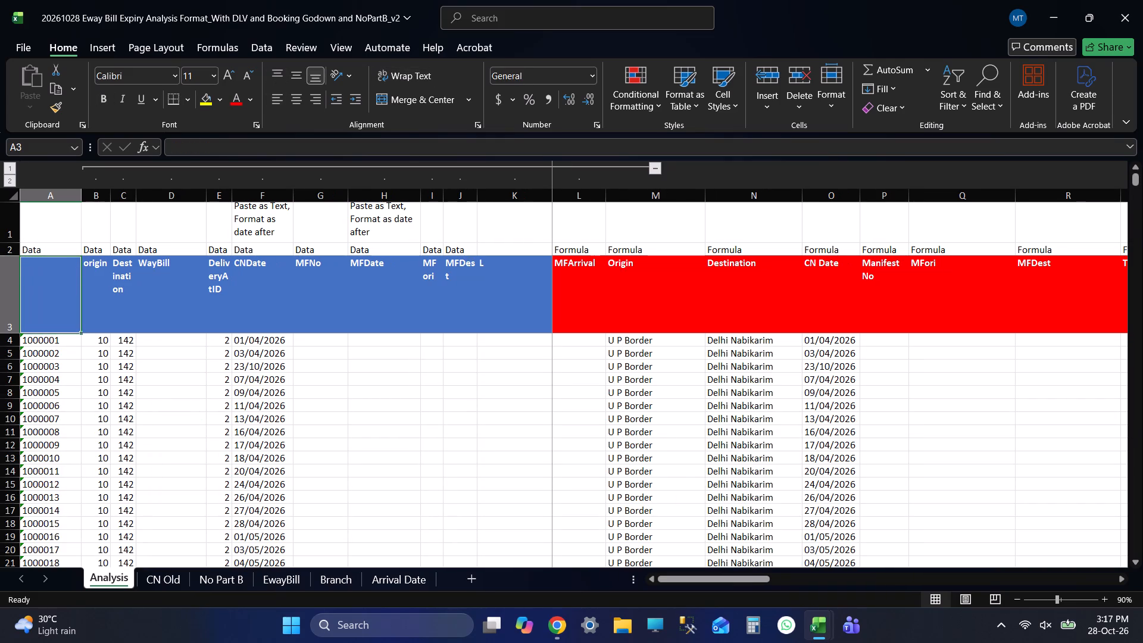
key("Left")
key("Left")
key("Left")
key("Left")
key("ctrl+shift+Right")
key("ctrl+shift+Right")
key("ctrl+shift+Right")
key("ctrl+shift+Right")
key("ctrl+shift+Right")
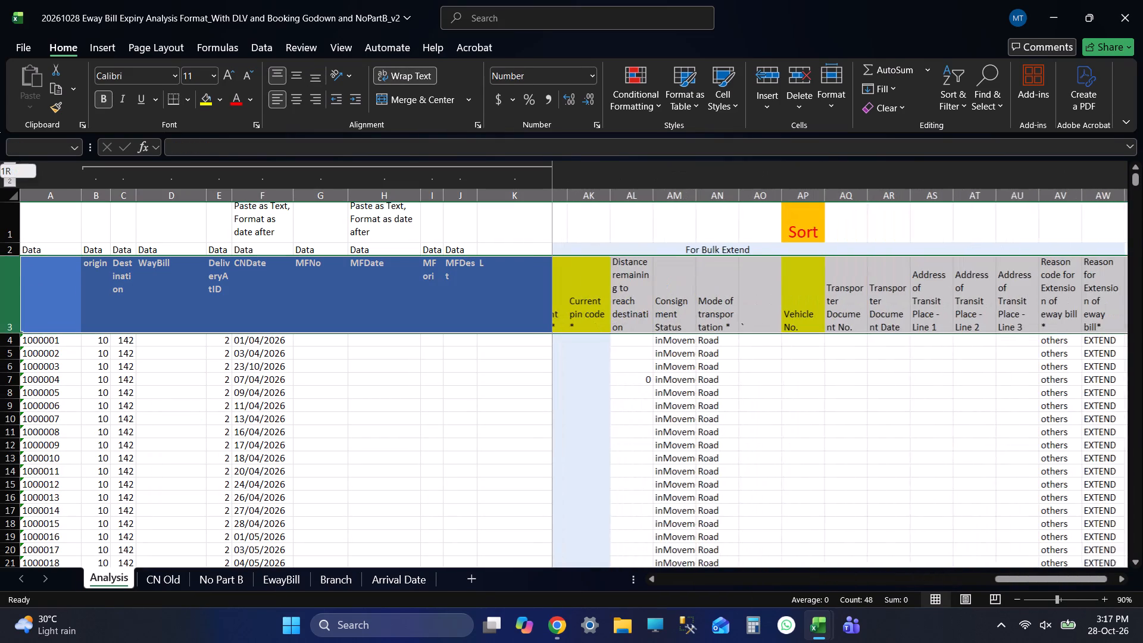
key("ctrl+shift+Right")
key("ctrl+shift+Right")
key("ctrl+shift+Right")
key("ctrl+shift+Right")
key("ctrl+shift+Right")
key("ctrl+shift+Right")
key("ctrl+shift+l")
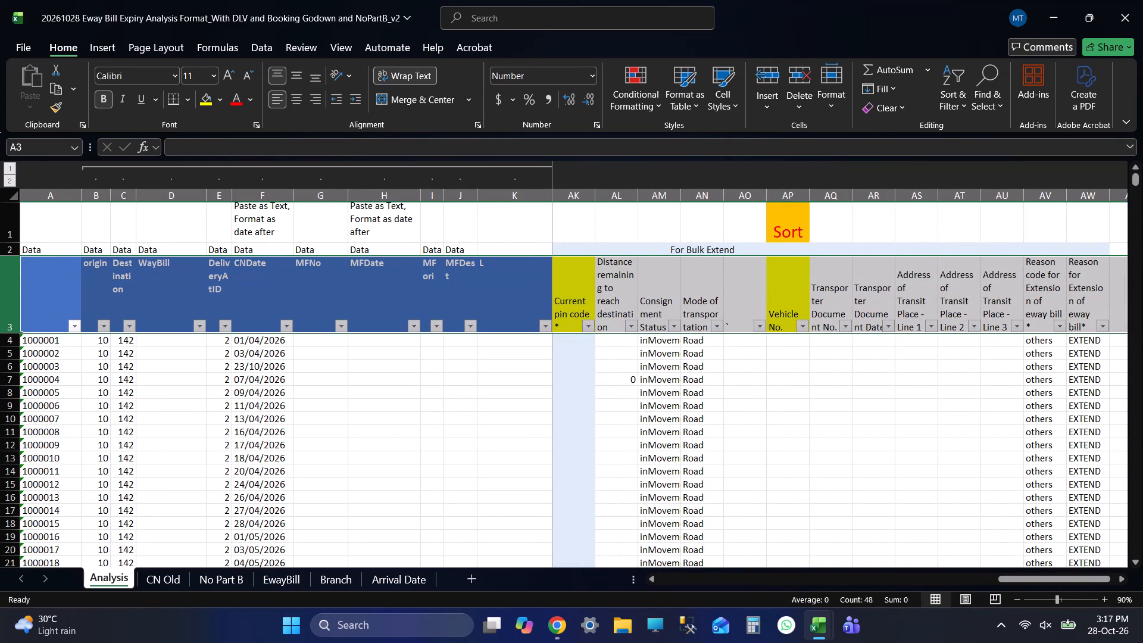
Locate and select the Need to Extend column header on the Analysis sheet.
left_click_drag(1067, 579, 958, 589)
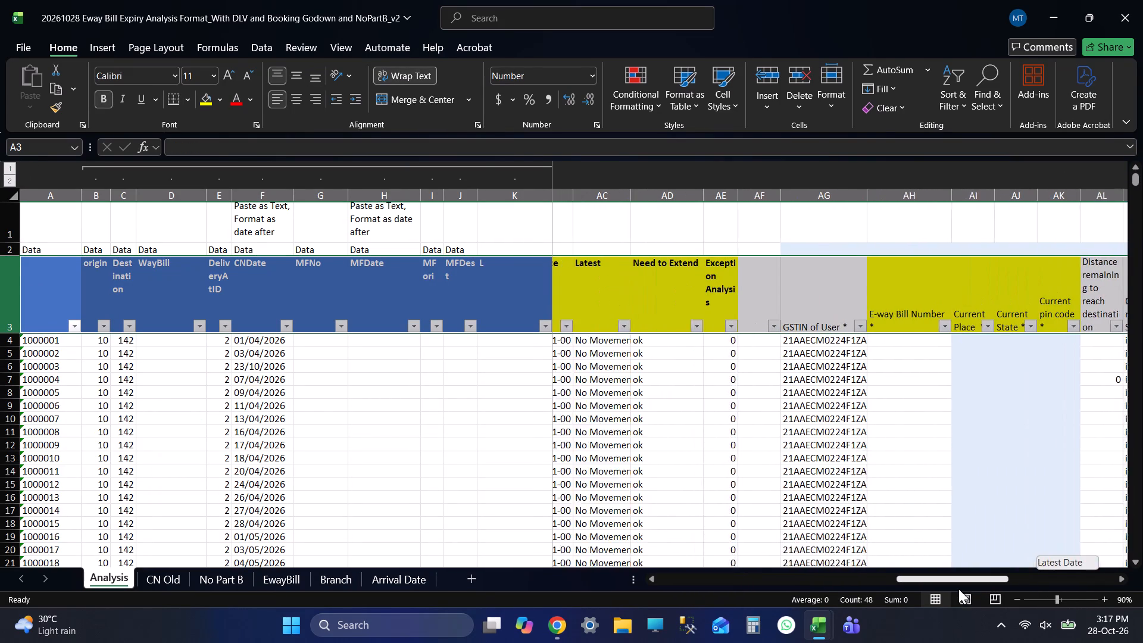
left_click_drag(958, 589, 957, 589)
left_click(699, 307)
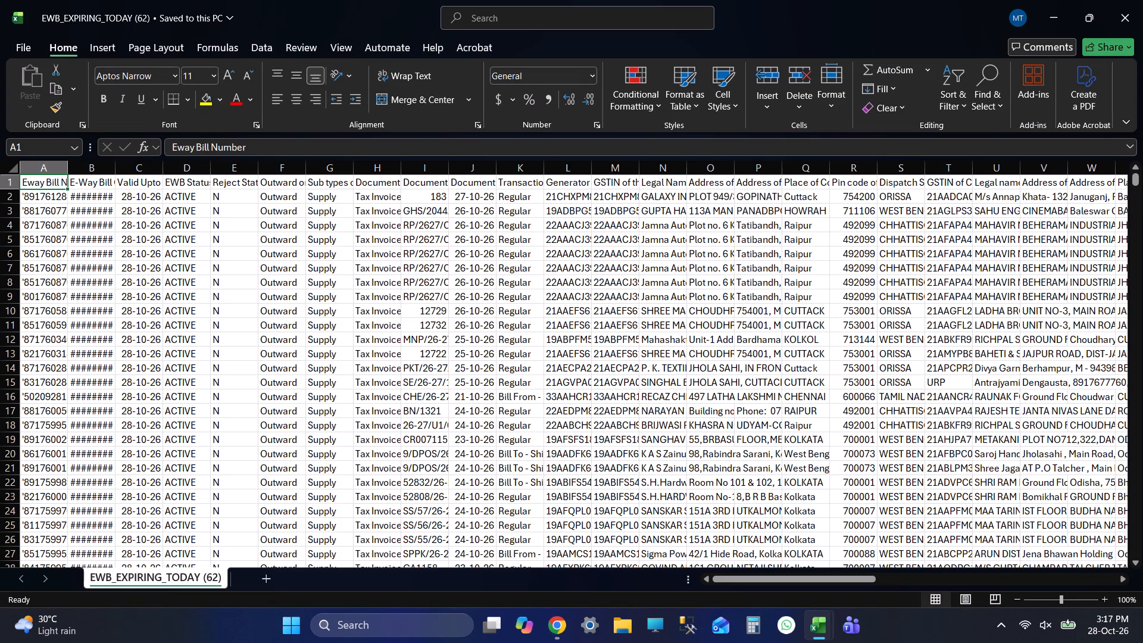
Switch to the EWB_EXPIRING_TODAY (62) workbook and close it.
key("alt+Tab")
key("alt+Tab")
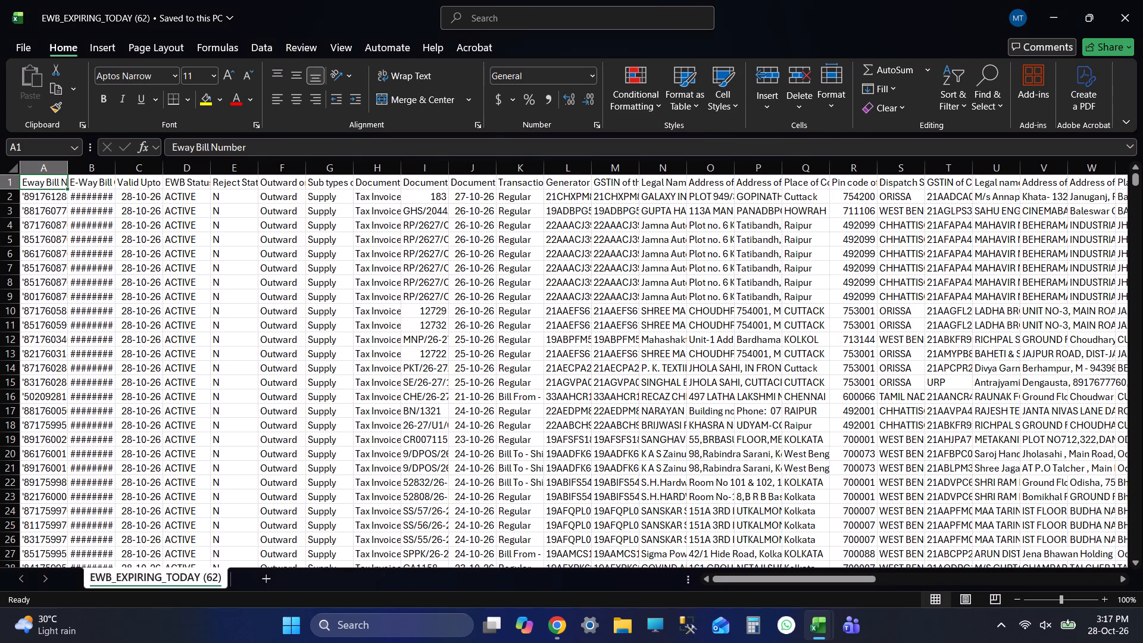
left_click(1142, 0)
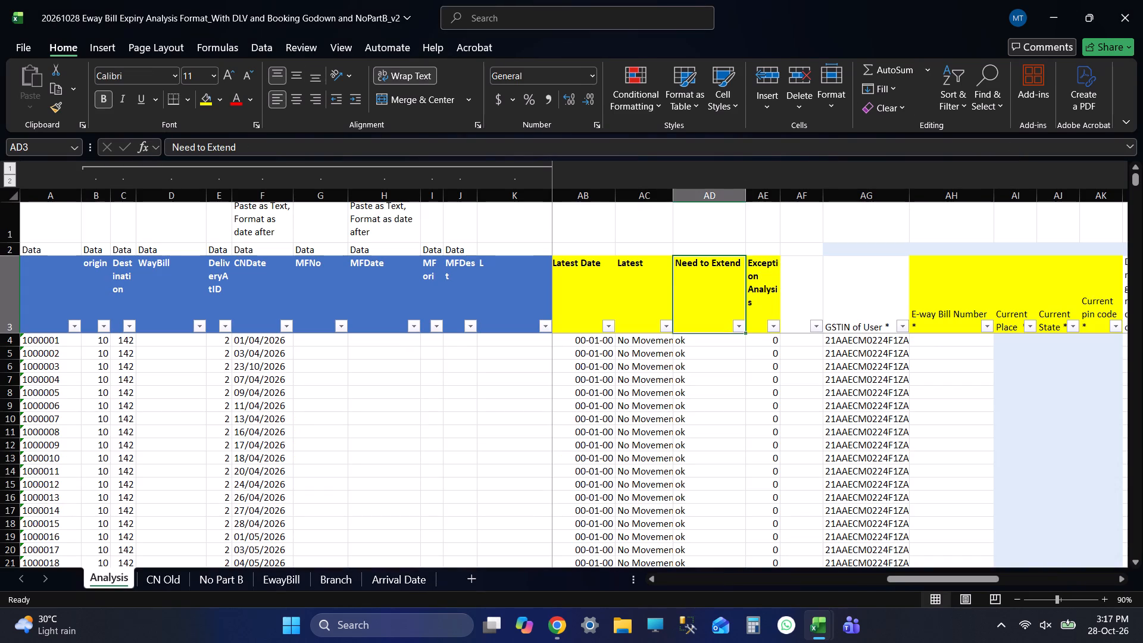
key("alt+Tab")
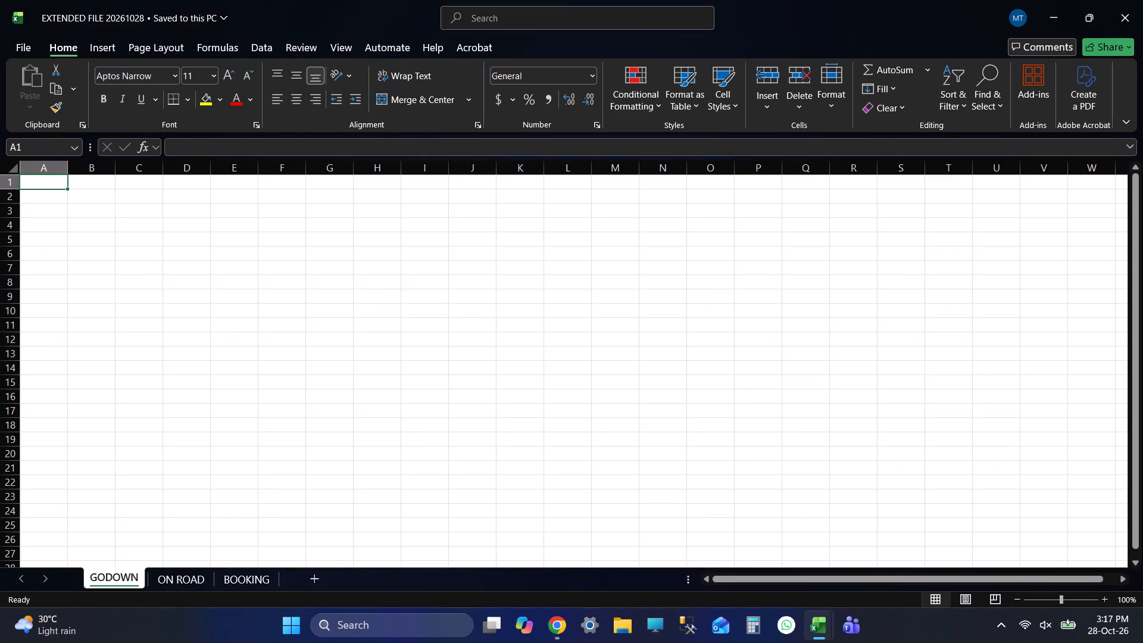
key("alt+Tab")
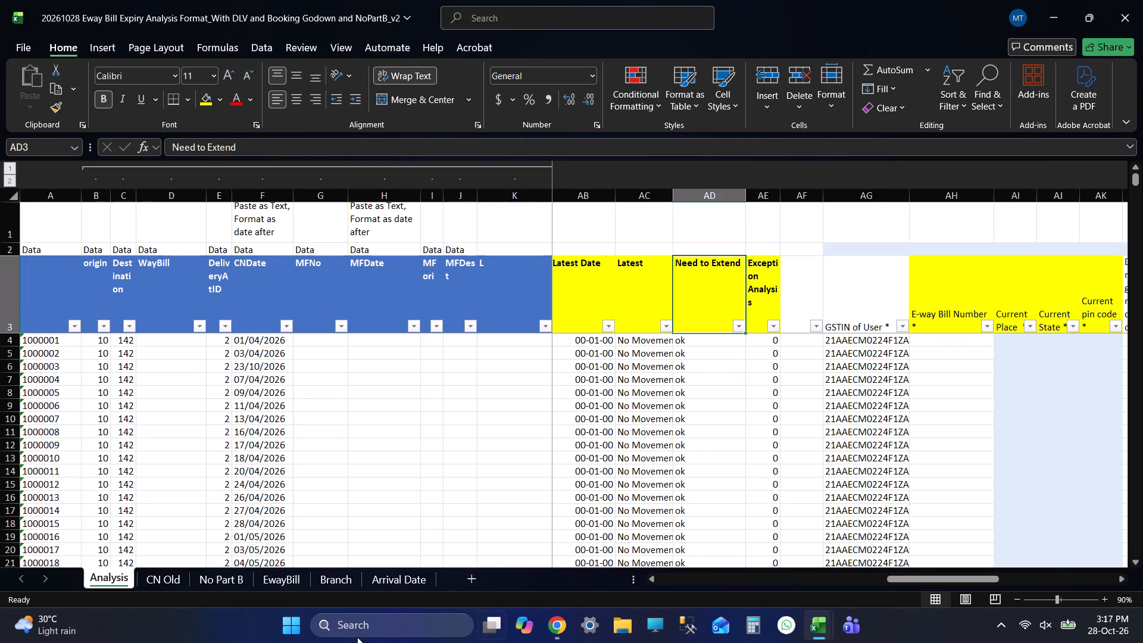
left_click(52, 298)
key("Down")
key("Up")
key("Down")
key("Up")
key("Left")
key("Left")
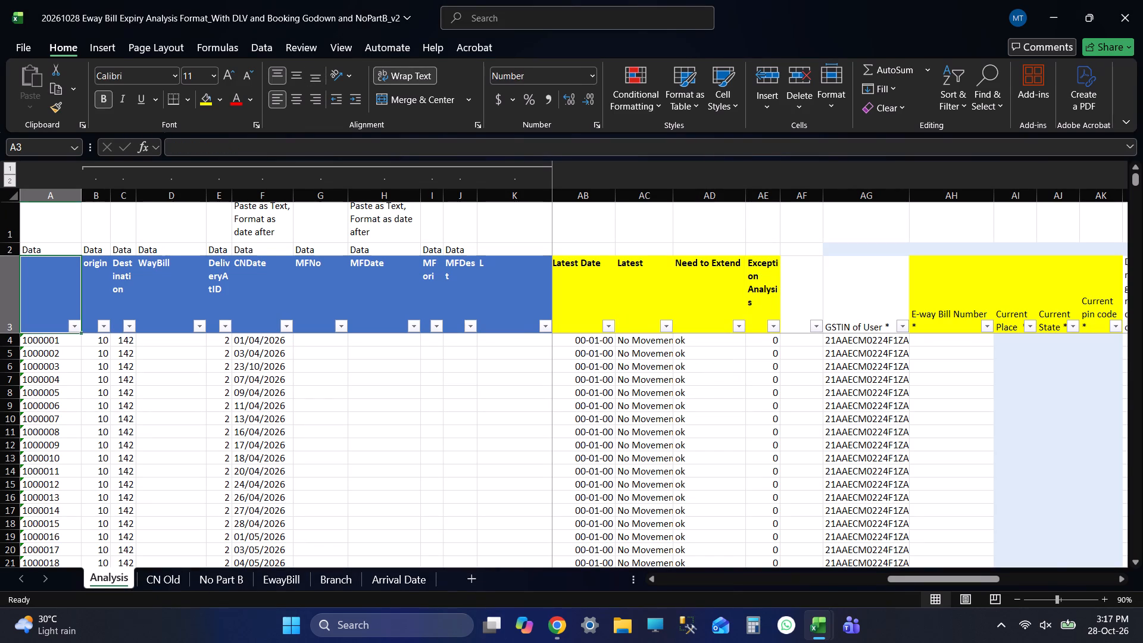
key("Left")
Examine the Eway Bill Number column on the No Part B sheet from its header to its last row.
left_click(227, 579)
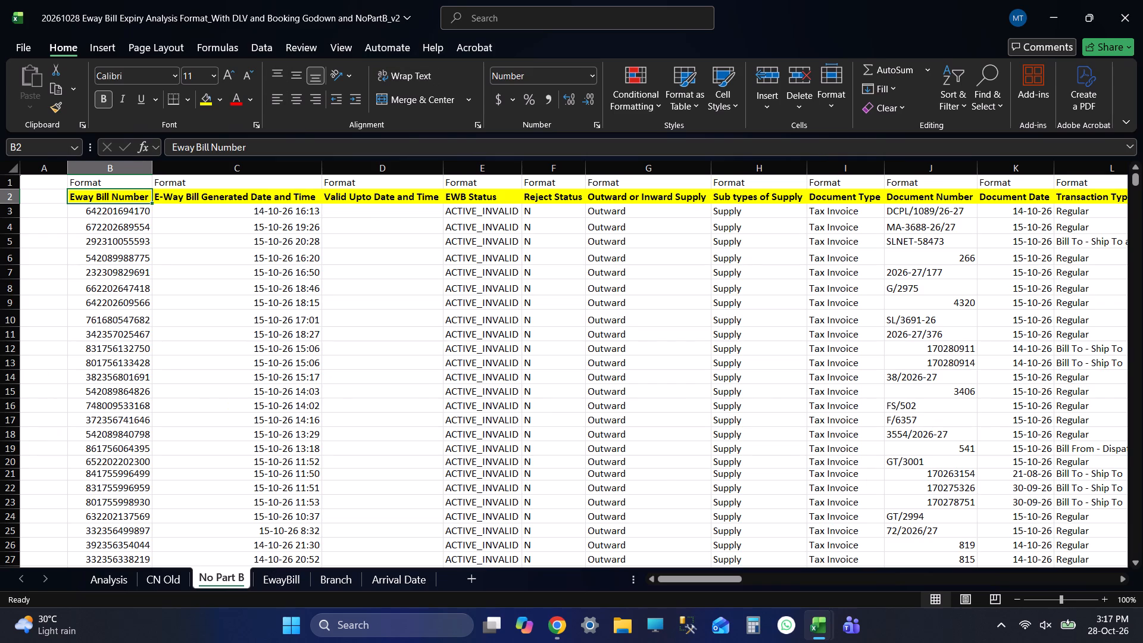
key("ctrl+Down")
key("Down")
key("Down")
key("Down")
key("ctrl+Up")
key("ctrl+Up")
key("Up")
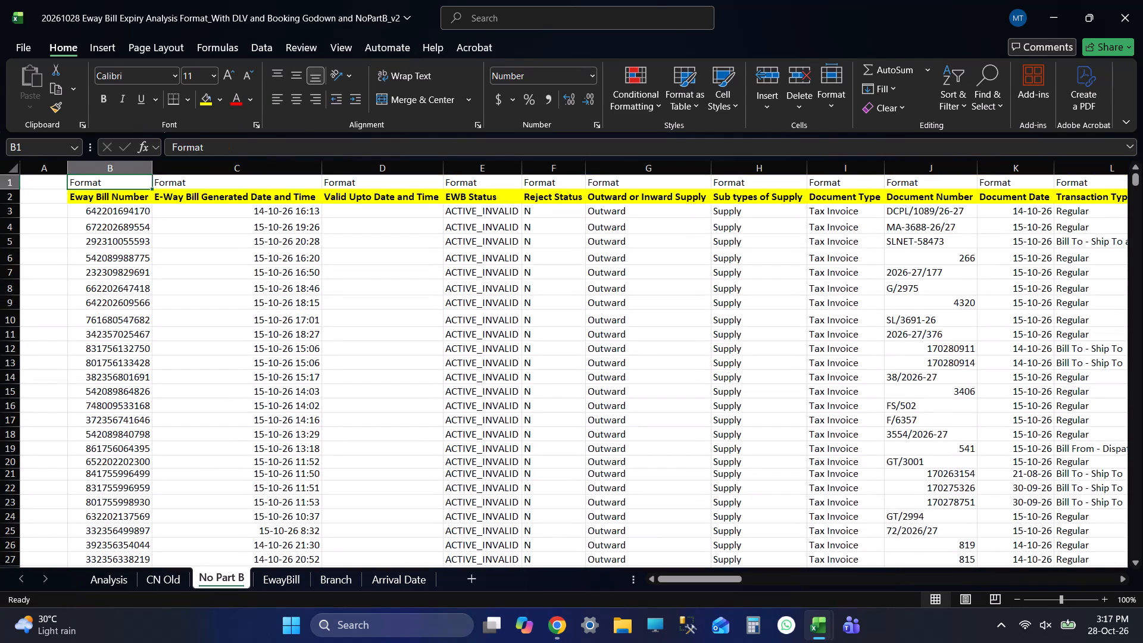
key("Up")
key("Down")
left_click(279, 583)
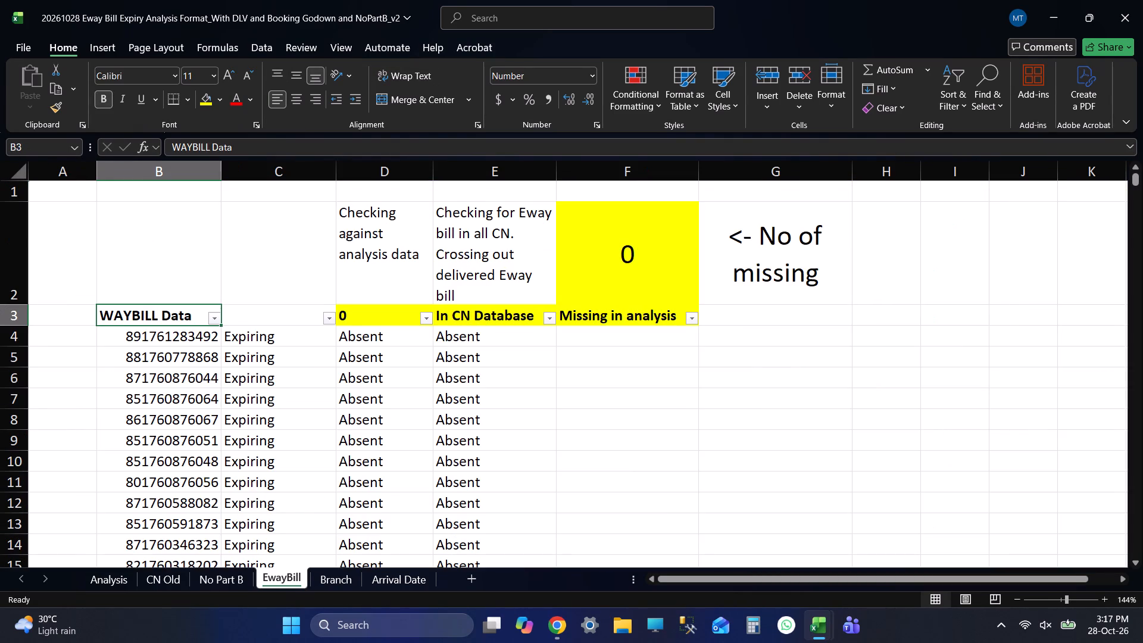
key("ctrl+Down")
key("Down")
key("Down")
key("Down")
key("Down")
key("ctrl+Up")
key("ctrl+Up")
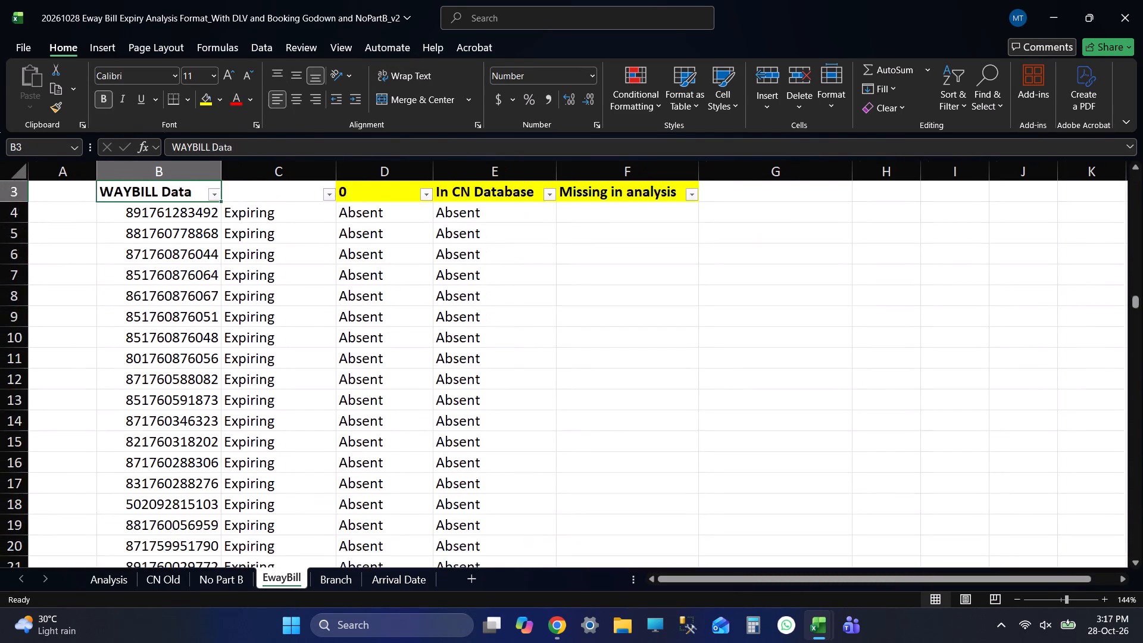
key("Up")
key("Up")
key("Down")
key("Down")
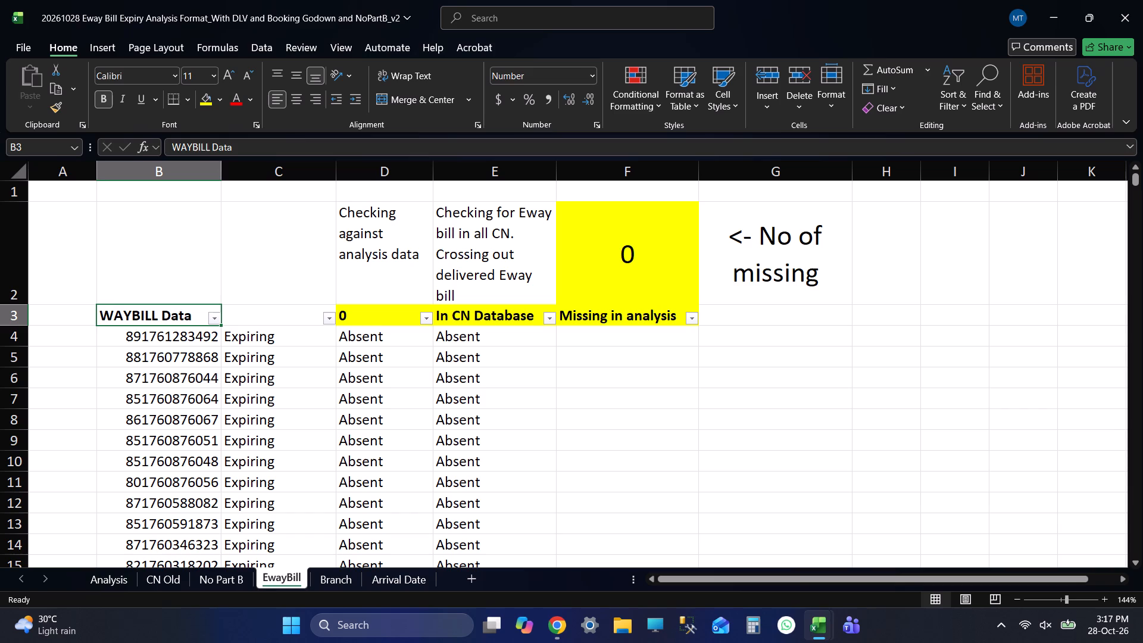
Check which values the filter lists for the "Checking against analysis data" column on the EwayBill sheet.
left_click(386, 316)
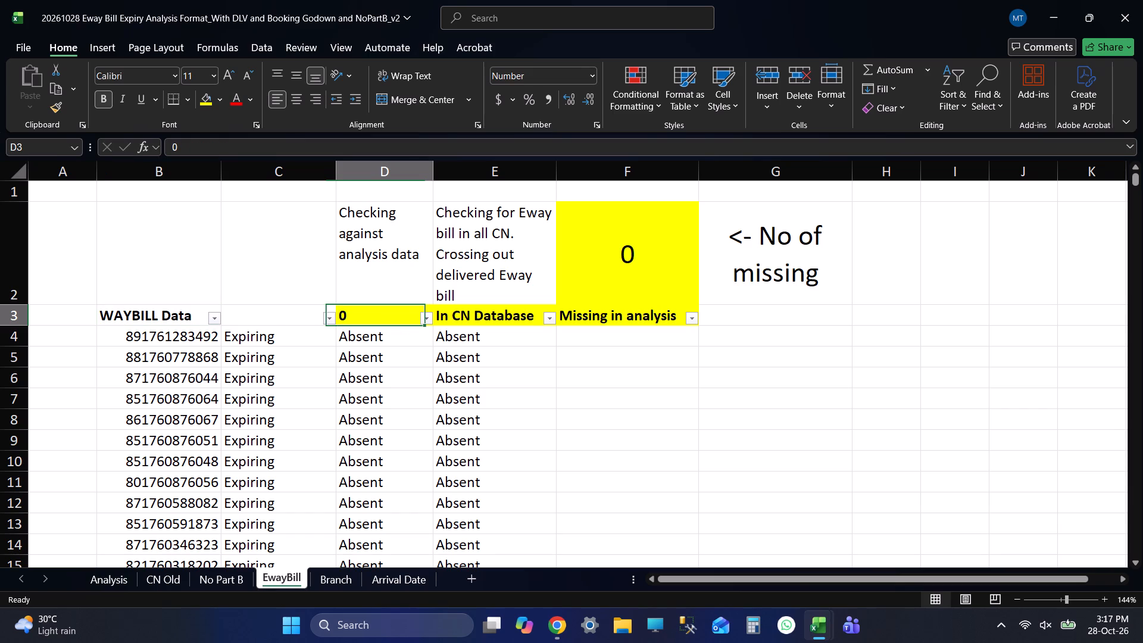
left_click(426, 315)
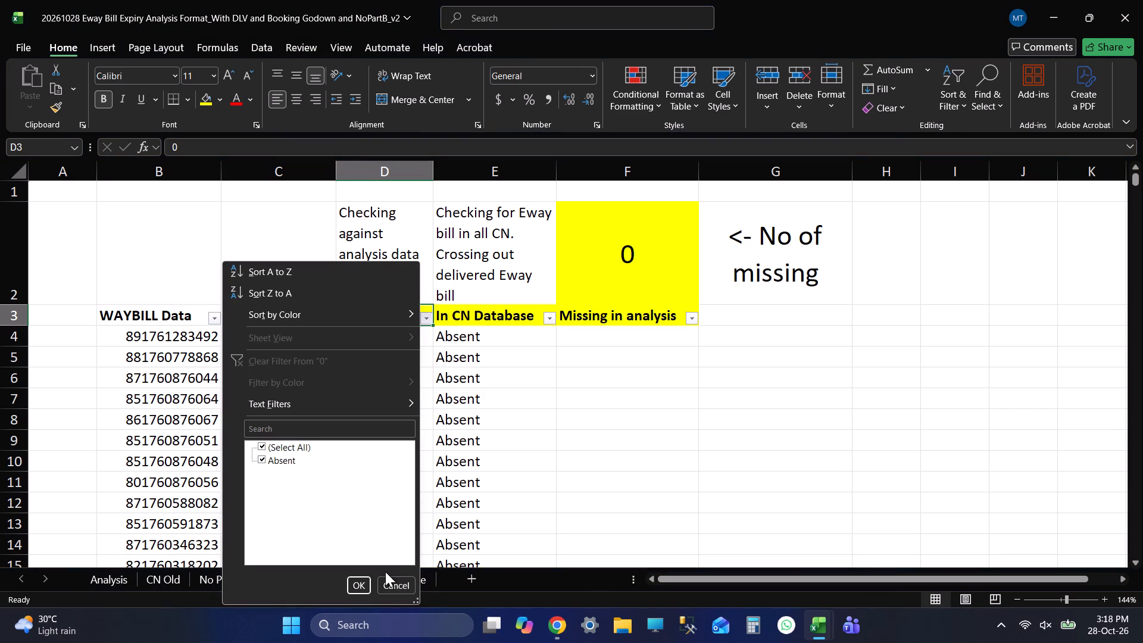
left_click(401, 596)
left_click(400, 586)
left_click(232, 306)
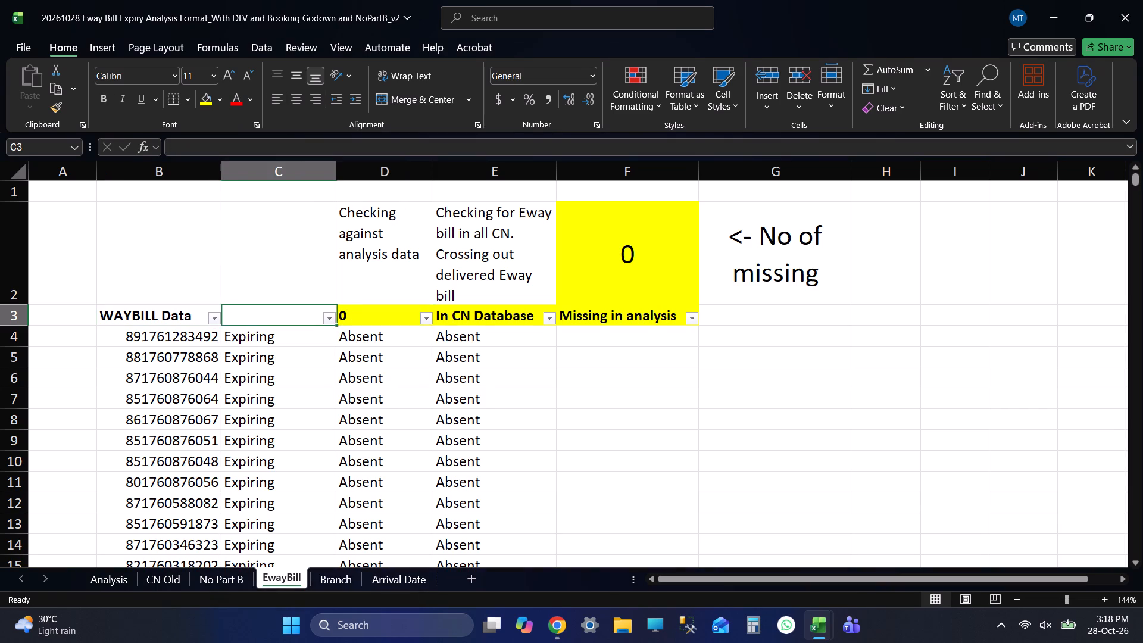
left_click(117, 317)
left_click(375, 311)
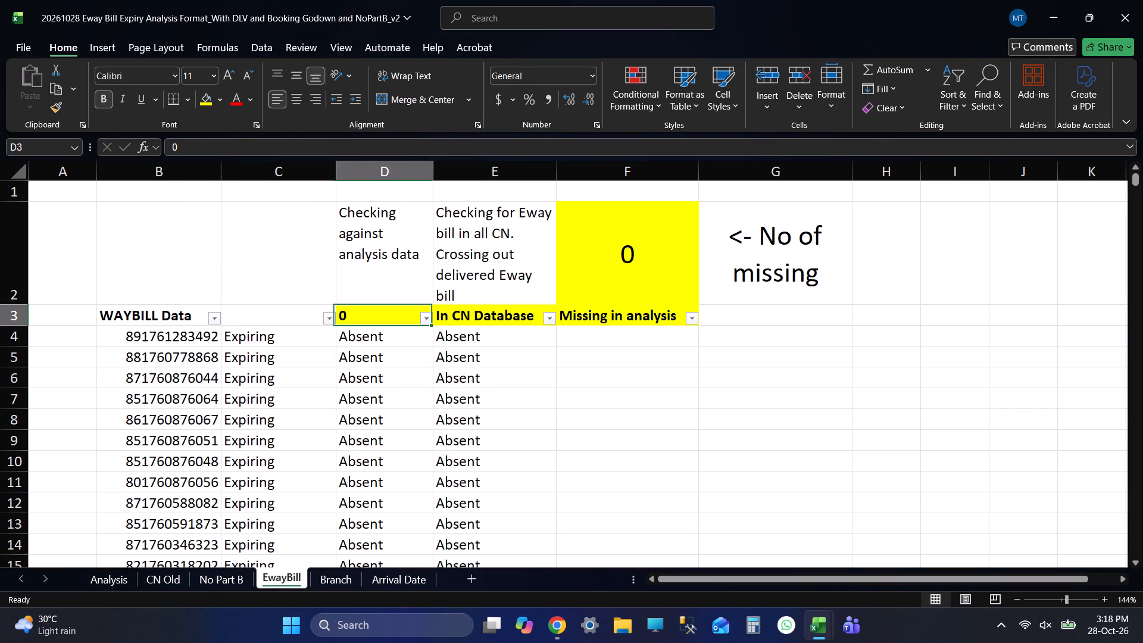
left_click(159, 319)
left_click(276, 313)
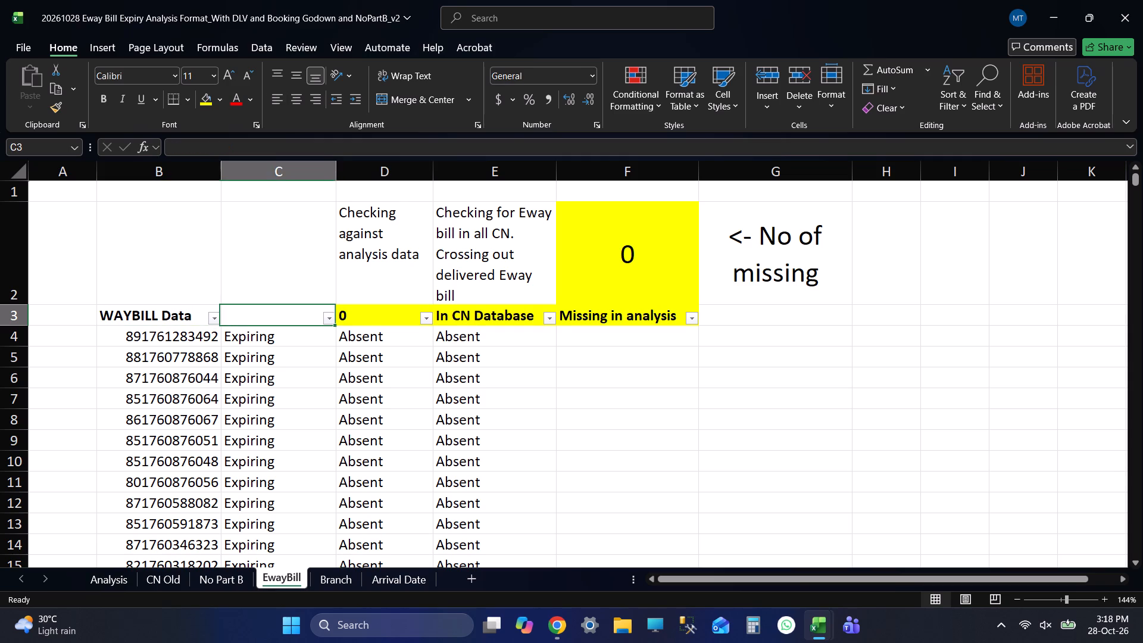
left_click(371, 314)
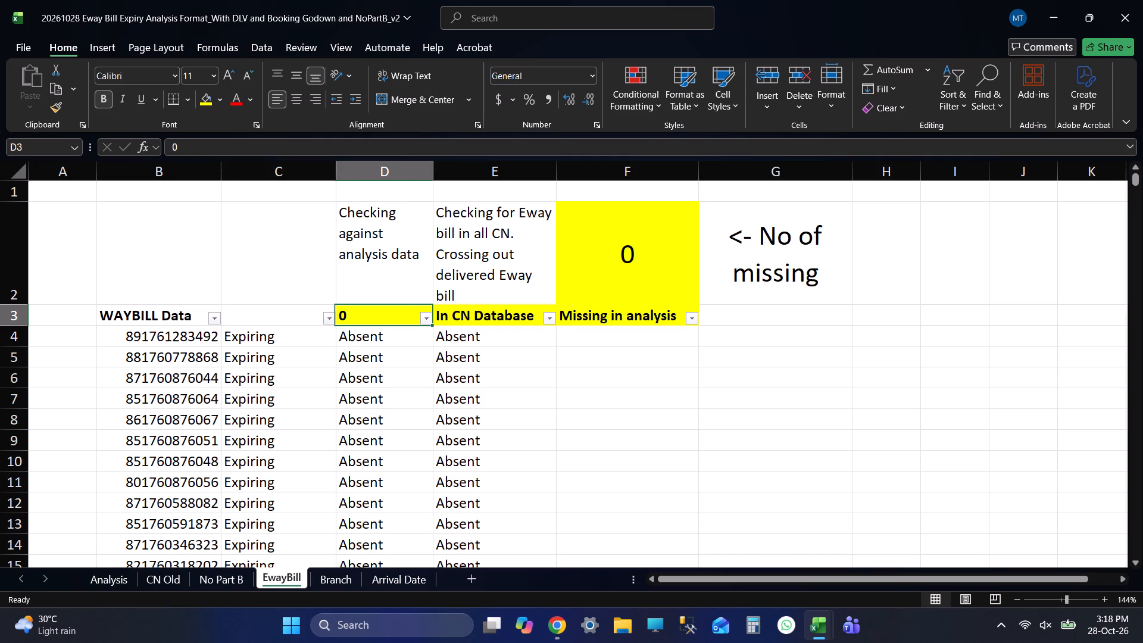
left_click(426, 319)
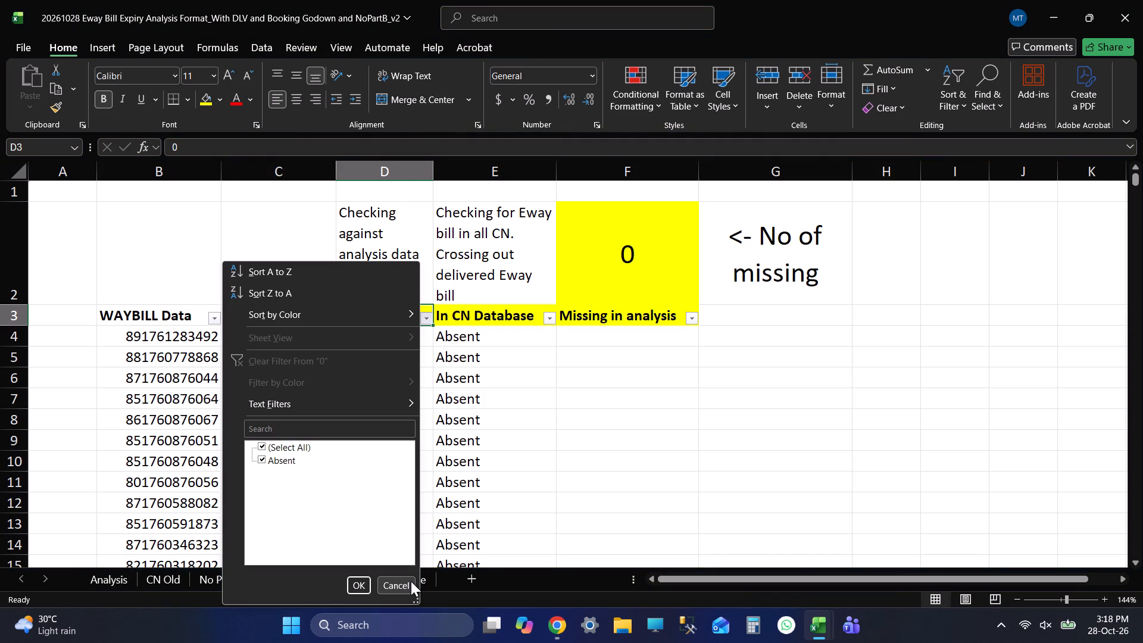
left_click(411, 581)
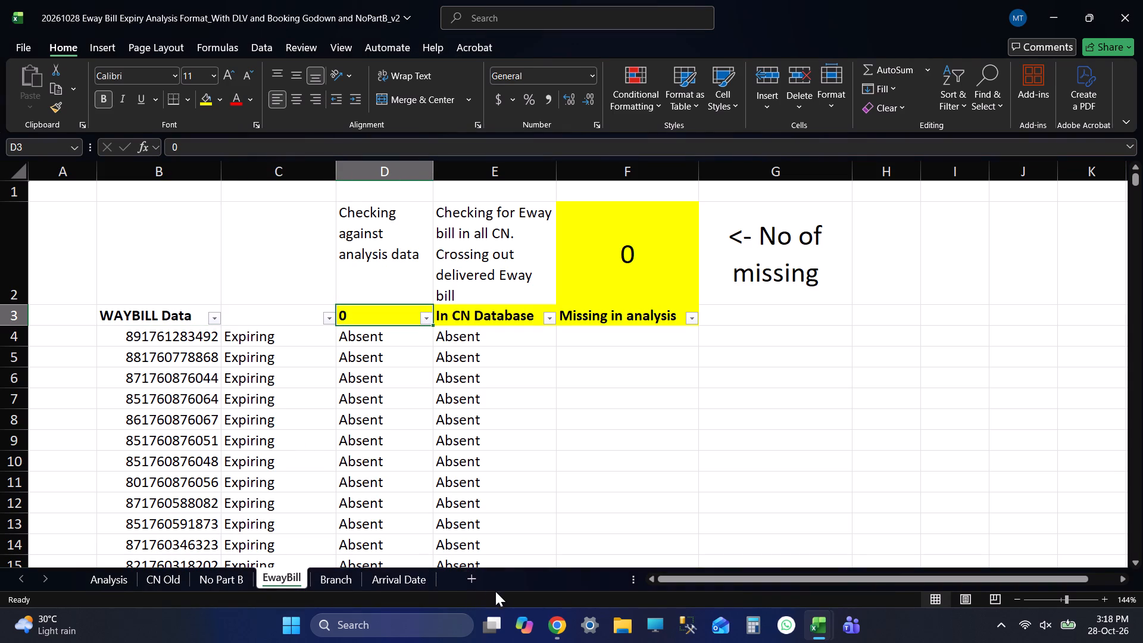
Examine the ManifestNumber column on the Arrival Date sheet from its header to its last row.
left_click(398, 574)
key("Down")
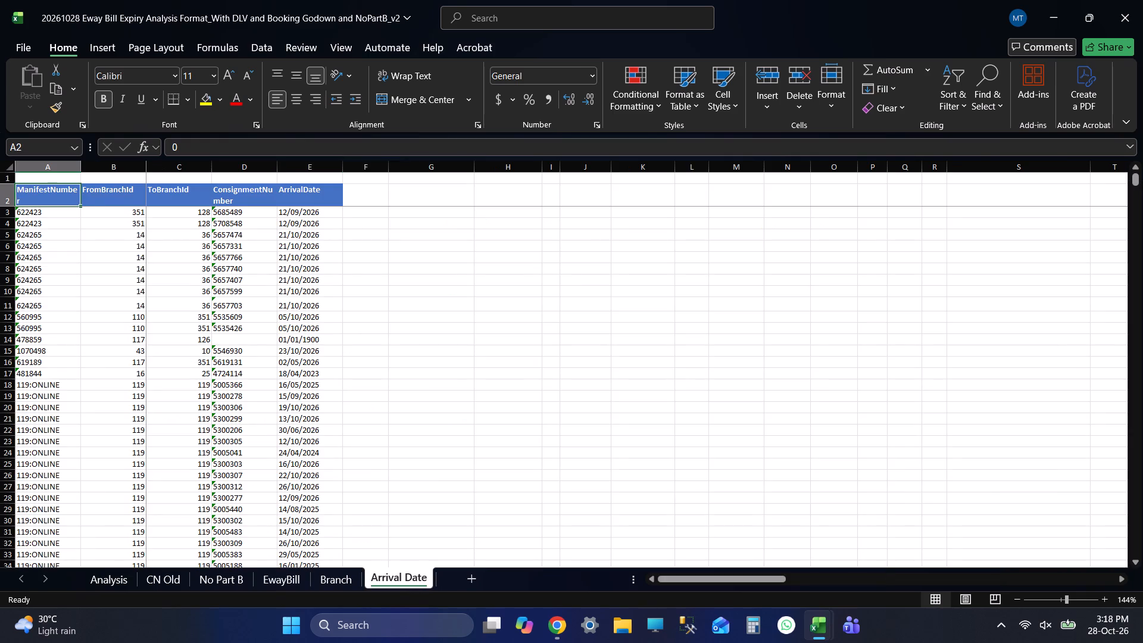
key("Down")
key("Down")
key("ctrl+Down")
key("Down")
key("Down")
key("Down")
key("Down")
key("Down")
key("ctrl+Up")
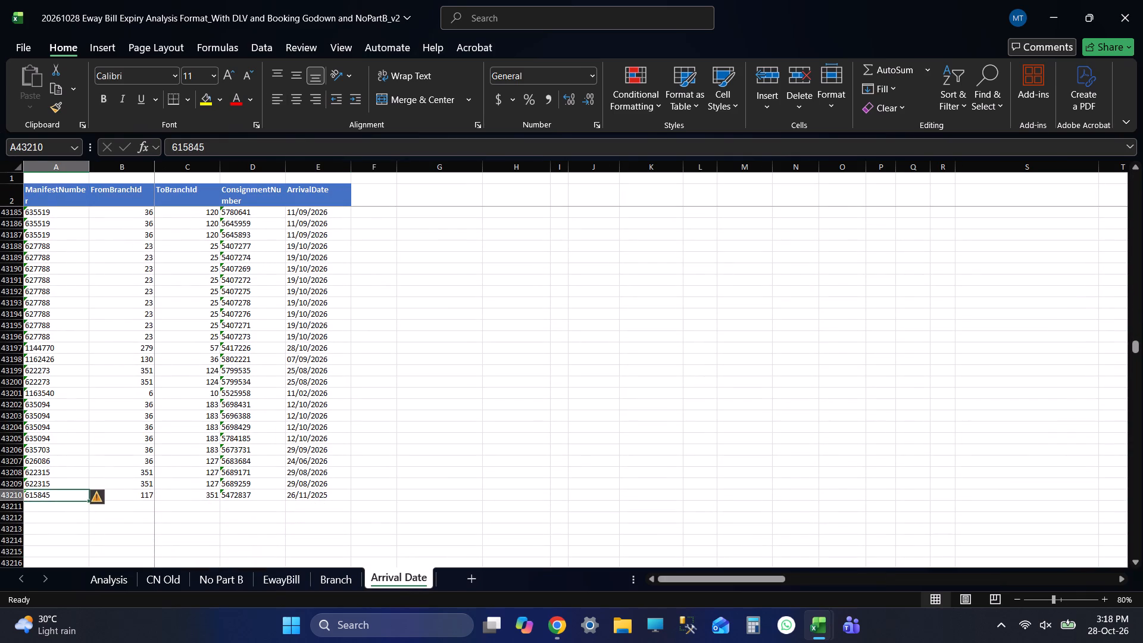
key("ctrl+Up")
key("Down")
key("Up")
key("Down")
key("Up")
key("Down")
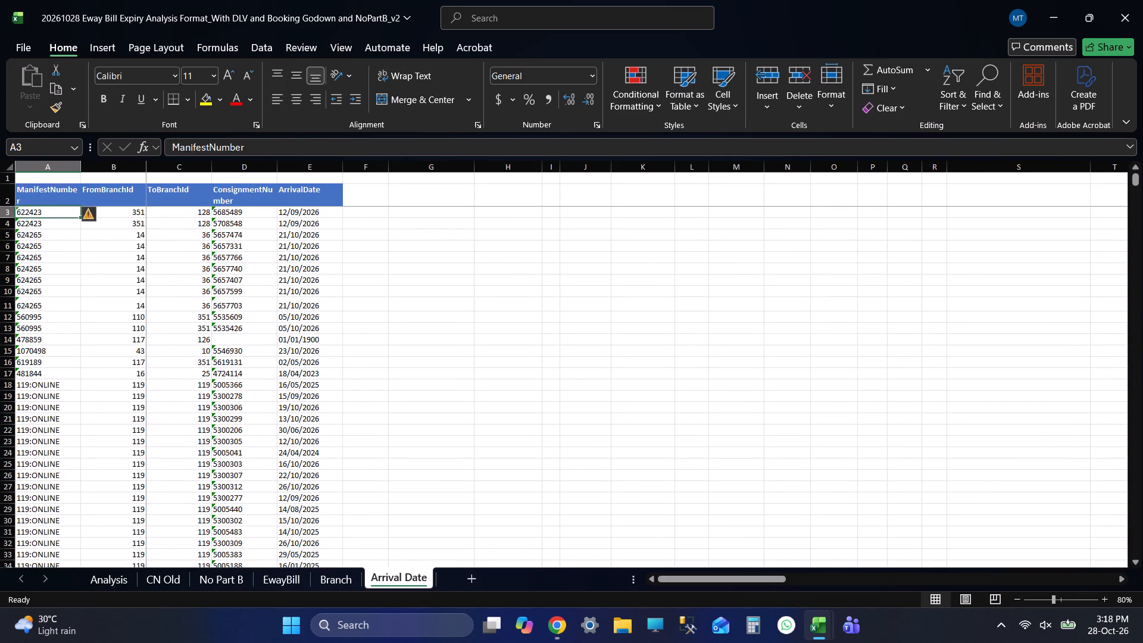
key("Up")
key("Left")
key("Left")
key("Left")
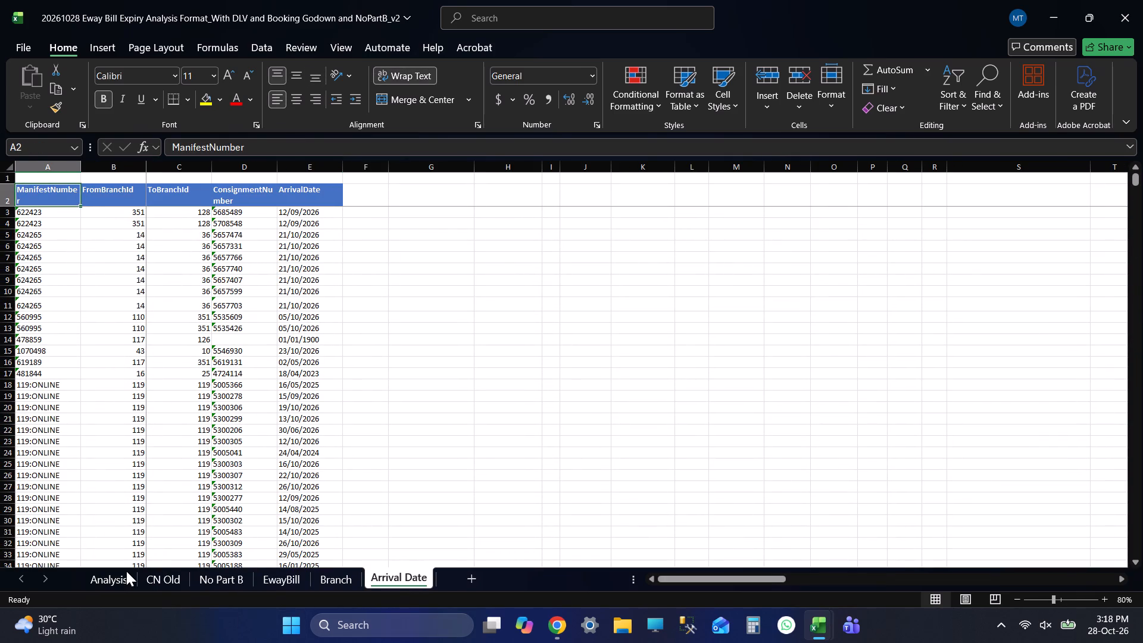
Bring the Analysis sheet forward, switch to the EXTENDED FILE 20261028 workbook and save it.
left_click(126, 571)
key("alt+Tab")
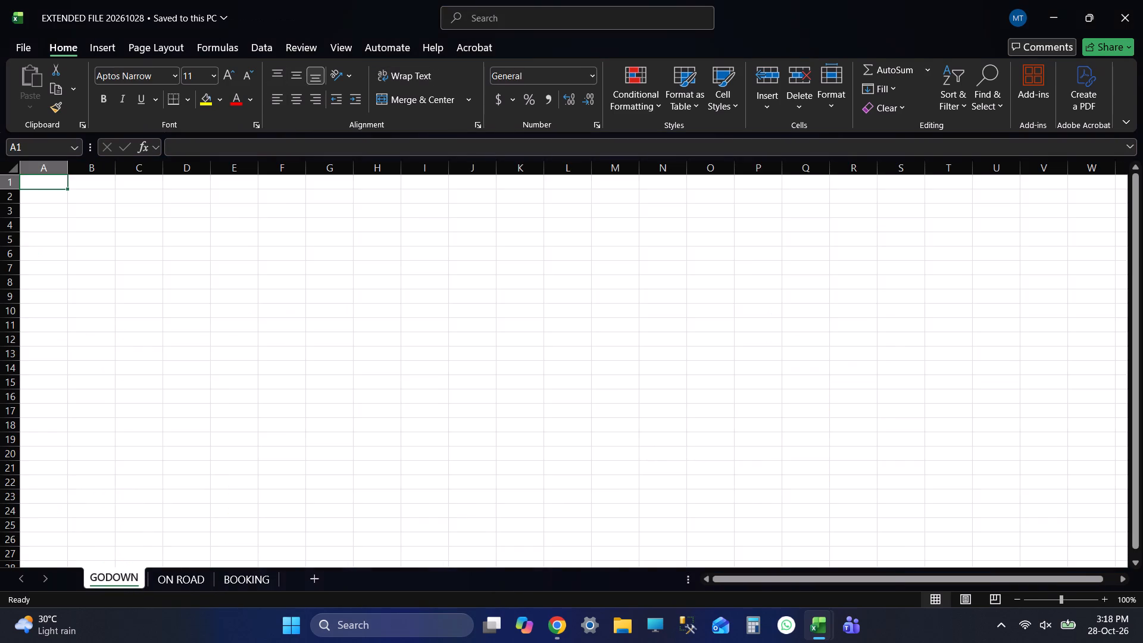
key("alt+Tab")
key("alt+Tab")
key("ctrl+s")
key("ctrl+s")
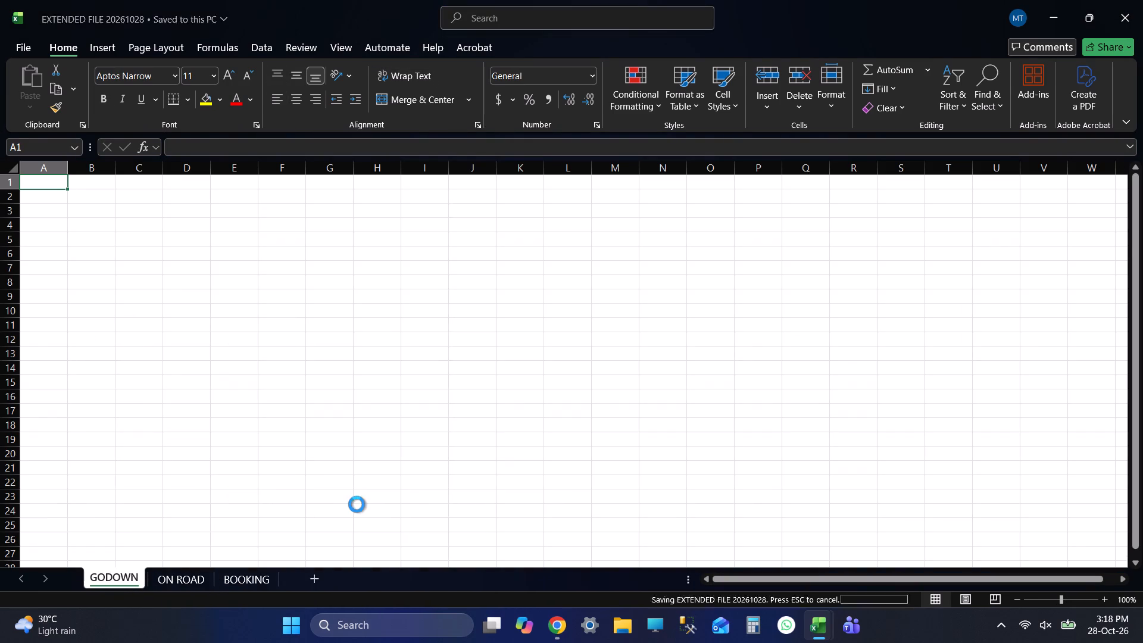
key("ctrl+s")
key("ctrl+s")
key("Up")
key("Up")
key("Up")
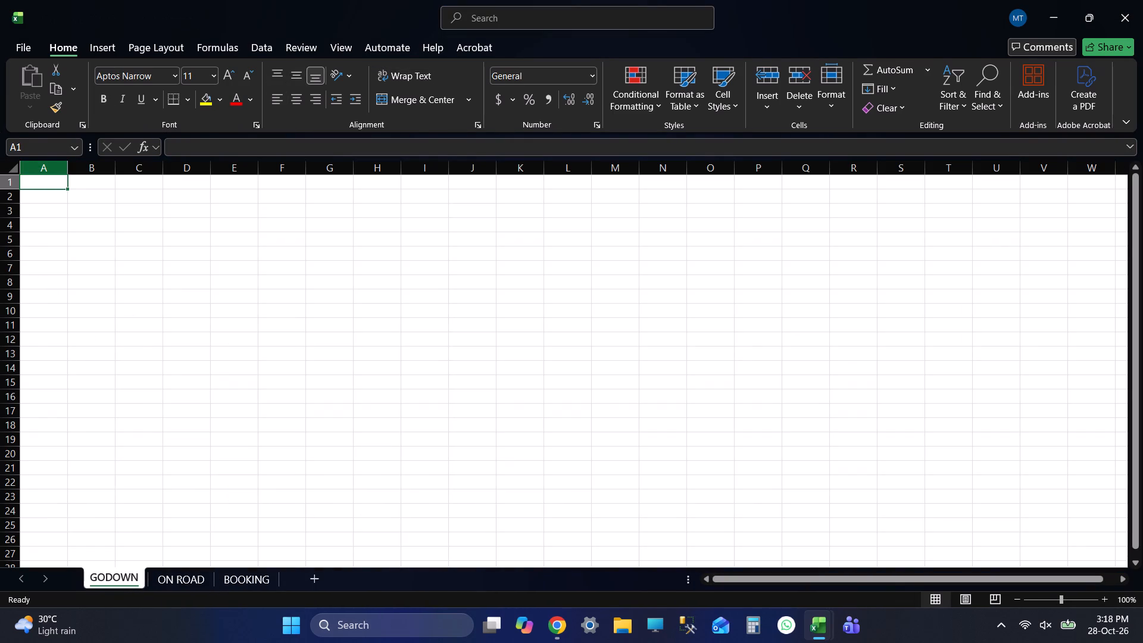
key("Up")
key("Left")
key("Left")
key("Up")
key("Up")
key("ctrl+s")
Switch to the Eway Bill Expiry Analysis workbook and filter the Need to Extend column to only Dlv Godown and Godown.
key("alt+Tab")
left_click(732, 291)
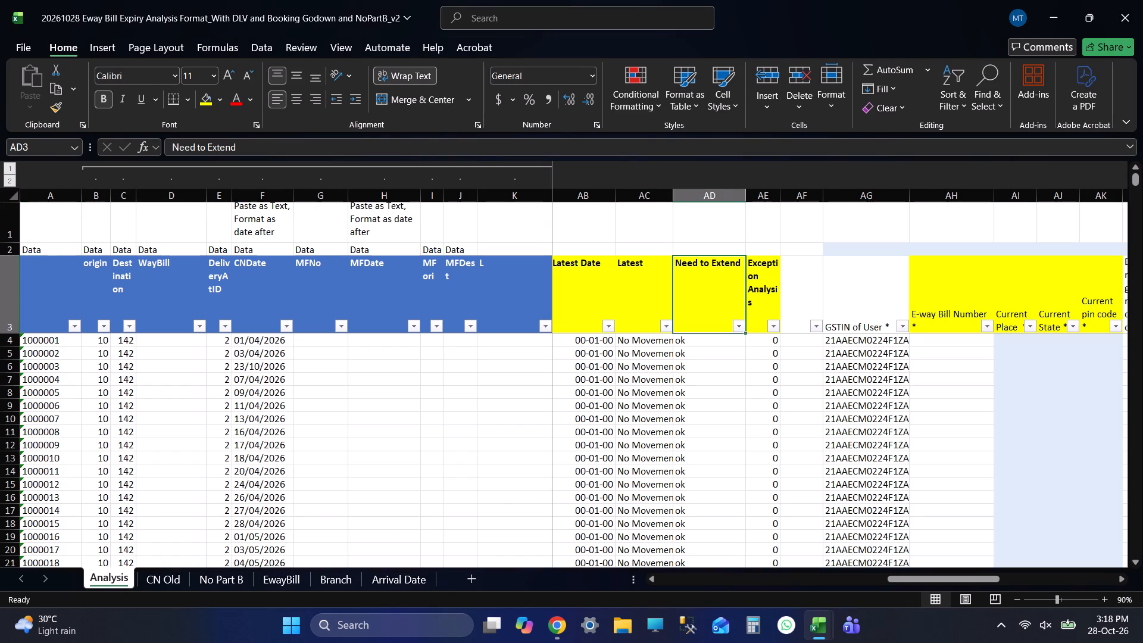
left_click(742, 325)
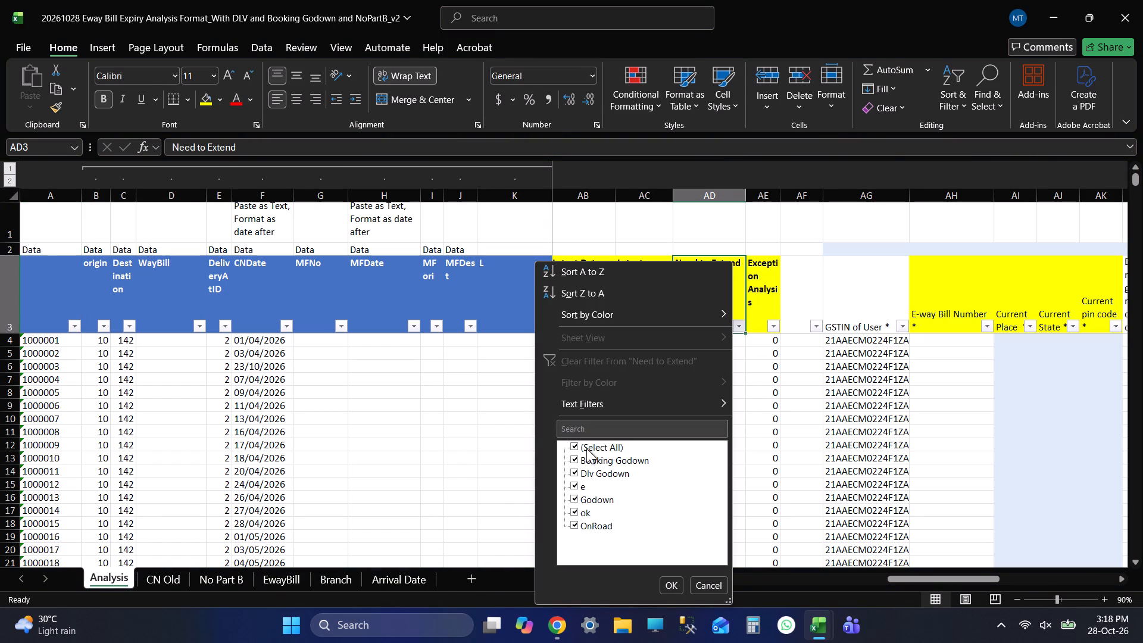
left_click(586, 448)
left_click(606, 473)
left_click(595, 502)
left_click(601, 586)
double_click(601, 586)
left_click(673, 585)
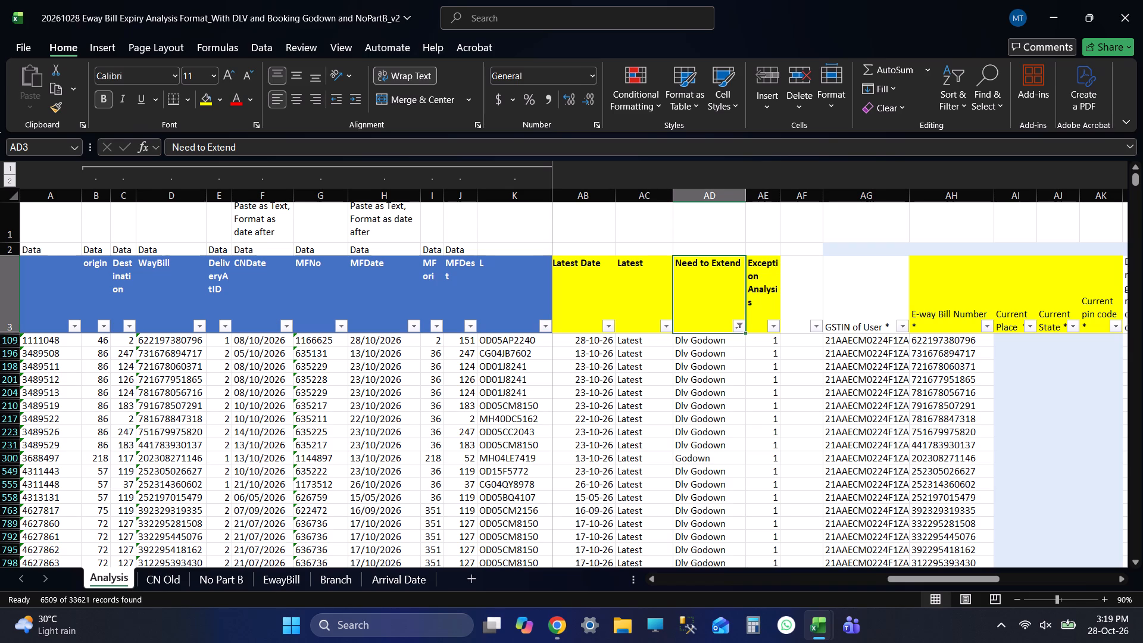
Review the filtered Analysis sheet's headers and the values selected in the Need to Extend filter.
left_click(54, 282)
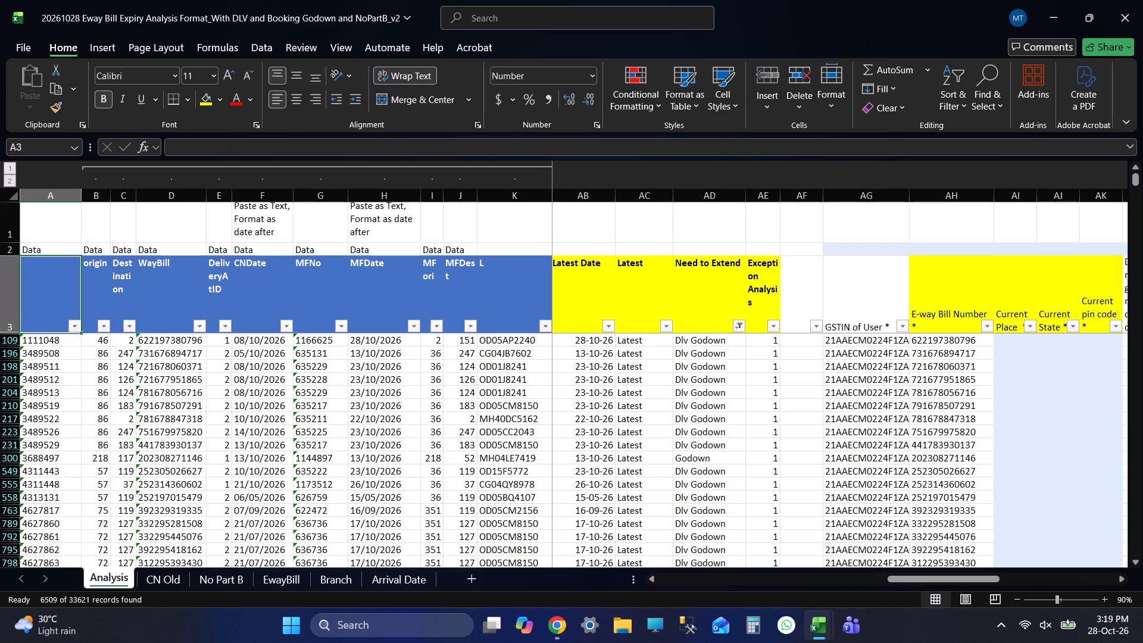
left_click(636, 298)
left_click(588, 301)
left_click(648, 297)
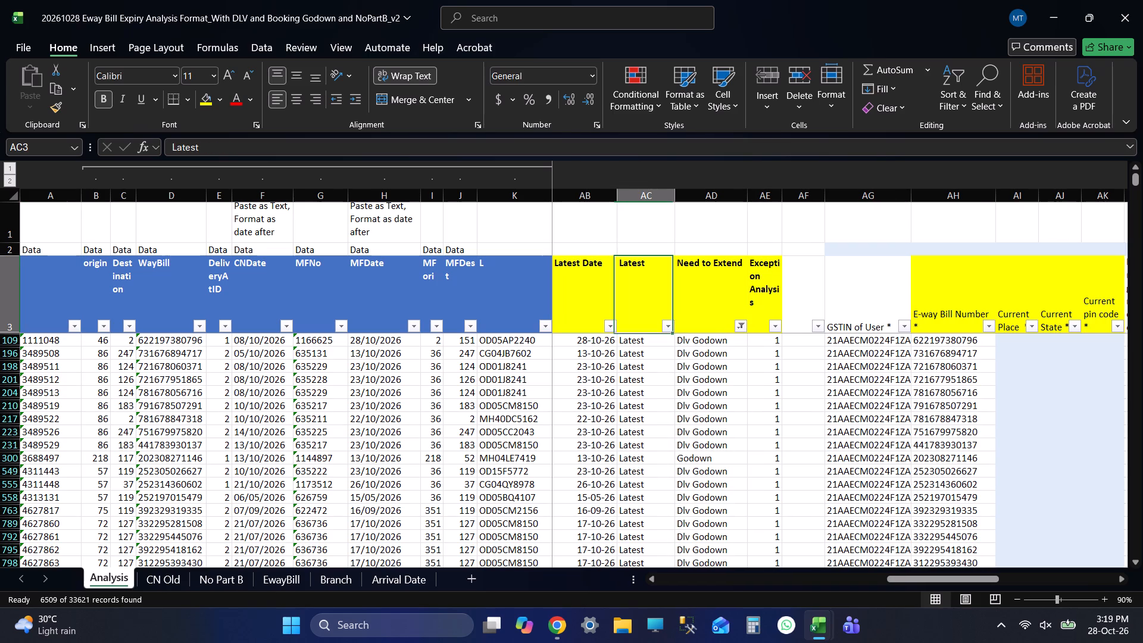
left_click(25, 263)
left_click(711, 288)
left_click(742, 327)
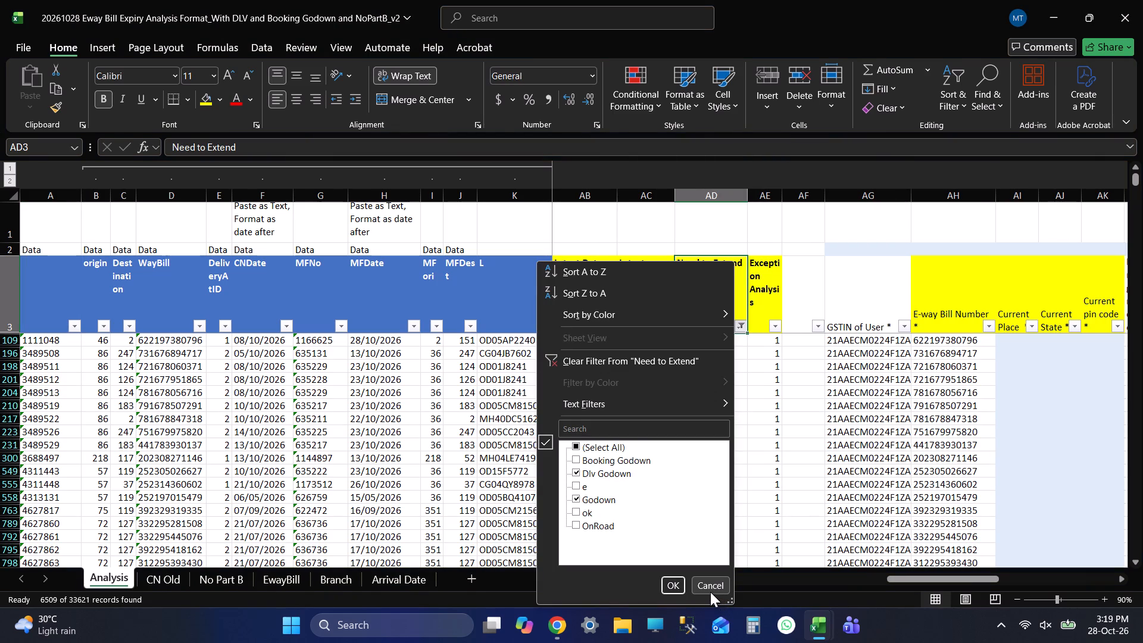
left_click(710, 592)
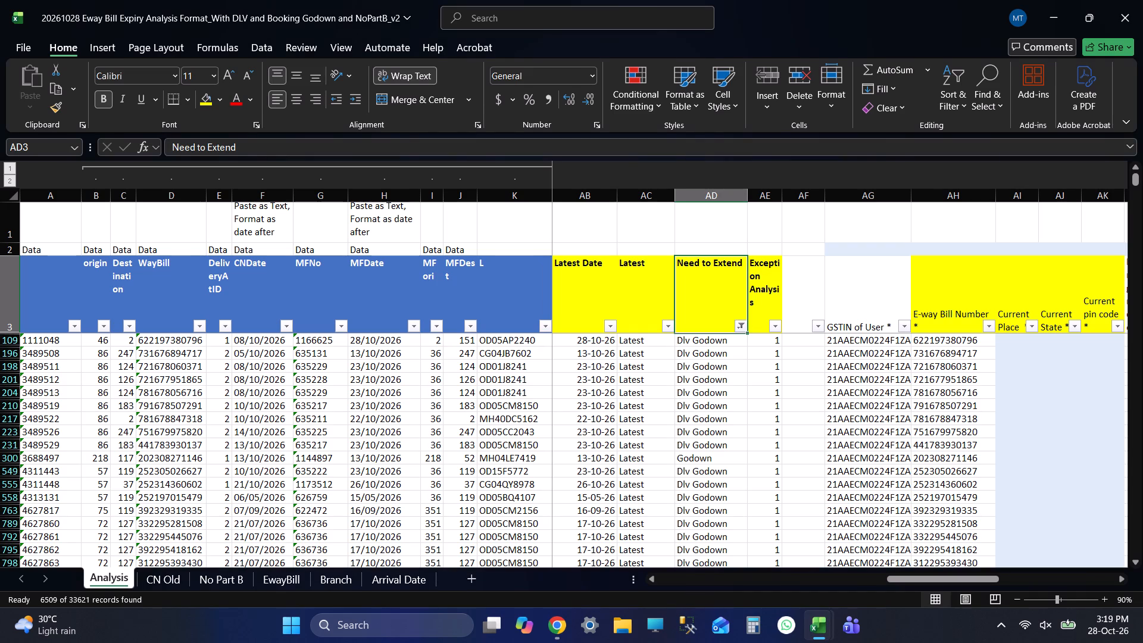
Copy the filtered Analysis table from the row 3 header to its last row and paste it at A1 of EXTENDED FILE 20261028's GODOWN sheet.
left_click(40, 283)
key("Down")
key("Up")
key("Down")
key("Up")
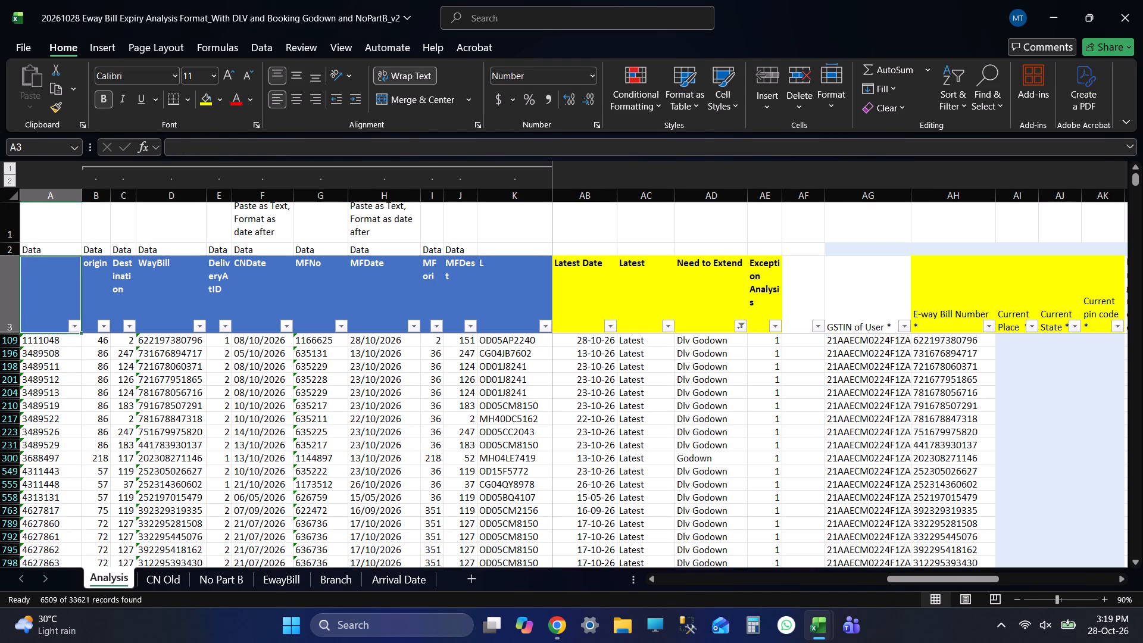
key("Left")
key("Left")
key("Left")
key("ctrl+shift+Right")
key("ctrl+shift+Right")
key("ctrl+shift+Right")
key("ctrl+shift+Right")
key("ctrl+shift+Right")
key("ctrl+shift+Right")
key("ctrl+shift+Right")
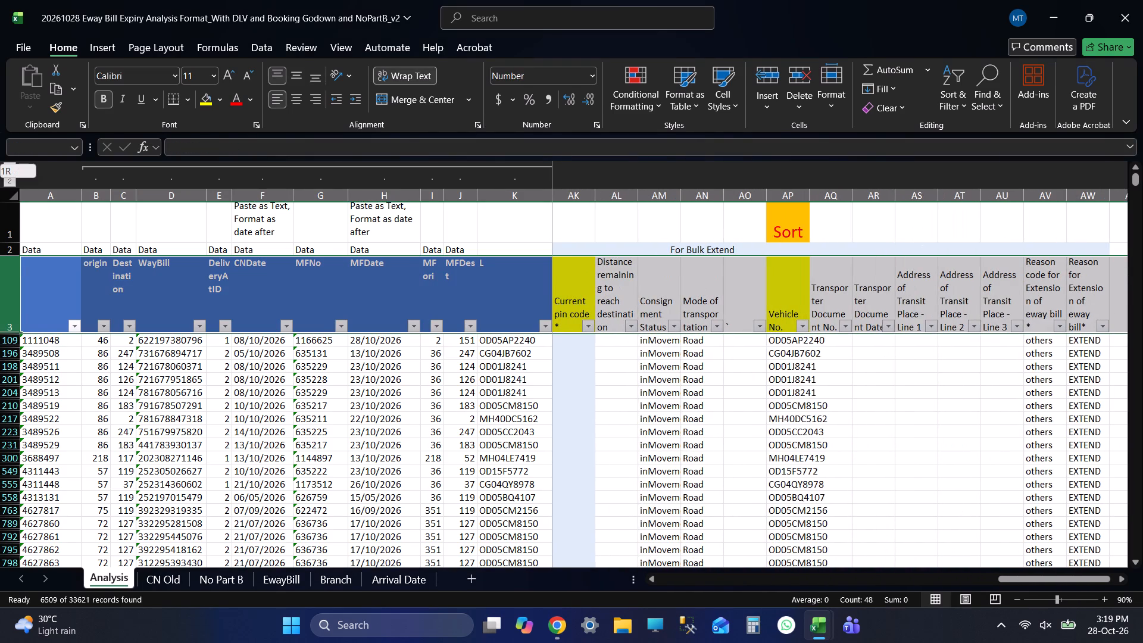
key("ctrl+shift+Right")
key("ctrl+shift+Right")
key("ctrl+shift+Down")
key("ctrl+c")
key("alt+Tab")
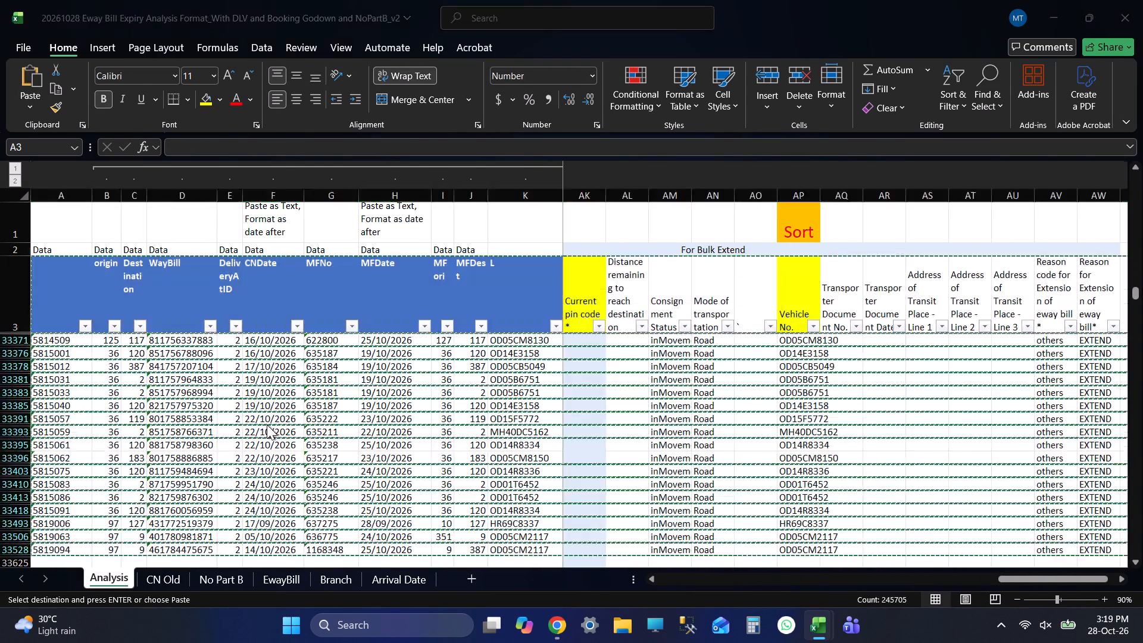
key("Up")
key("ctrl+v")
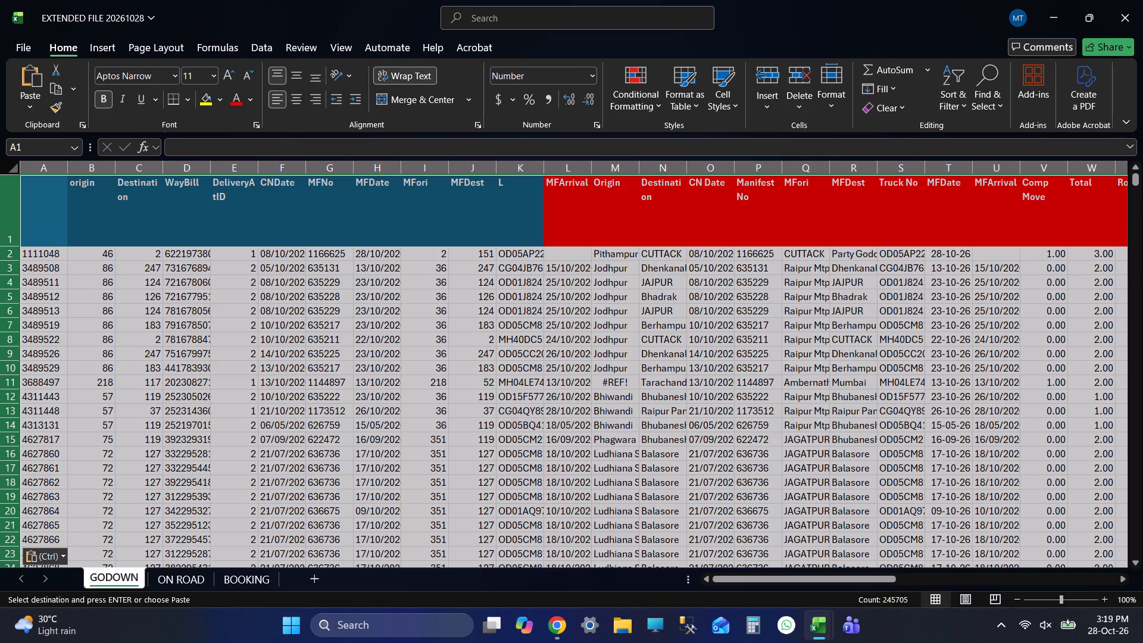
Return to cell A1 of the GODOWN sheet and save the EXTENDED FILE 20261028 workbook.
key("ctrl+Up")
key("ctrl+s")
key("ctrl+s")
key("ctrl+s")
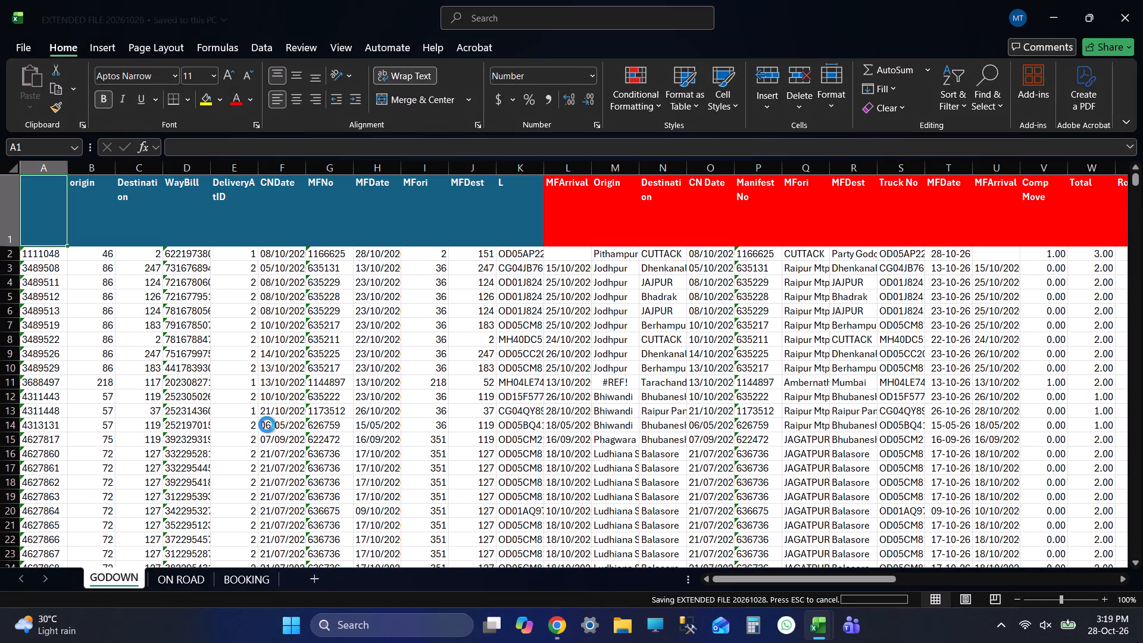
key("ctrl+s")
key("ctrl+s")
key("ctrl+s")
key("ctrl+s")
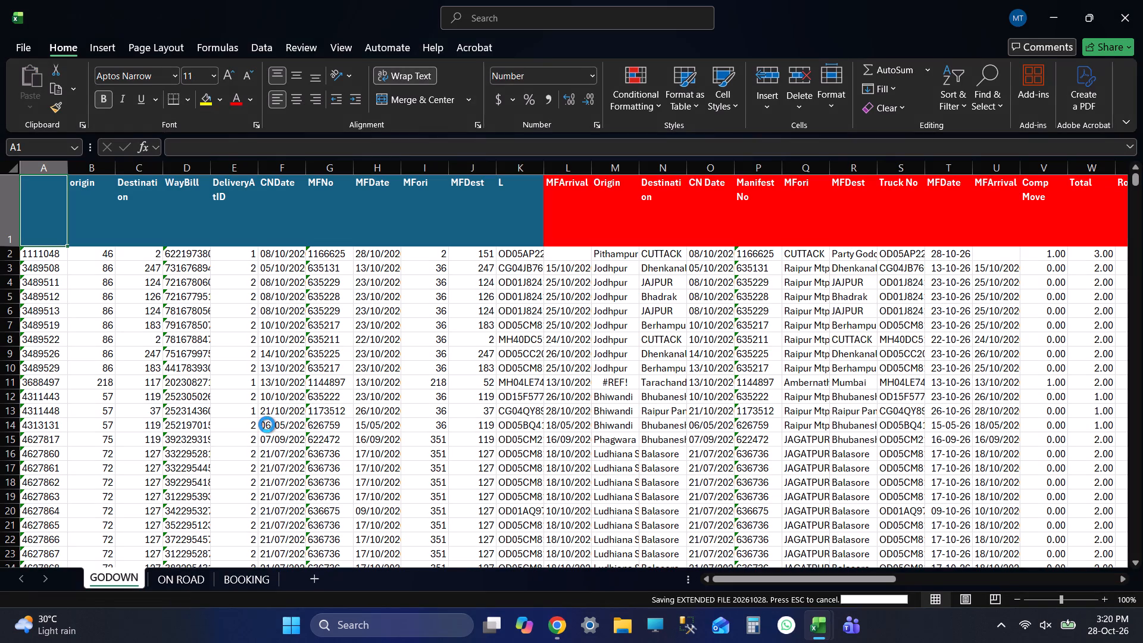
key("ctrl+s")
Open the ON ROAD sheet and save the EXTENDED FILE 20261028 workbook.
left_click(179, 583)
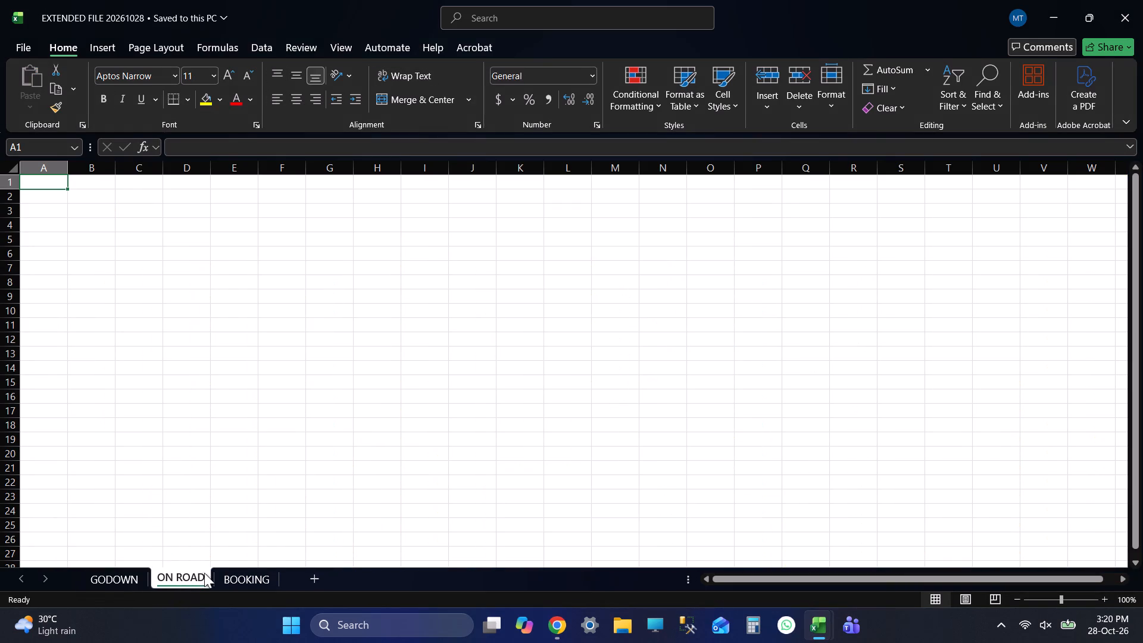
key("ctrl+s")
Switch to the Eway Bill Expiry Analysis workbook and open the filter of the Need to Extend column.
key("alt+Tab")
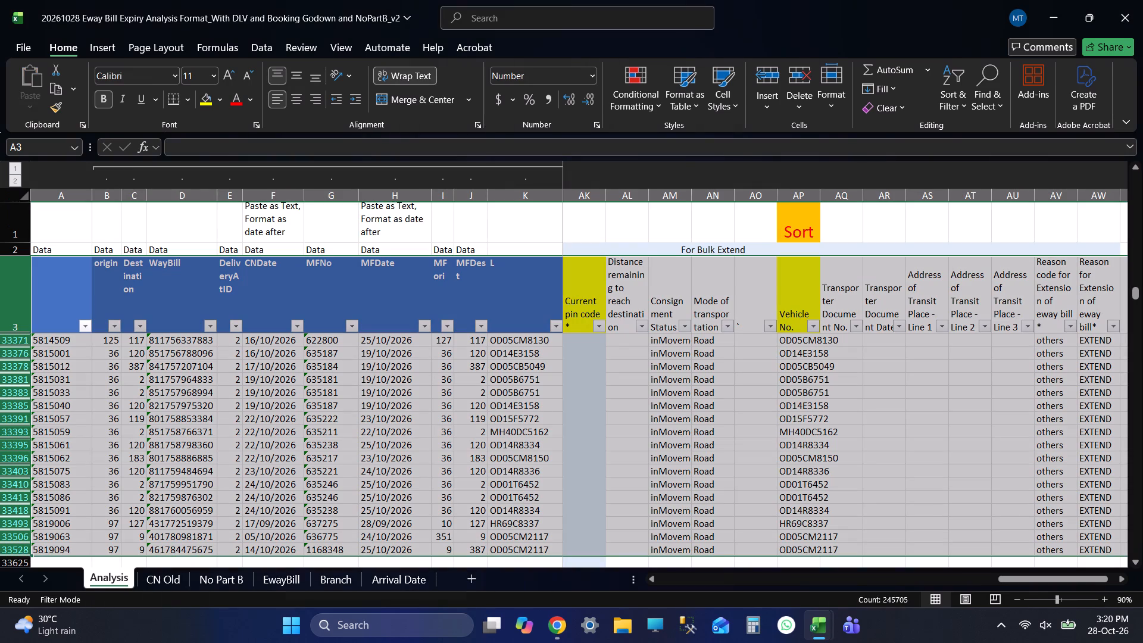
left_click_drag(1035, 580, 923, 572)
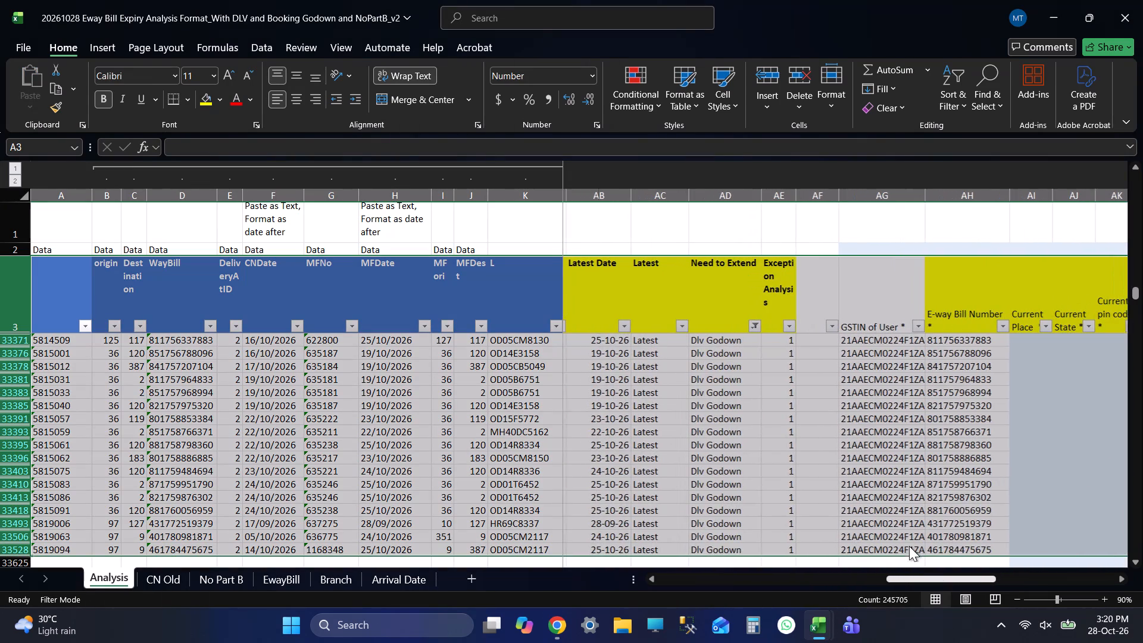
left_click(754, 292)
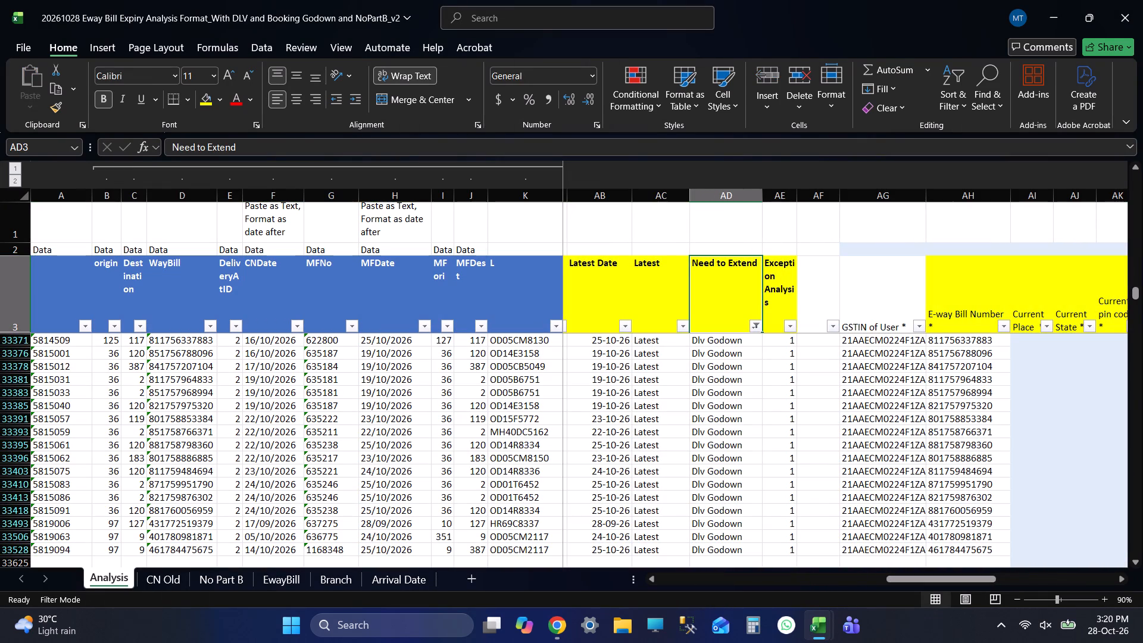
left_click(755, 326)
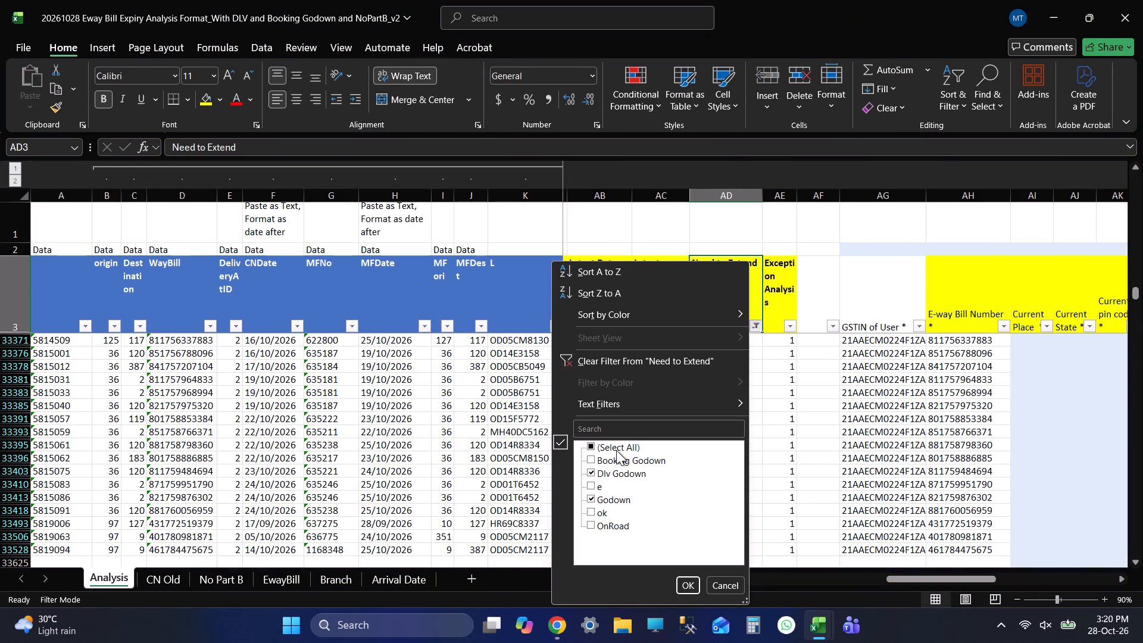
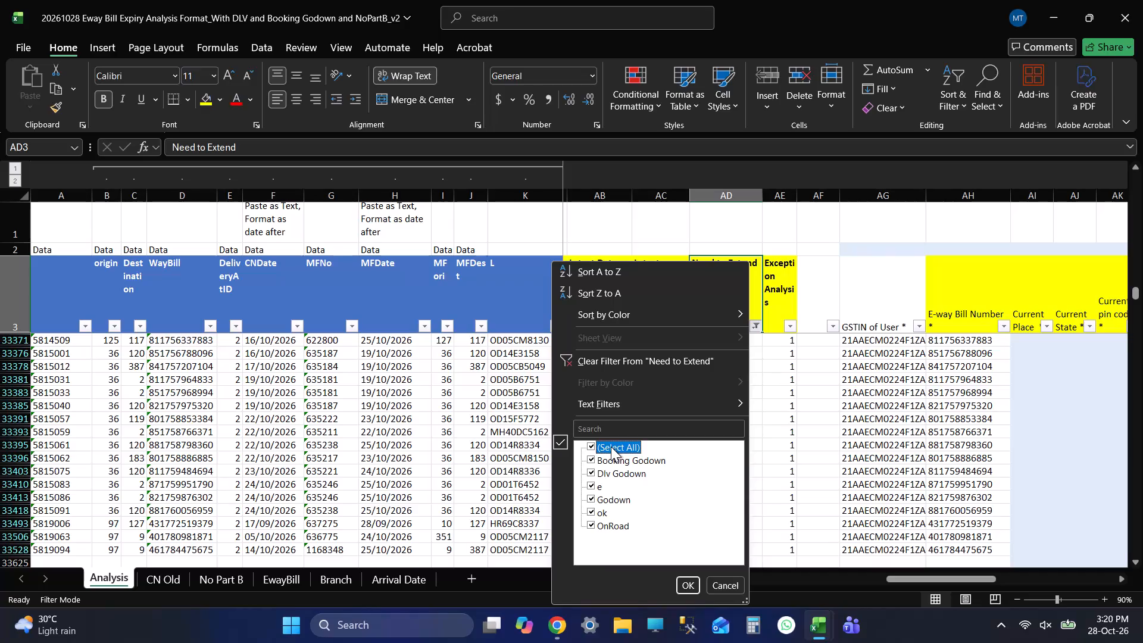
Filter the Need to Extend column of the Analysis sheet to show only OnRoad records.
left_click(611, 521)
left_click(688, 592)
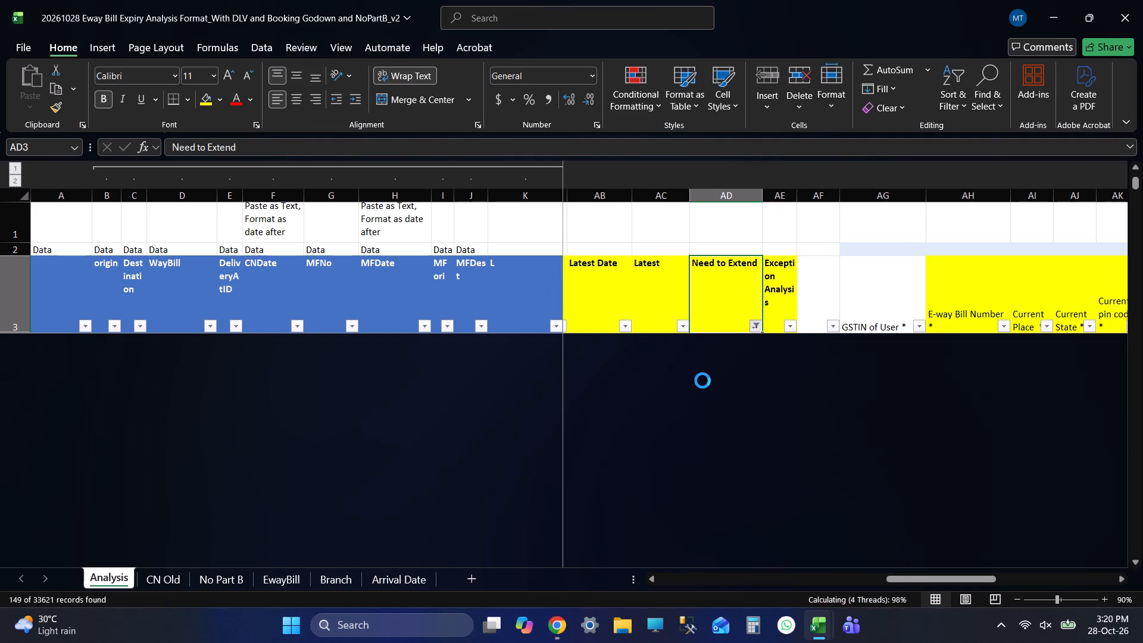
Copy the OnRoad-filtered Analysis table, all columns from the row 3 header starting at A3 down to its last row.
left_click(65, 286)
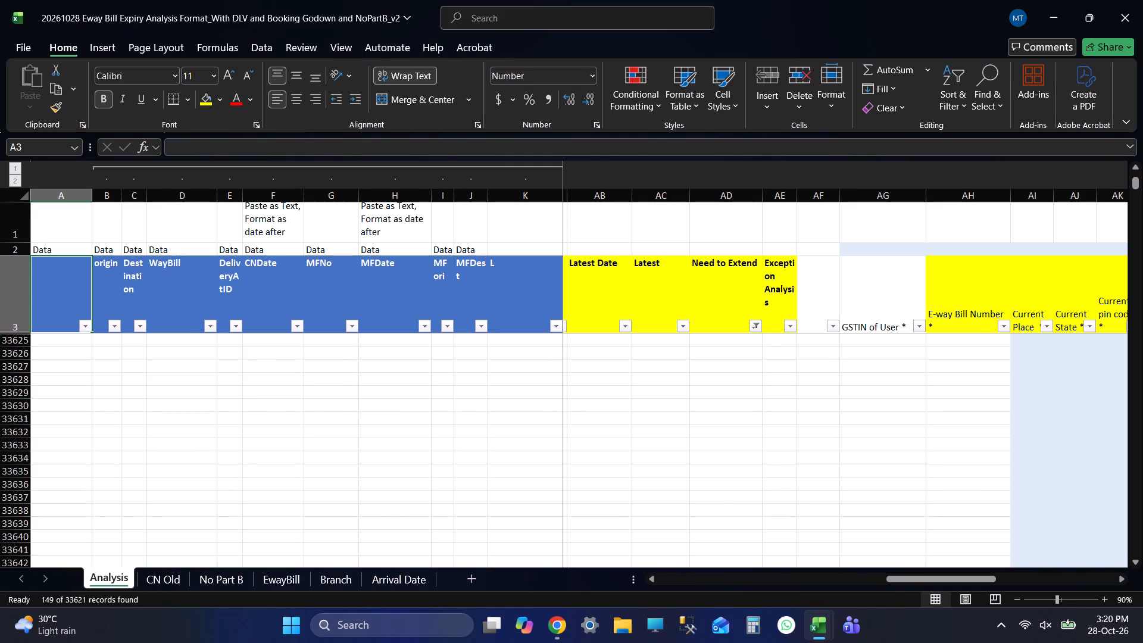
key("Down")
key("Up")
key("Down")
key("Up")
key("Down")
key("Up")
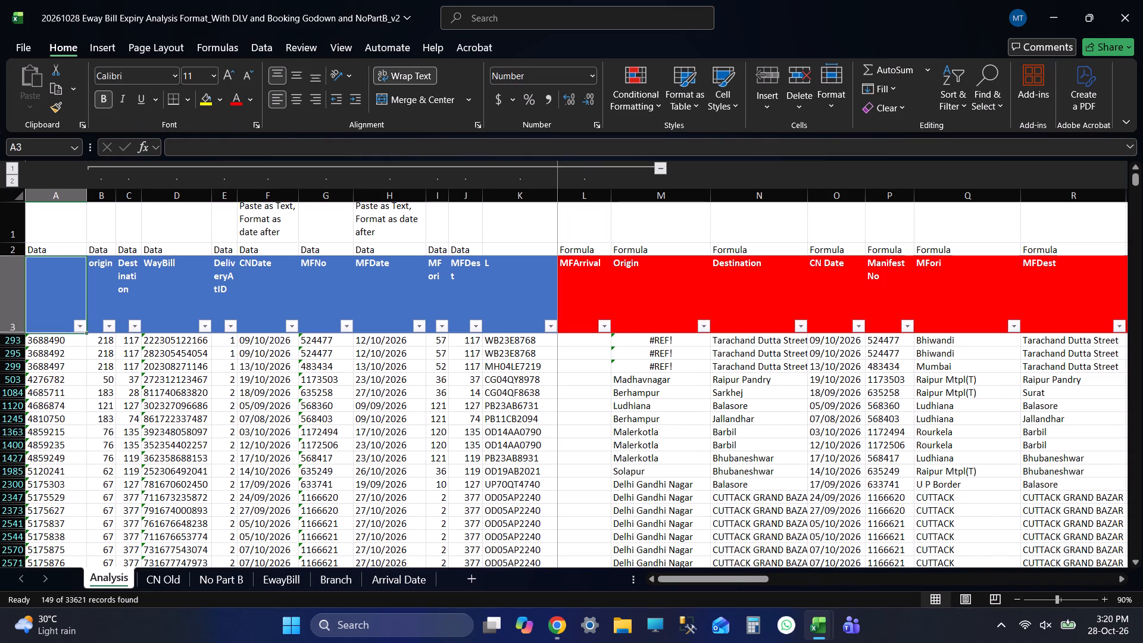
key("Down")
key("Up")
key("Down")
key("Up")
key("Down")
key("Up")
key("Down")
key("Up")
key("Down")
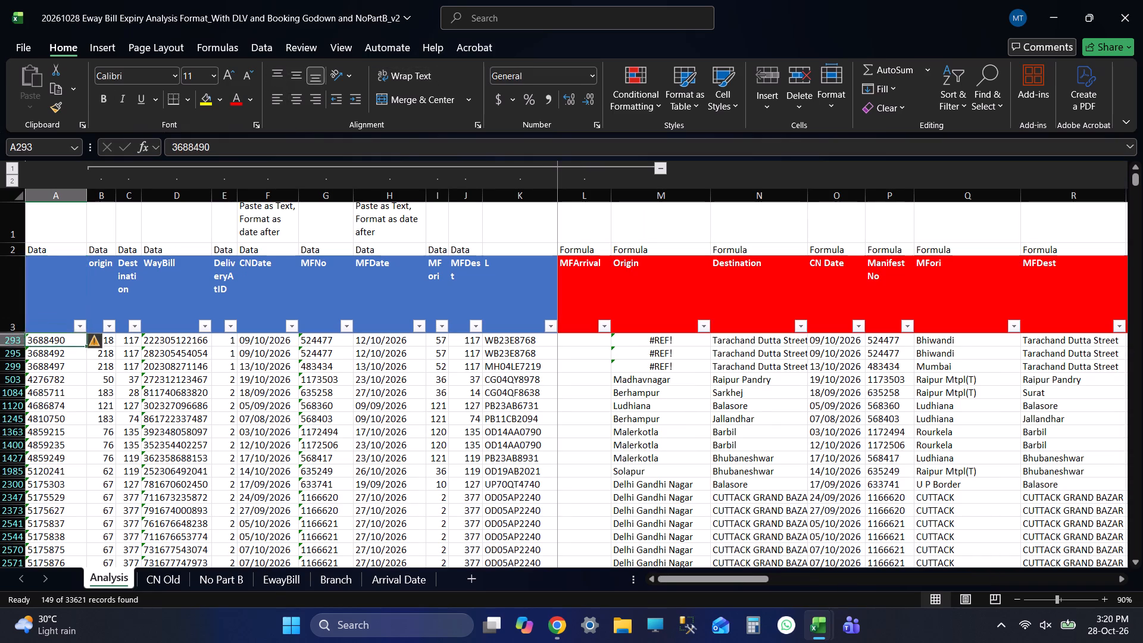
key("Up")
key("Down")
key("Up")
key("Down")
key("Up")
key("Left")
key("Left")
key("Left")
key("Left")
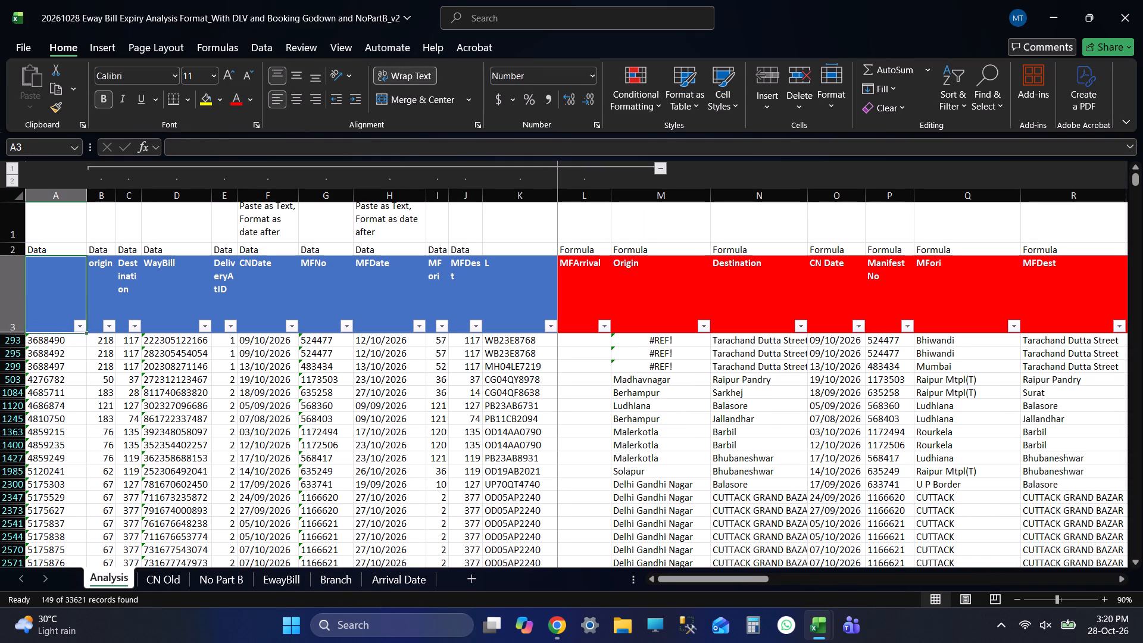
key("ctrl+shift+Right")
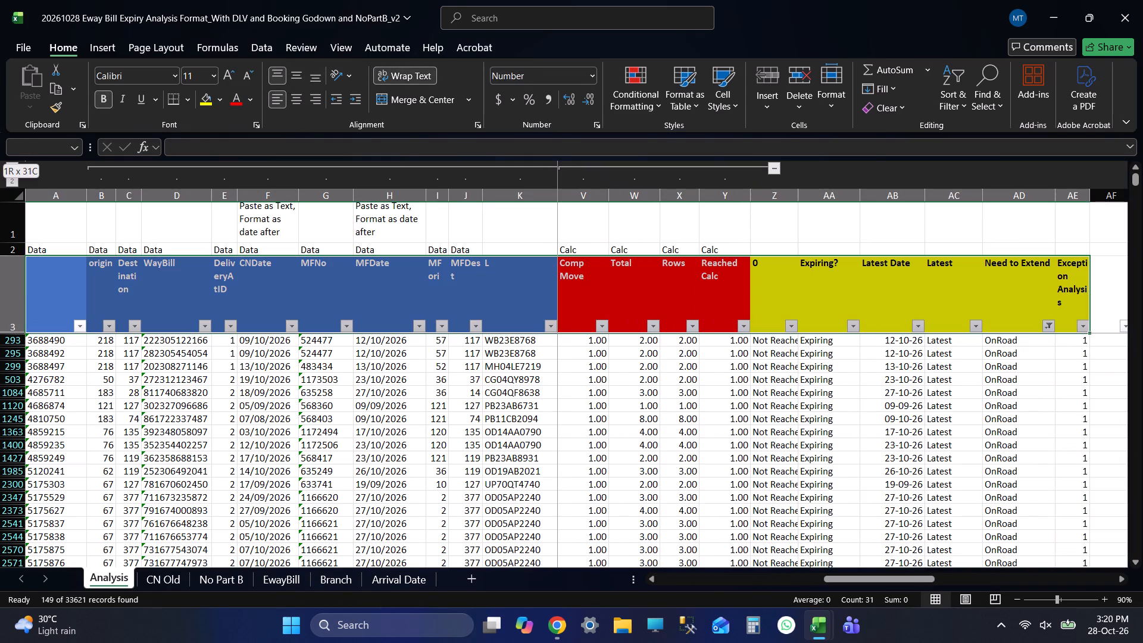
key("ctrl+shift+Right")
key("ctrl+shift+Right")
key("ctrl+shift+Right")
key("ctrl+shift+Right")
key("ctrl+shift+Right")
key("ctrl+shift+Right")
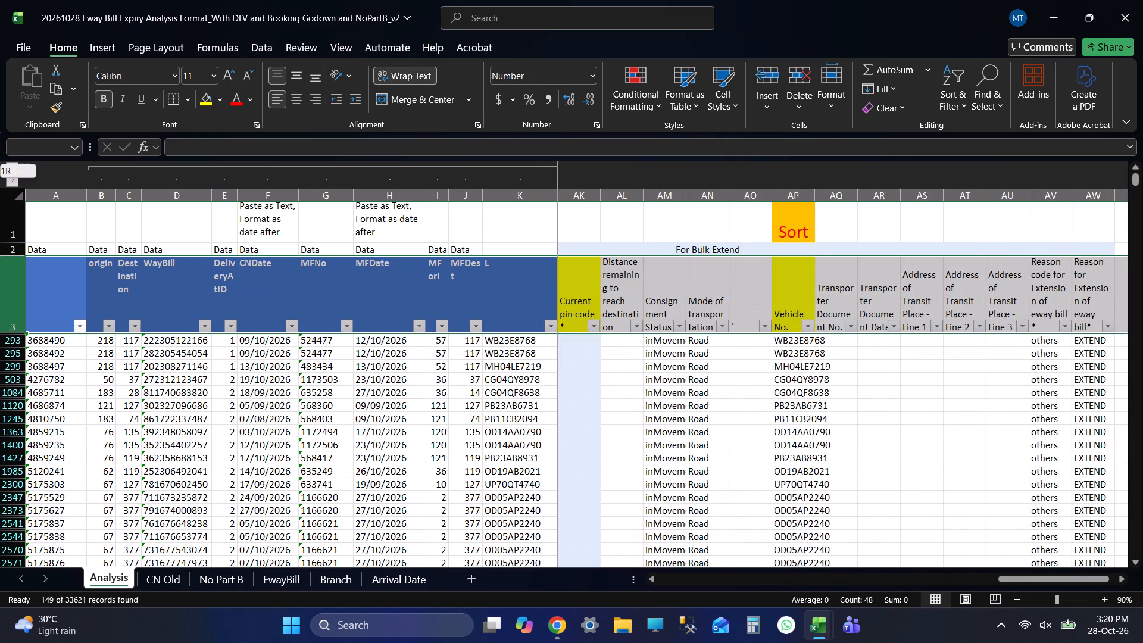
key("ctrl+shift+Right")
key("ctrl+shift+Right")
key("ctrl+shift+Right")
key("ctrl+shift+Down")
key("ctrl+c")
key("ctrl+c")
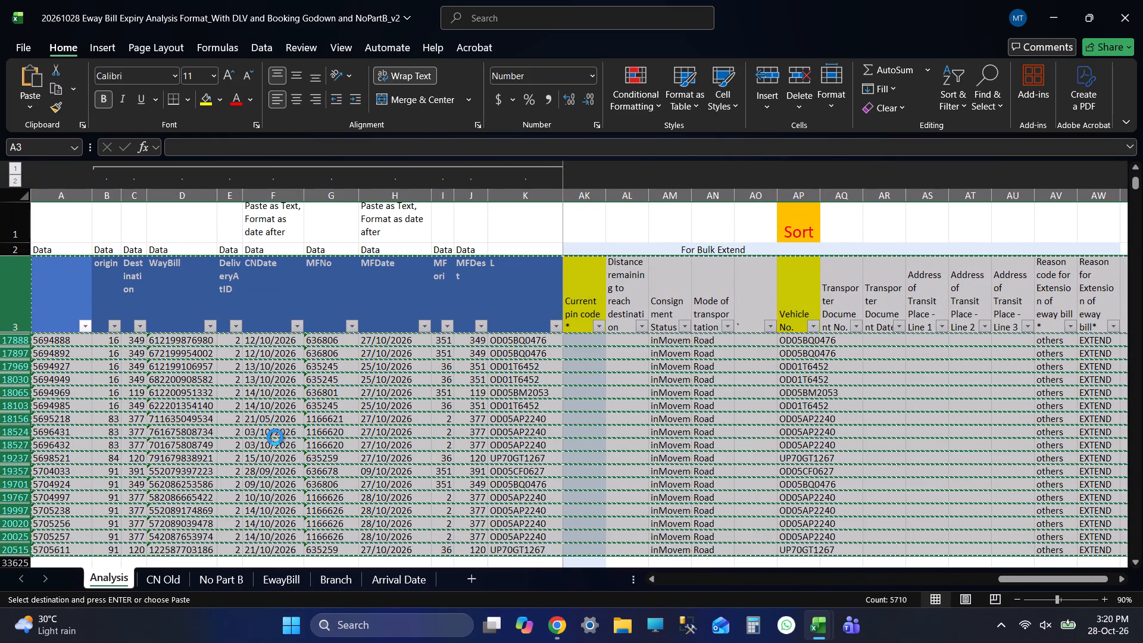
Paste the copied table at A1 of the ON ROAD sheet in EXTENDED FILE 20261028 and save the workbook.
key("alt+Tab")
key("ctrl+v")
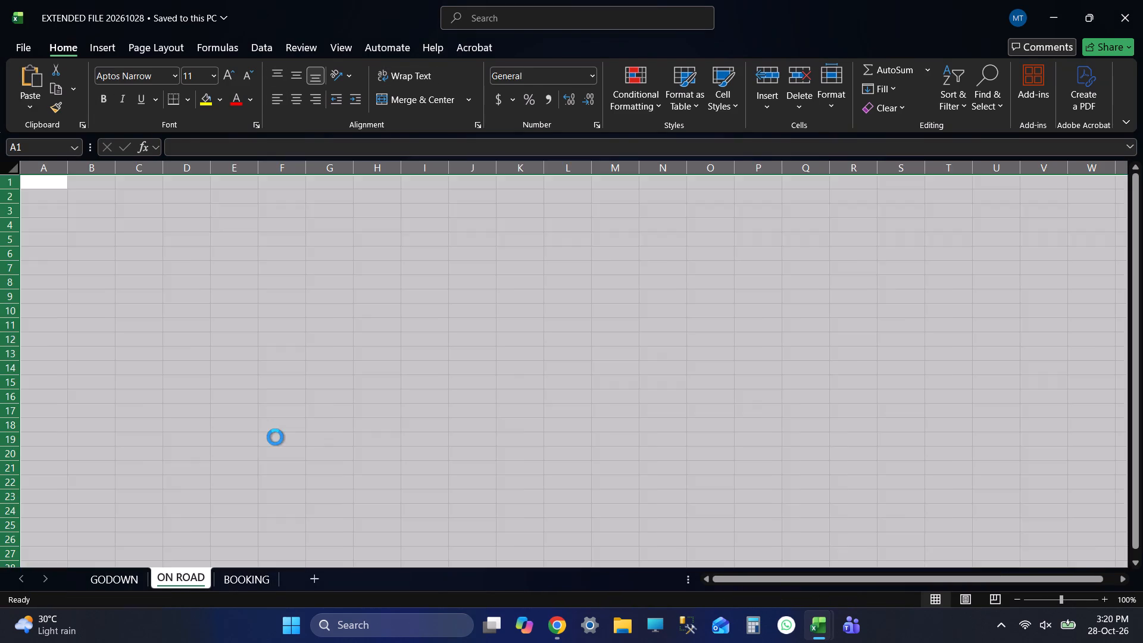
key("ctrl+Up")
key("ctrl+s")
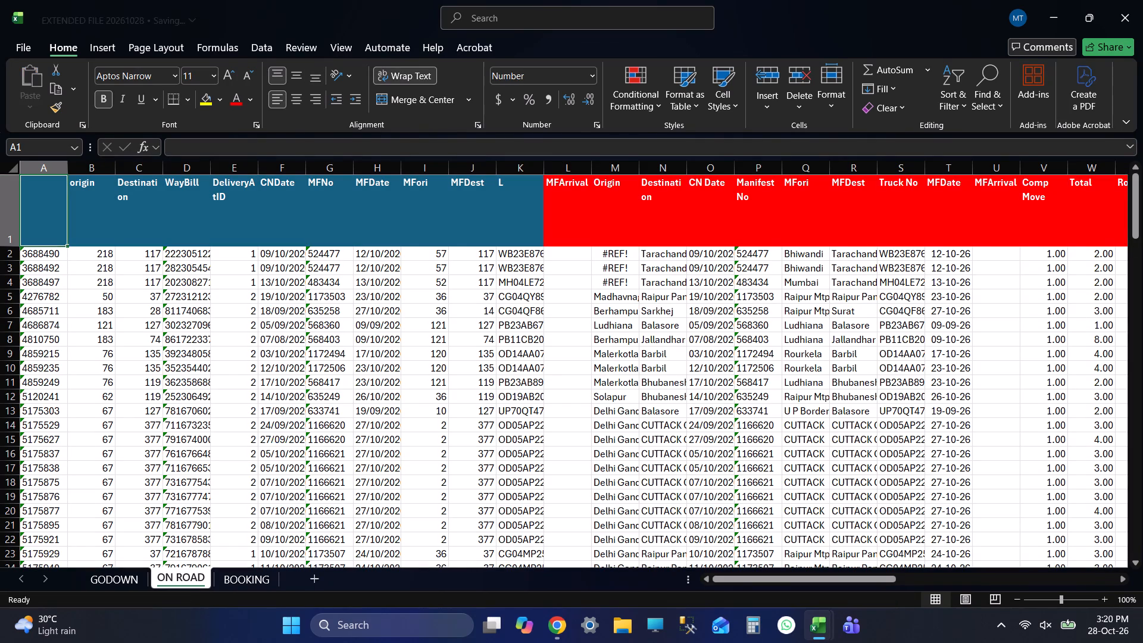
key("ctrl+s")
Check the pasted columns across the ON ROAD sheet, select cell A1 and save EXTENDED FILE 20261028 again.
left_click_drag(819, 578, 934, 578)
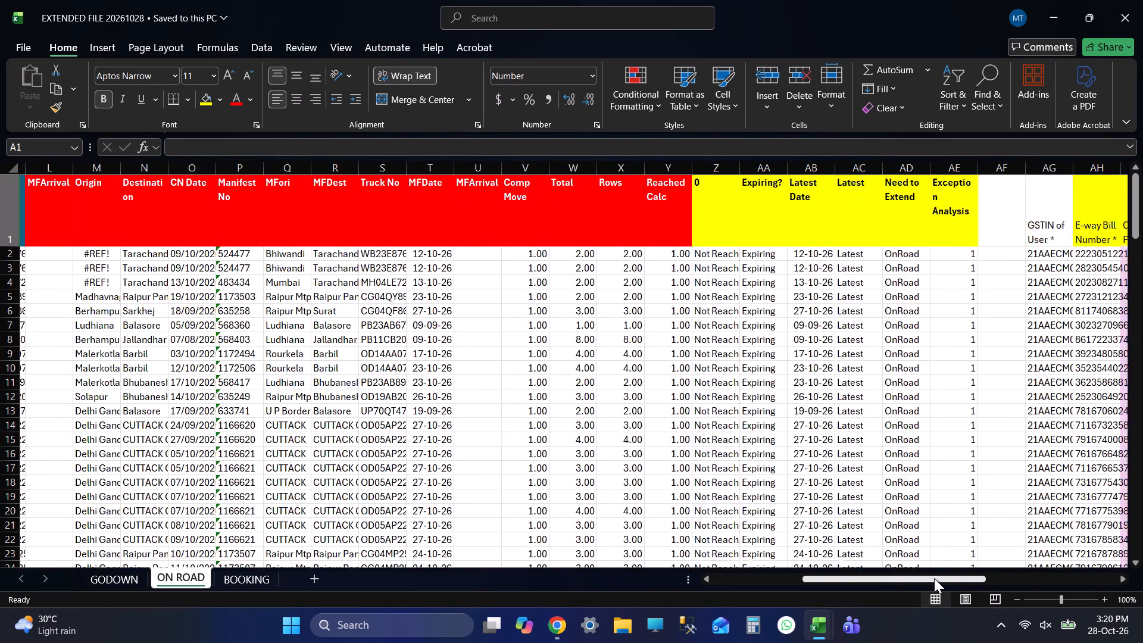
left_click_drag(934, 578, 951, 577)
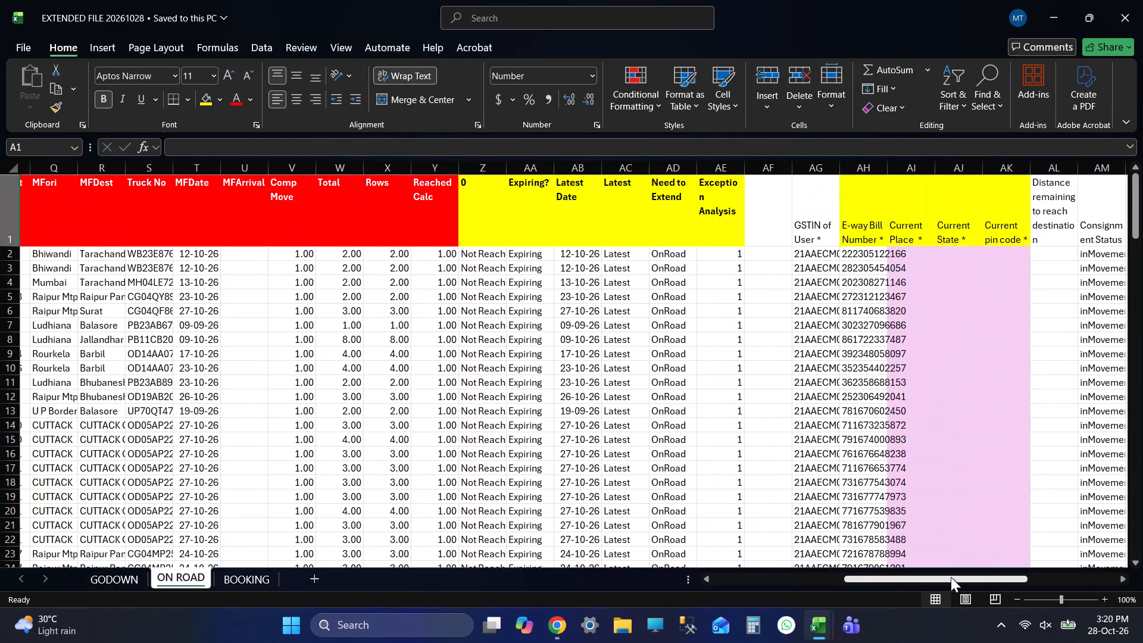
left_click_drag(951, 577, 853, 577)
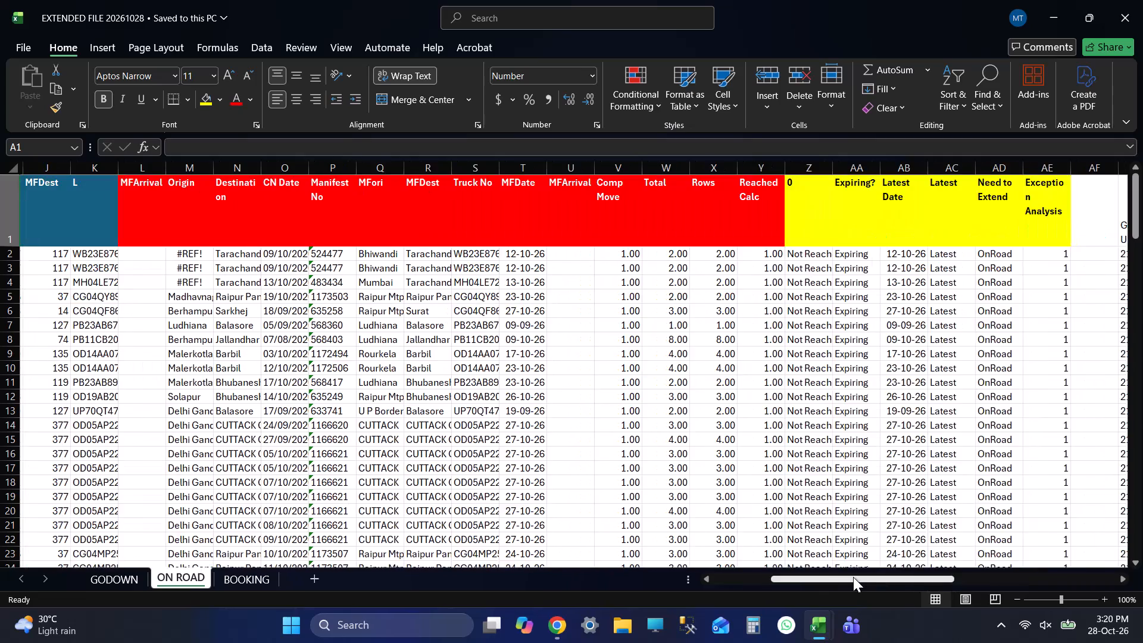
left_click_drag(853, 577, 532, 568)
key("ctrl+s")
key("ctrl+s")
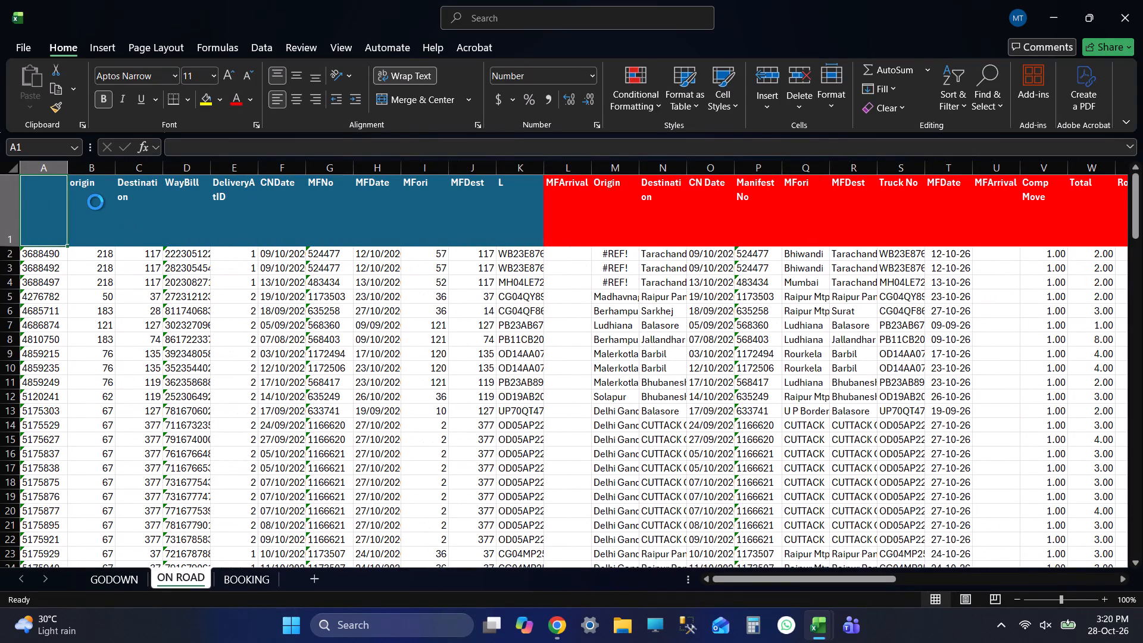
left_click(95, 202)
left_click(43, 207)
key("ctrl+s")
key("ctrl+s")
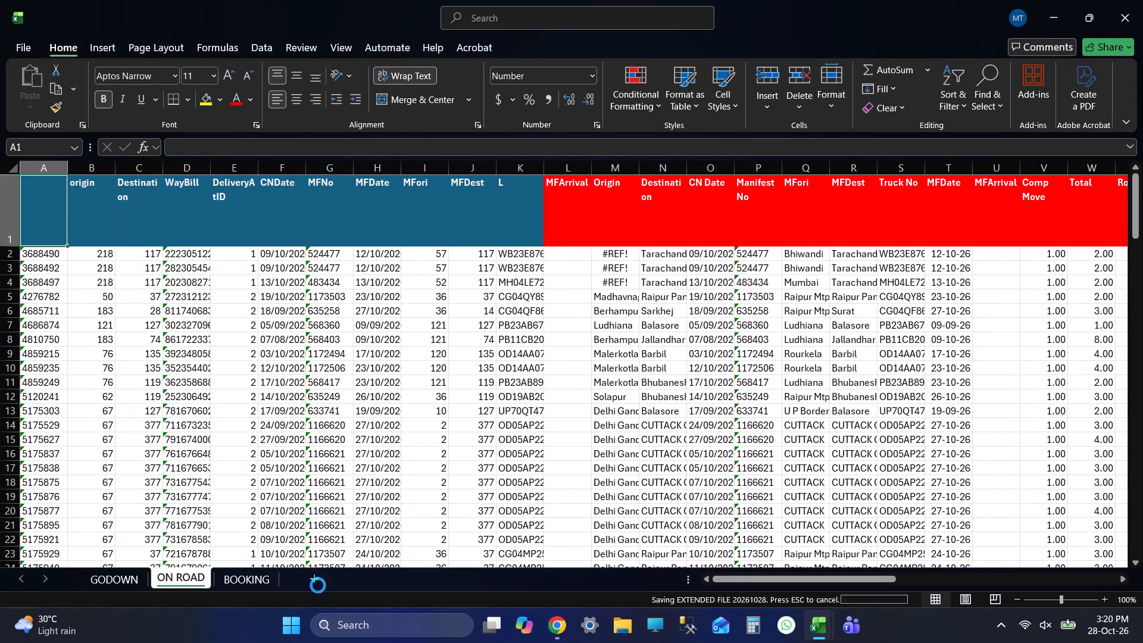
Open the BOOKING sheet of the EXTENDED FILE 20261028 workbook.
left_click(255, 582)
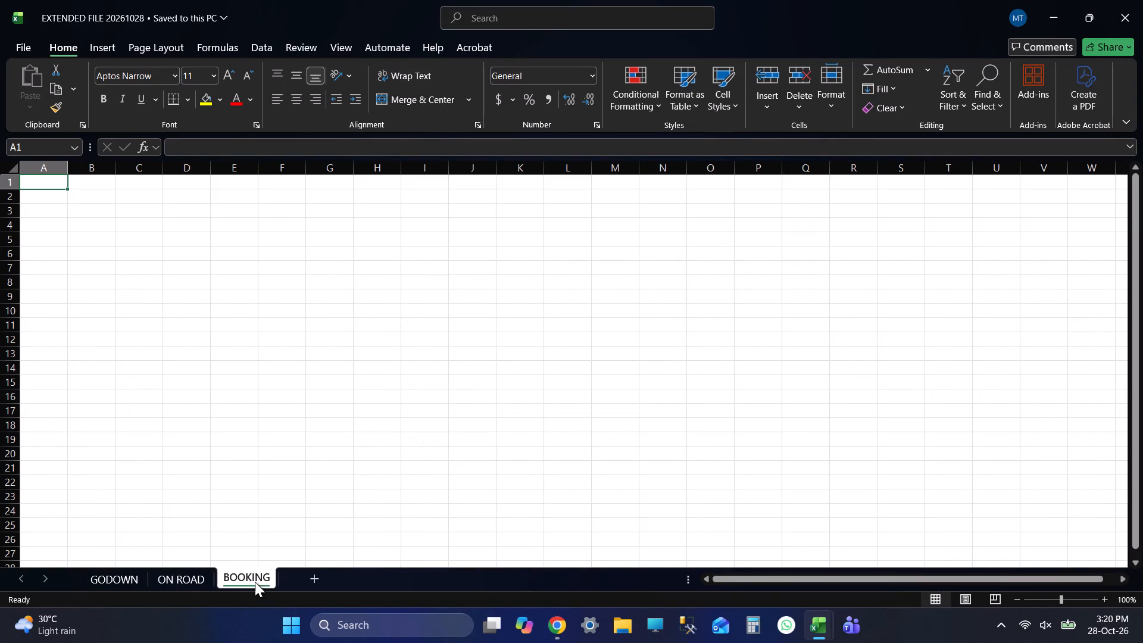
Switch to the Eway Bill Expiry Analysis workbook and filter the Need to Extend column to show only Booking Godown.
key("alt+Tab")
left_click_drag(1060, 580, 953, 578)
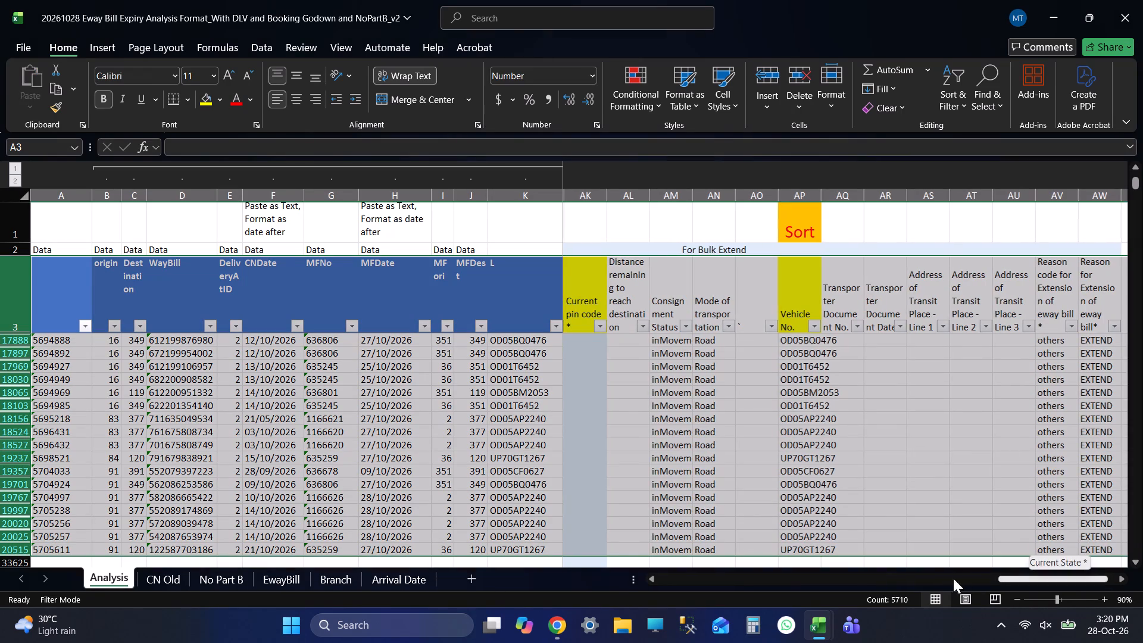
left_click_drag(953, 578, 938, 578)
left_click(789, 301)
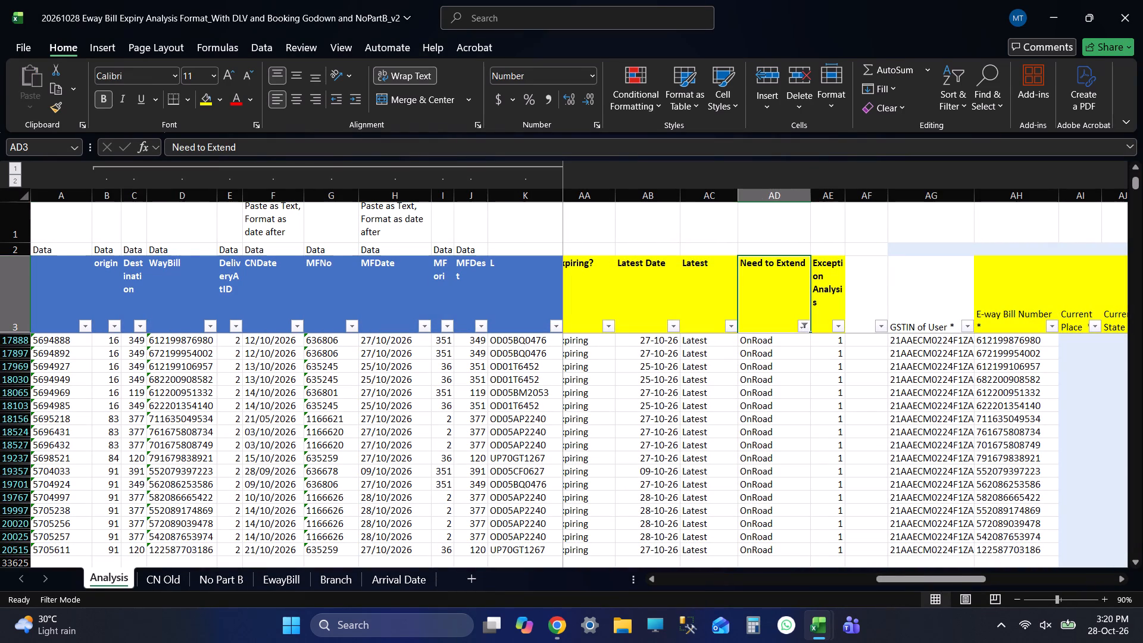
left_click(802, 322)
left_click(660, 451)
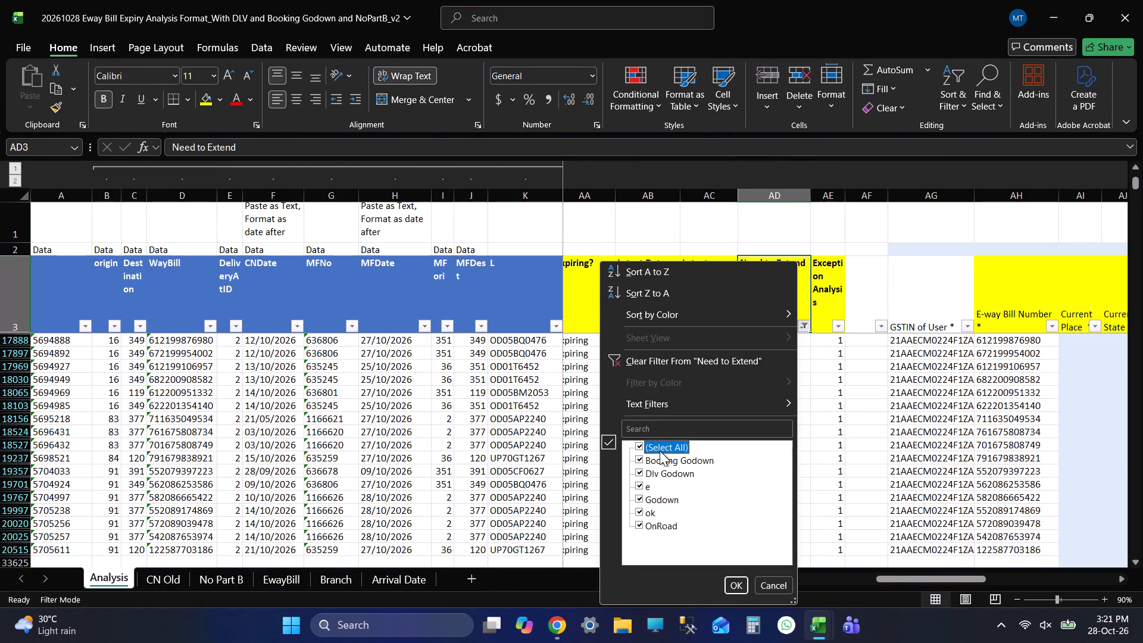
left_click(660, 442)
left_click(666, 455)
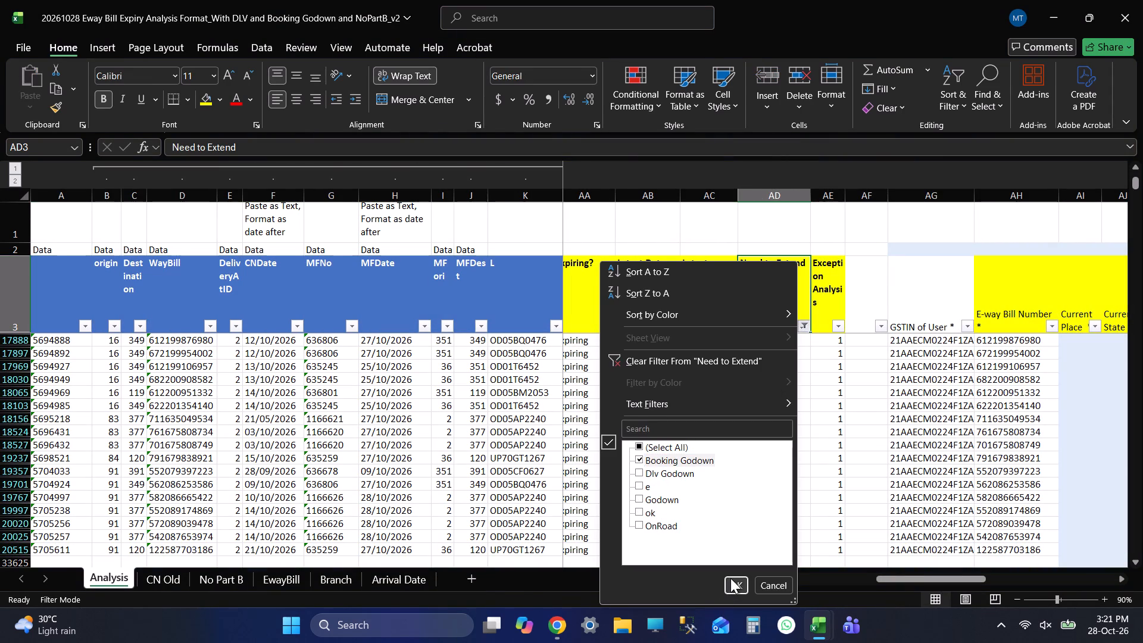
left_click(730, 578)
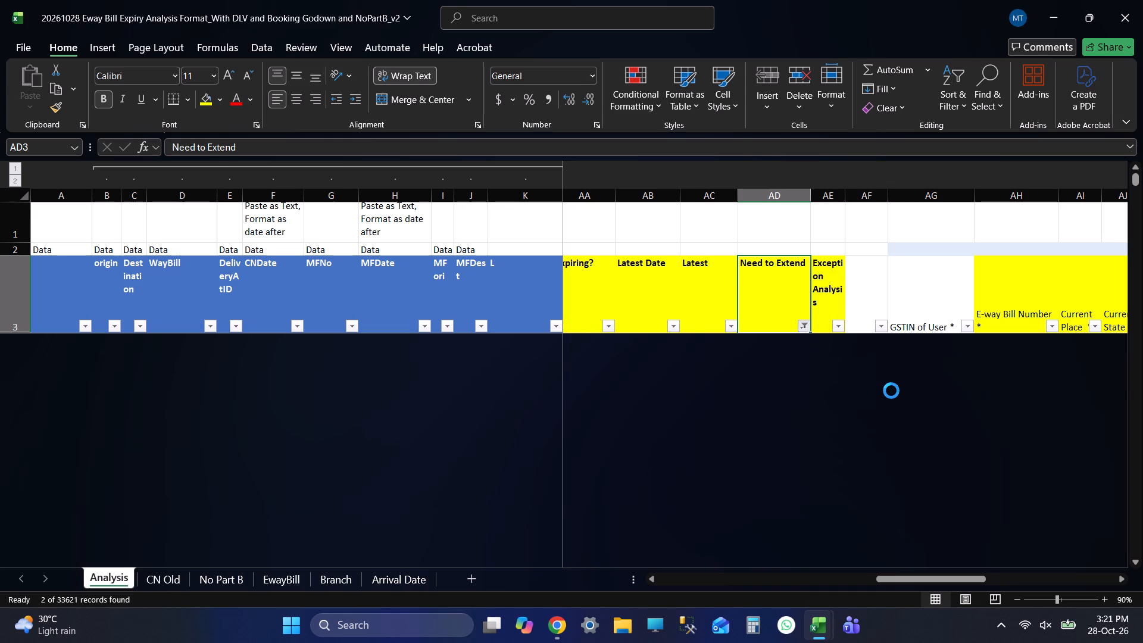
Copy the Booking Godown-filtered Analysis table, all columns from the row 3 header starting at A3 down to its last row.
left_click(43, 298)
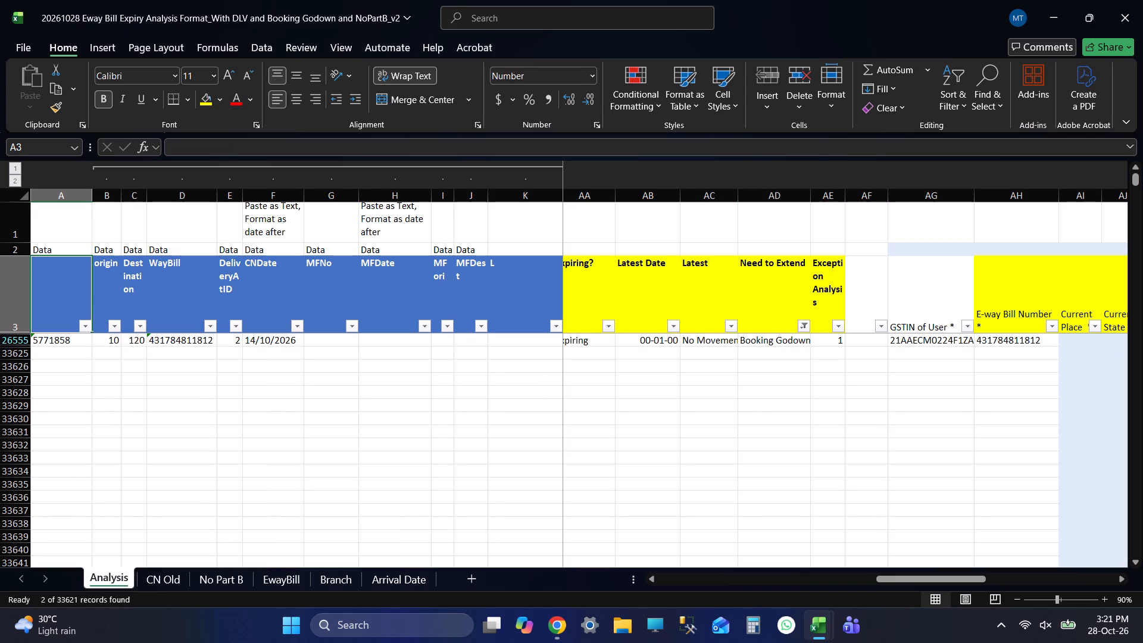
key("Down")
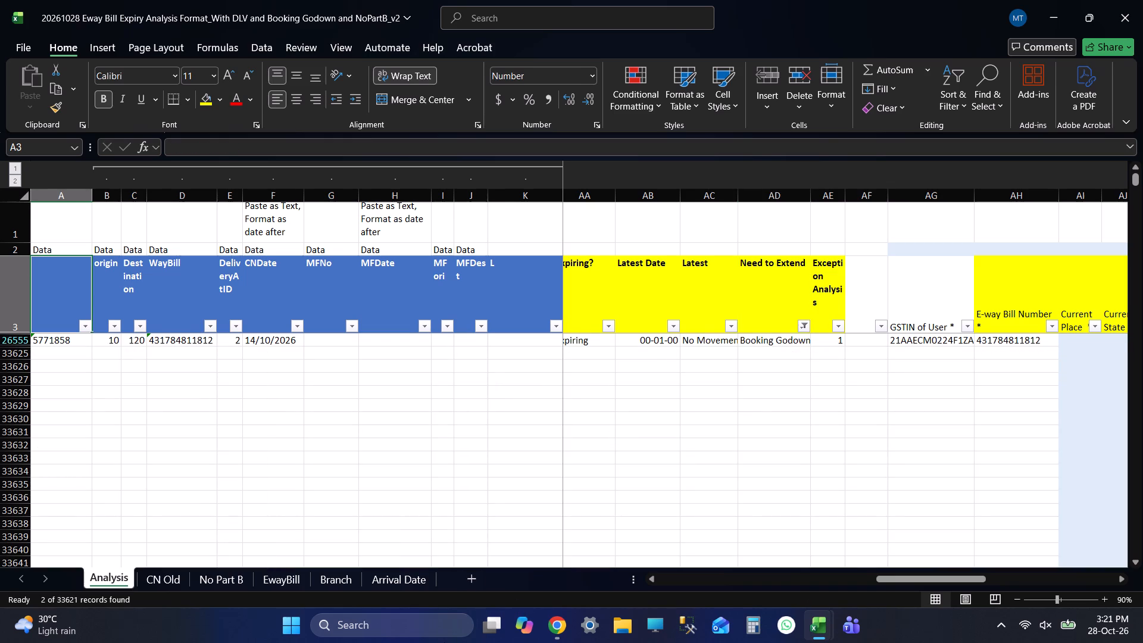
key("Up")
key("Down")
key("Up")
key("Down")
key("Up")
key("Down")
key("Up")
key("Down")
key("Up")
key("Down")
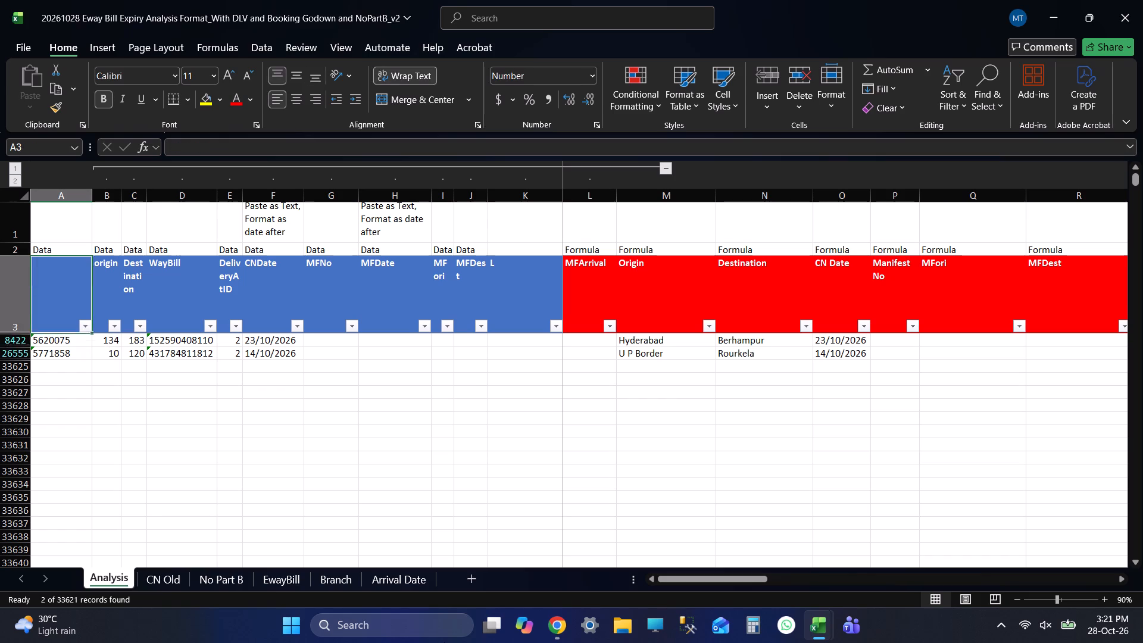
key("Up")
key("Left")
key("Left")
key("Left")
key("ctrl+shift+Right")
key("ctrl+shift+Right")
key("ctrl+shift+Right")
key("ctrl+shift+Right")
key("ctrl+shift+Right")
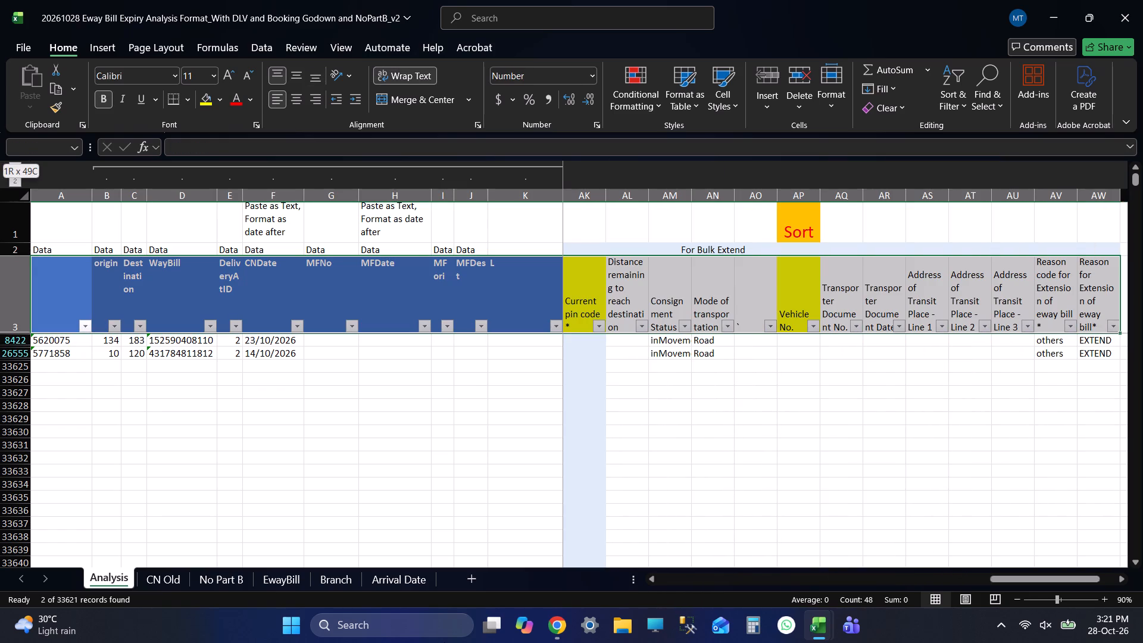
key("ctrl+shift+Right")
key("ctrl+shift+Right")
key("ctrl+shift+Right")
key("ctrl+shift+Down")
key("ctrl+c")
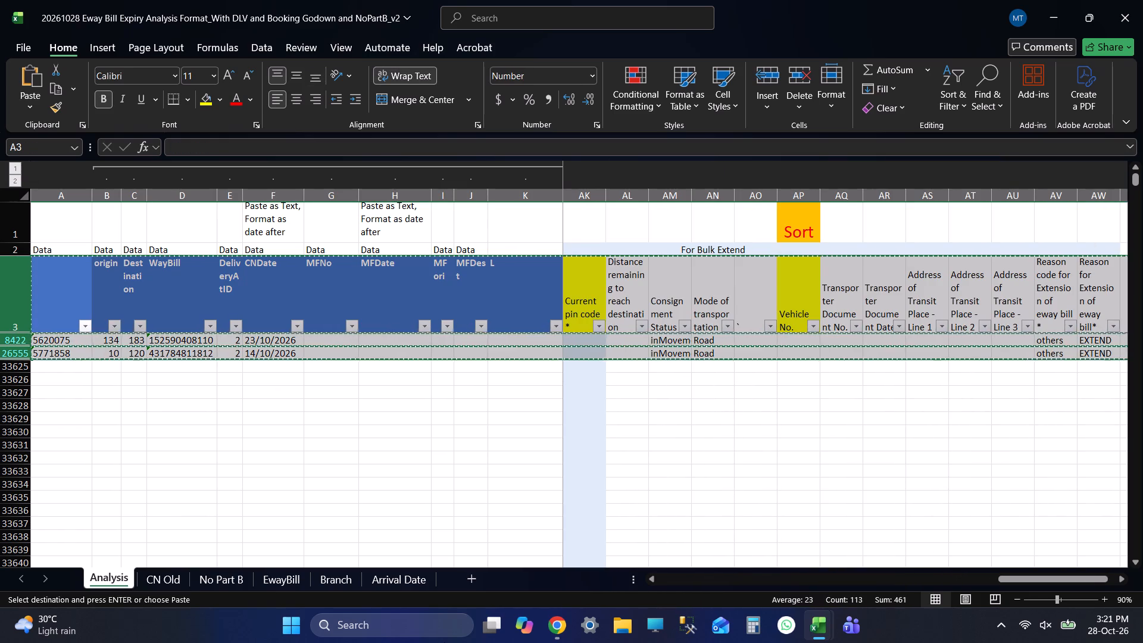
Paste the copied table at A1 of the BOOKING sheet in EXTENDED FILE 20261028 and save the workbook.
key("alt+Tab")
key("Up")
key("ctrl+v")
key("ctrl+Up")
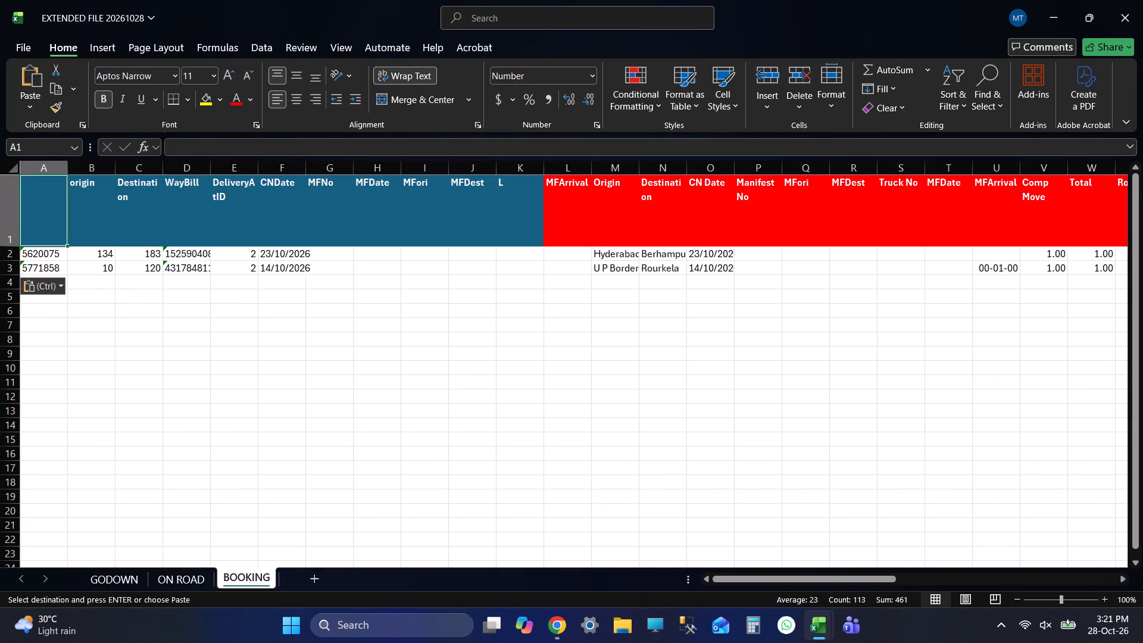
key("ctrl+s")
key("ctrl+s")
Switch to the Eway Bill Expiry Analysis workbook and save it.
key("alt+Tab")
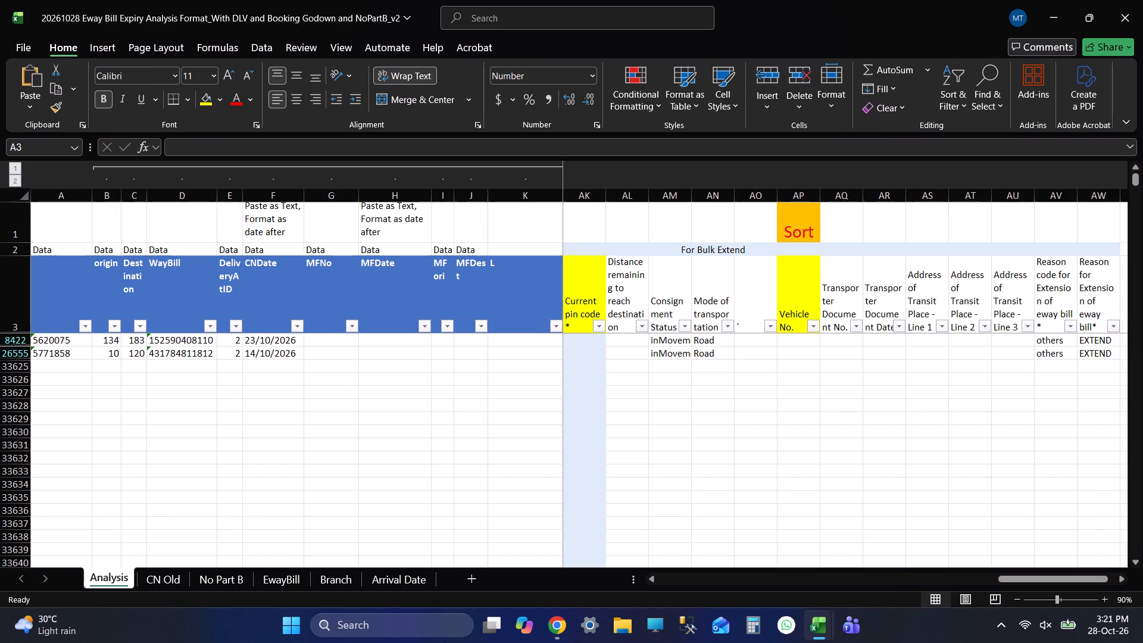
key("ctrl+s")
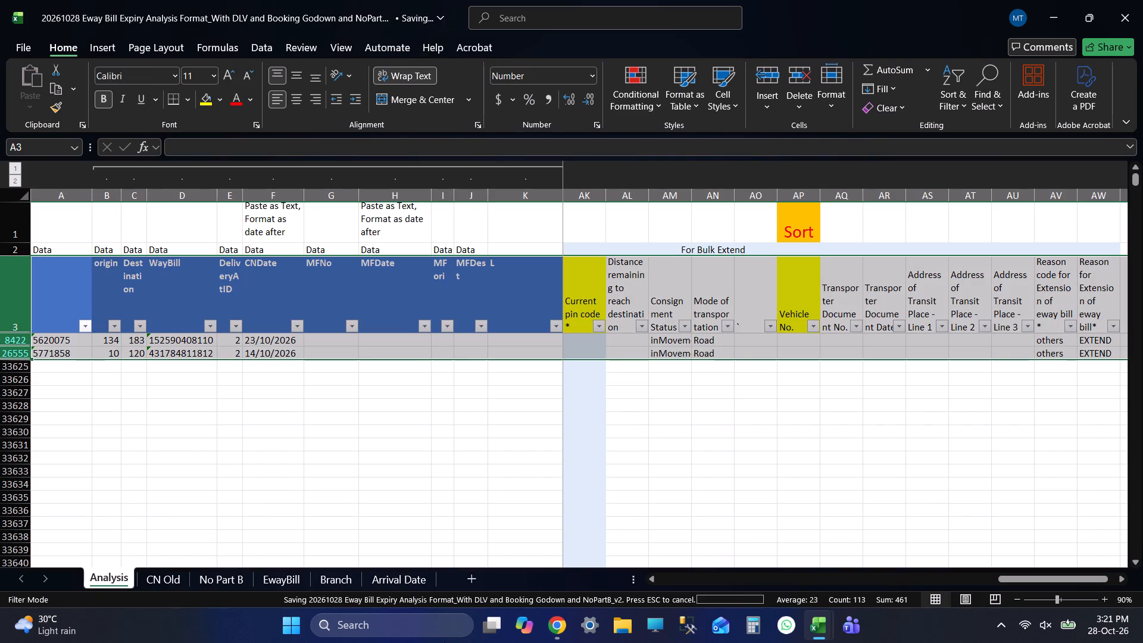
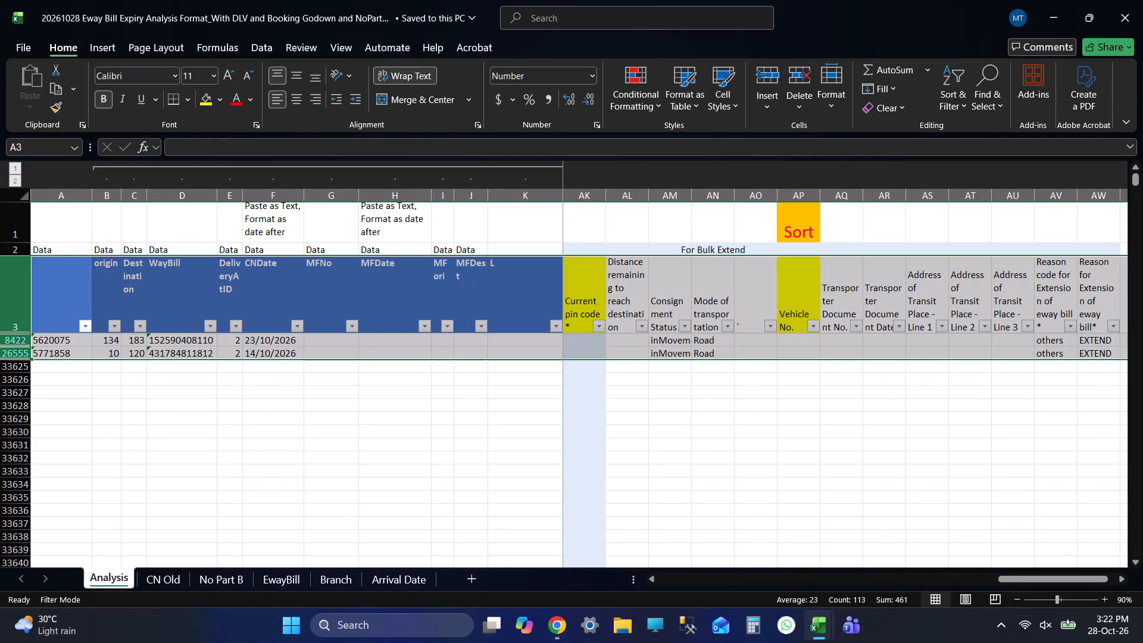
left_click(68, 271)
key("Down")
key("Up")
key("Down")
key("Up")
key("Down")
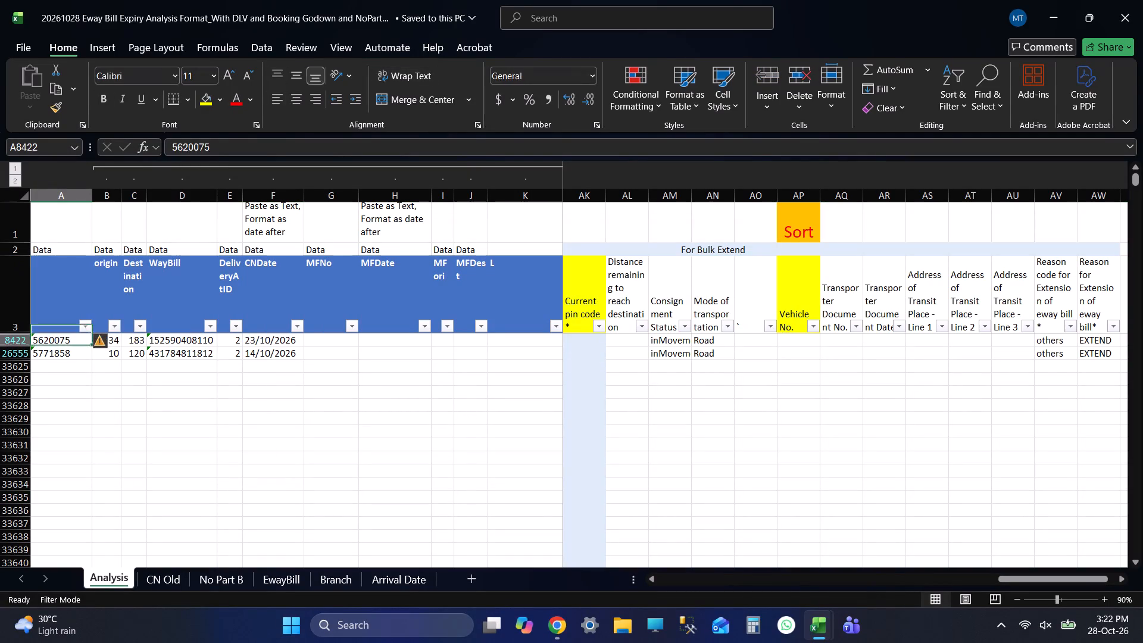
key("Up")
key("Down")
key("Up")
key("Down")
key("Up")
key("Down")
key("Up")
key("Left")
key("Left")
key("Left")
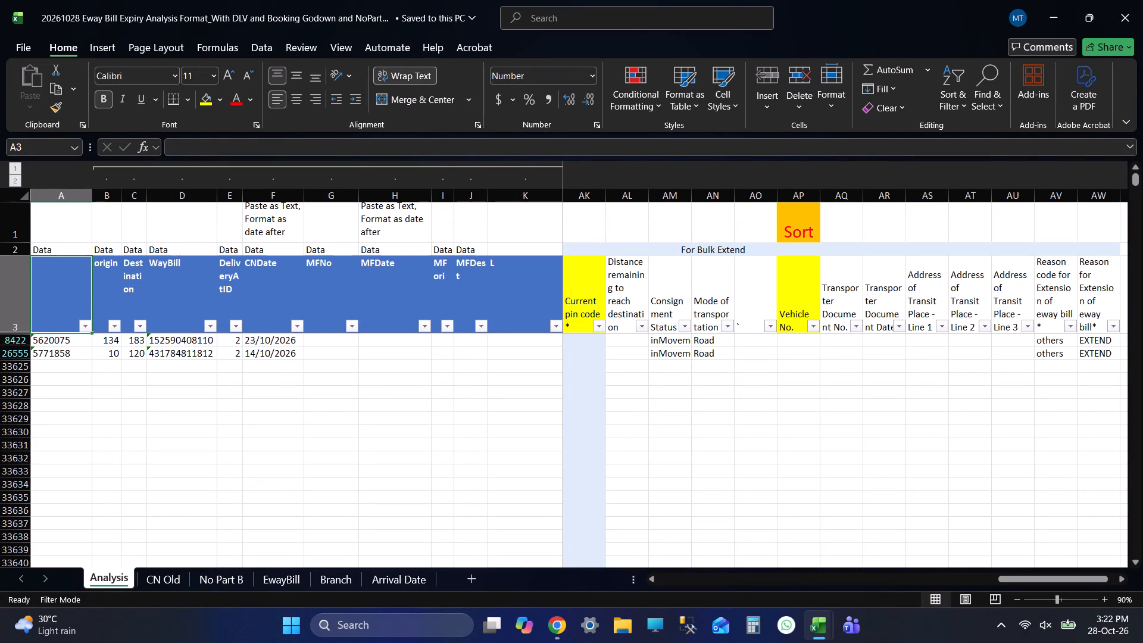
Save EXTENDED FILE 20261028 and the Eway Bill Expiry Analysis workbook, and close the Analysis workbook.
key("alt+Tab")
key("ctrl+s")
key("alt+Tab")
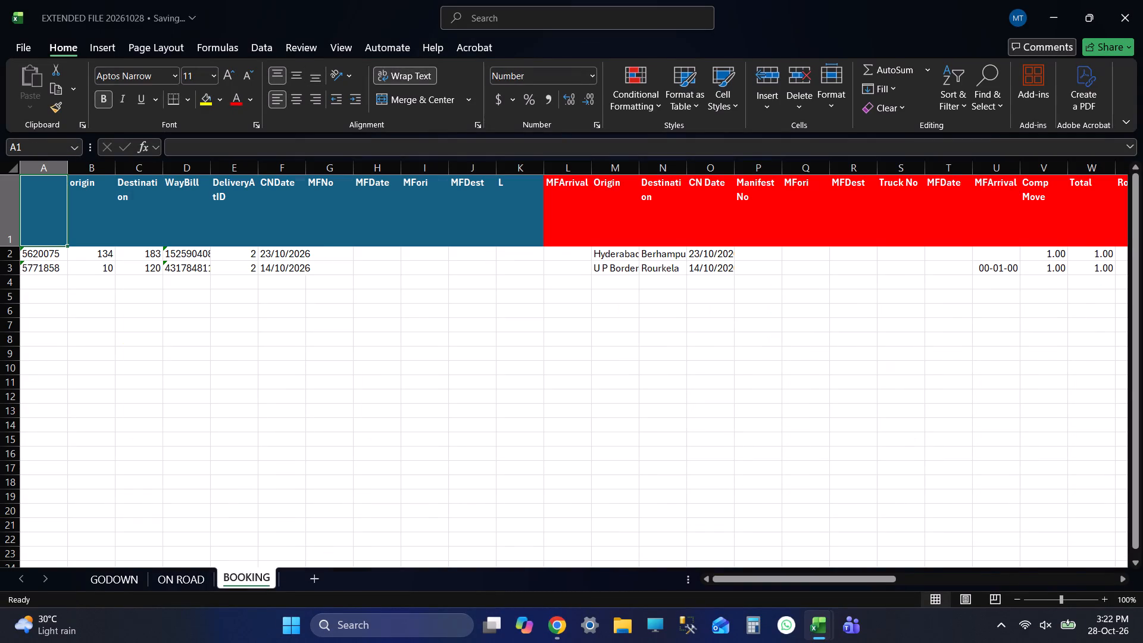
key("ctrl+s")
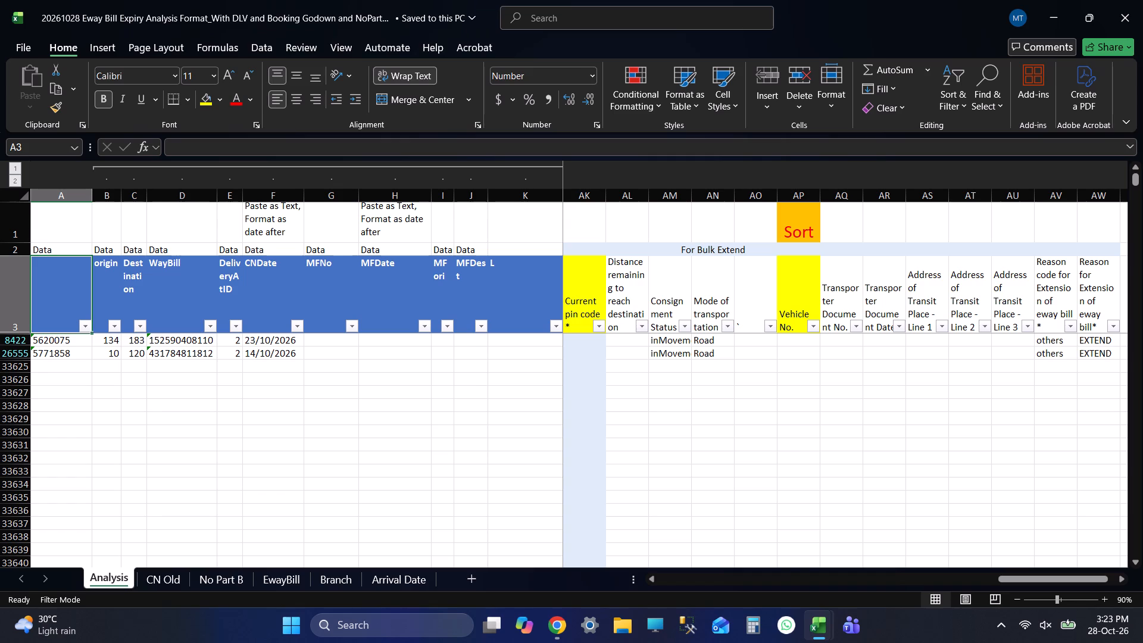
left_click(1142, 0)
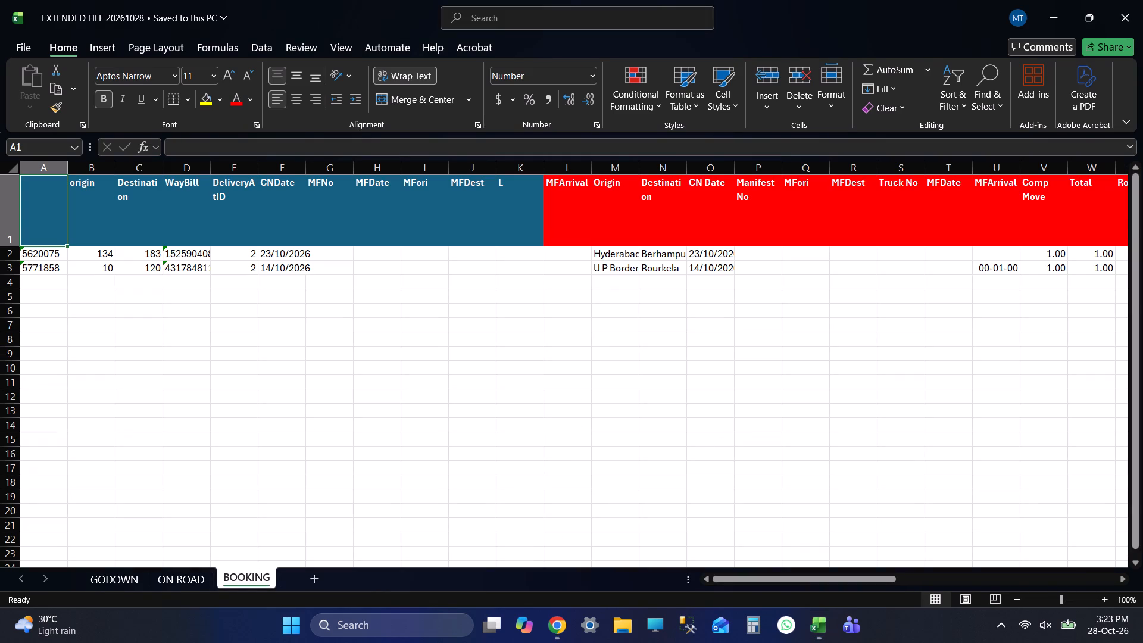
key("ctrl+s")
Delete the blue-header origin and Destination columns (B and C) from the GODOWN sheet.
left_click(132, 579)
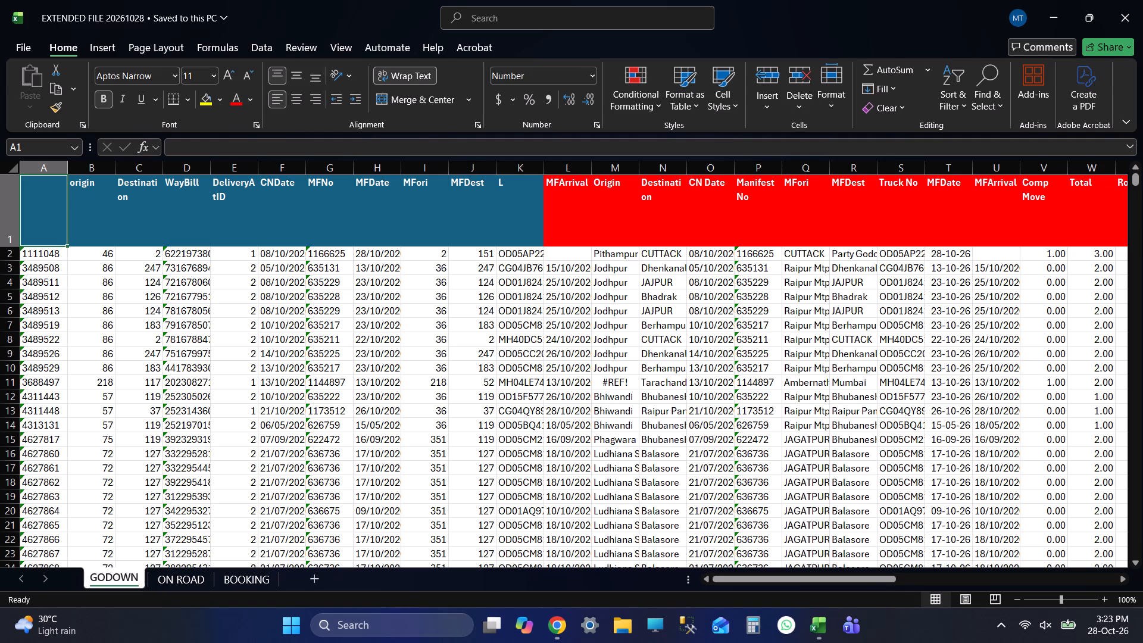
left_click(89, 170)
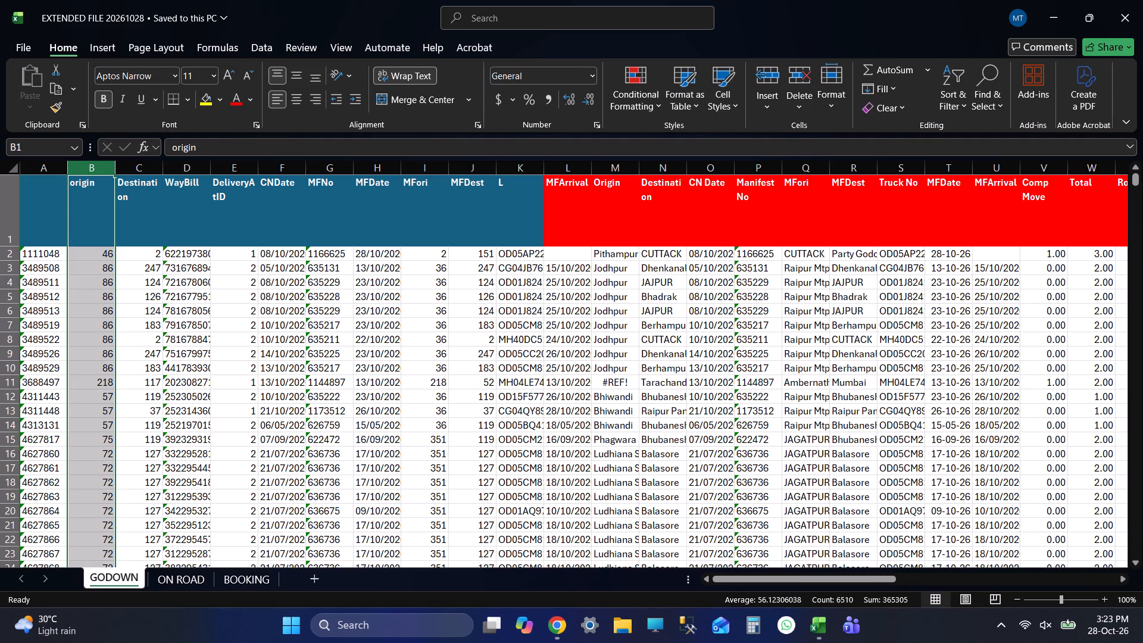
key("shift+Right")
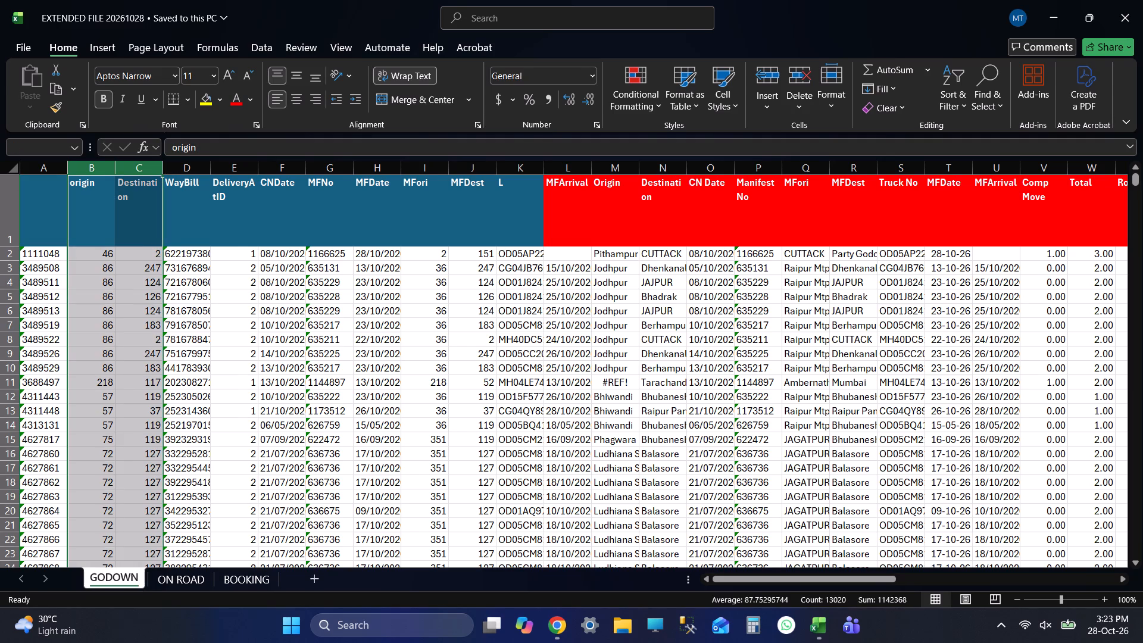
key("ctrl+minus")
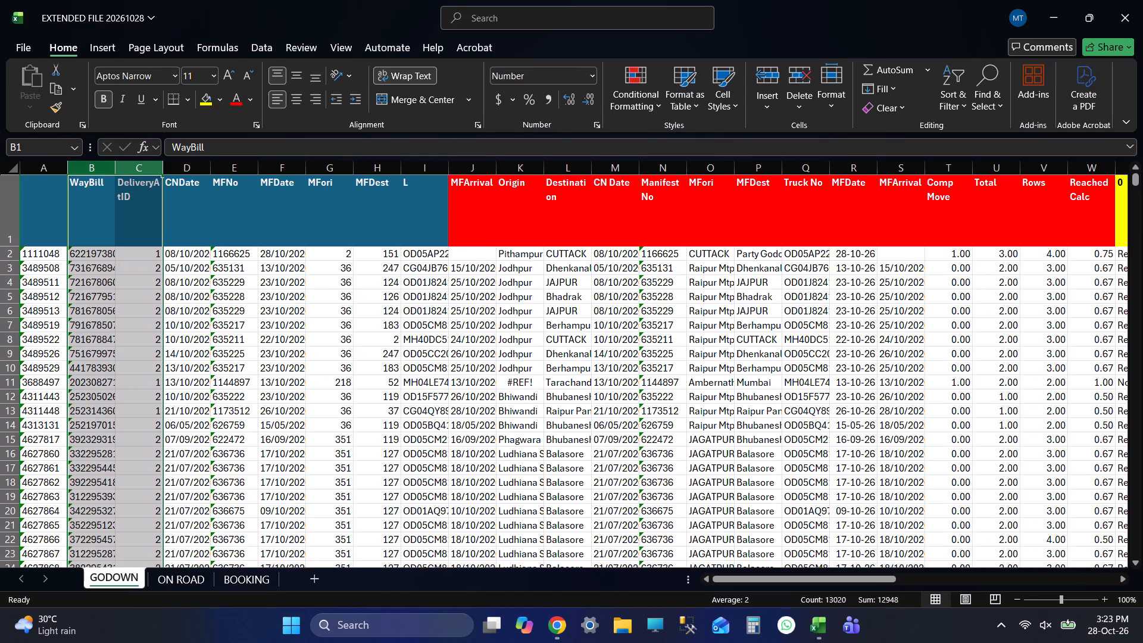
Delete columns C to O of the GODOWN sheet, from DeliveryAtID through the red-header MFori, keeping MFDest.
left_click(144, 170)
key("shift+Right")
key("shift+Right")
key("shift+Right")
key("shift+Right")
key("shift+Right")
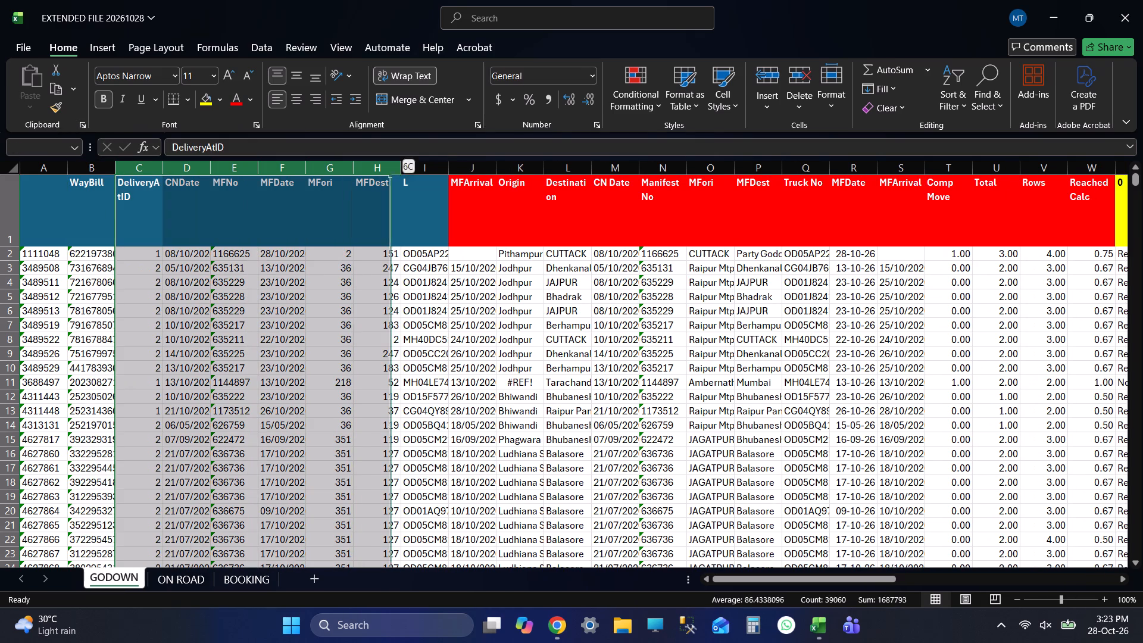
key("shift+Right")
key("shift+Right")
key("shift+Right")
key("shift+Right")
key("shift+Right")
key("shift+Right")
key("shift+Right")
key("ctrl+minus")
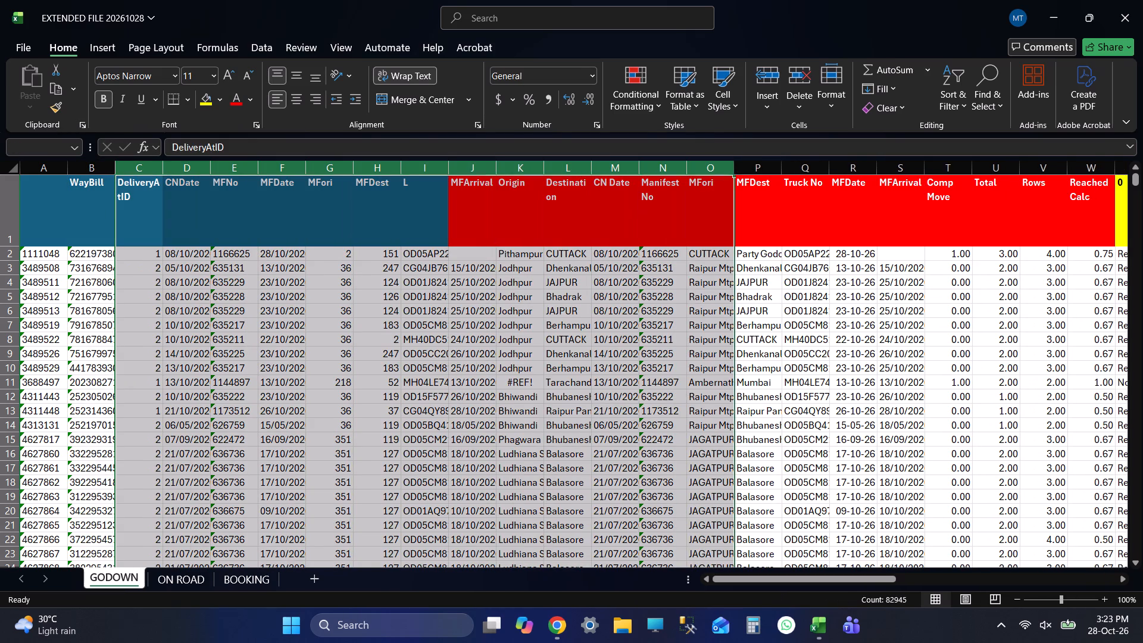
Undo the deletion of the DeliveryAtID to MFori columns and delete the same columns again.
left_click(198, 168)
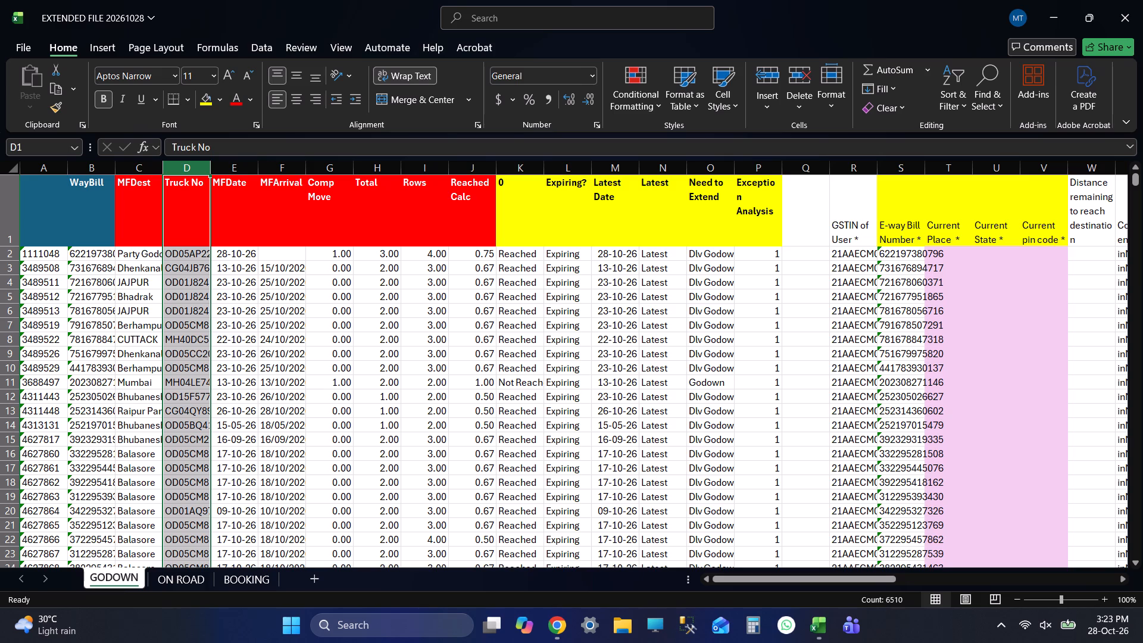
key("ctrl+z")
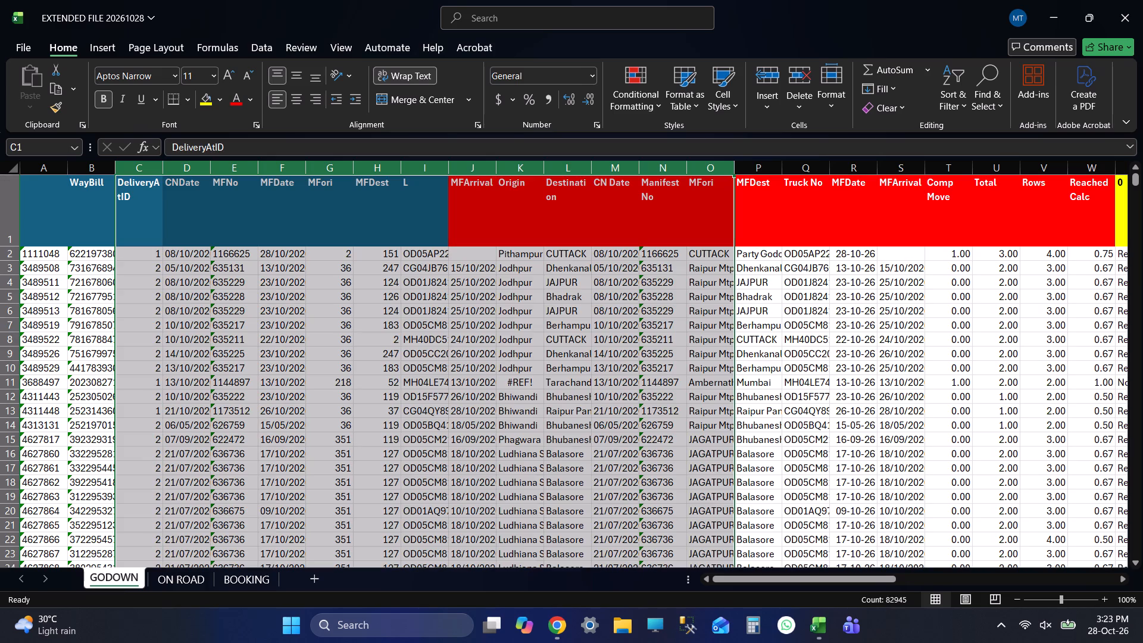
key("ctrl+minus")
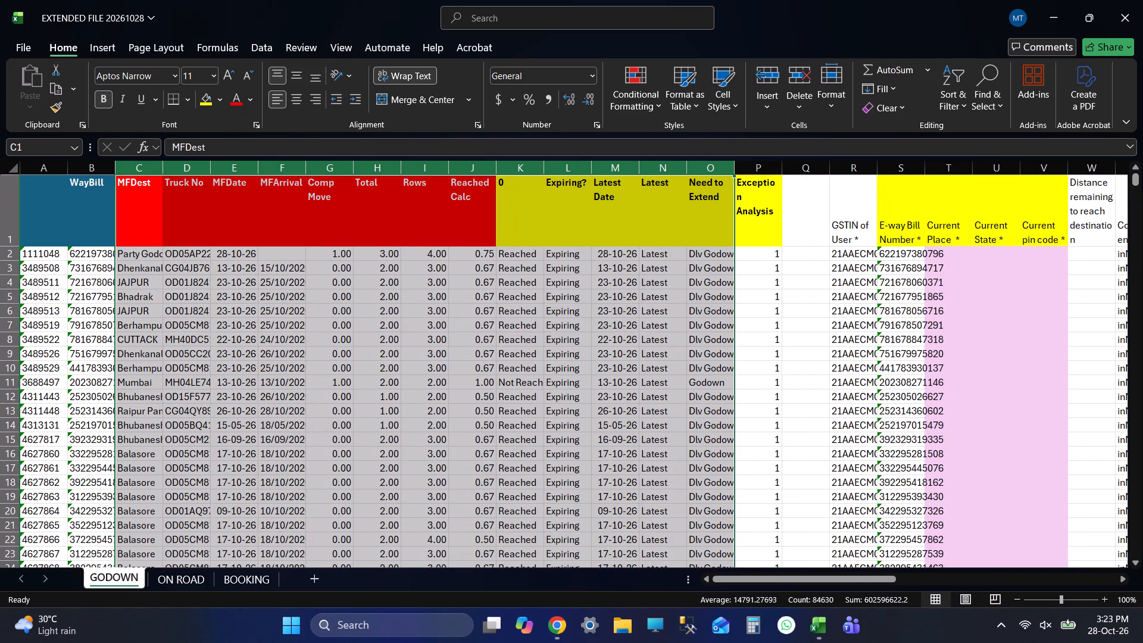
Delete all GODOWN columns from Truck No in column D onward, keeping only column A, WayBill and MFDest.
left_click(190, 170)
key("ctrl+shift+Right")
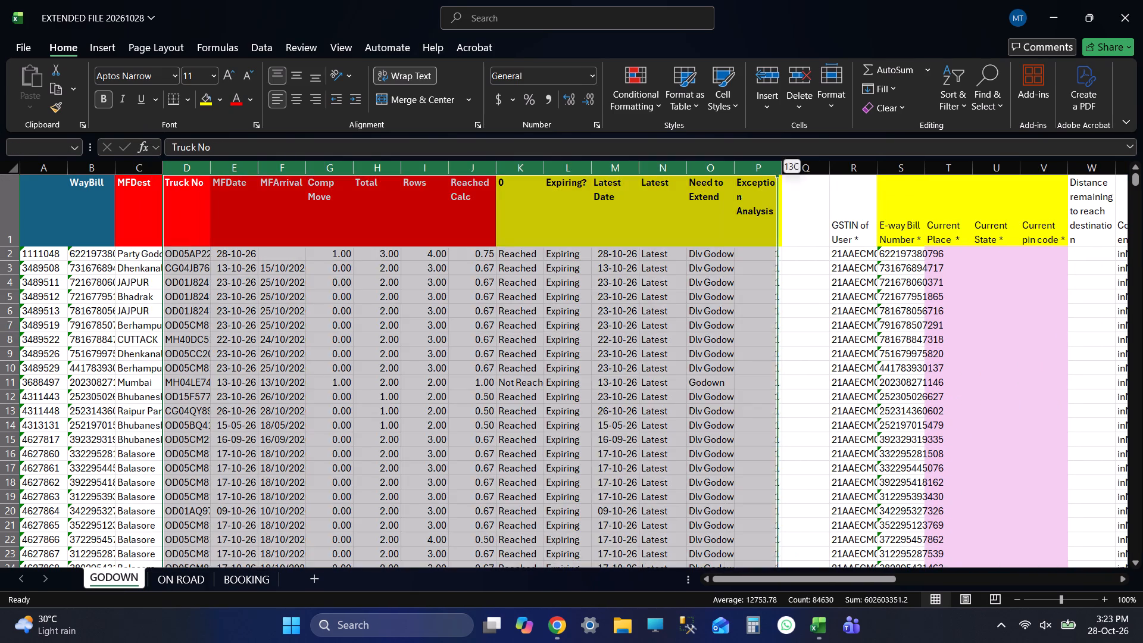
key("ctrl+shift+Right")
key("ctrl+shift+Right")
key("ctrl+shift+Right")
key("ctrl+shift+Right")
key("ctrl+shift+Right")
key("ctrl+minus")
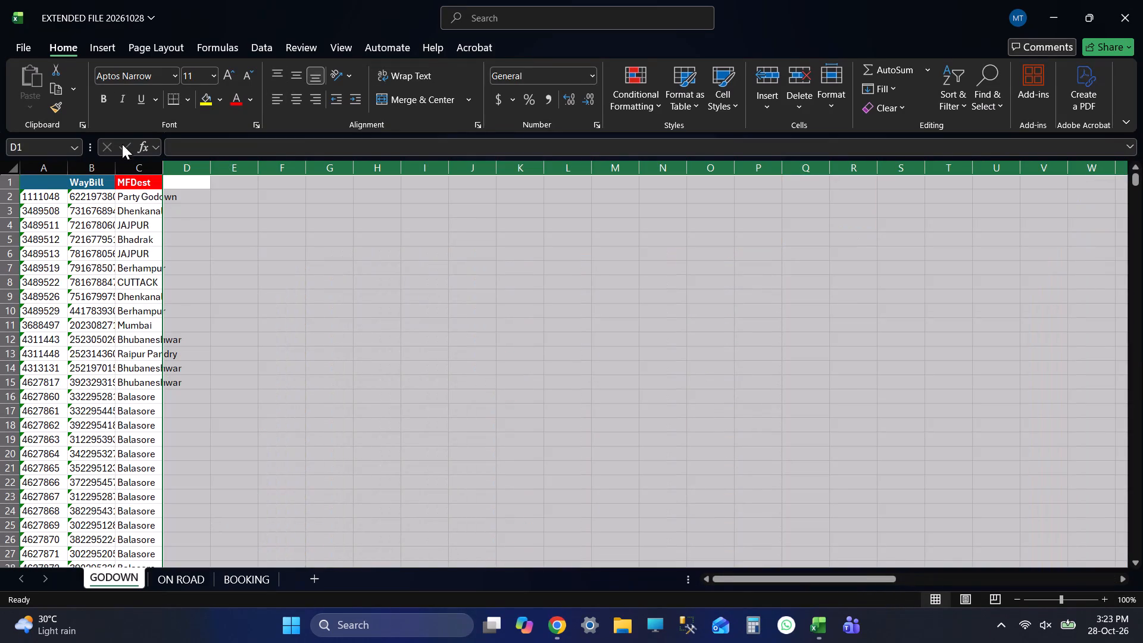
Autofit the widths of columns A to C in the GODOWN sheet.
left_click(30, 170)
key("shift+Right")
key("shift+Right")
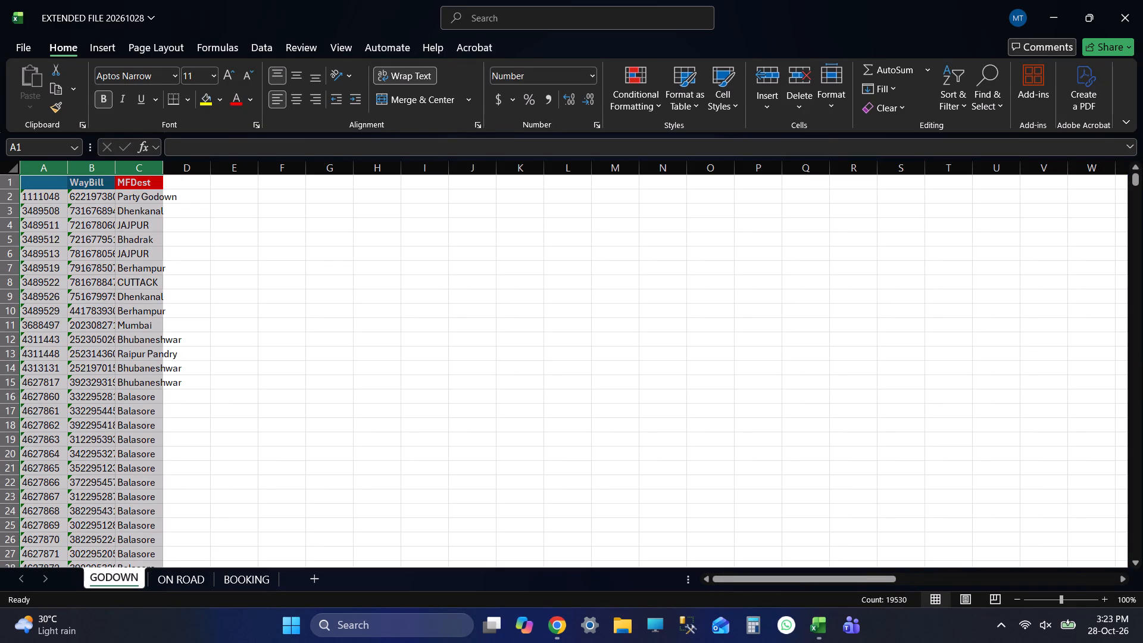
double_click(161, 165)
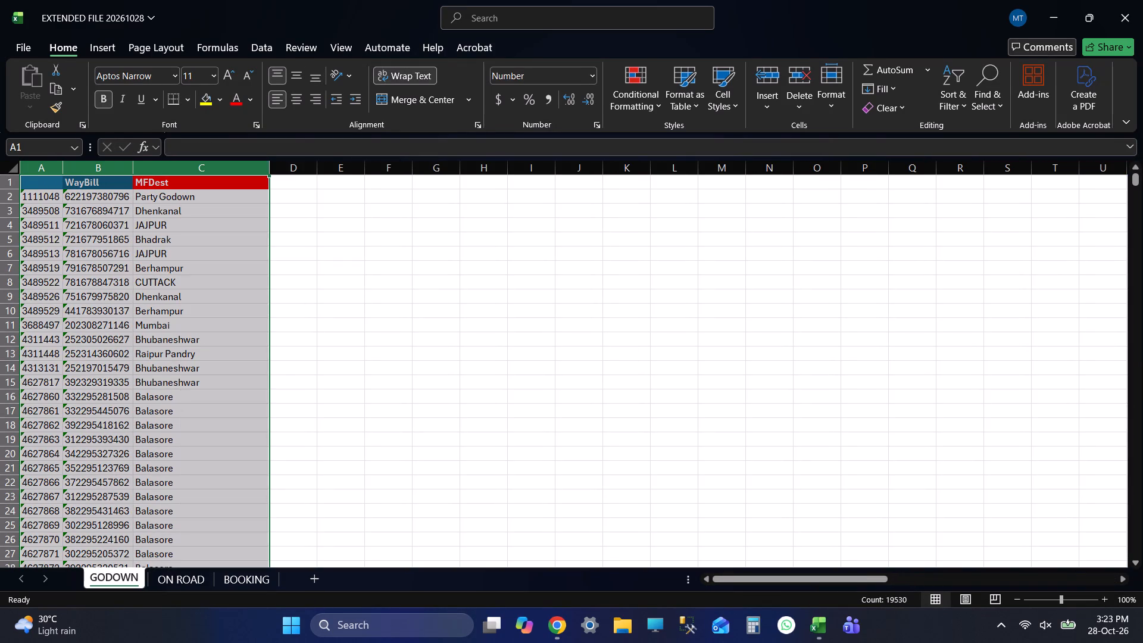
Save EXTENDED FILE 20261028 with the trimmed GODOWN sheet.
left_click(283, 201)
key("ctrl+s")
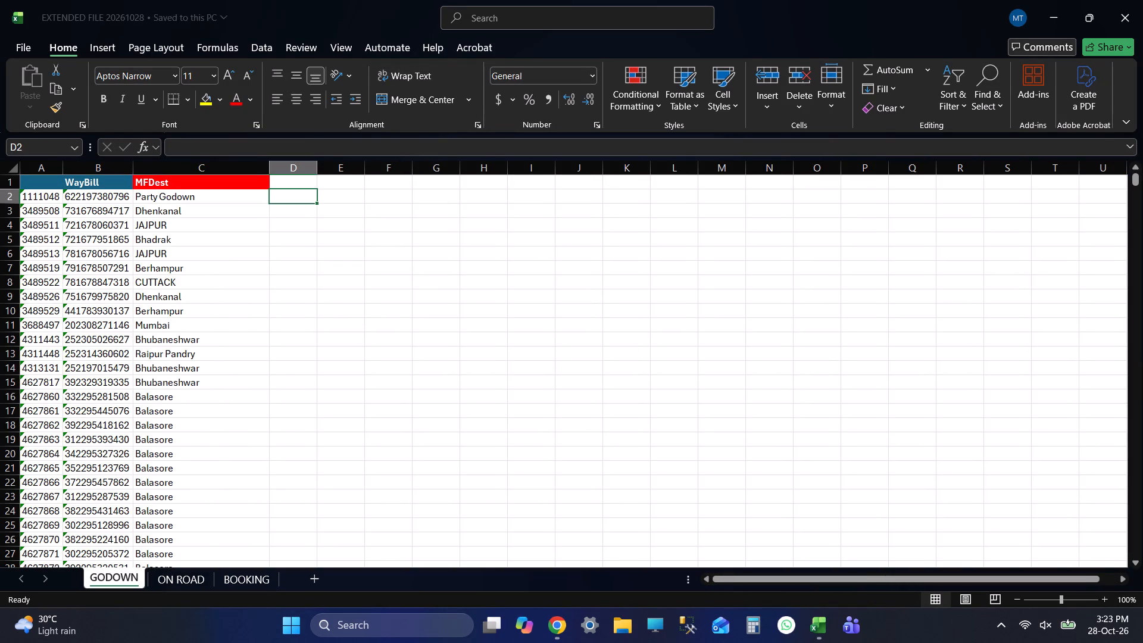
key("ctrl+s")
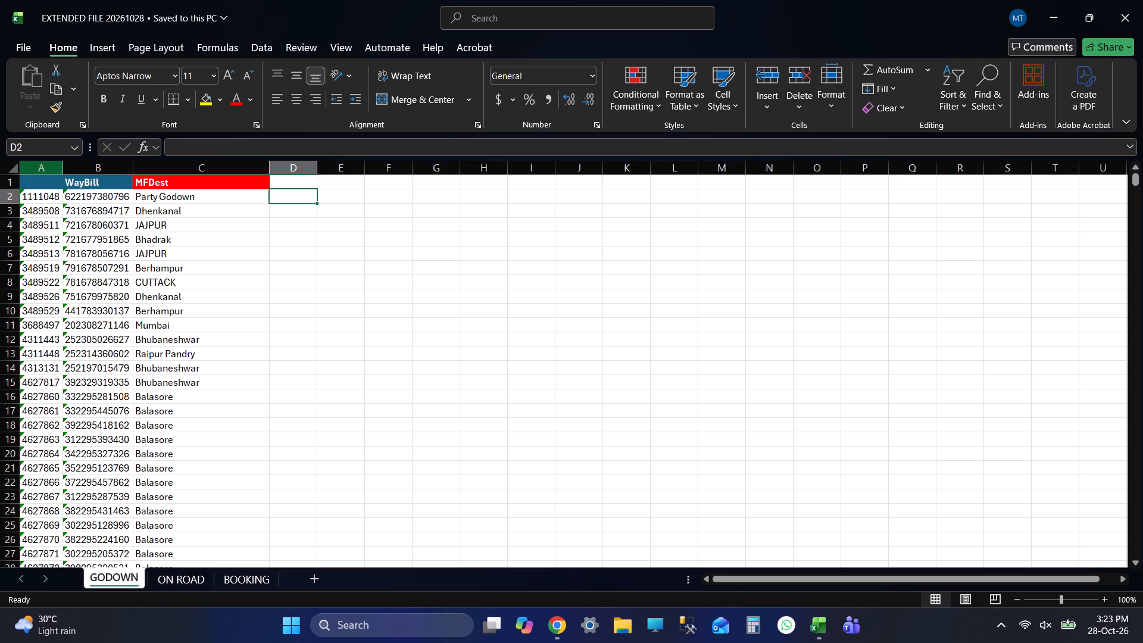
key("ctrl+s")
key("ctrl+s")
left_click(339, 198)
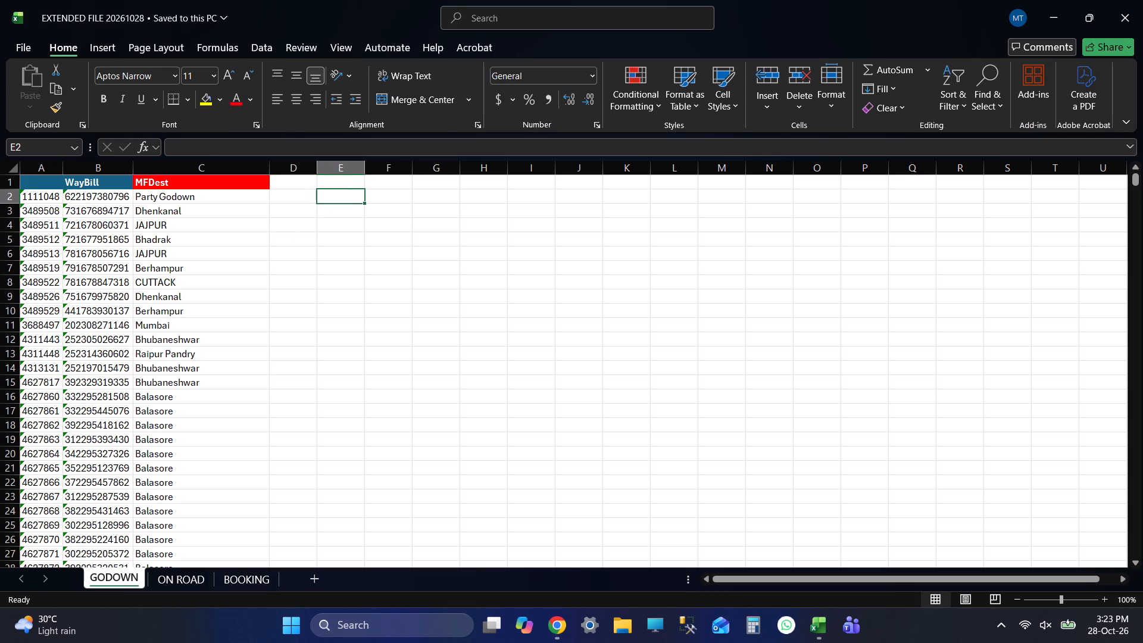
key("ctrl+s")
key("ctrl+s")
key("ctrl+s")
key("ctrl+s")
key("ctrl+s")
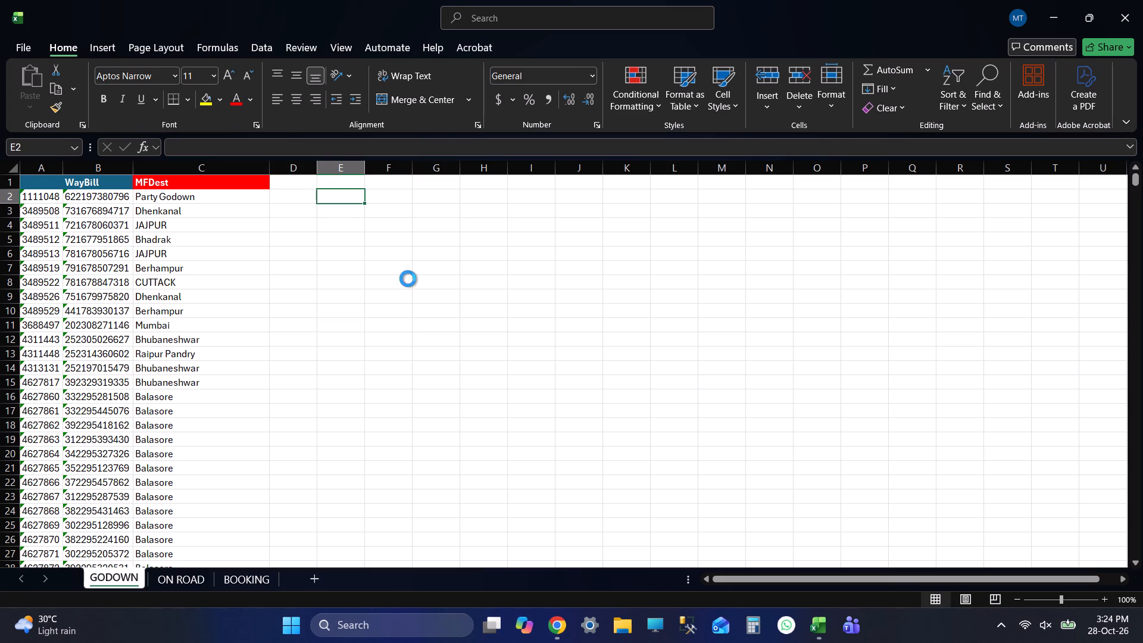
key("ctrl+s")
key("ctrl+s")
key("ctrl+s")
Custom-sort the whole GODOWN sheet by MFDest on cell values from A to Z, treating row 1 as headers.
left_click(9, 166)
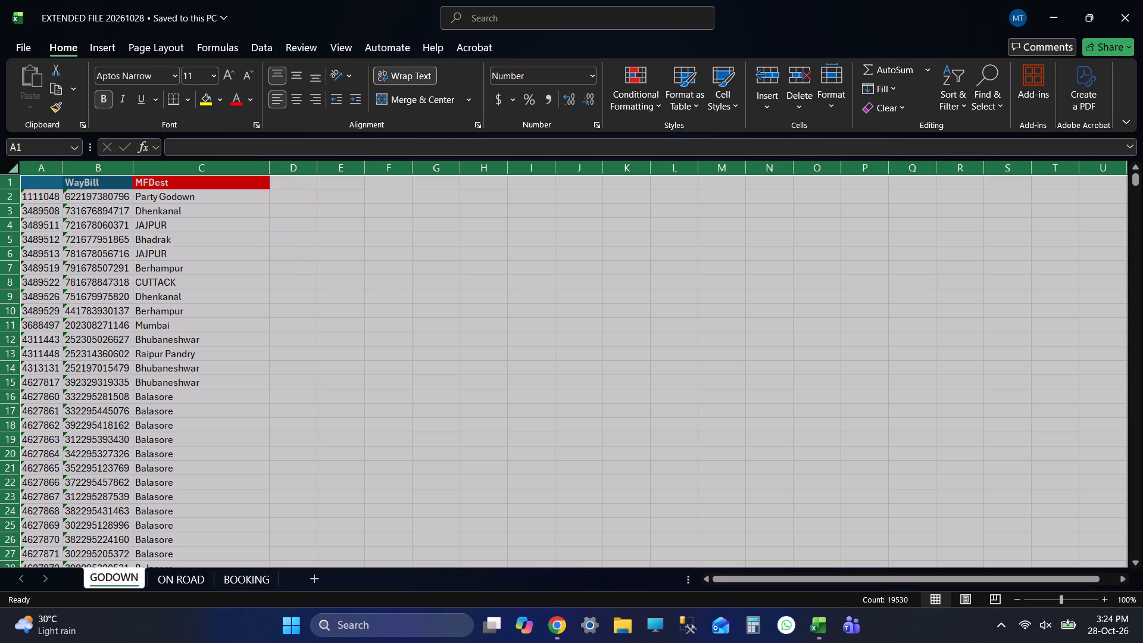
left_click(951, 79)
left_click(982, 167)
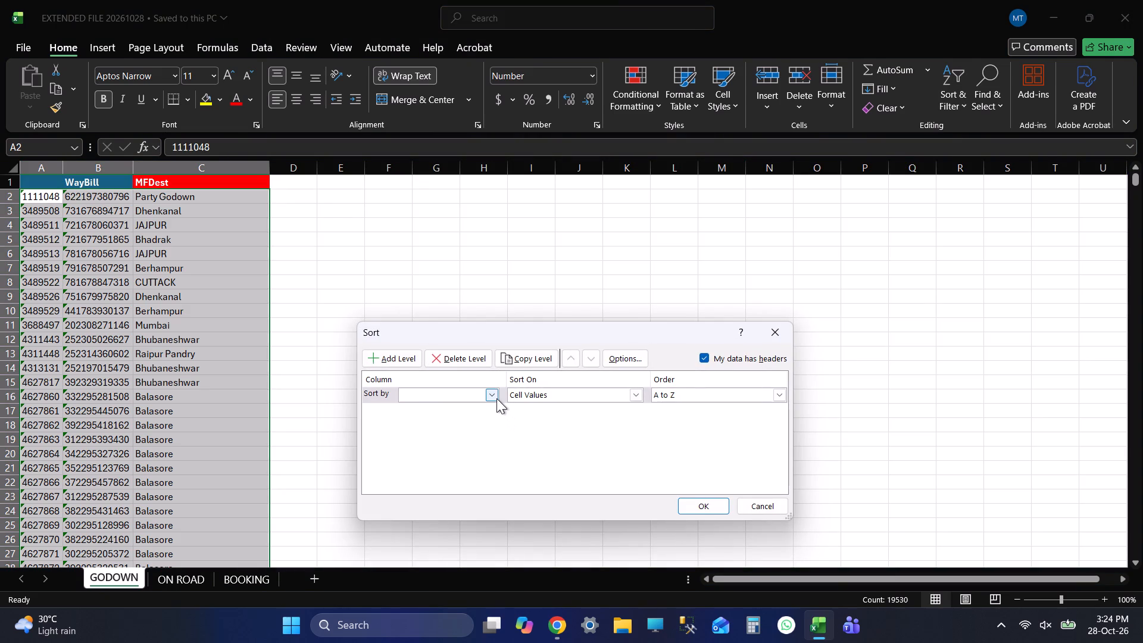
left_click(494, 398)
left_click(438, 432)
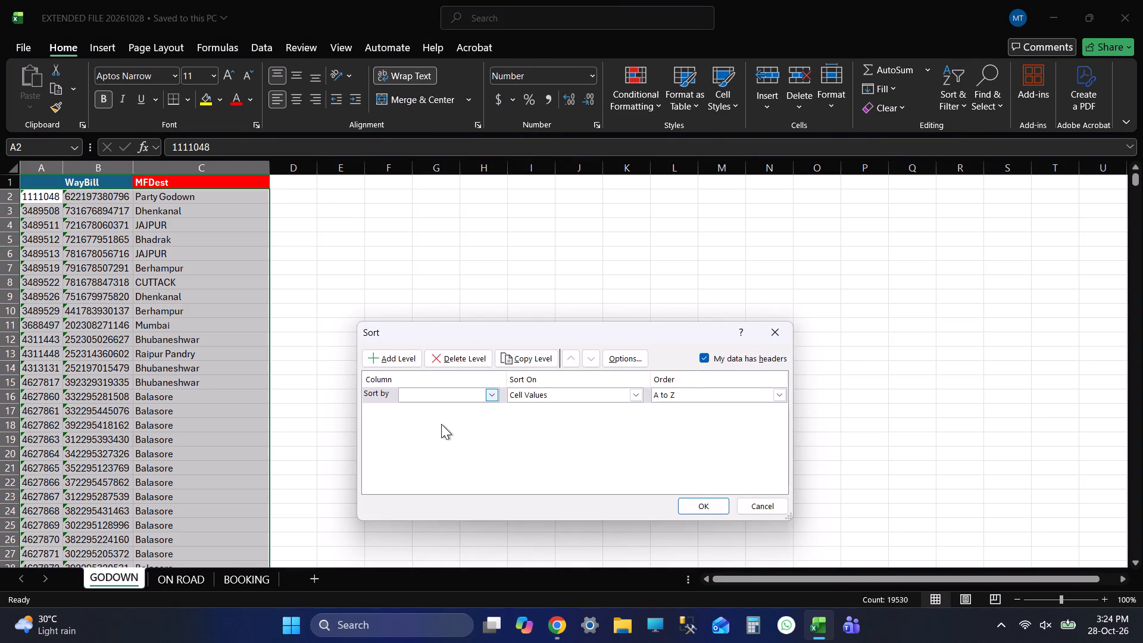
left_click(447, 420)
left_click(720, 504)
left_click(290, 193)
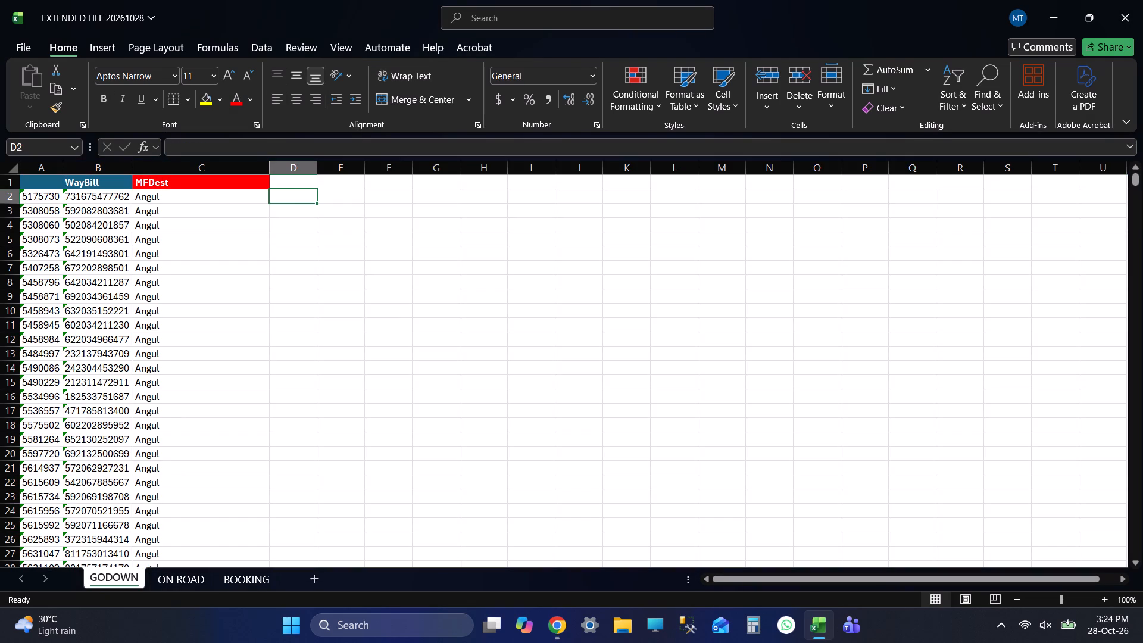
Save EXTENDED FILE 20261028 with the sorted GODOWN list.
key("ctrl+s")
key("ctrl+s")
key("ctrl+s")
key("ctrl+s")
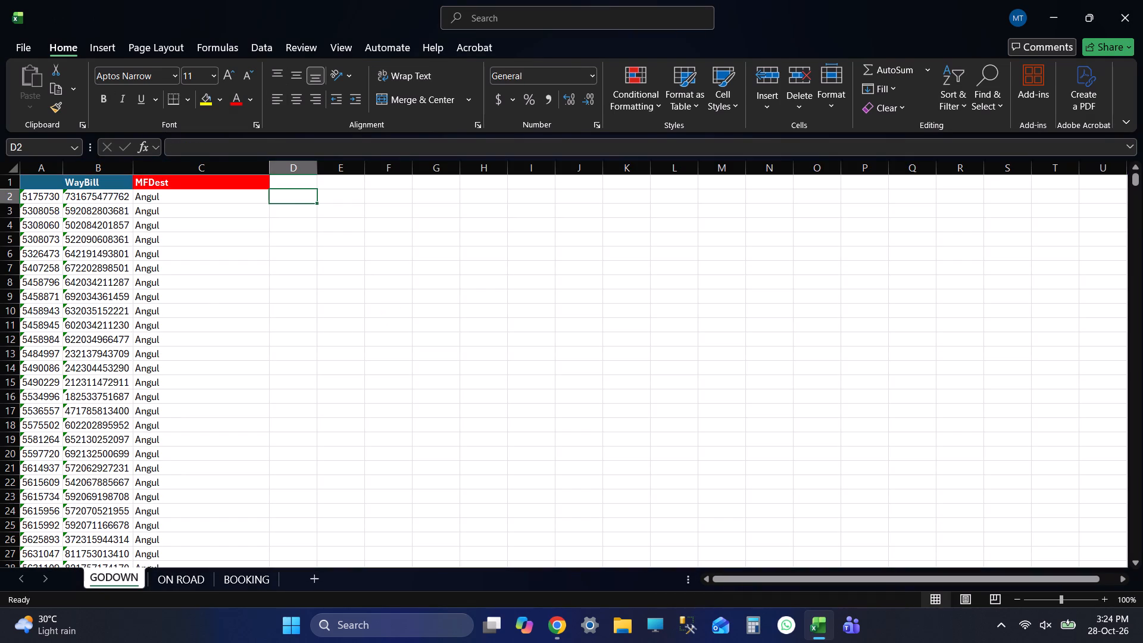
Examine the last rows of the sorted GODOWN list in the WayBill column.
left_click(102, 209)
key("ctrl+Down")
key("Down")
key("Down")
key("Down")
key("Down")
key("Down")
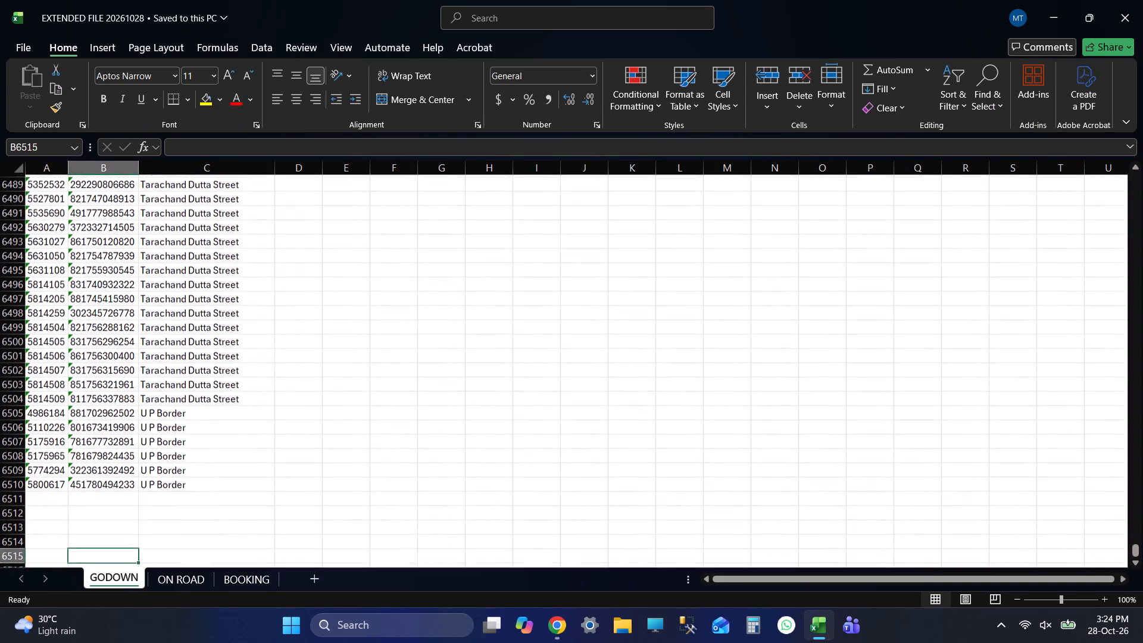
key("Down")
key("Down")
key("Down")
key("Down")
key("ctrl+Up")
Return to the WayBill header in B1 of the GODOWN sheet and save the workbook again.
key("ctrl+s")
key("ctrl+s")
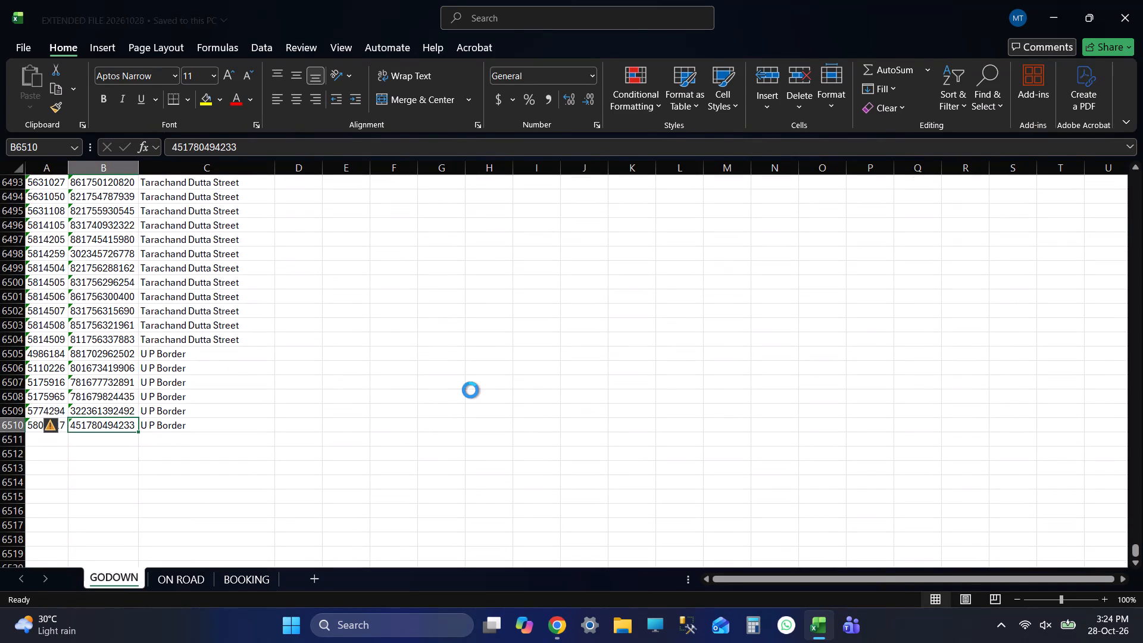
key("ctrl+s")
key("ctrl+s")
key("ctrl+s")
key("ctrl+Up")
key("Up")
key("Up")
key("Up")
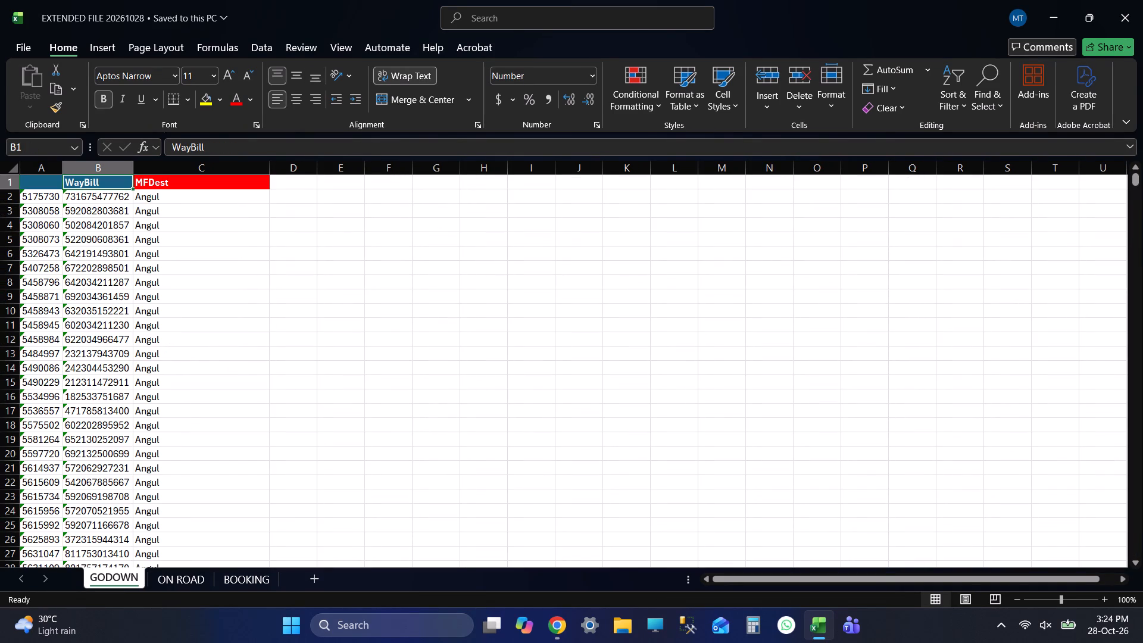
key("Up")
key("Up")
key("Up")
key("ctrl+s")
key("ctrl+s")
key("ctrl+s")
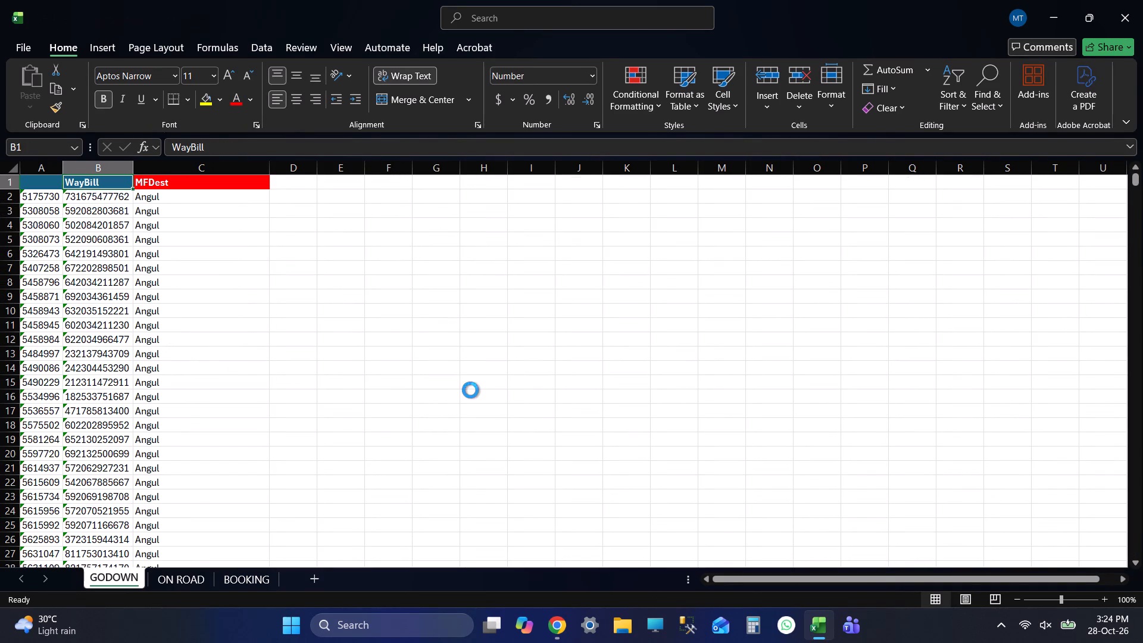
key("ctrl+s")
key("ctrl+s")
key("ctrl+s")
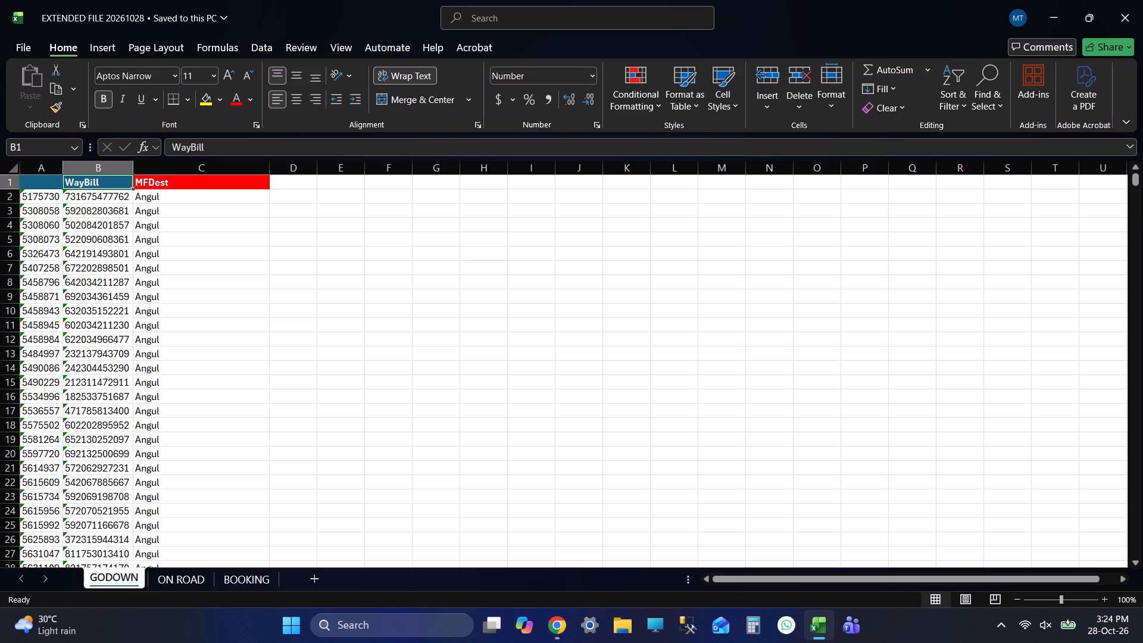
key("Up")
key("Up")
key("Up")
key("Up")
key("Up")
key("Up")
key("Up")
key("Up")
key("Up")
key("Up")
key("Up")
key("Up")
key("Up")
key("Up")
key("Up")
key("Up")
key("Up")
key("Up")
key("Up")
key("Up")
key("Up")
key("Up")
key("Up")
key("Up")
Examine the last rows of the GODOWN list in the WayBill column and return to its header.
key("Down")
key("Down")
key("Down")
key("ctrl+Down")
key("Down")
key("Down")
key("Down")
key("Down")
key("Down")
key("Down")
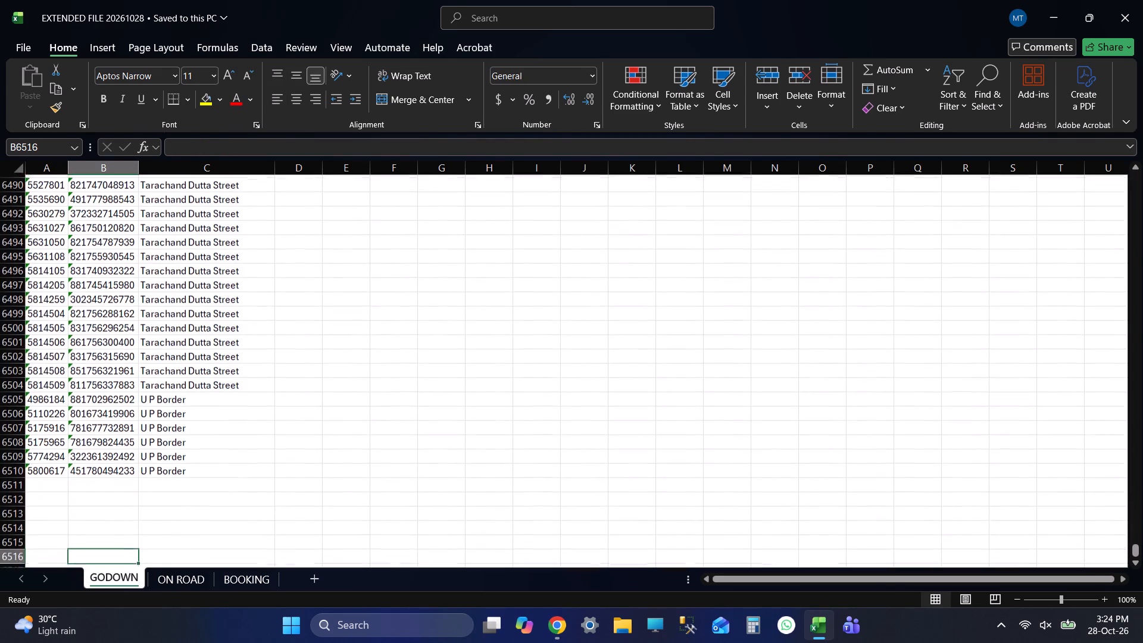
key("ctrl+Up")
key("ctrl+Up")
key("Up")
key("Up")
key("Down")
key("Down")
key("Down")
key("ctrl+Down")
key("Down")
key("Down")
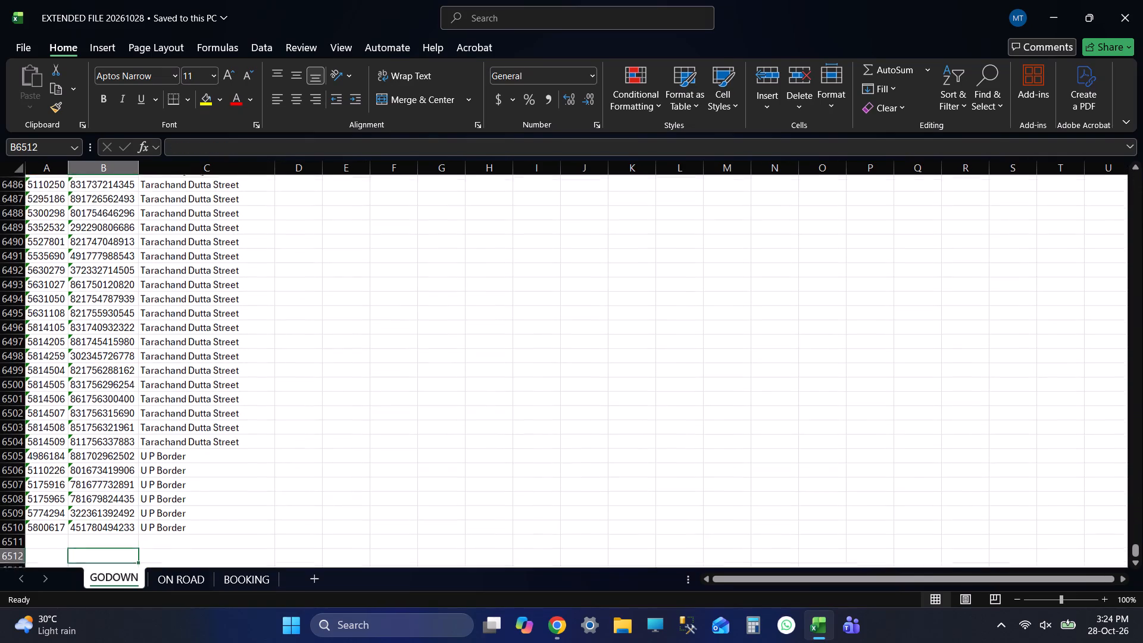
key("Down")
key("Down")
key("Down")
key("Down")
key("Down")
key("ctrl+Up")
key("ctrl+Up")
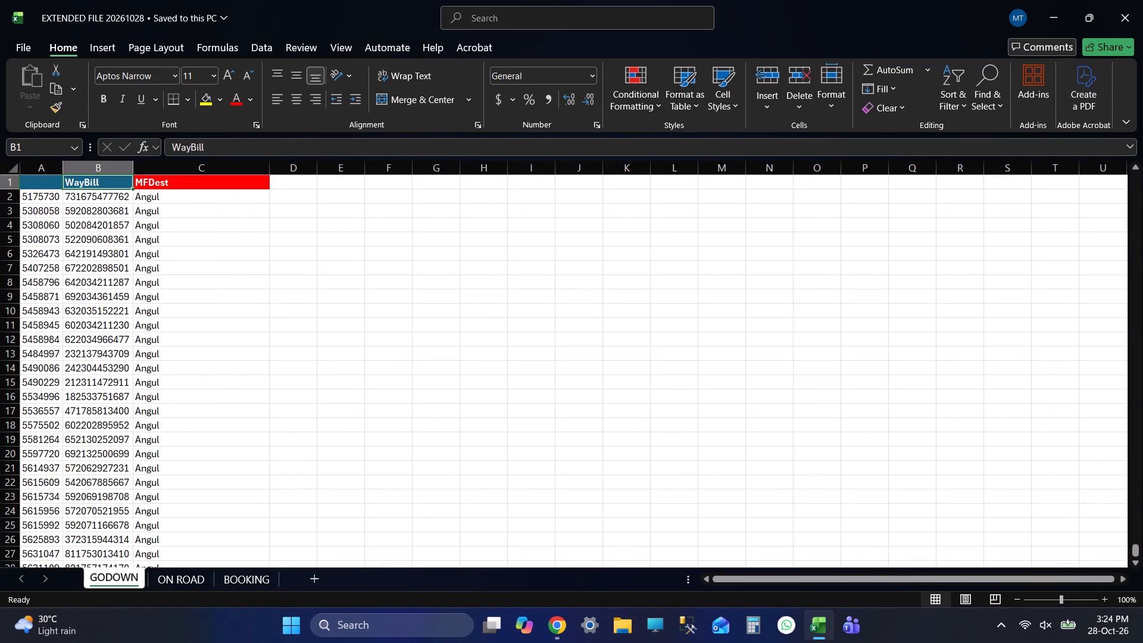
Select empty cell D2 beside the GODOWN list and save the workbook.
key("Up")
key("Up")
key("Right")
key("Right")
key("Down")
key("ctrl+s")
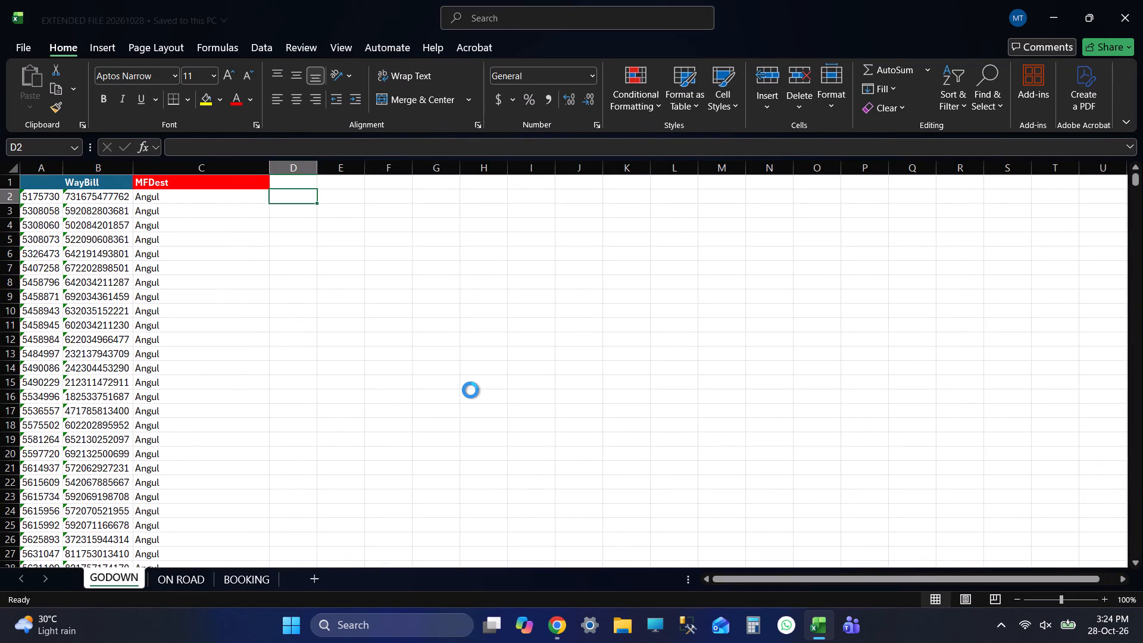
key("ctrl+s")
key("ctrl+s")
key("ctrl+s")
Delete the origin and Destination columns, B and C, from the ON ROAD sheet.
left_click(197, 576)
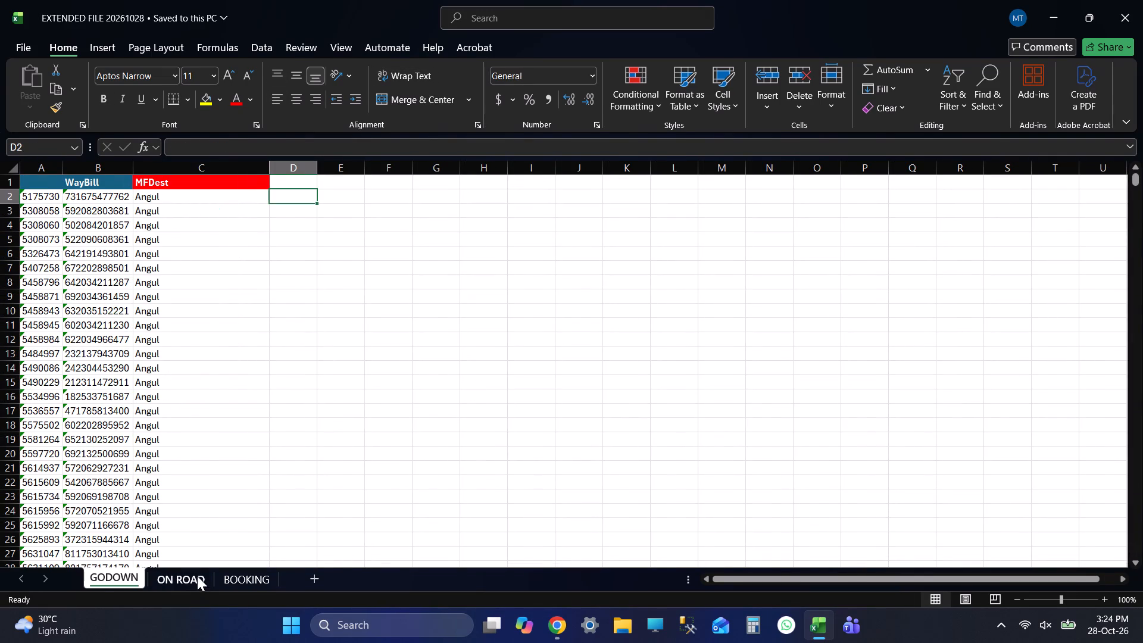
left_click(76, 166)
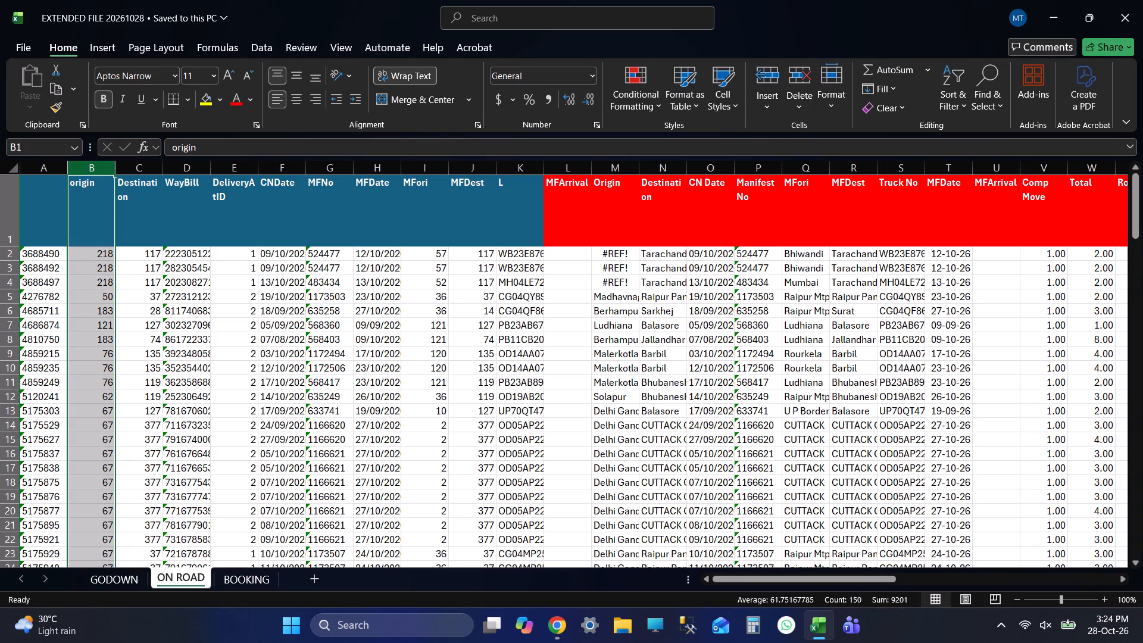
key("shift+Right")
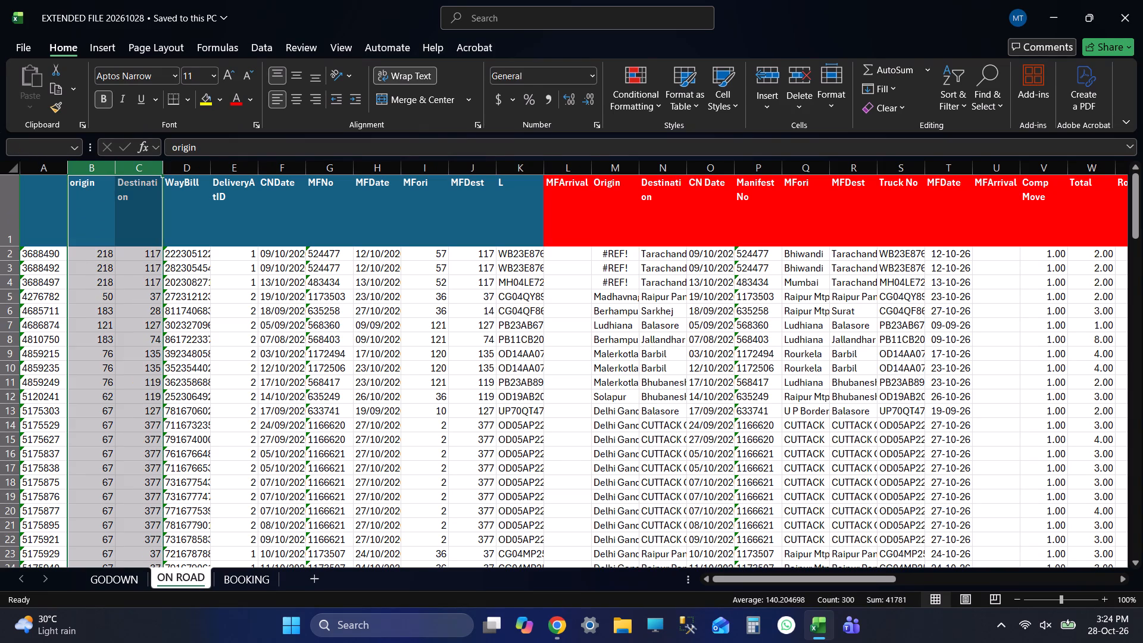
key("ctrl+minus")
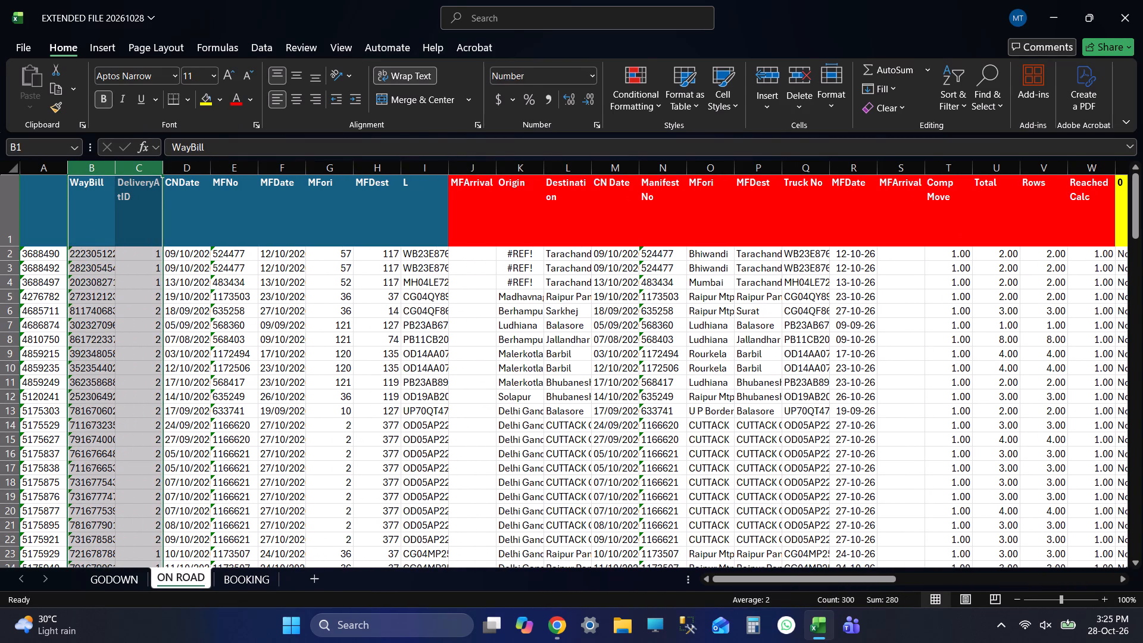
Delete ON ROAD columns C to I, from DeliveryAtID through L.
left_click(138, 171)
key("shift+Right")
key("shift+Right")
key("shift+Right")
key("shift+Right")
key("shift+Right")
key("shift+Right")
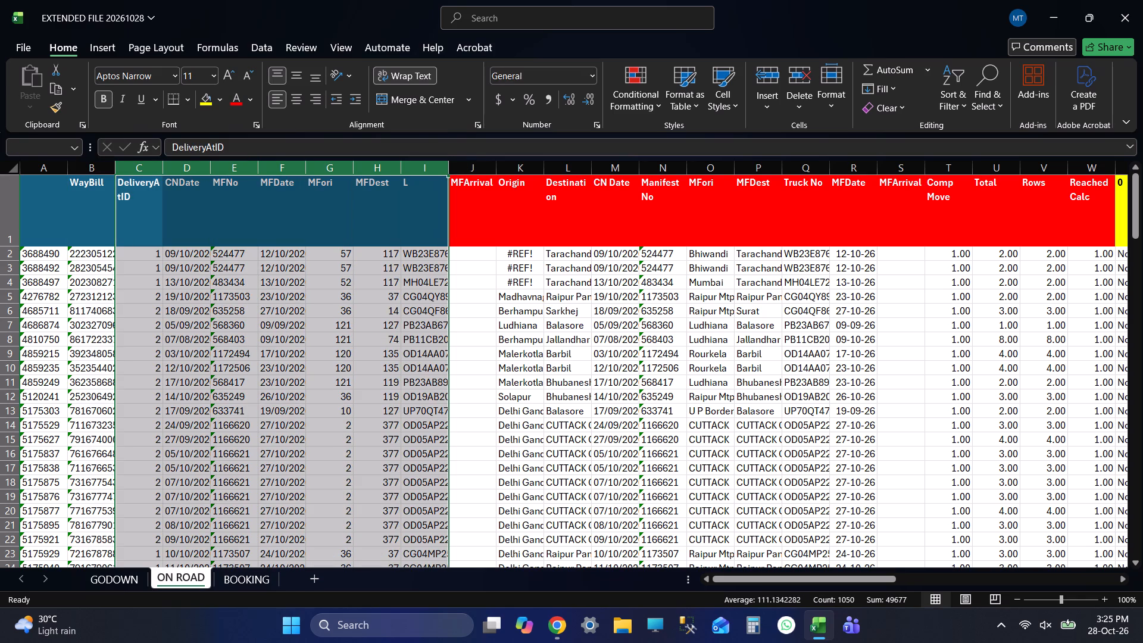
key("ctrl+minus")
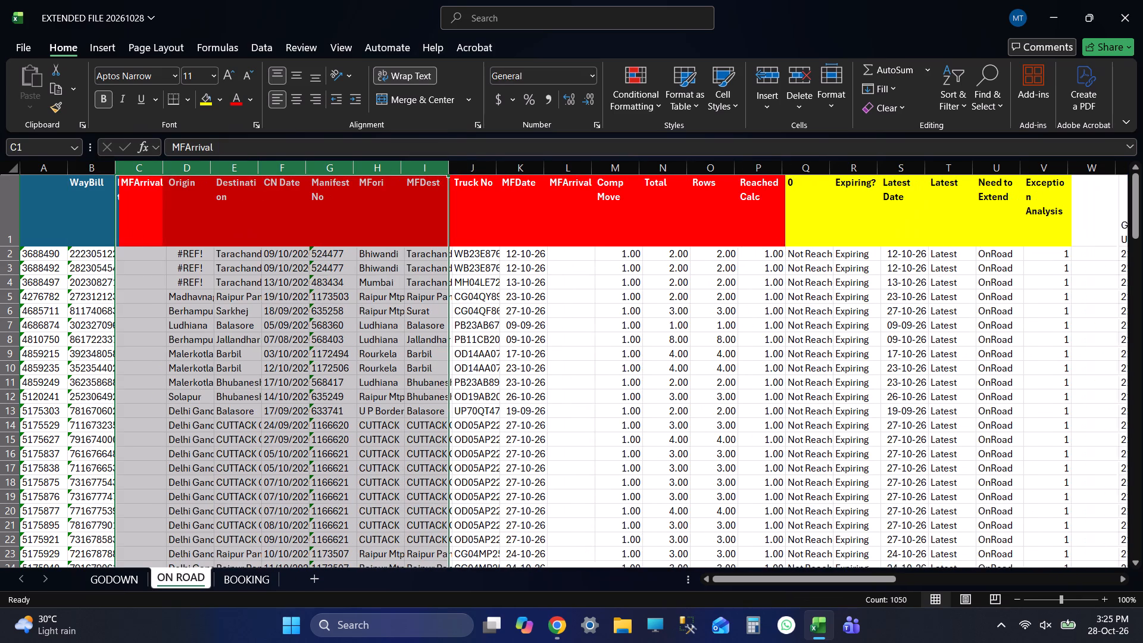
Delete ON ROAD columns M to V, from Comp Move through Exception Analysis.
left_click(632, 173)
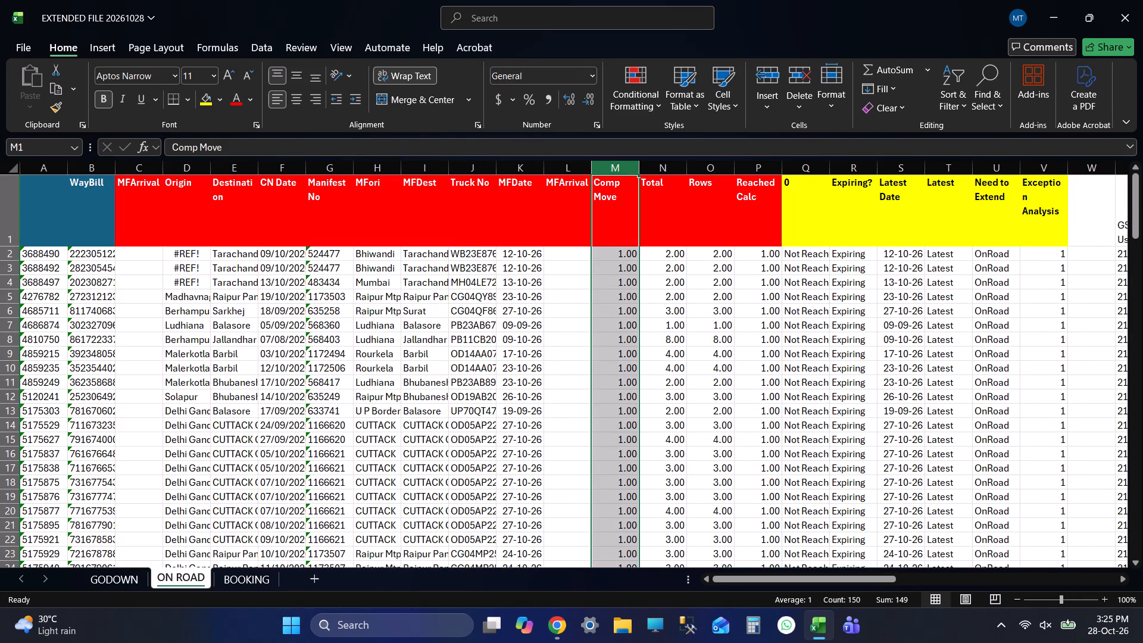
key("ctrl+shift+Right")
key("ctrl+minus")
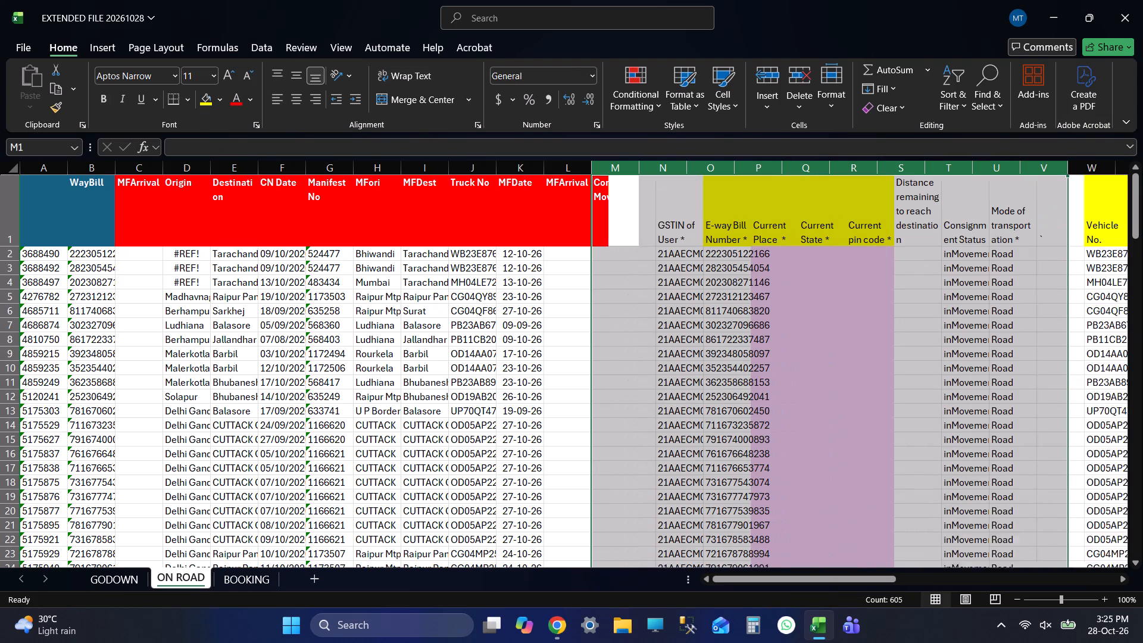
Shrink the MFArrival column L and the blank column M beside it to thin slivers.
left_click(568, 170)
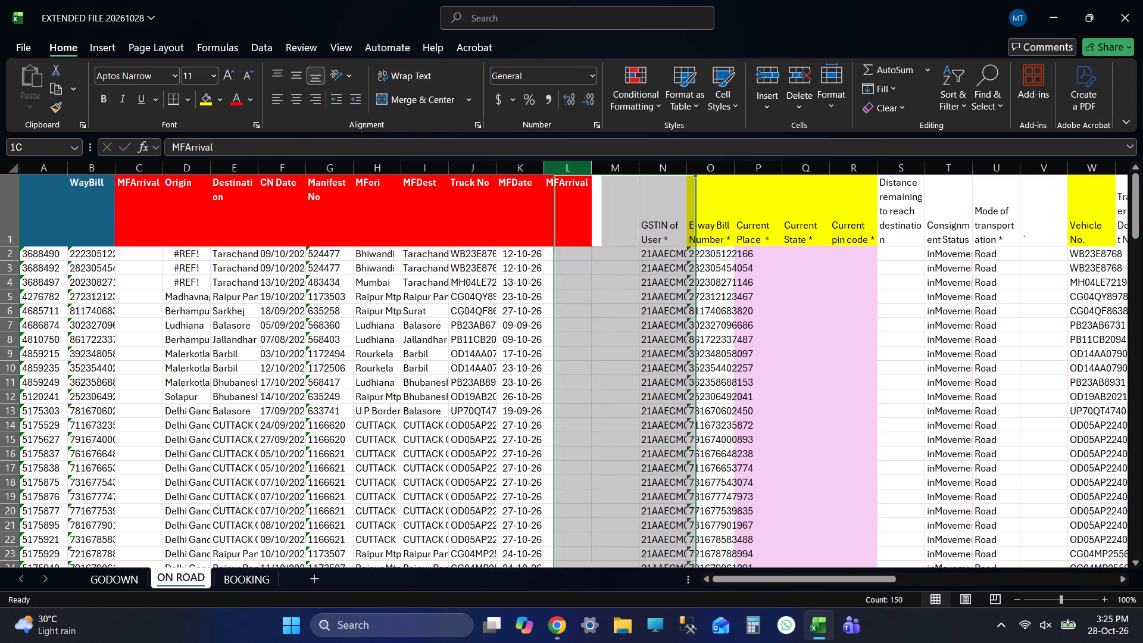
key("shift+Right")
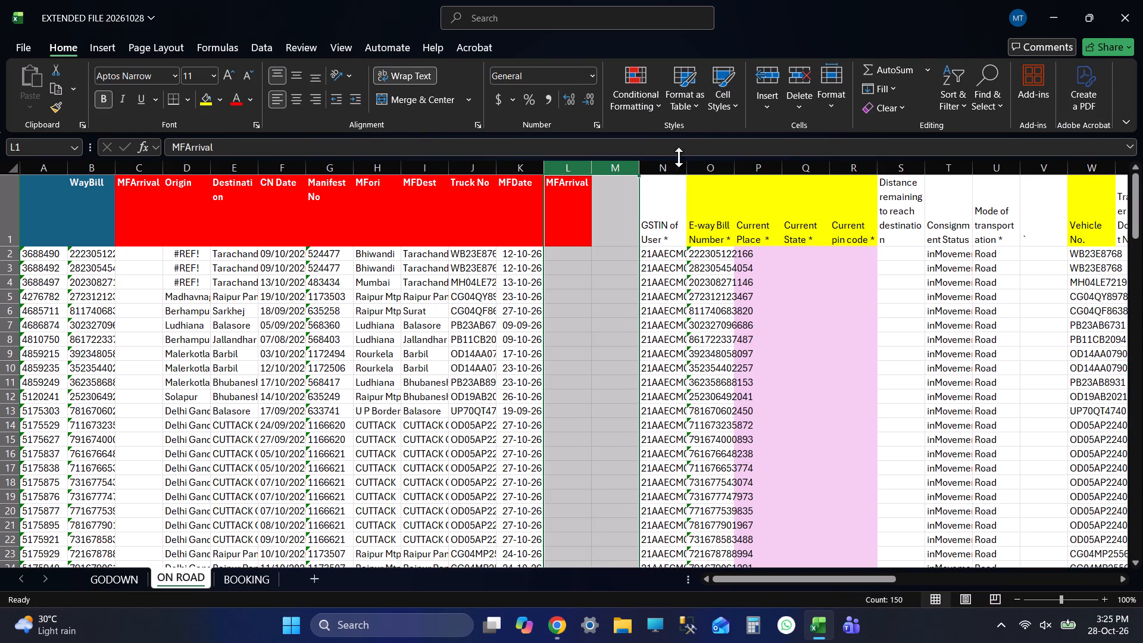
left_click_drag(636, 164, 587, 179)
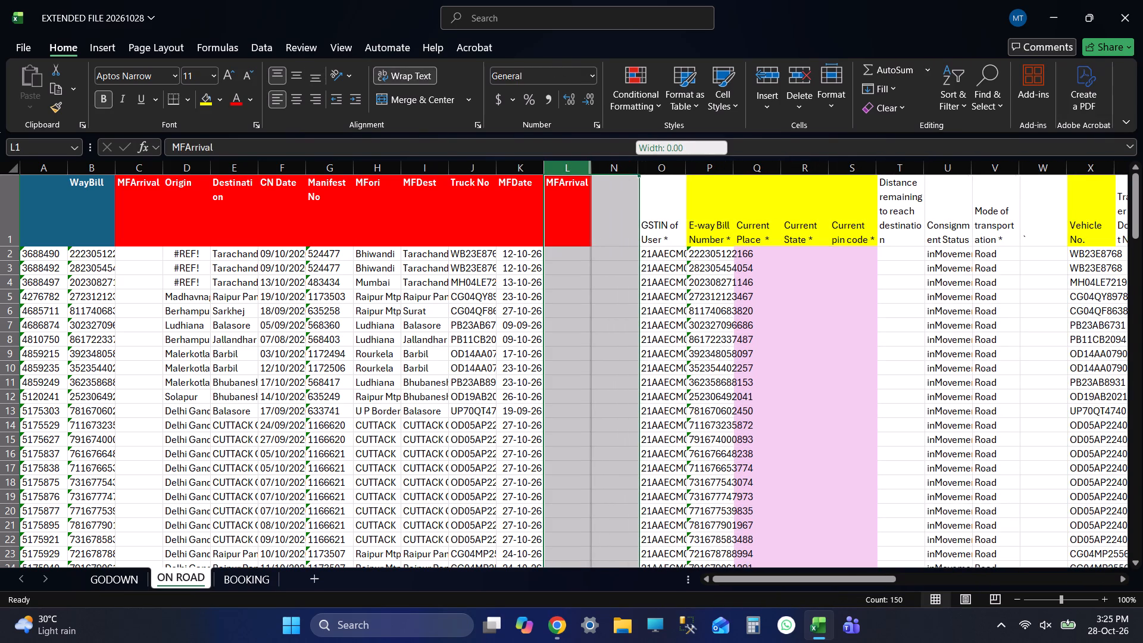
left_click_drag(587, 179, 591, 189)
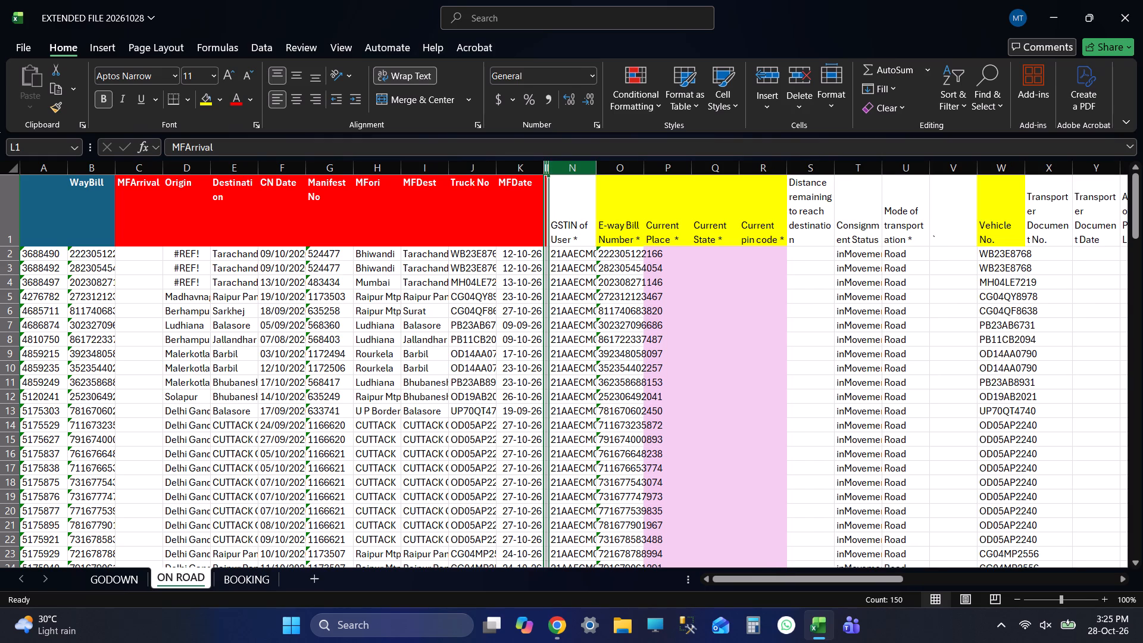
Auto-fit the widths of the GSTIN of User and E-way Bill Number columns to their contents.
left_click(573, 165)
key("shift+Right")
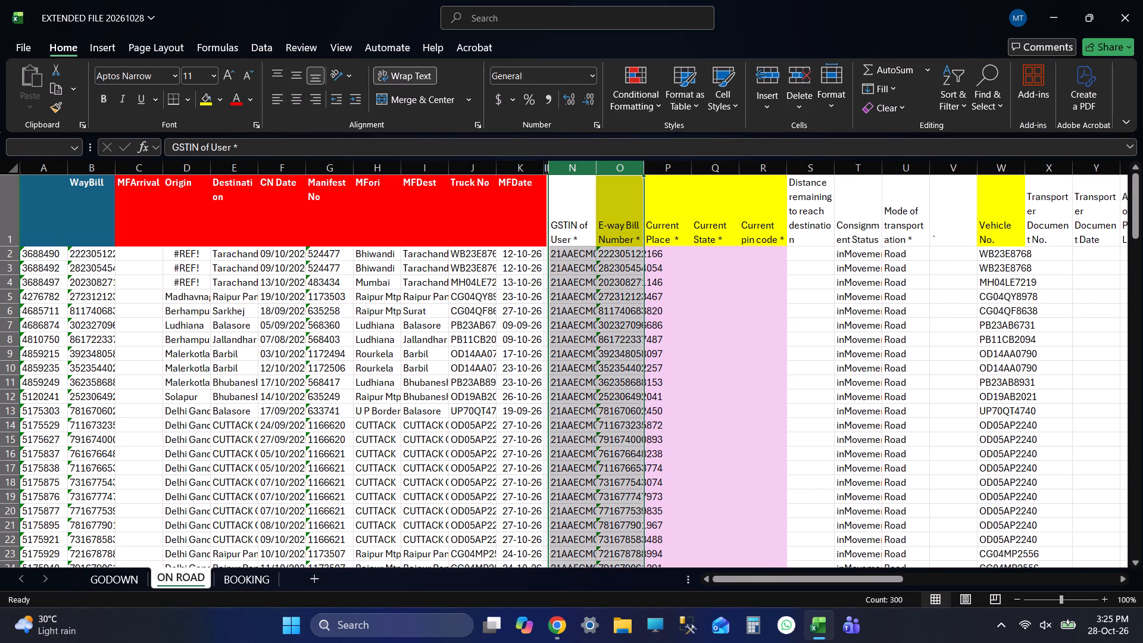
left_click(645, 171)
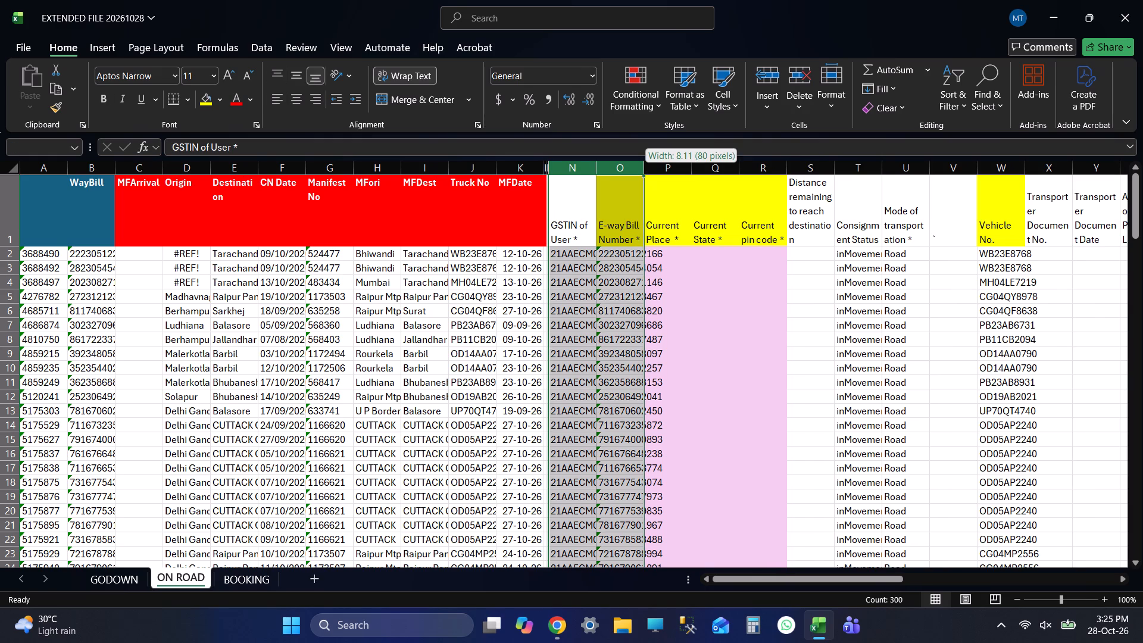
left_click(645, 171)
left_click(752, 226)
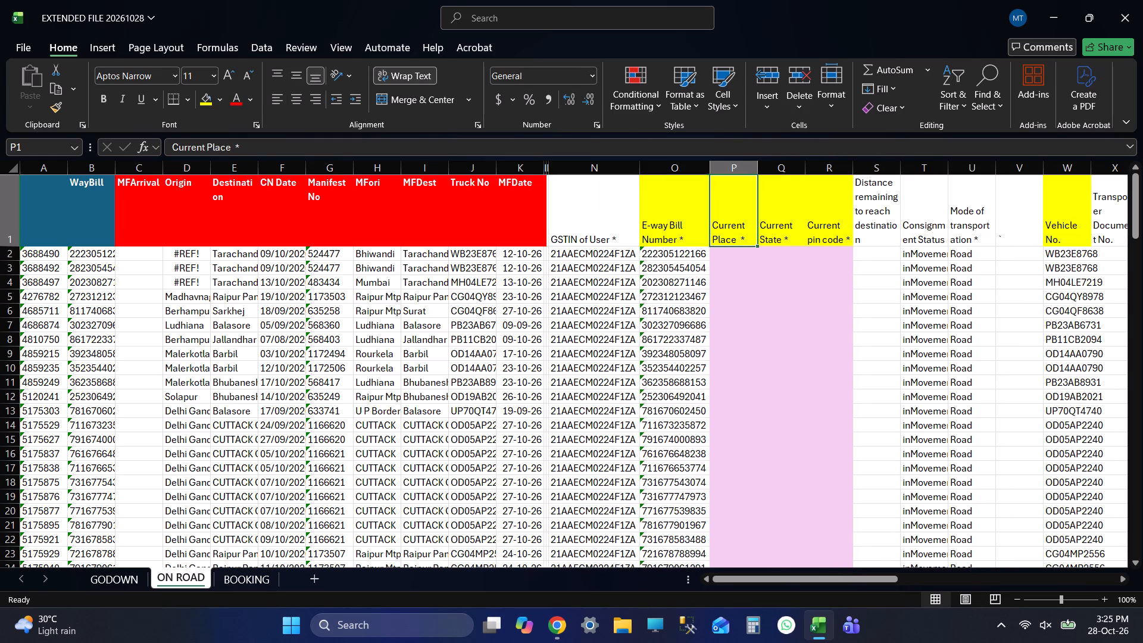
Widen the Current Place, Current State and Current pin code columns equally so each header fits on one line.
left_click(735, 168)
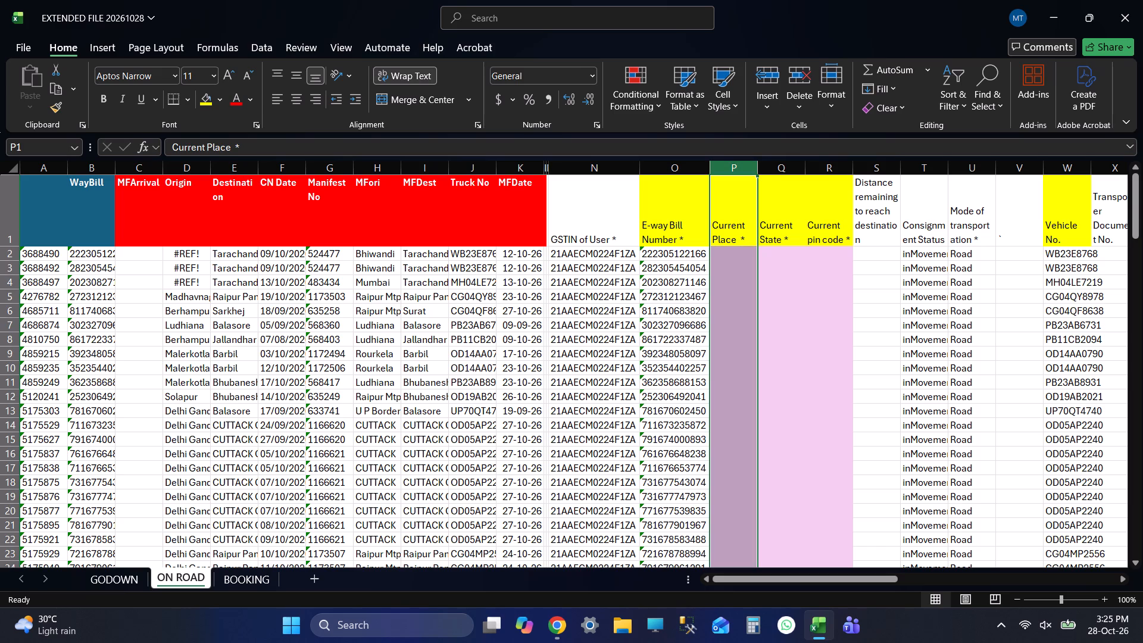
key("shift+Right")
key("shift+Right")
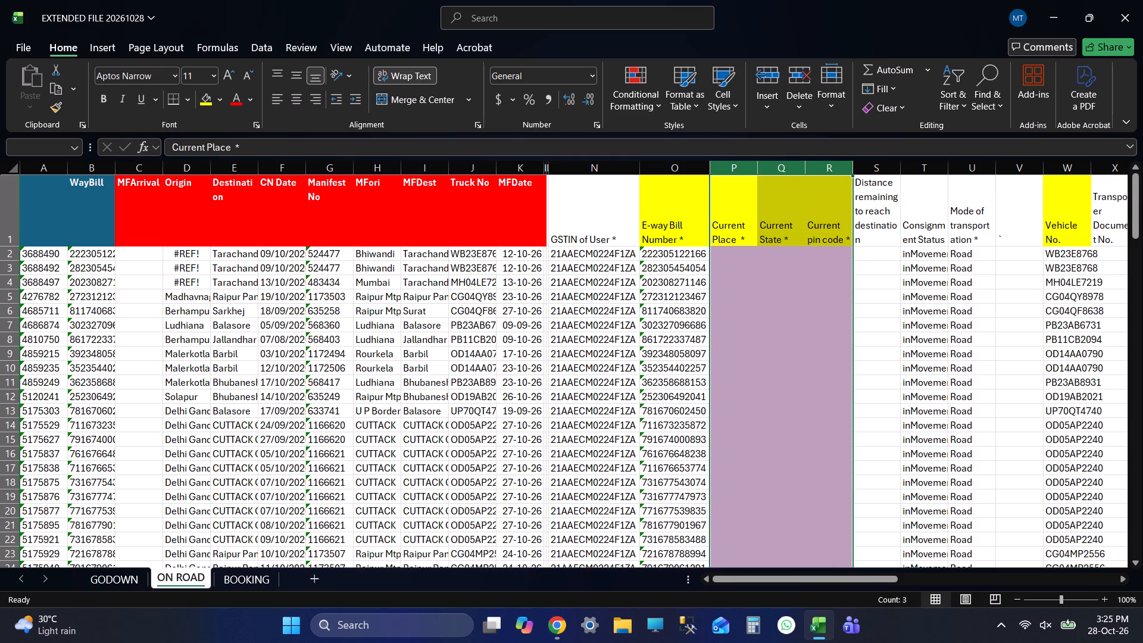
double_click(852, 163)
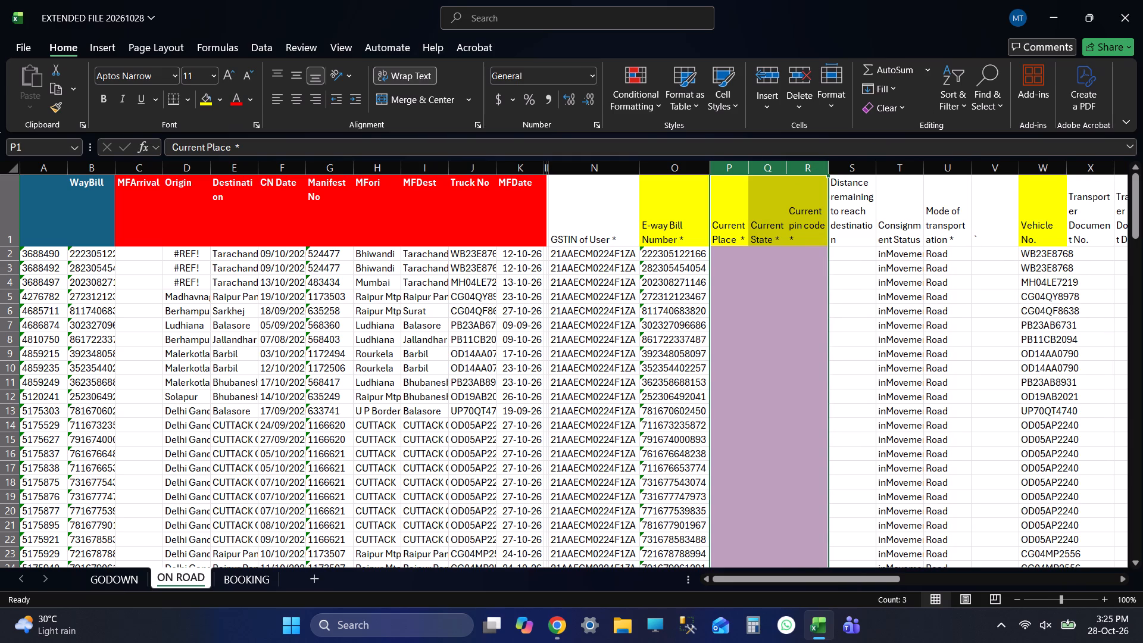
left_click_drag(828, 168, 903, 197)
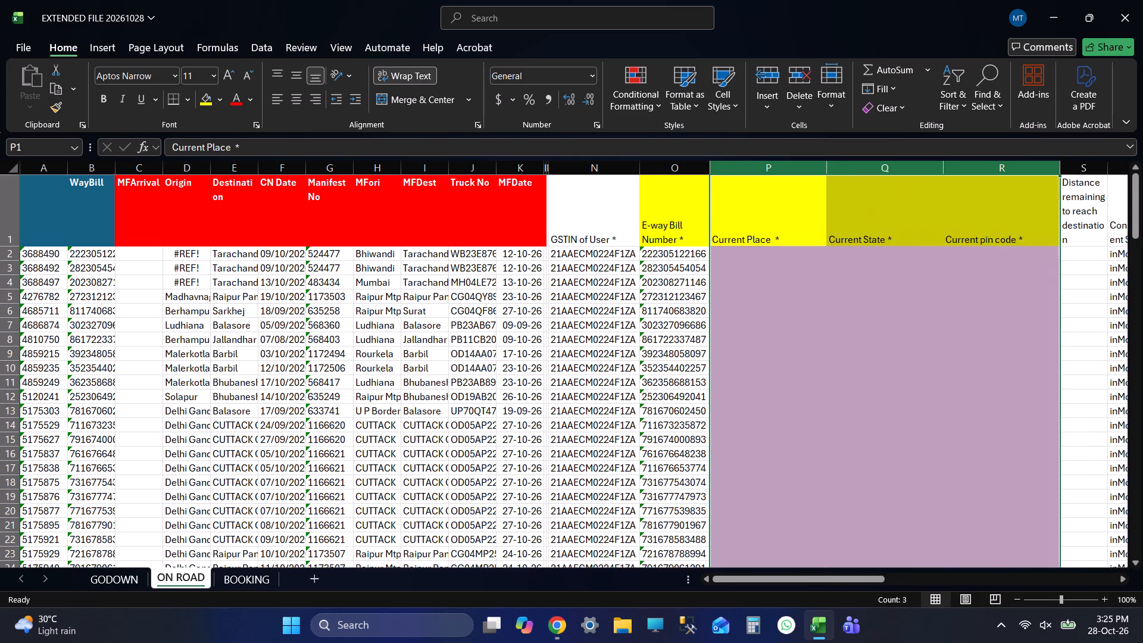
Select the first Current Place cell, P2, and save the workbook.
left_click(763, 252)
key("ctrl+s")
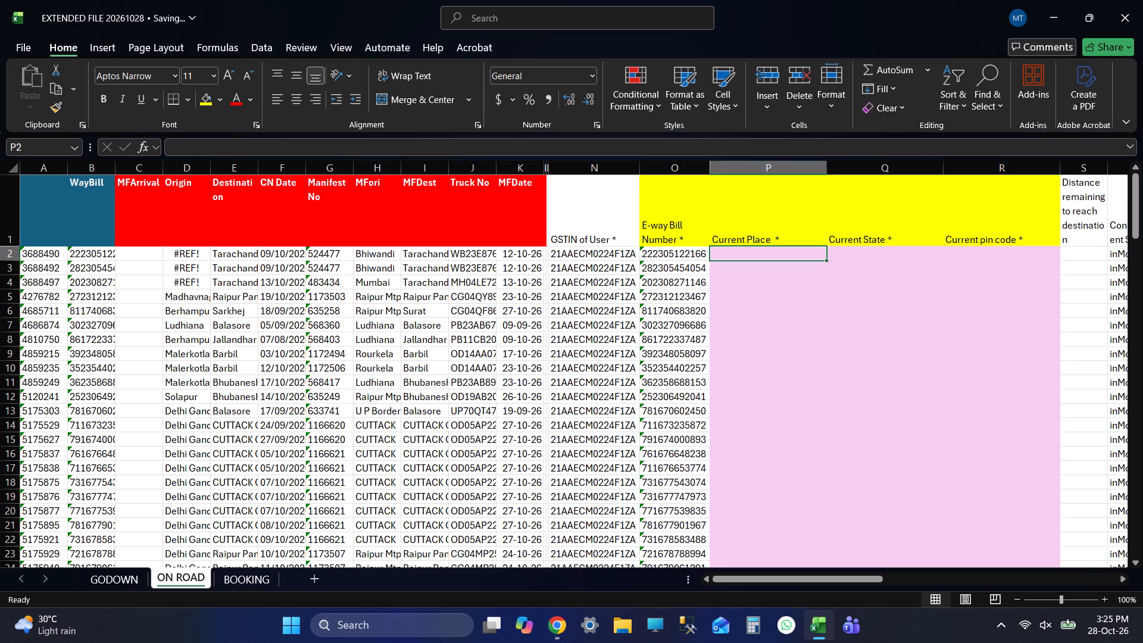
key("ctrl+s")
key("ctrl+s")
key("ctrl+s")
key("ctrl+s")
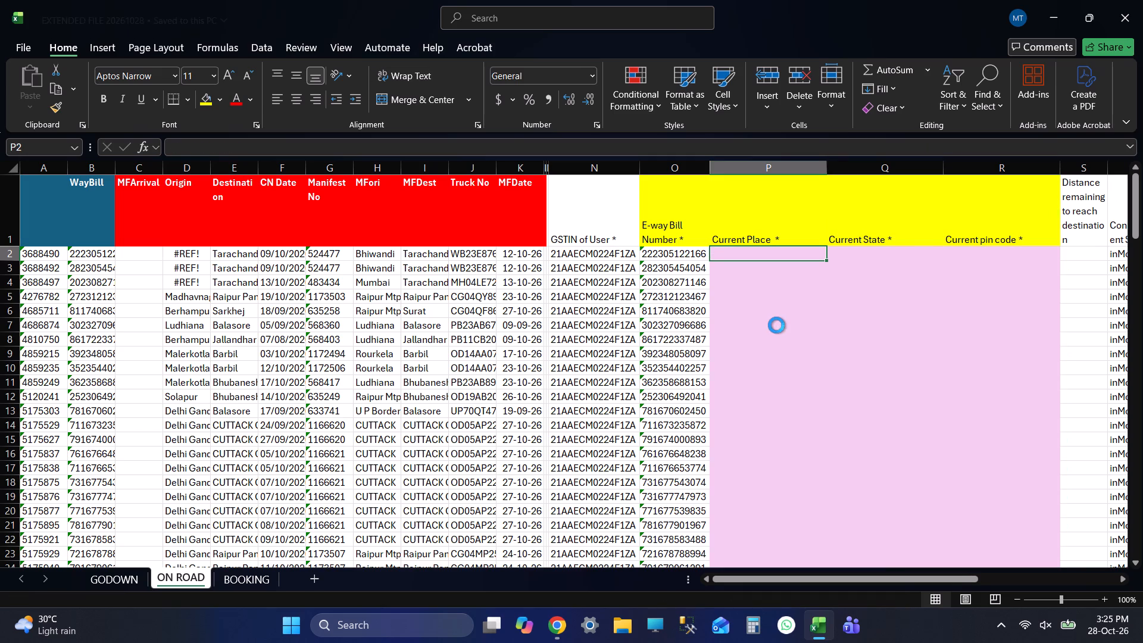
key("ctrl+s")
key("ctrl+s")
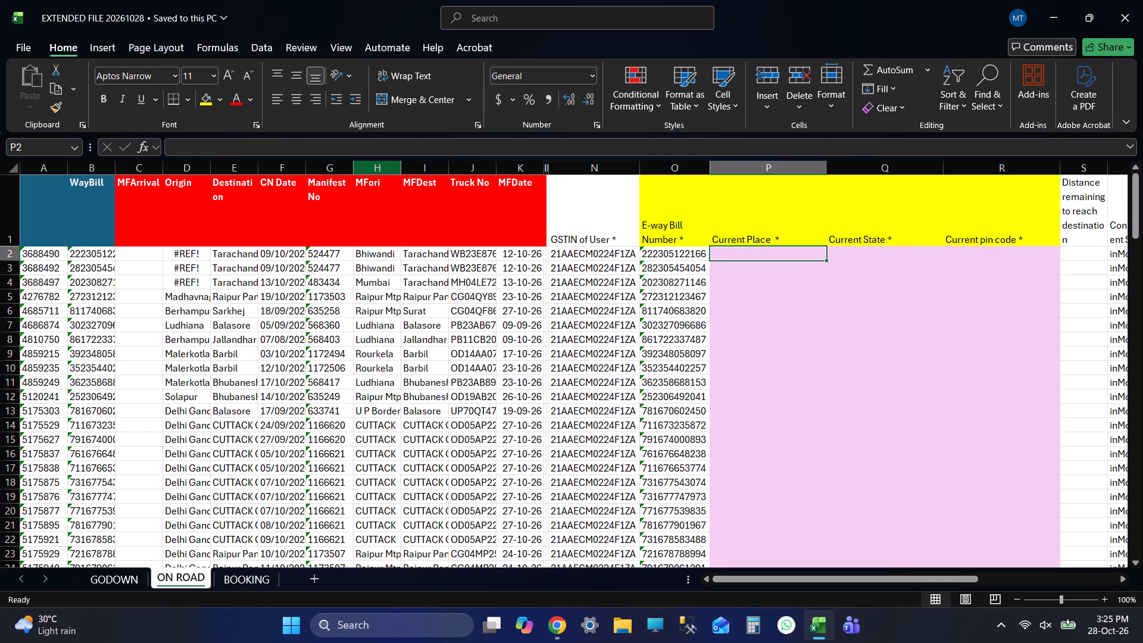
Auto-fit the MFori, MFDest and Truck No columns in the ON ROAD sheet to their contents.
left_click(387, 164)
key("shift+Right")
key("shift+Right")
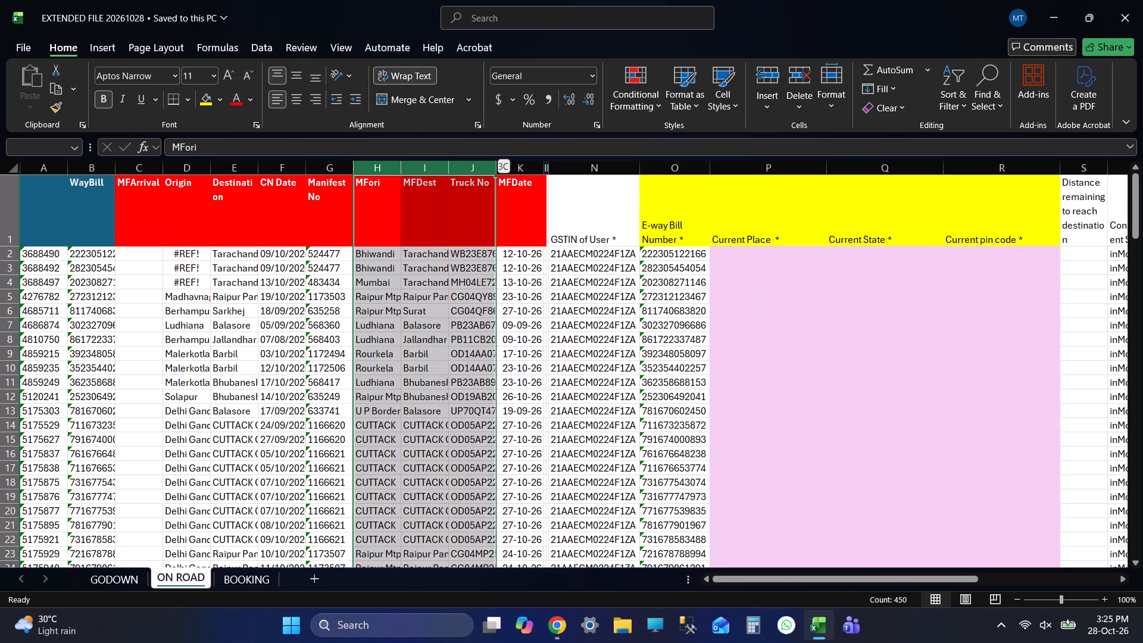
double_click(493, 168)
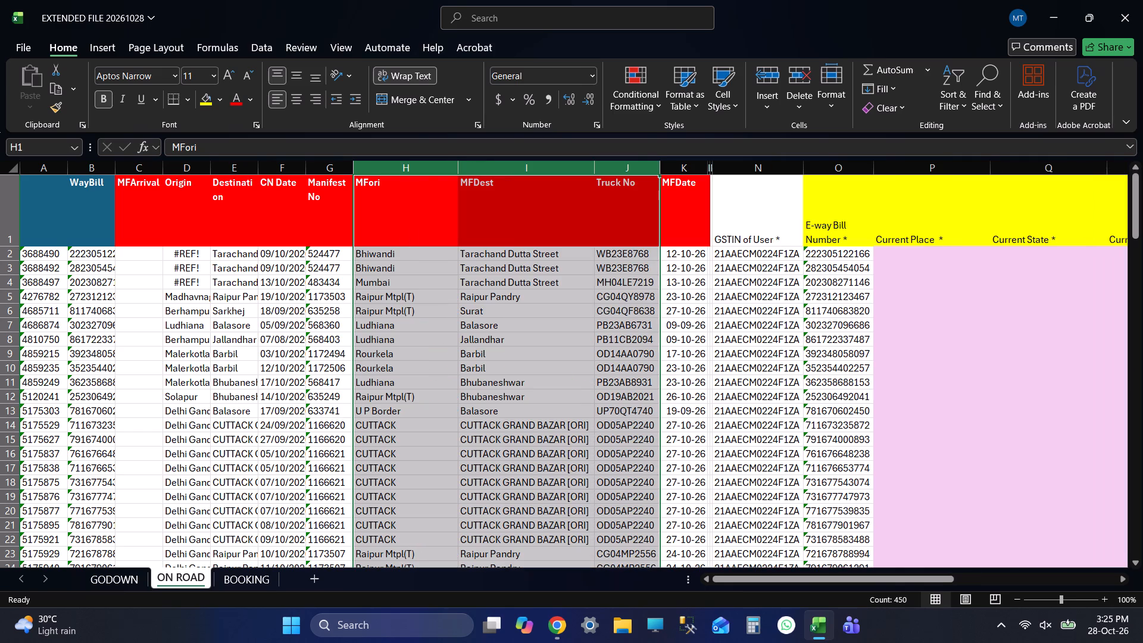
Return to the first Current Place cell, P2, and save the workbook with the adjusted column widths.
left_click(891, 249)
key("ctrl+s")
key("ctrl+s")
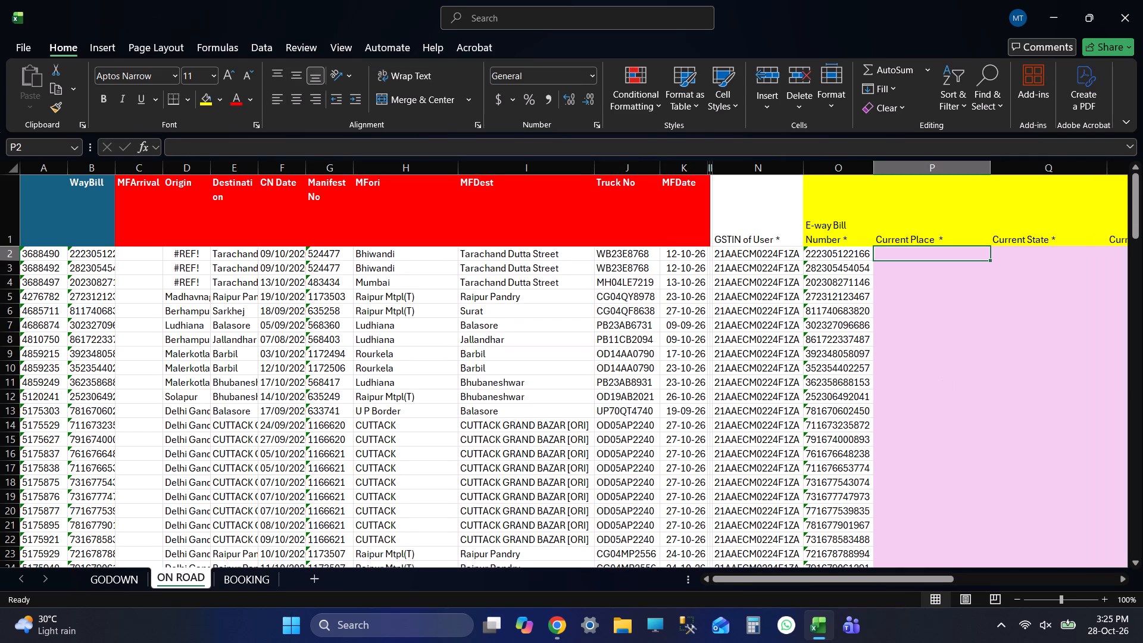
key("Tab")
key("Tab")
key("shift+Tab")
key("shift+Tab")
key("ctrl+s")
key("ctrl+s")
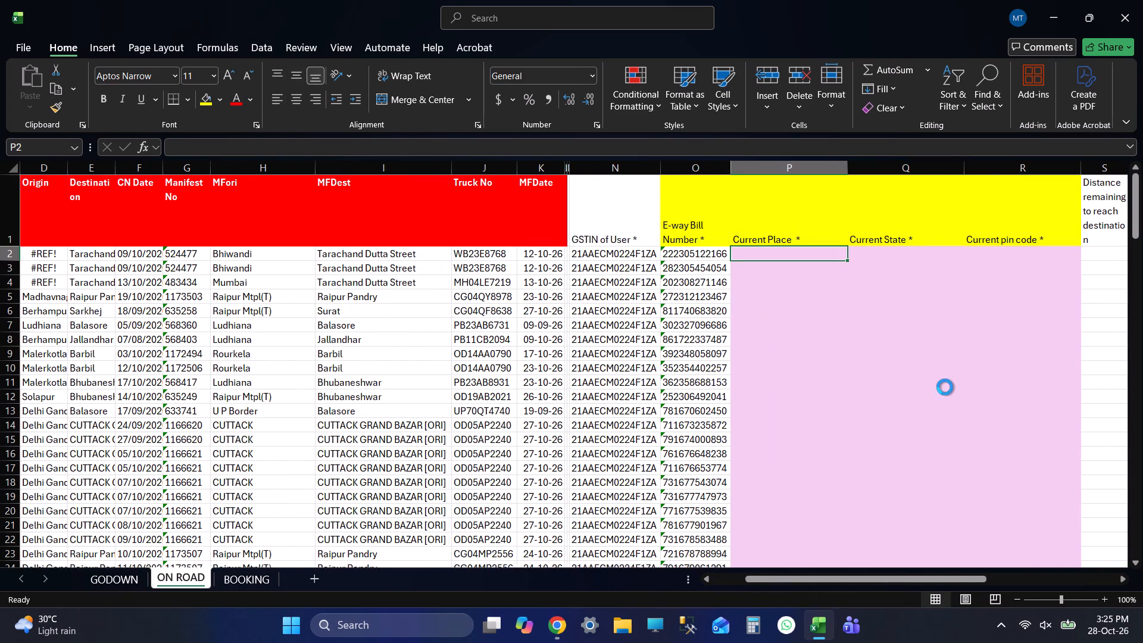
key("ctrl+s")
Custom-sort the whole ON ROAD sheet by Truck No on cell values from A to Z, treating row 1 as headers.
left_click(2, 173)
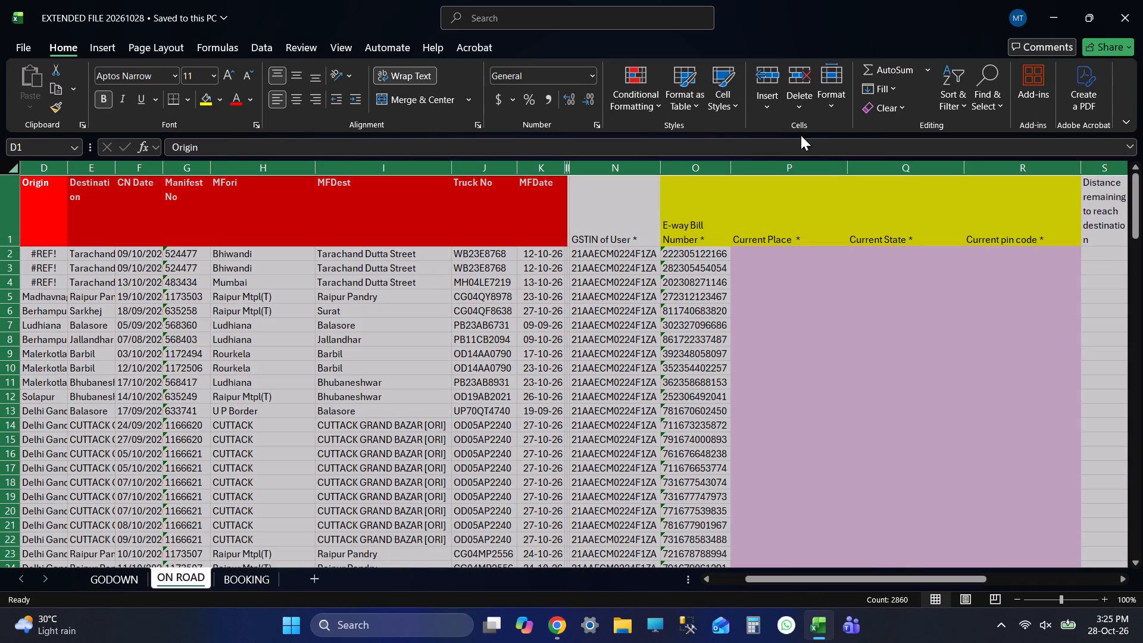
left_click(976, 96)
left_click(966, 111)
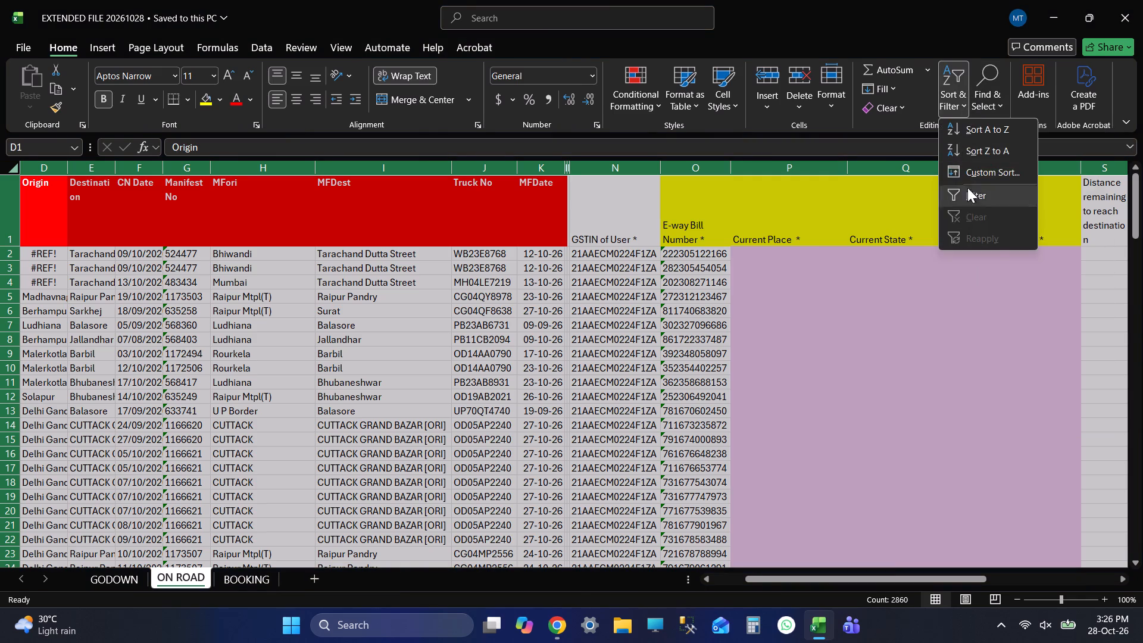
left_click(970, 175)
left_click(729, 360)
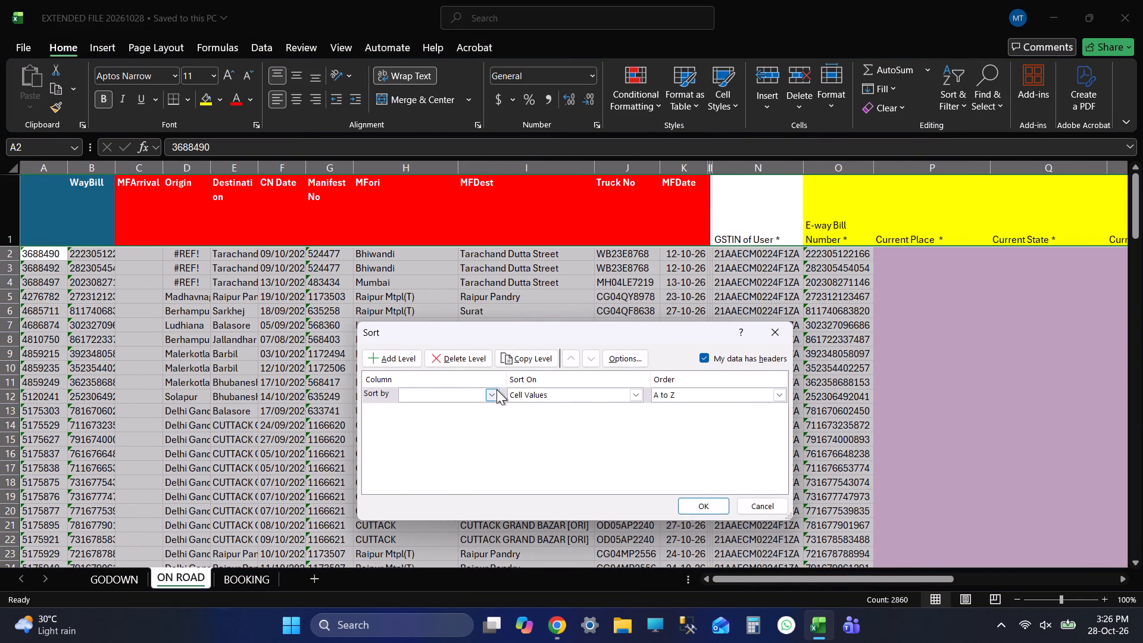
left_click(492, 391)
left_click(450, 502)
left_click(613, 419)
left_click(702, 511)
left_click(908, 248)
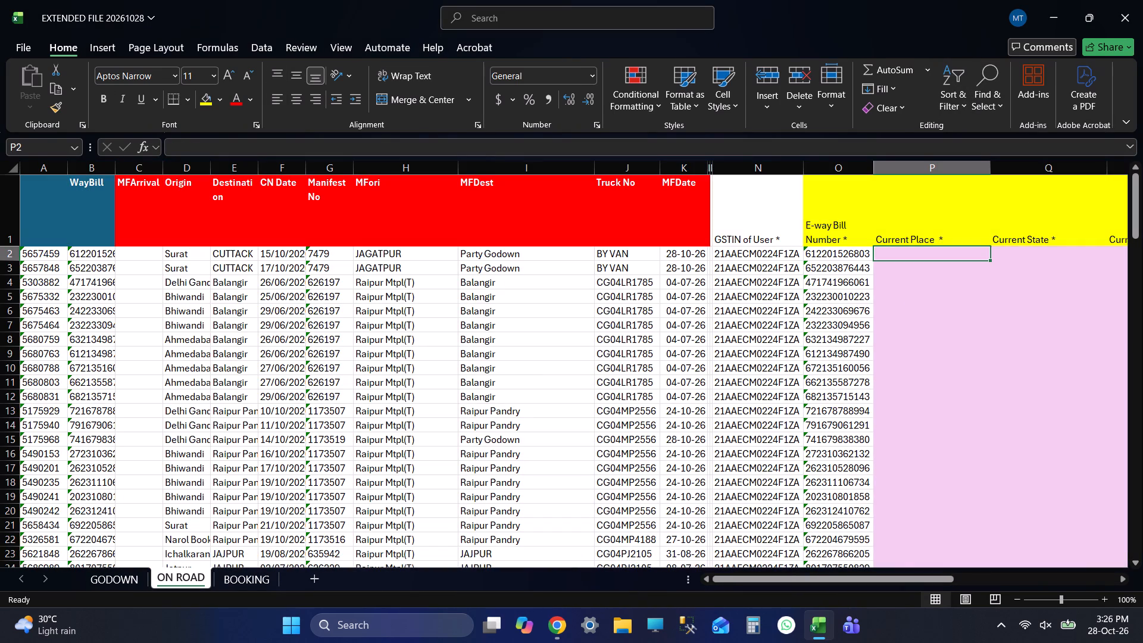
Save the sorted workbook with the first Current Place cell, P2, selected in the ON ROAD sheet.
key("ctrl+s")
key("ctrl+s")
key("ctrl+s")
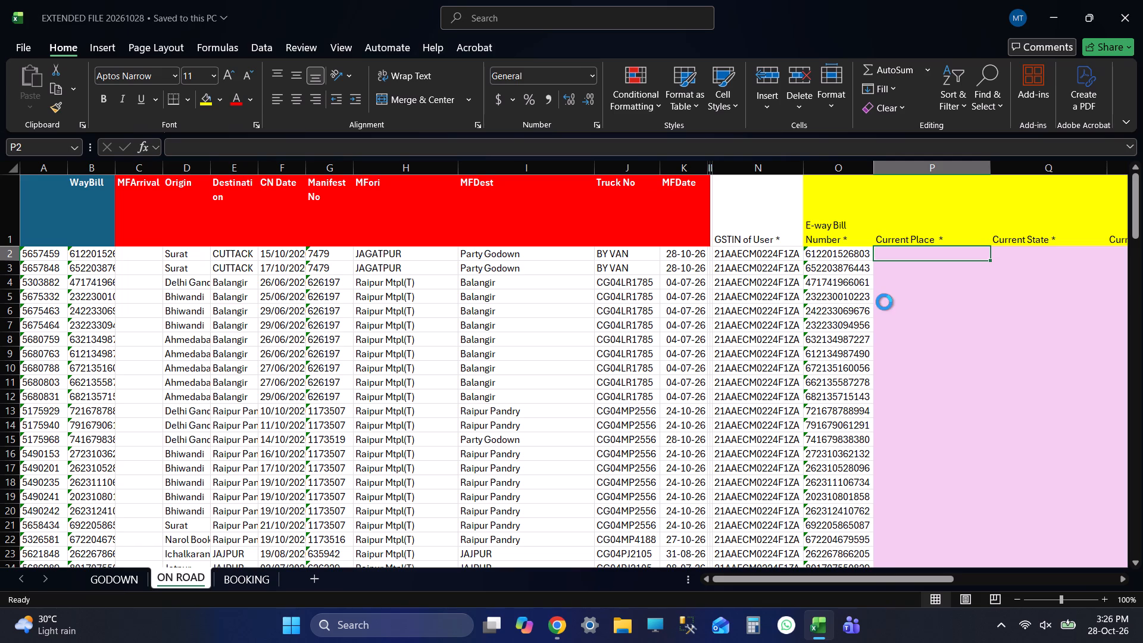
key("ctrl+s")
key("ctrl+s")
key("ctrl+s")
key("ctrl+s")
key("ctrl+s")
key("ctrl+s")
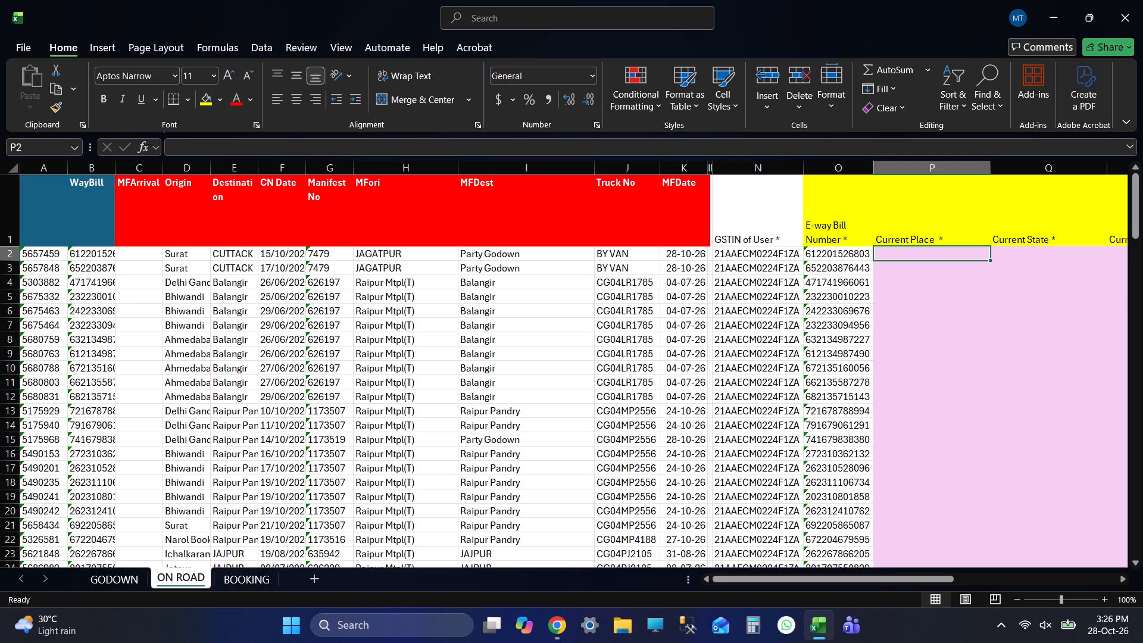
key("ctrl+s")
key("ctrl+s")
key("ctrl+s")
key("Tab")
key("Tab")
key("shift+Tab")
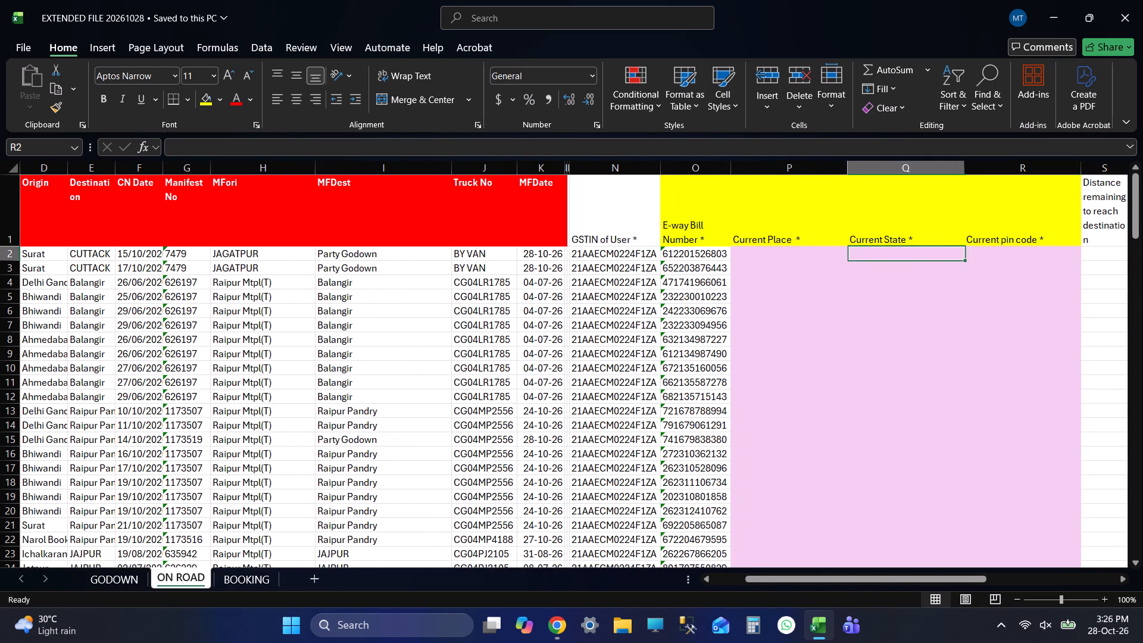
key("shift+Tab")
key("ctrl+s")
key("ctrl+s")
key("ctrl+s")
key("ctrl+s")
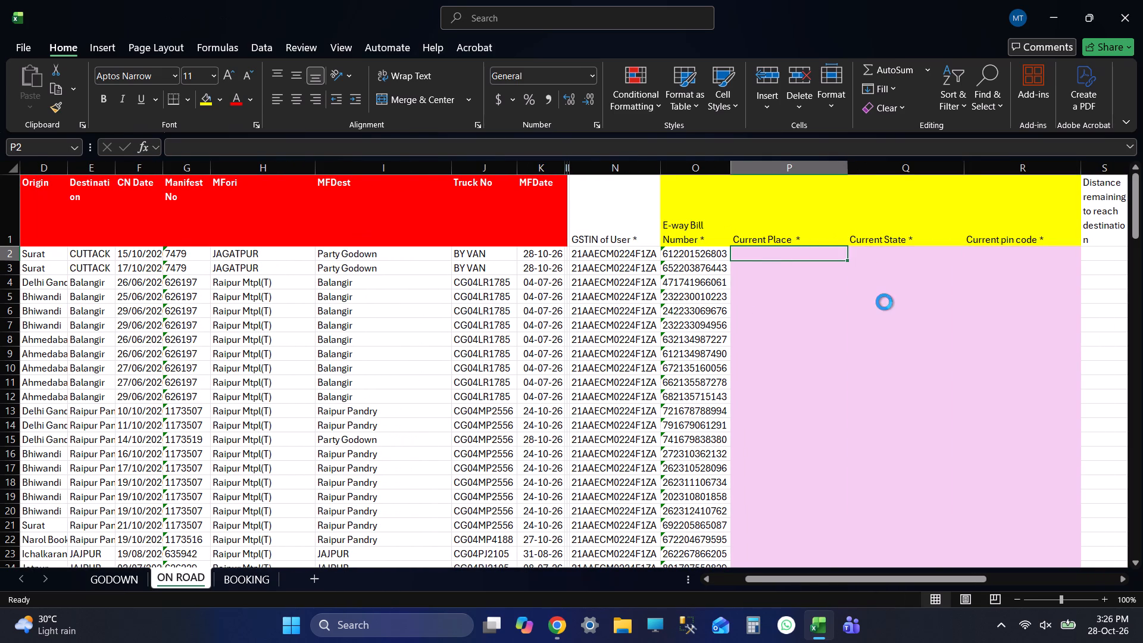
key("ctrl+s")
Delete the two BY VAN rows, 2 and 3, from the ON ROAD sheet, select P2 and save the workbook.
left_click(13, 254)
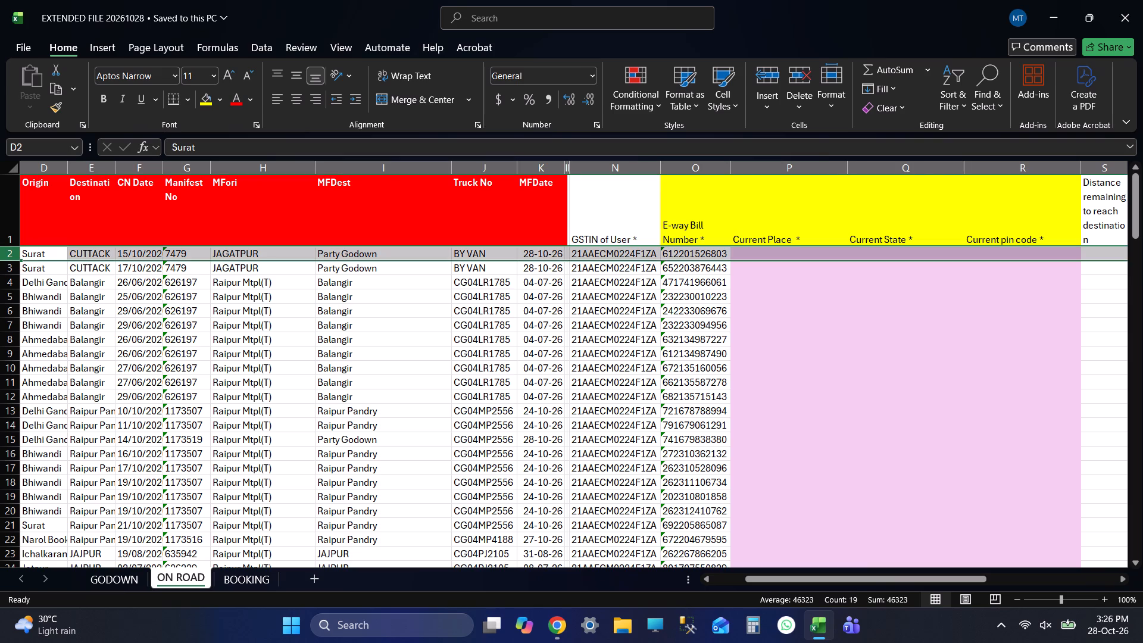
key("shift+Down")
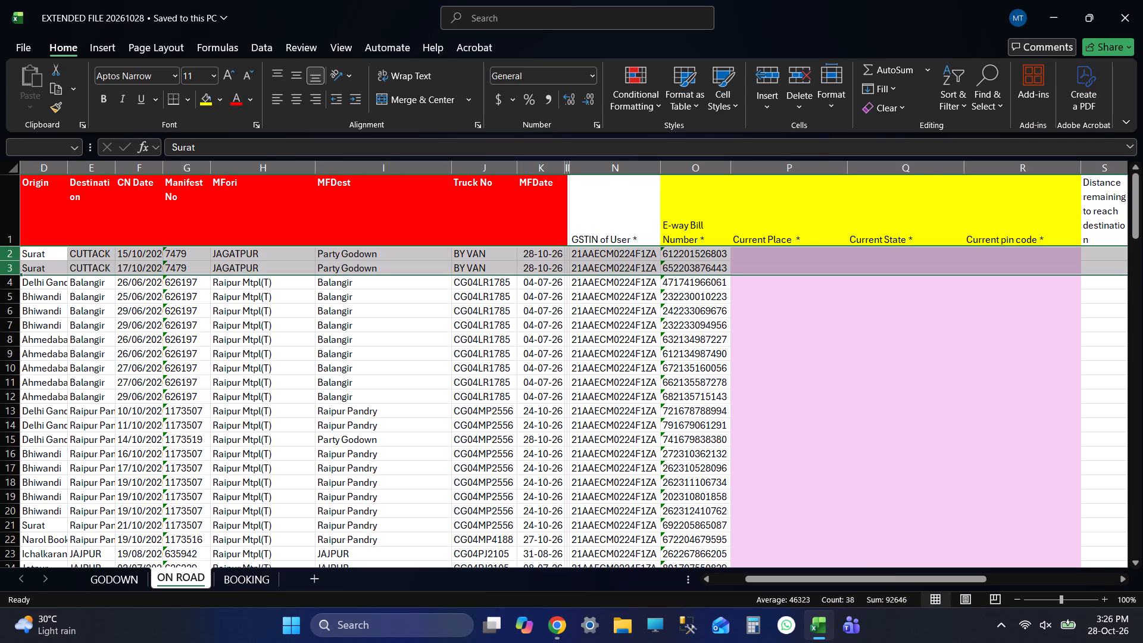
key("ctrl+minus")
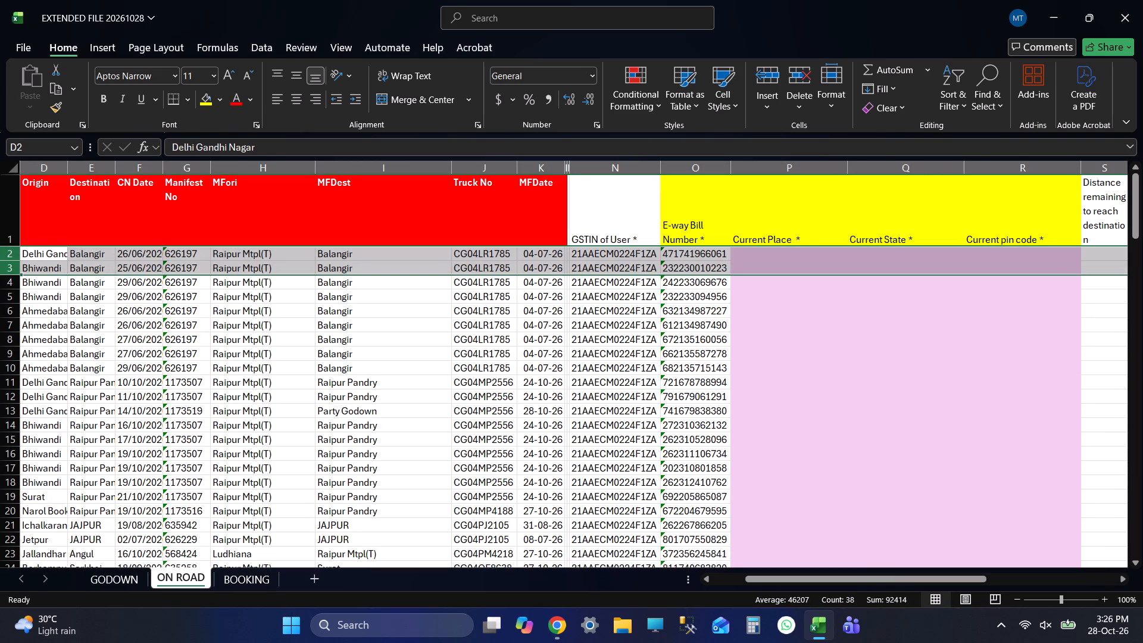
left_click(764, 251)
key("ctrl+s")
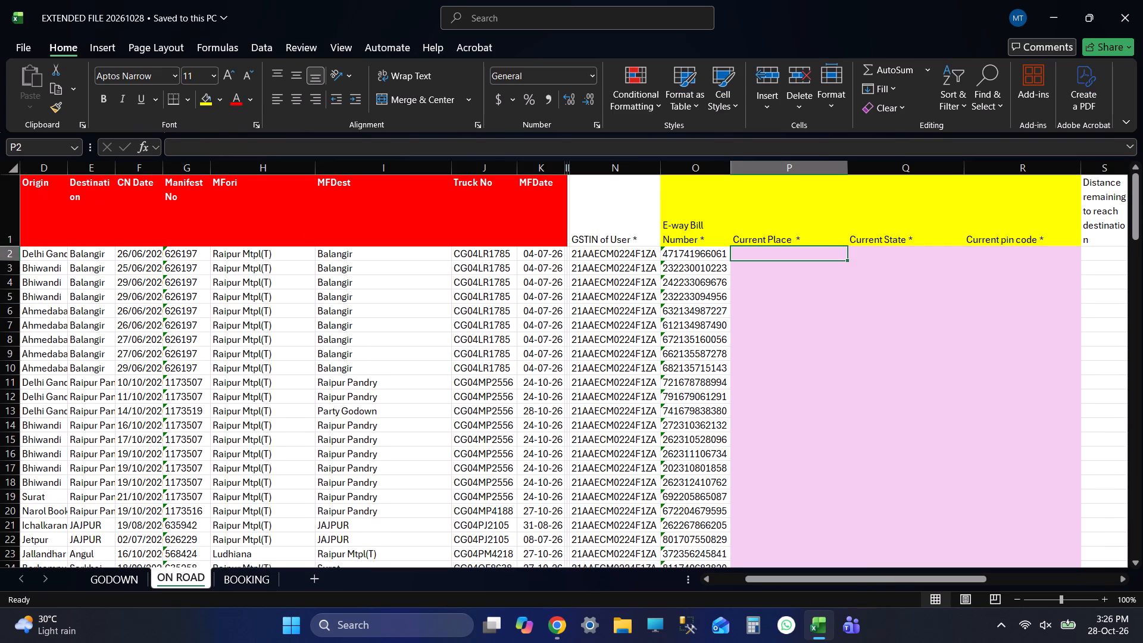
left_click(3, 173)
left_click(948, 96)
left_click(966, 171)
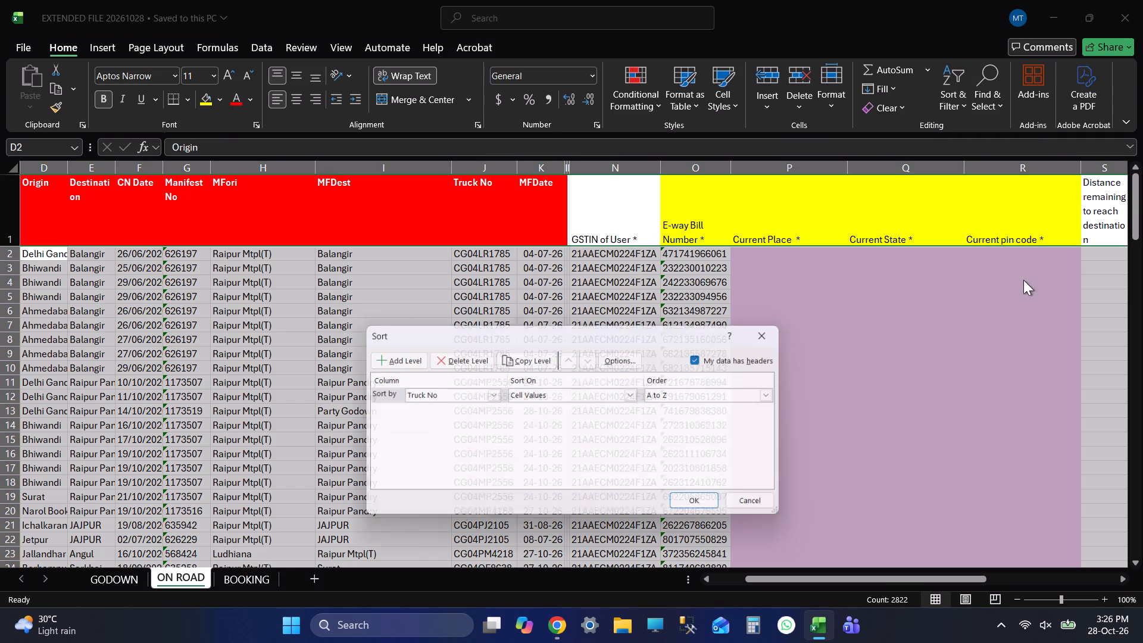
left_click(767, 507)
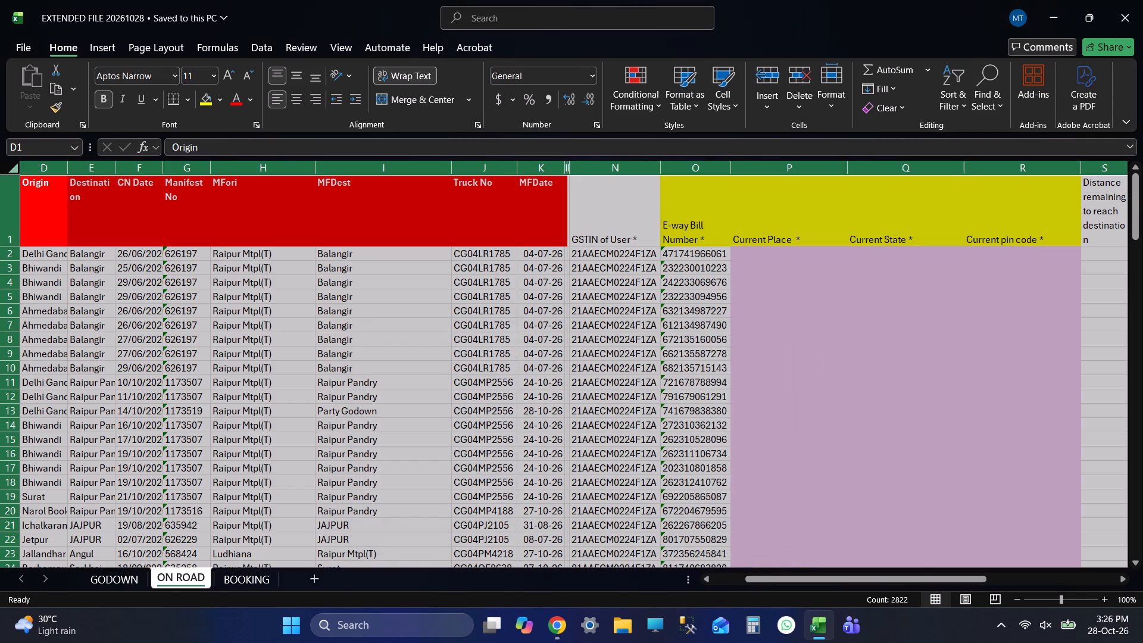
Reselect the first Current Place cell, P2, in the ON ROAD sheet and save the workbook.
left_click(774, 249)
key("ctrl+s")
key("ctrl+s")
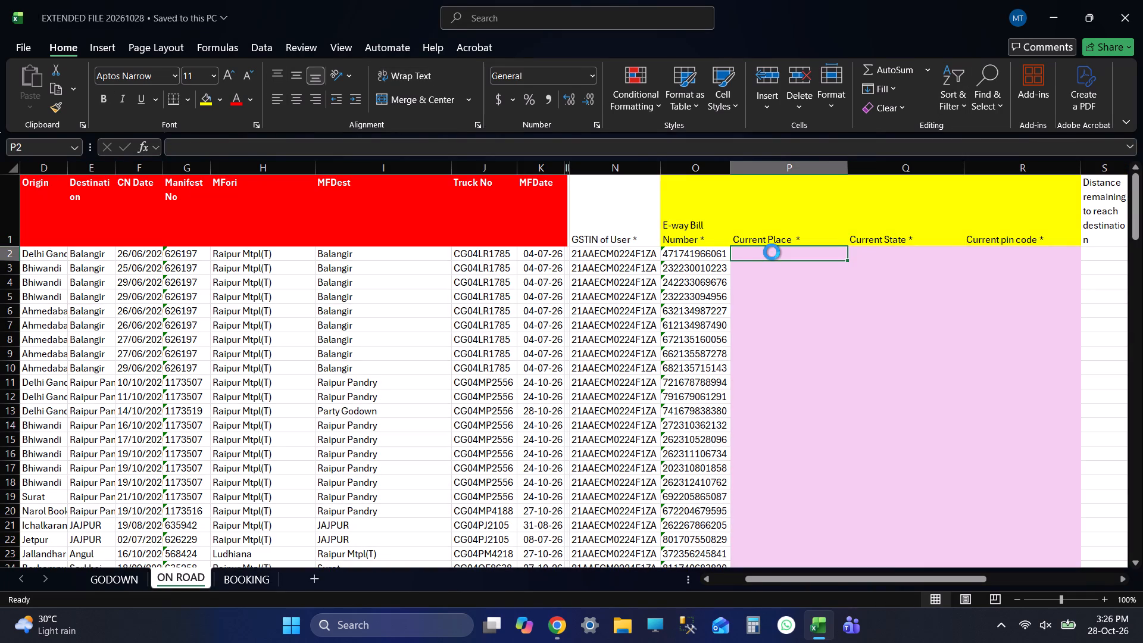
key("ctrl+s")
key("ctrl+s")
key("ctrl+s")
key("ctrl+s")
key("ctrl+s")
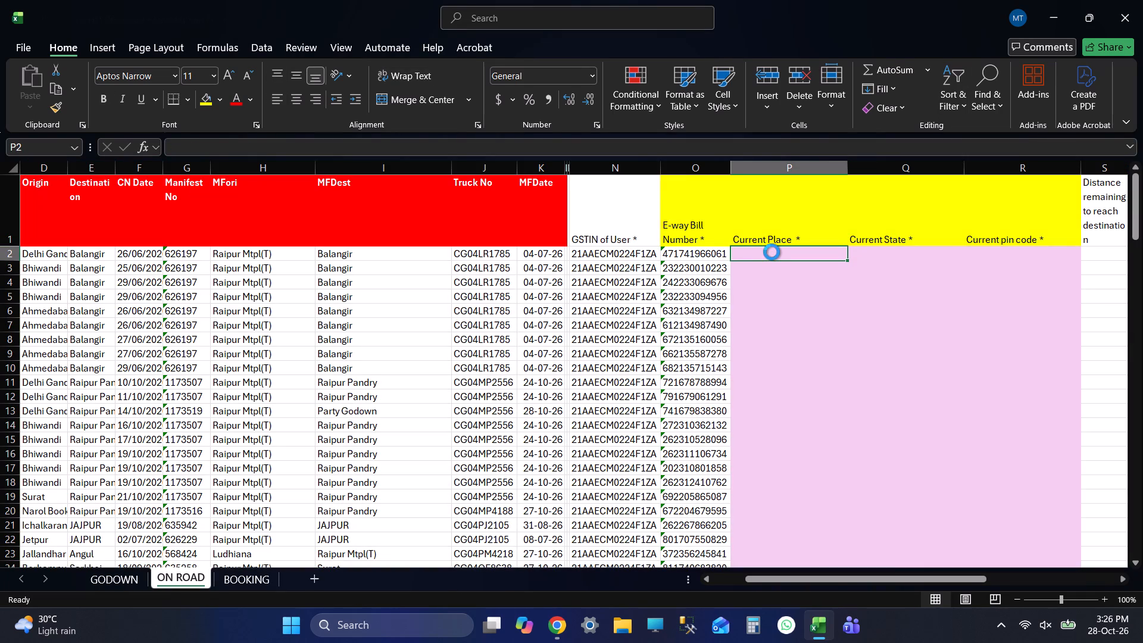
key("ctrl+s")
key("ctrl+s")
left_click(115, 567)
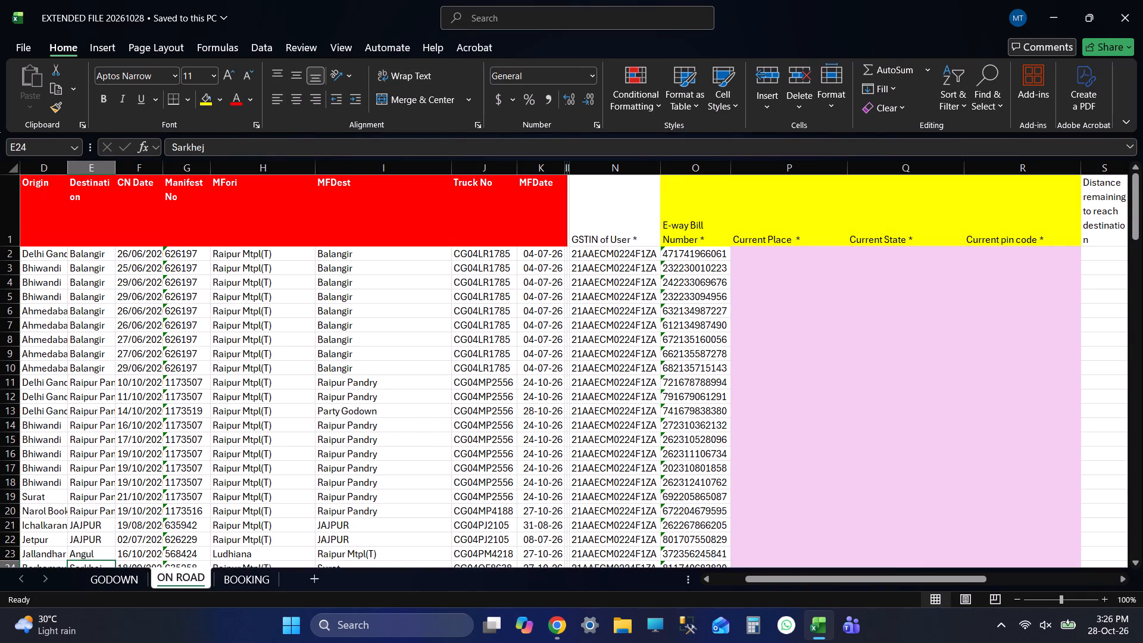
left_click(770, 257)
key("ctrl+s")
key("ctrl+s")
key("ctrl+s")
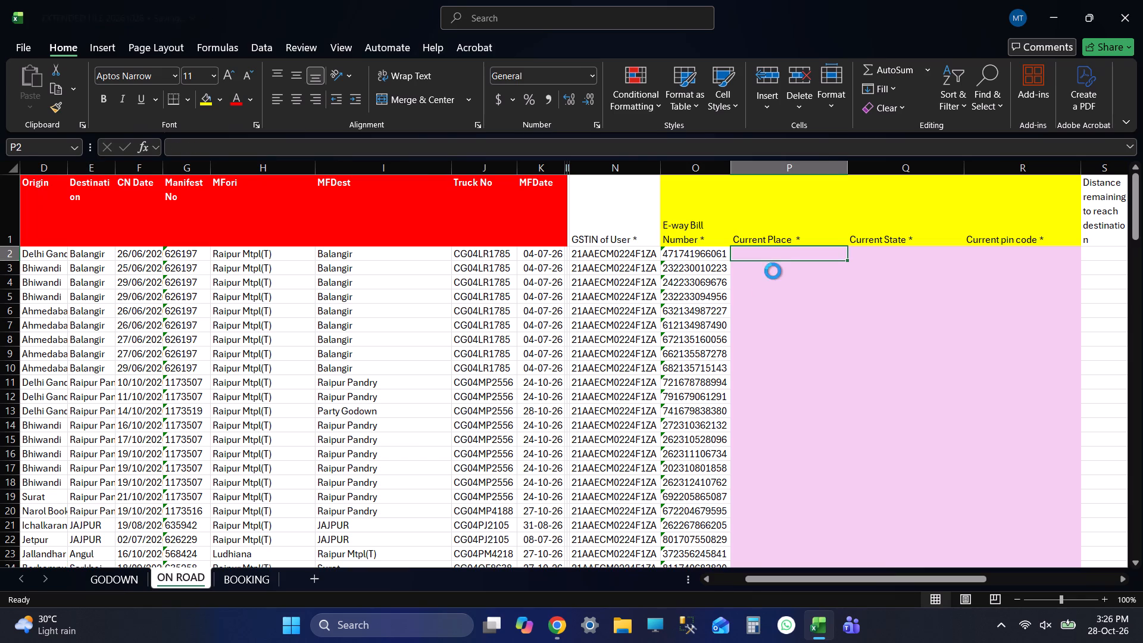
Switch to the GODOWN sheet and save the workbook.
left_click(133, 578)
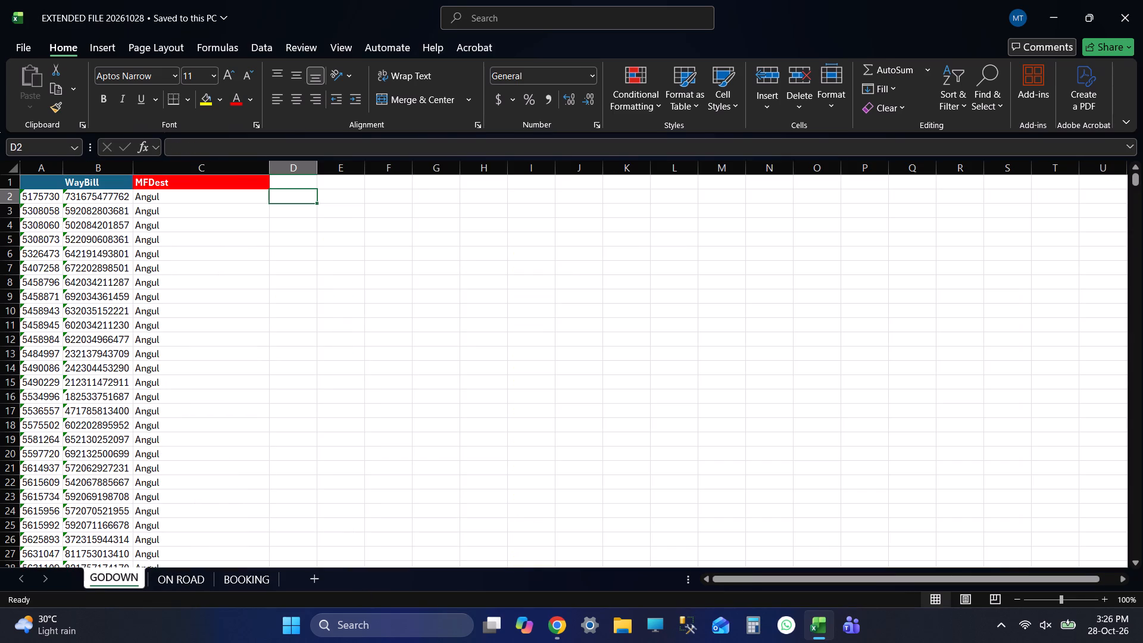
key("ctrl+s")
key("ctrl+s")
key("ctrl+s")
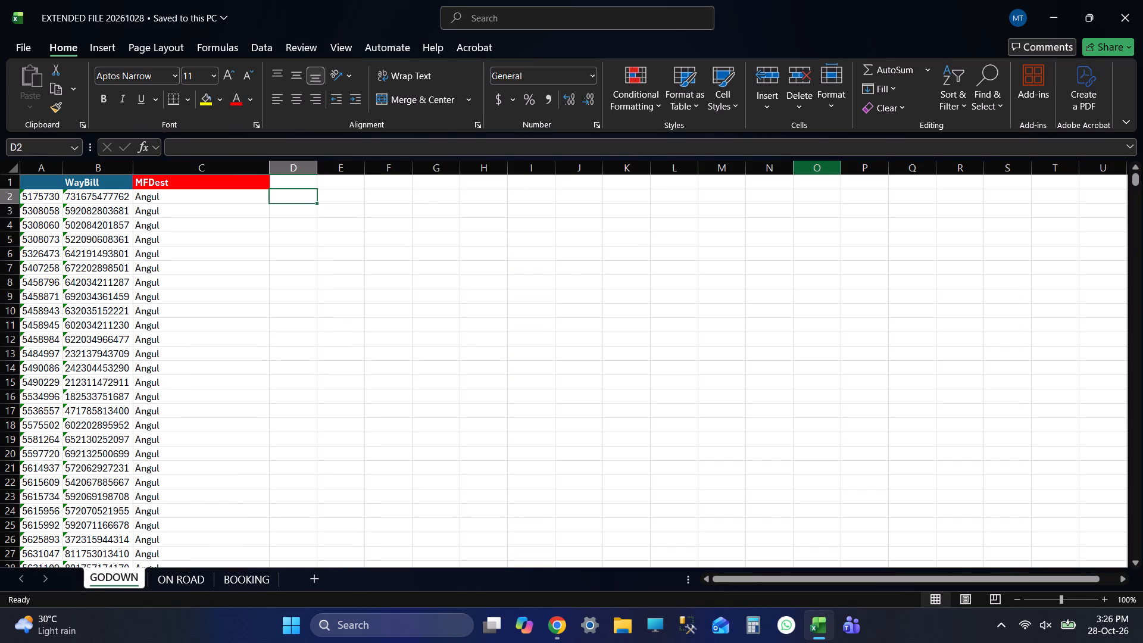
key("ctrl+s")
key("ctrl+s")
key("ctrl+s")
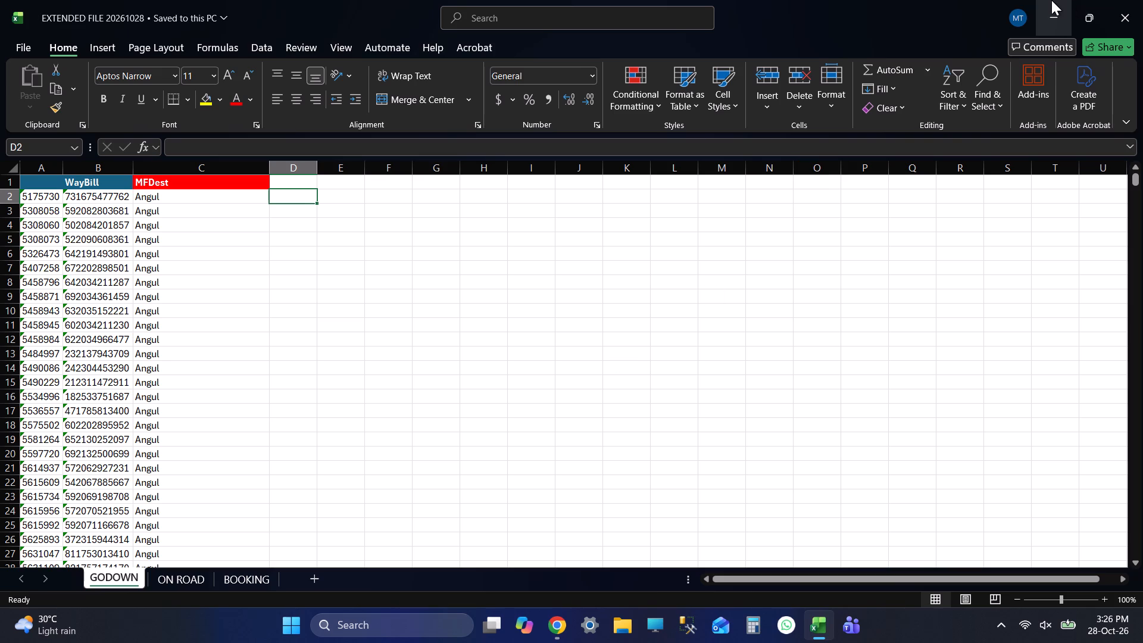
double_click(1051, 0)
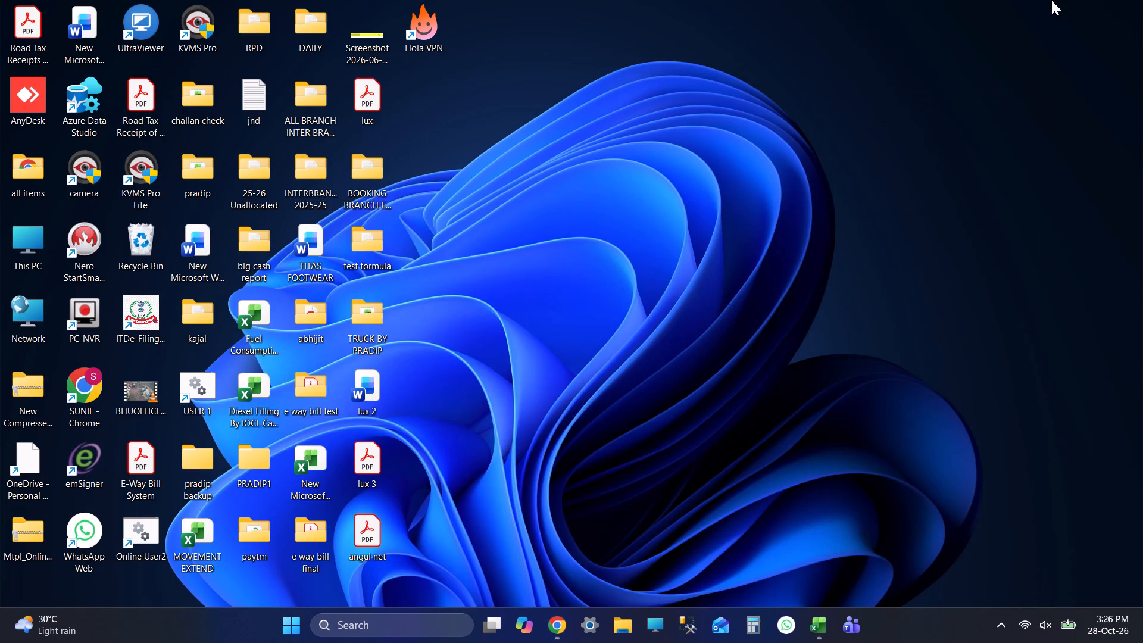
key("alt+Tab")
key("alt+Tab")
key("ctrl+s")
key("ctrl+s")
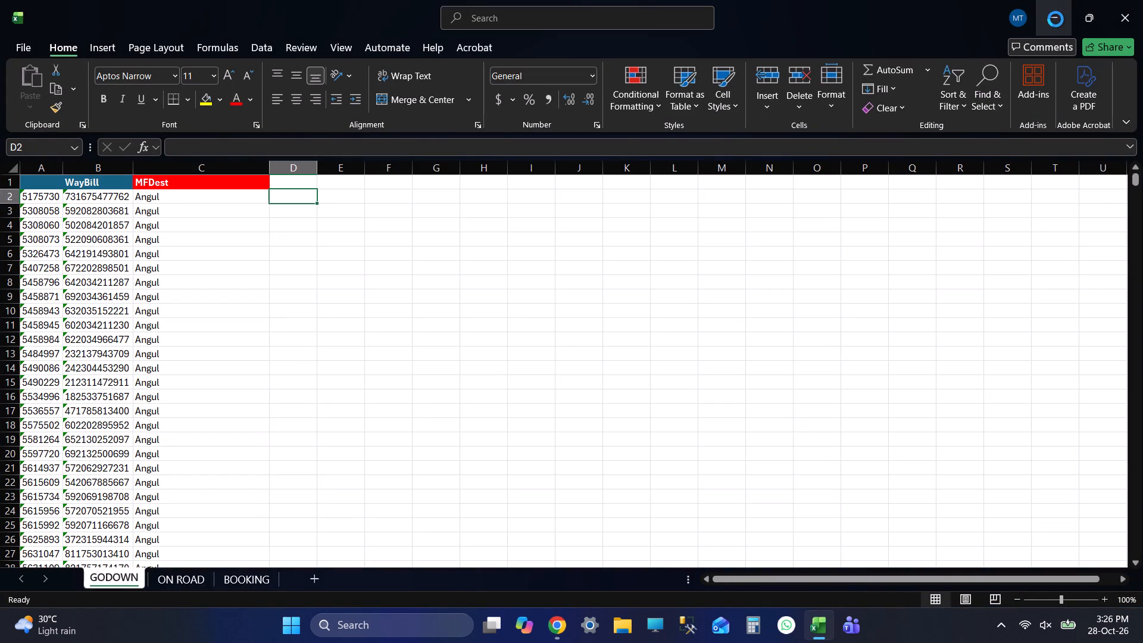
Go to the desktop and open the FINAL FORMULA (UPDATED) text document from the test formula folder.
left_click(1064, 16)
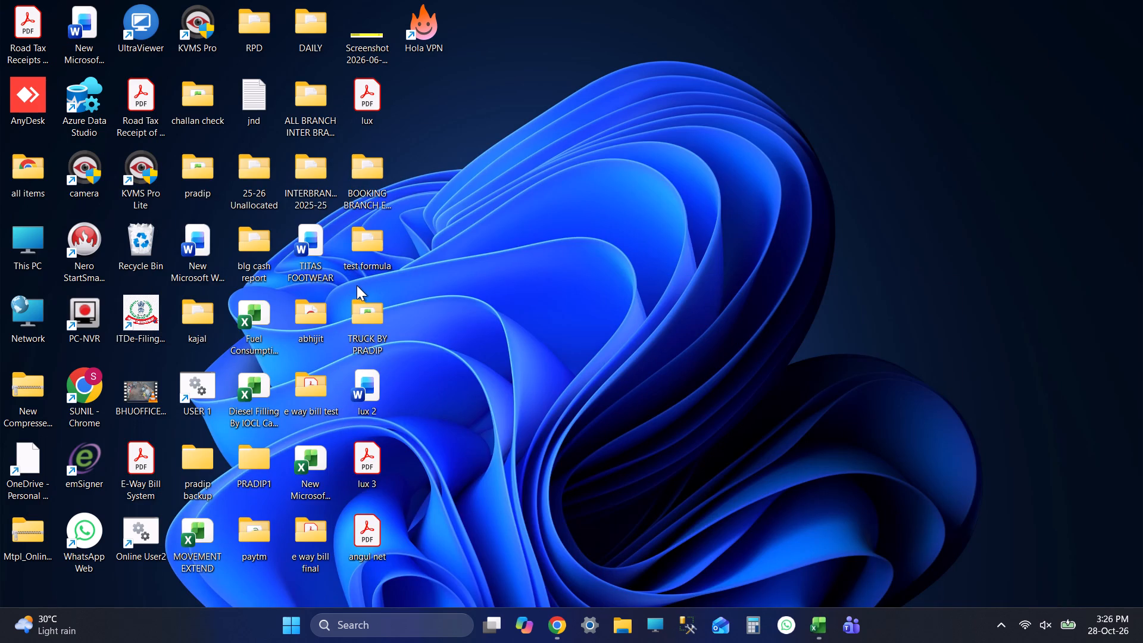
double_click(376, 232)
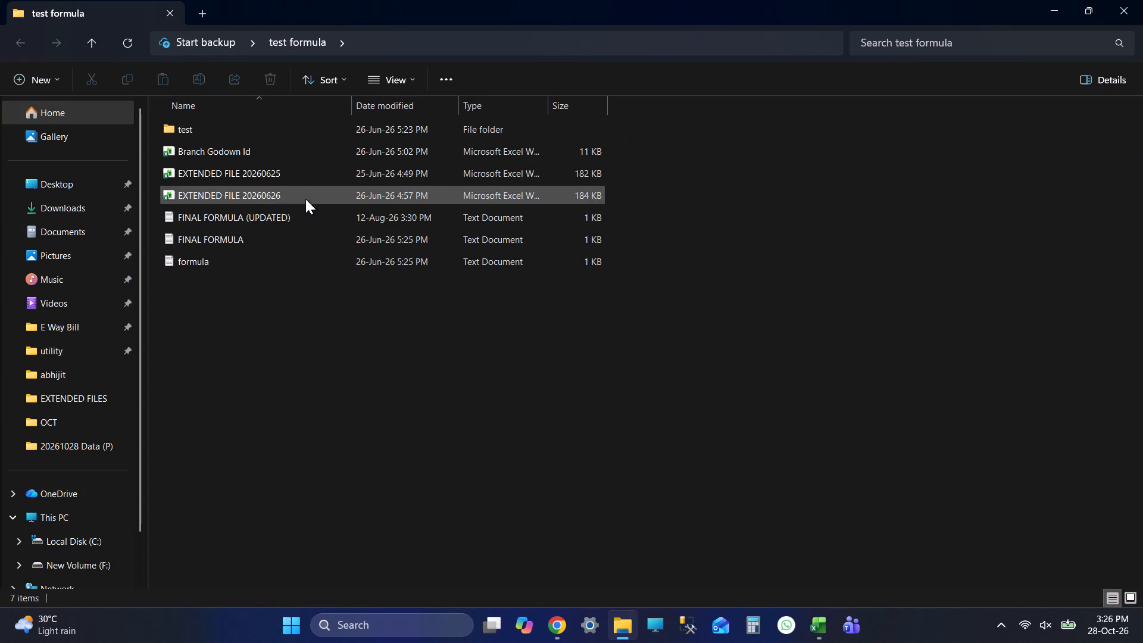
double_click(285, 217)
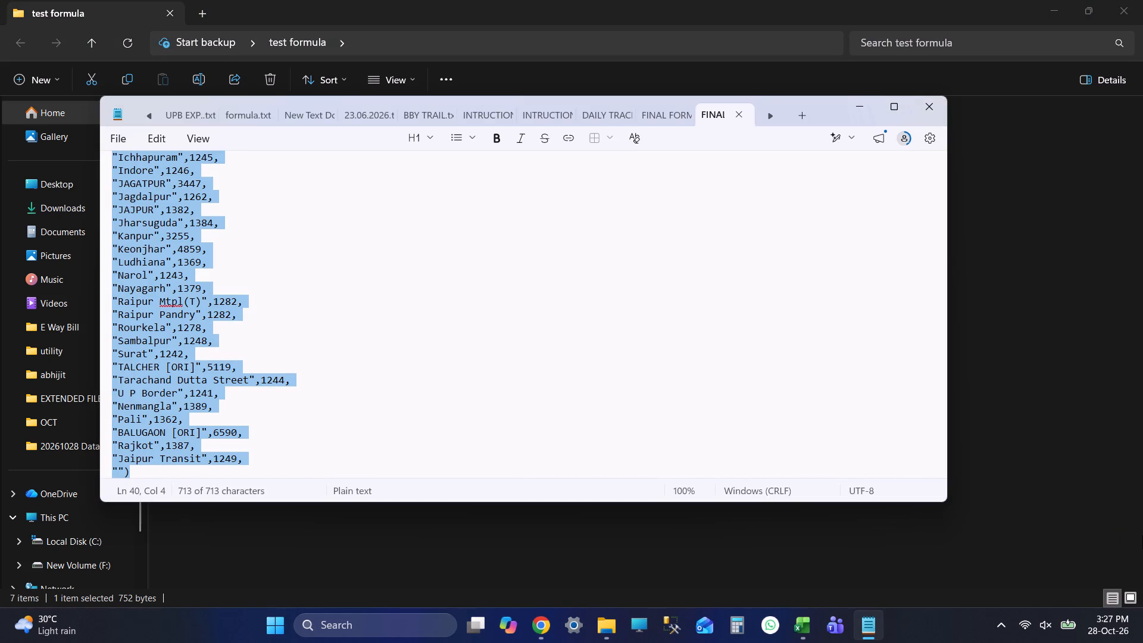
Maximise the text document and copy its entire SWITCH(TRIM(C2)) formula, which maps branch names to godown IDs.
left_click(894, 104)
scroll(622, 308, "up", 2)
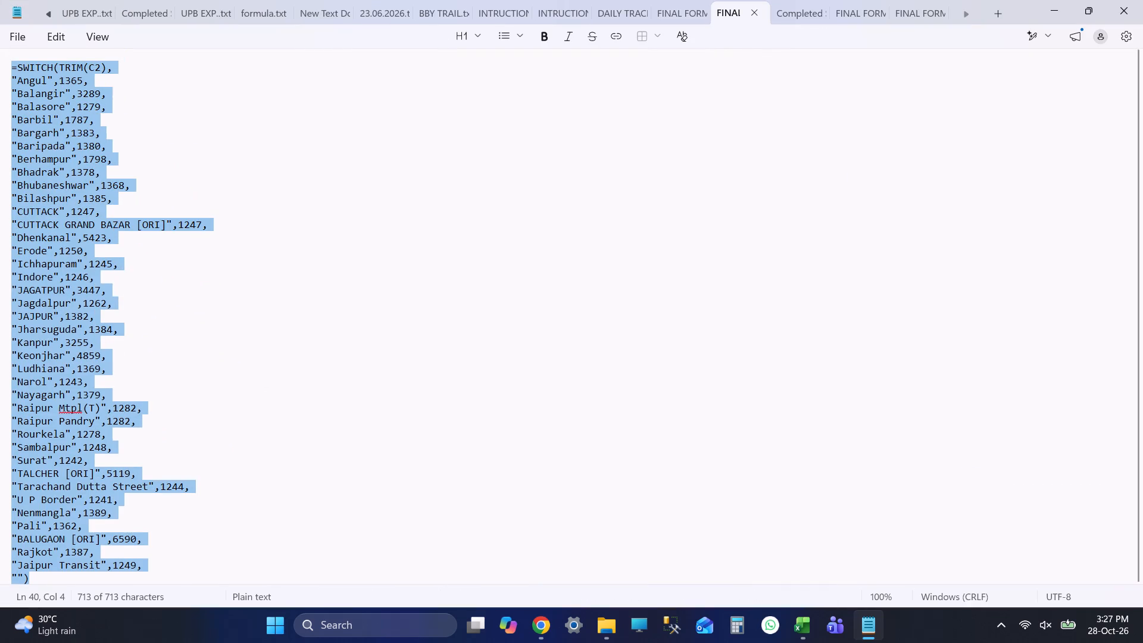
scroll(622, 308, "up", 4)
scroll(622, 308, "down", 7)
scroll(622, 308, "up", 5)
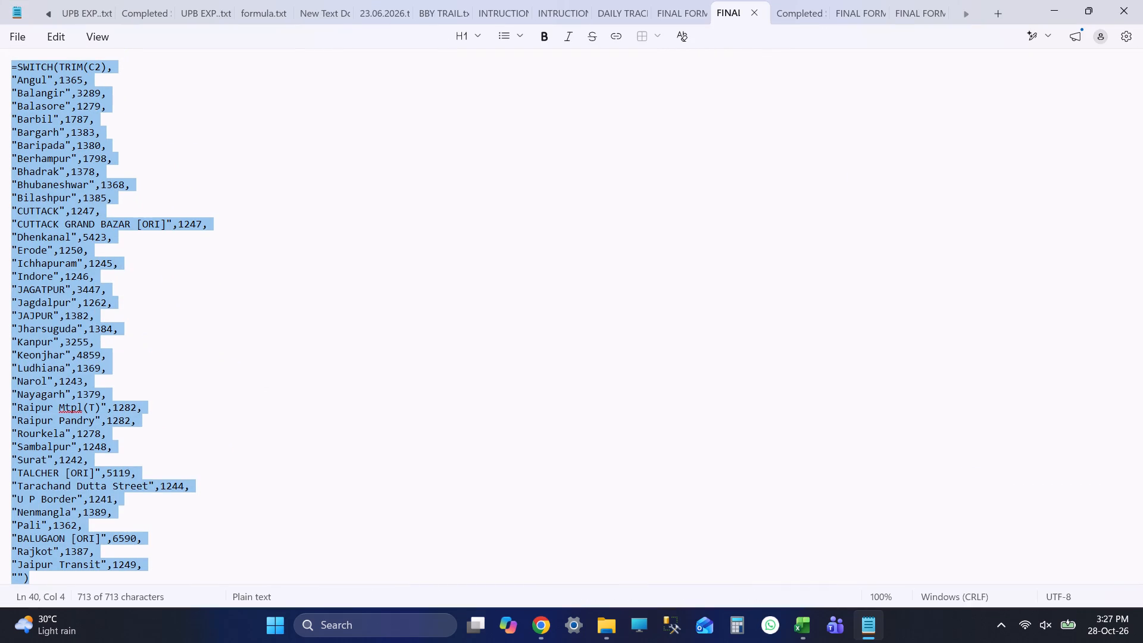
key("ctrl+a")
key("ctrl+c")
key("ctrl+c")
key("ctrl+c")
Return to the workbook and enter the copied SWITCH(TRIM(C2)) formula in cell D2 of the GODOWN sheet.
key("alt+Tab")
key("alt+Tab")
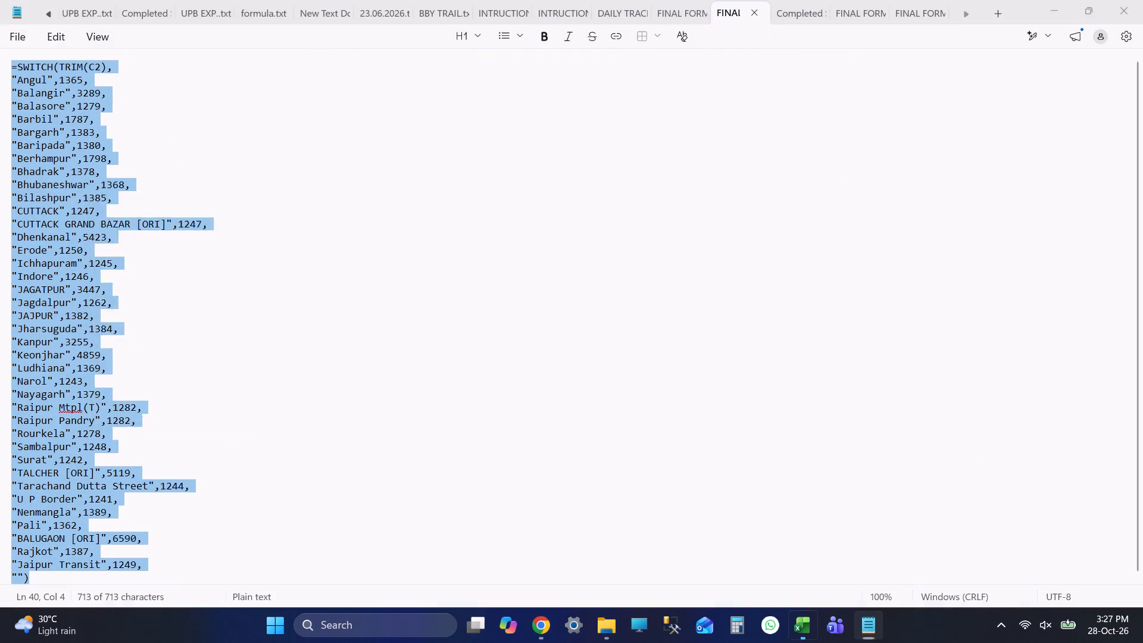
key("F2")
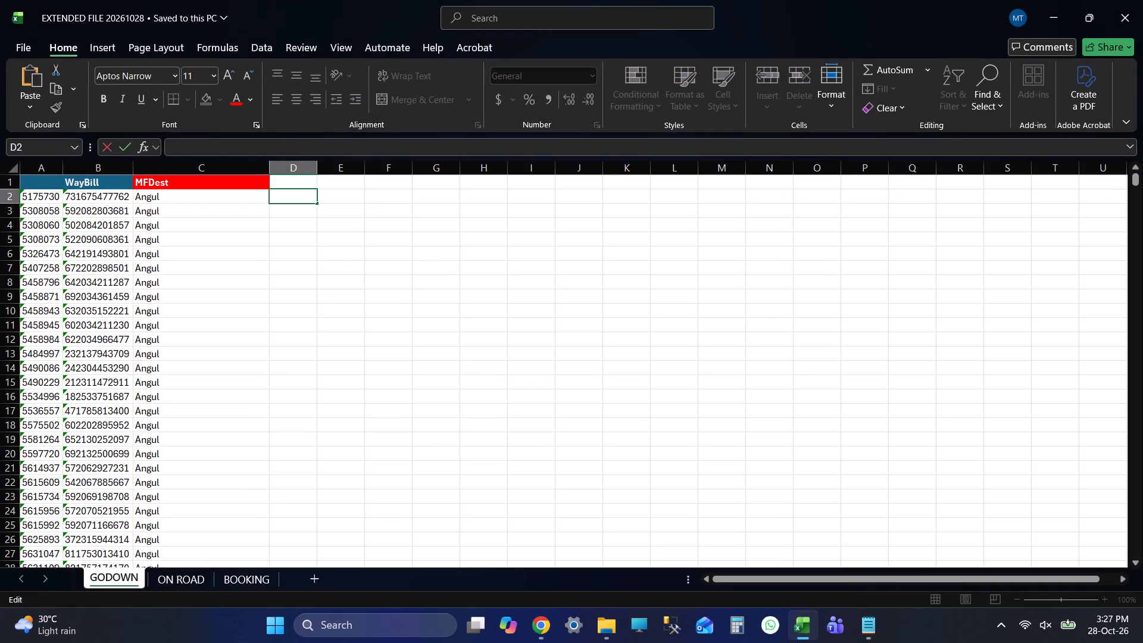
key("ctrl+v")
key("Return")
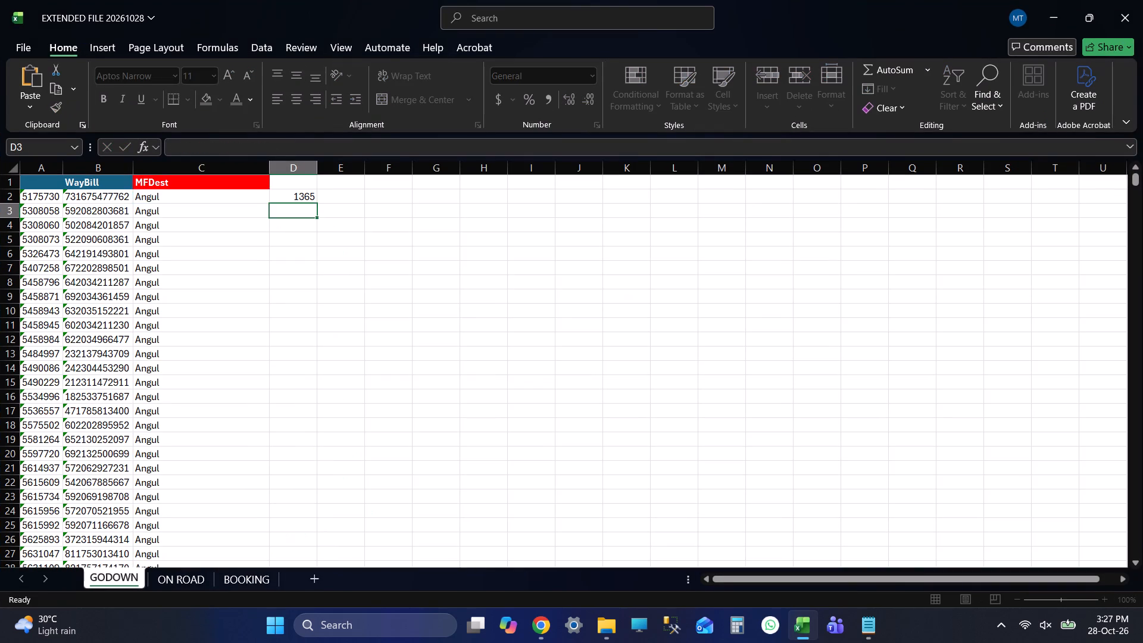
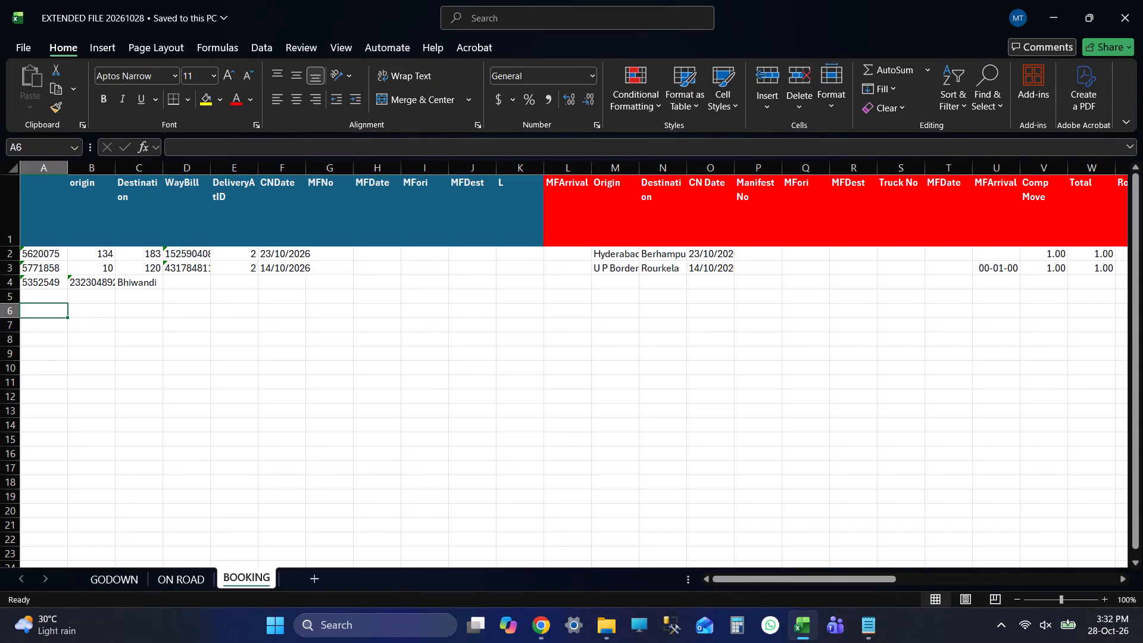
Save the workbook from the BOOKING sheet.
left_click(288, 347)
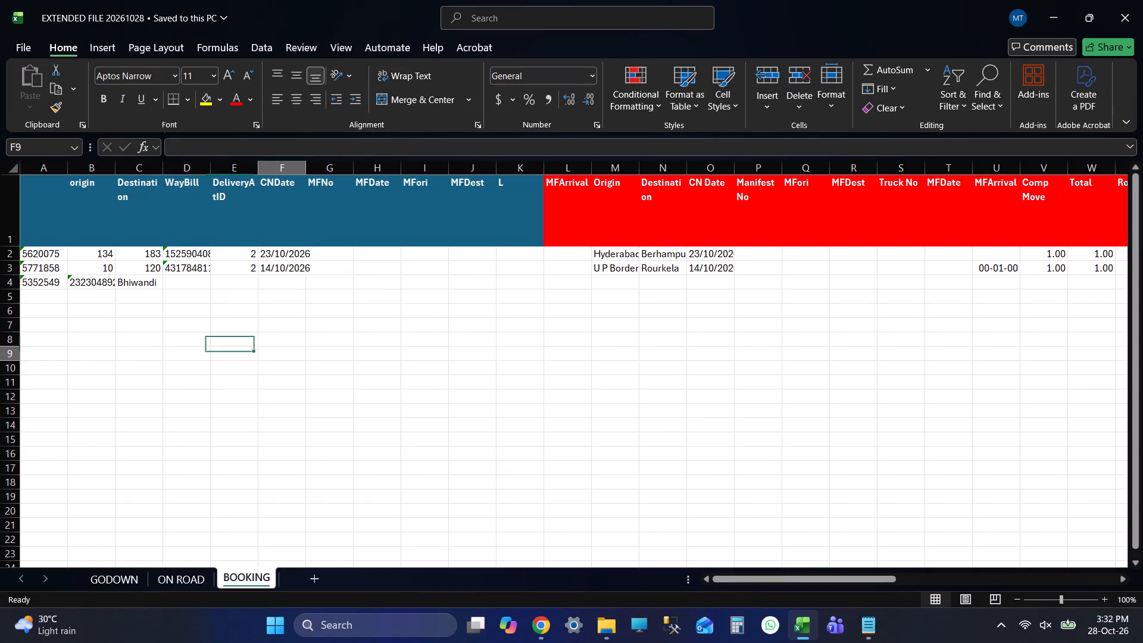
key("ctrl+s")
key("ctrl+s")
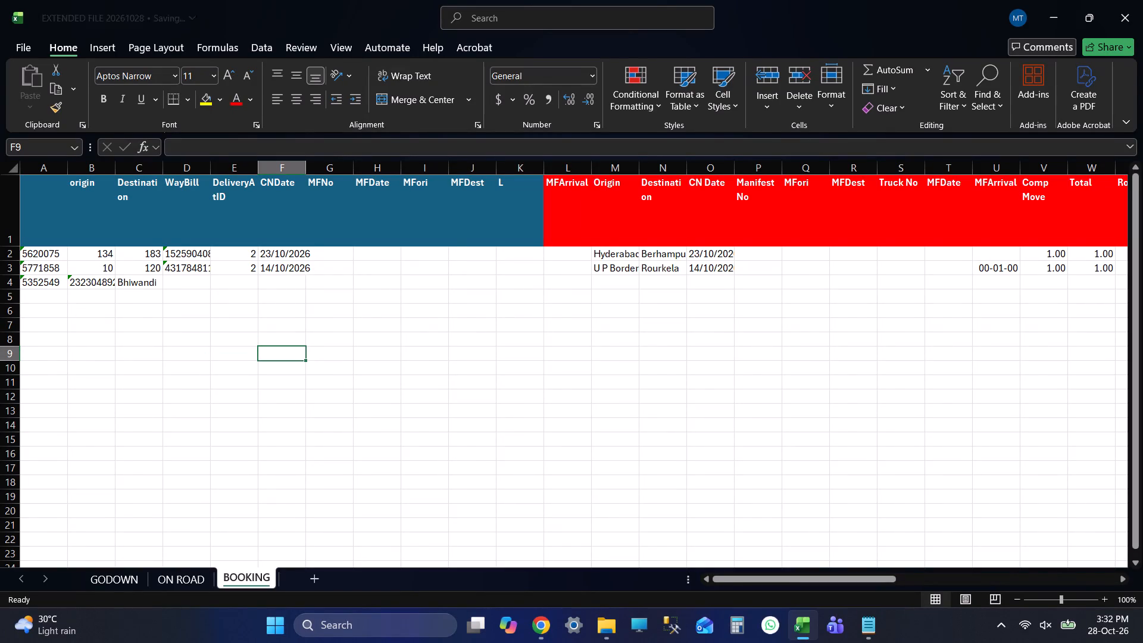
Switch to the GODOWN sheet and search it from the top for "del".
left_click(98, 583)
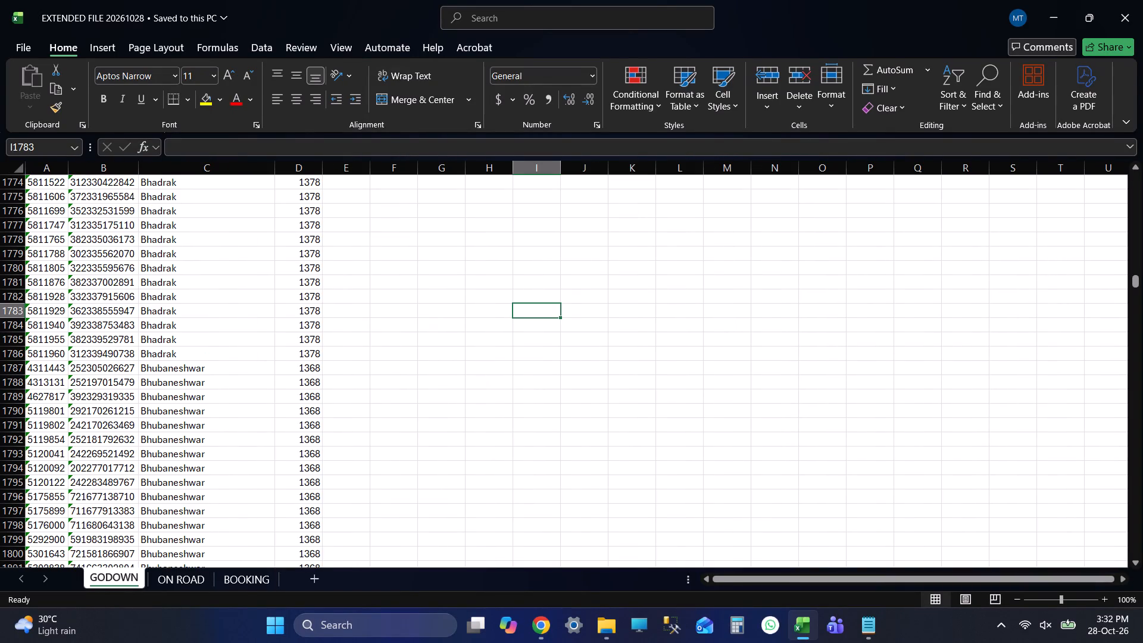
key("ctrl+Up")
key("Up")
key("Up")
key("Up")
key("ctrl+Down")
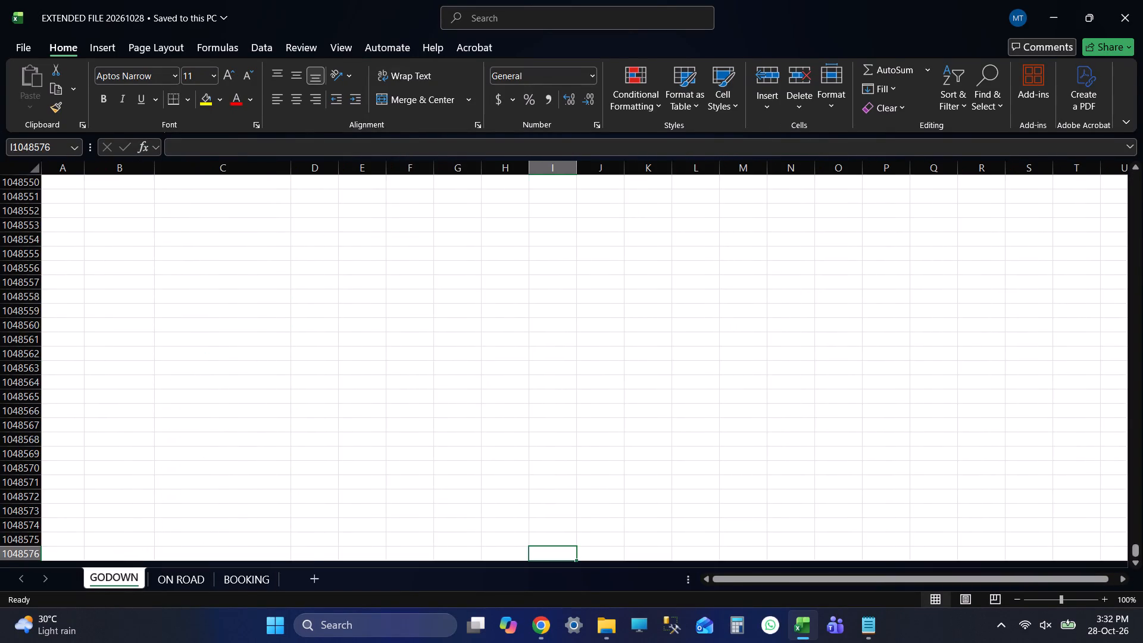
key("ctrl+Up")
key("Up")
key("Up")
key("ctrl+f")
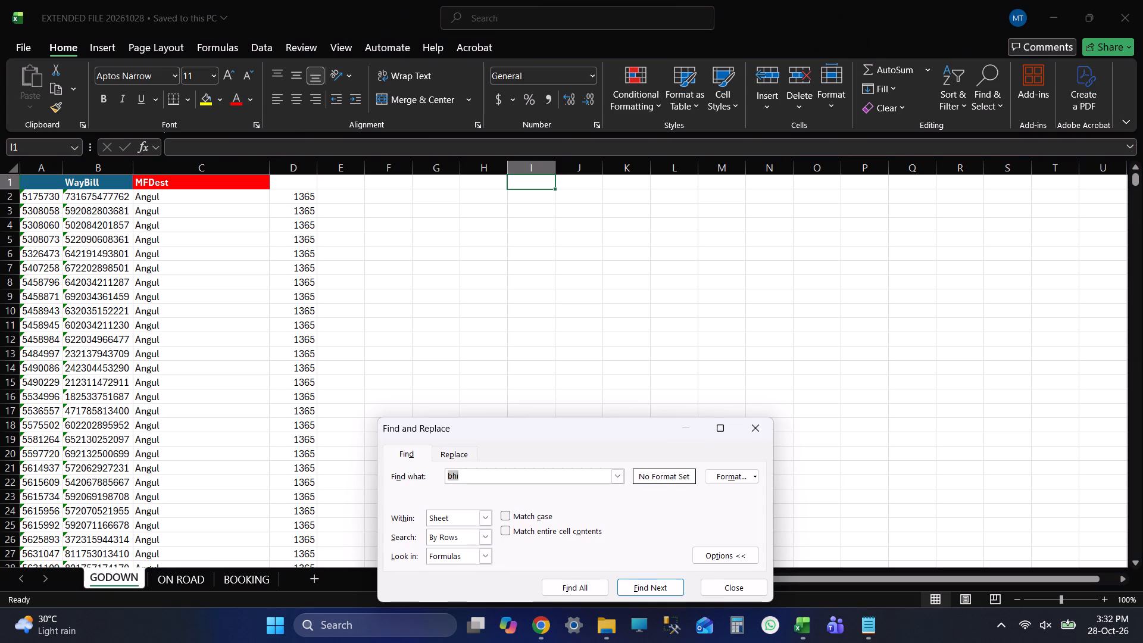
type("del")
key("Return")
key("Return")
Find the Mumbai entry in the GODOWN sheet by searching for "mum" and copy its entire row to row 5 of BOOKING.
key("BackSpace")
key("BackSpace")
key("BackSpace")
key("BackSpace")
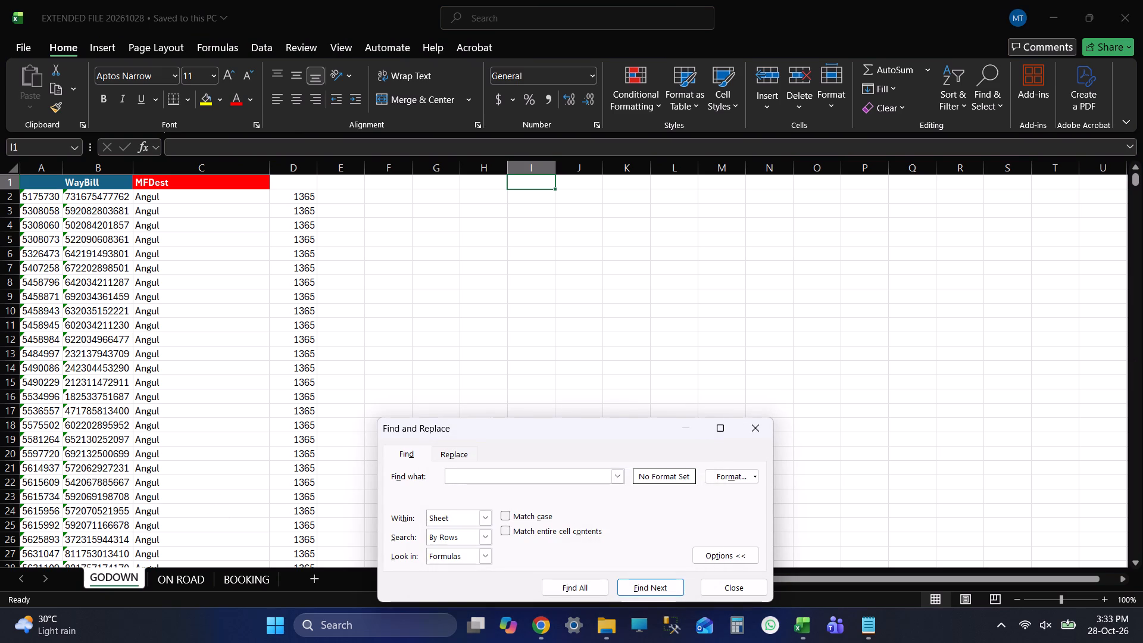
type("mukm")
key("BackSpace")
key("BackSpace")
key("BackSpace")
type("um")
key("Return")
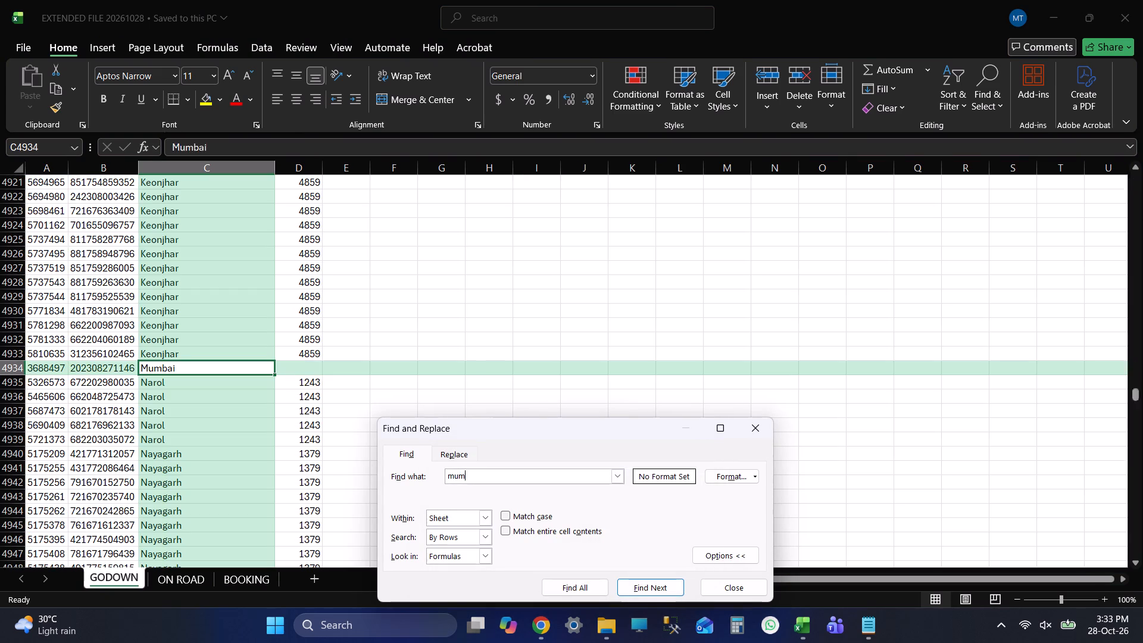
left_click(738, 580)
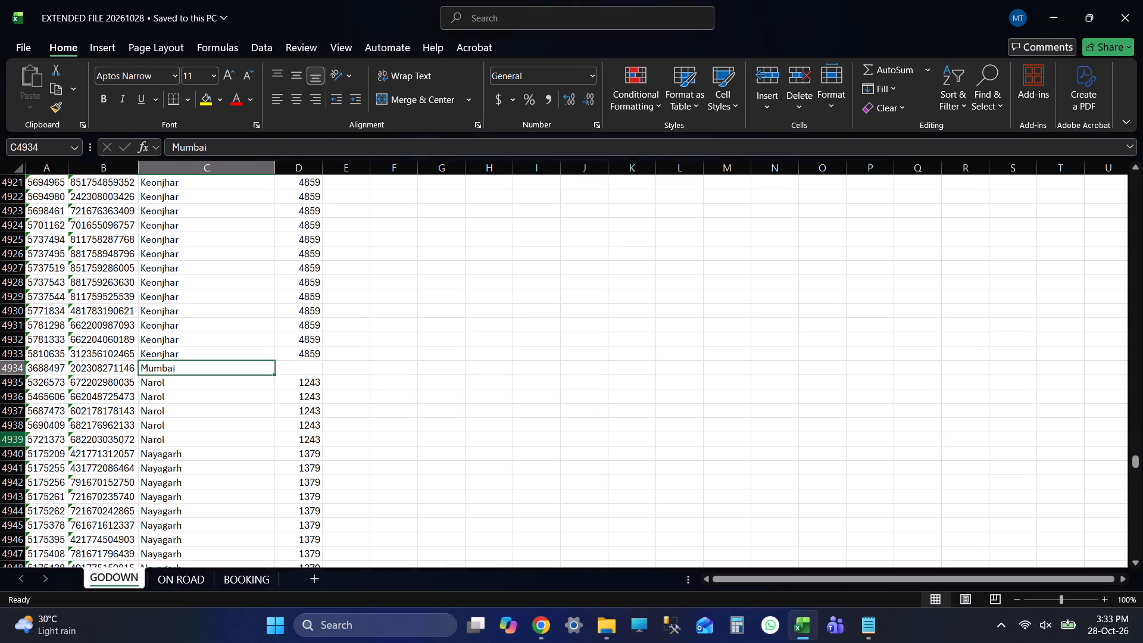
left_click(12, 368)
key("ctrl+c")
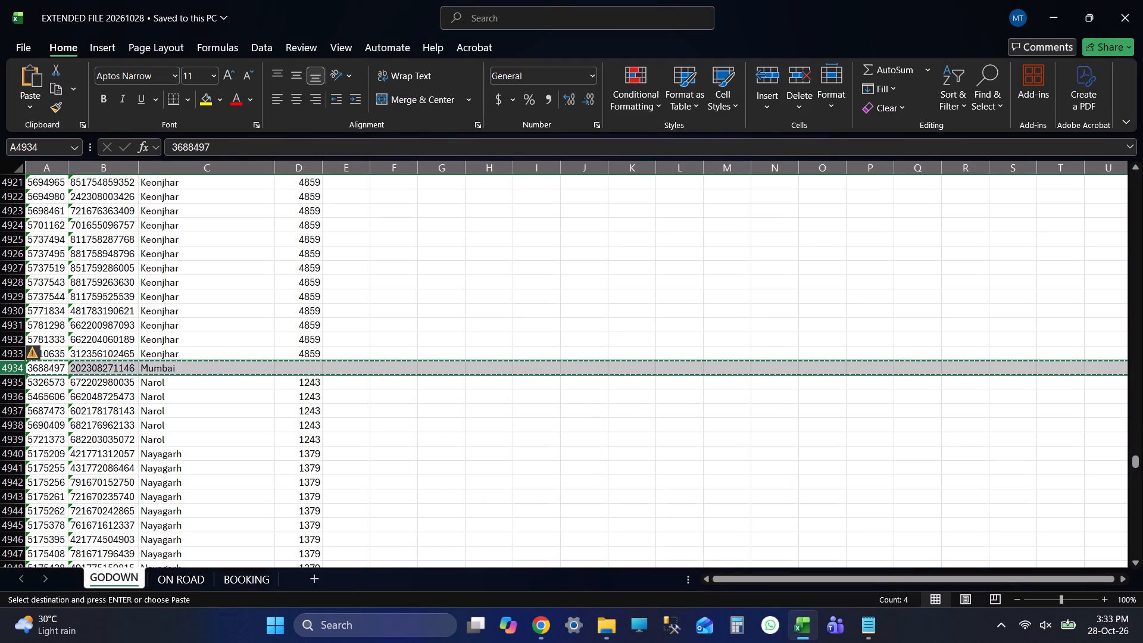
left_click(250, 582)
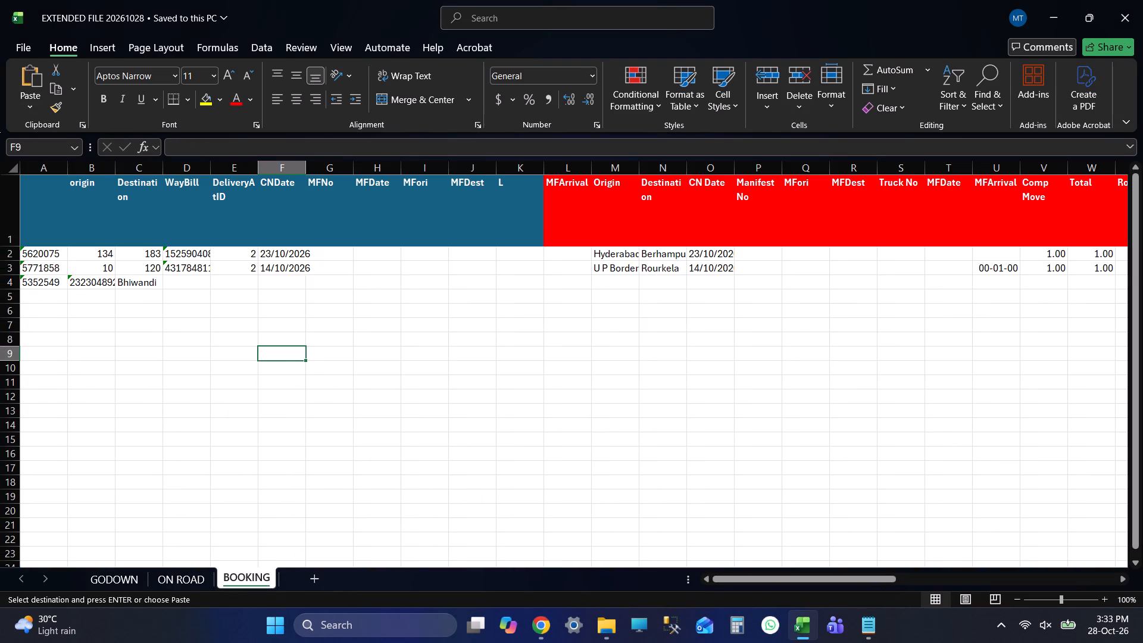
left_click(45, 298)
key("ctrl+v")
Save the workbook with the Mumbai row added to the BOOKING sheet.
left_click(233, 402)
key("ctrl+s")
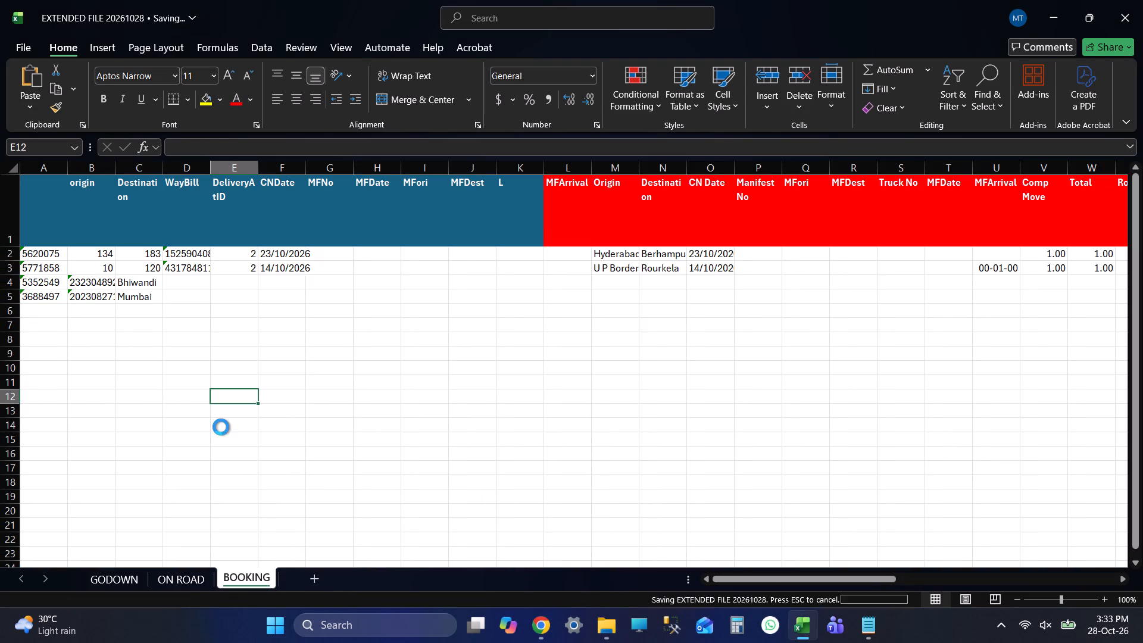
key("ctrl+s")
key("ctrl+s")
key("ctrl+s")
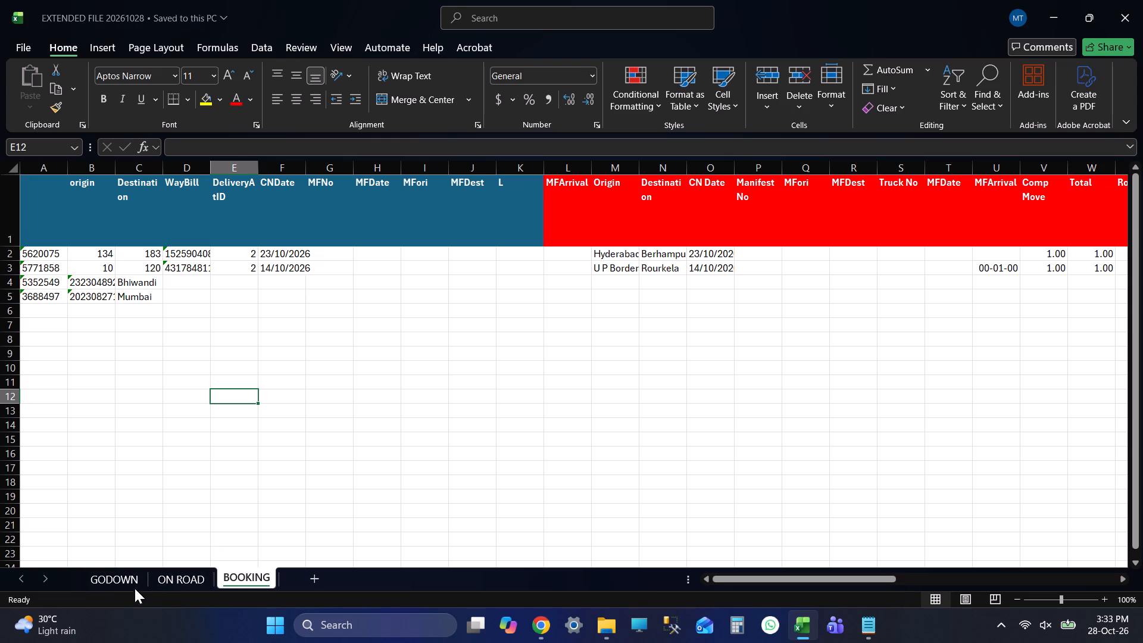
left_click(304, 337)
key("ctrl+s")
left_click(444, 360)
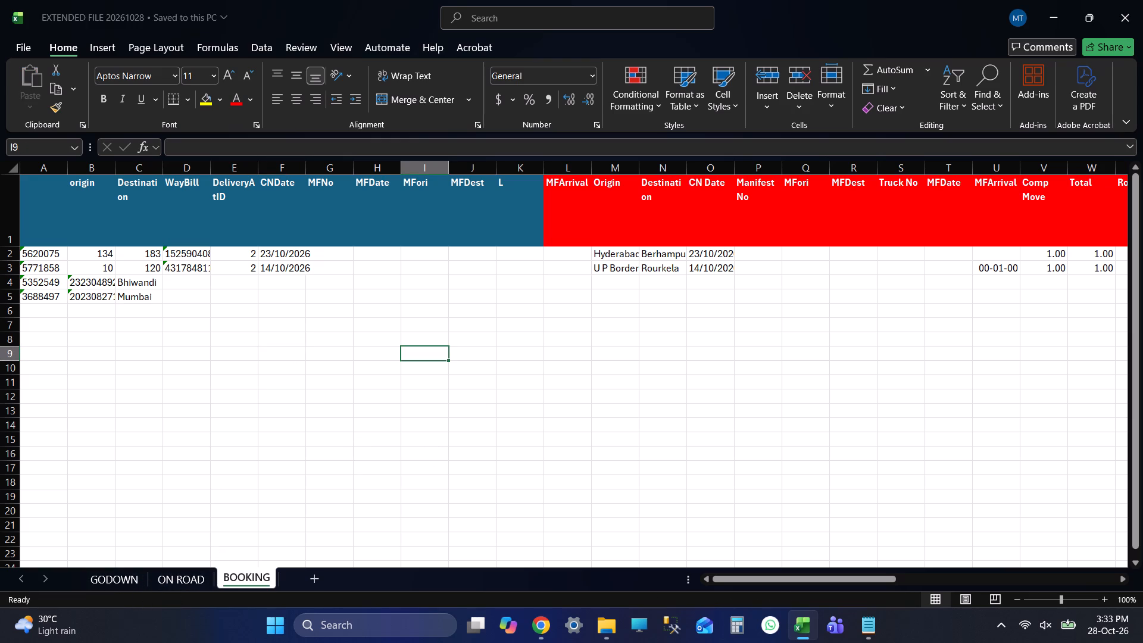
key("ctrl+s")
key("ctrl+s")
left_click(476, 332)
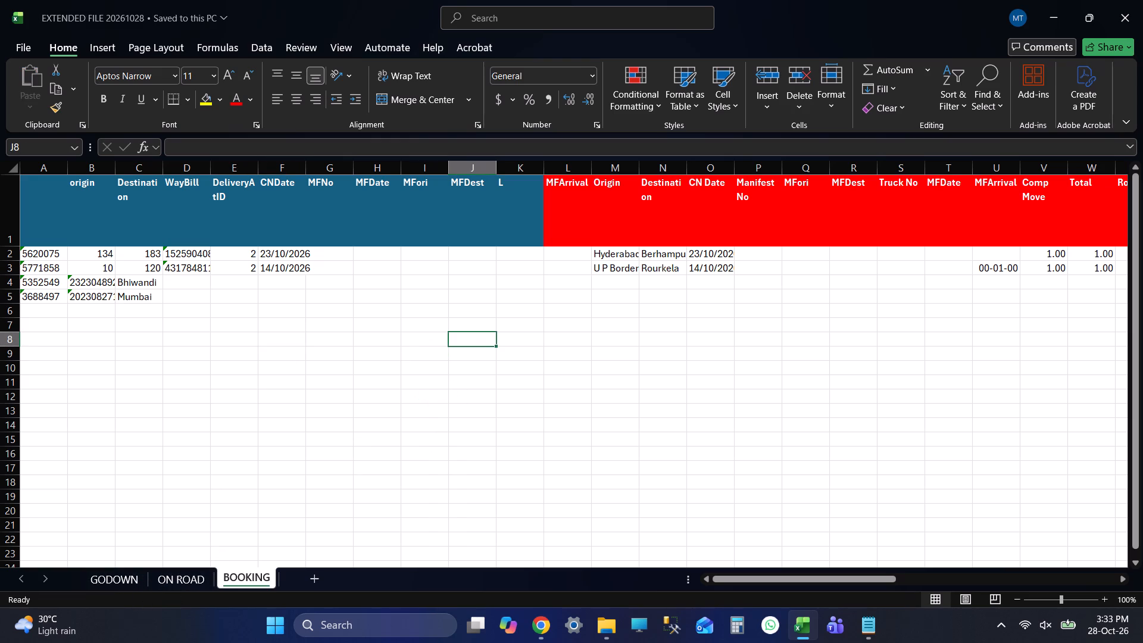
key("ctrl+s")
key("ctrl+s")
left_click(558, 364)
key("ctrl+s")
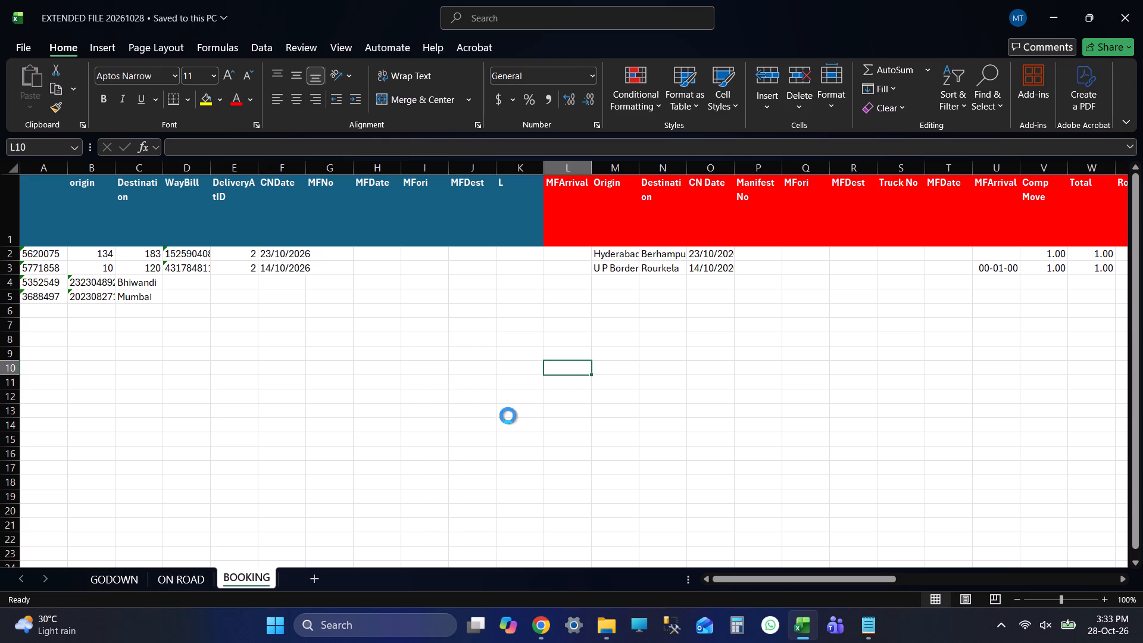
left_click(57, 344)
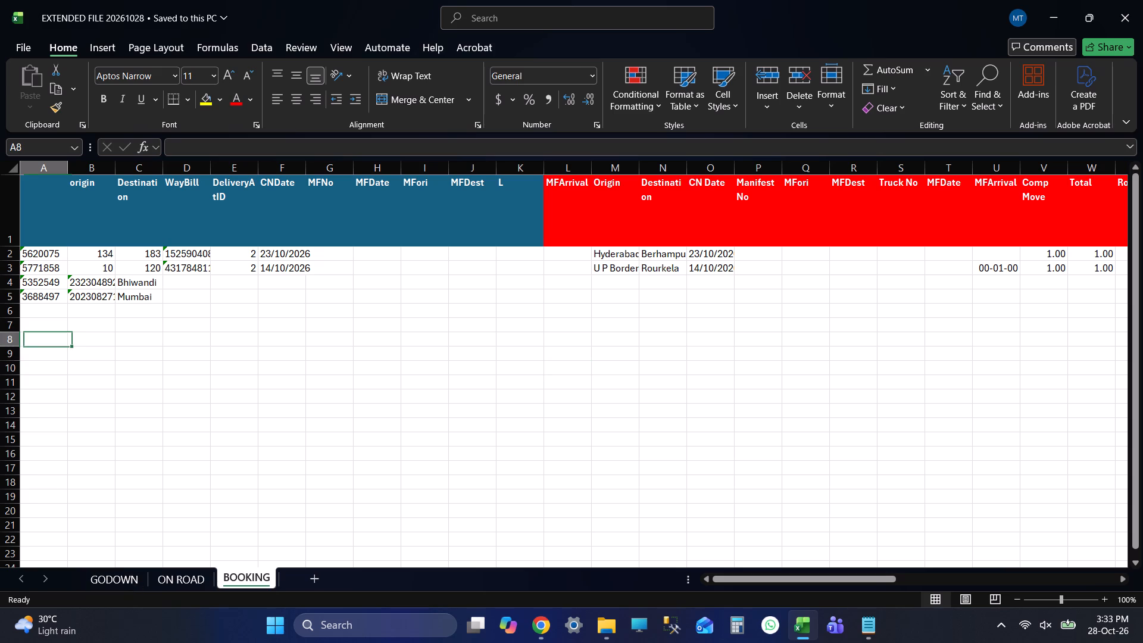
key("ctrl+s")
key("ctrl+s")
key("ctrl+s")
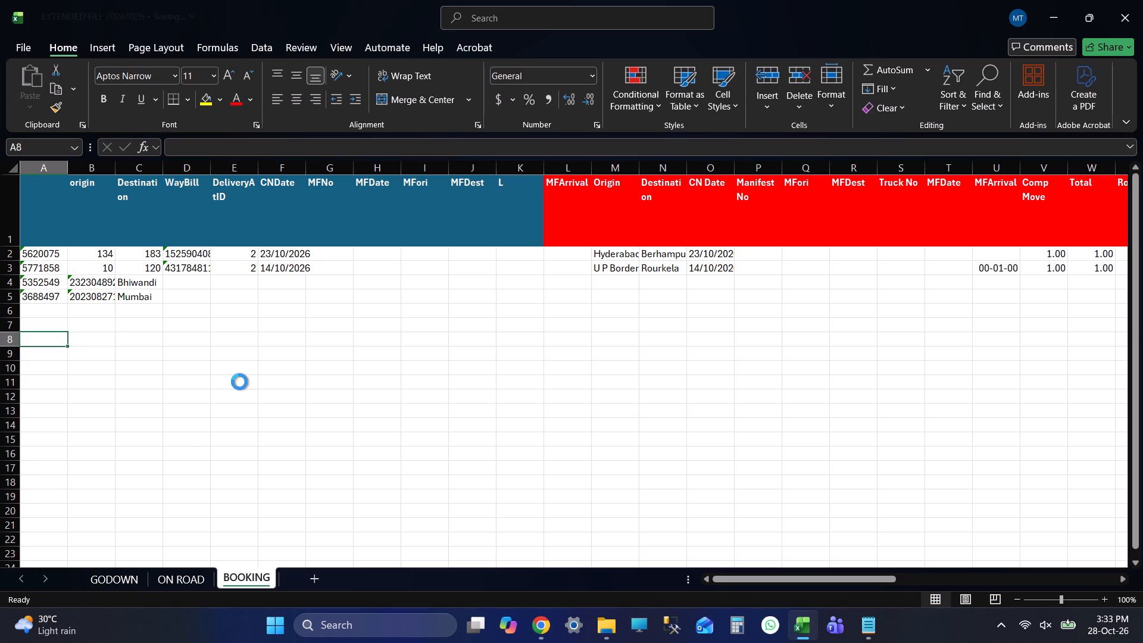
left_click(234, 366)
key("ctrl+s")
Delete the Mumbai row from the GODOWN sheet, return to the top of the sheet and save the workbook.
left_click(128, 581)
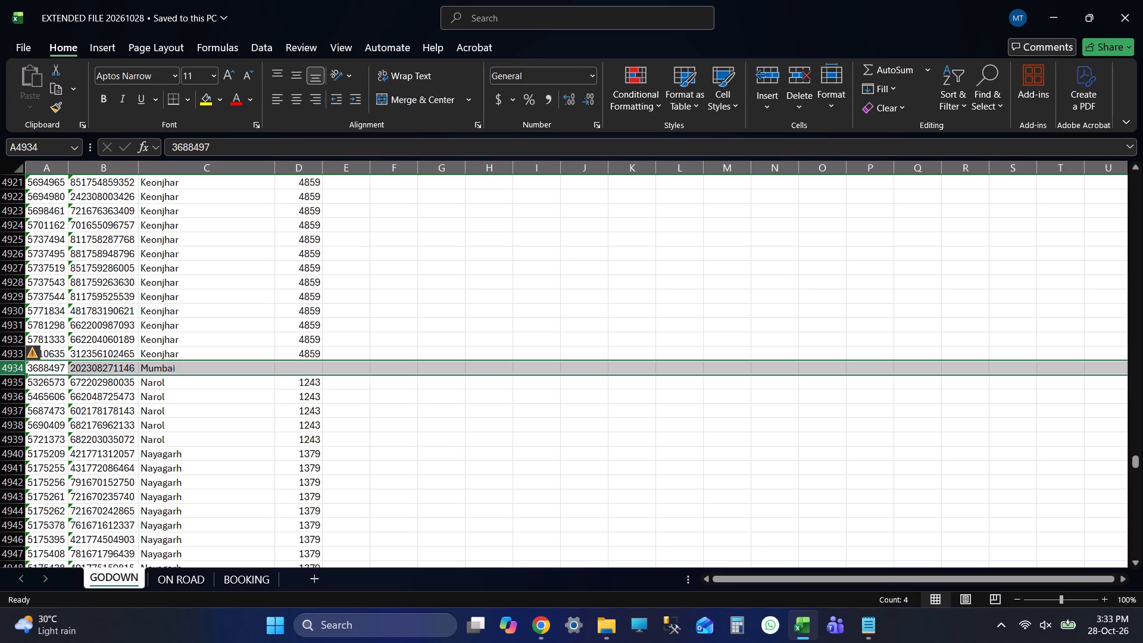
key("ctrl+minus")
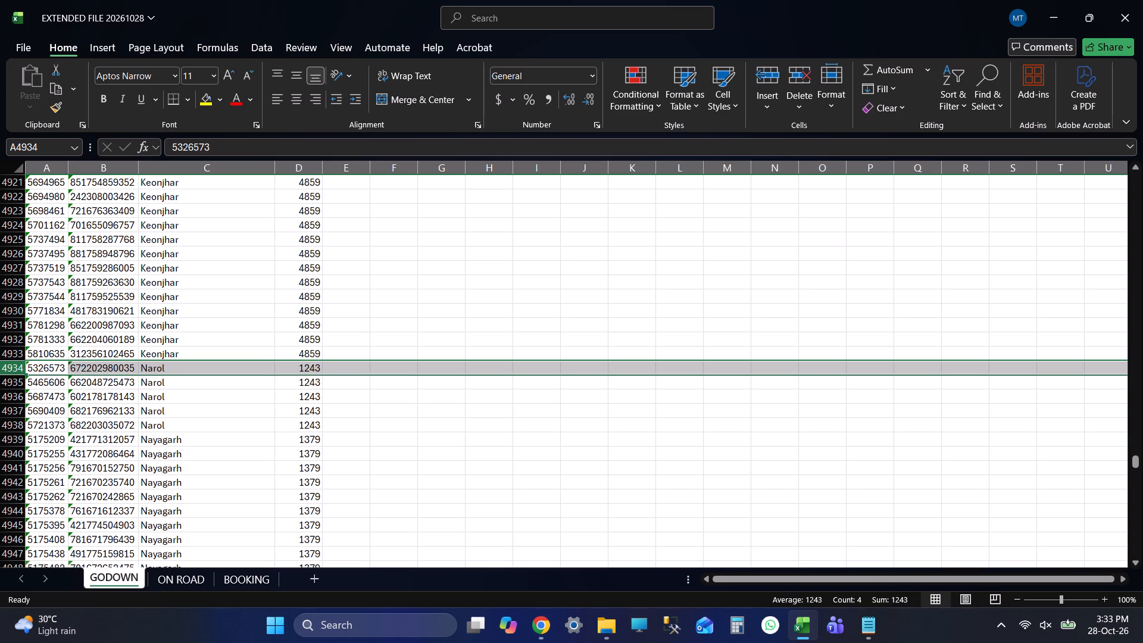
left_click(304, 313)
key("ctrl+Up")
key("ctrl+Up")
key("Up")
key("Up")
key("Up")
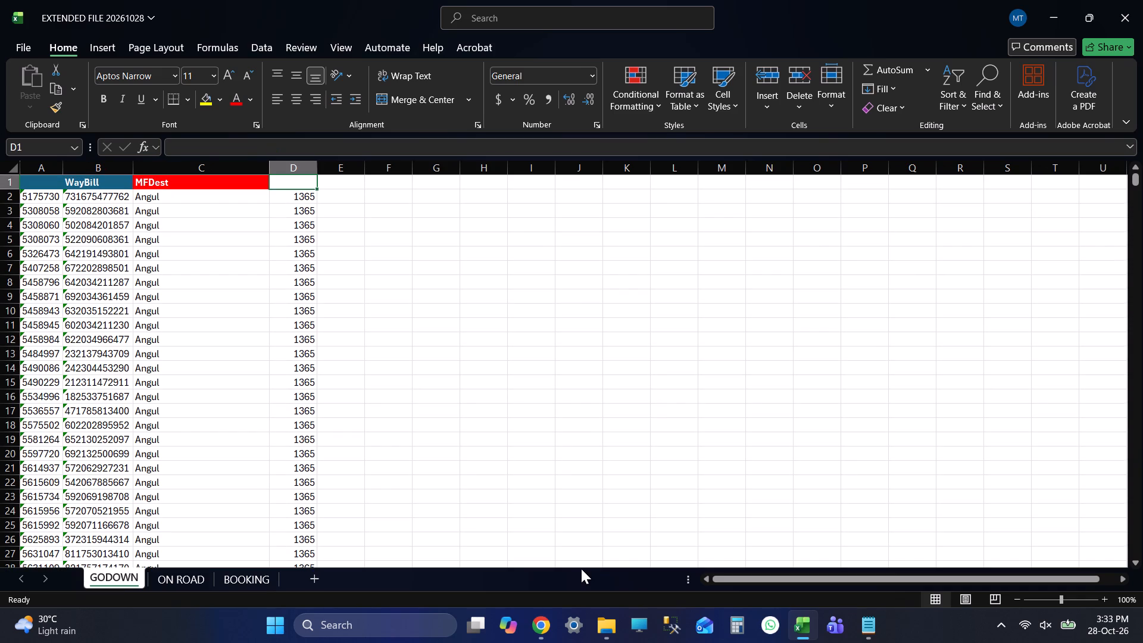
key("ctrl+s")
key("ctrl+s")
key("ctrl+s")
key("ctrl+s")
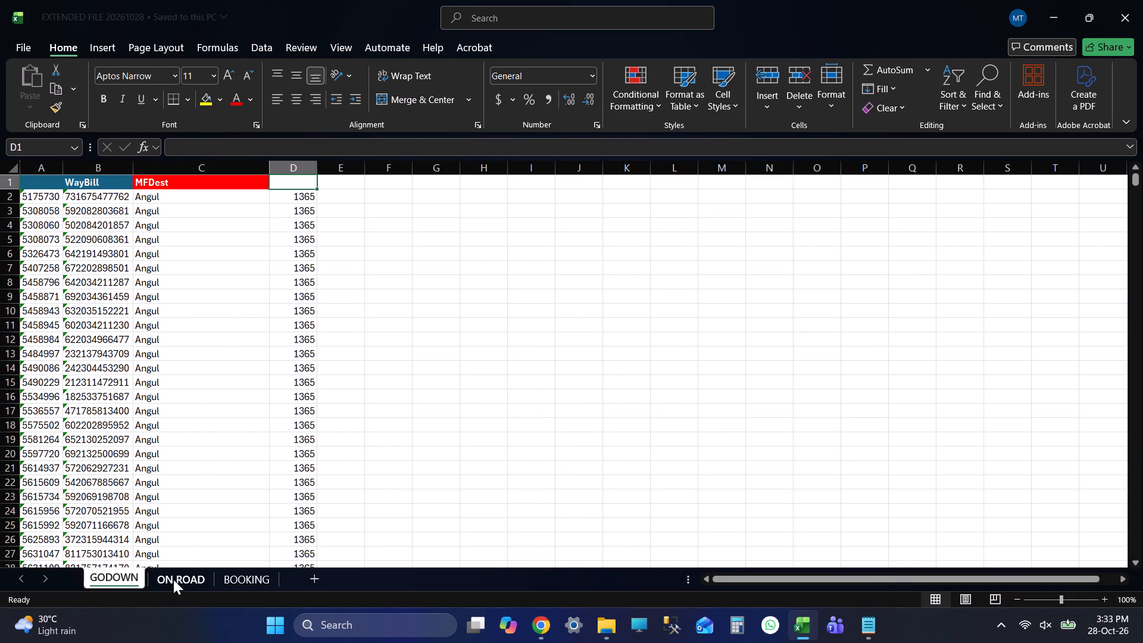
Switch to the ON ROAD sheet and save the workbook.
left_click(173, 579)
key("ctrl+s")
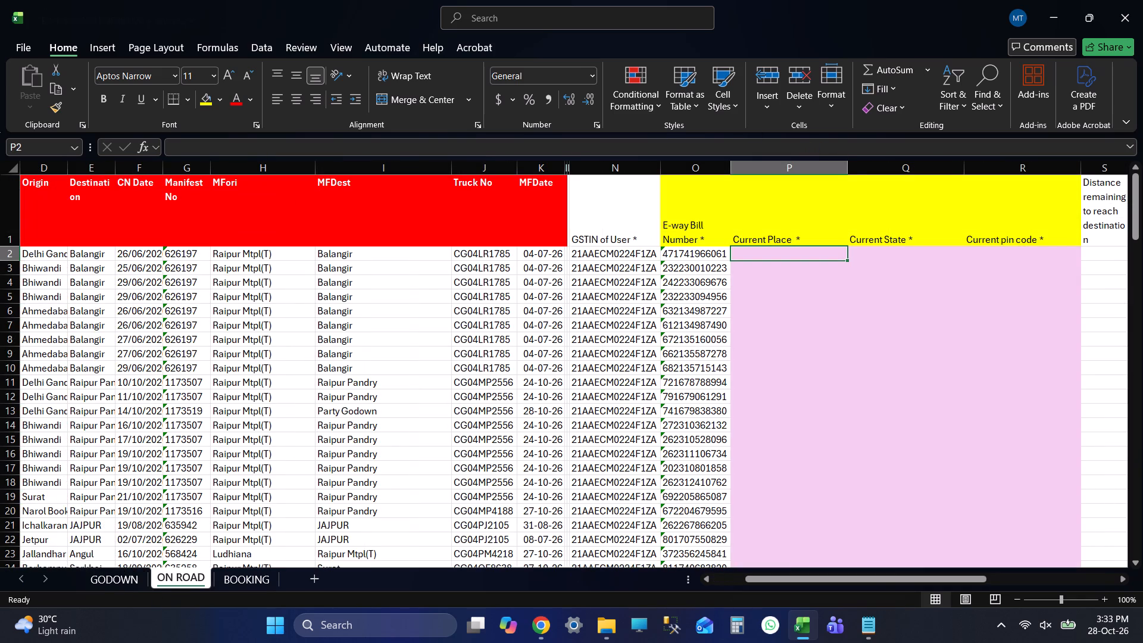
key("alt+Tab")
key("alt+Tab")
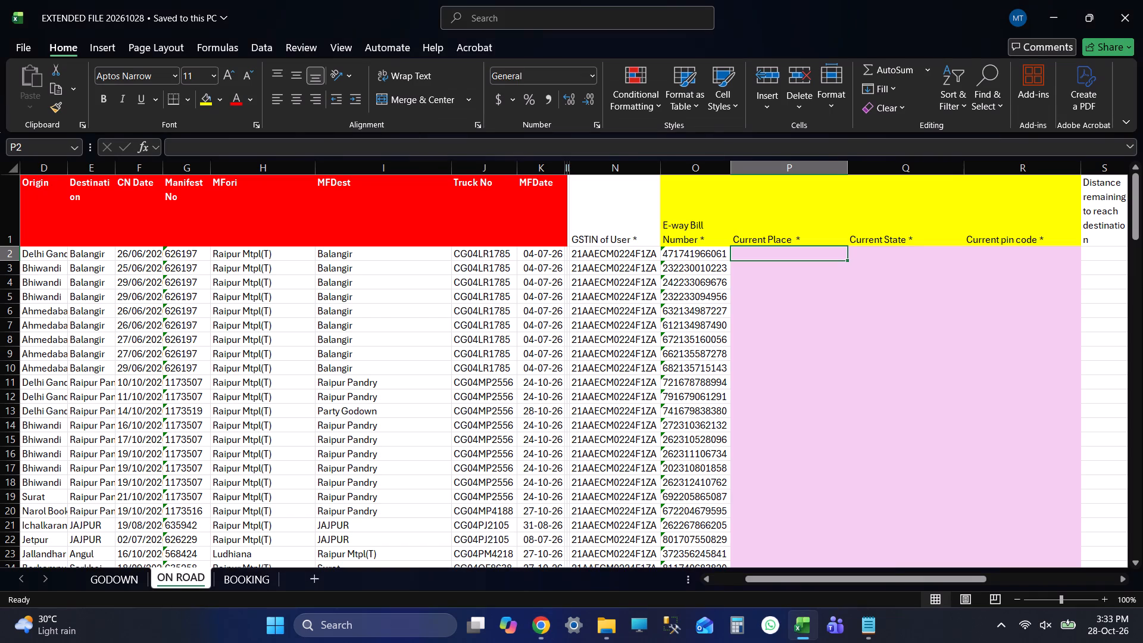
key("ctrl+s")
key("ctrl+s")
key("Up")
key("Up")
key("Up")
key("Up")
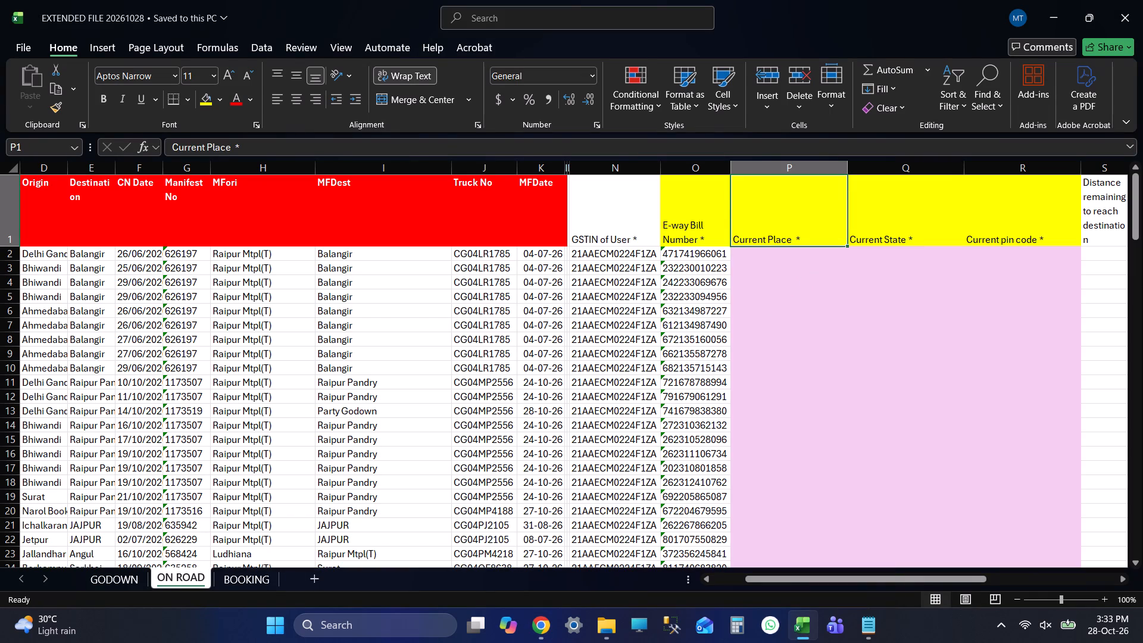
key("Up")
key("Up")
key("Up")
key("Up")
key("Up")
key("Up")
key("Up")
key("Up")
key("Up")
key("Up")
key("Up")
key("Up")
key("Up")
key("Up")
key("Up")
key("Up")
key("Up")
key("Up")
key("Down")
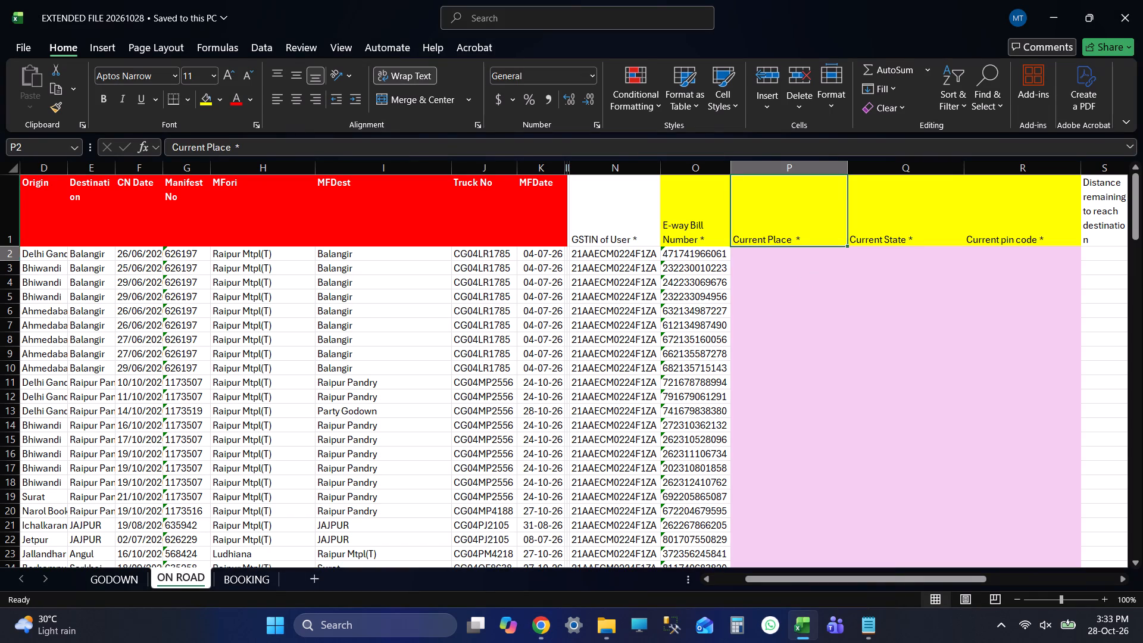
Save the workbook, then switch to the Notepad document with the SWITCH formula and close Notepad.
key("ctrl+s")
key("ctrl+s")
key("ctrl+s")
key("alt+Tab")
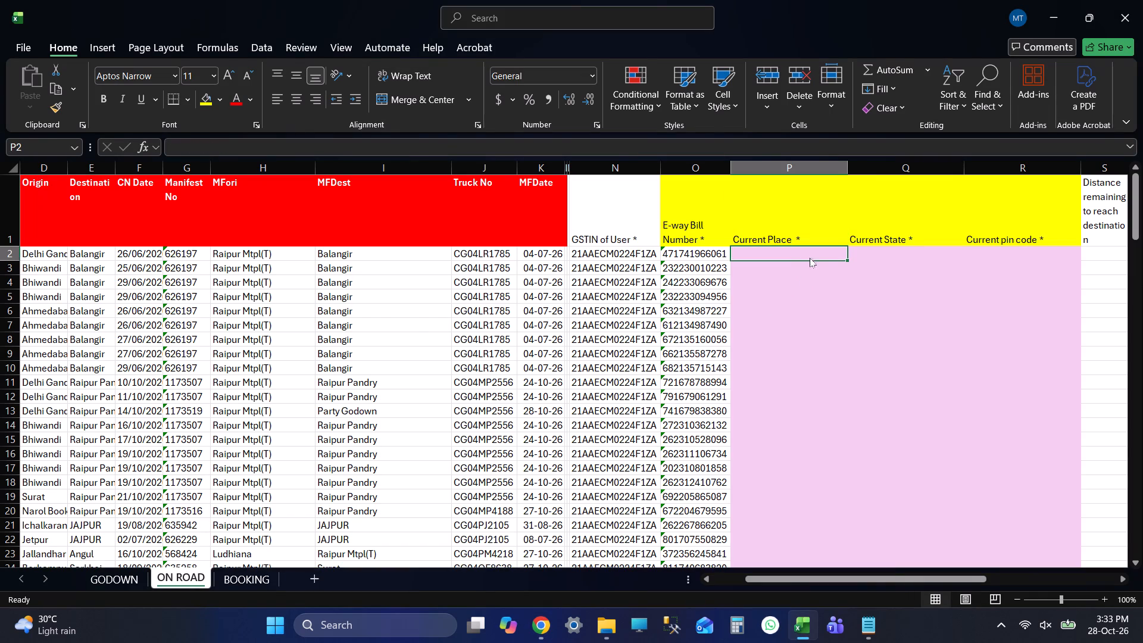
key("alt+Tab")
left_click(1142, 0)
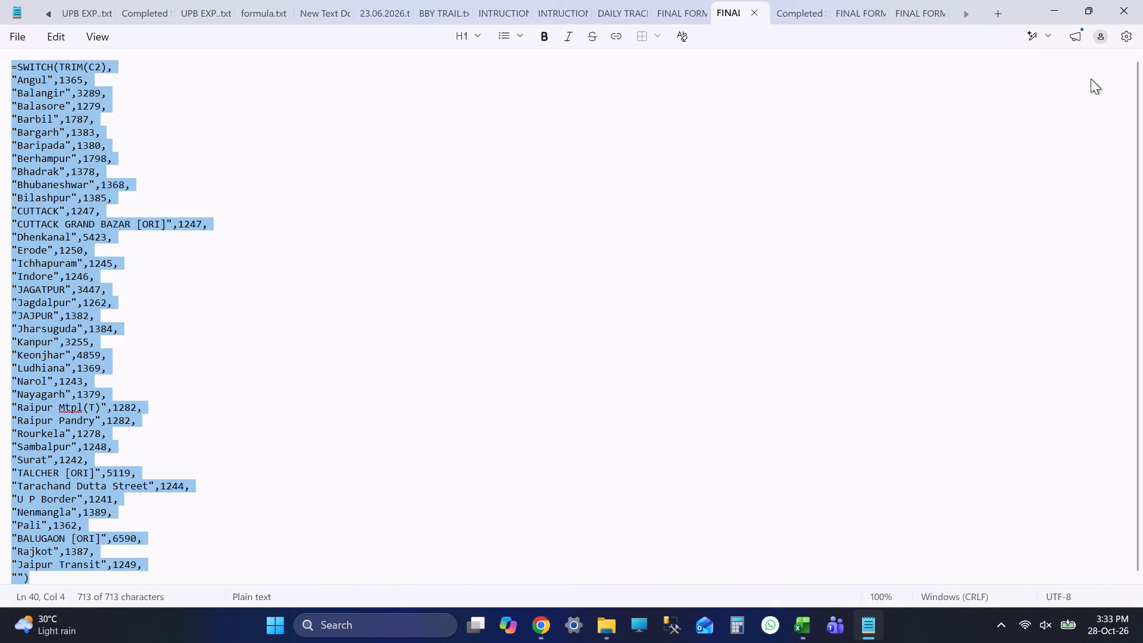
Save the workbook again with the ON ROAD sheet active.
key("ctrl+s")
key("ctrl+s")
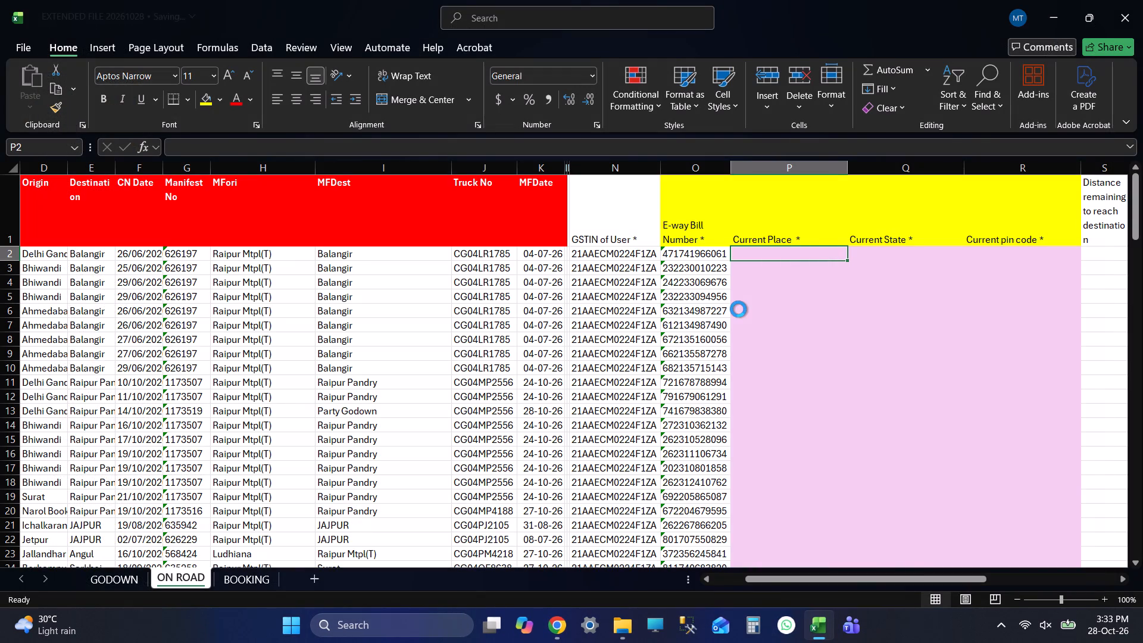
key("ctrl+s")
key("ctrl+s")
key("ctrl+s")
key("alt+Tab")
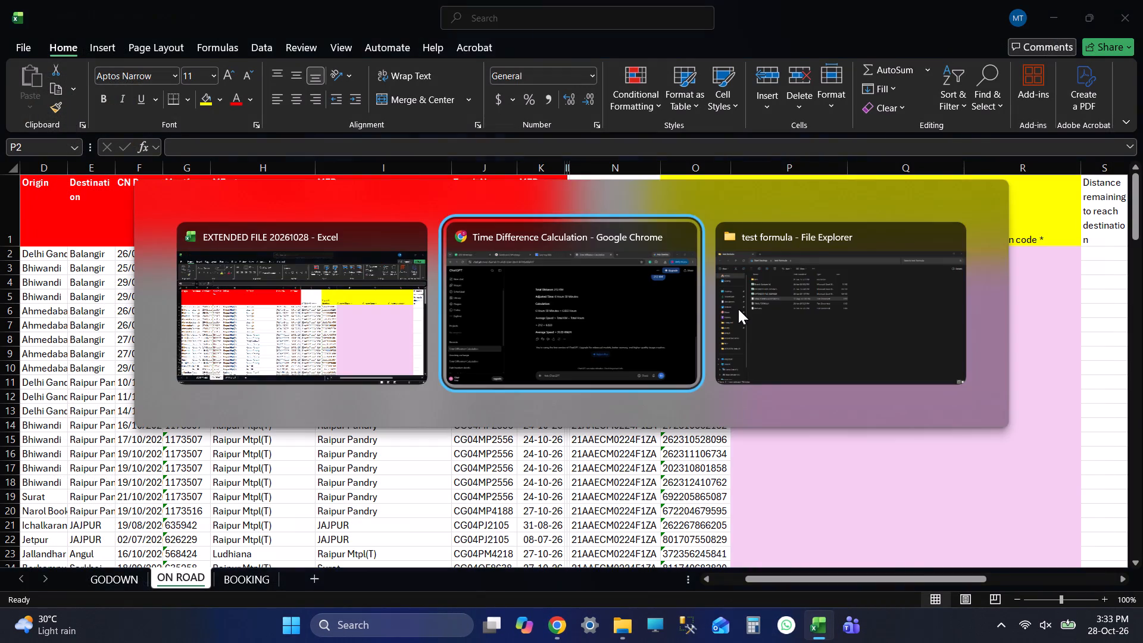
key("alt+Tab")
key("alt+Tab")
key("ctrl+s")
key("ctrl+s")
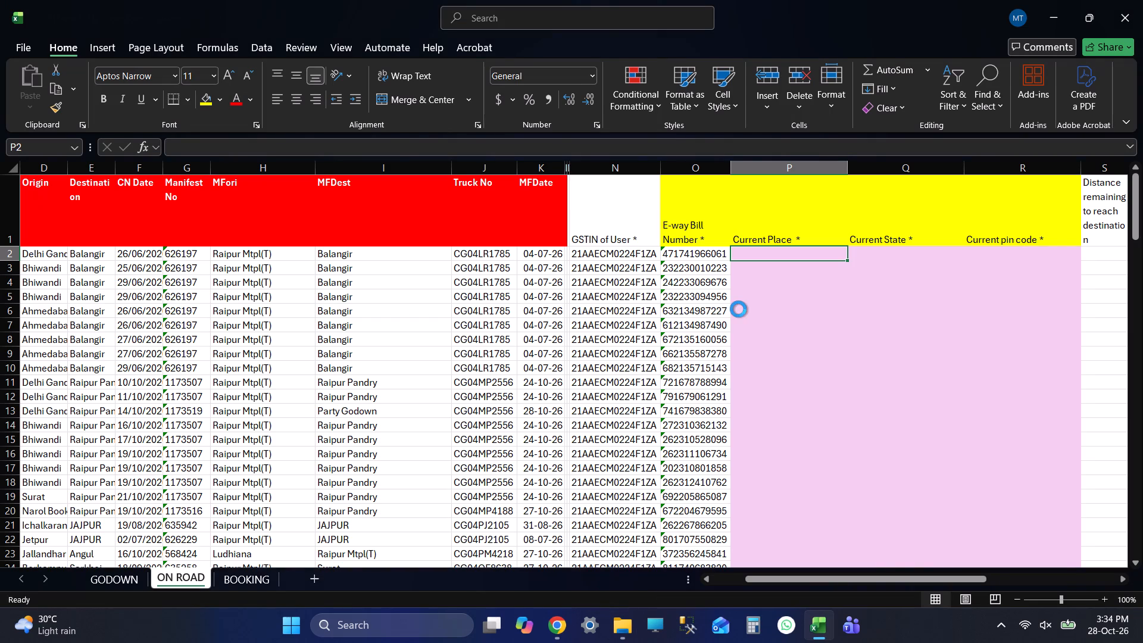
key("ctrl+s")
Switch to File Explorer and open the EXTENDED FILES folder inside E Way Bill.
key("alt+Tab")
left_click(68, 332)
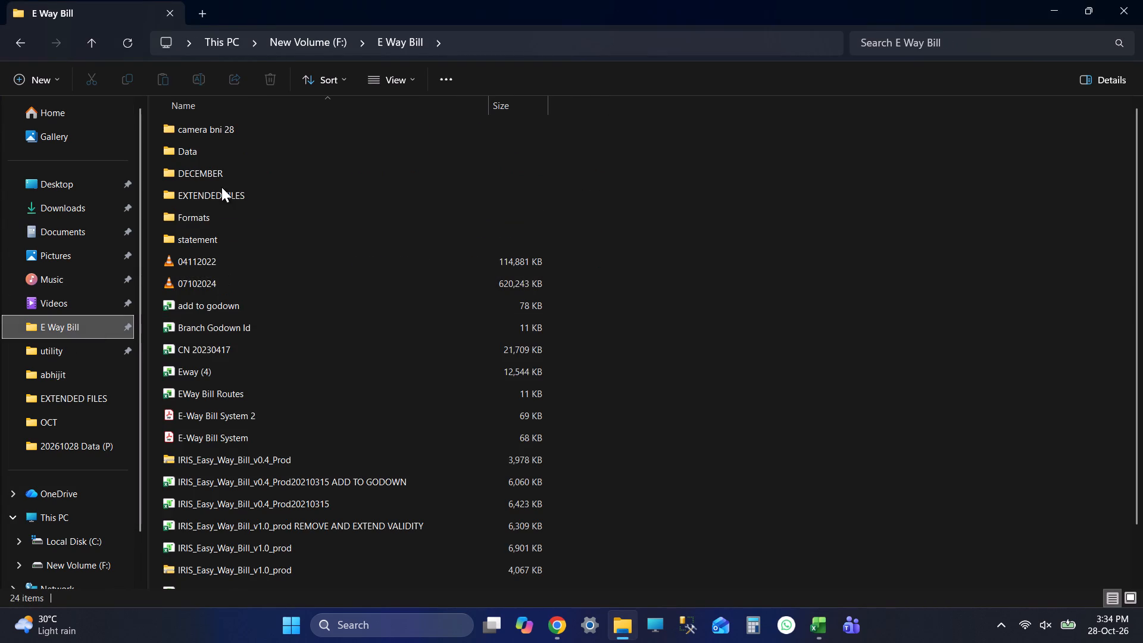
double_click(221, 187)
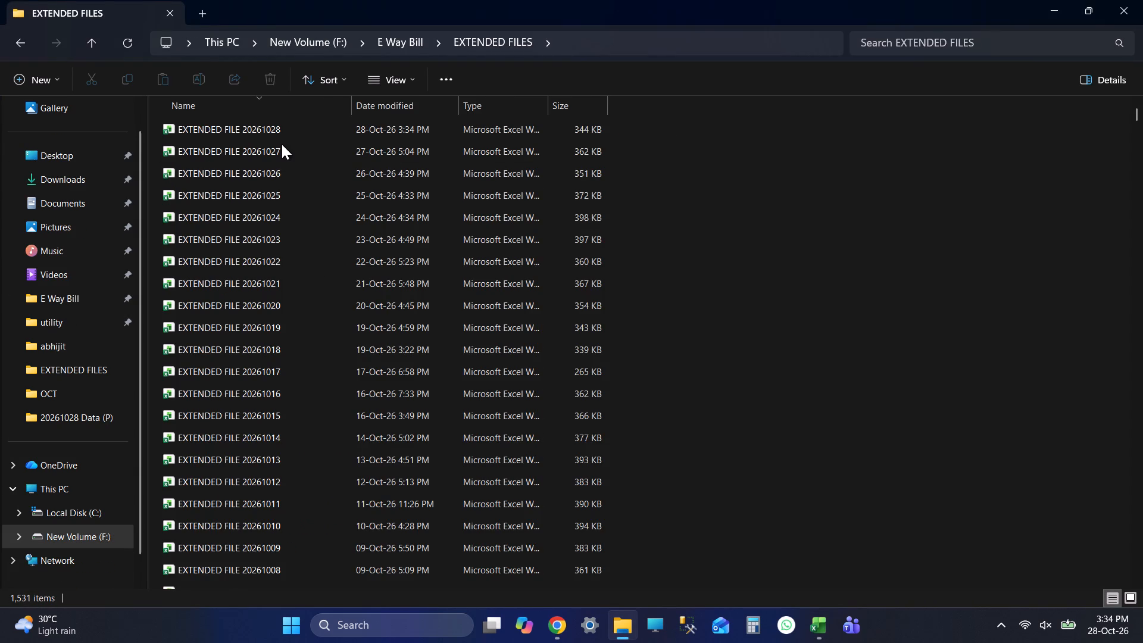
key("alt+Tab")
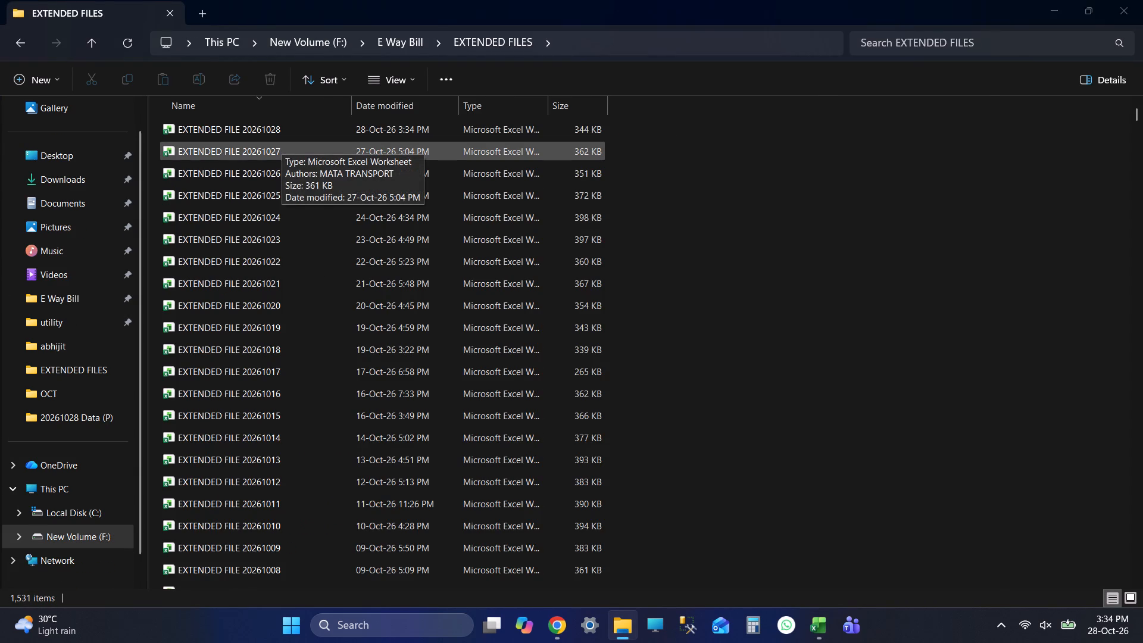
Open the EXTENDED FILE 20261027 workbook and go to the first Current Place entry on its ON ROAD sheet.
key("alt+Tab")
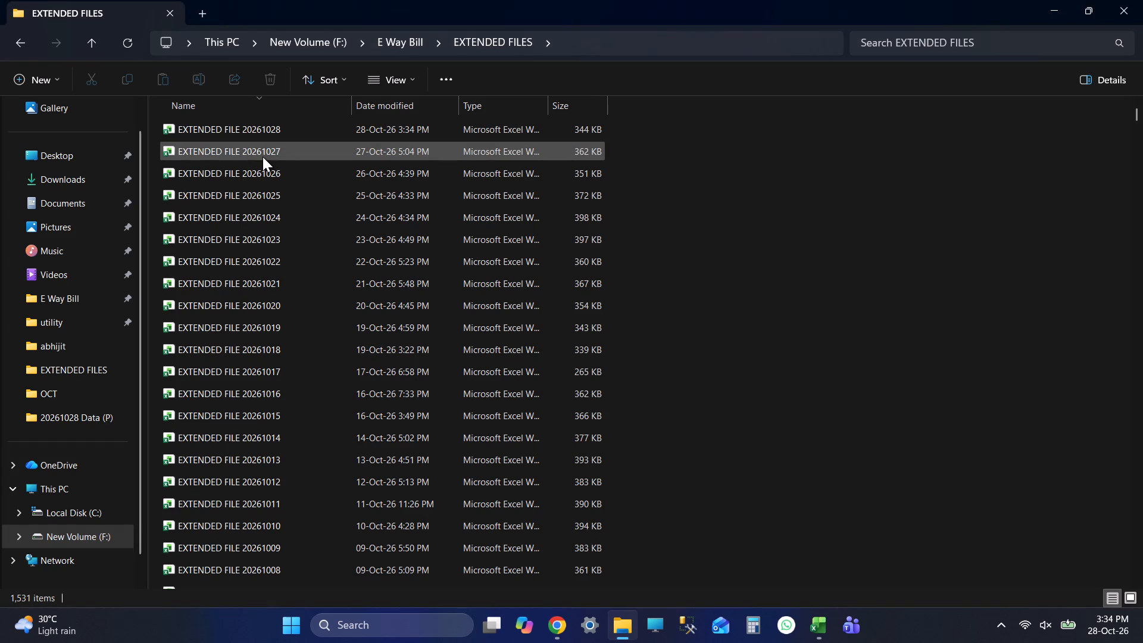
double_click(263, 157)
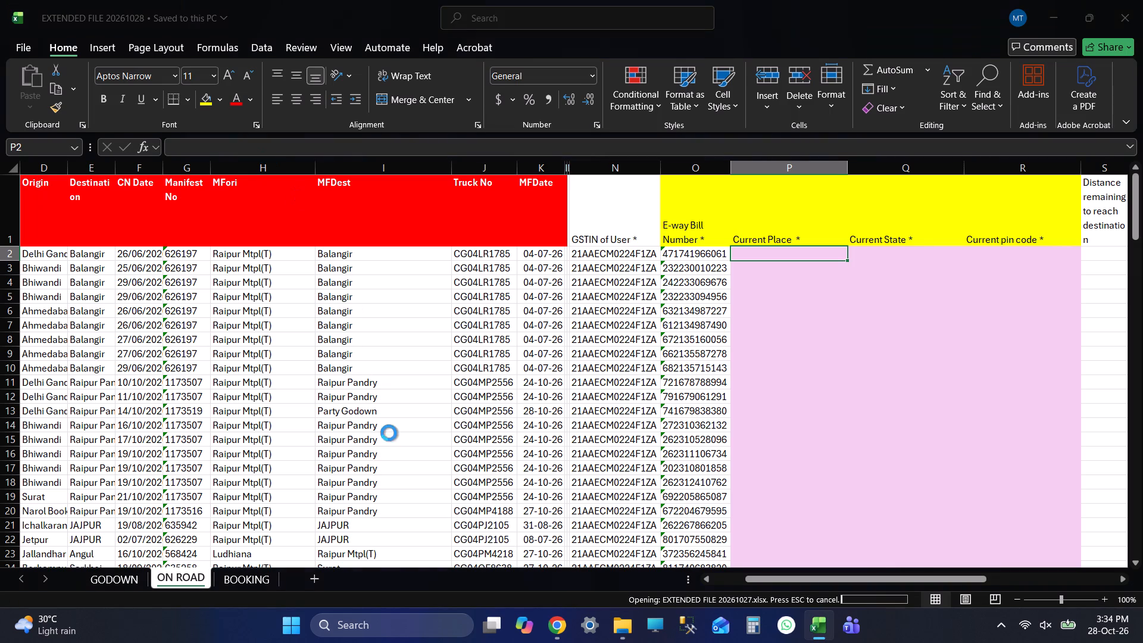
left_click(161, 576)
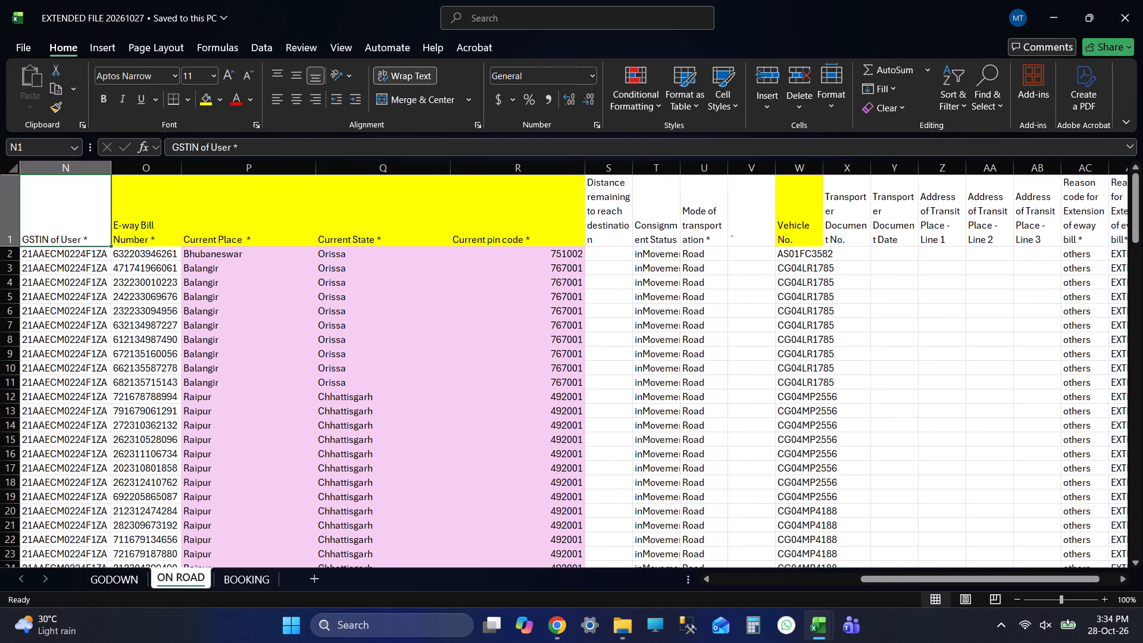
left_click(230, 254)
key("shift+Tab")
key("shift+Tab")
key("shift+Tab")
key("shift+Tab")
key("shift+Tab")
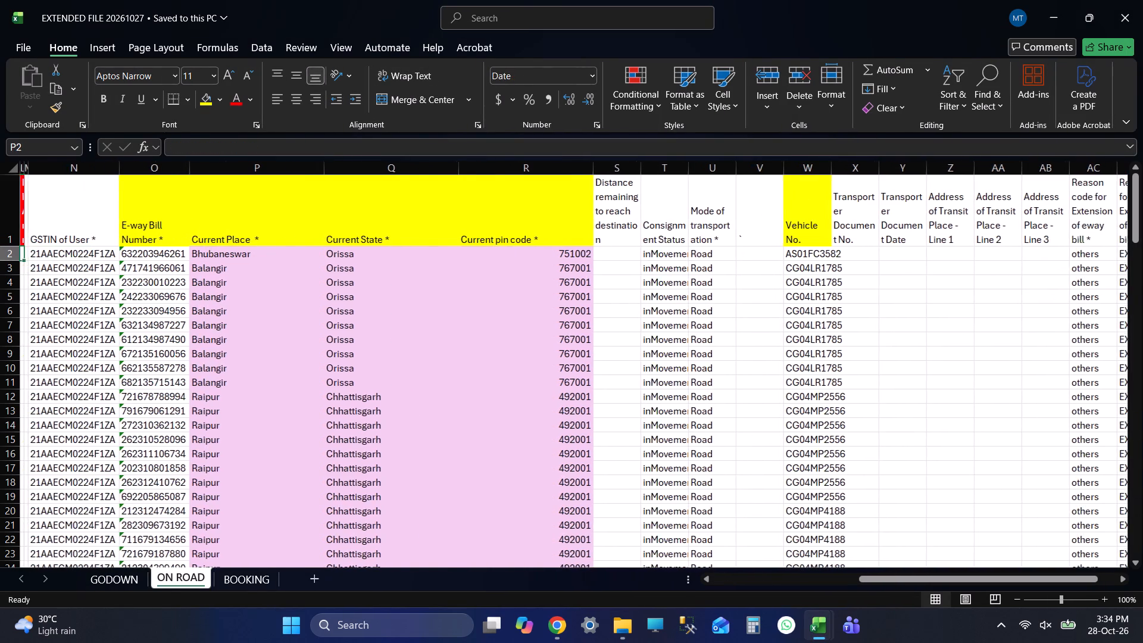
key("shift+Tab")
key("shift+Tab")
key("shift+Tab")
key("shift+Tab")
left_click(591, 255)
Close the File Explorer window and return to the EXTENDED FILE 20261027 workbook.
key("alt+Tab")
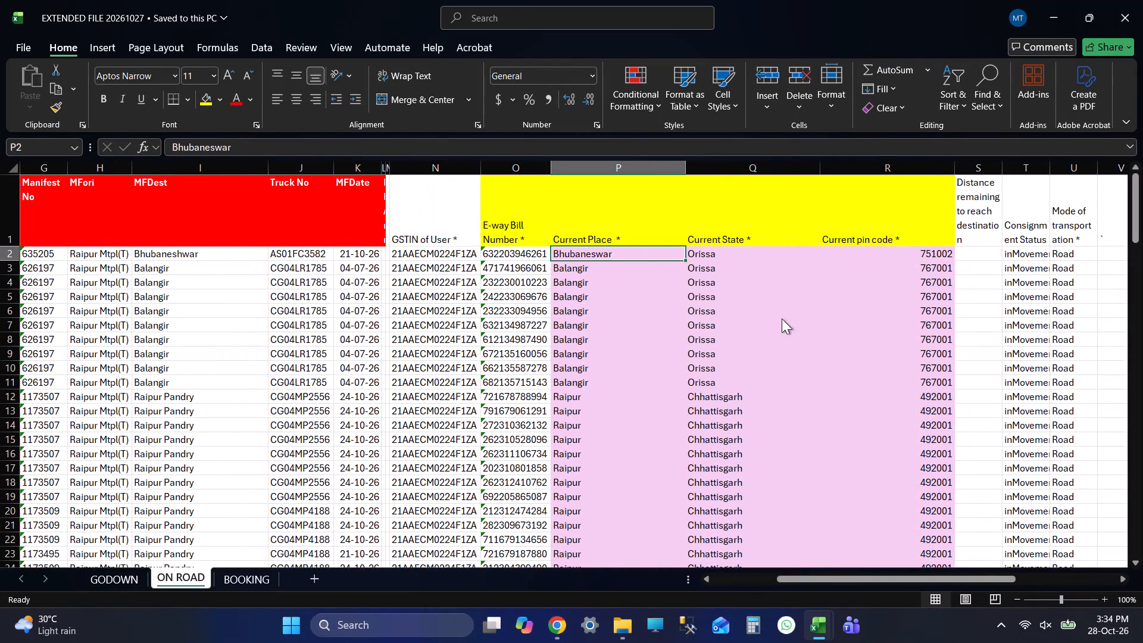
key("alt+Tab")
left_click(1142, 0)
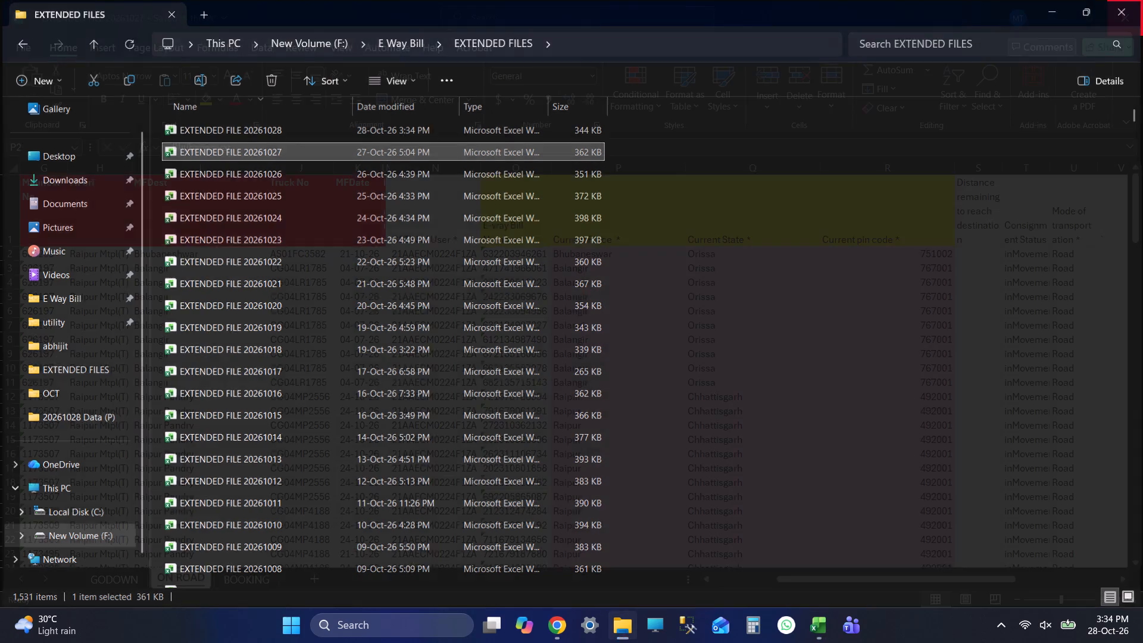
key("alt+Tab")
key("alt+Tab")
key("alt+Tab")
key("alt+Tab")
key("alt+Tab")
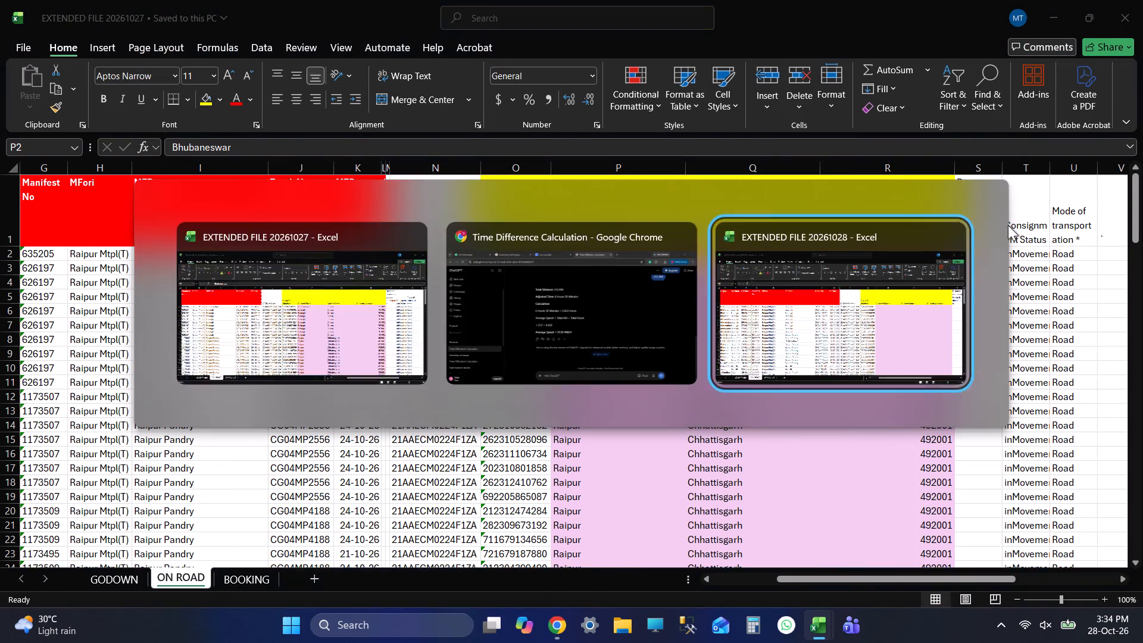
key("alt+Tab")
key("alt+Tab")
key("alt+Tab")
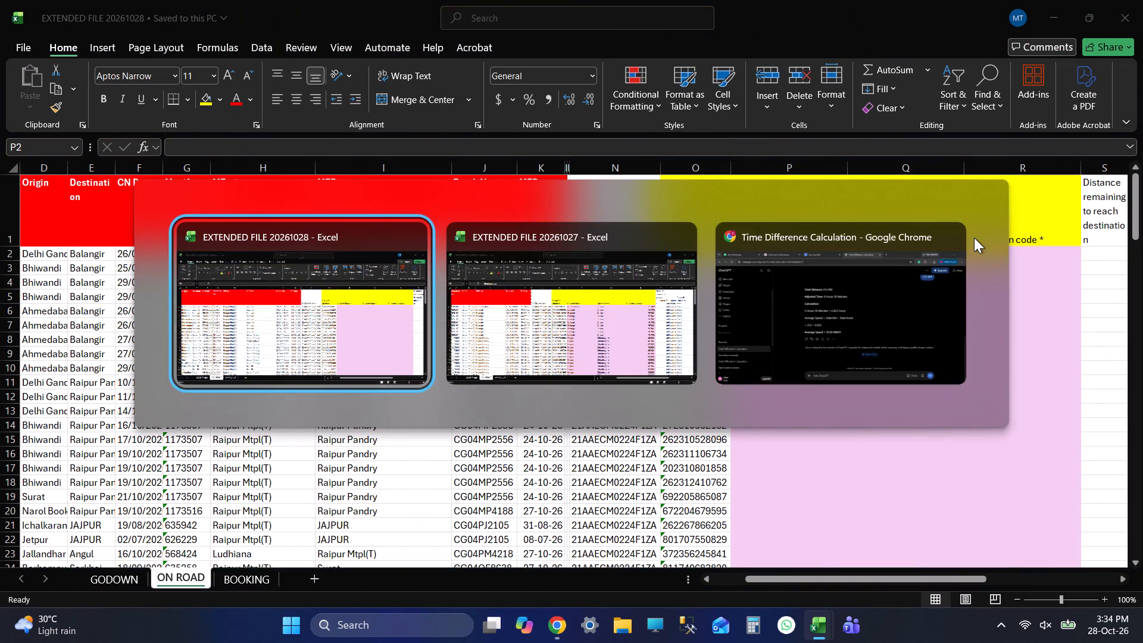
key("alt+Tab")
Copy Balangir, Orissa, 767001 from EXTENDED FILE 20261027 into the location columns of rows 2 to 10 in EXTENDED FILE 20261028 and save.
left_click(587, 286)
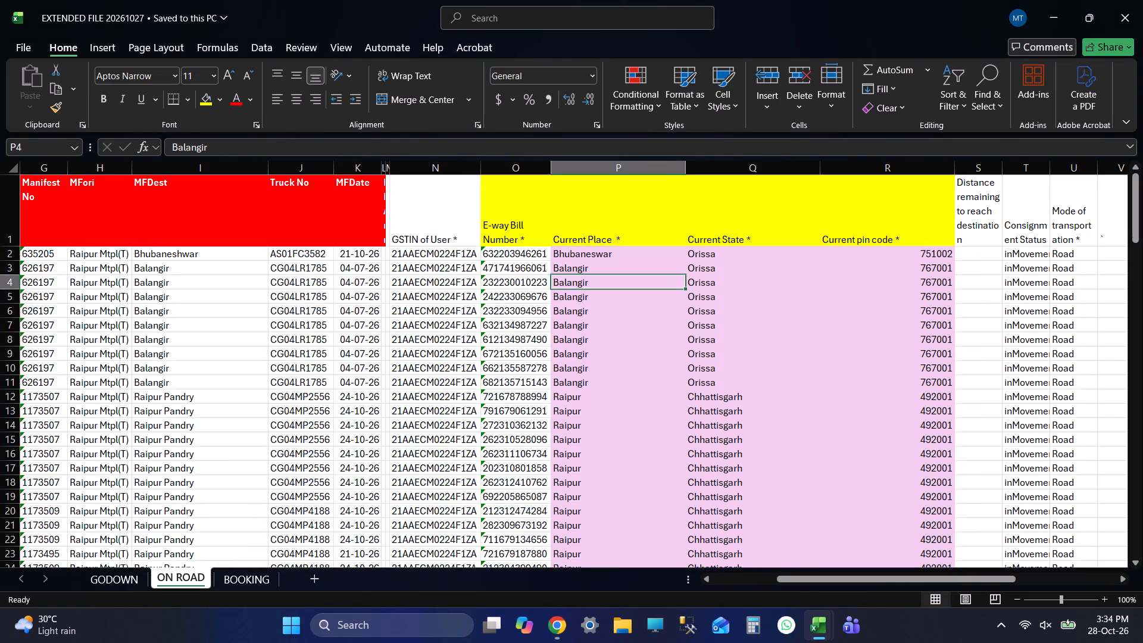
key("shift+Right")
key("shift+Right")
key("ctrl+c")
key("ctrl+c")
key("ctrl+c")
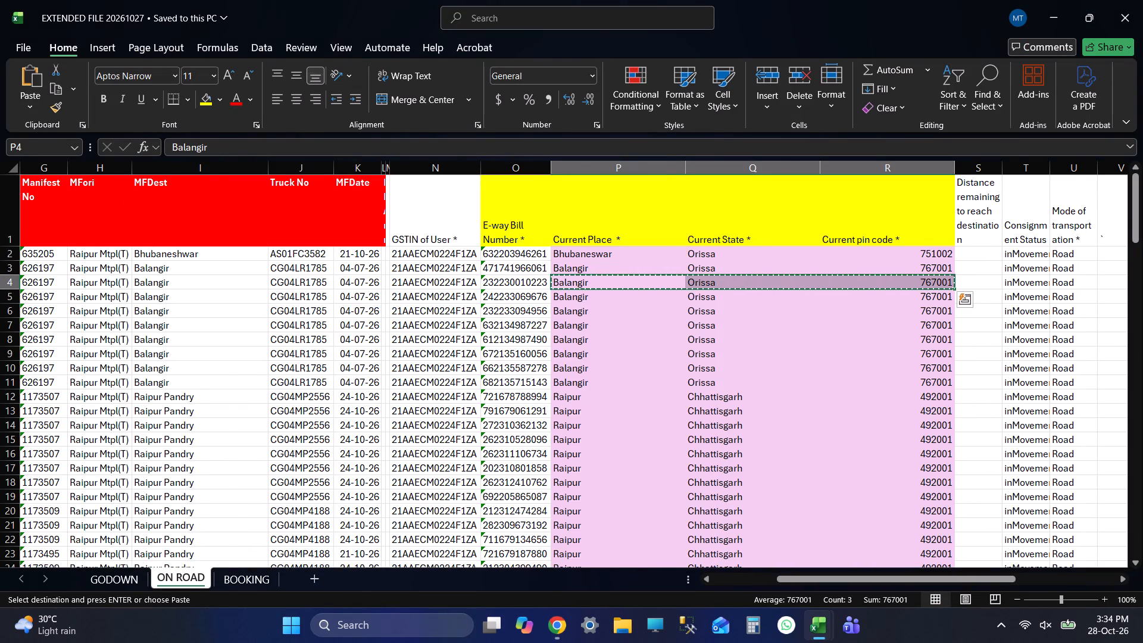
key("alt+Tab")
key("shift+Down")
key("shift+Down")
key("shift+Down")
key("shift+Down")
key("shift+Down")
key("shift+Down")
key("shift+Down")
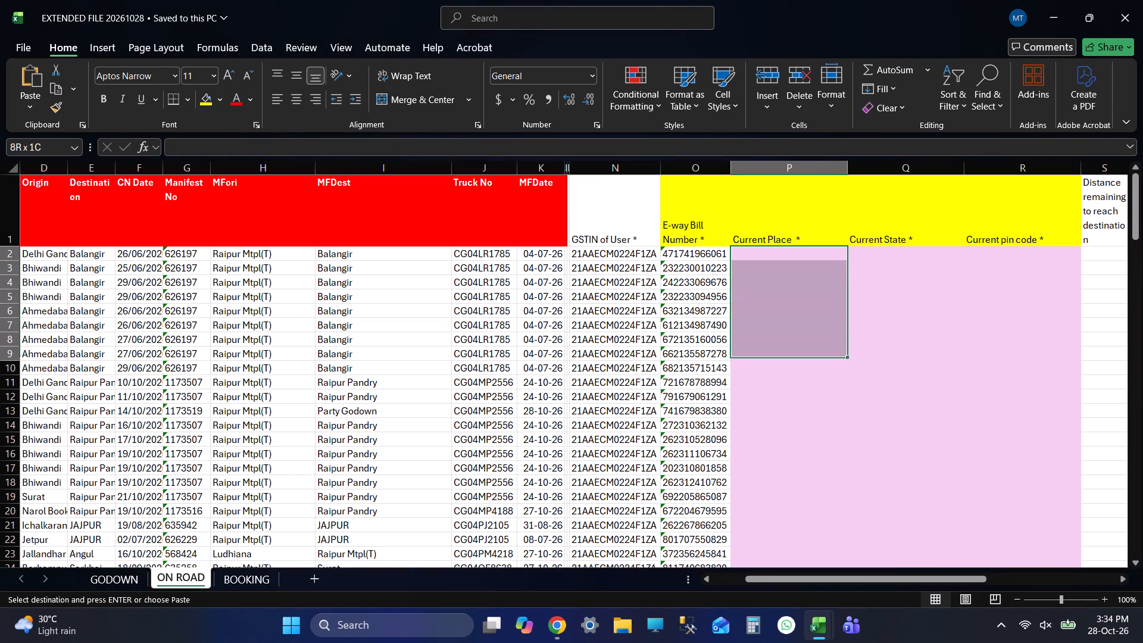
key("shift+Down")
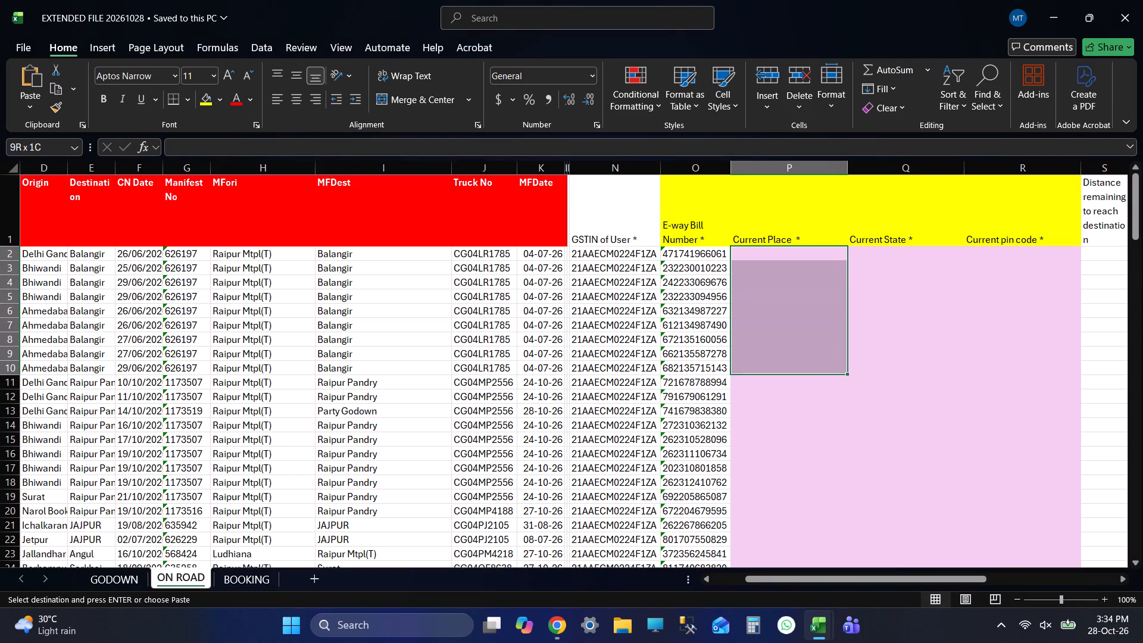
key("ctrl+v")
key("ctrl+Down")
key("Down")
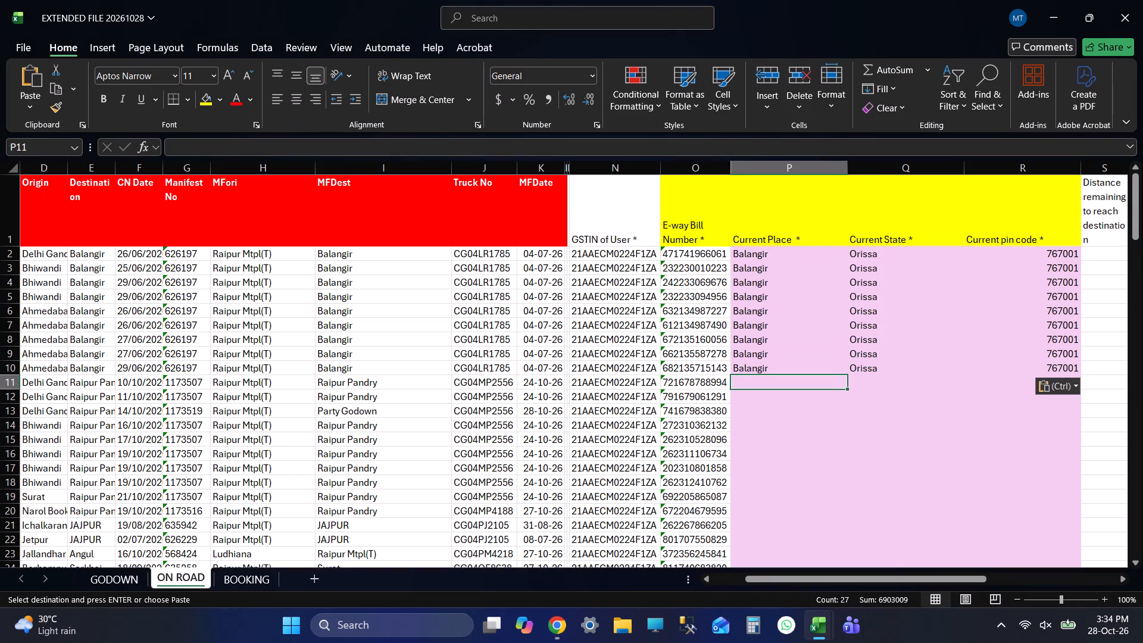
key("ctrl+s")
key("ctrl+s")
key("ctrl+s")
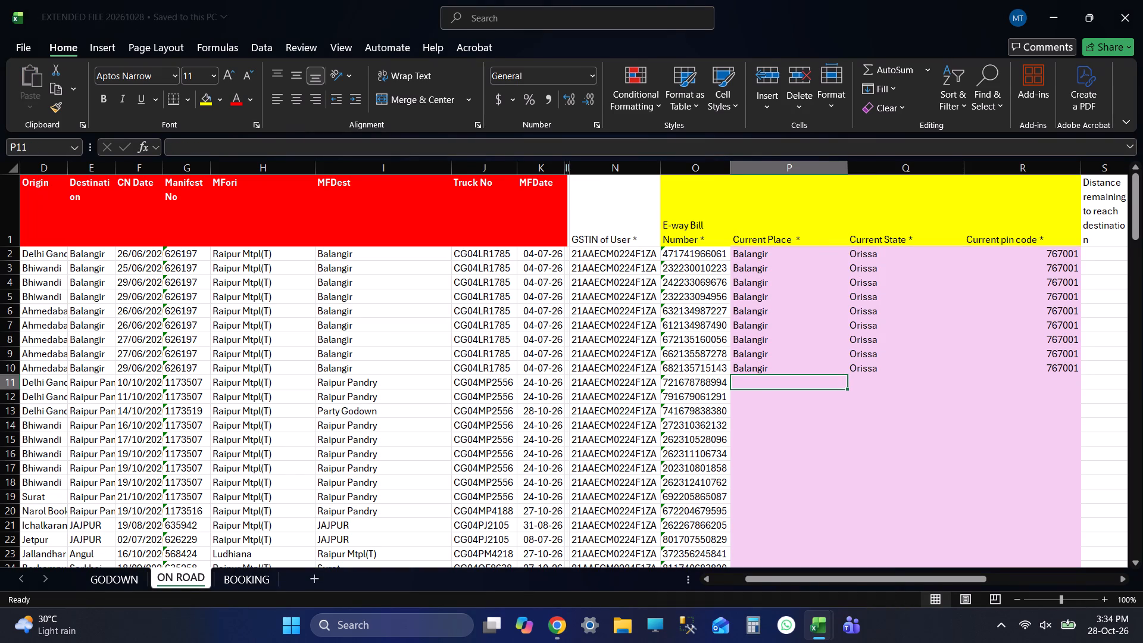
Delete the Party Godown entry in row 13 of the ON ROAD sheet and save the workbook.
left_click(374, 411)
left_click(5, 410)
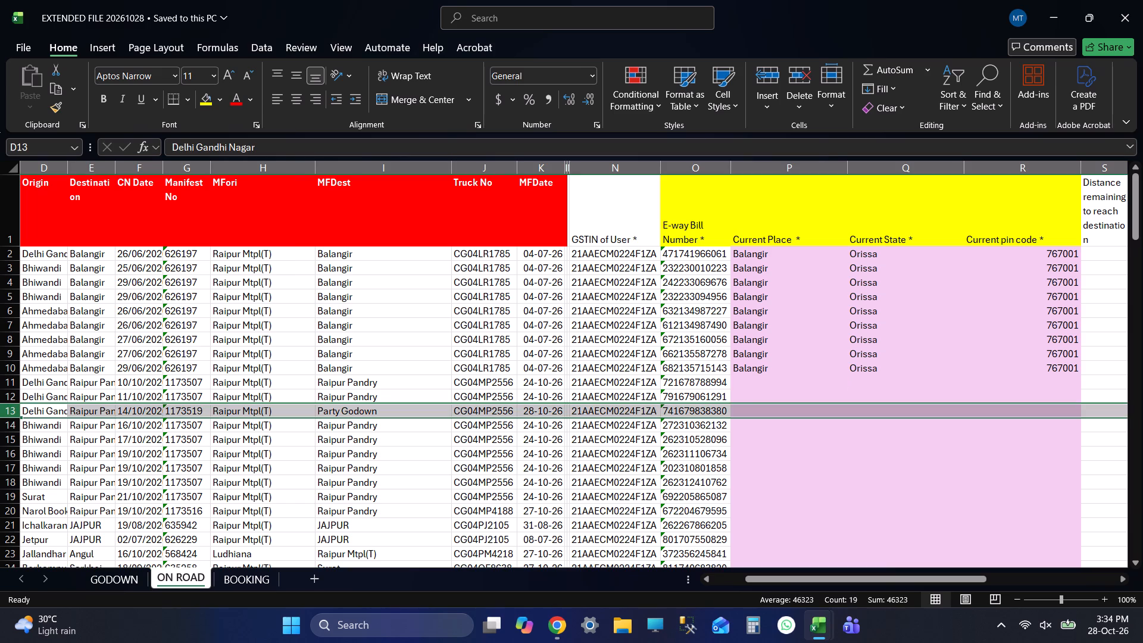
key("ctrl+minus")
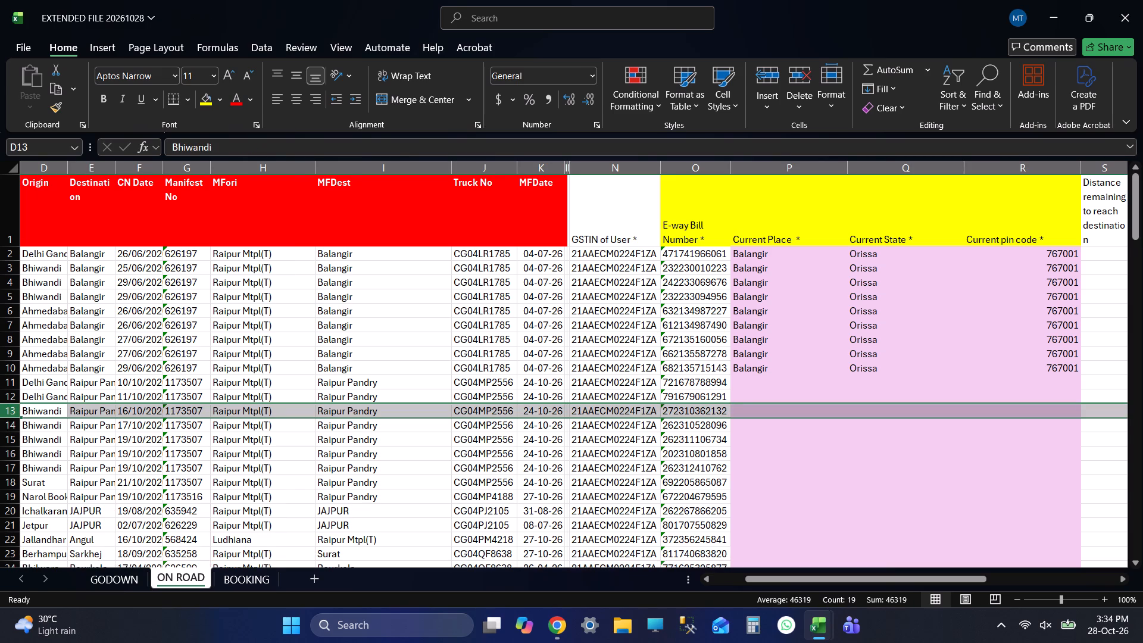
left_click(736, 386)
key("ctrl+s")
Copy Raipur, Chhattisgarh, 492001 from EXTENDED FILE 20261027 into the location columns of rows 11 to 19 in EXTENDED FILE 20261028 and save.
key("alt+Tab")
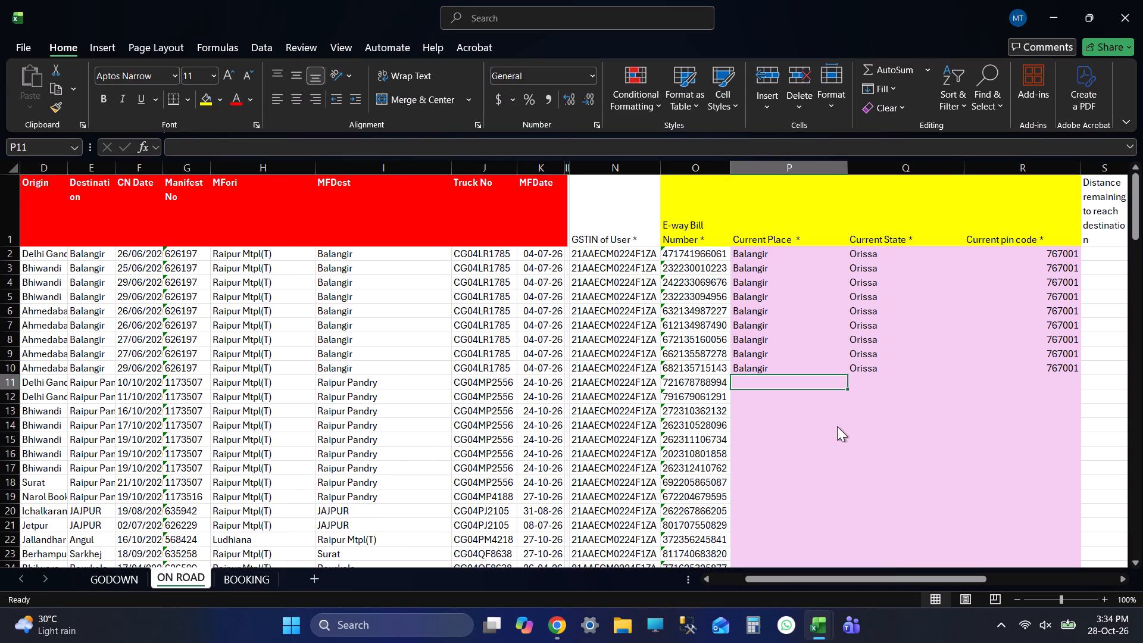
key("Down")
key("Down")
key("Down")
key("Down")
key("Down")
key("Down")
key("Down")
key("Down")
key("Down")
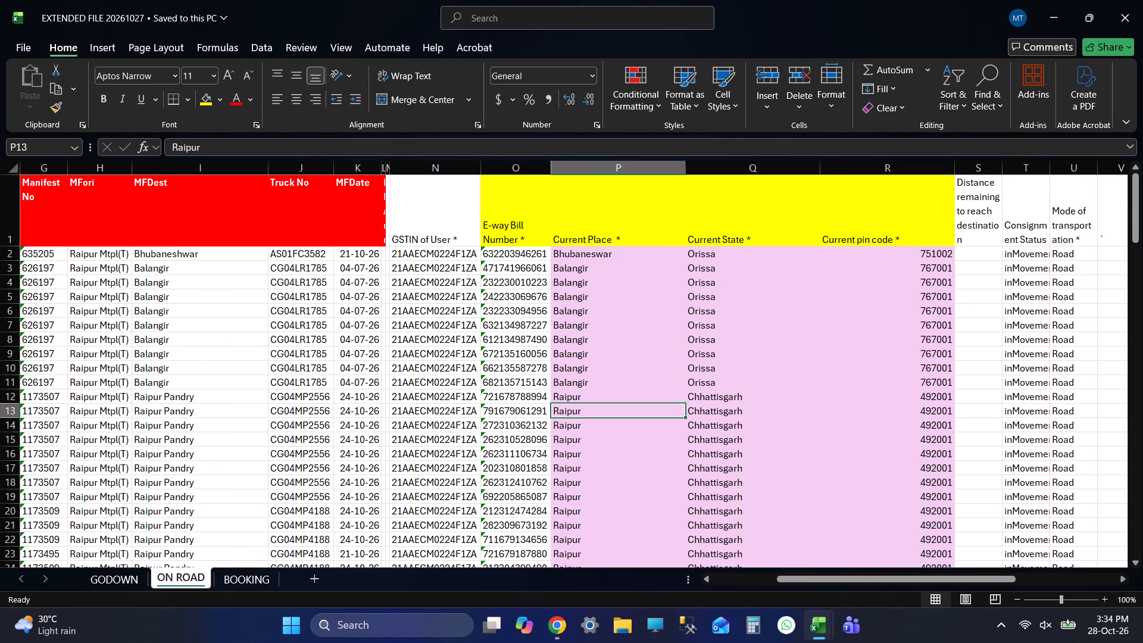
key("shift+Right")
key("shift+Right")
key("ctrl+c")
key("alt+Tab")
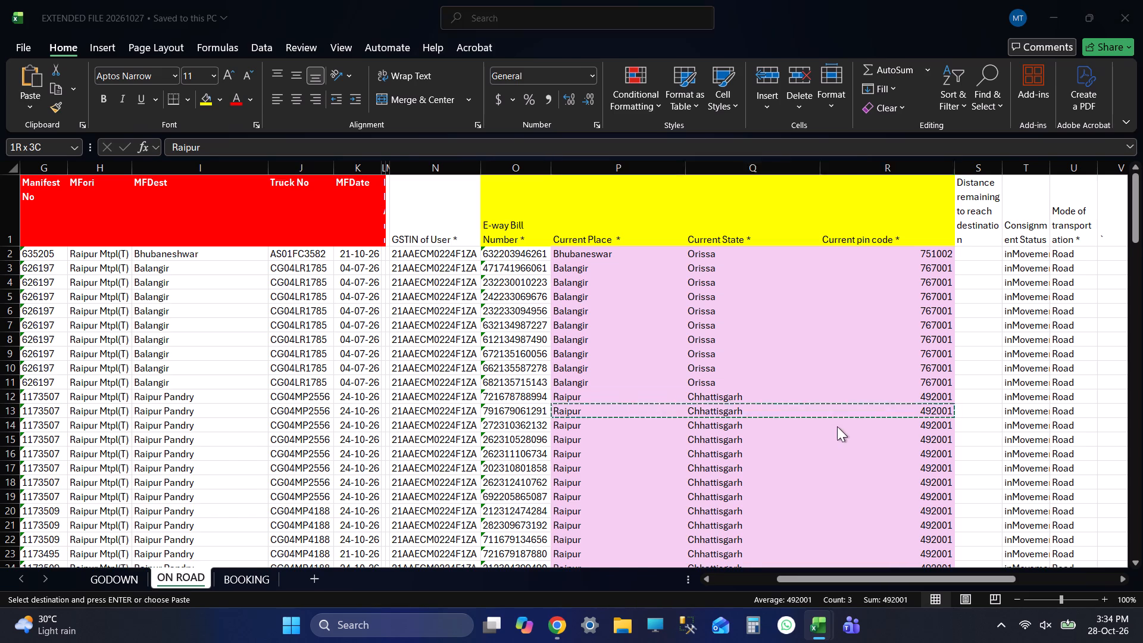
key("shift+Down")
key("shift+Down")
key("shift+Down")
key("shift+Down")
key("shift+Down")
key("shift+Down")
key("shift+Down")
key("shift+Down")
key("shift+Down")
key("shift+Up")
key("shift+Up")
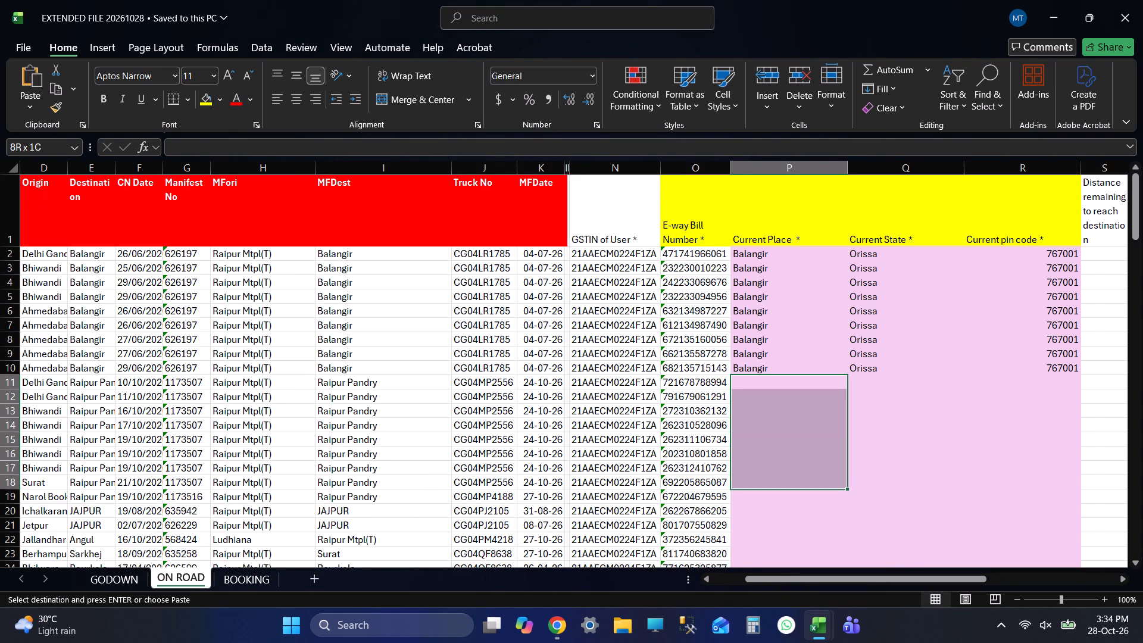
key("shift+Down")
key("ctrl+v")
key("ctrl+Down")
key("Down")
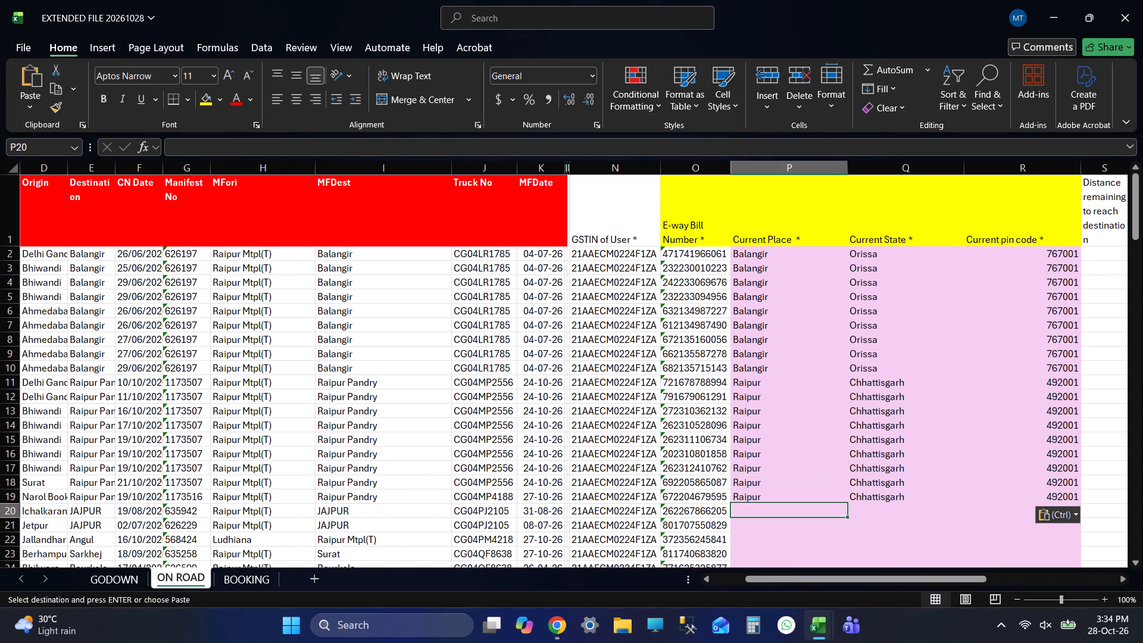
key("ctrl+s")
key("ctrl+s")
key("ctrl+s")
key("ctrl+s")
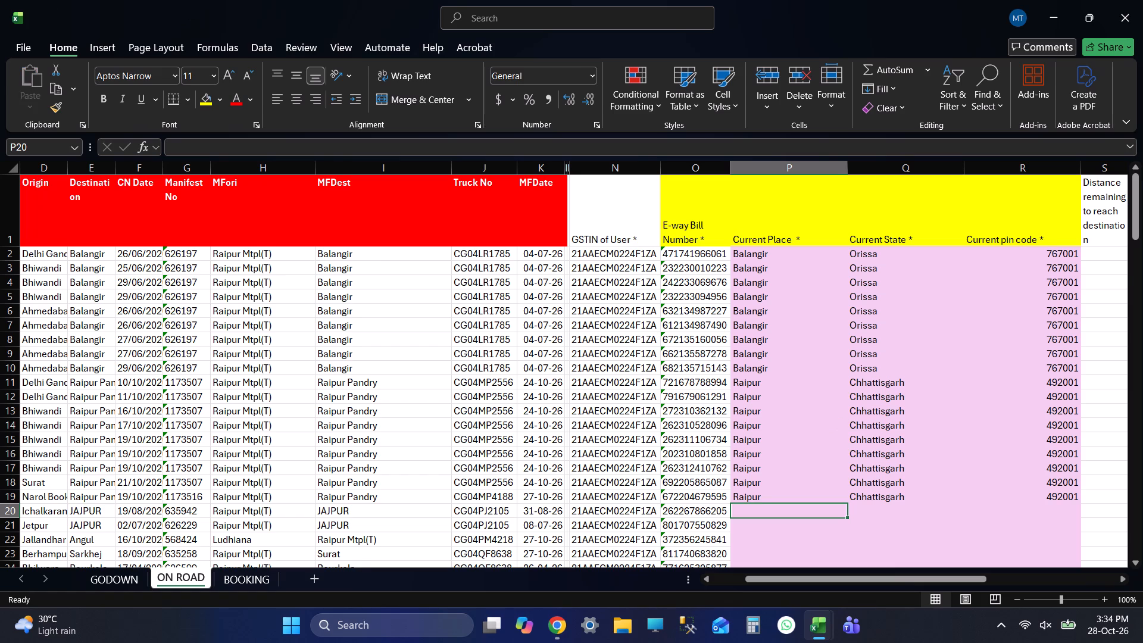
Examine the remaining ON ROAD entries without locations, checking the manifest destination and truck details in row 20.
scroll(850, 341, "down", 2)
scroll(848, 341, "up", 1)
scroll(848, 341, "down", 5)
key("shift+Tab")
key("shift+Tab")
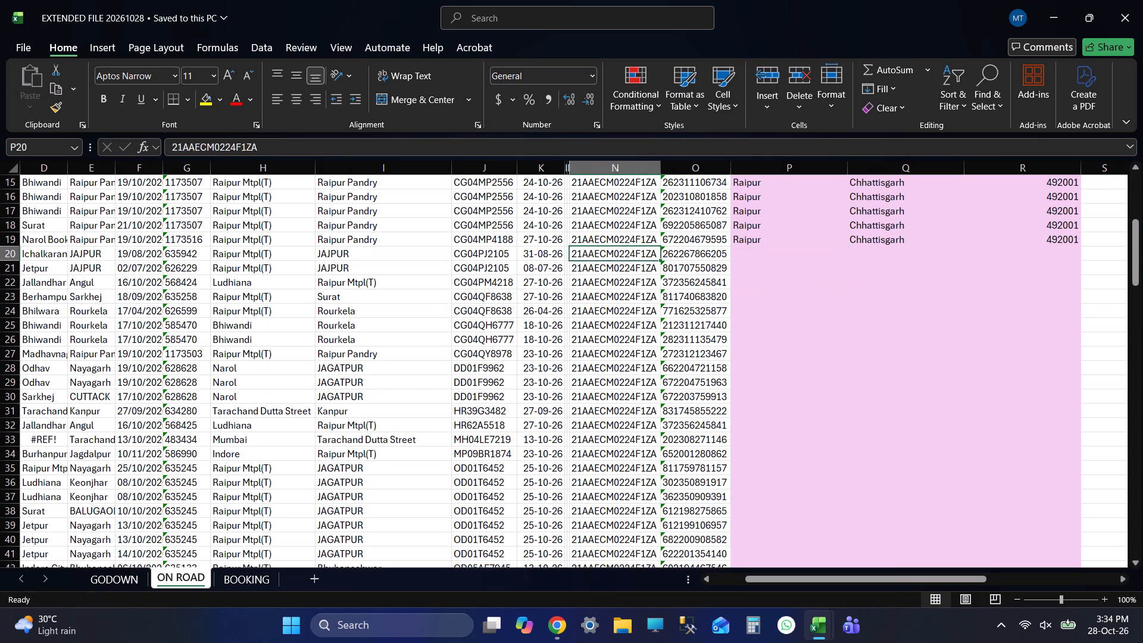
key("shift+Tab")
key("shift+Tab")
key("shift+Tab")
key("shift+Tab")
key("Tab")
key("Tab")
key("Tab")
key("Tab")
key("Tab")
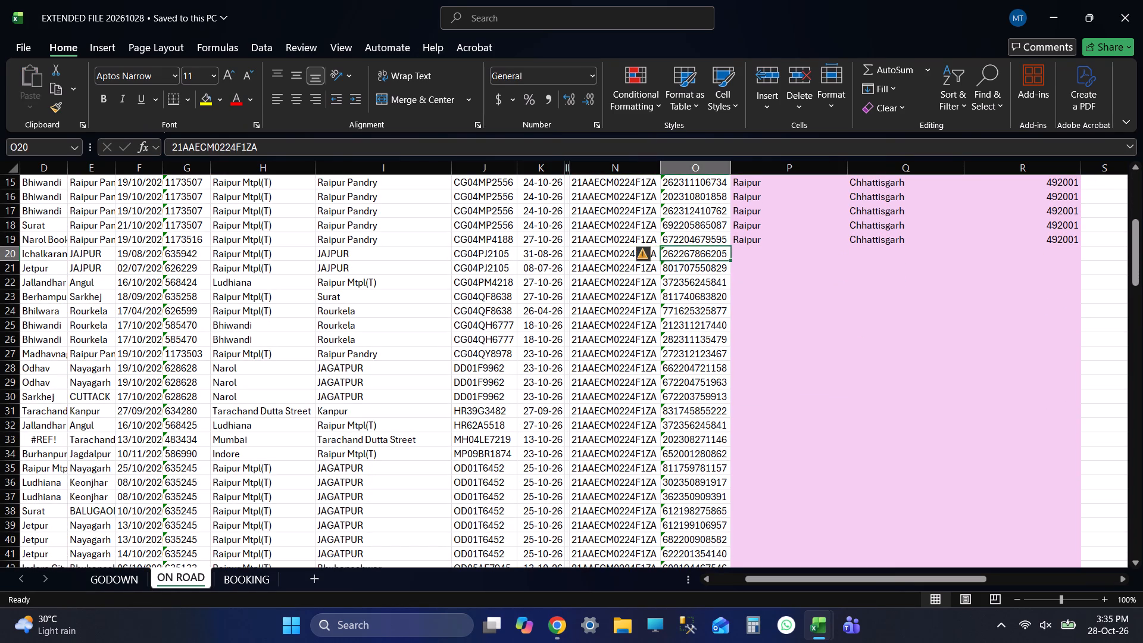
key("Tab")
Search the Current Place column of EXTENDED FILE 20261027 for "jaj" and select the Jajpur entry in row 39.
key("alt+Tab")
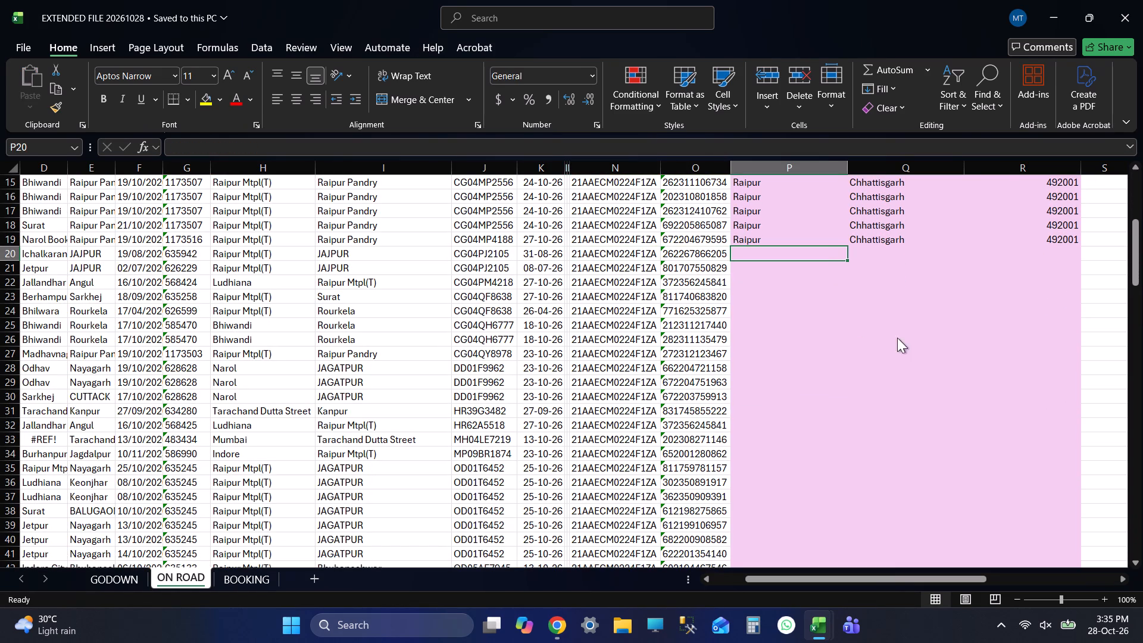
key("alt+Tab")
key("alt+Tab")
key("alt+Tab")
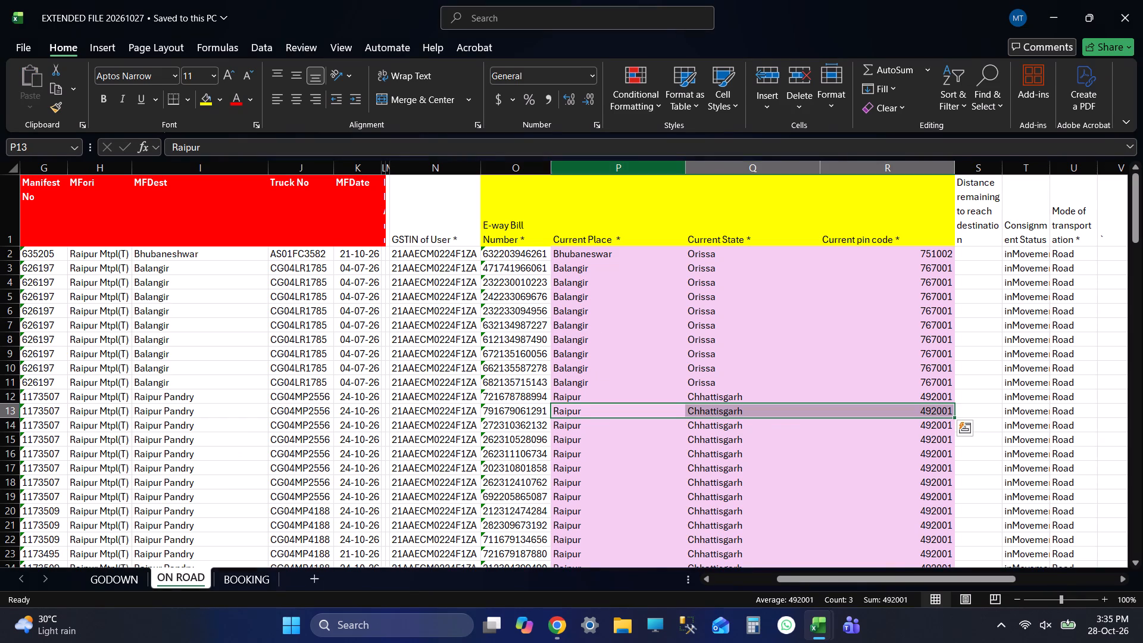
left_click(616, 168)
key("ctrl+f")
type("jaj")
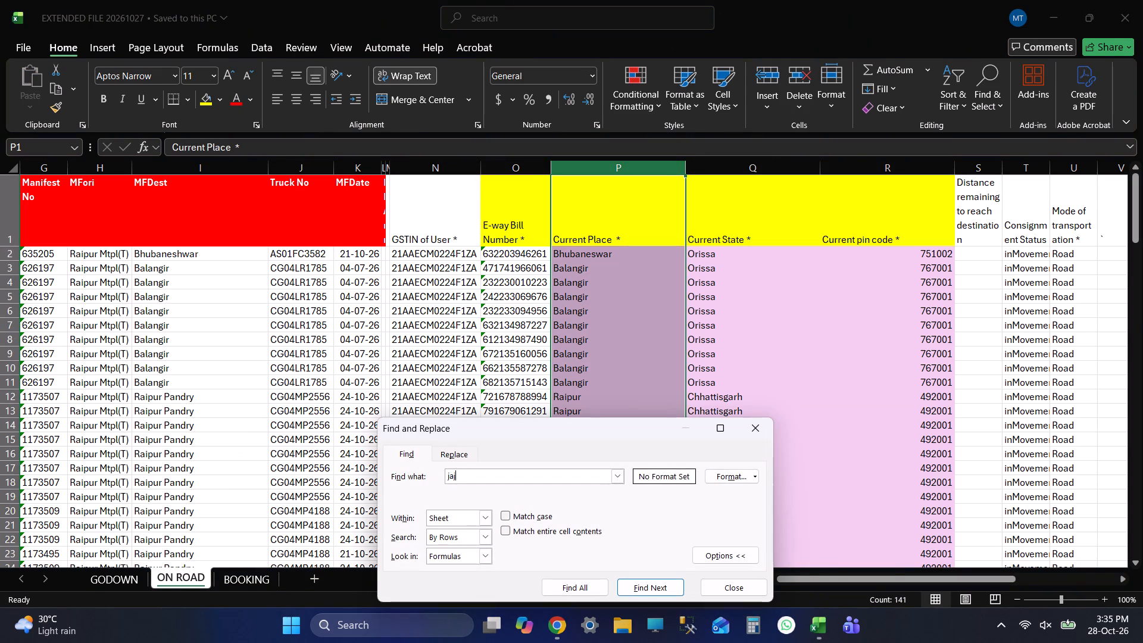
key("Return")
left_click(585, 368)
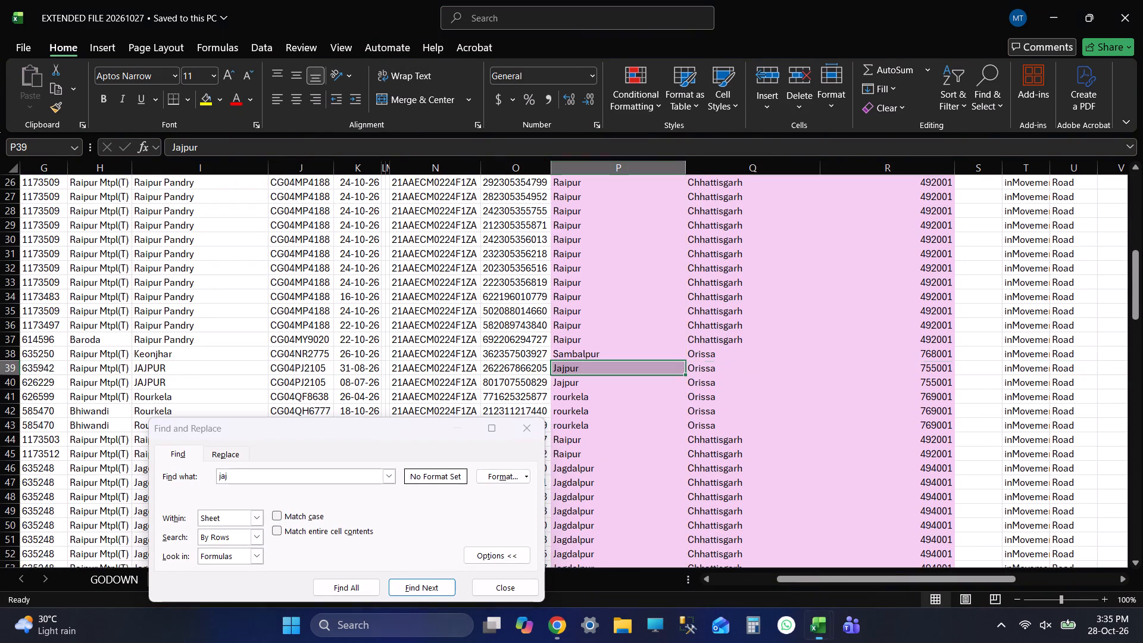
Copy Jajpur, Orissa, 755001 into the location columns of rows 20 and 21 in EXTENDED FILE 20261028 and save.
key("shift+Right")
key("shift+Right")
key("ctrl+c")
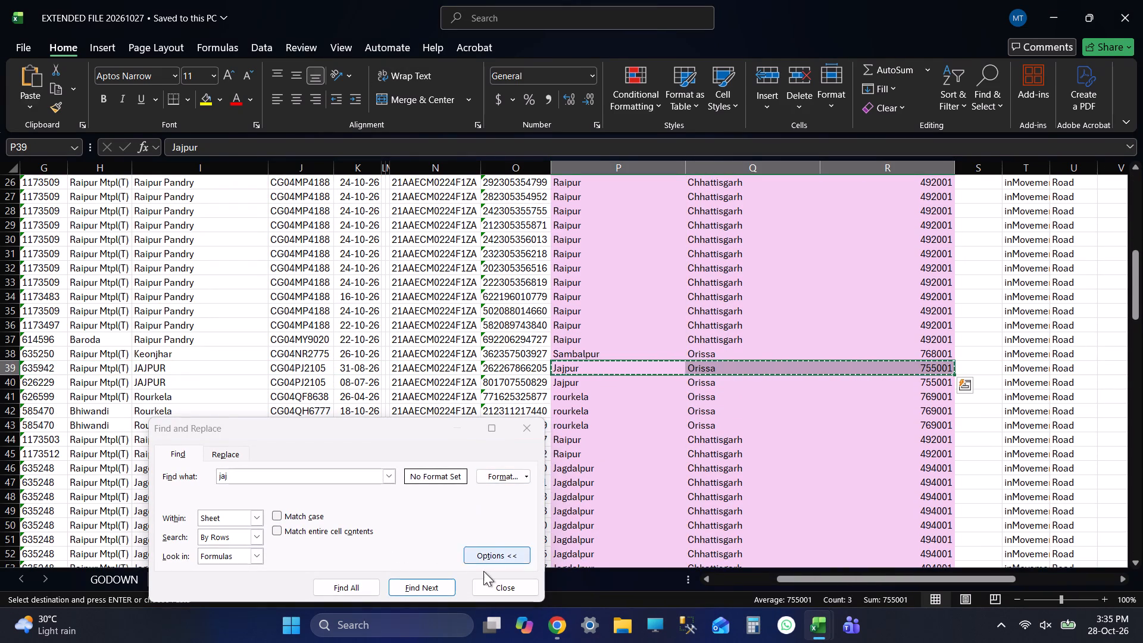
left_click(482, 590)
key("alt+Tab")
key("shift+Down")
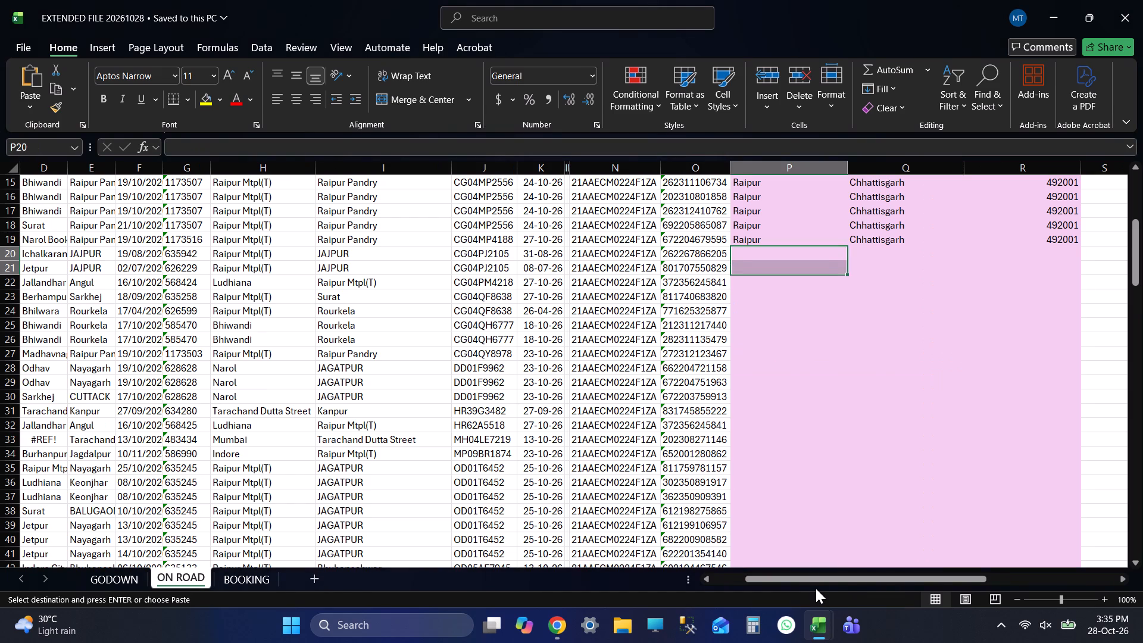
key("ctrl+v")
key("ctrl+Down")
key("Down")
key("ctrl+s")
Examine the manifest destination, truck number and date of the entry in row 22.
key("Left")
key("Left")
key("Left")
key("Left")
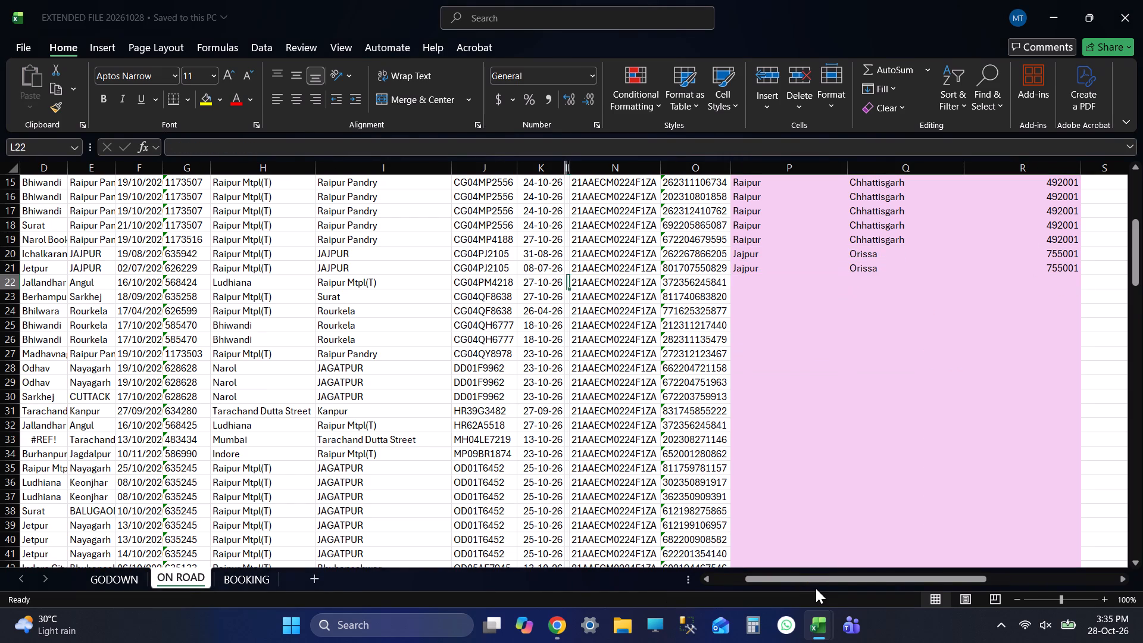
key("Left")
key("Left")
key("Right")
key("Right")
key("Right")
key("Right")
key("Right")
key("Right")
key("Left")
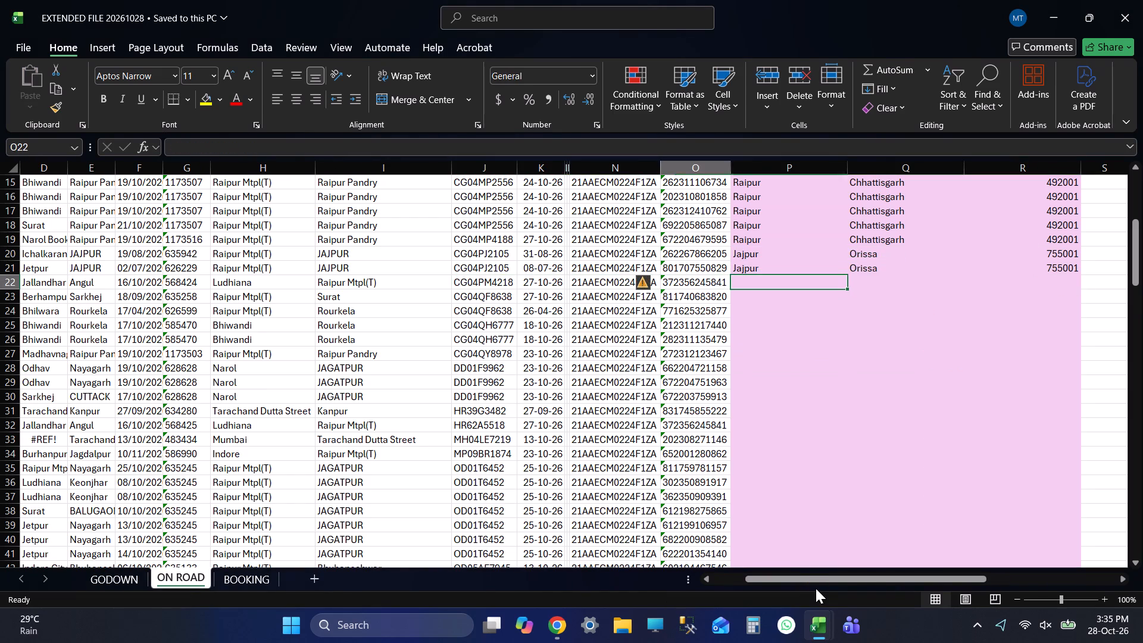
key("Left")
key("Left")
key("Left")
key("Left")
key("Left")
key("Right")
key("Right")
key("Right")
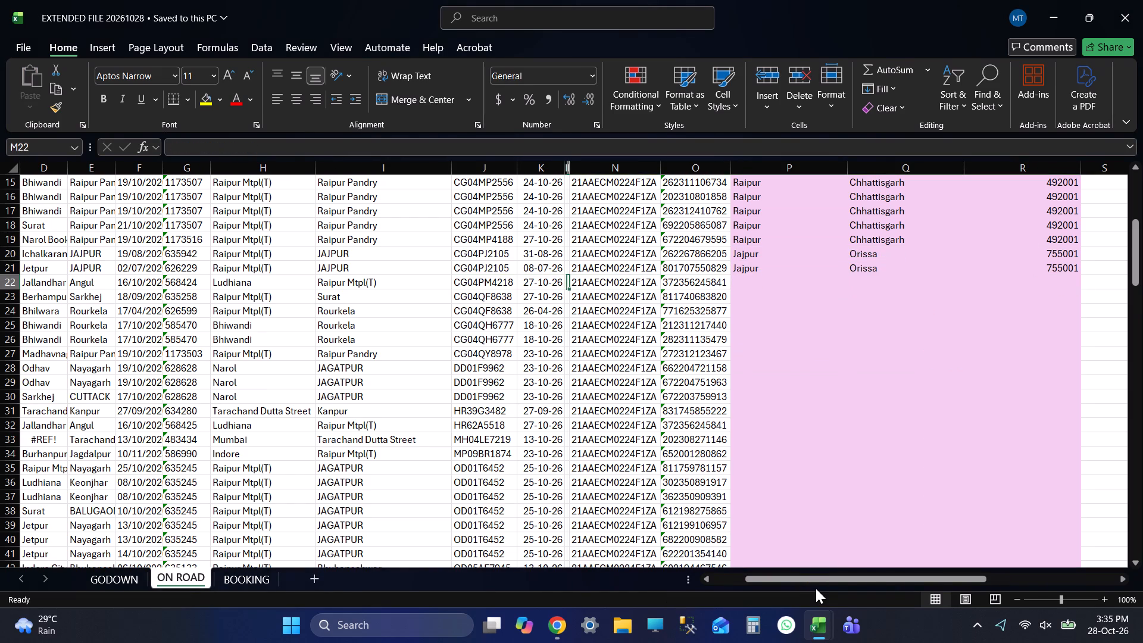
key("Right")
key("Right")
key("Left")
key("Left")
key("Left")
key("Left")
key("Left")
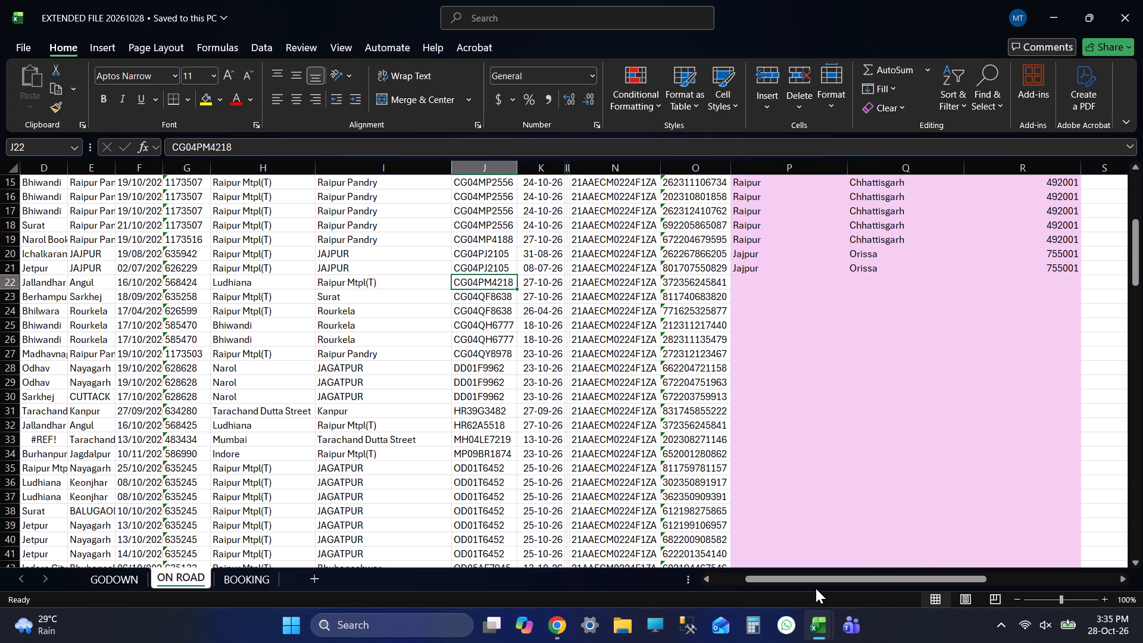
key("ctrl+c")
key("Right")
key("Right")
key("Right")
key("Right")
key("Right")
key("Right")
key("alt+Tab")
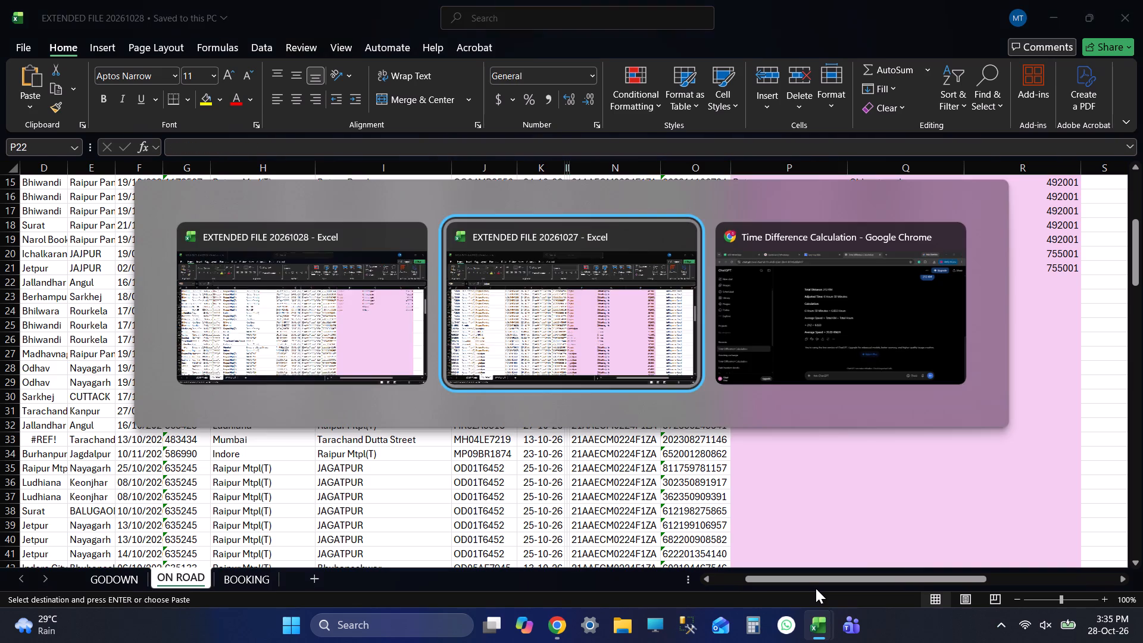
key("alt+Tab")
left_click(491, 0)
left_click(545, 188)
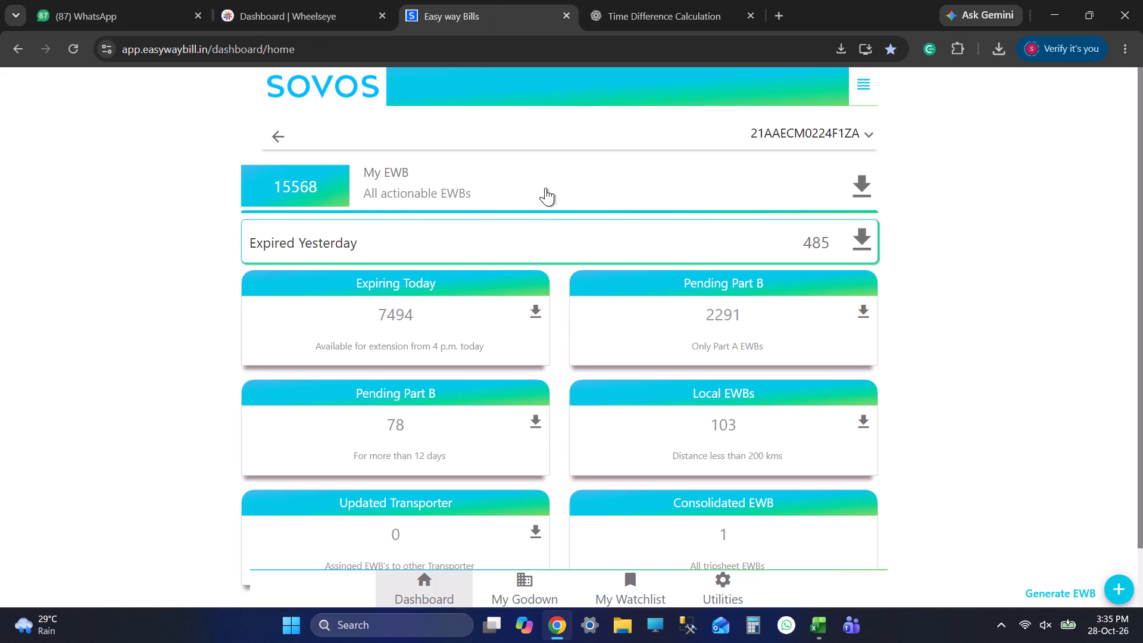
left_click(452, 231)
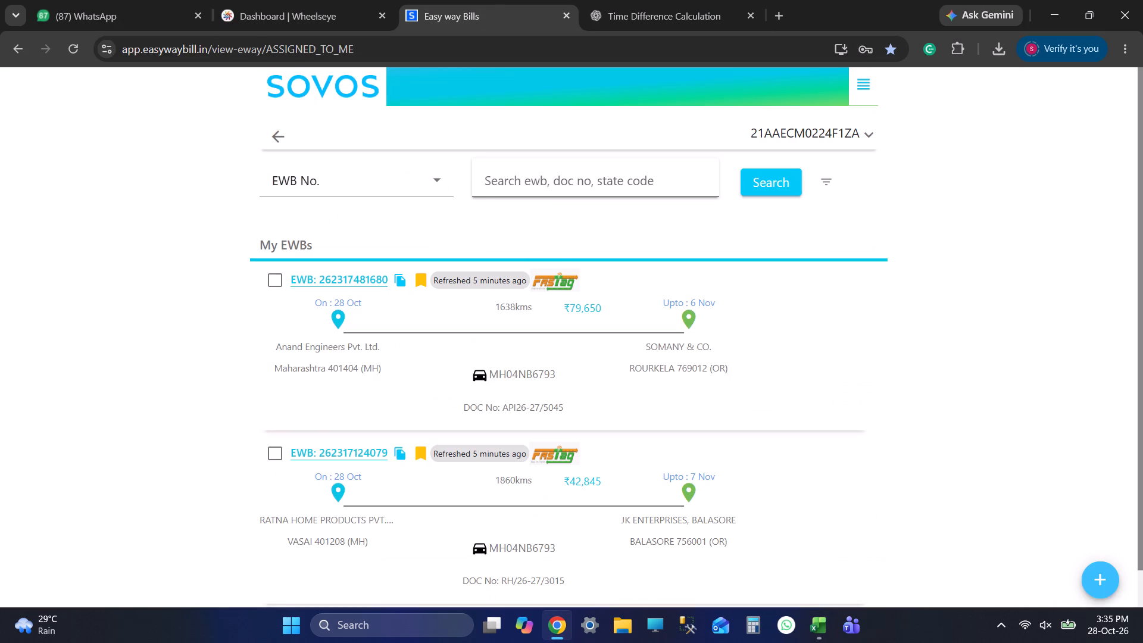
left_click(557, 176)
key("ctrl+v")
left_click(346, 169)
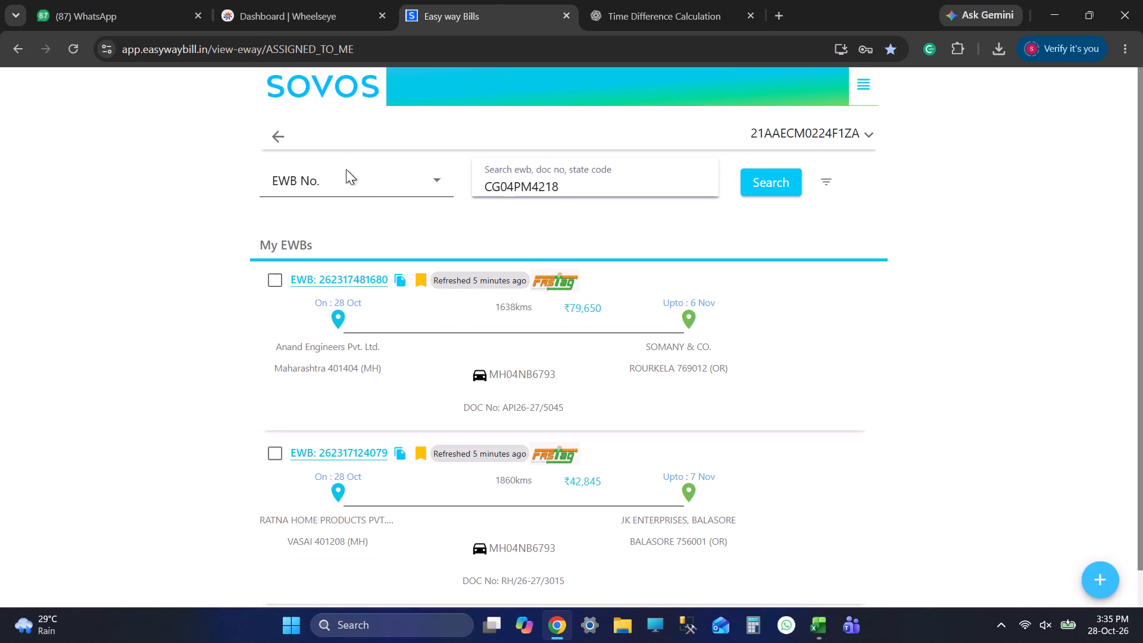
scroll(349, 352, "down", 3)
left_click(341, 311)
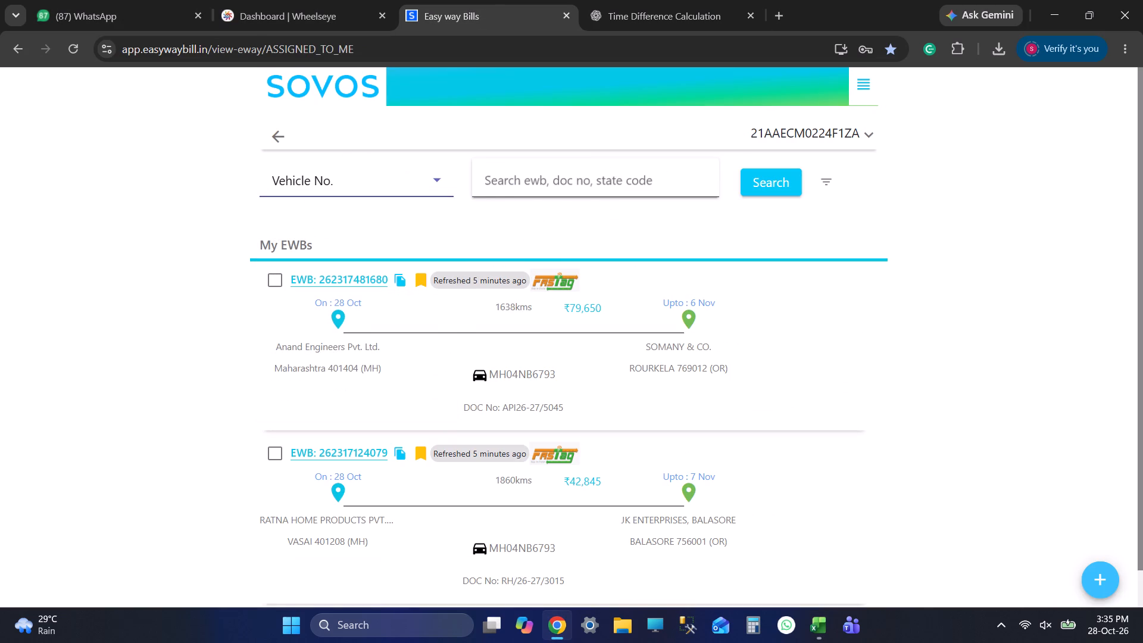
left_click(648, 173)
key("ctrl+v")
left_click(801, 192)
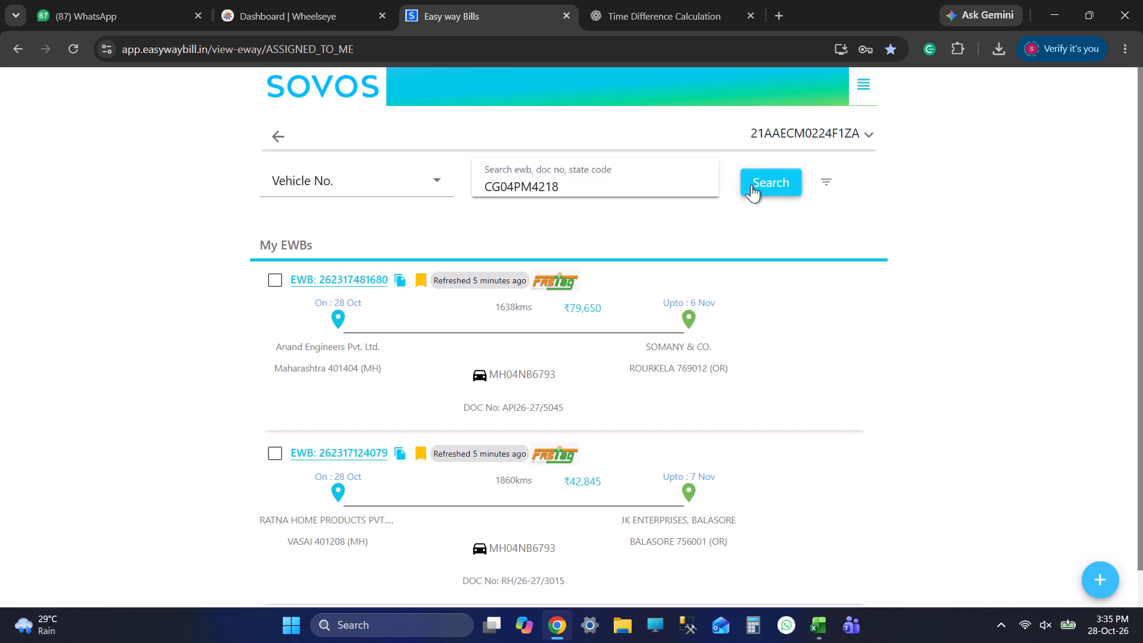
left_click(751, 185)
left_click(870, 220)
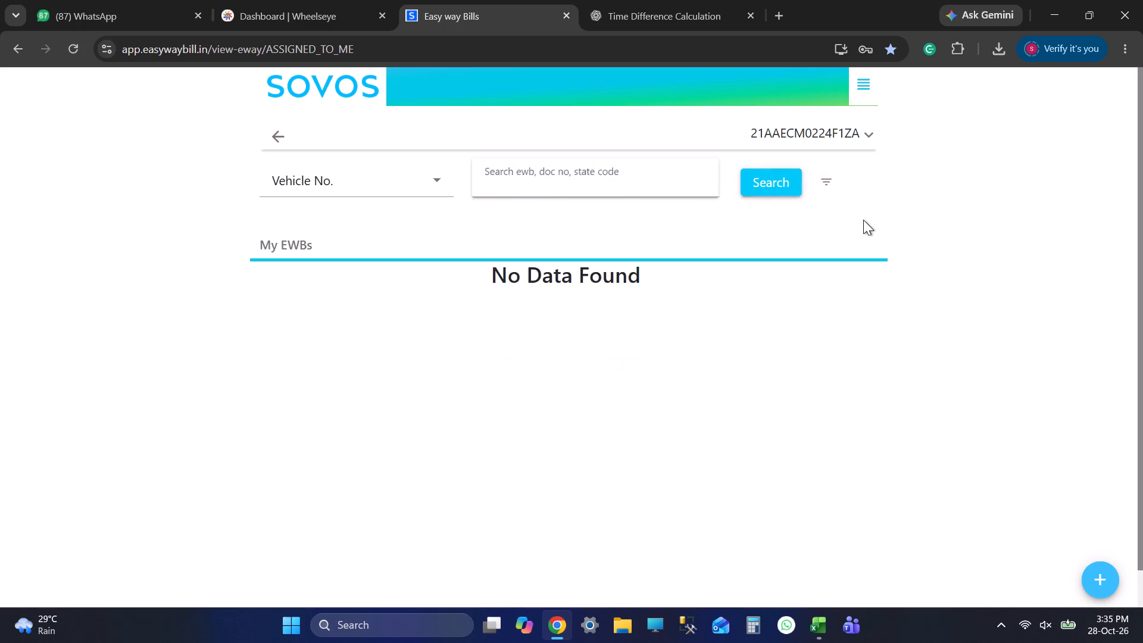
left_click(565, 179)
key("ctrl+v")
left_click(787, 176)
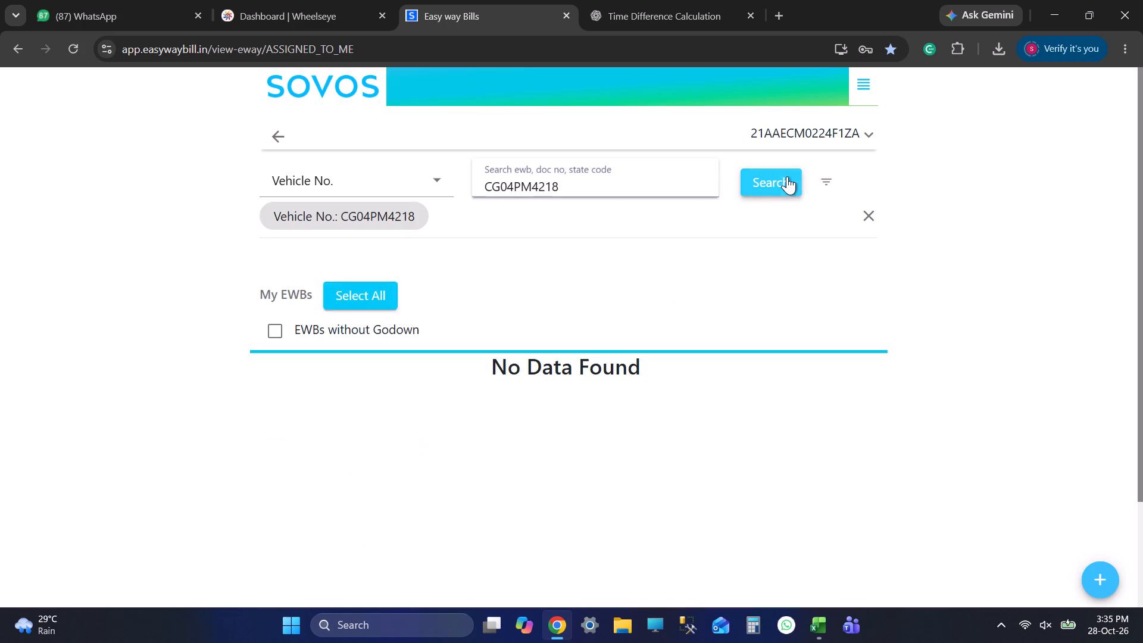
key("alt+Tab")
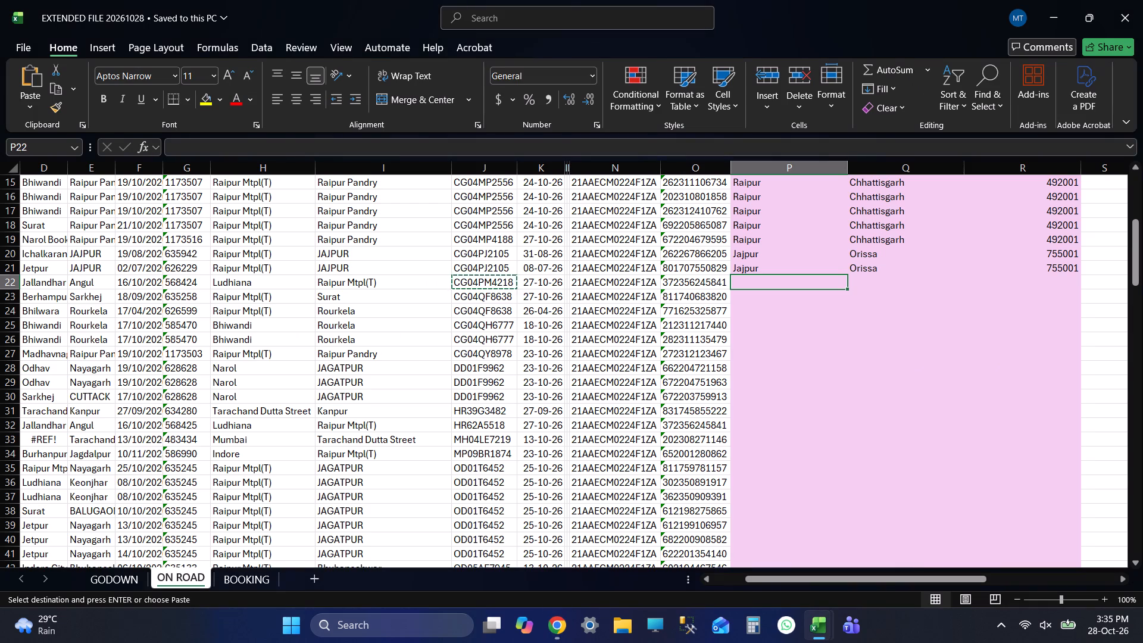
key("alt+Tab")
left_click(776, 13)
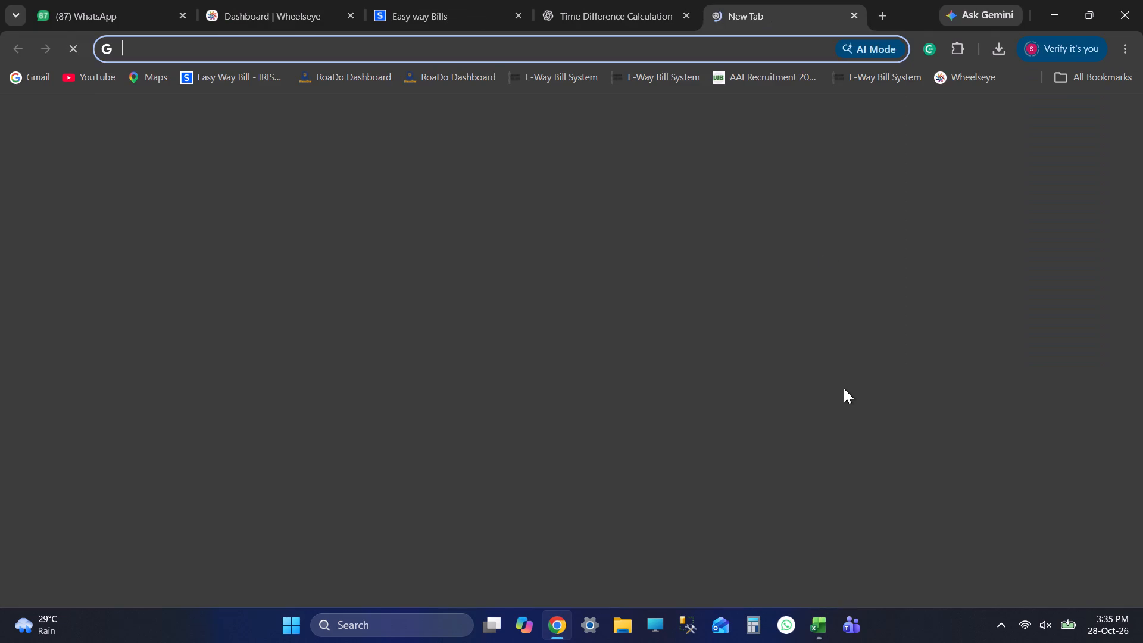
type("ludhiana")
key("space")
key("Return")
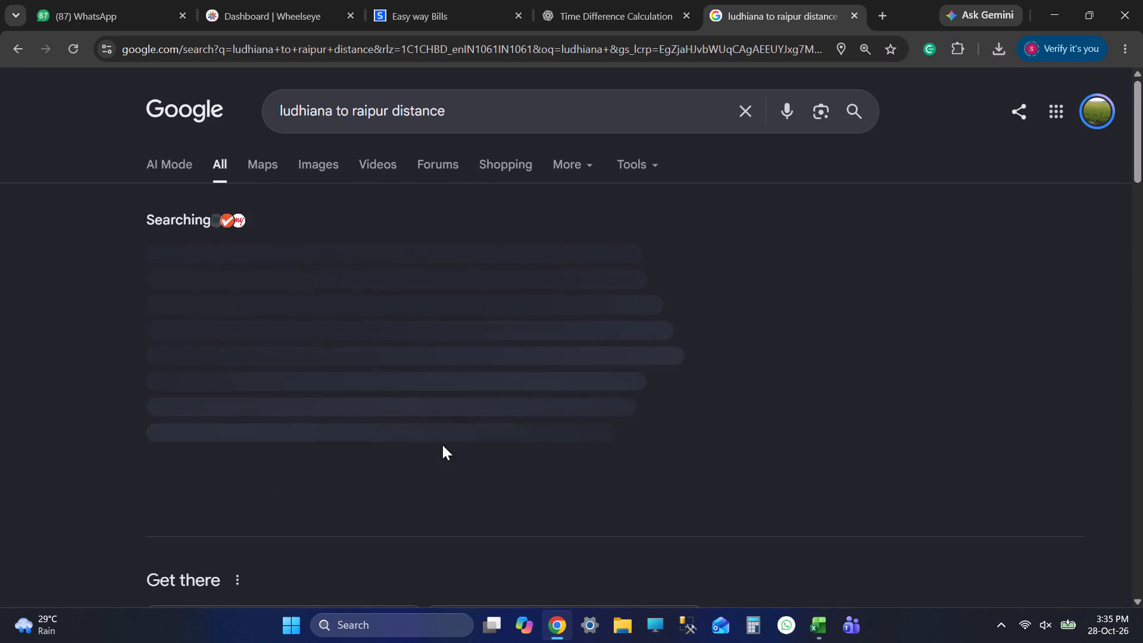
scroll(379, 468, "down", 6)
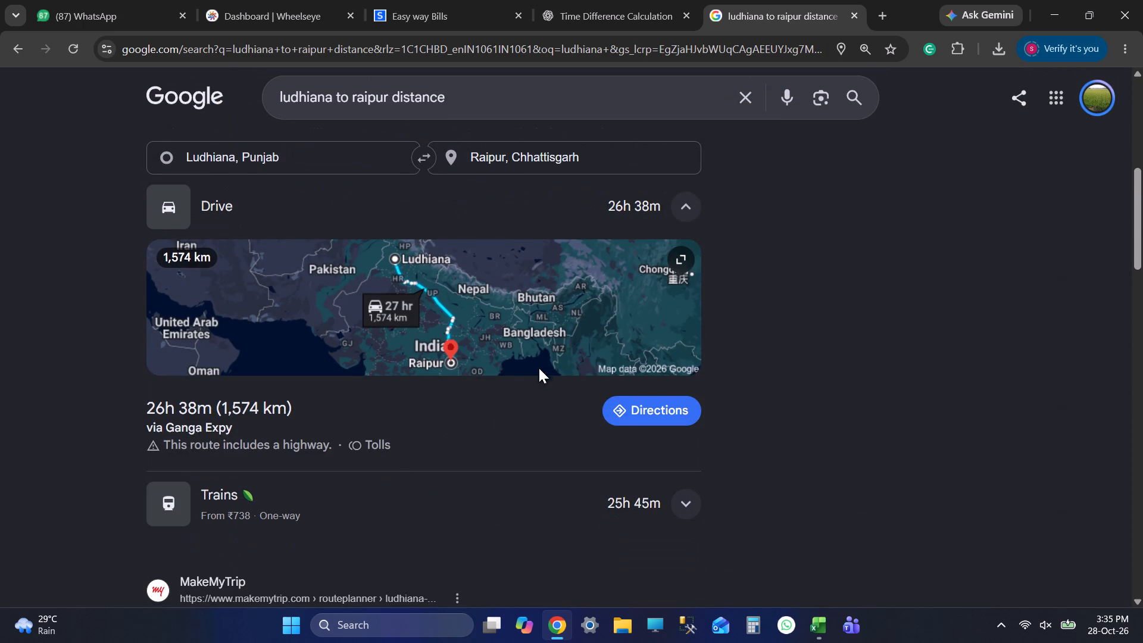
left_click(654, 399)
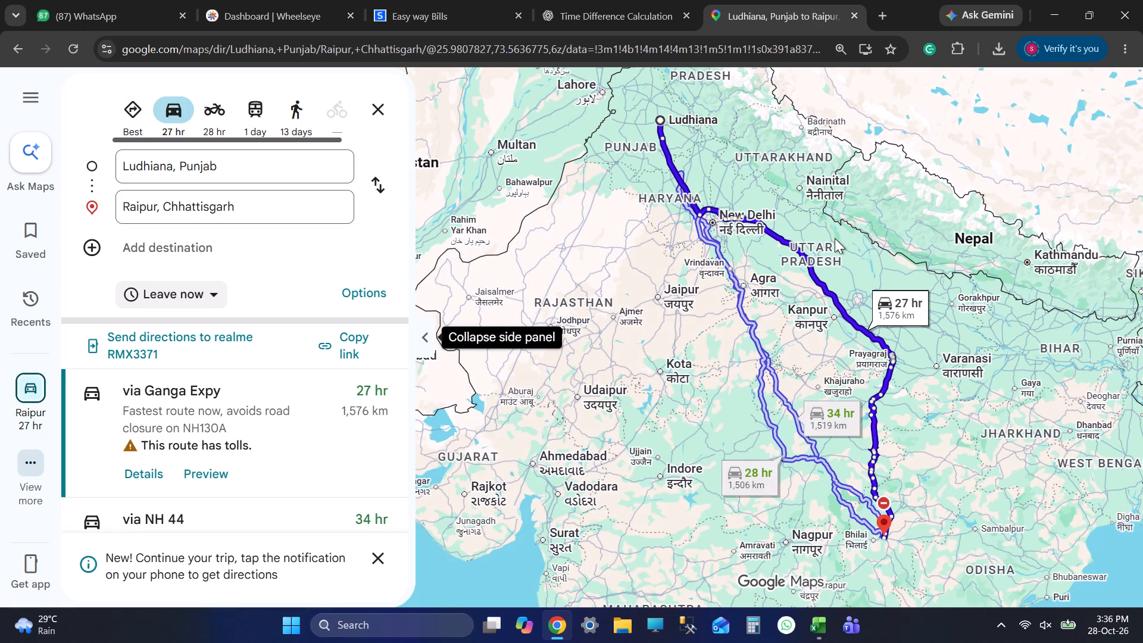
scroll(598, 213, "up", 5)
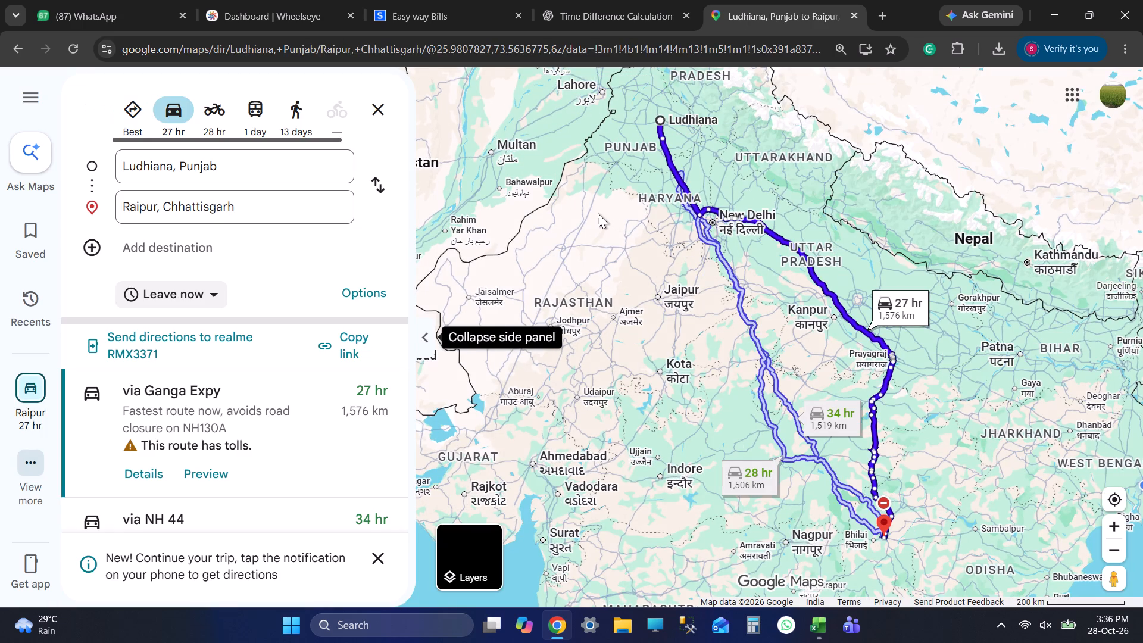
scroll(730, 197, "up", 8)
scroll(667, 211, "up", 2)
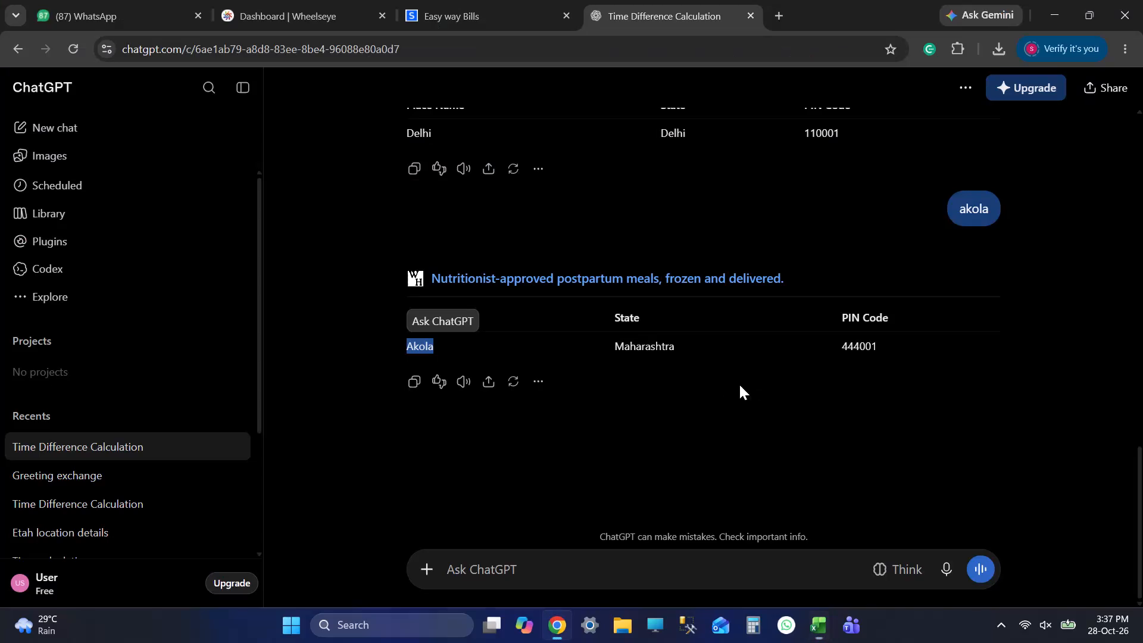
double_click(639, 351)
key("ctrl+c")
key("alt+Tab")
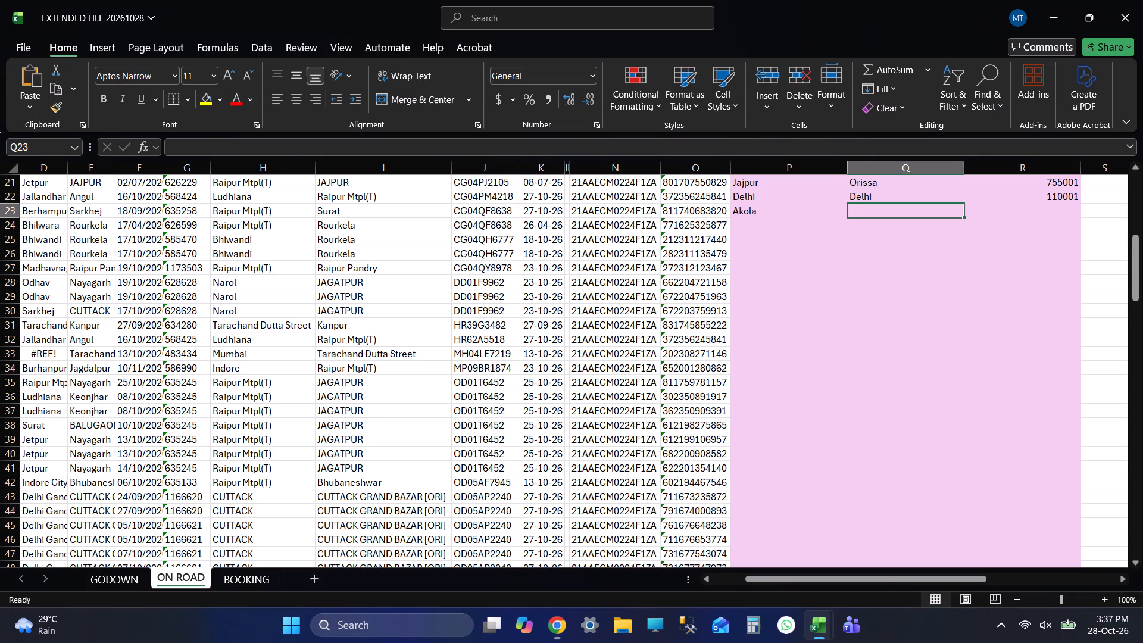
key("F2")
key("ctrl+v")
key("Tab")
Copy PIN code 444001 from the ChatGPT table into the pin code cell of row 23 and save EXTENDED FILE 20261028.
key("alt+Tab")
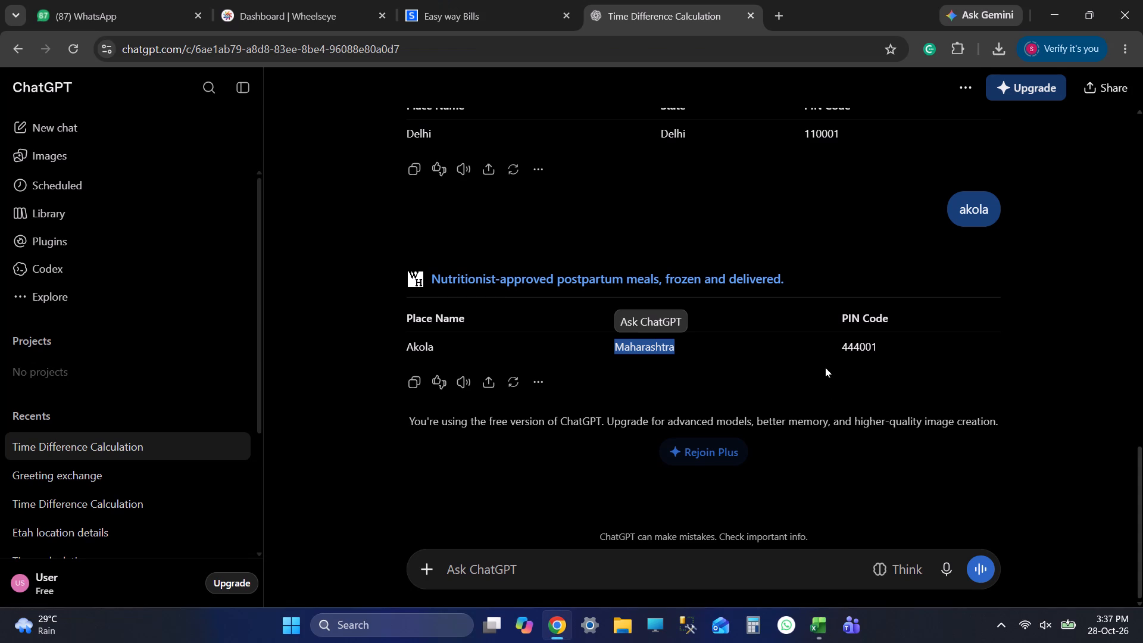
double_click(854, 344)
key("ctrl+c")
key("alt+Tab")
key("F2")
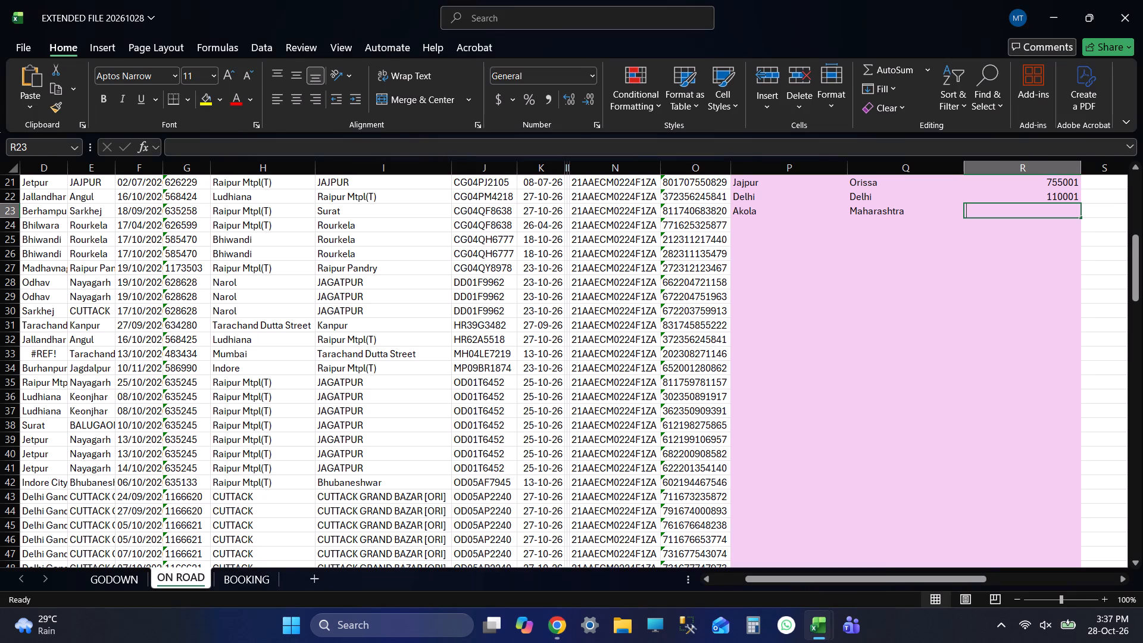
key("ctrl+v")
key("Return")
key("ctrl+s")
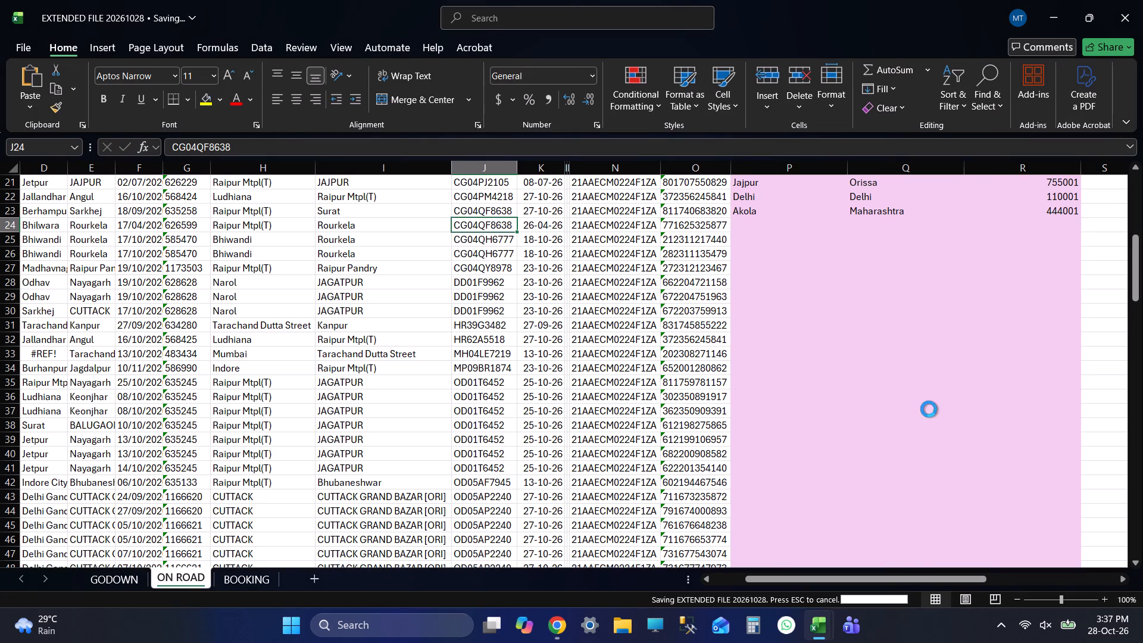
Copy rourkela, Orissa, 769001 from row 43 of EXTENDED FILE 20261027 into row 24 of EXTENDED FILE 20261028 and save.
key("Right")
key("Right")
key("Right")
key("Right")
key("Right")
key("Right")
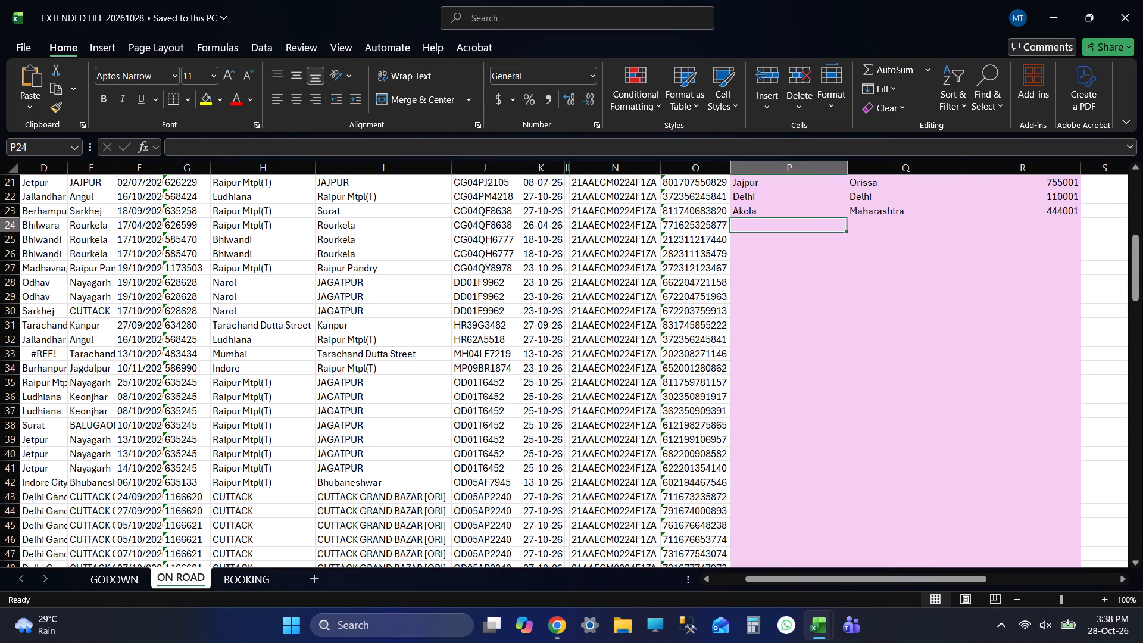
key("alt+Tab")
key("alt+Tab")
key("alt+Tab")
key("alt+Tab")
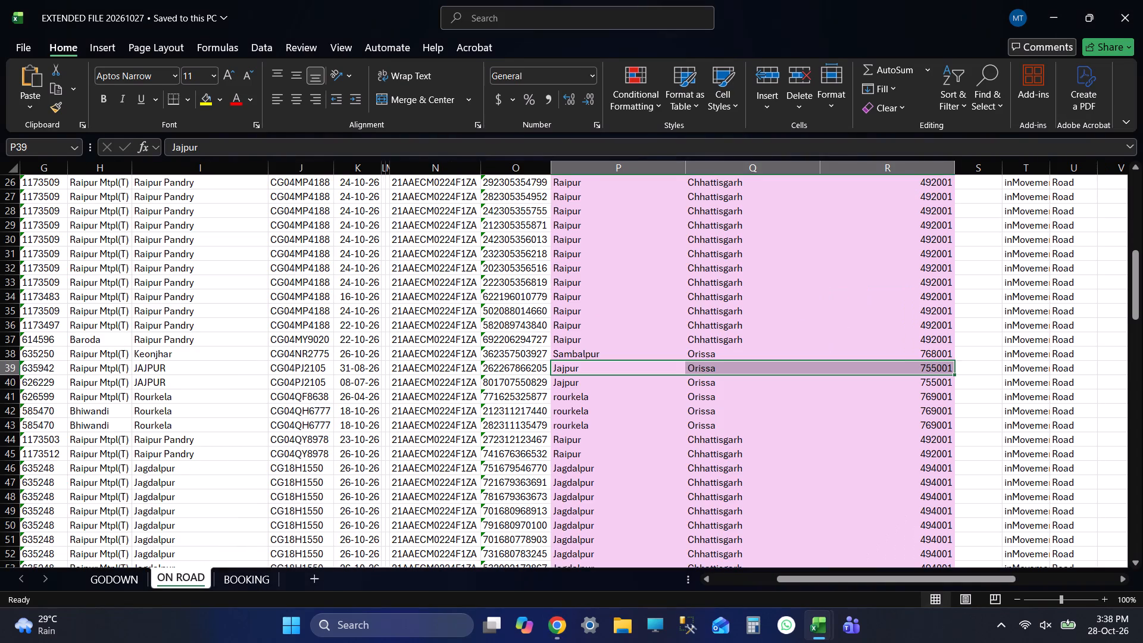
key("Down")
key("Down")
key("Down")
key("Down")
key("Down")
key("Down")
key("Down")
key("Down")
key("Down")
key("Down")
key("Down")
key("Up")
key("Up")
key("Up")
key("Up")
key("Up")
key("Up")
key("Up")
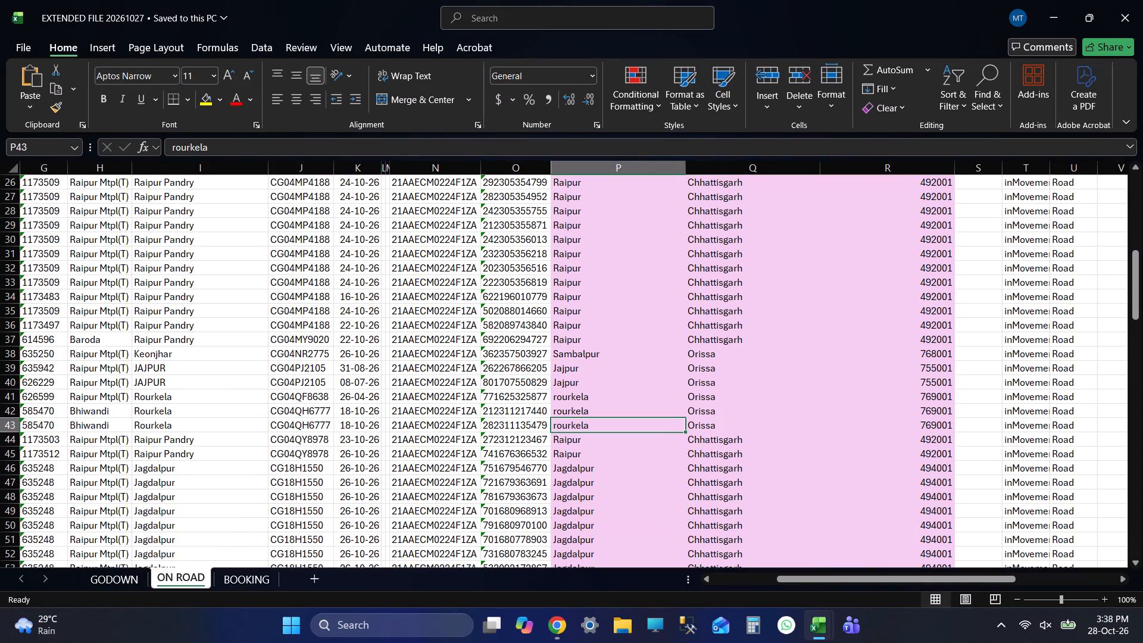
key("shift+Right")
key("shift+Right")
key("ctrl+c")
key("alt+Tab")
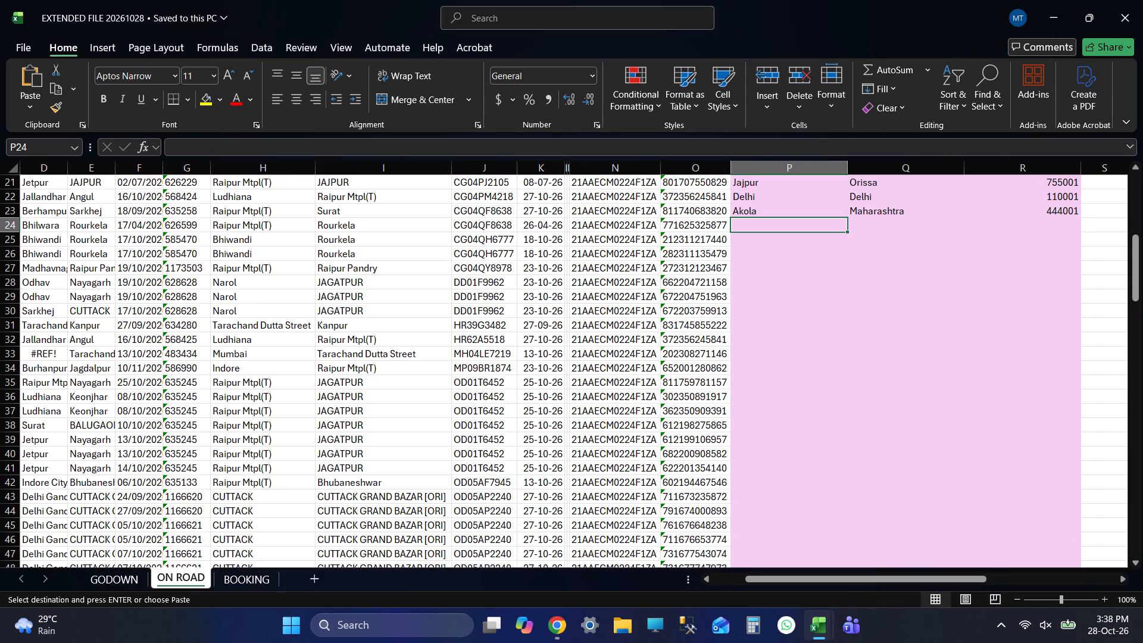
key("ctrl+v")
key("Down")
key("ctrl+s")
Examine the truck number and date of the entry in row 25.
key("Left")
key("Left")
key("Left")
key("Left")
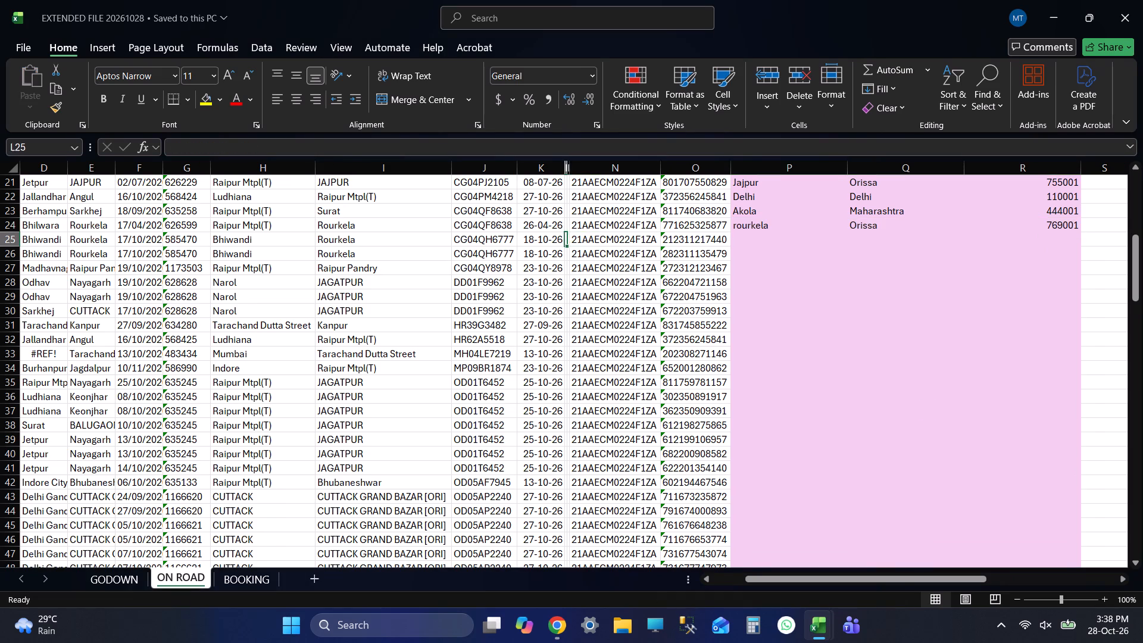
key("Left")
key("Left")
key("Right")
key("Right")
key("Left")
key("Left")
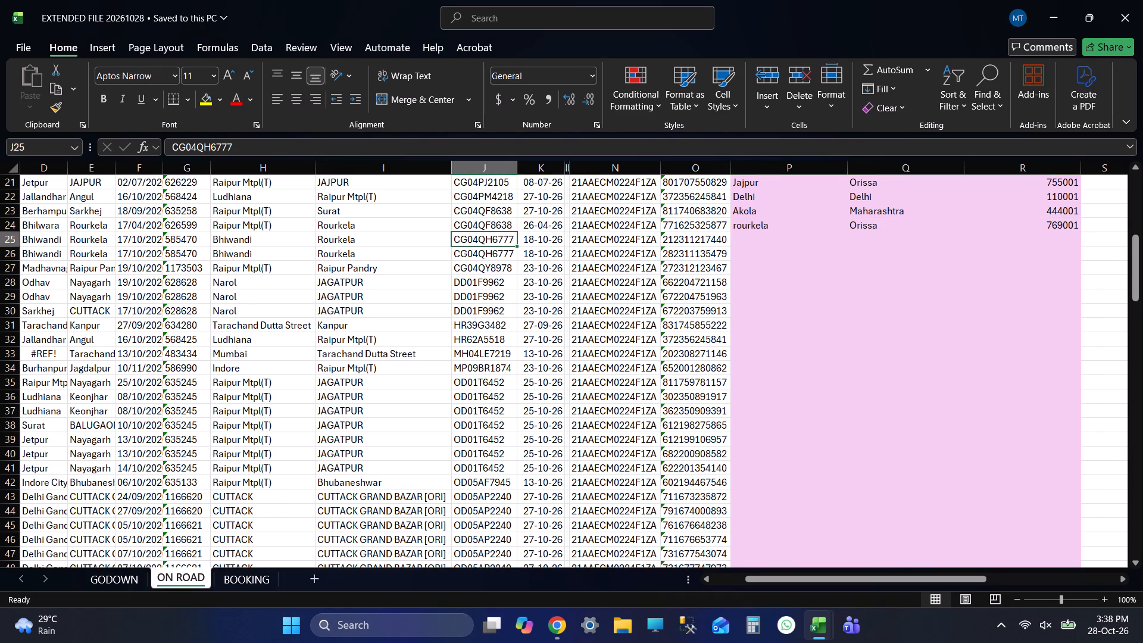
key("Right")
key("Right")
key("Right")
key("Right")
key("Right")
key("Right")
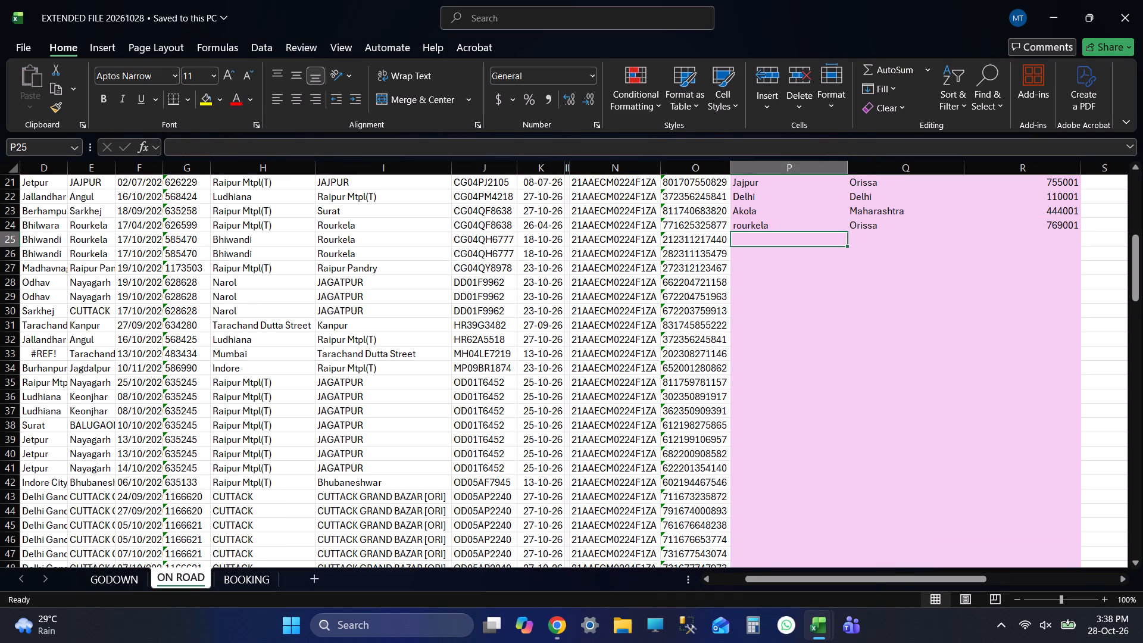
Copy the place, state and pin code rourkela, Orissa, 769001 from row 24 into rows 25 and 26, and save.
key("Up")
key("shift+Right")
key("shift+Right")
key("ctrl+c")
key("Down")
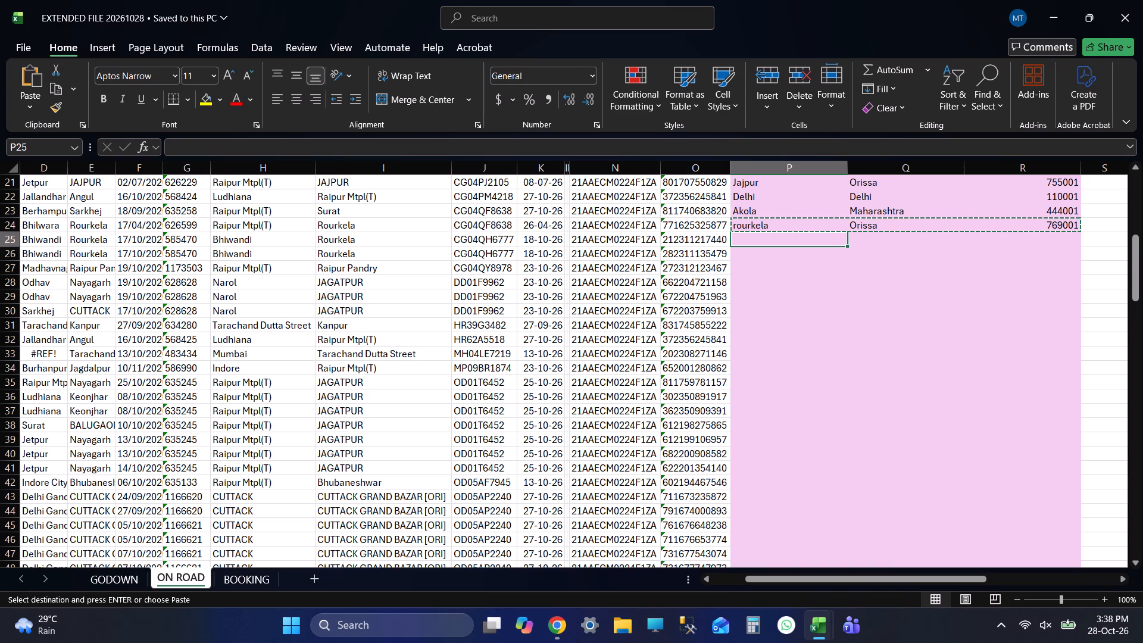
key("shift+Down")
key("ctrl+v")
key("ctrl+Down")
key("Down")
key("ctrl+s")
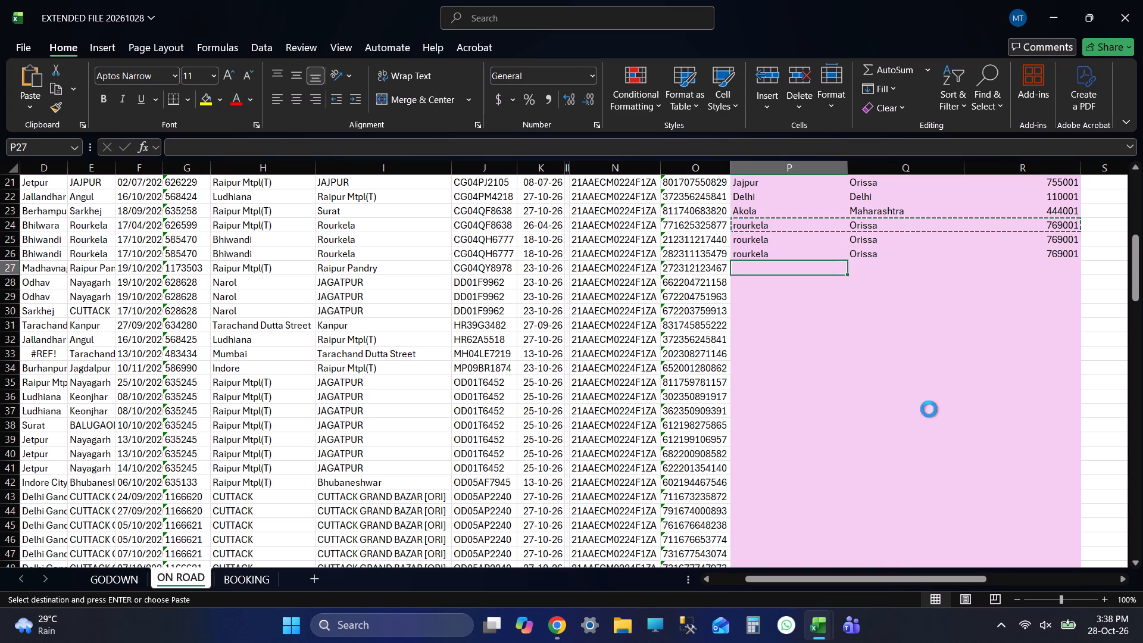
Examine the route, truck number and date of the entry in row 27.
key("Left")
key("Left")
key("Left")
key("Left")
key("Left")
key("Left")
key("Right")
key("Right")
key("Right")
key("Right")
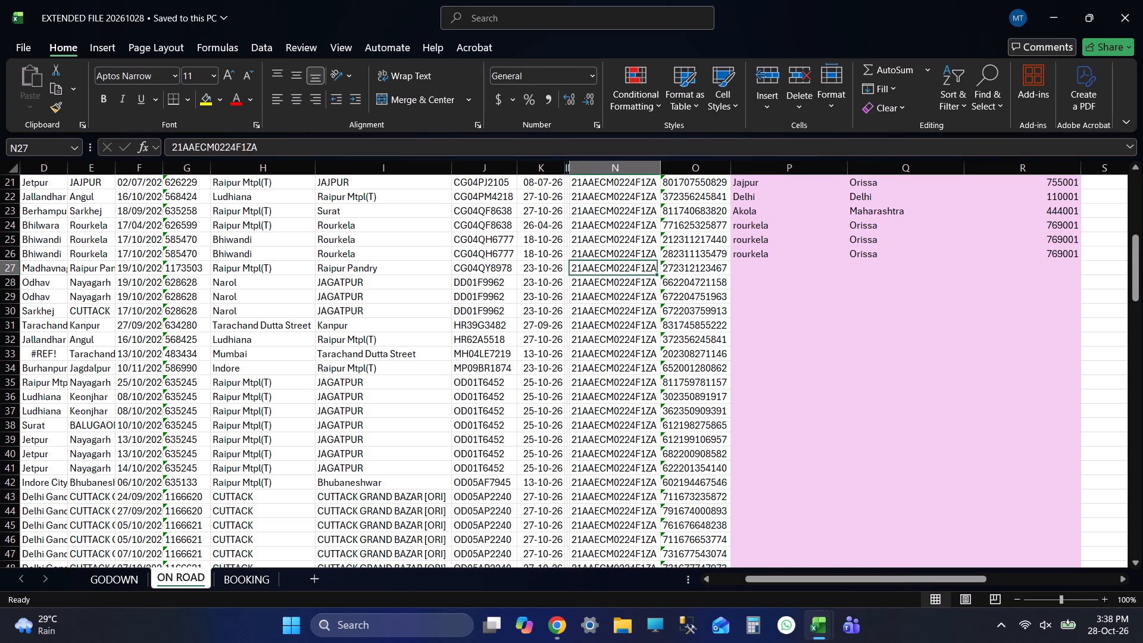
key("Right")
key("Right")
Copy the place, state and pin code Raipur, Chhattisgarh, 492001 from row 17 into row 27 and save the workbook.
key("Up")
key("Up")
key("Up")
key("Up")
key("Up")
key("Up")
key("Up")
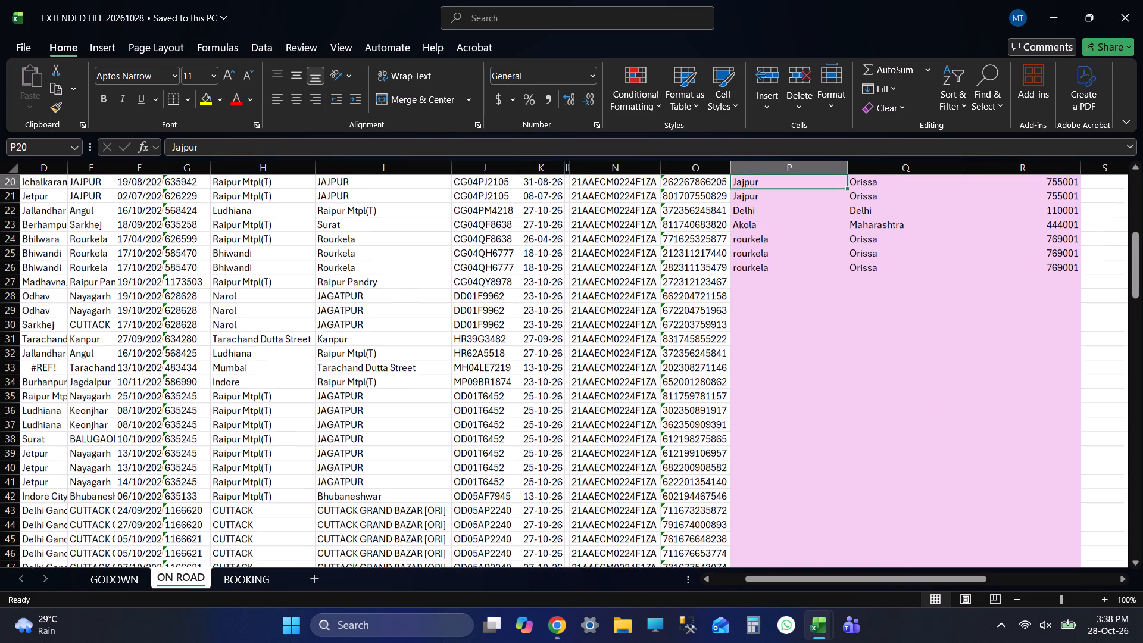
key("Up")
key("Up")
key("Up")
key("Up")
key("Down")
key("shift+Right")
key("shift+Right")
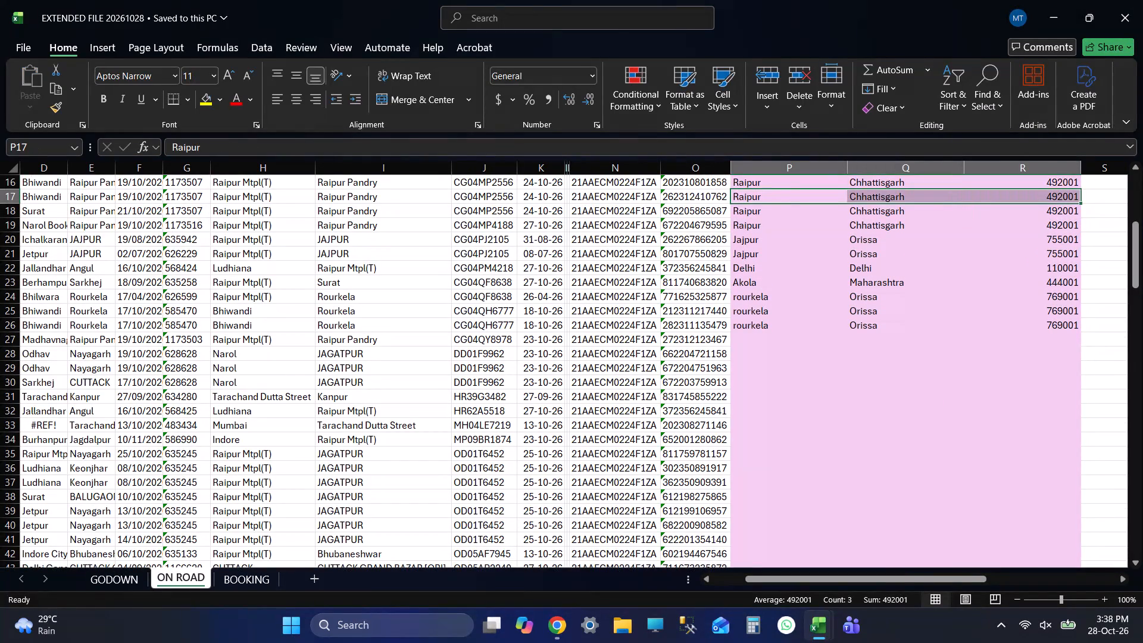
key("ctrl+c")
key("ctrl+Down")
key("Down")
key("ctrl+v")
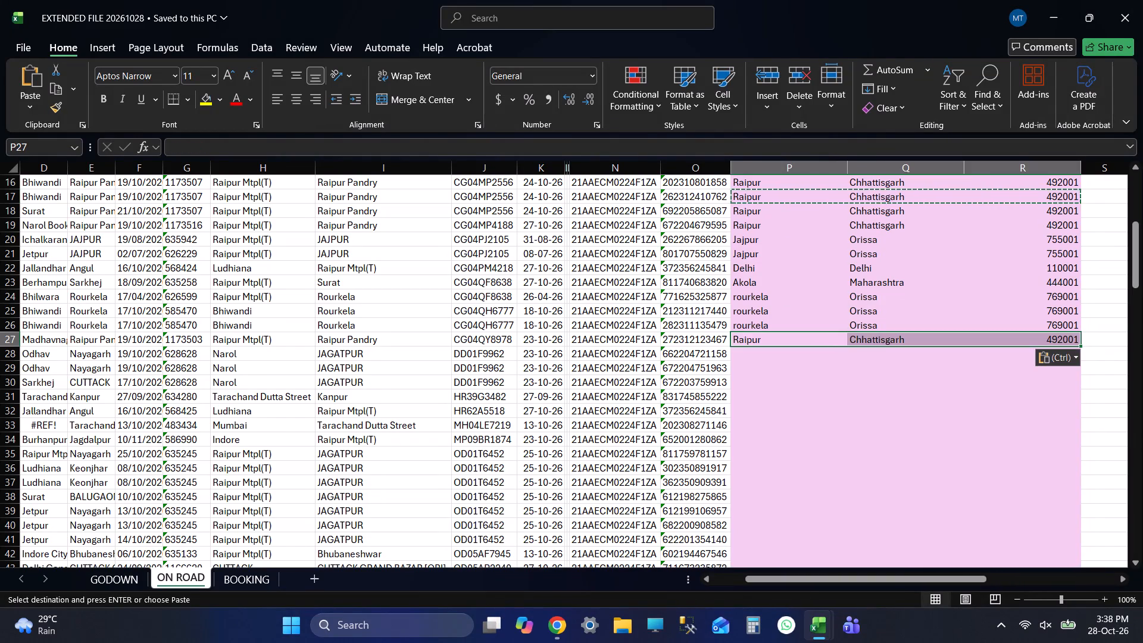
key("Down")
key("ctrl+s")
key("Left")
key("Left")
key("Left")
key("Left")
key("Left")
key("Left")
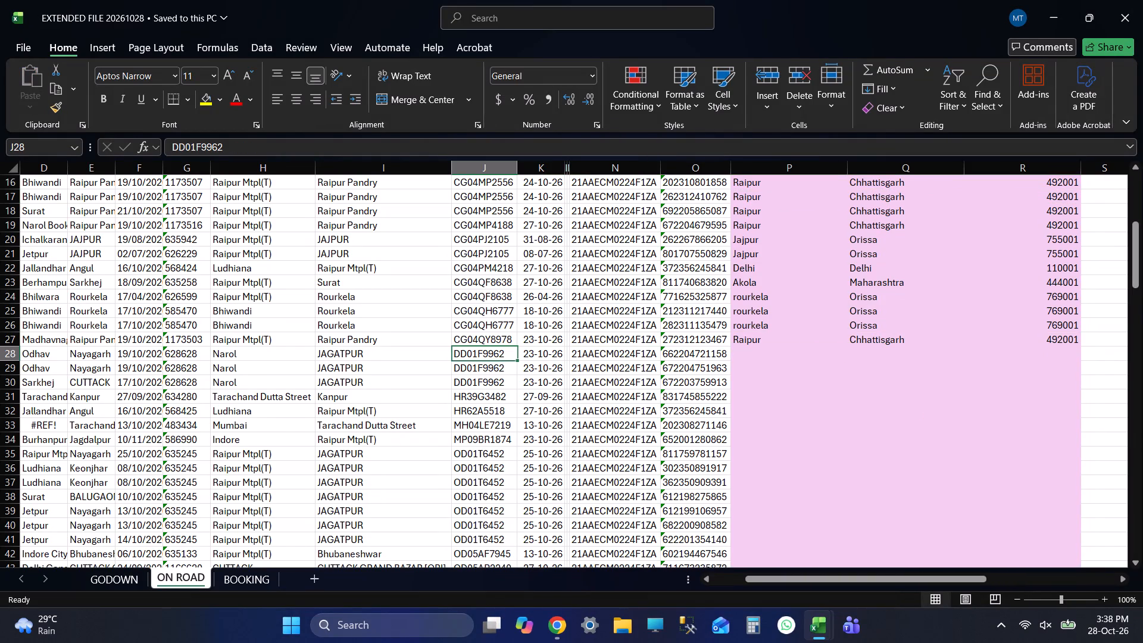
key("ctrl+c")
key("Right")
key("Right")
key("Right")
key("Right")
key("Right")
key("Right")
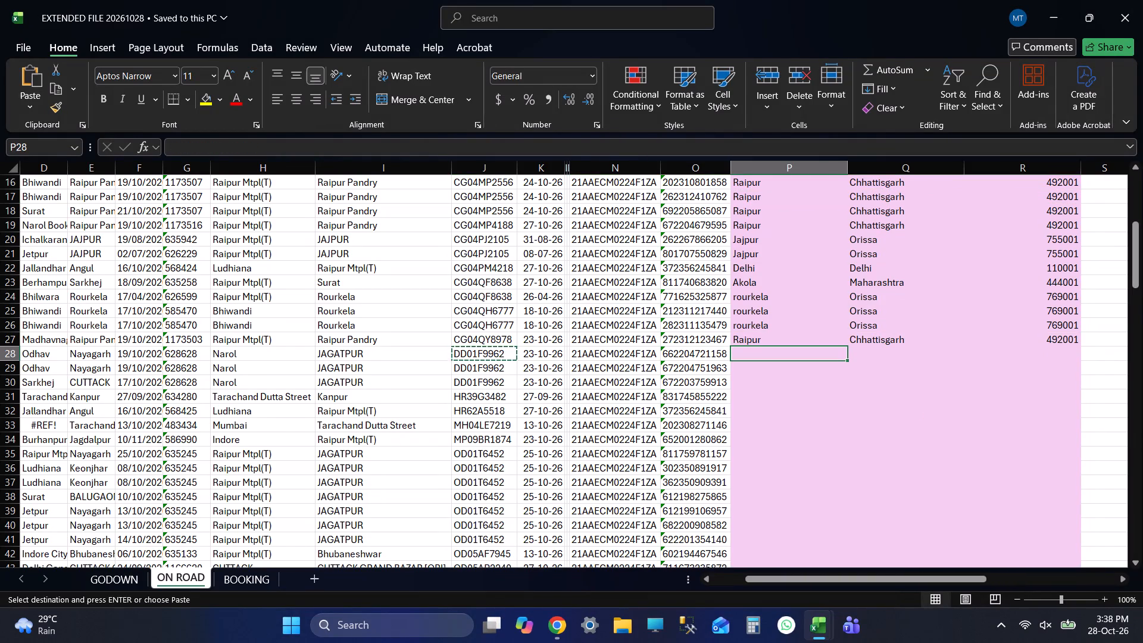
key("alt+Tab")
key("alt+Tab")
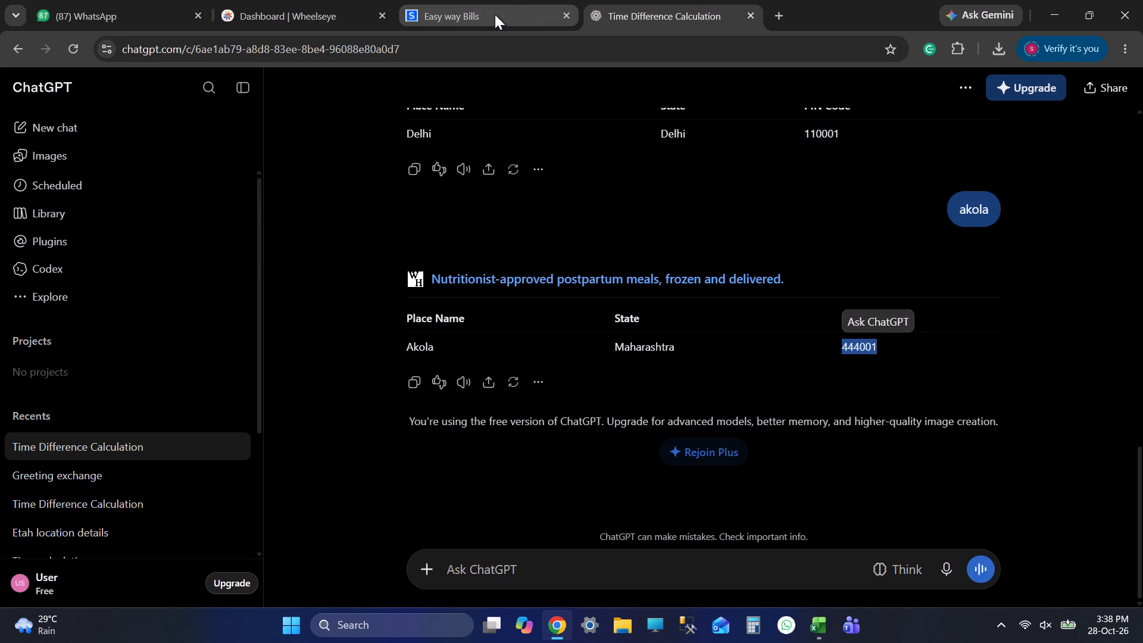
left_click(495, 14)
left_click(556, 540)
left_click(560, 208)
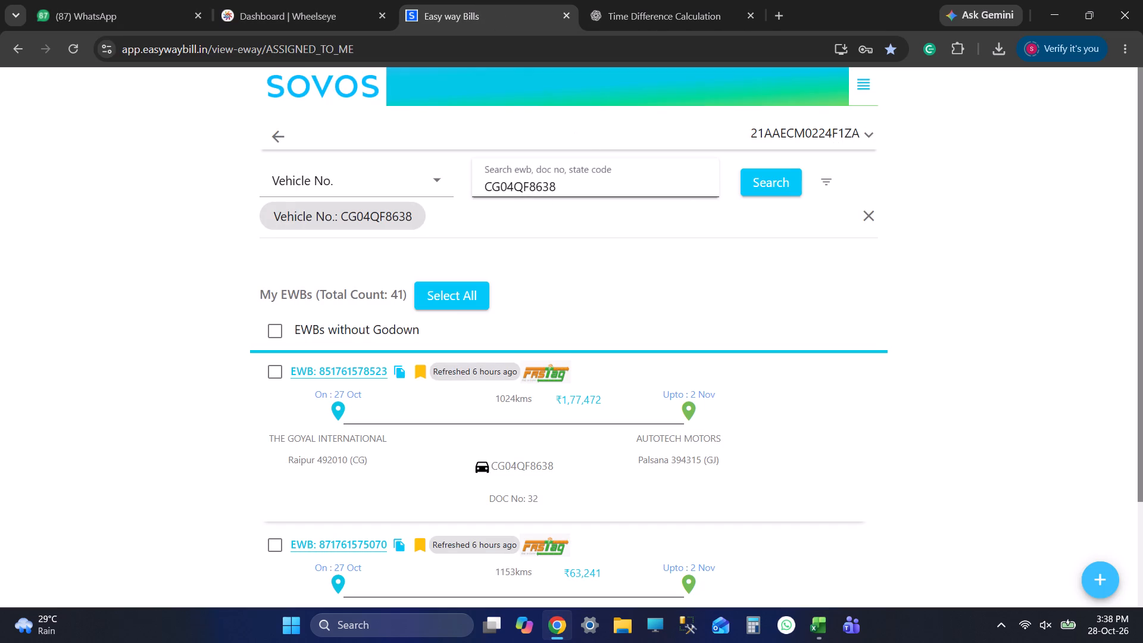
double_click(560, 193)
key("ctrl+v")
left_click(752, 167)
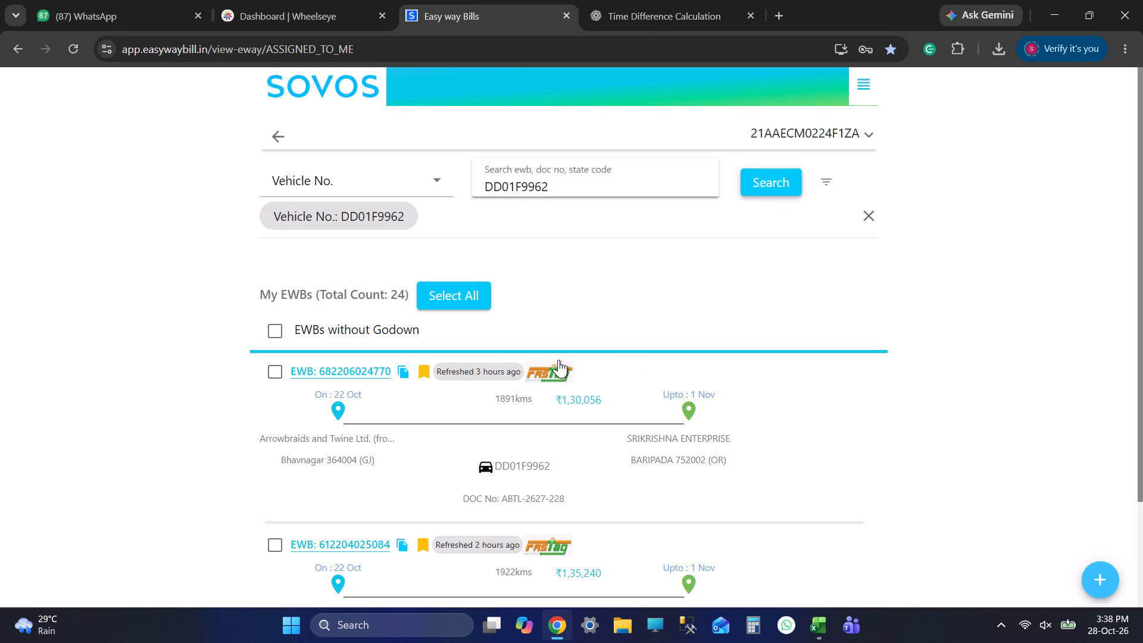
left_click(553, 360)
key("alt+Tab")
scroll(764, 413, "down", 4)
scroll(764, 413, "up", 1)
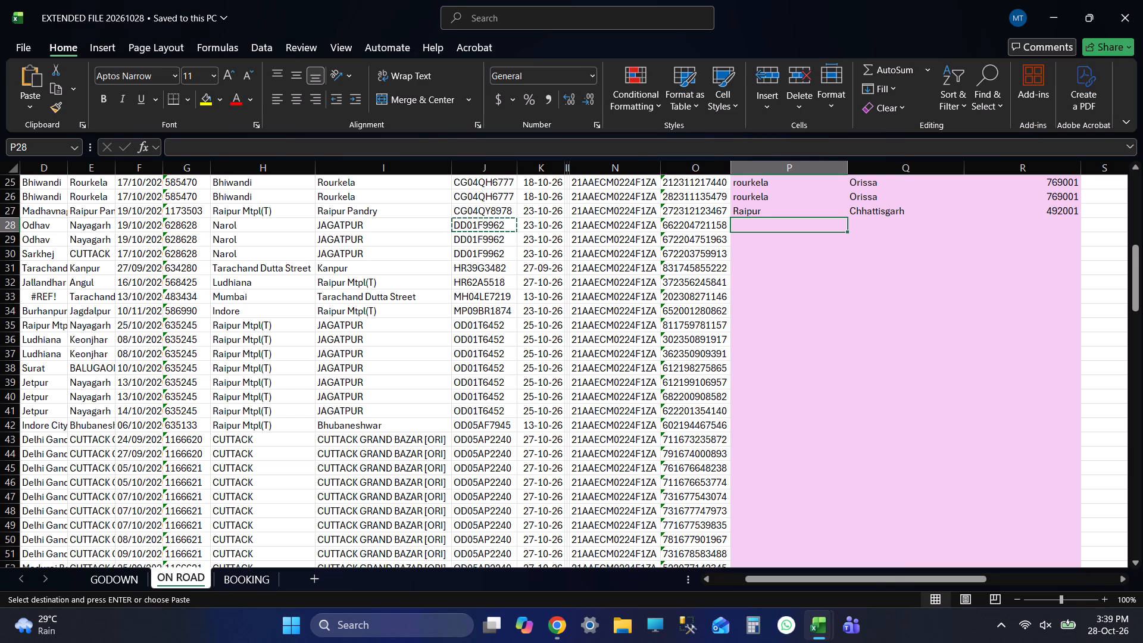
key("alt+Tab")
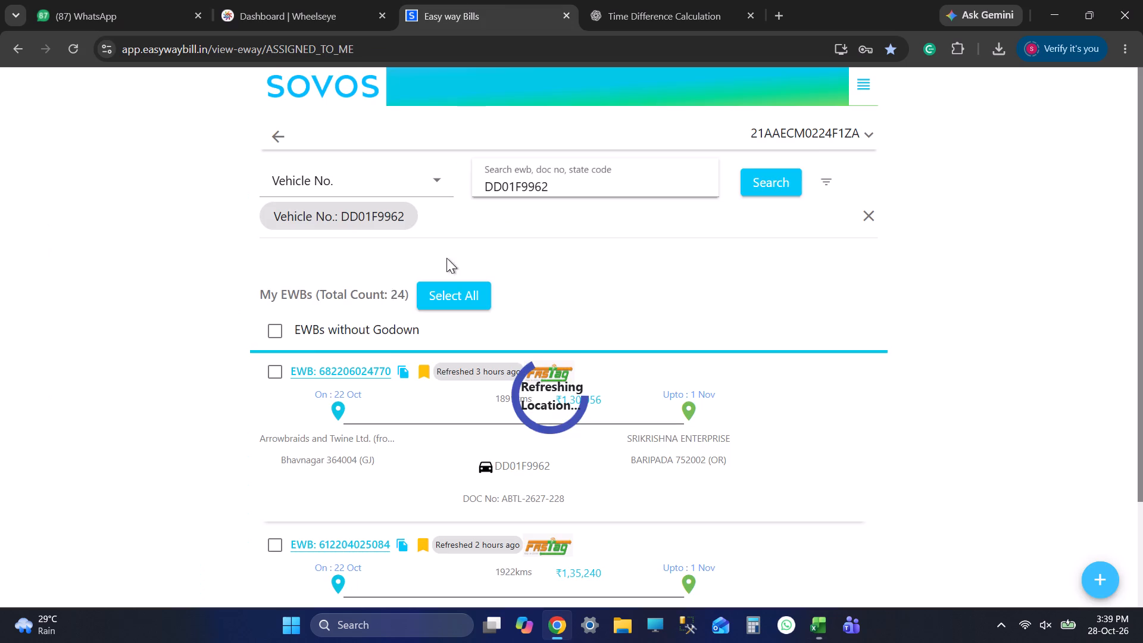
key("alt+Tab")
key("alt+Tab")
left_click_drag(697, 370, 632, 385)
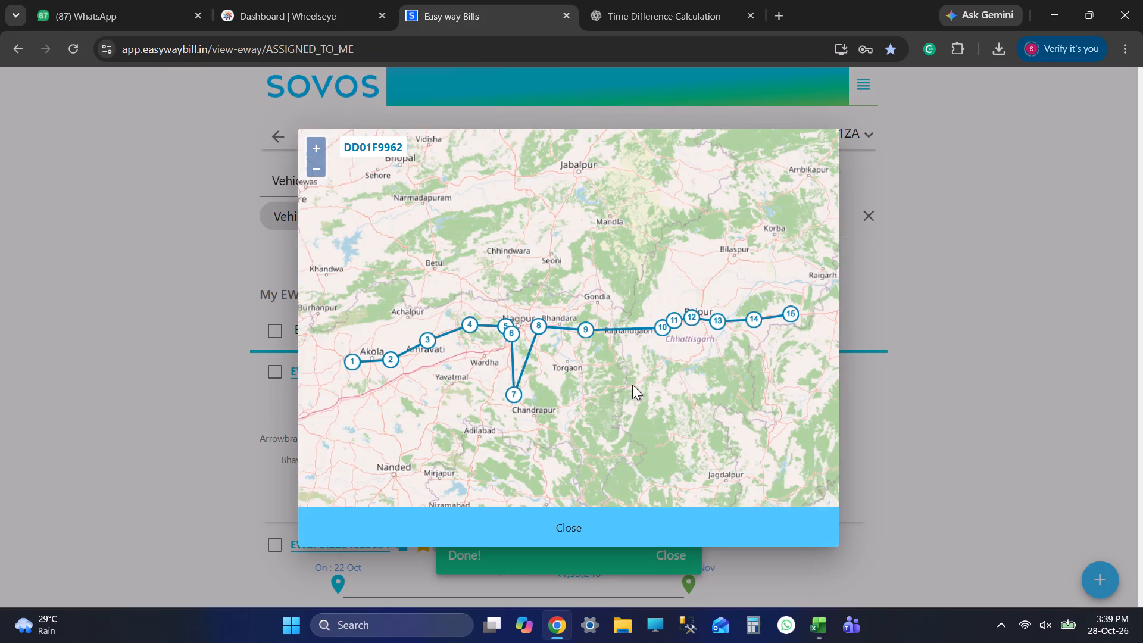
left_click_drag(632, 385, 618, 388)
scroll(797, 310, "up", 4)
left_click_drag(744, 331, 631, 320)
scroll(608, 309, "up", 3)
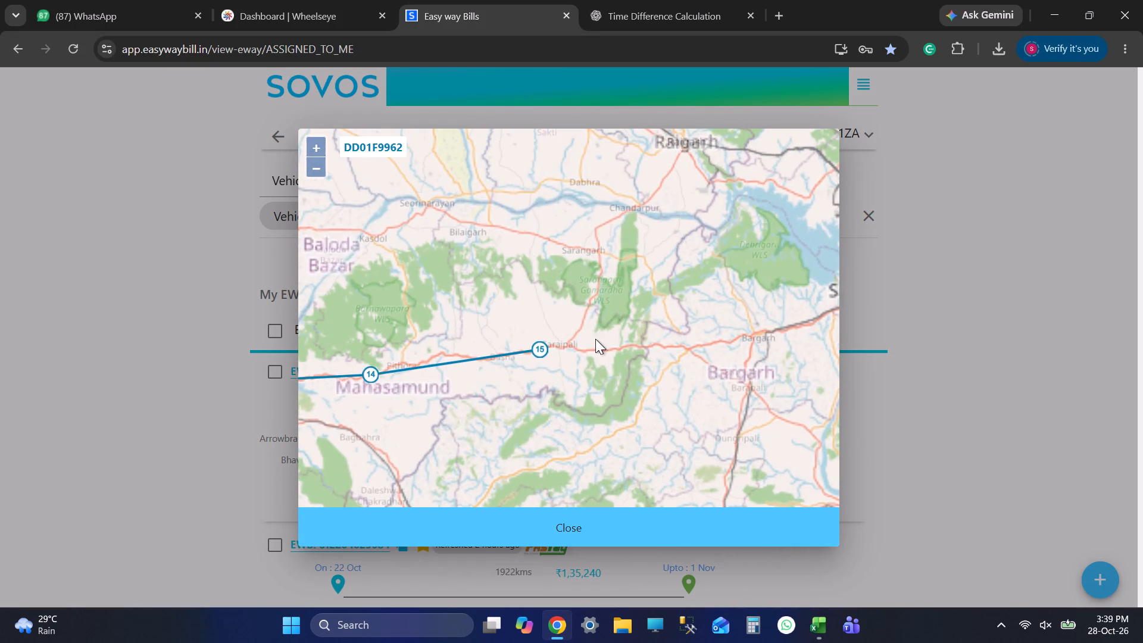
left_click(548, 345)
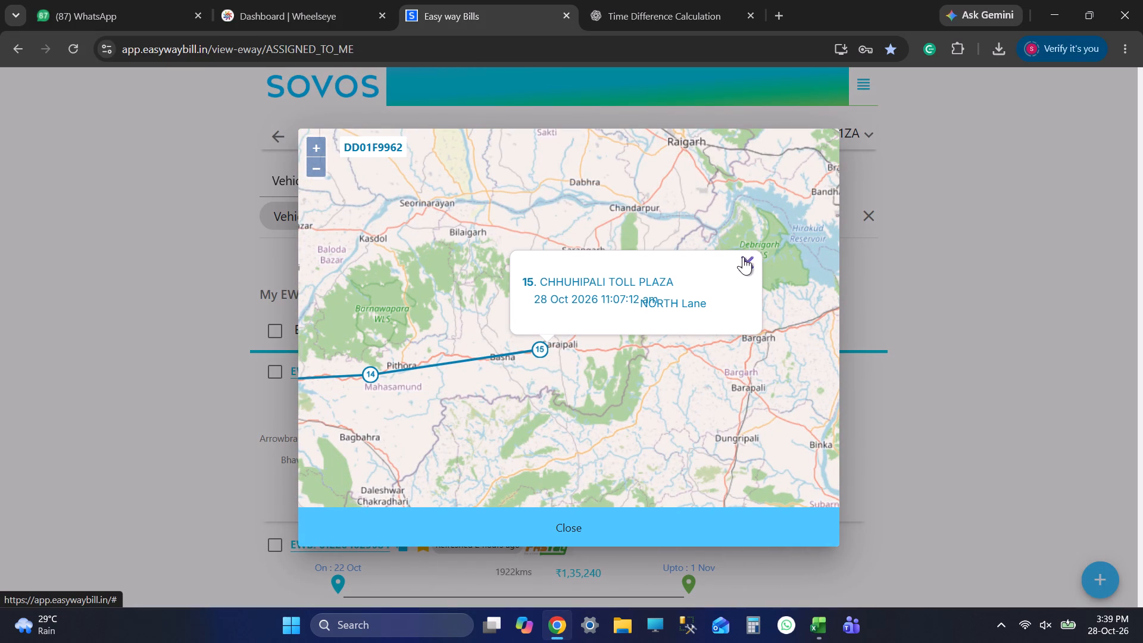
left_click_drag(735, 380, 692, 377)
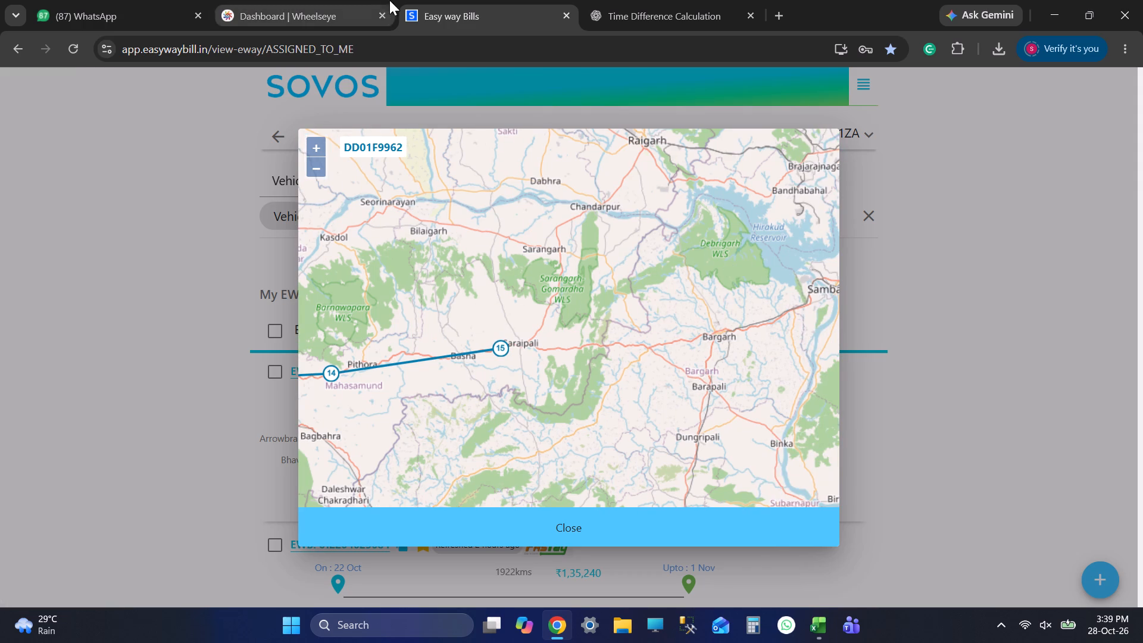
key("alt+Tab")
key("alt+Tab")
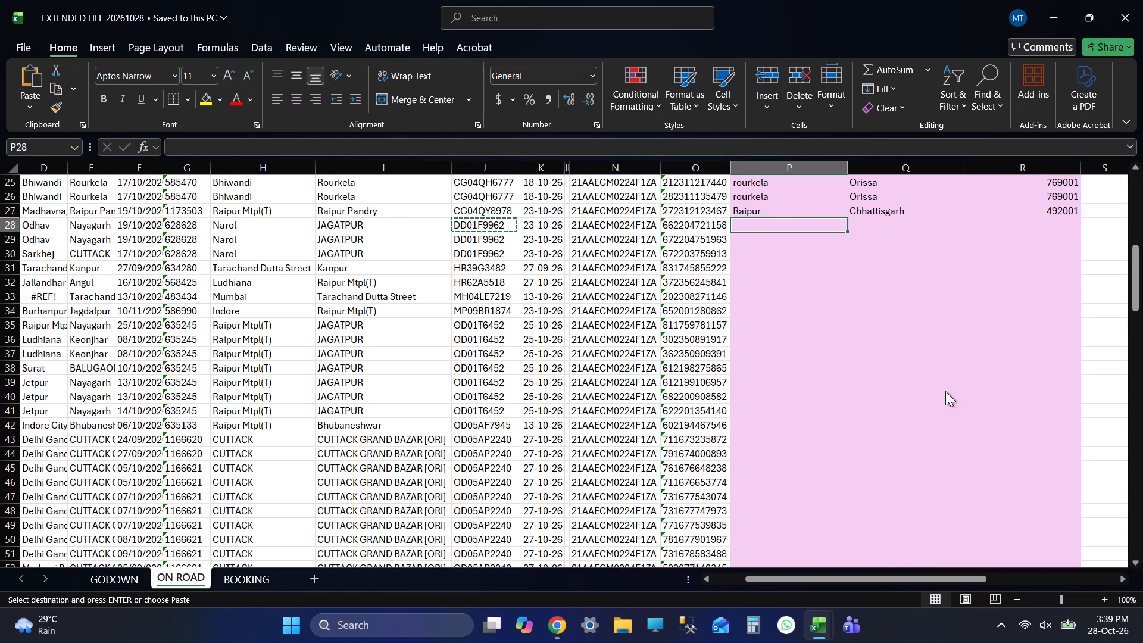
key("alt+Tab")
key("alt+Tab")
key("alt+Tab")
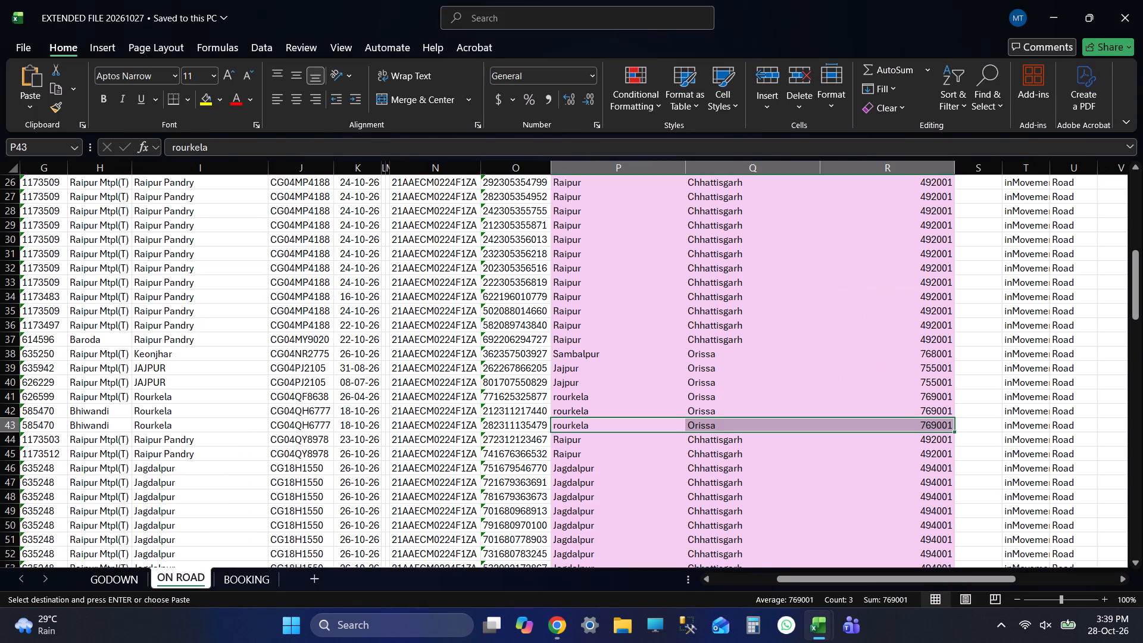
left_click(604, 170)
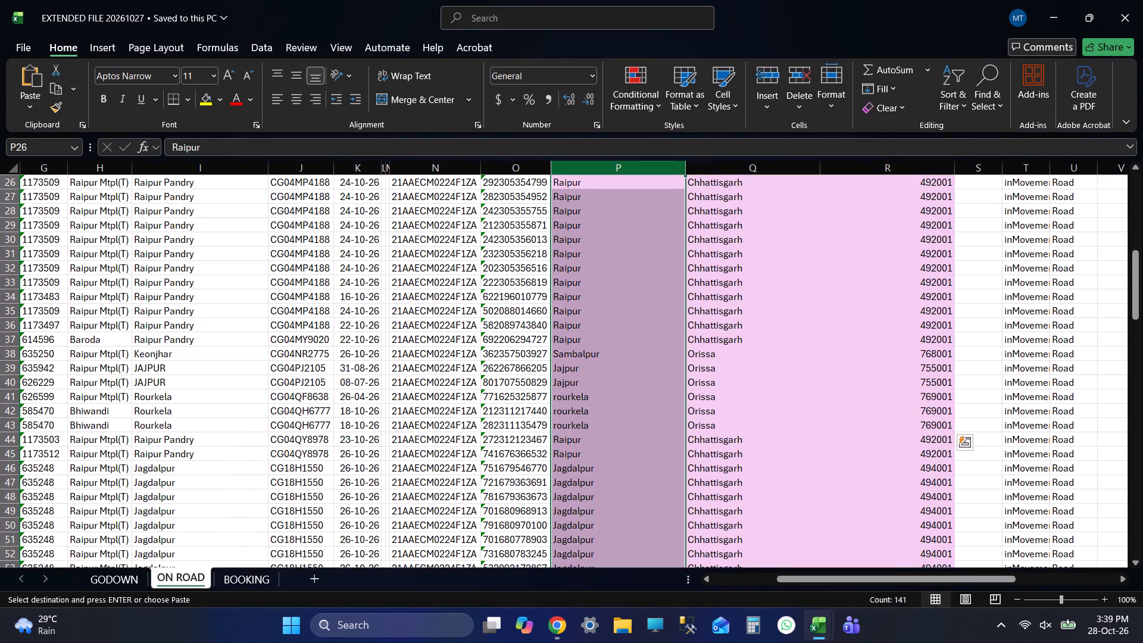
key("ctrl+d")
key("ctrl+f")
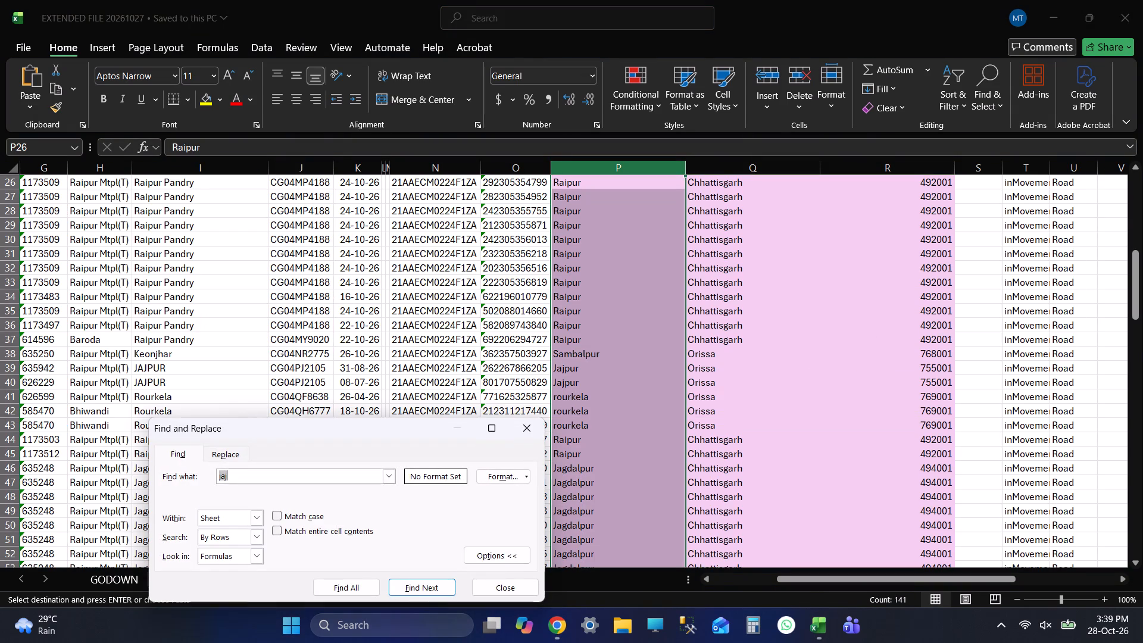
key("BackSpace")
key("BackSpace")
key("BackSpace")
type("barg")
key("Return")
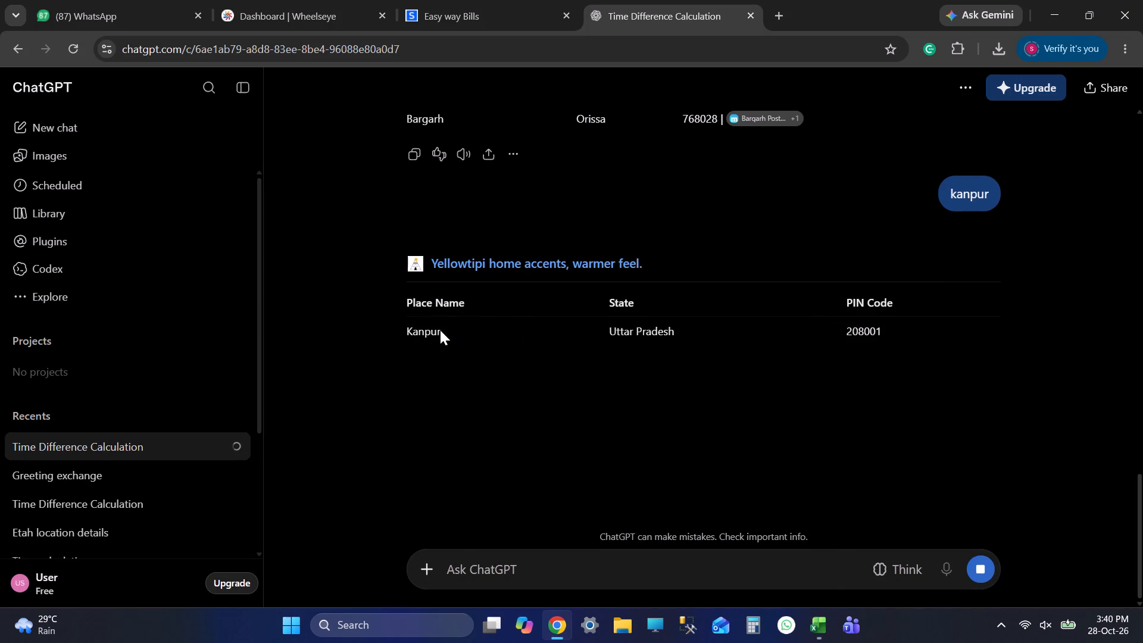
Copy the place name Kanpur from the ChatGPT table into the place cell of row 31 in EXTENDED FILE 20261028.
double_click(404, 338)
left_click(430, 341)
double_click(428, 332)
key("ctrl+c")
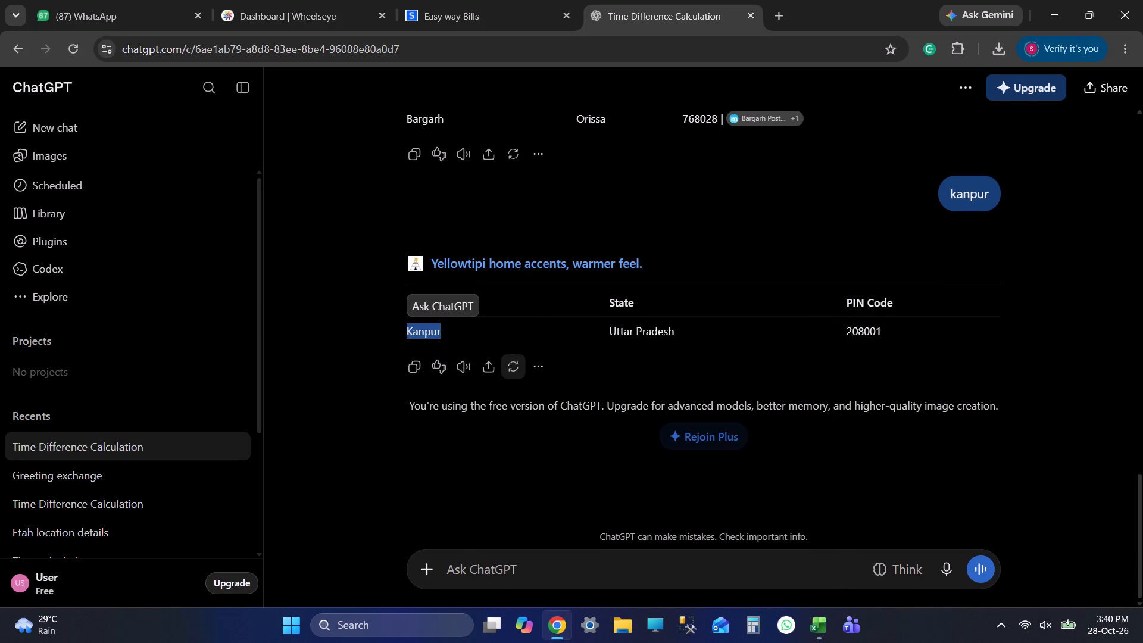
key("alt+Tab")
key("F2")
key("ctrl+v")
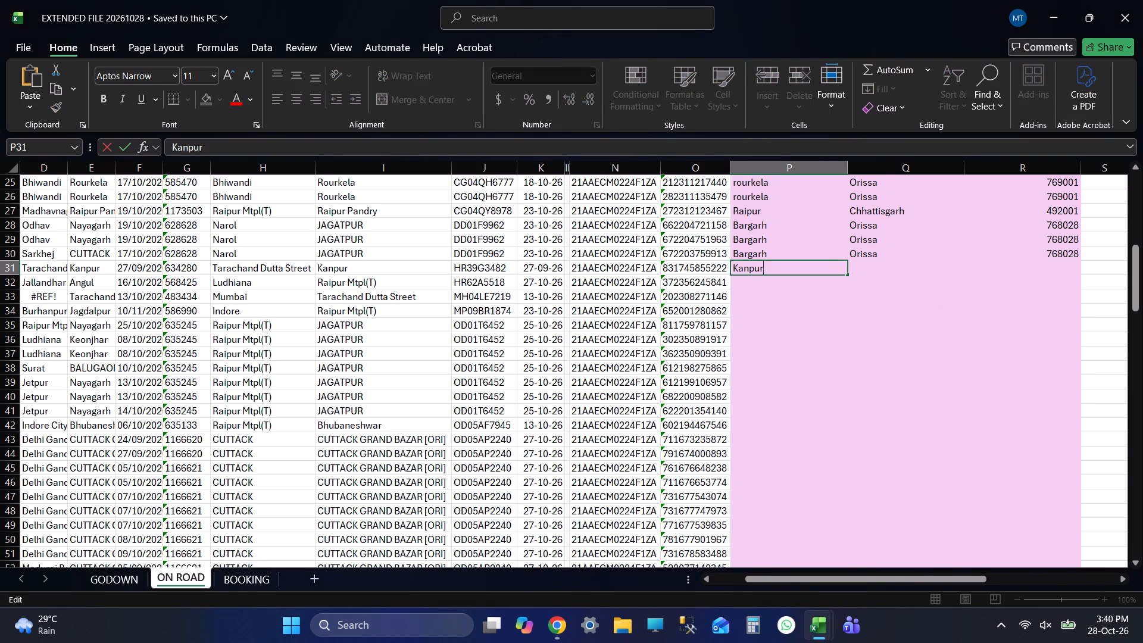
key("Tab")
Copy the state Uttar Pradesh from the ChatGPT table into the state cell of row 31.
key("alt+Tab")
left_click_drag(611, 335, 716, 338)
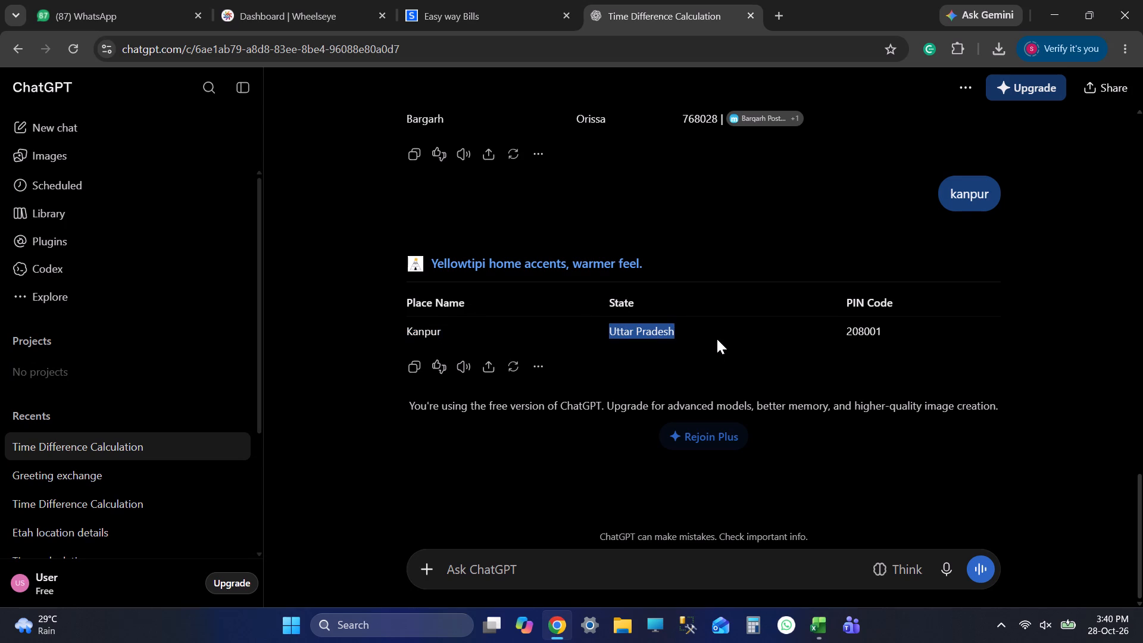
key("ctrl+c")
key("alt+Tab")
key("F2")
key("ctrl+v")
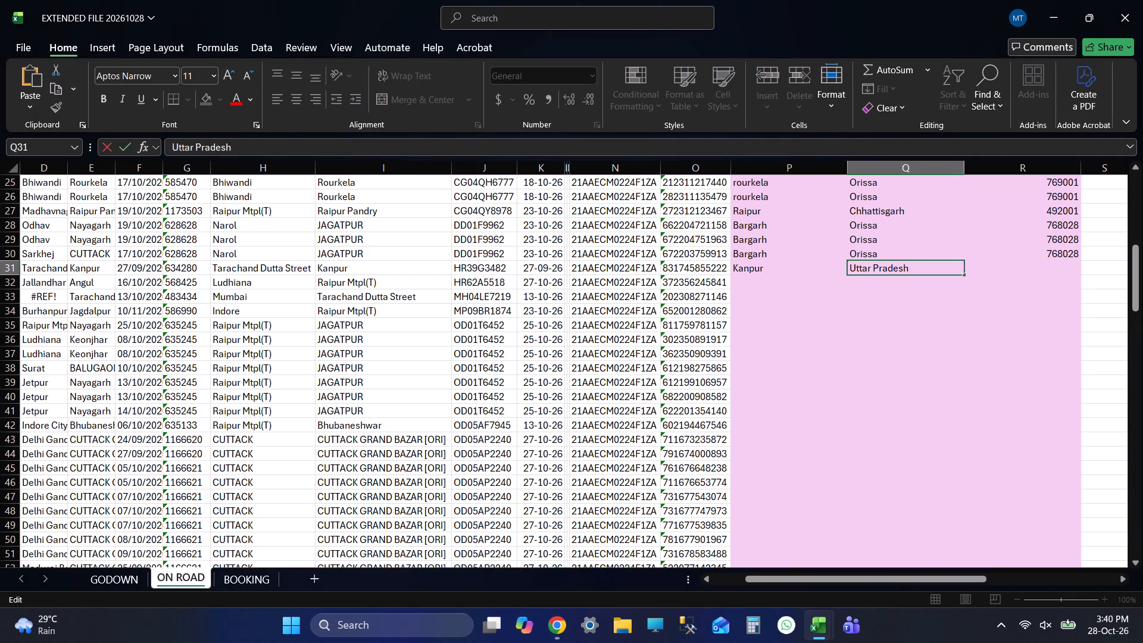
key("Tab")
Copy PIN code 208001 from the ChatGPT table into the pin code cell of row 31 and save the workbook.
key("alt+Tab")
double_click(876, 330)
key("ctrl+c")
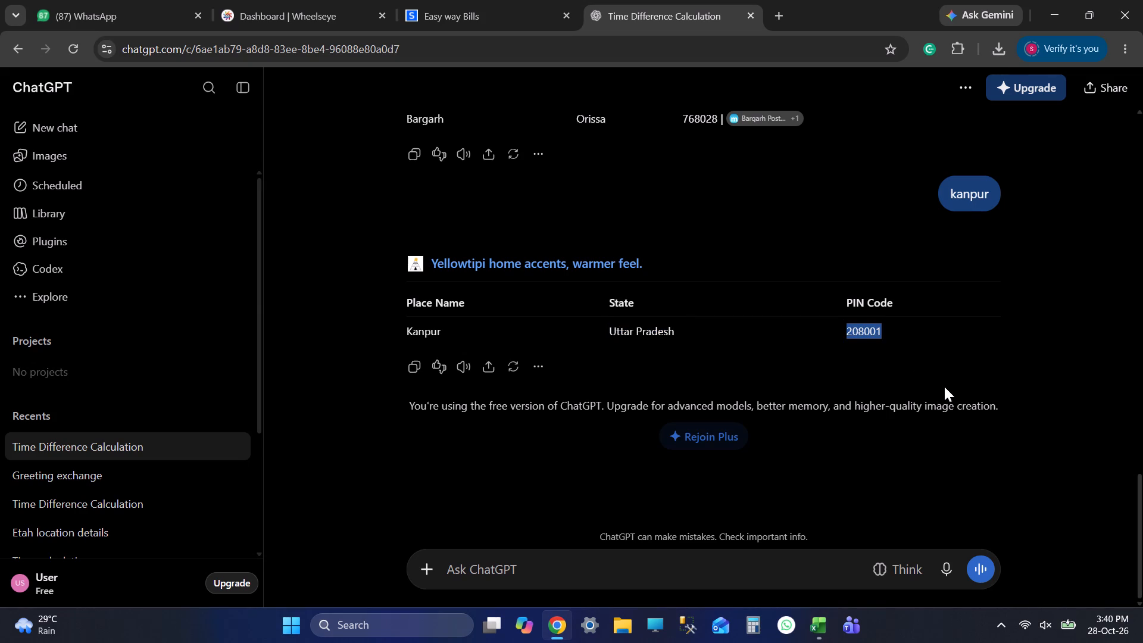
key("ctrl+c")
key("alt+Tab")
key("F2")
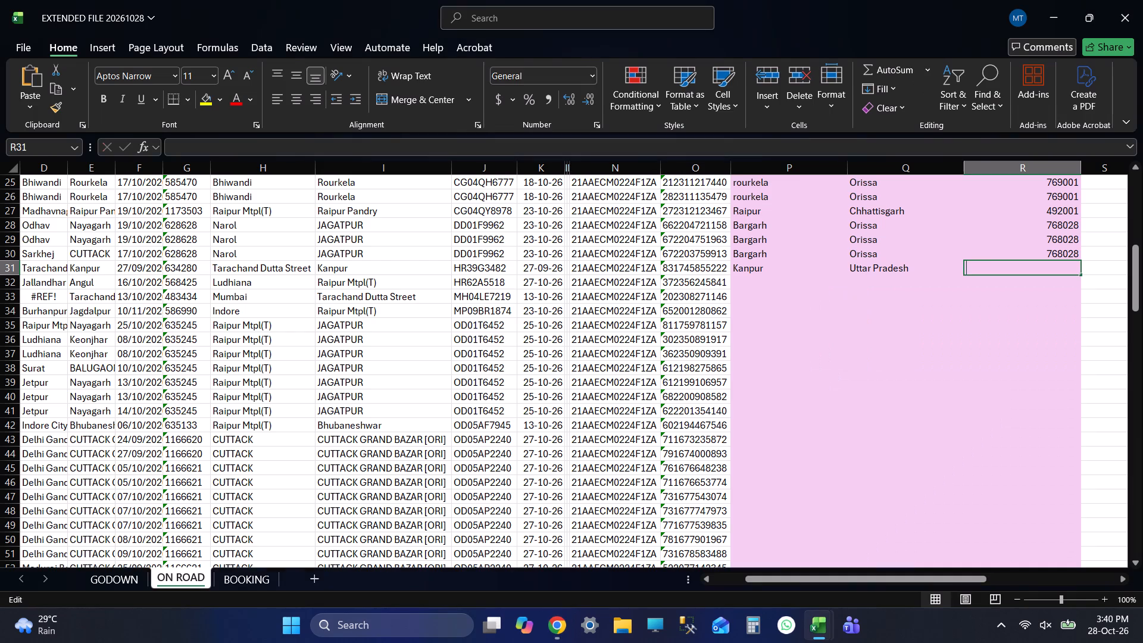
key("ctrl+v")
key("Return")
key("ctrl+s")
Examine the truck number and date of the entry in row 32.
key("Left")
key("Left")
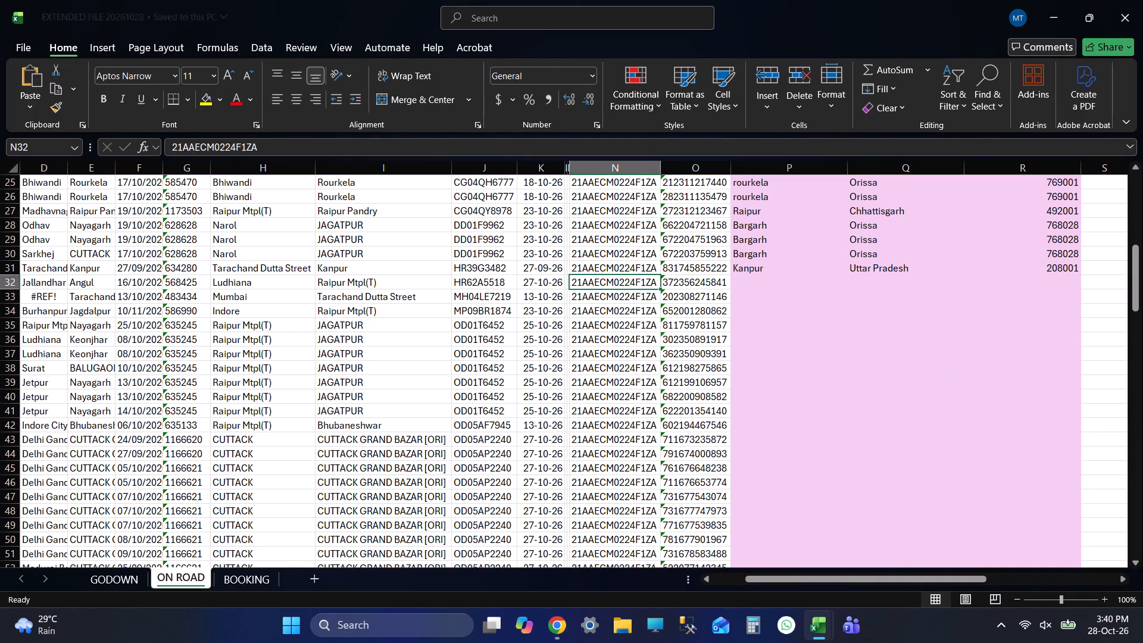
key("Left")
key("Left")
key("Left")
key("Left")
key("Right")
key("Right")
key("Right")
key("Right")
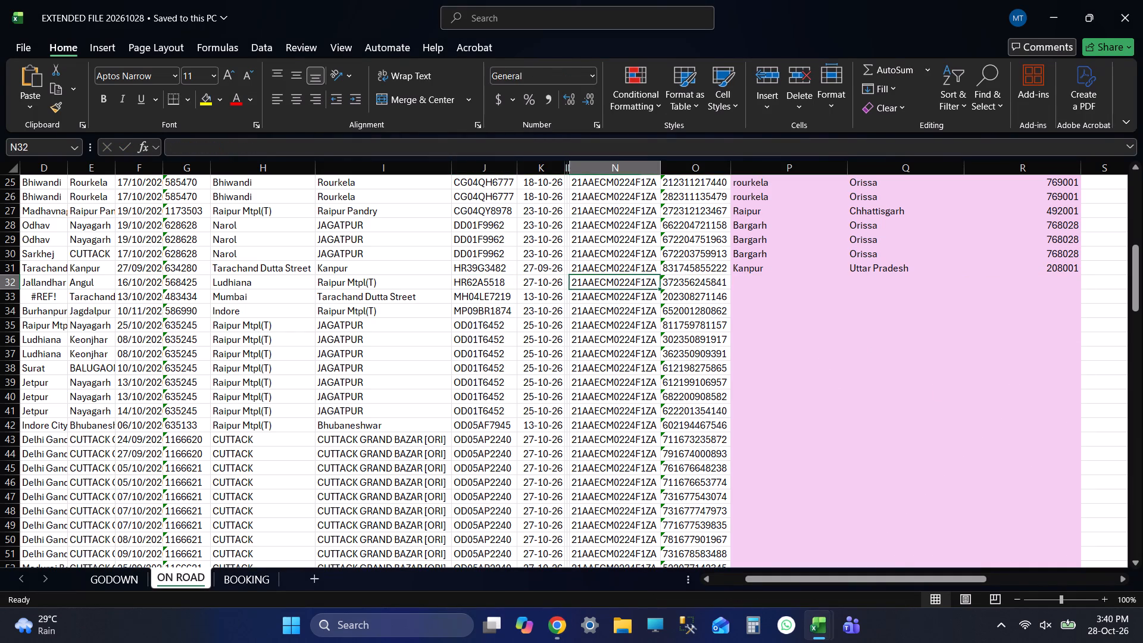
key("Right")
key("Right")
Copy the place, state and pin code Delhi, Delhi, 110001 from row 22 into row 32, and save.
key("Up")
key("Up")
key("Up")
key("Up")
key("Up")
key("Up")
key("Up")
key("Up")
key("Up")
key("Up")
key("Up")
key("Up")
key("Up")
key("Up")
key("Up")
key("Up")
key("Up")
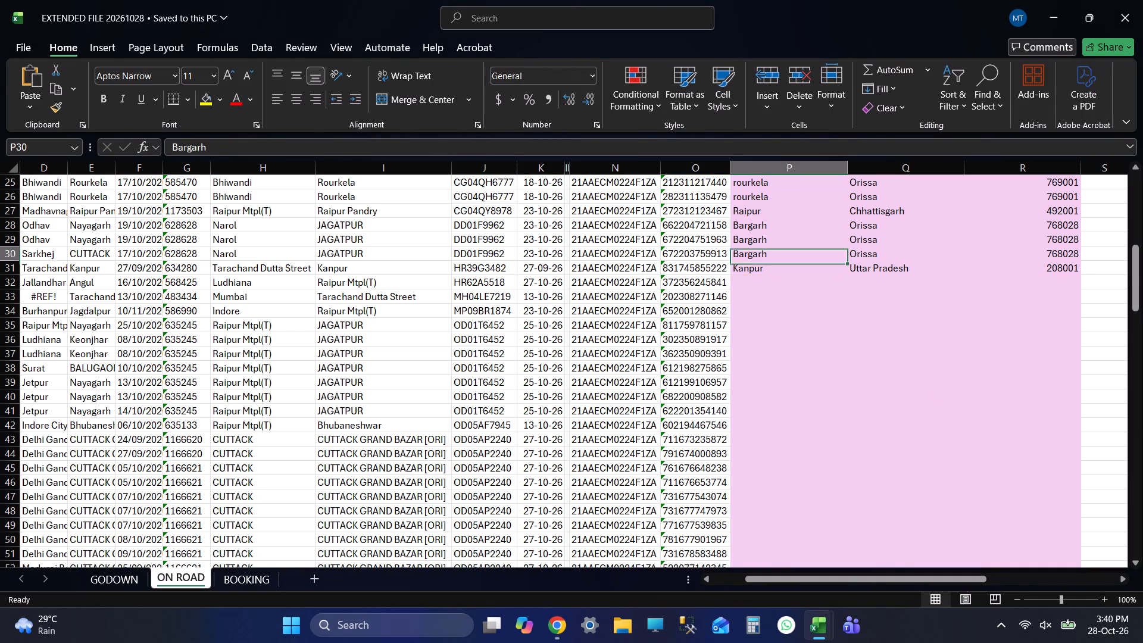
key("Down")
key("Down")
key("Down")
key("Down")
key("Down")
key("Down")
key("shift+Right")
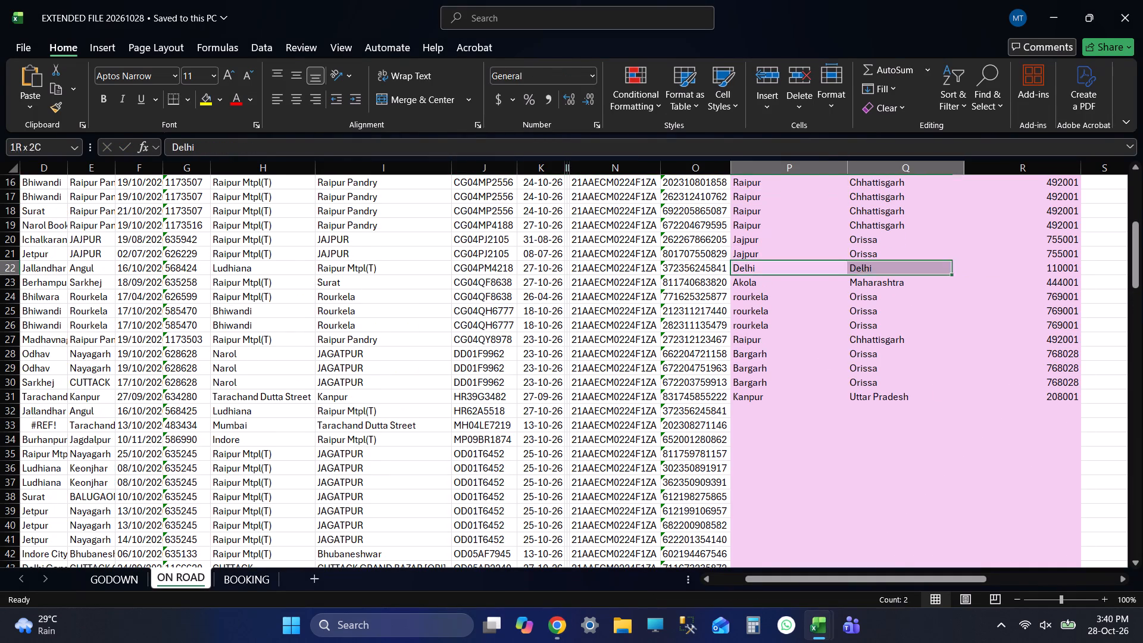
key("shift+Right")
key("ctrl+c")
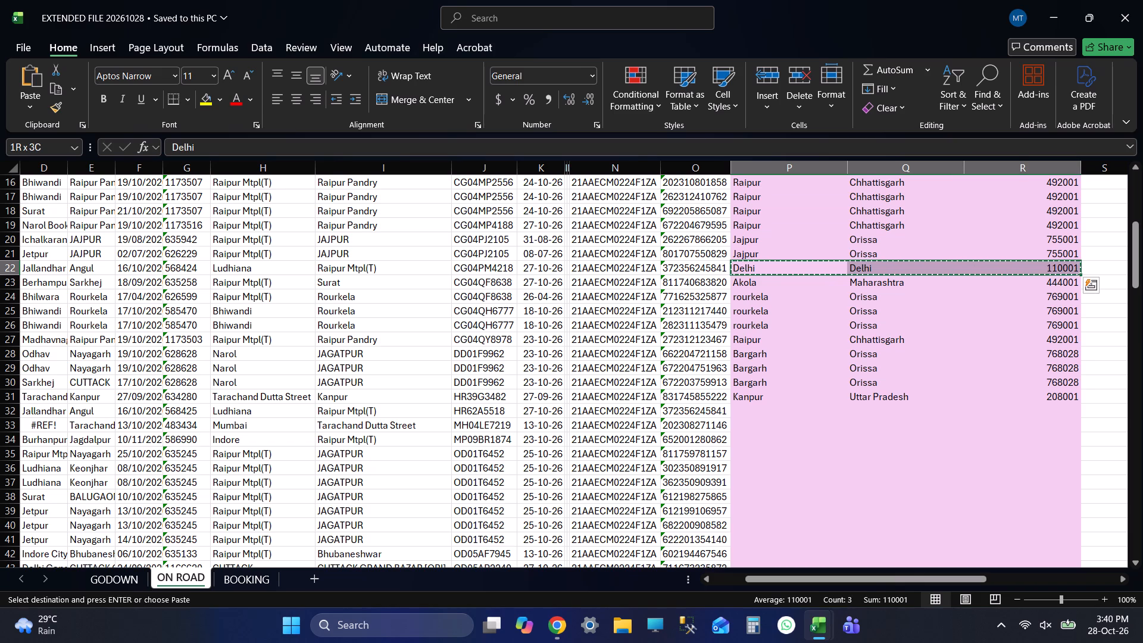
key("ctrl+Down")
key("Down")
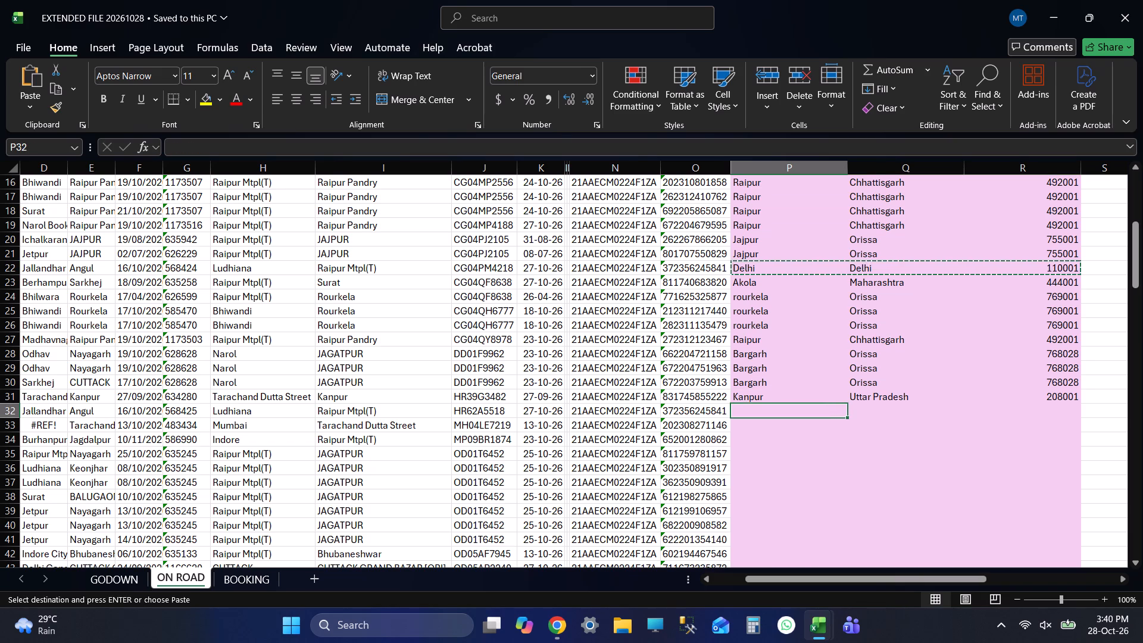
key("ctrl+v")
key("Down")
key("ctrl+s")
Examine the truck number and date of the entry in row 33.
key("Left")
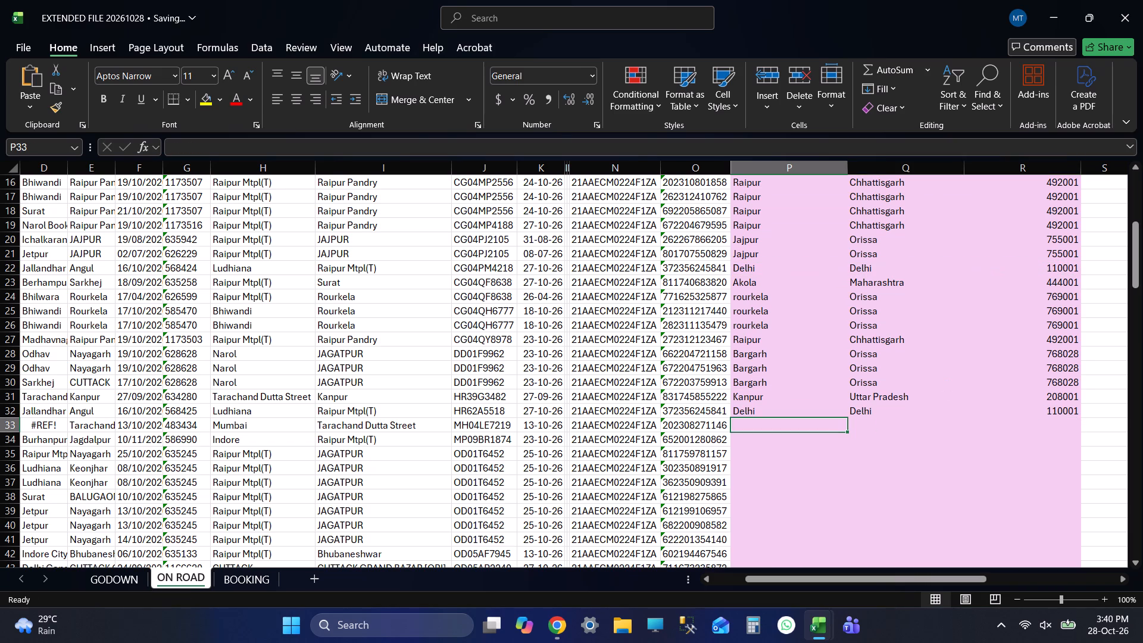
key("Left")
key("Left")
key("Left")
key("Left")
key("Left")
key("Left")
key("Right")
key("Right")
key("Right")
key("Right")
key("Right")
key("Right")
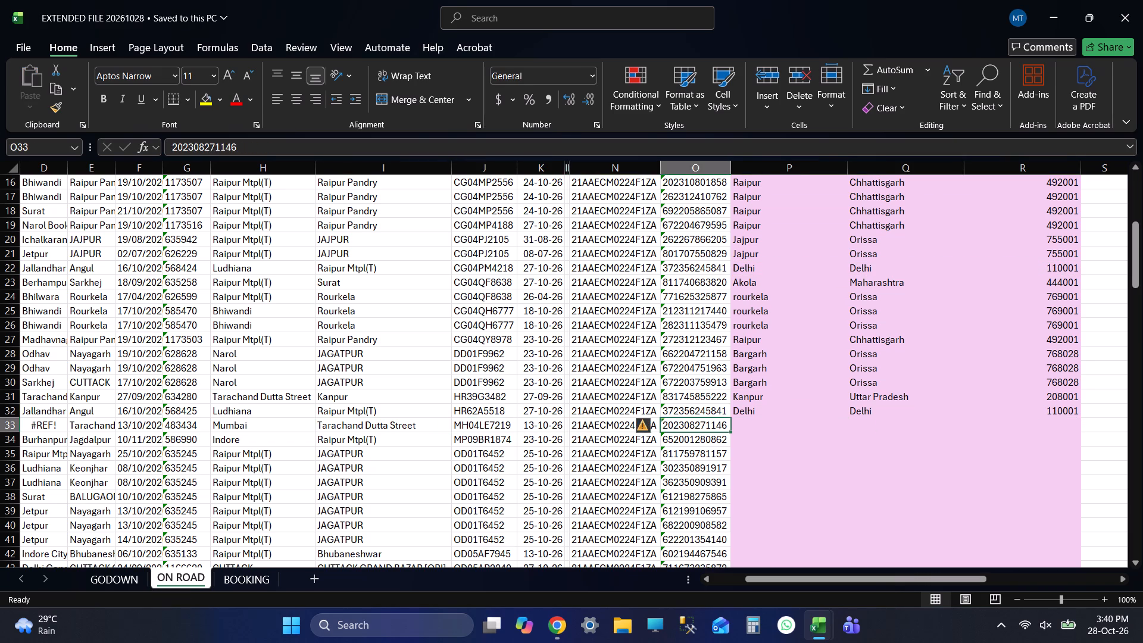
key("Right")
Find "kolka" in EXTENDED FILE 20261027, copy kolkata, west bengal, 700001 into row 33 of EXTENDED FILE 20261028, and save.
key("alt+Tab")
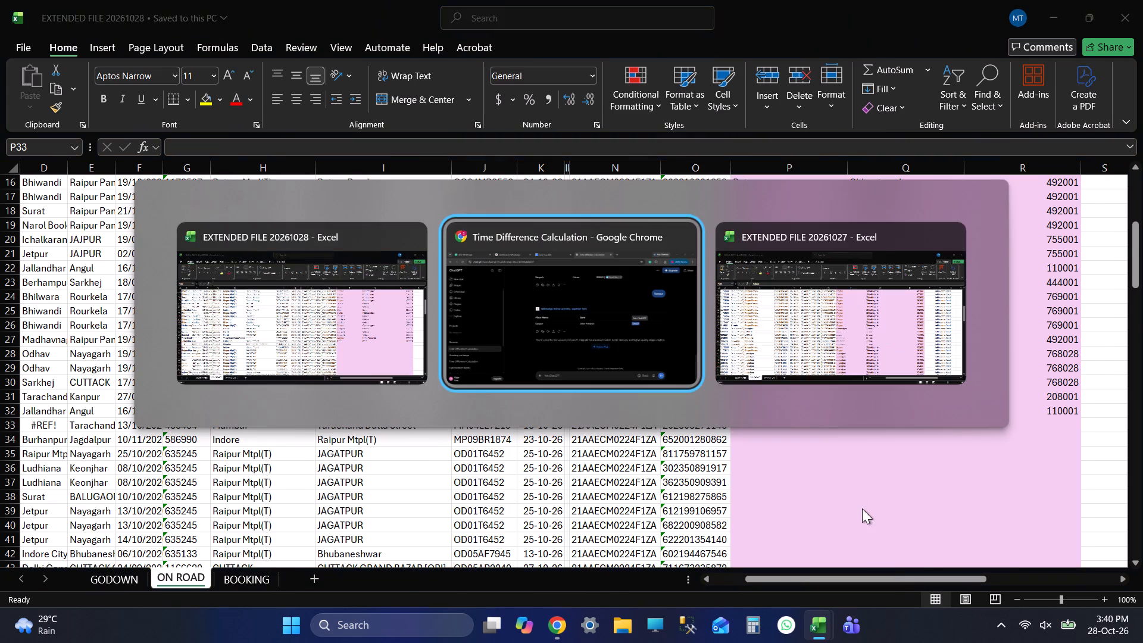
key("alt+Tab")
key("ctrl+f")
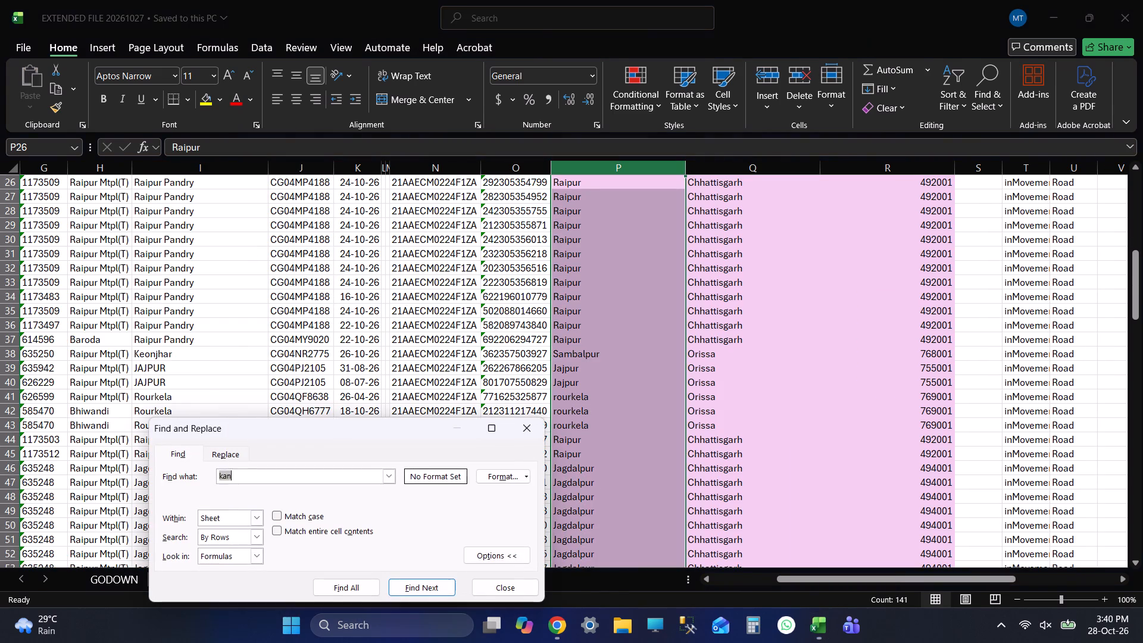
type("kolka")
key("Return")
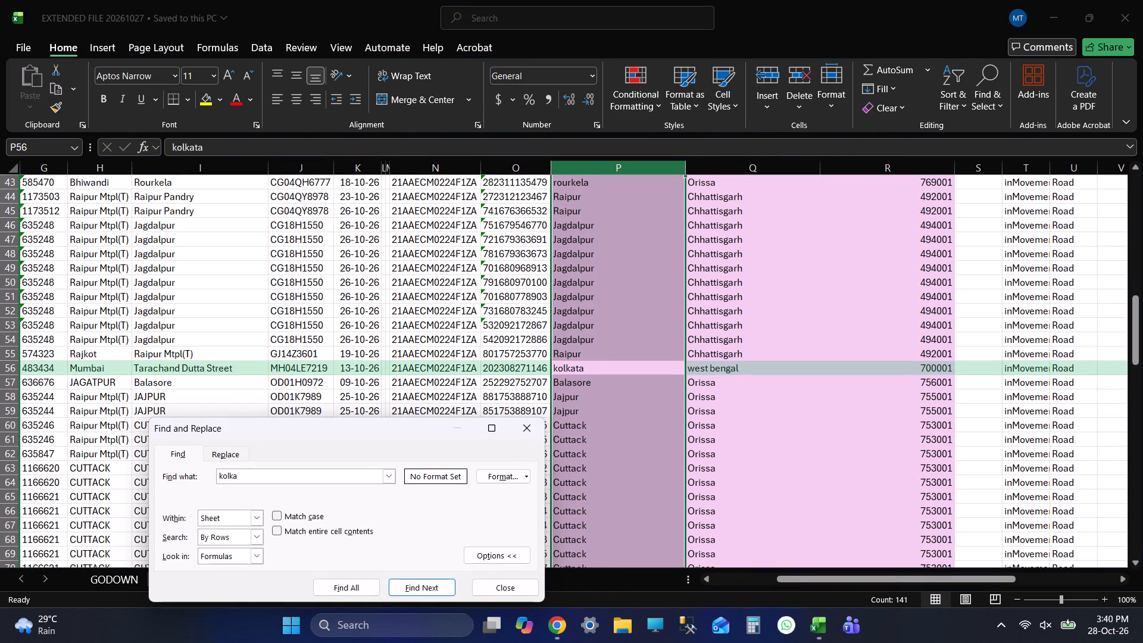
left_click(586, 372)
key("shift+Right")
key("shift+Right")
key("ctrl+c")
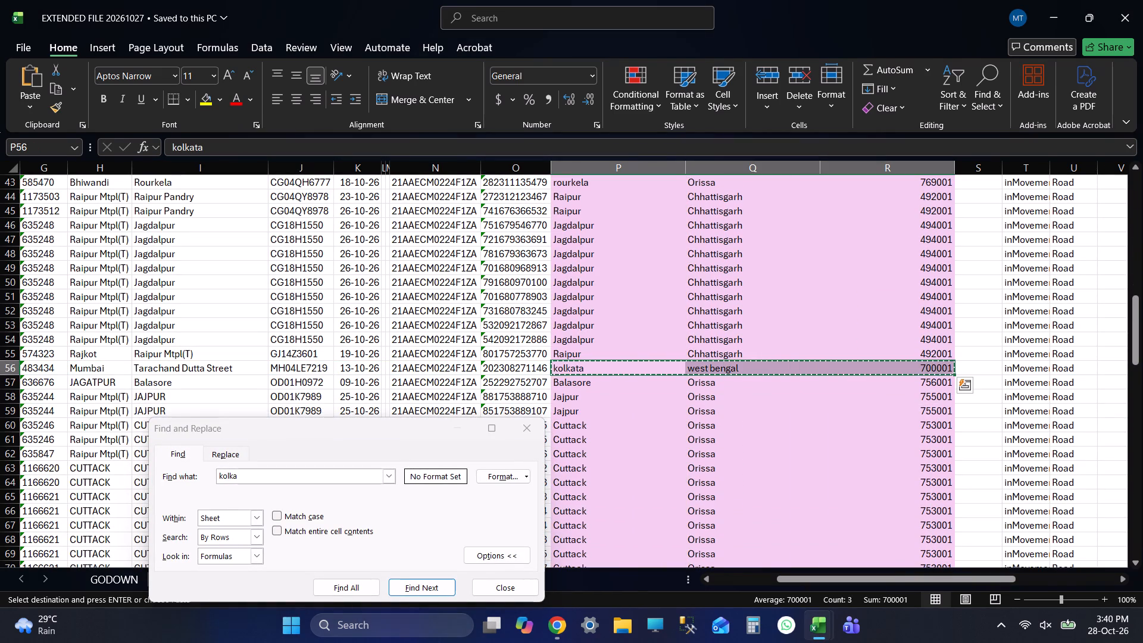
left_click(496, 587)
key("alt+Tab")
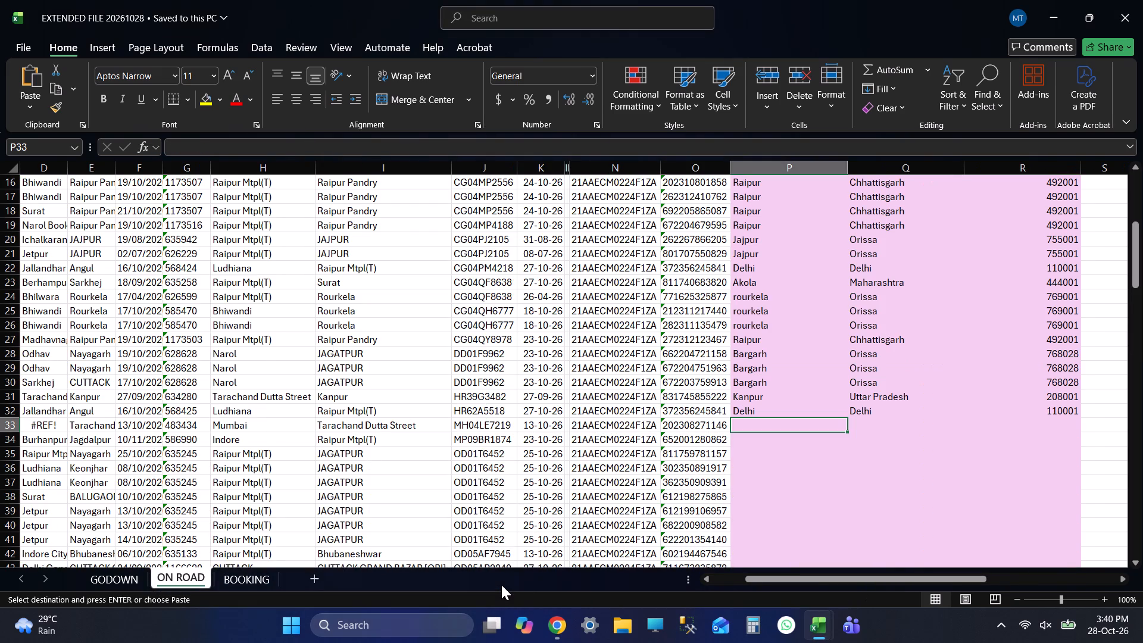
key("ctrl+v")
key("Down")
key("ctrl+s")
key("Left")
key("Left")
key("Left")
key("Left")
key("Left")
key("Left")
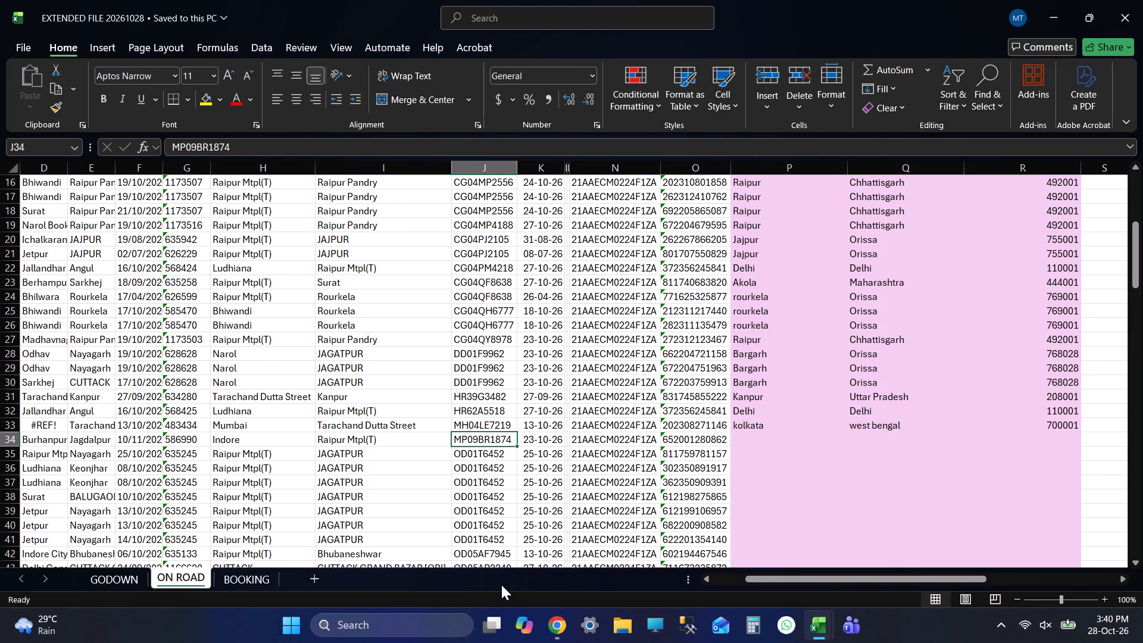
key("ctrl+c")
key("Right")
key("Right")
key("Right")
key("Right")
key("Right")
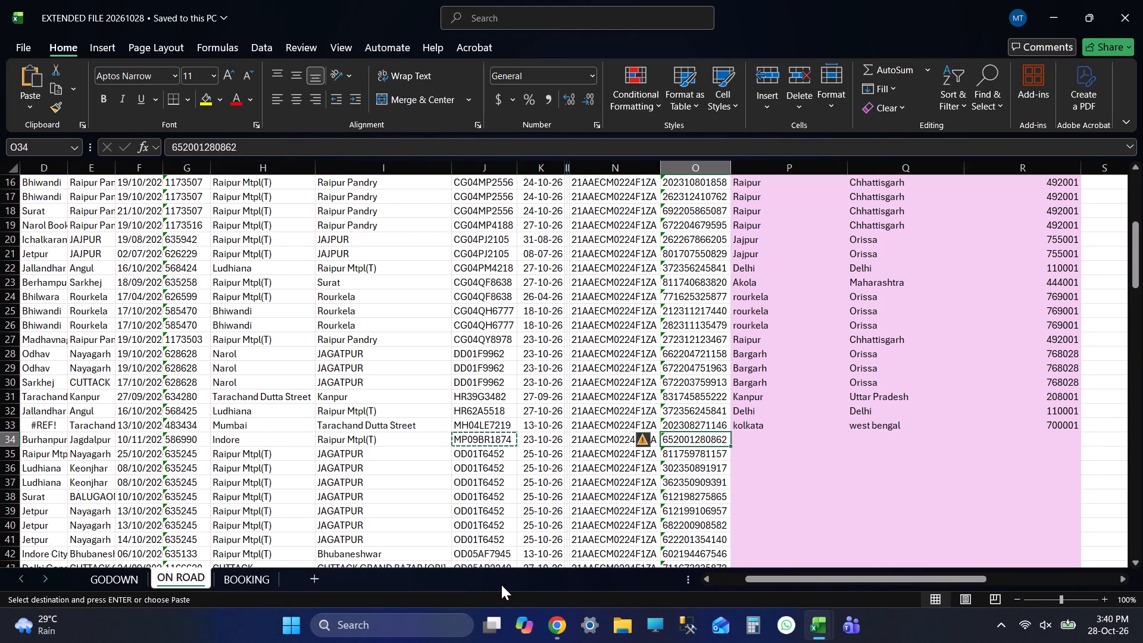
key("Right")
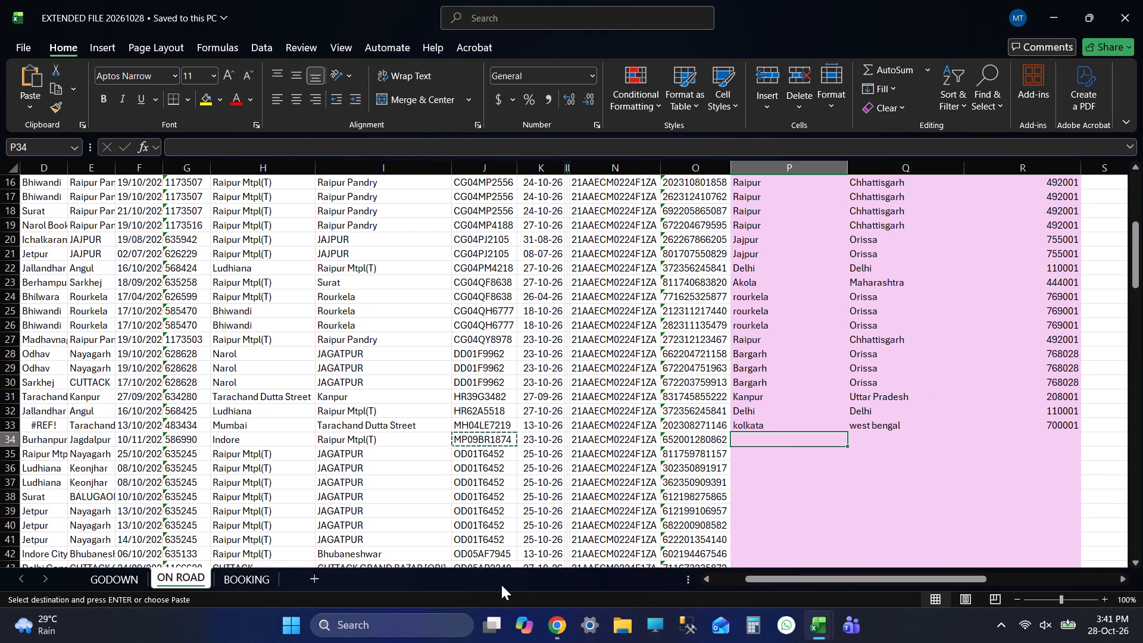
key("alt+Tab")
key("alt+Tab")
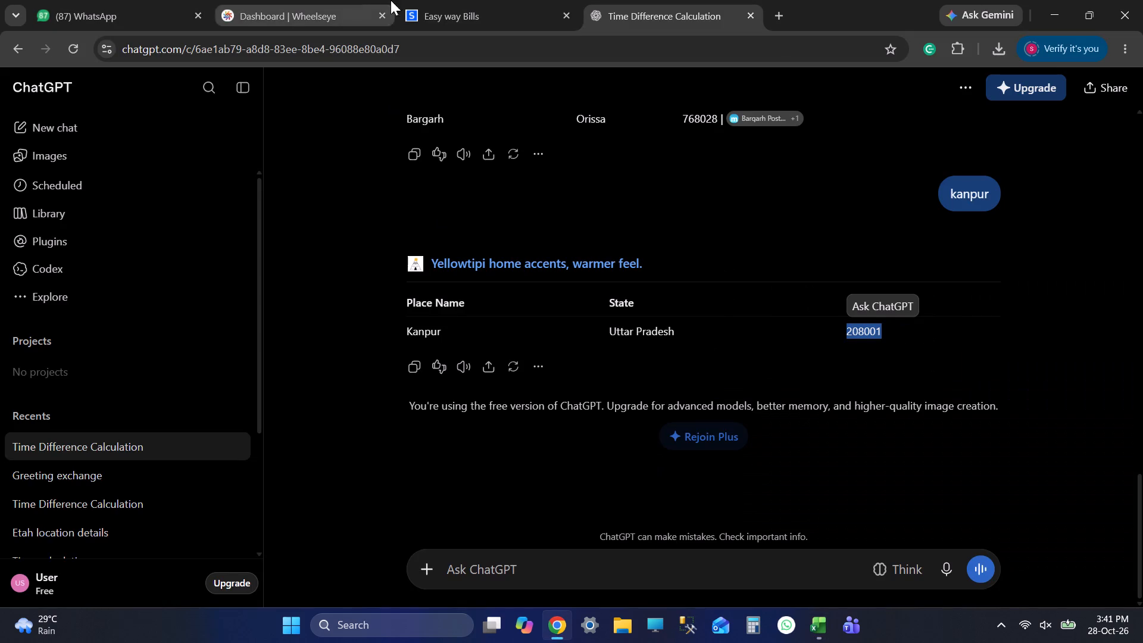
left_click(440, 0)
left_click(546, 532)
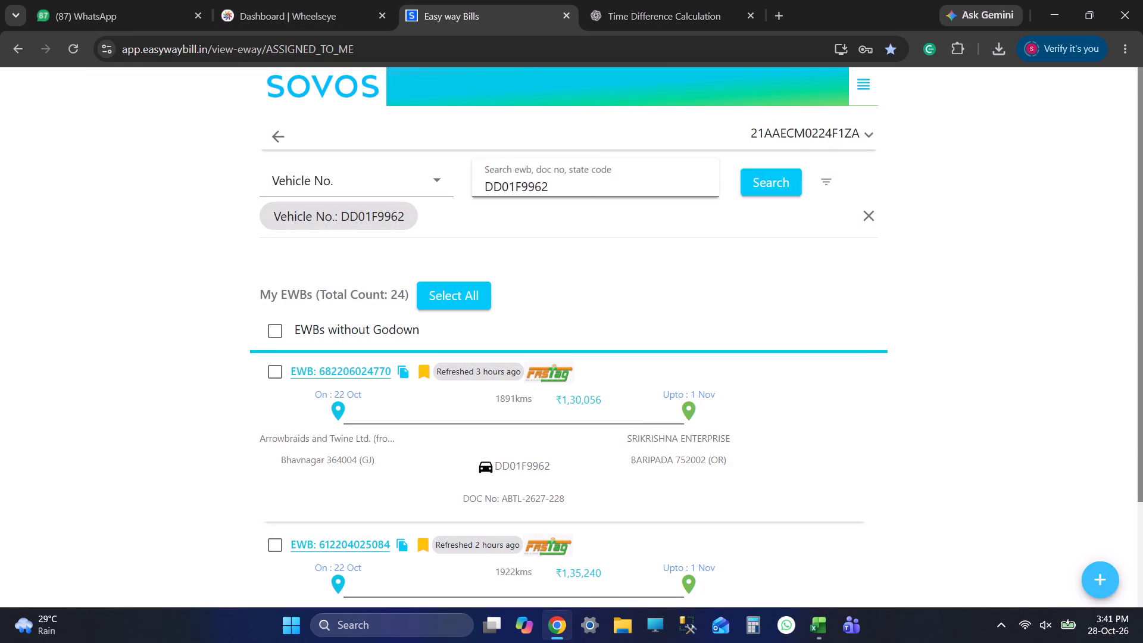
double_click(581, 192)
key("ctrl+v")
left_click(764, 184)
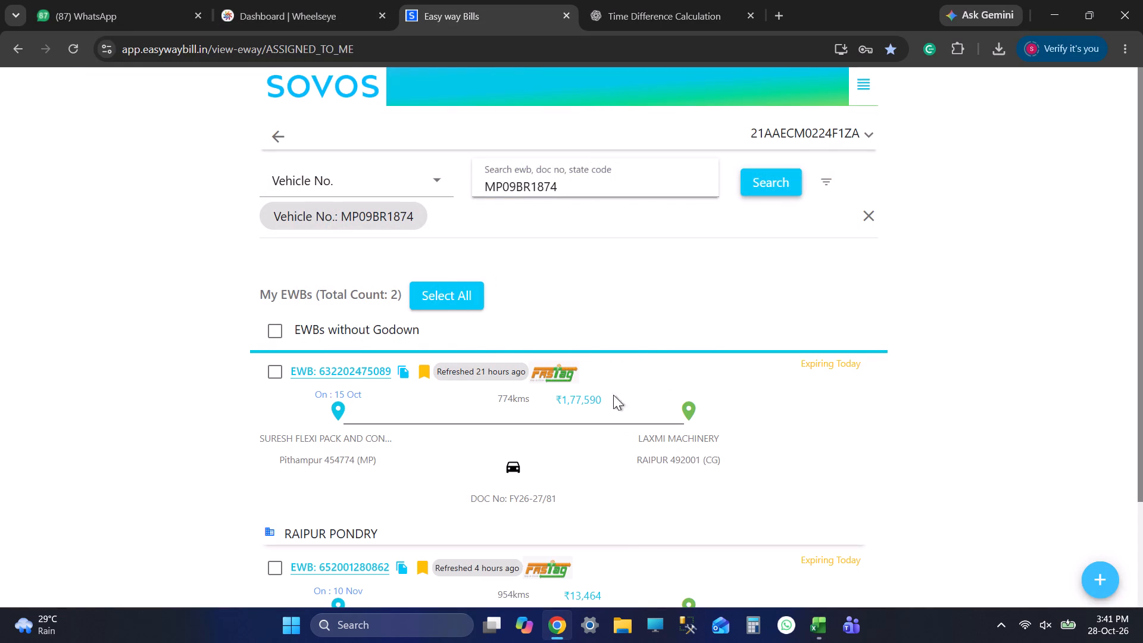
left_click(556, 378)
key("alt+Tab")
scroll(678, 399, "down", 4)
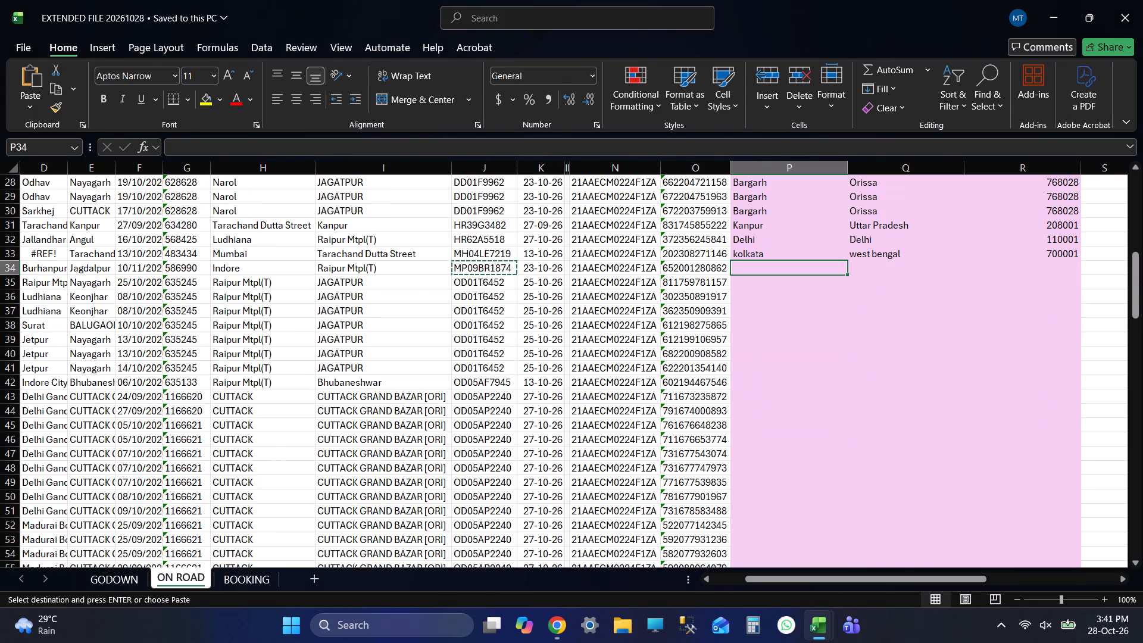
key("alt+Tab")
key("alt+Tab")
key("alt+Tab")
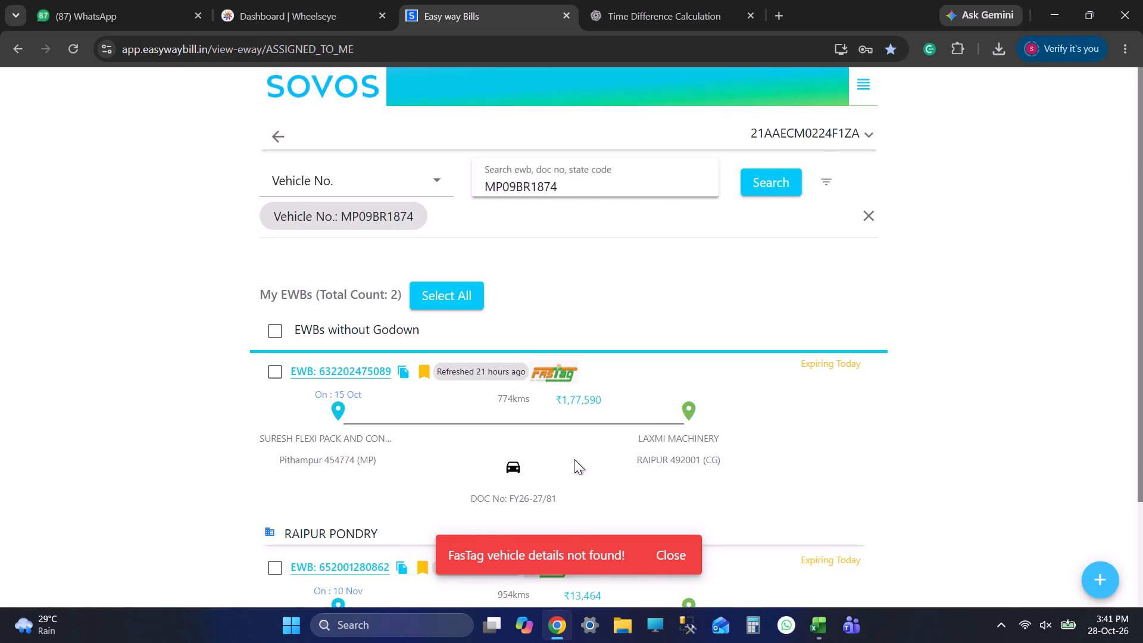
scroll(572, 460, "up", 1)
scroll(570, 461, "down", 4)
left_click(547, 437)
key("alt+Tab")
key("alt+Tab")
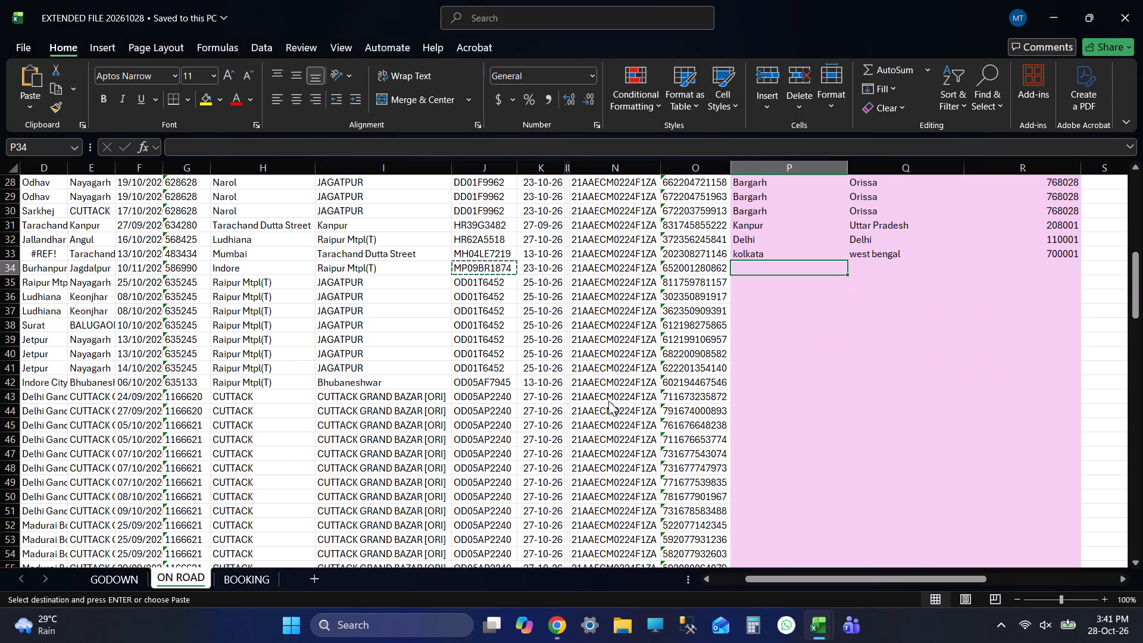
key("alt+Tab")
key("alt+Tab")
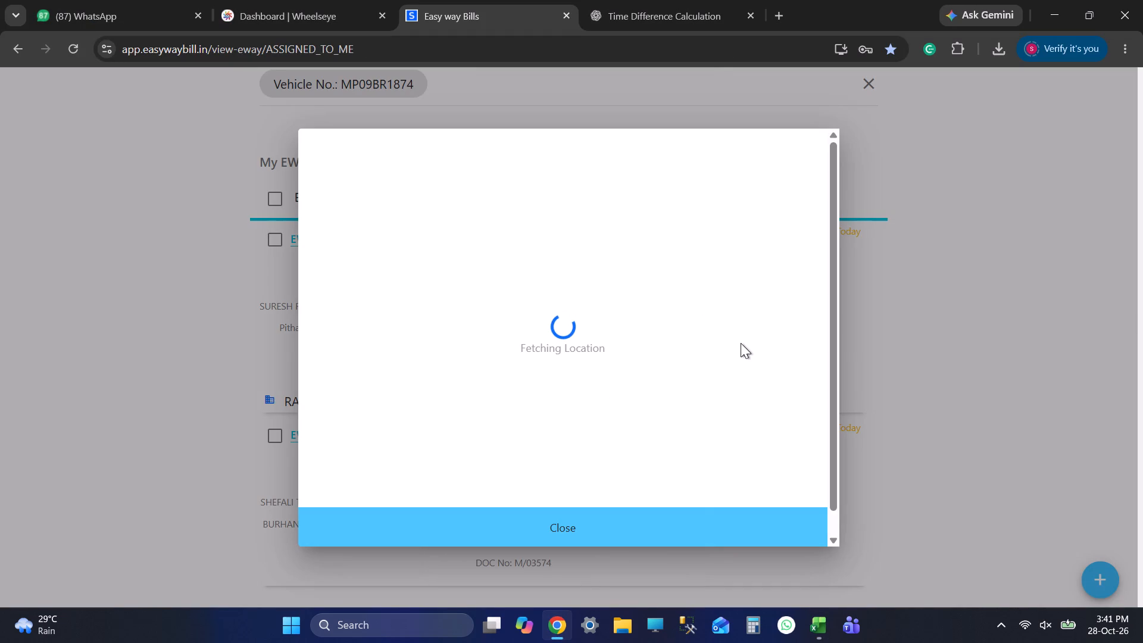
key("alt+Tab")
key("alt+Tab")
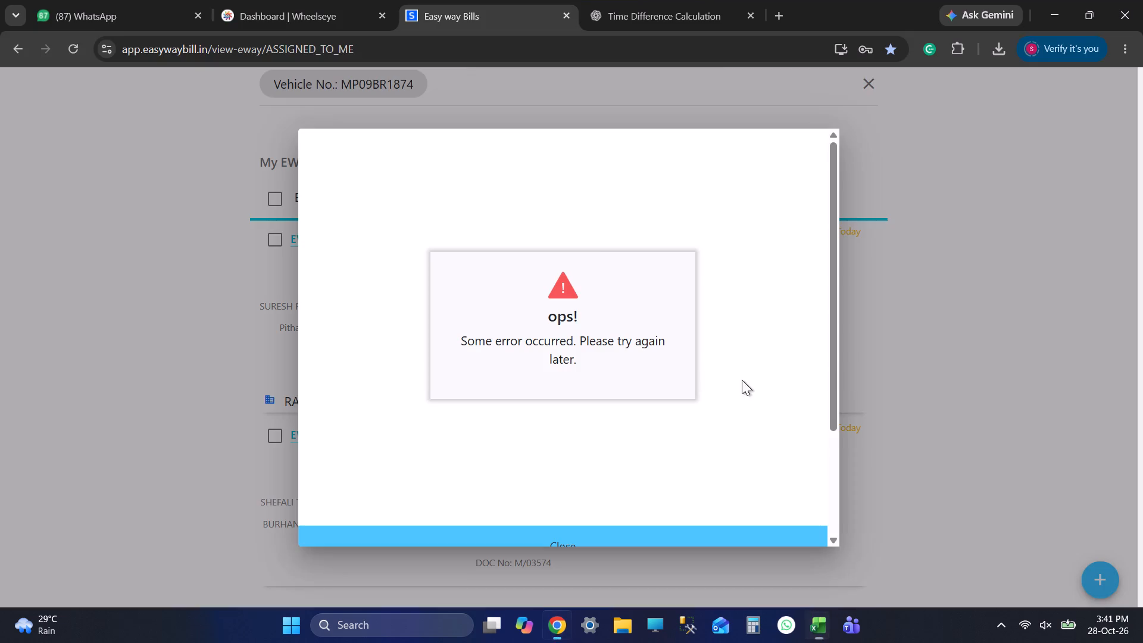
key("alt+Tab")
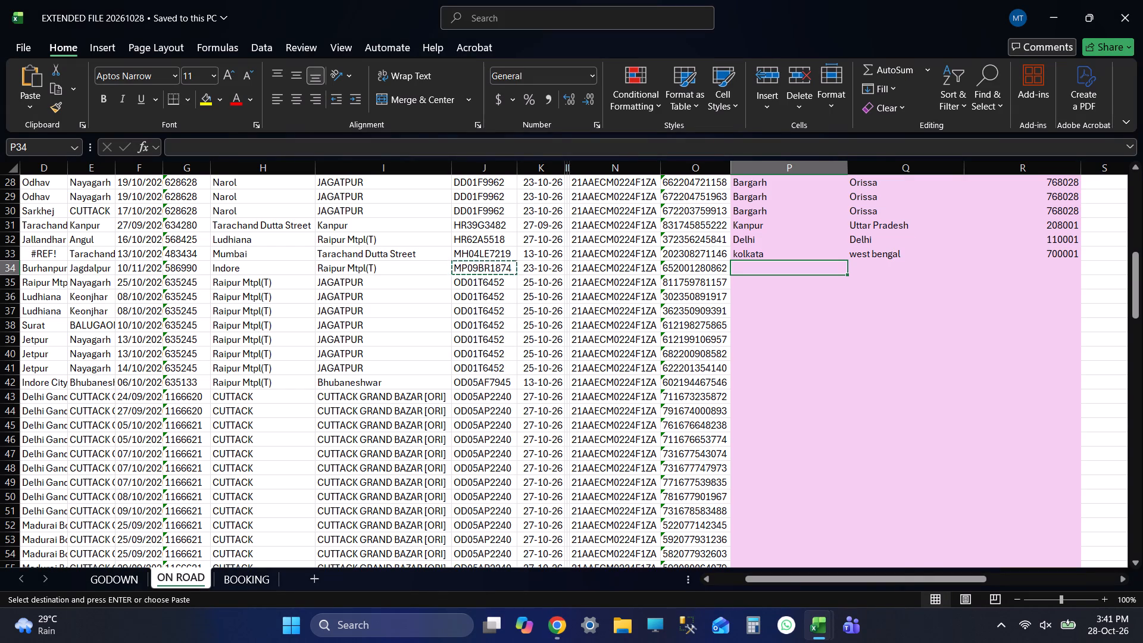
key("alt+Tab")
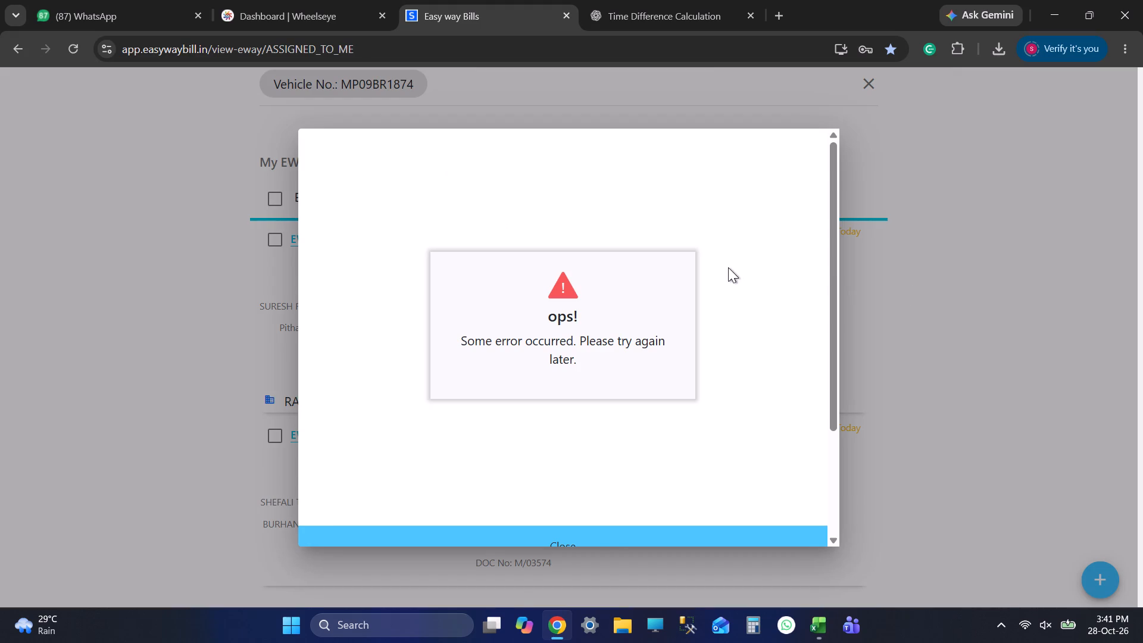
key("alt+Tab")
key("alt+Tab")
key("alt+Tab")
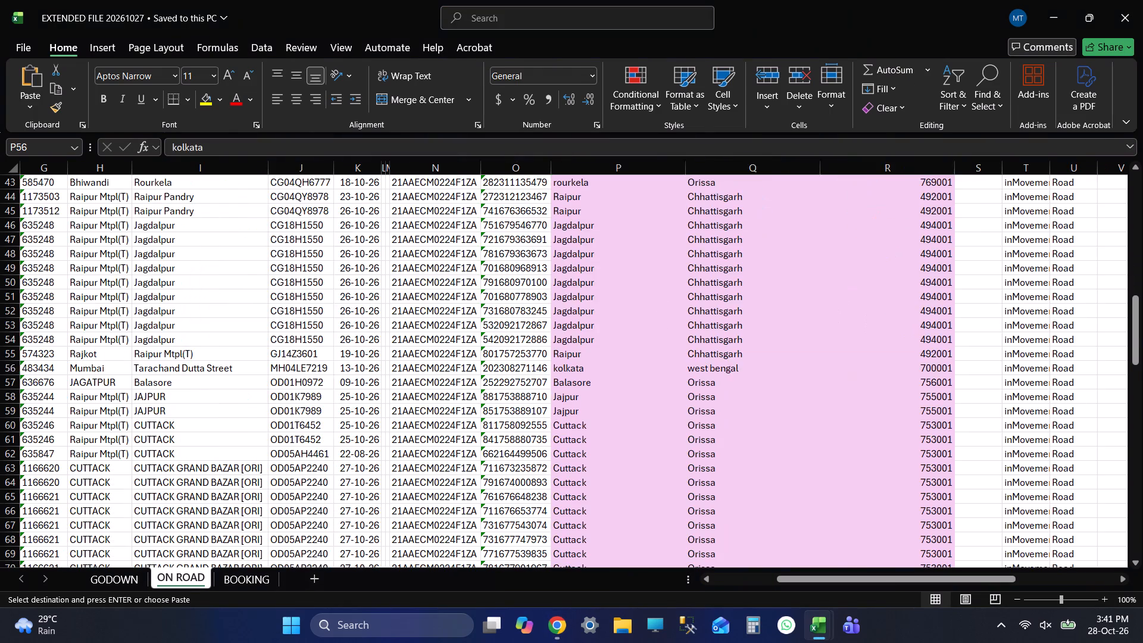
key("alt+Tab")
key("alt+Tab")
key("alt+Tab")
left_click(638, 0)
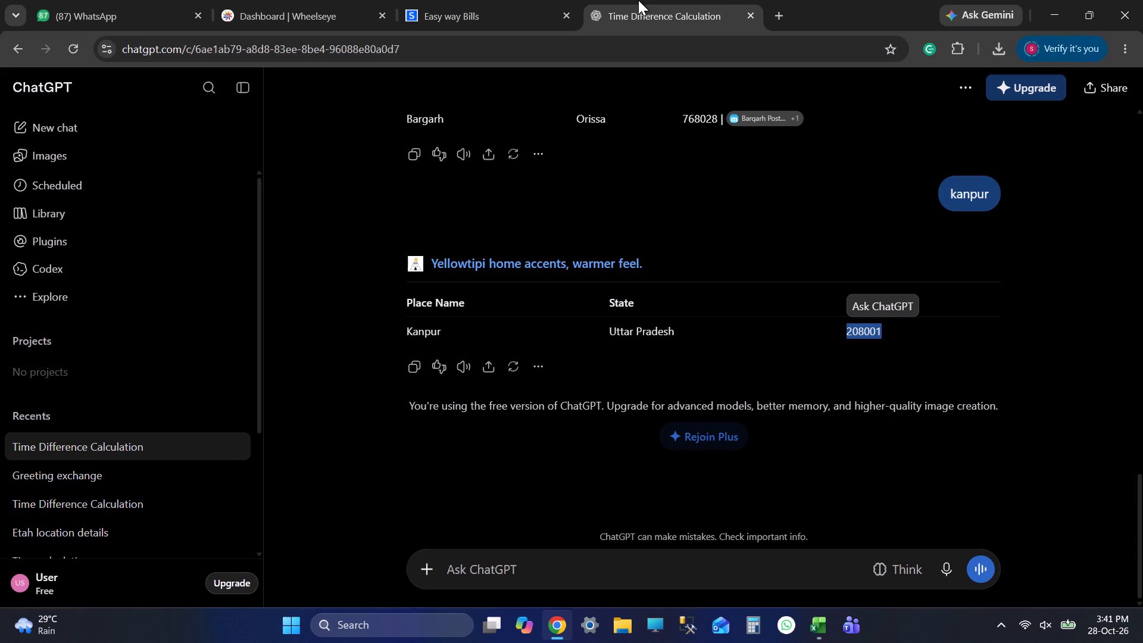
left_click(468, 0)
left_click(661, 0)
key("alt+Tab")
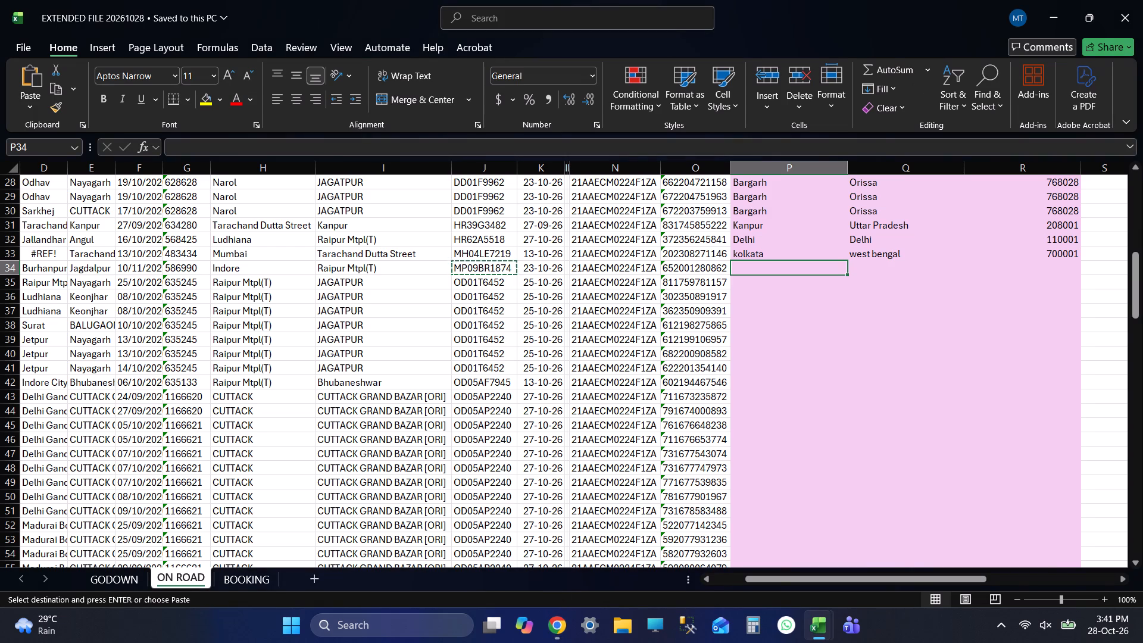
key("alt+Tab")
key("alt+Tab")
scroll(613, 423, "up", 3)
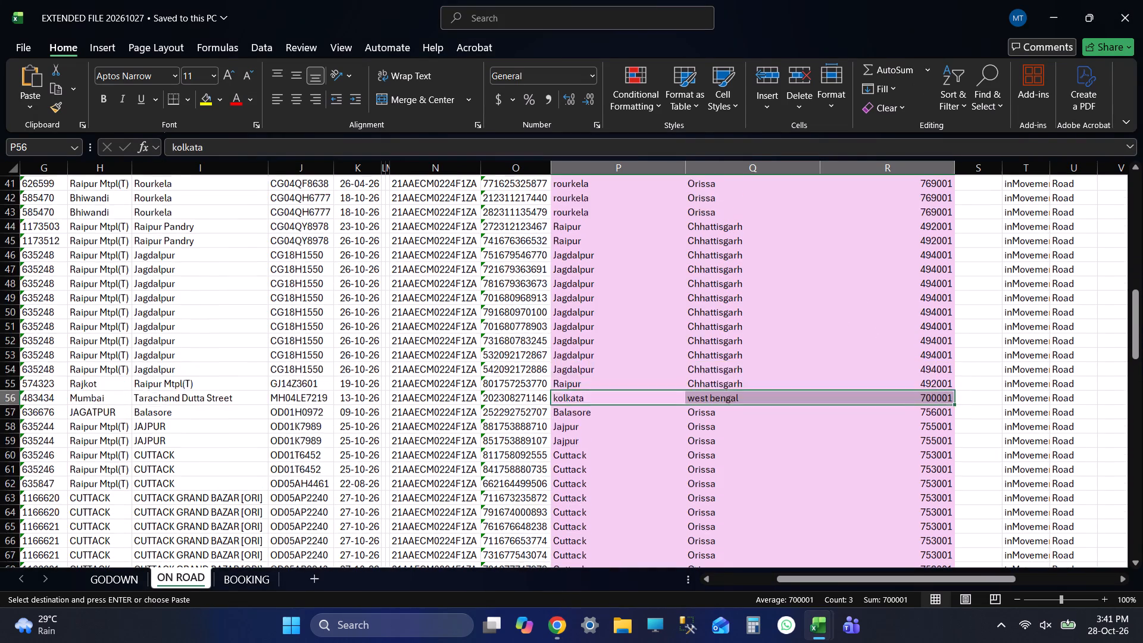
scroll(613, 423, "up", 7)
left_click(586, 292)
key("shift+Right")
key("shift+Right")
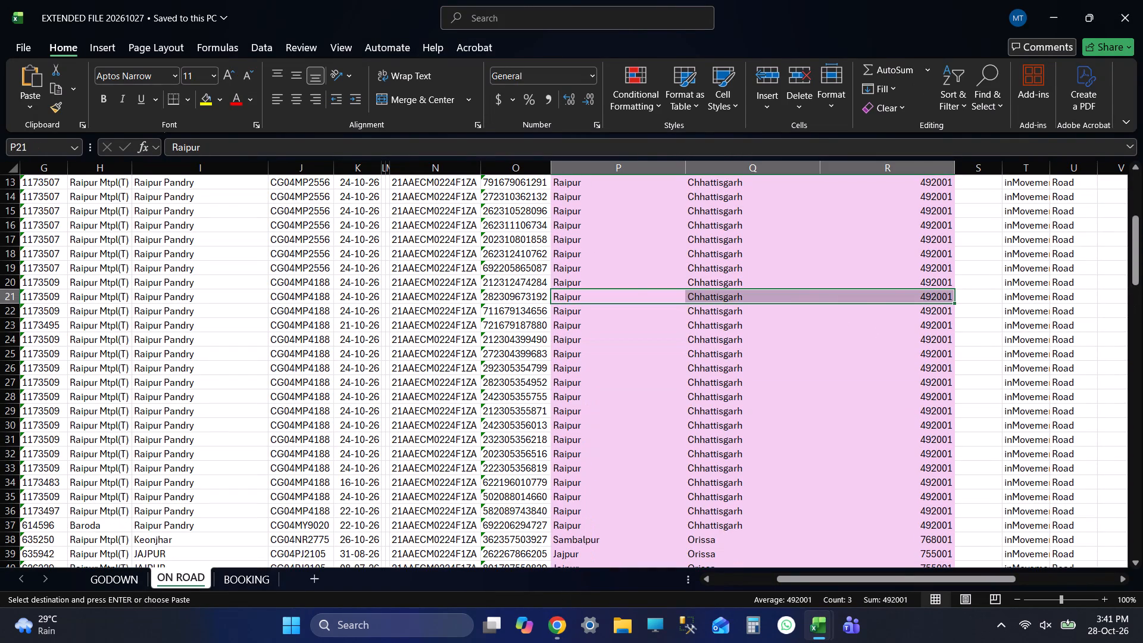
key("ctrl+c")
key("alt+Tab")
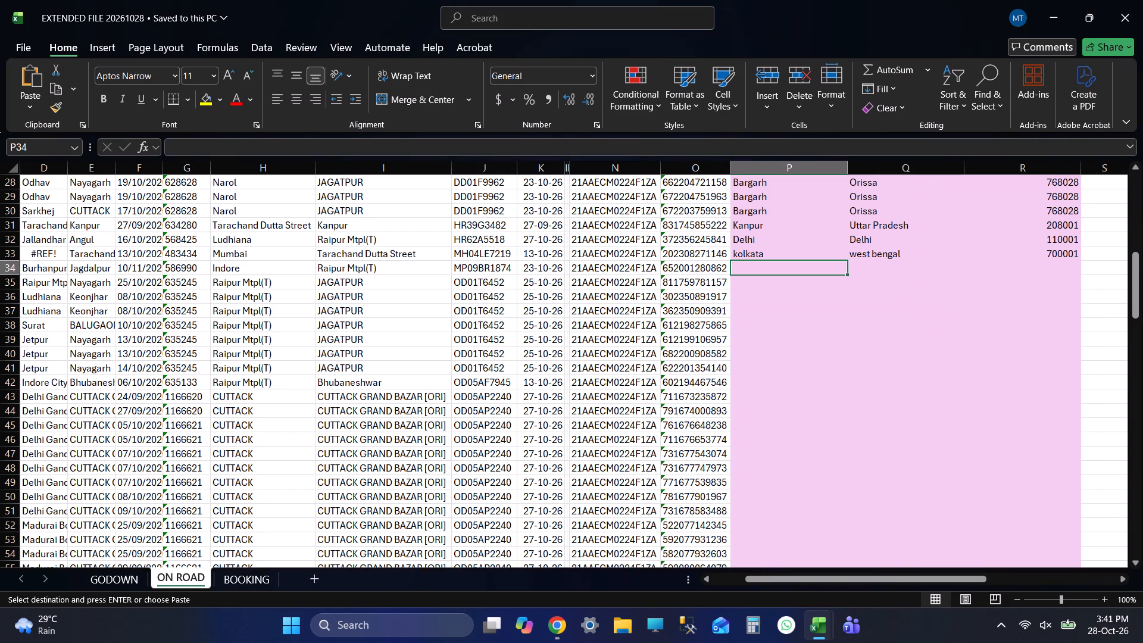
key("ctrl+v")
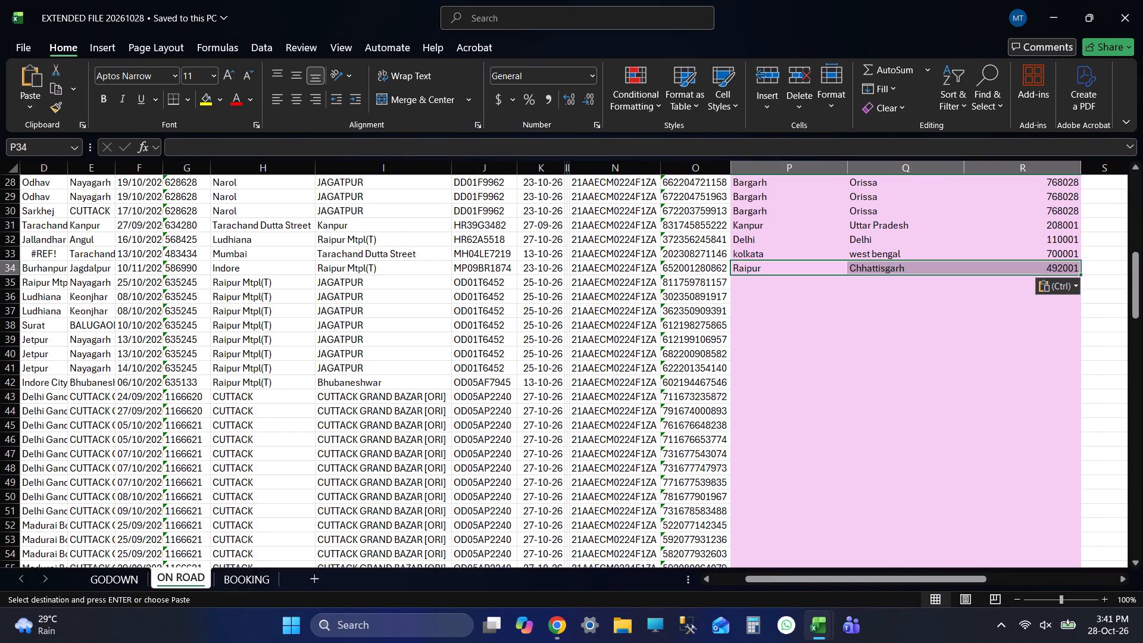
key("Down")
key("ctrl+s")
key("alt+Tab")
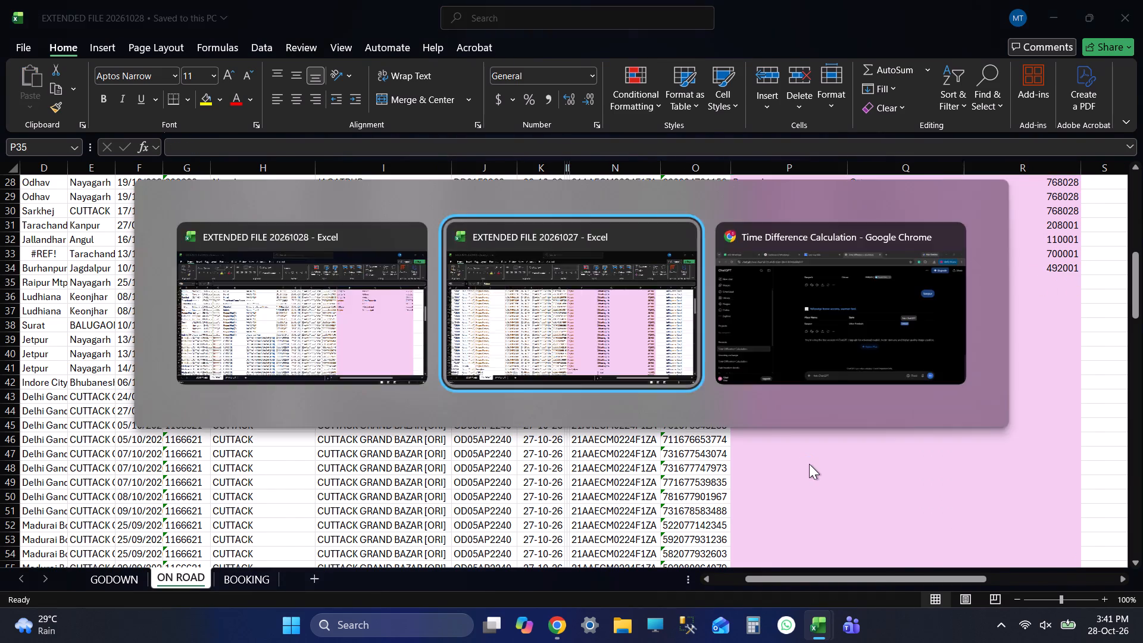
key("alt+Tab")
key("Left")
key("Left")
key("Left")
key("Left")
key("Left")
key("Left")
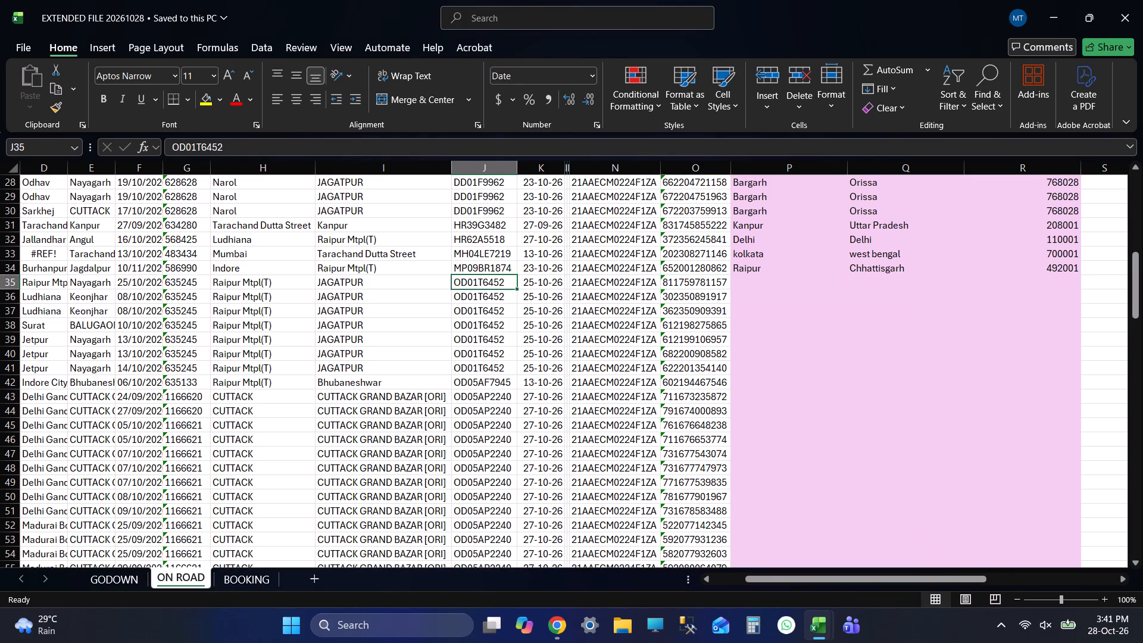
key("ctrl+c")
key("Right")
key("Right")
key("Right")
key("Right")
key("Right")
key("Right")
key("alt+Tab")
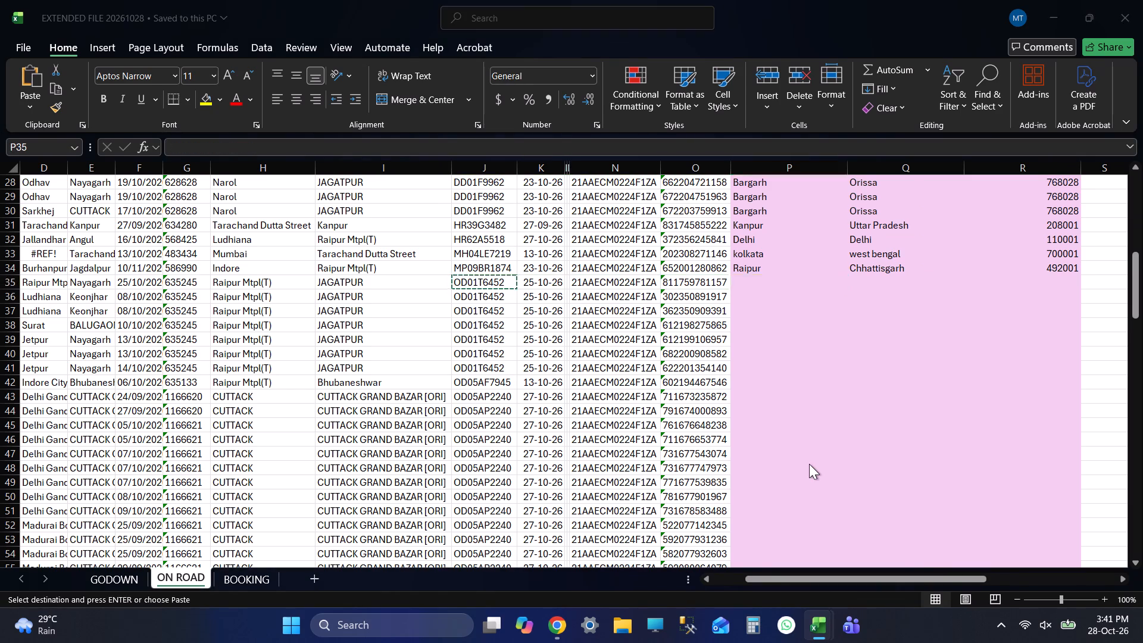
key("alt+Tab")
left_click(455, 0)
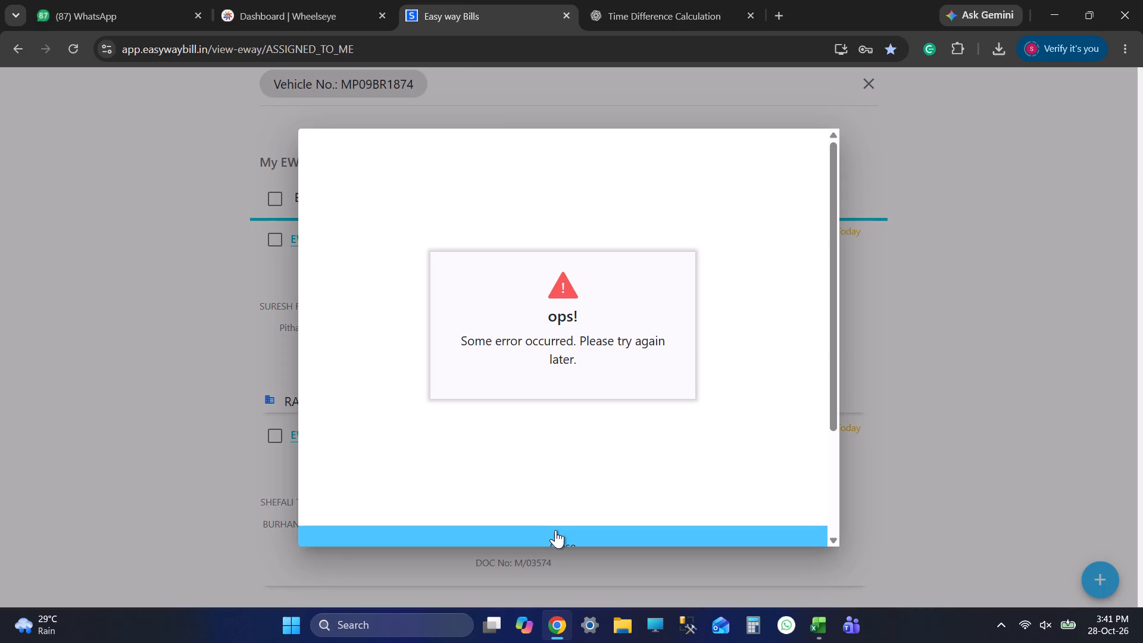
left_click(555, 530)
scroll(580, 199, "up", 4)
double_click(565, 187)
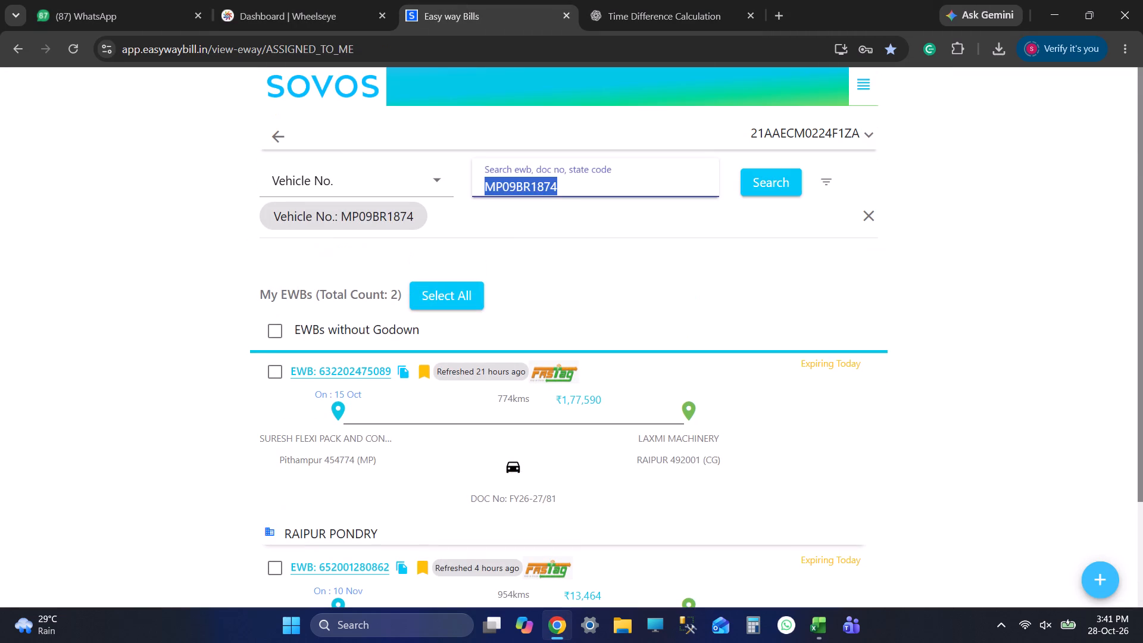
key("ctrl+v")
left_click(809, 164)
left_click(782, 183)
left_click(782, 183)
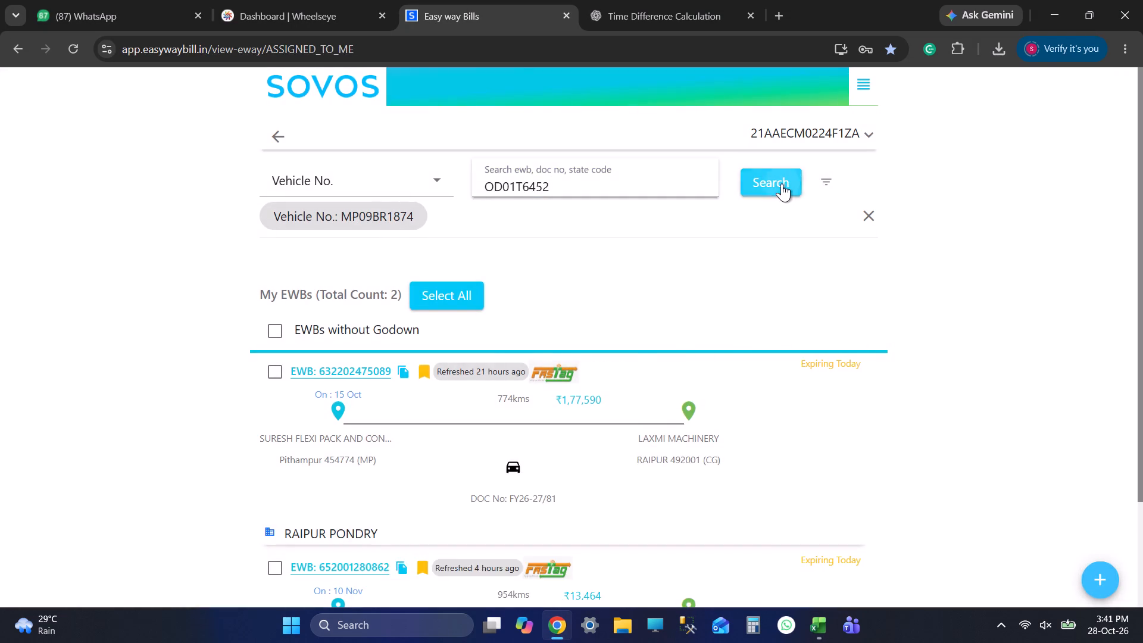
left_click(548, 373)
key("alt+Tab")
scroll(667, 292, "down", 1)
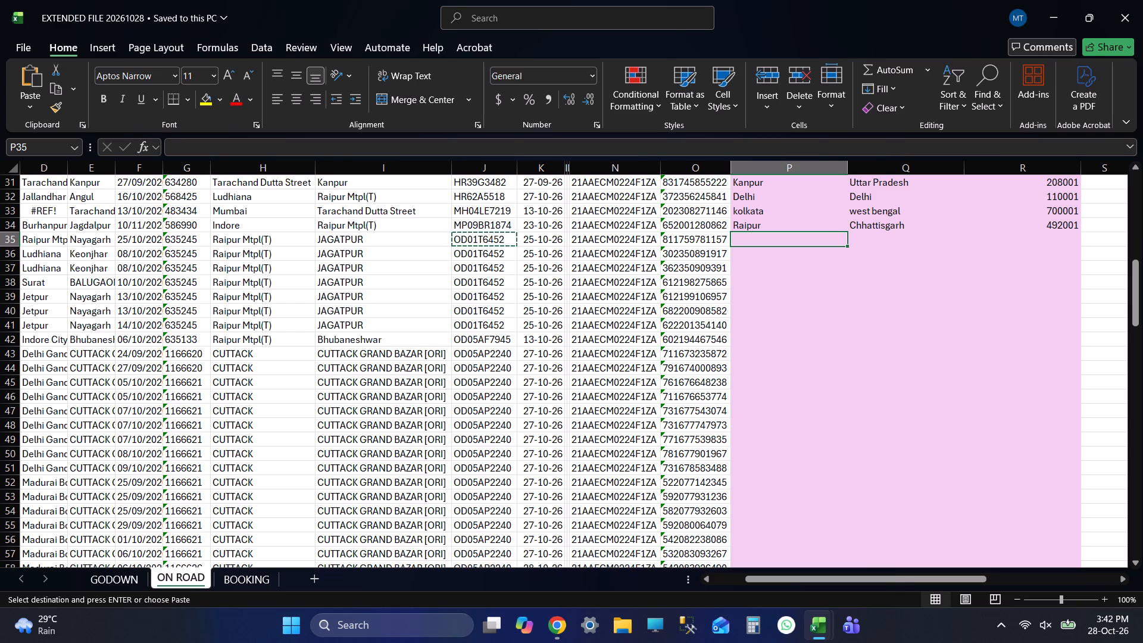
key("alt+Tab")
key("alt+Tab")
key("alt+Tab")
key("alt+Tab")
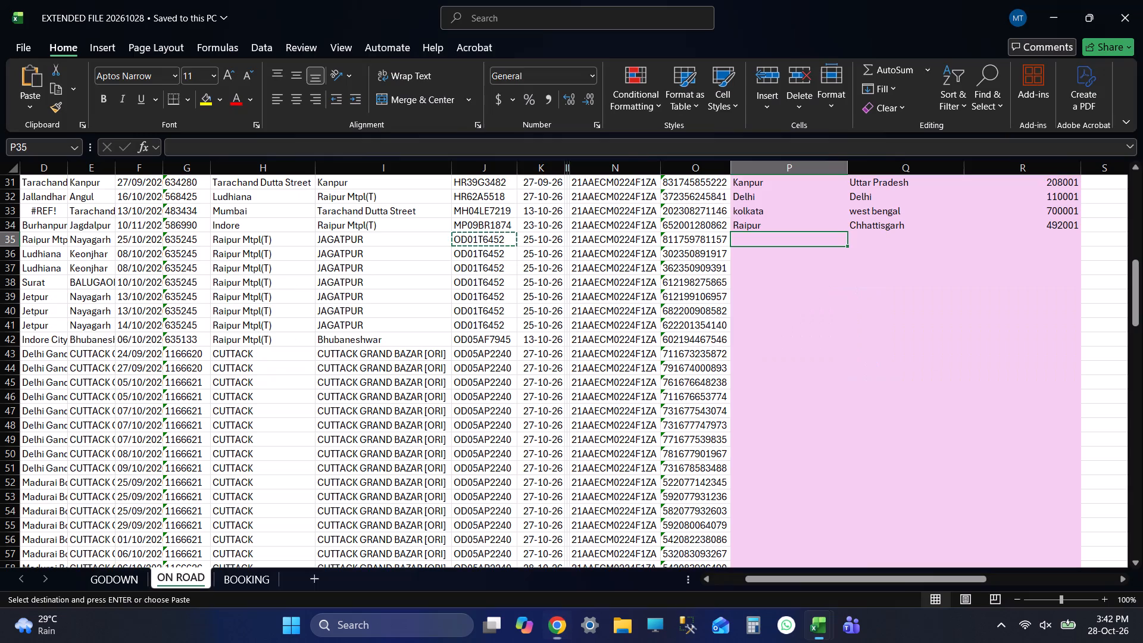
key("alt+Tab")
left_click(573, 544)
scroll(553, 403, "down", 4)
scroll(541, 428, "up", 1)
scroll(541, 428, "down", 1)
left_click(548, 388)
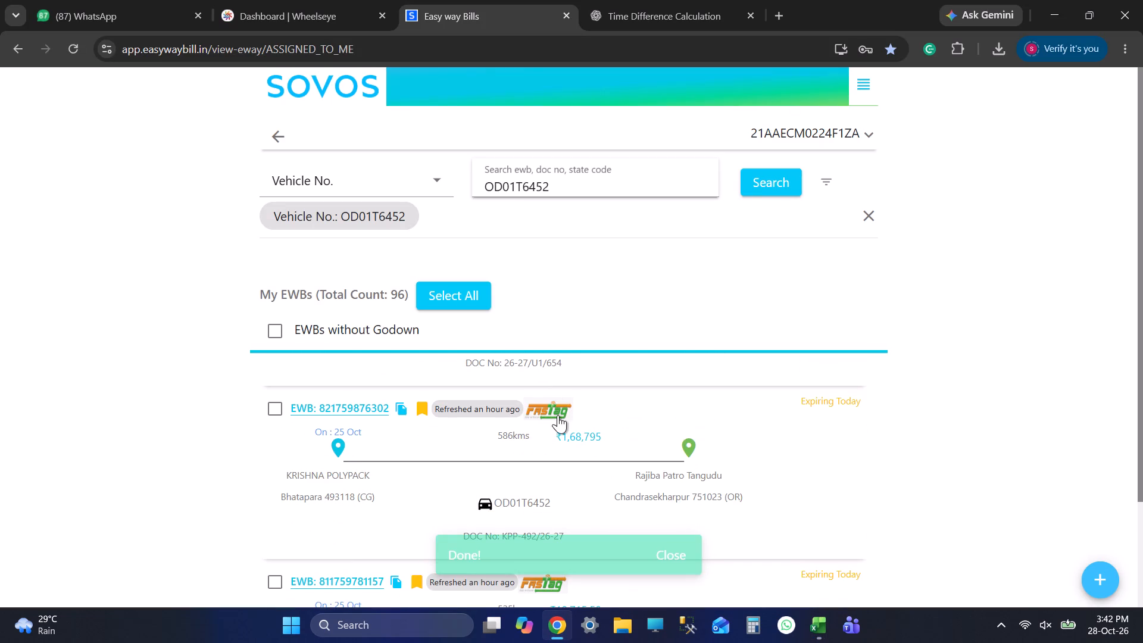
left_click(559, 419)
key("alt+Tab")
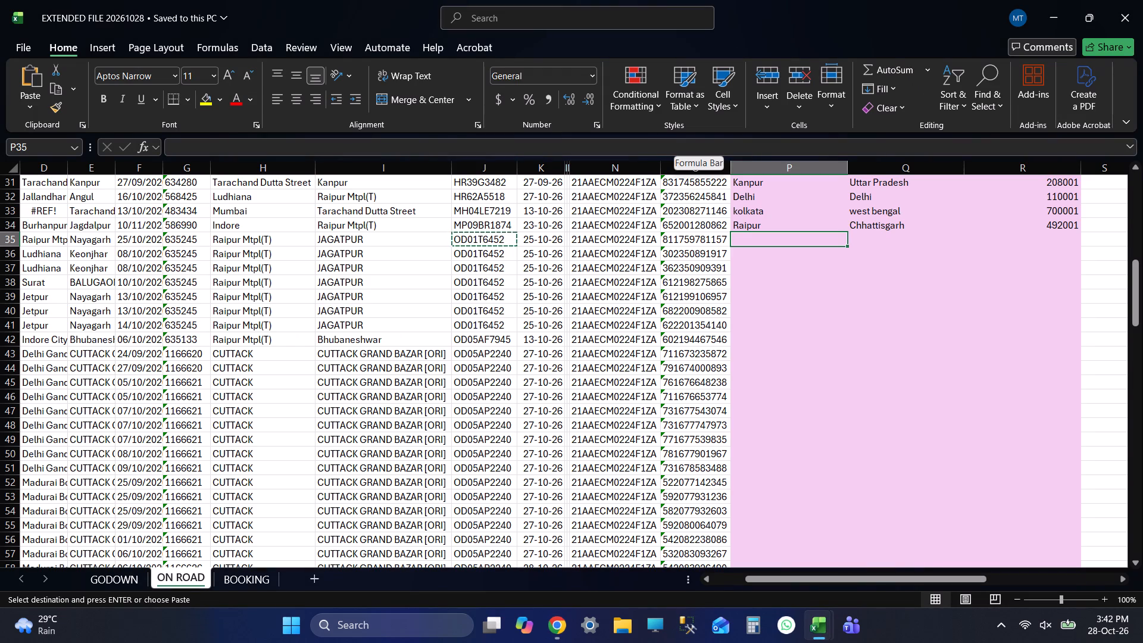
key("alt+Tab")
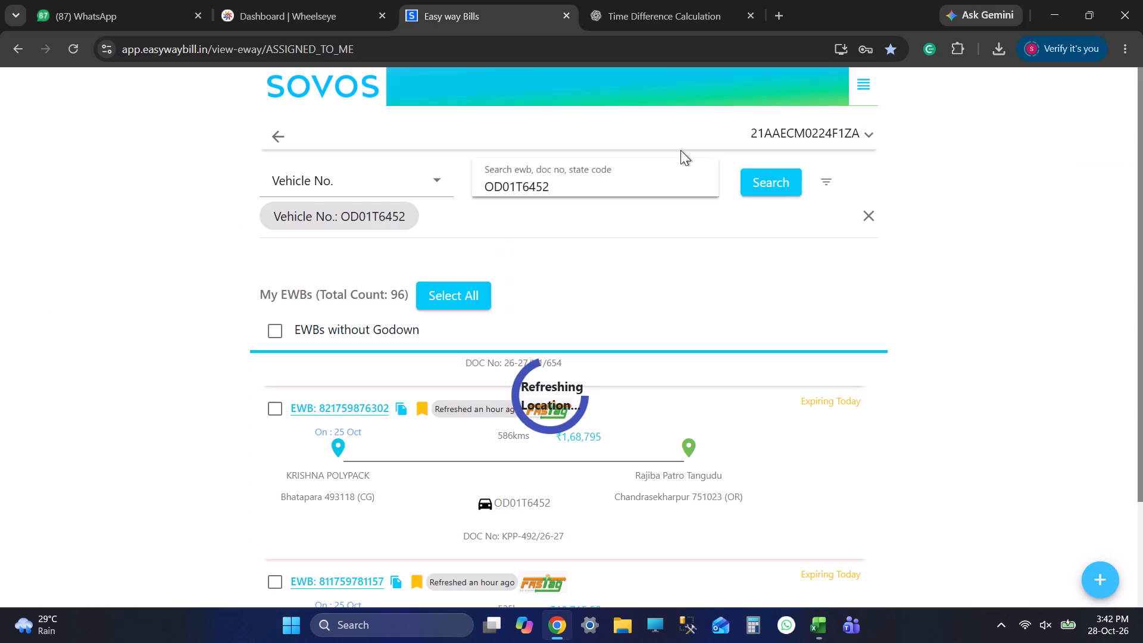
scroll(674, 448, "up", 1)
scroll(672, 454, "down", 1)
scroll(670, 457, "up", 1)
scroll(669, 458, "down", 3)
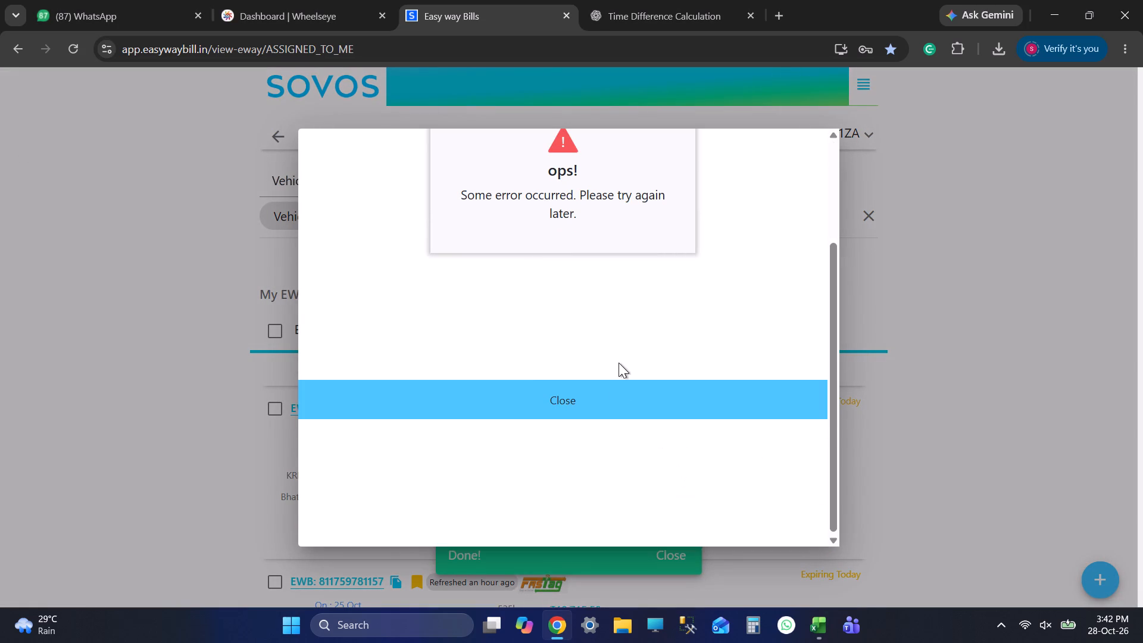
left_click(617, 399)
Search the place names in column P of EXTENDED FILE 20261027 for "dhen".
key("alt+Tab")
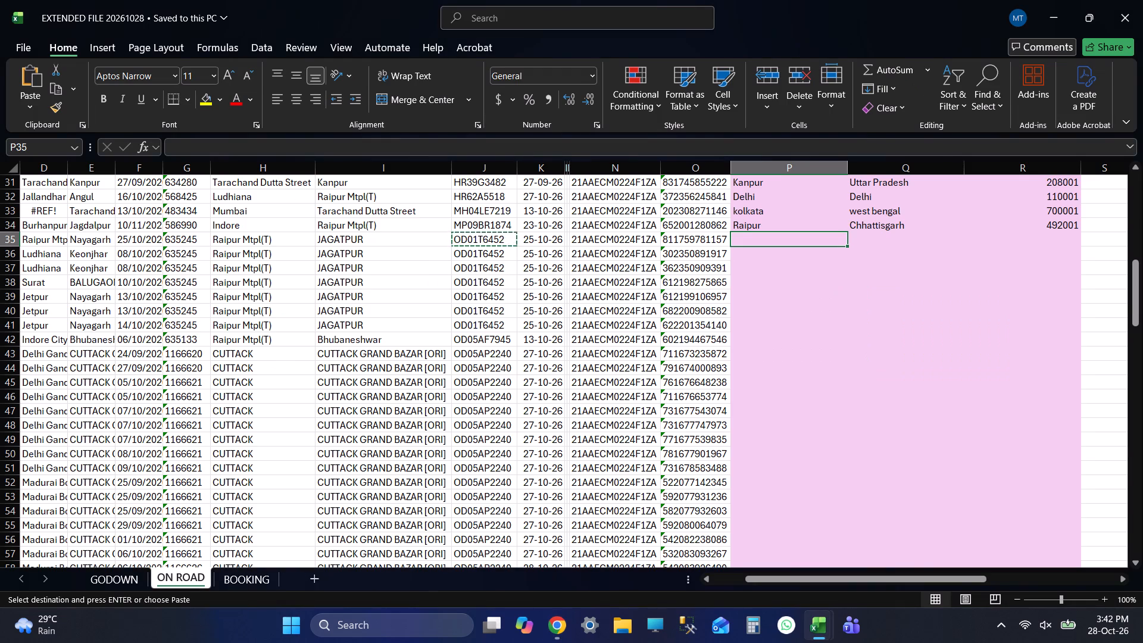
key("alt+Tab")
key("alt+Tab")
key("alt+Tab")
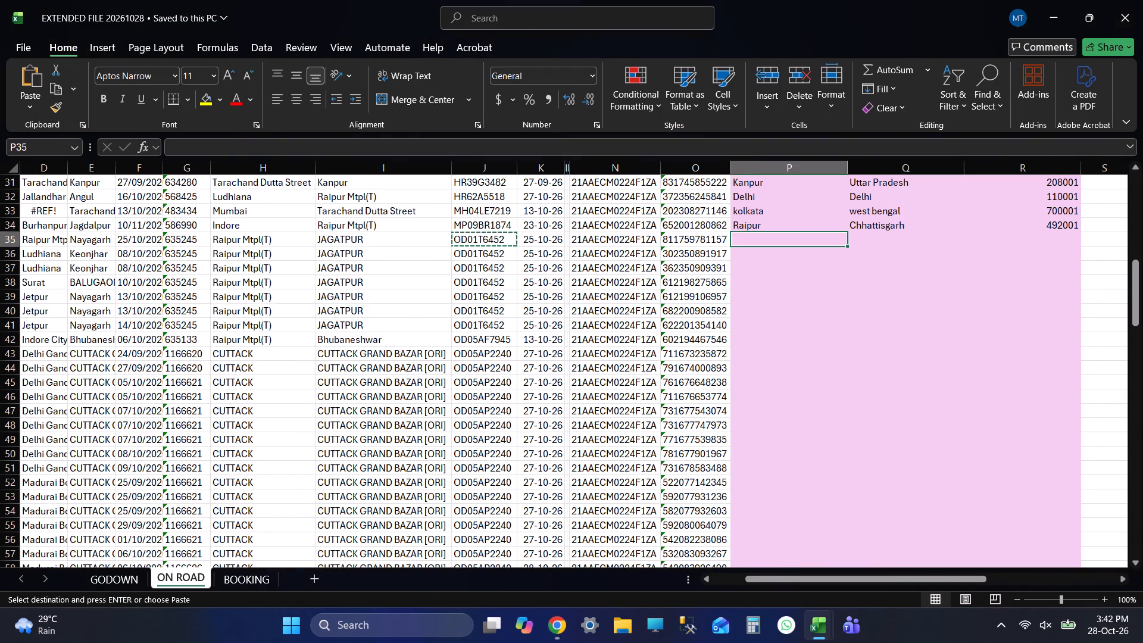
key("alt+Tab")
key("alt+Tab")
key("alt+Tab")
key("alt+Tab")
key("alt+Tab")
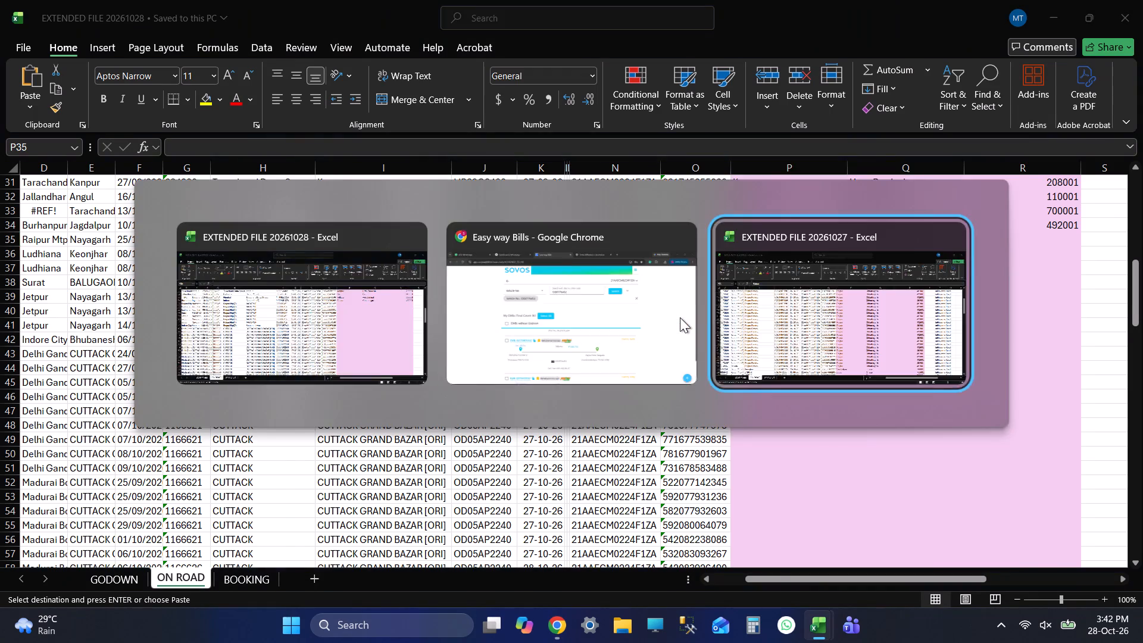
left_click(617, 171)
key("alt+Tab")
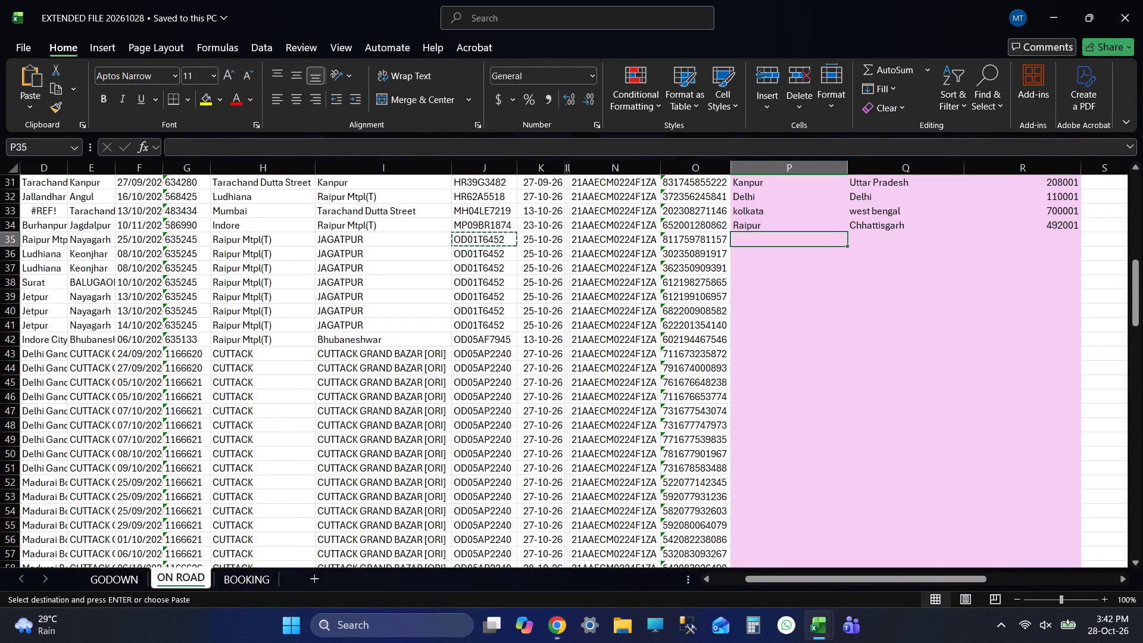
key("alt+Tab")
key("ctrl+f")
type("dhen")
key("Return")
key("Return")
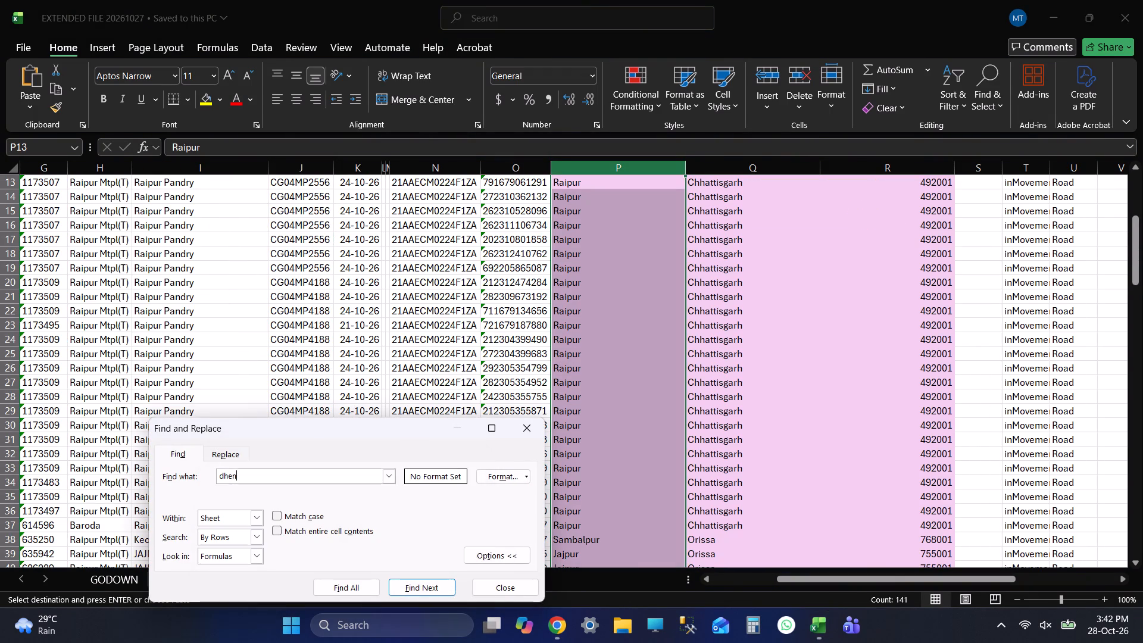
left_click(507, 594)
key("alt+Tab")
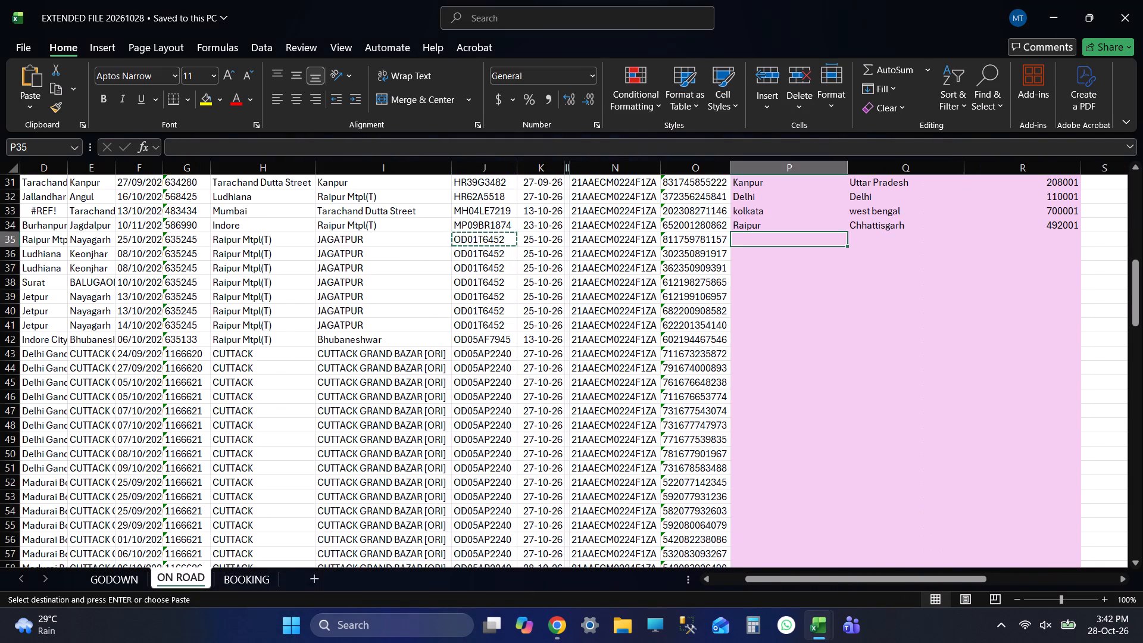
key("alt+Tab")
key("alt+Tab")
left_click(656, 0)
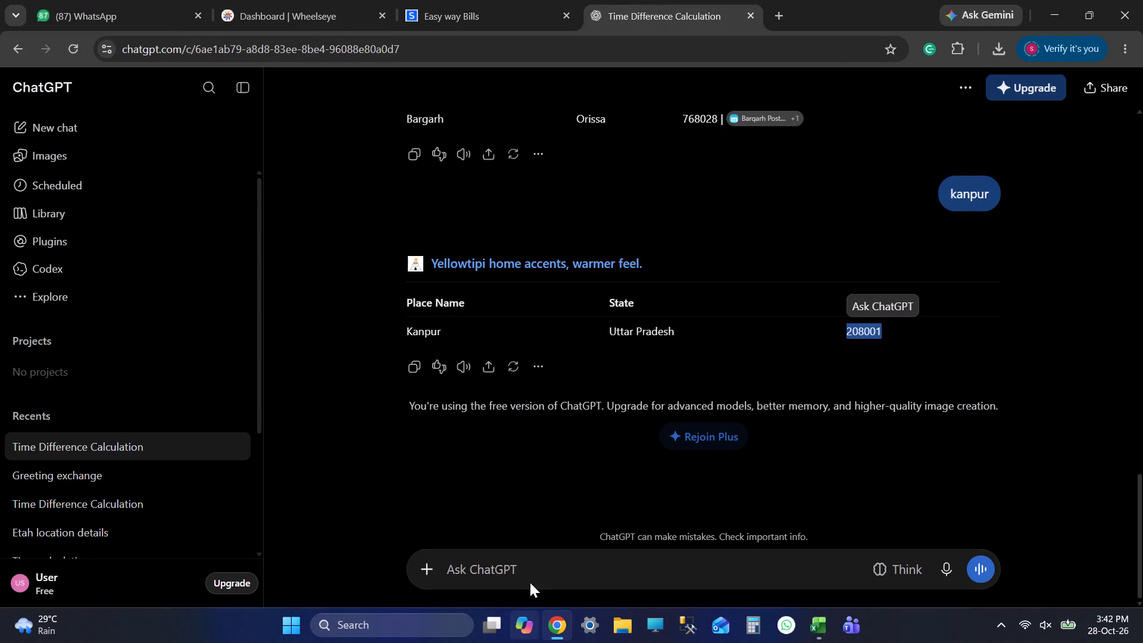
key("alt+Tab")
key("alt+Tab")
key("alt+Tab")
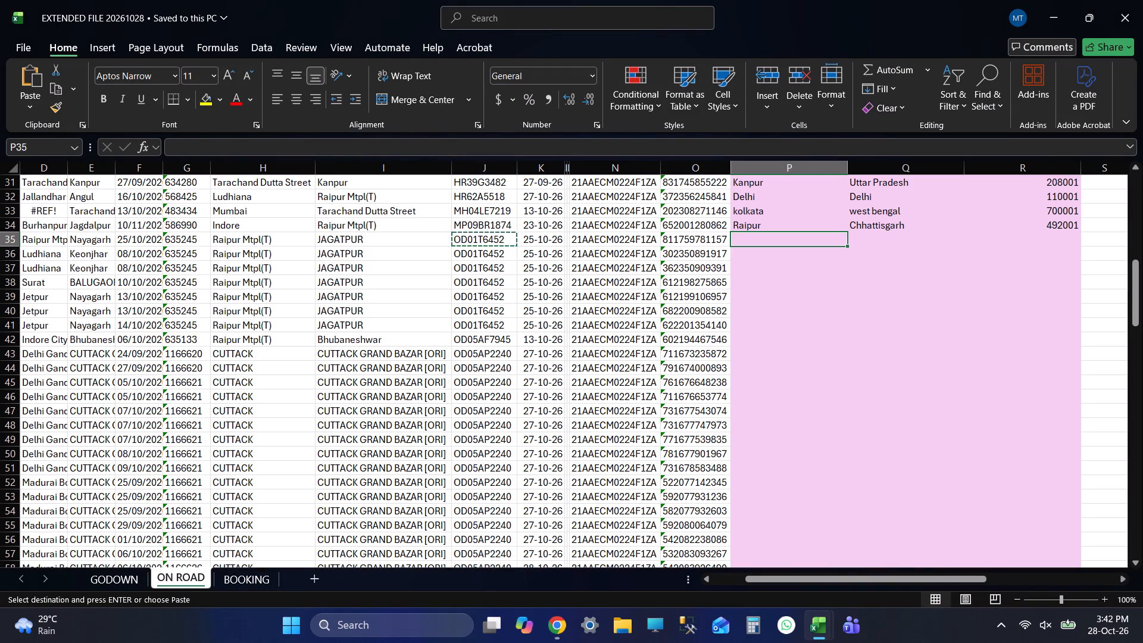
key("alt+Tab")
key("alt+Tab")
Search column P of EXTENDED FILE 20261027 for "angul" and copy the matching place, state and pin code from row 113.
key("alt+Tab")
key("alt+Tab")
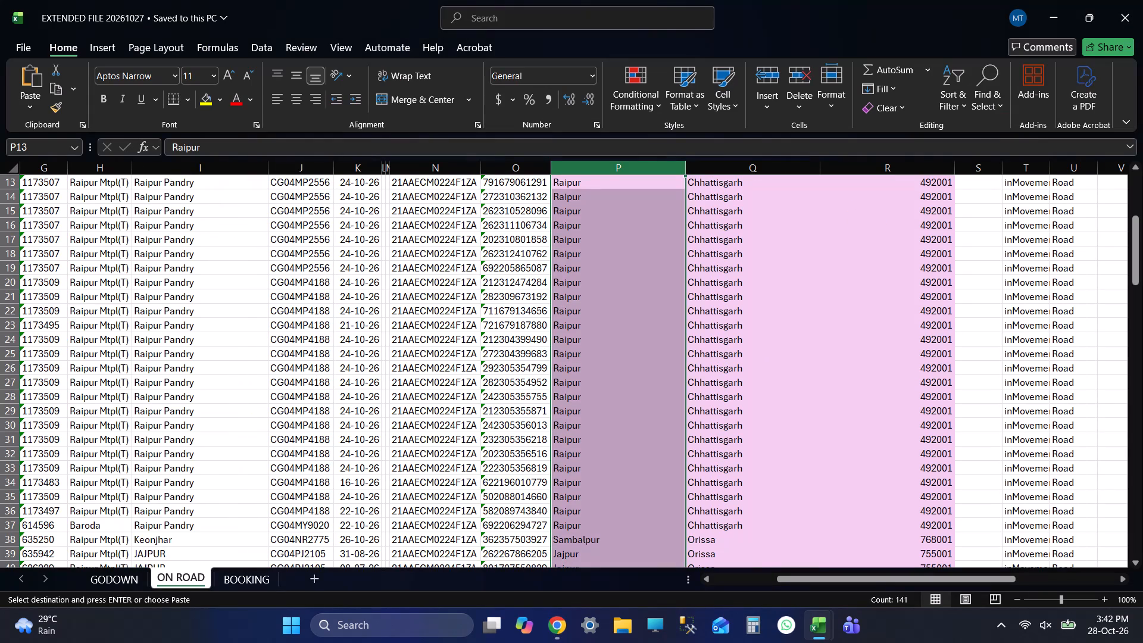
key("ctrl+f")
type("angul")
key("Return")
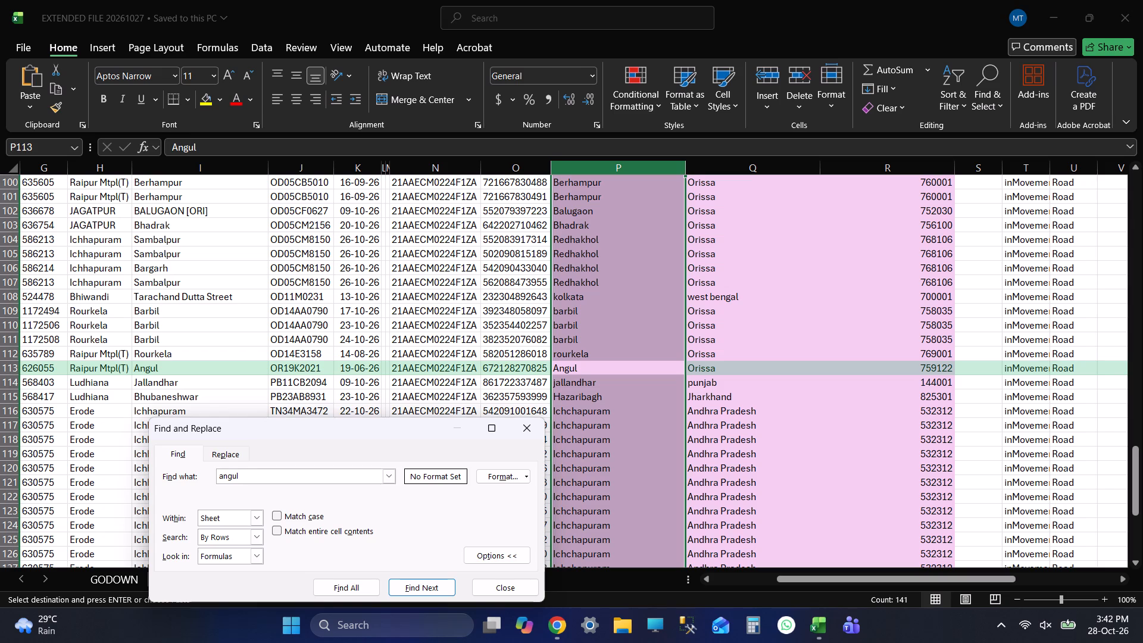
left_click(611, 361)
key("shift+Right")
key("shift+Right")
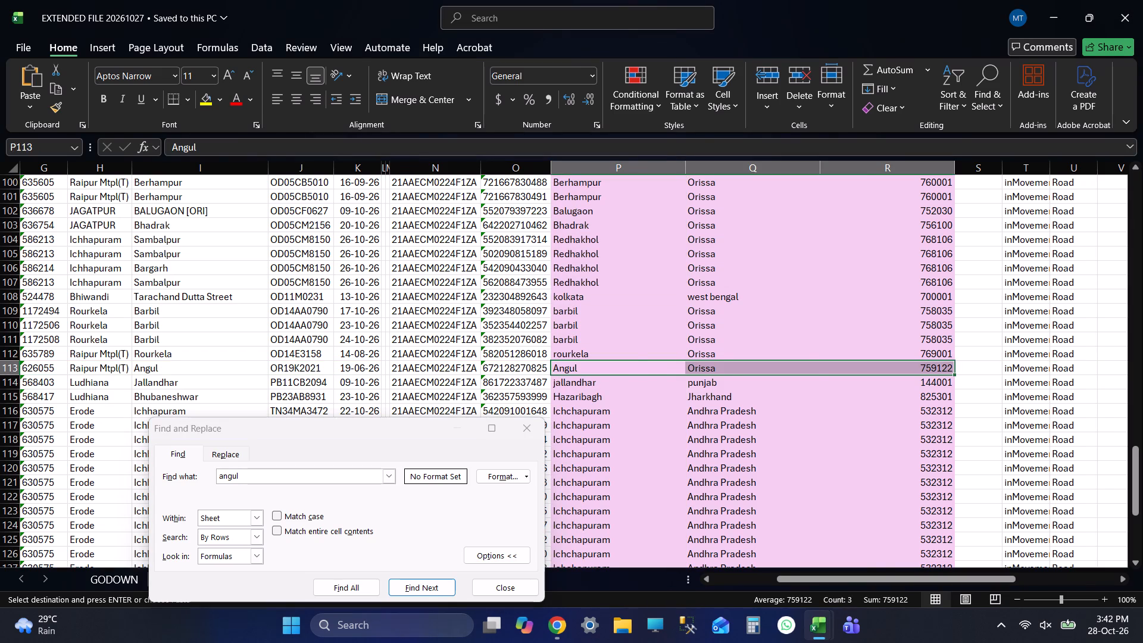
key("ctrl+c")
left_click(487, 590)
key("alt+Tab")
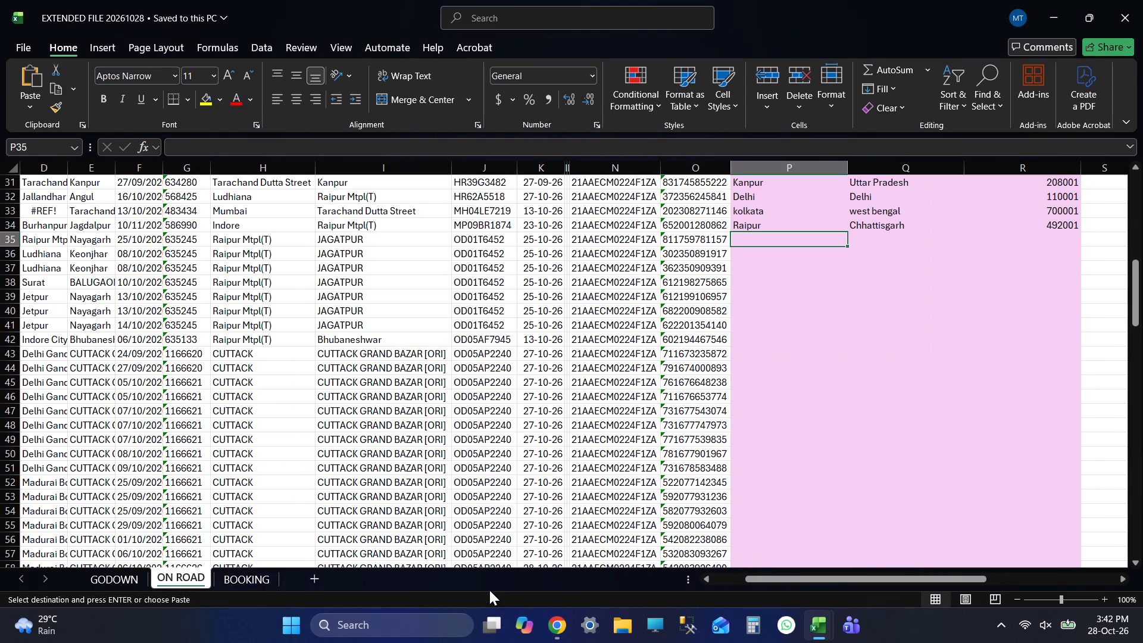
key("shift+Down")
key("shift+Down")
key("shift+Down")
key("shift+Down")
key("shift+Down")
key("shift+Down")
key("ctrl+v")
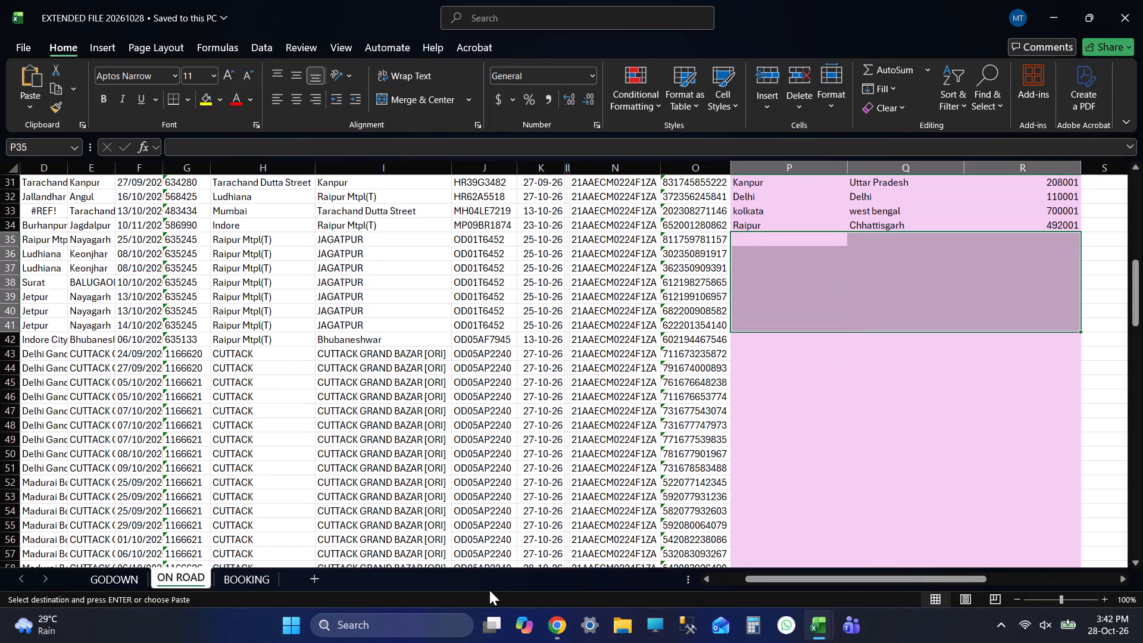
key("Down")
key("Down")
key("Escape")
key("Down")
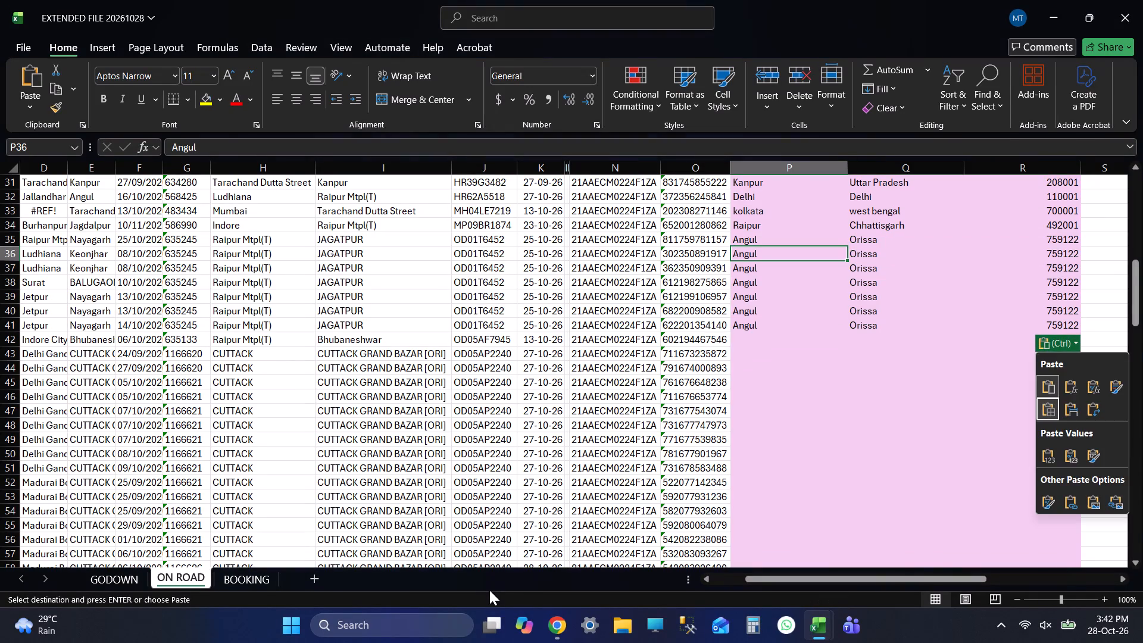
key("Escape")
key("ctrl+Down")
key("Down")
key("ctrl+s")
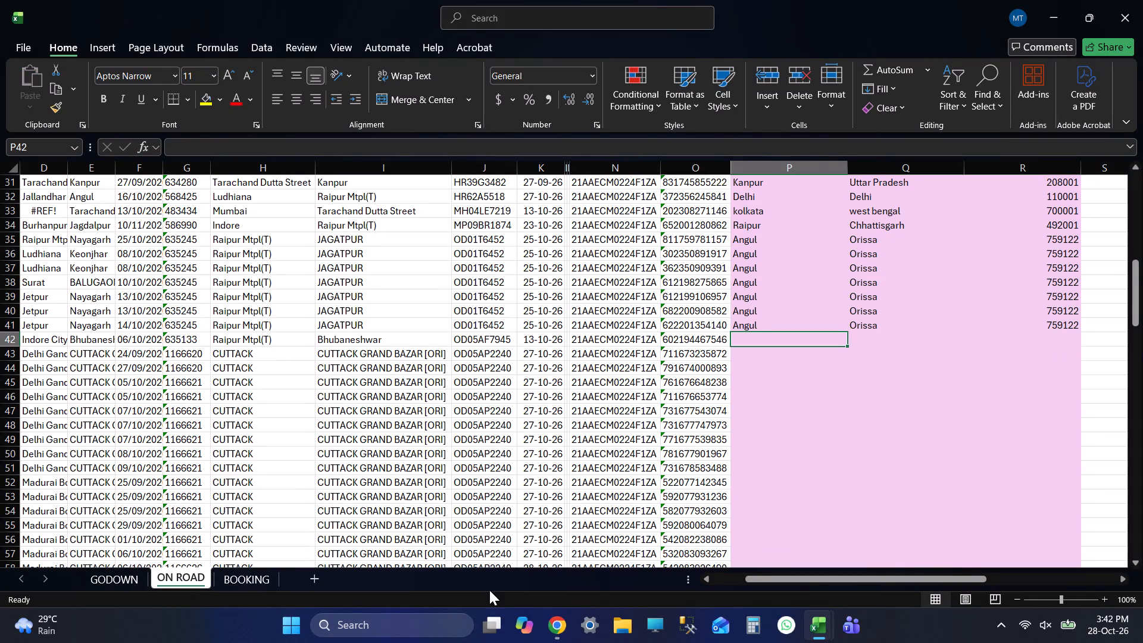
Search column P of EXTENDED FILE 20261027 for "bhu" and copy the Bhubaneswar place, state and pin code from row 2.
key("shift+Tab")
key("shift+Tab")
key("shift+Tab")
key("shift+Tab")
key("shift+Tab")
key("Tab")
key("Tab")
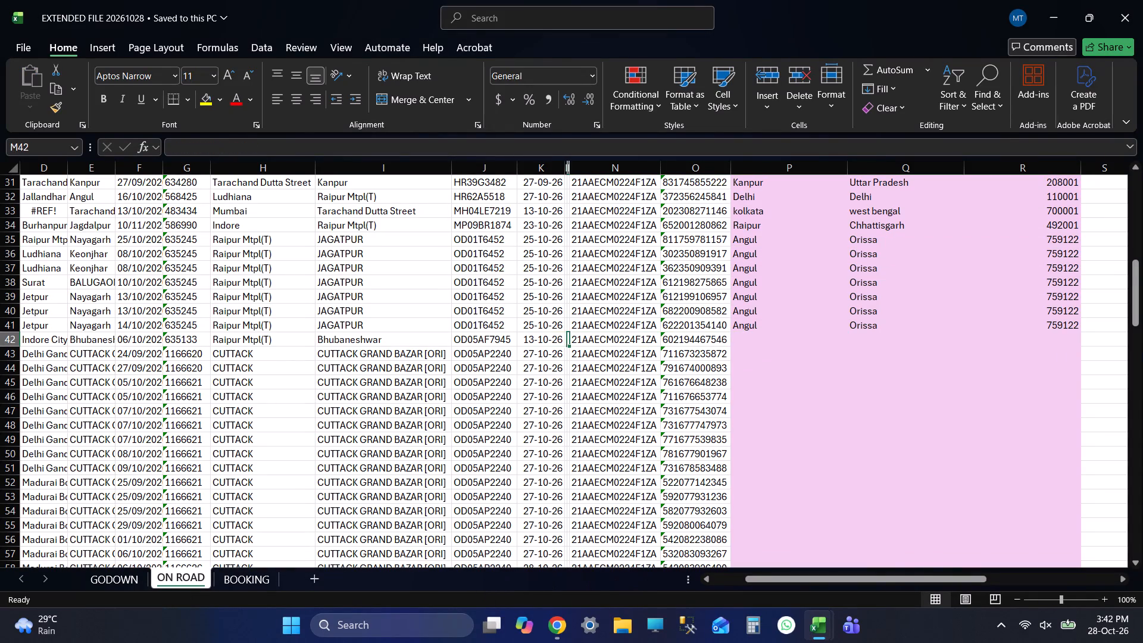
key("Tab")
key("Tab")
key("Tab")
key("alt+Tab")
key("alt+Tab")
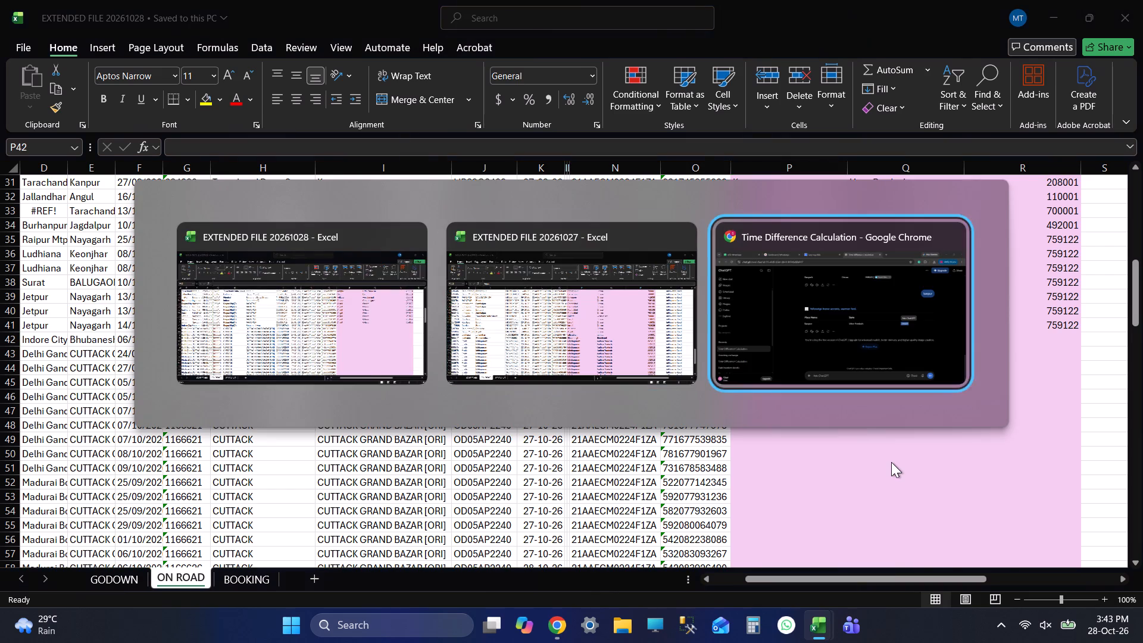
key("alt+Tab")
key("alt+Tab")
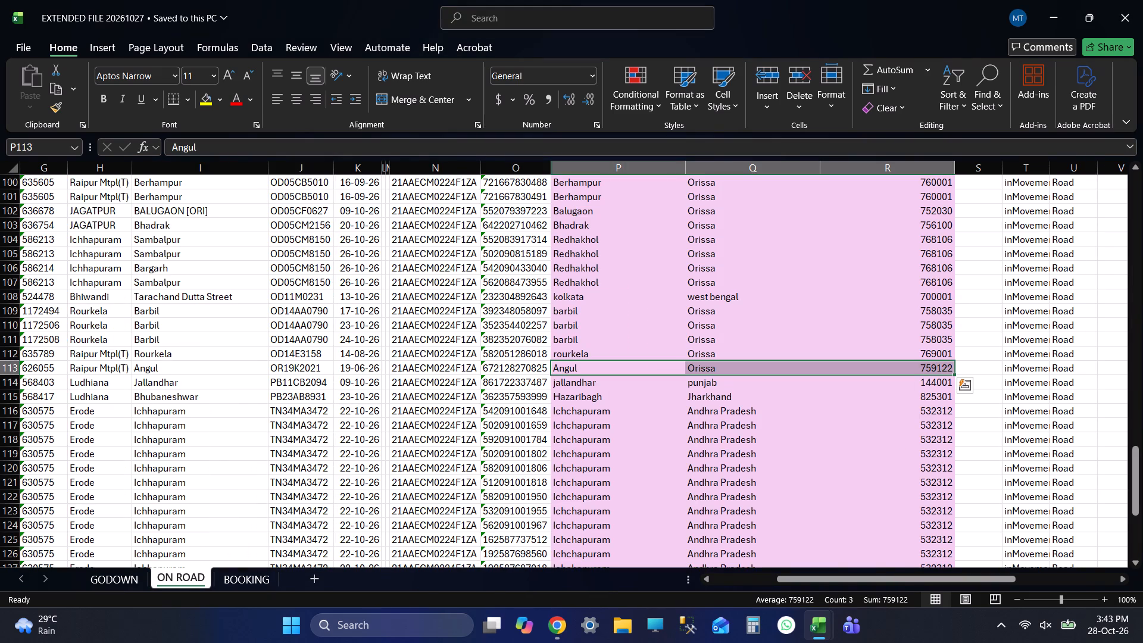
left_click(605, 171)
key("ctrl+f")
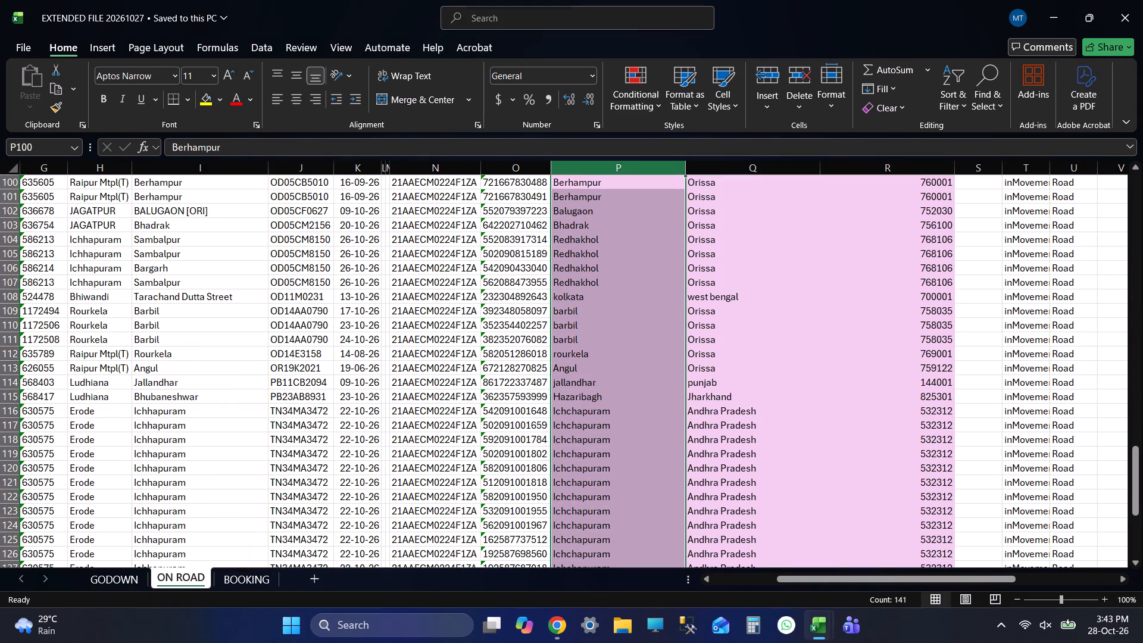
type("bhu")
key("Return")
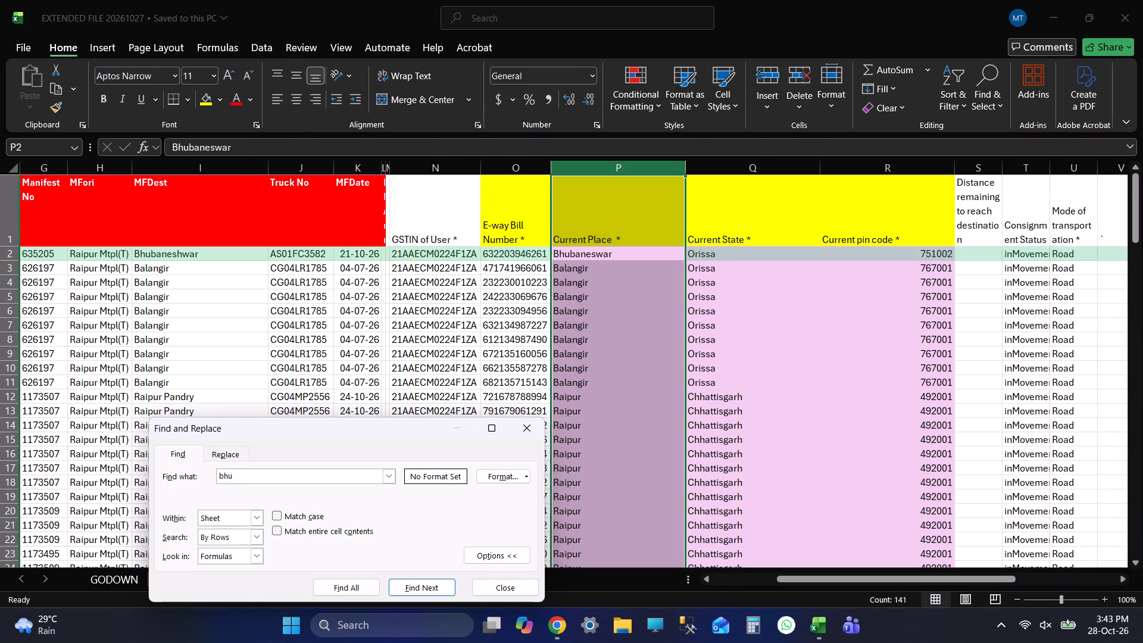
left_click(634, 252)
key("shift+Right")
key("shift+Right")
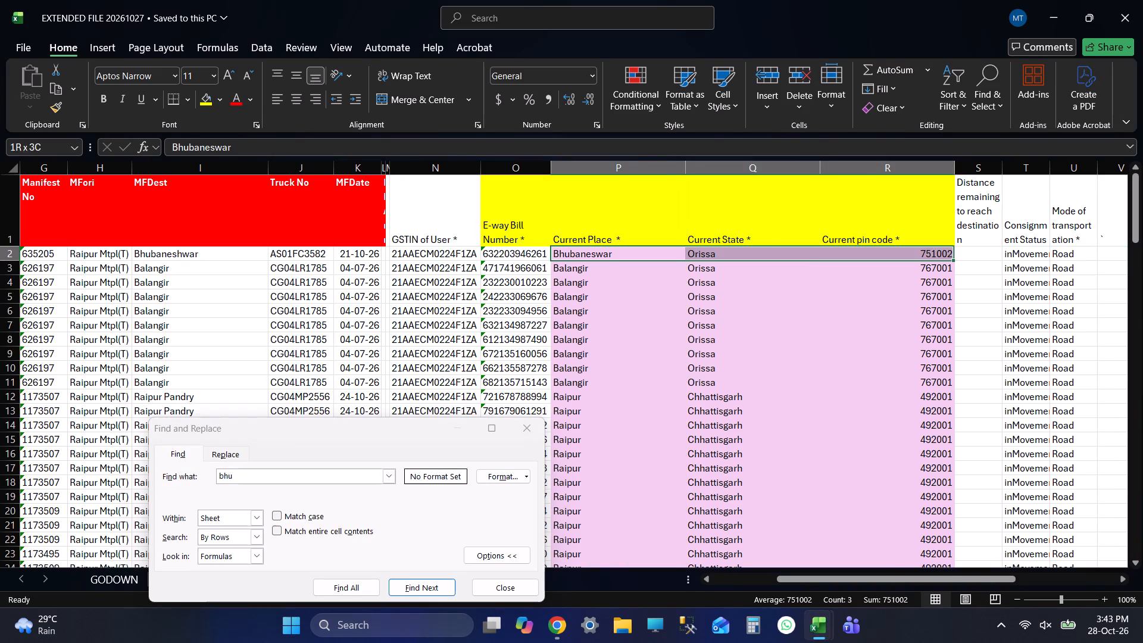
key("ctrl+c")
left_click(508, 582)
key("alt+Tab")
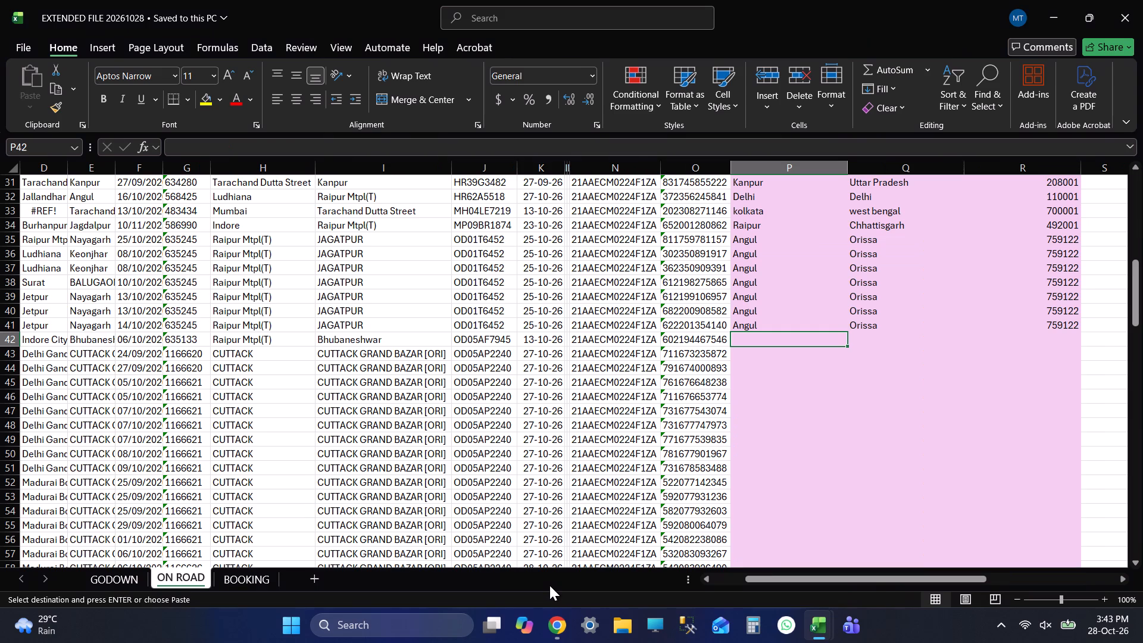
Paste Bhubaneswar, Orissa, 751002 into row 42 of EXTENDED FILE 20261028 and save the workbook.
key("ctrl+v")
key("Down")
key("ctrl+s")
Search column P of EXTENDED FILE 20261027 for "cutta" and copy the Cuttack place, state and pin code from row 61.
key("Left")
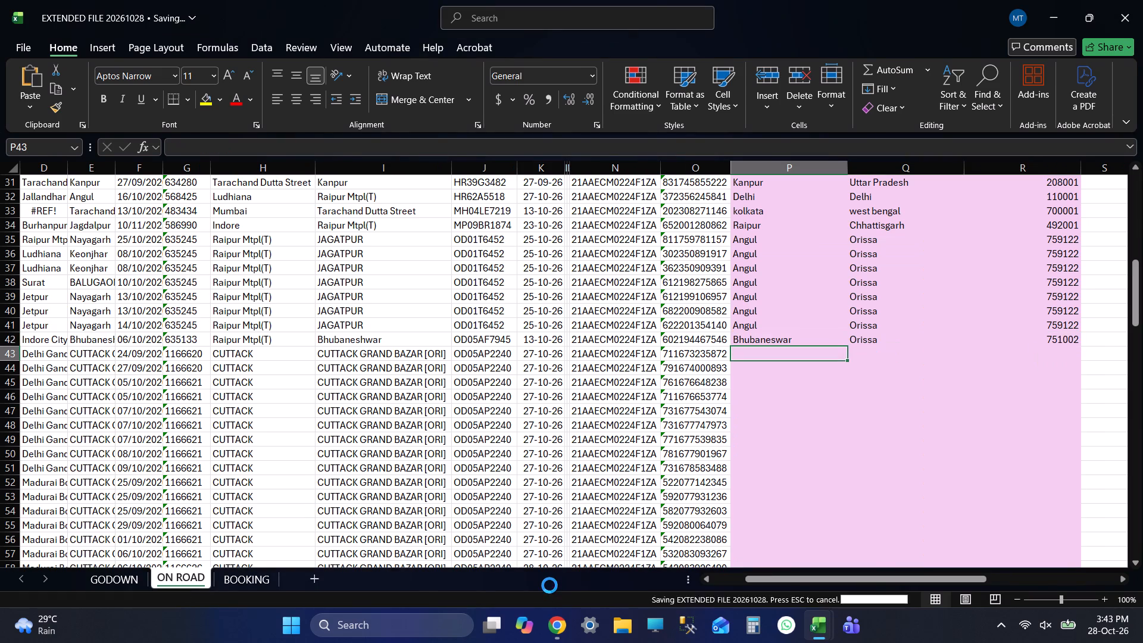
key("Left")
key("Left")
key("Left")
key("Left")
key("Right")
key("Right")
key("Right")
key("Right")
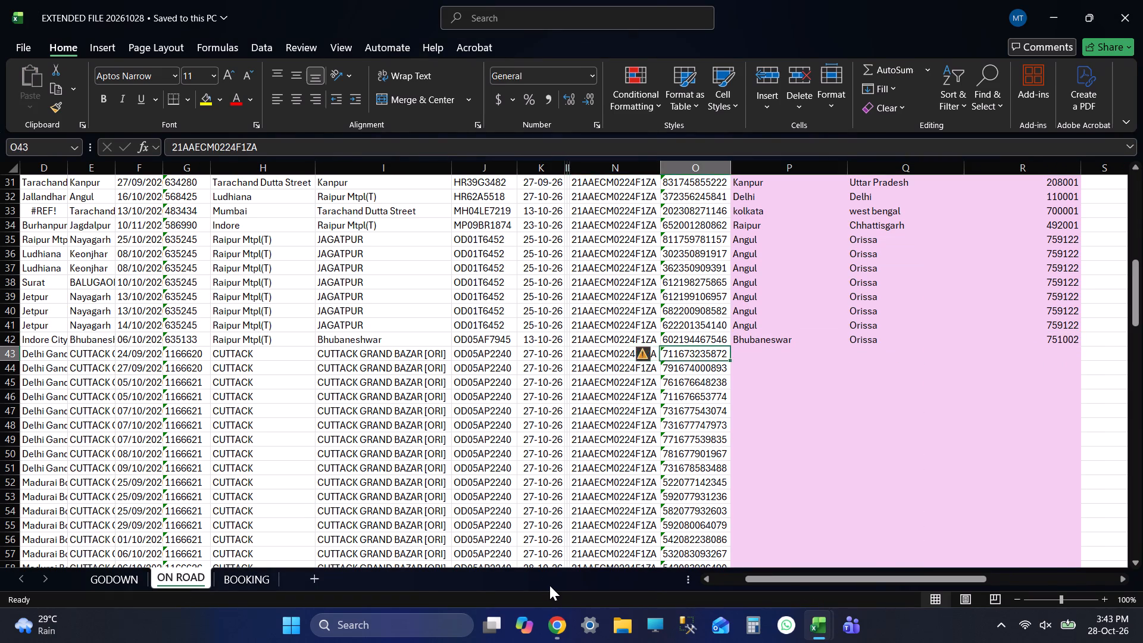
key("Right")
key("alt+Tab")
key("Down")
key("ctrl+Down")
key("Up")
key("Up")
key("Up")
key("Up")
key("Up")
key("Up")
key("Up")
key("Up")
key("Up")
key("Up")
key("Up")
key("Up")
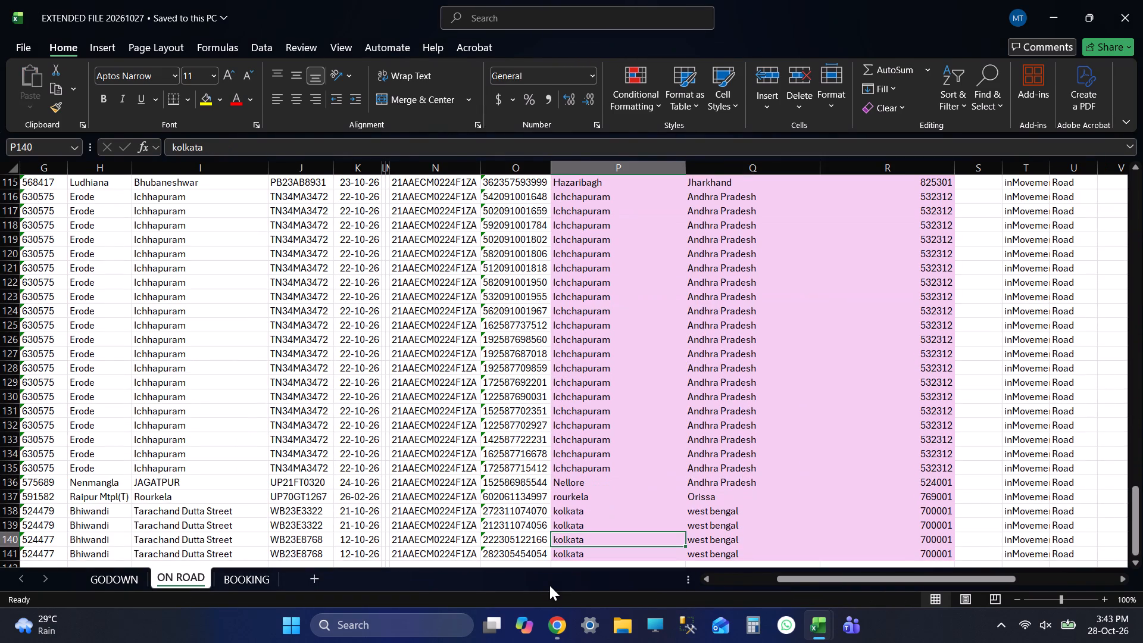
key("ctrl+Up")
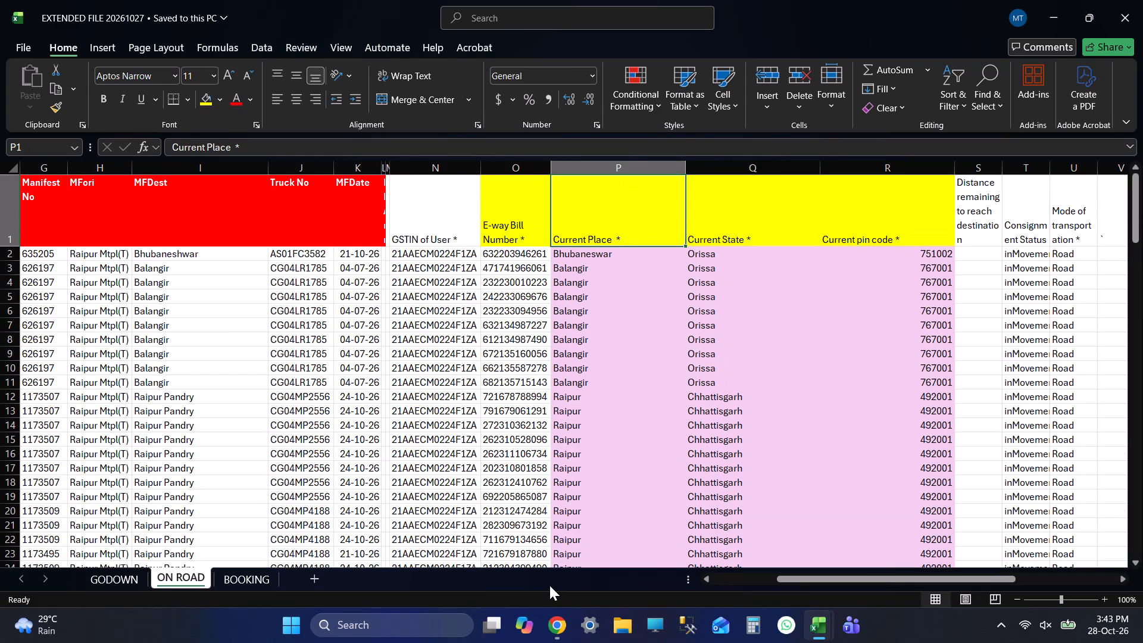
left_click(609, 169)
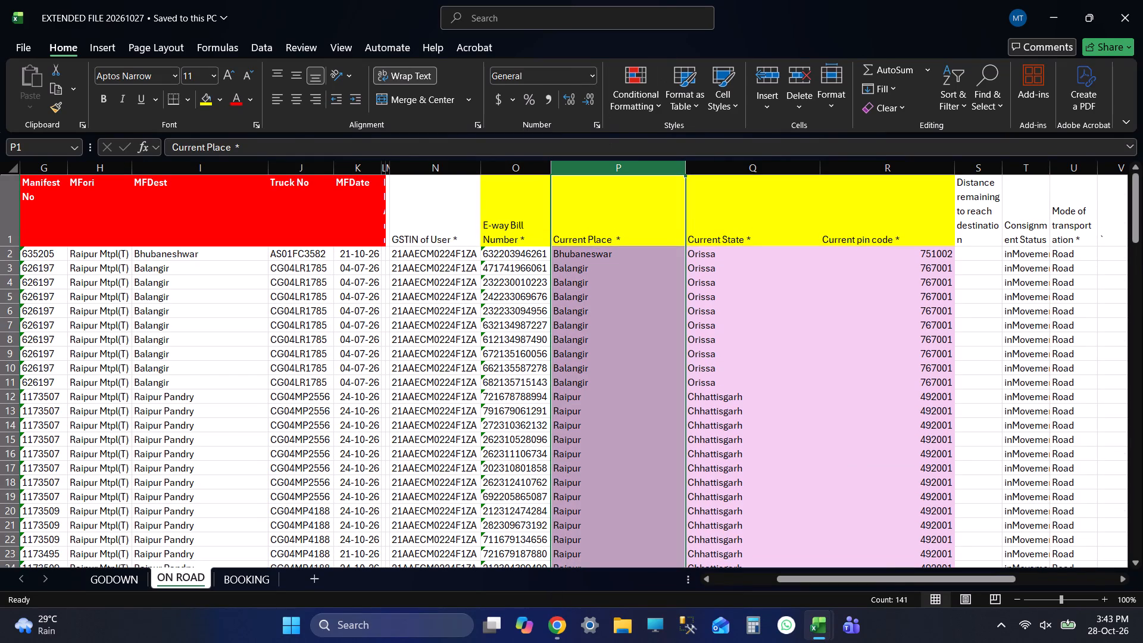
key("ctrl+f")
type("ci")
key("BackSpace")
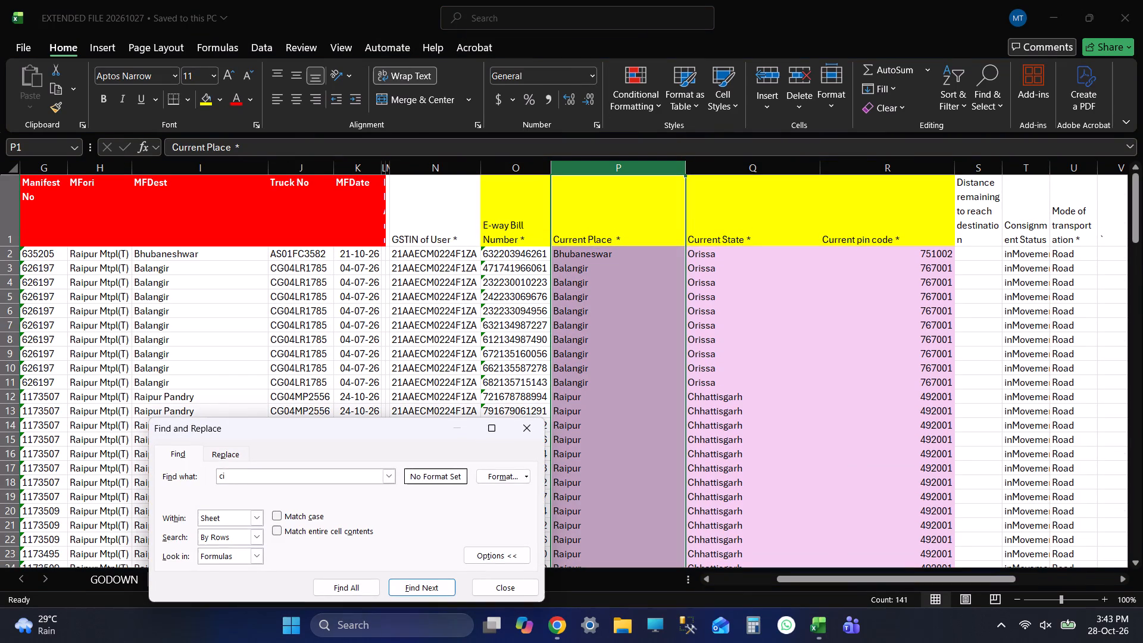
type("utta")
key("Return")
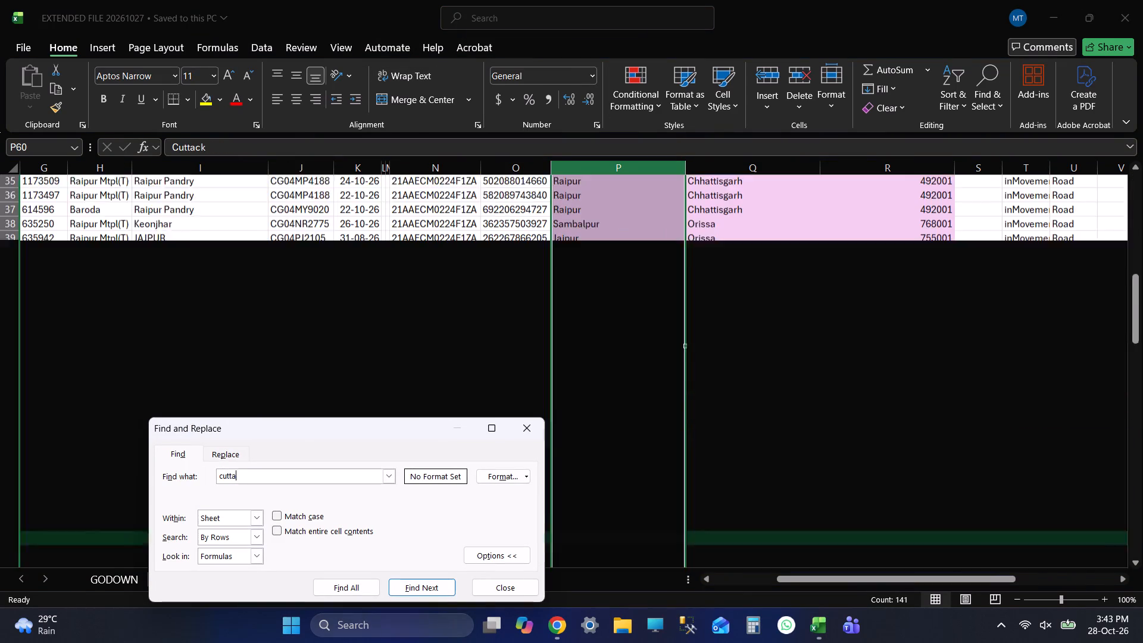
left_click(571, 376)
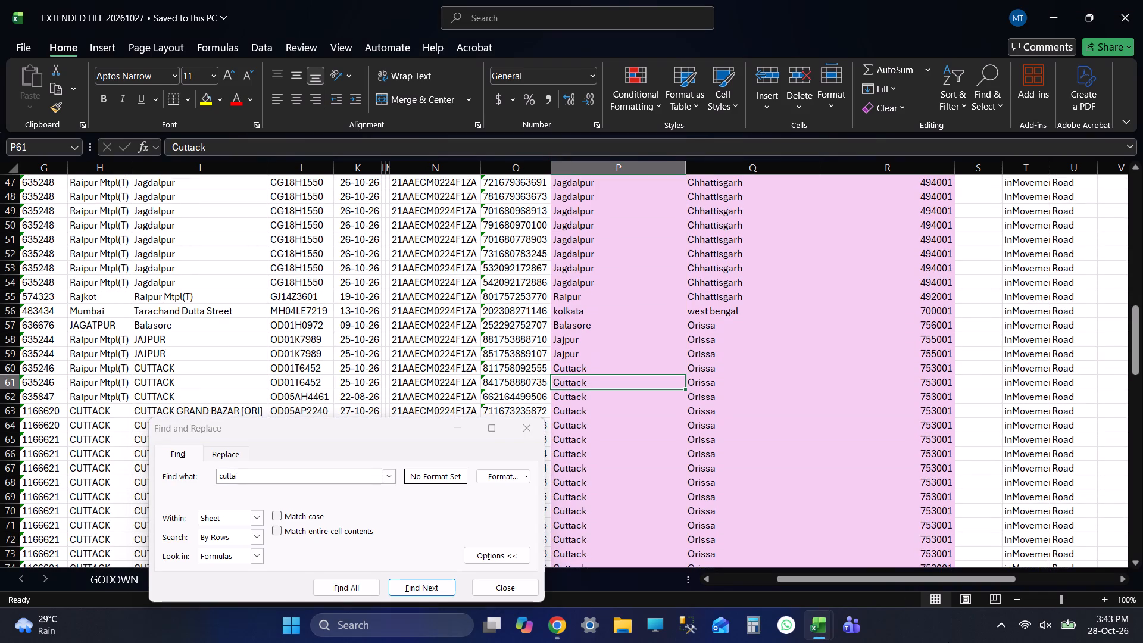
key("shift+Right")
key("shift+Right")
key("ctrl+c")
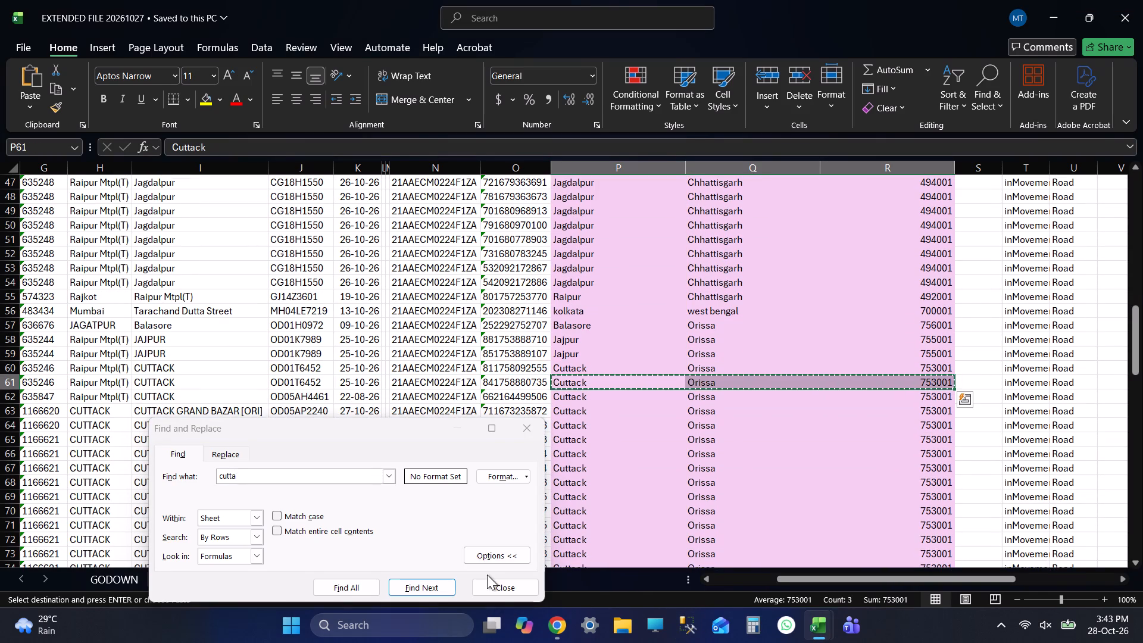
left_click(496, 586)
key("alt+Tab")
key("shift+Down")
key("shift+Down")
key("shift+Down")
key("shift+Down")
key("shift+Down")
key("shift+Down")
key("shift+Down")
key("shift+Down")
key("shift+Down")
key("shift+Down")
key("shift+Down")
key("shift+Down")
key("shift+Down")
key("shift+Down")
key("shift+Down")
key("shift+Down")
key("shift+Down")
key("shift+Down")
key("shift+Down")
key("shift+Down")
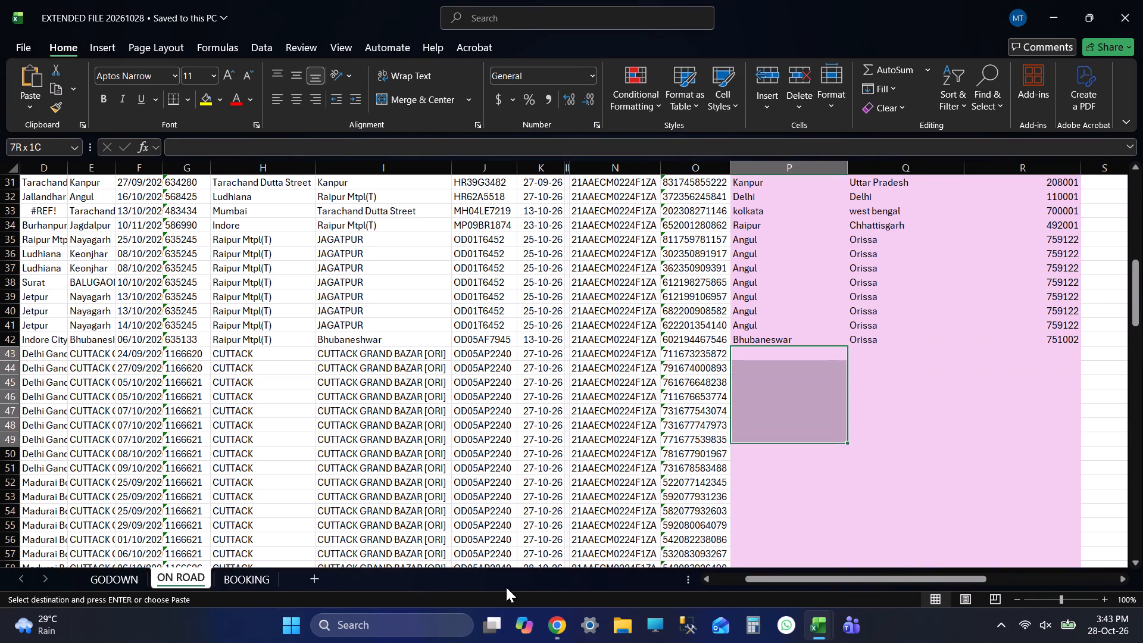
key("shift+Up")
key("shift+Up")
key("shift+Up")
key("shift+Up")
key("shift+Up")
key("shift+Up")
key("shift+Up")
key("shift+Up")
key("shift+Up")
key("shift+Up")
key("shift+Up")
key("shift+Up")
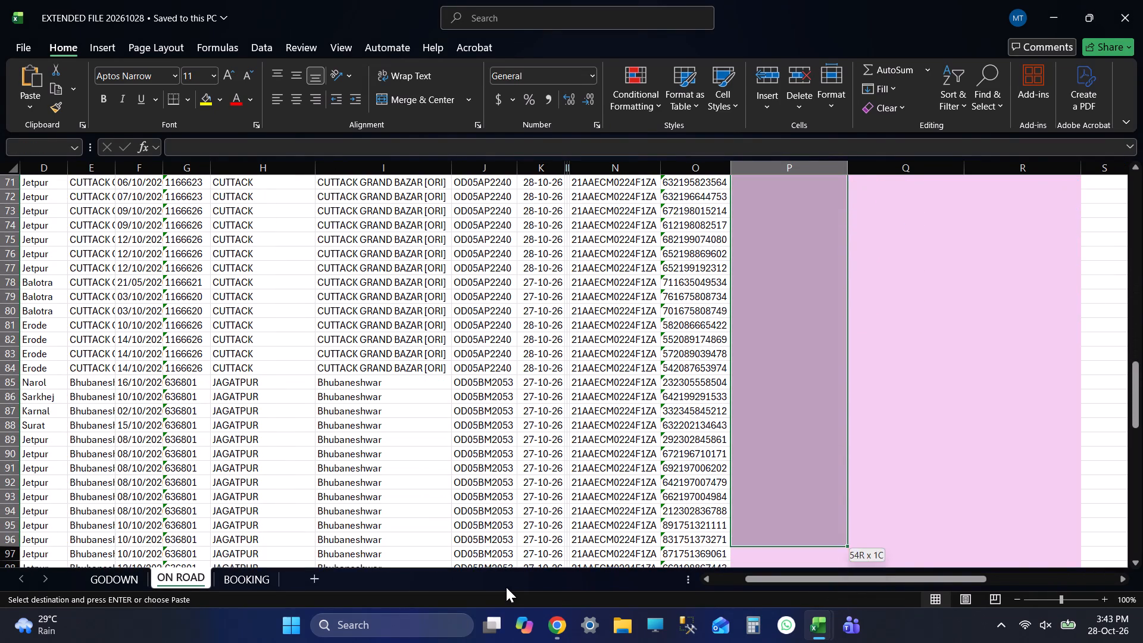
key("shift+Up")
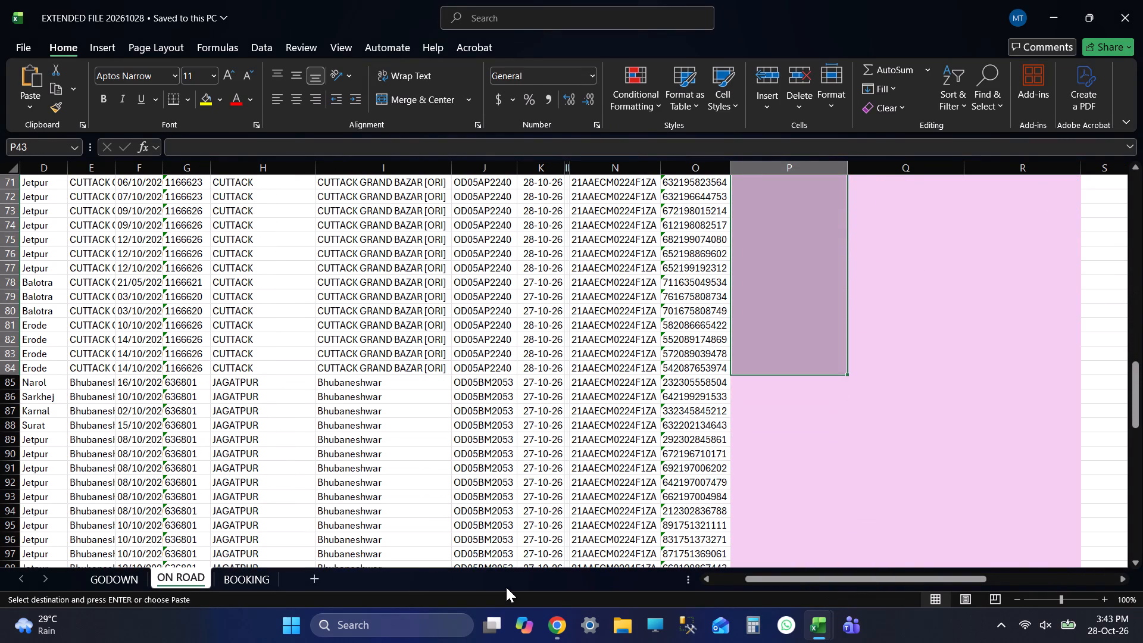
key("ctrl+v")
key("ctrl+Down")
key("Down")
key("ctrl+s")
key("ctrl+s")
key("ctrl+s")
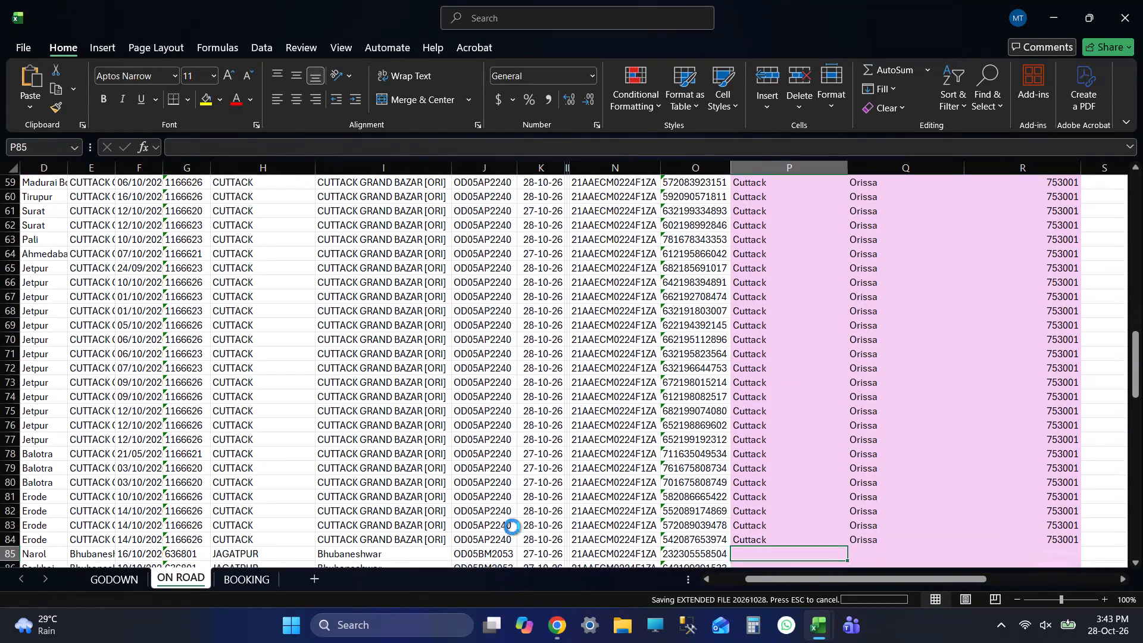
key("ctrl+s")
scroll(816, 314, "down", 4)
scroll(807, 380, "down", 3)
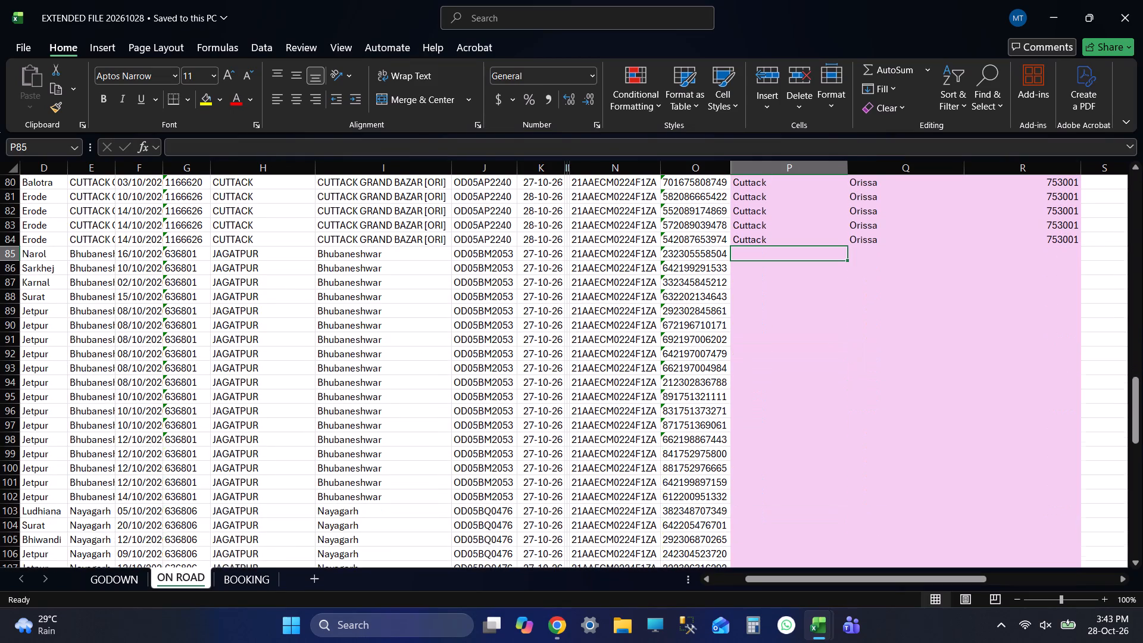
key("ctrl+s")
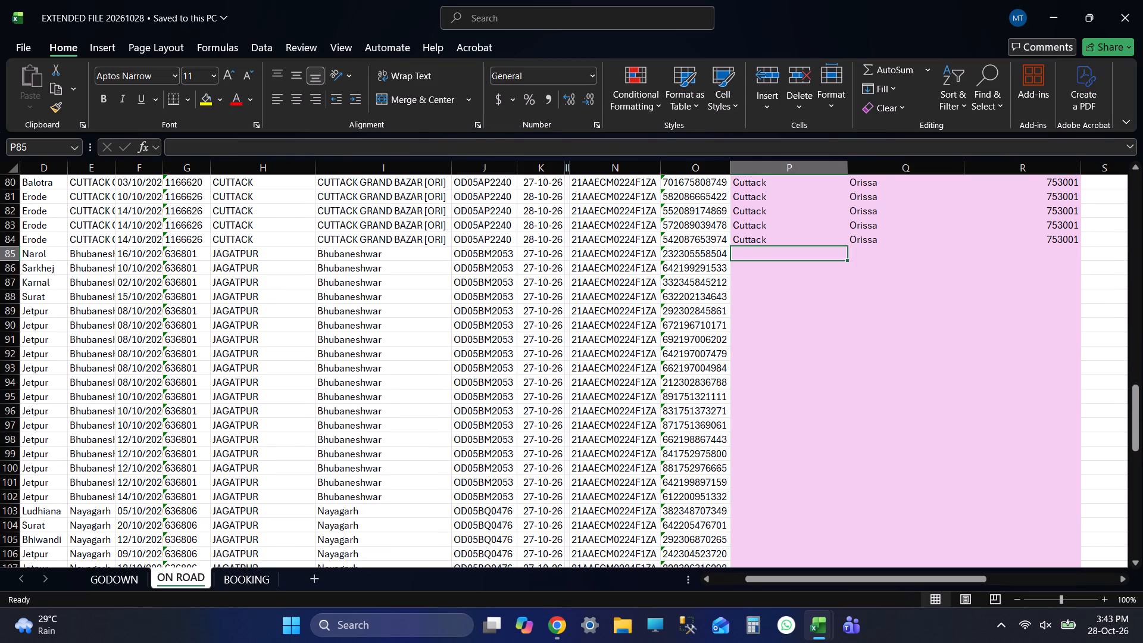
key("ctrl+s")
key("ctrl+s")
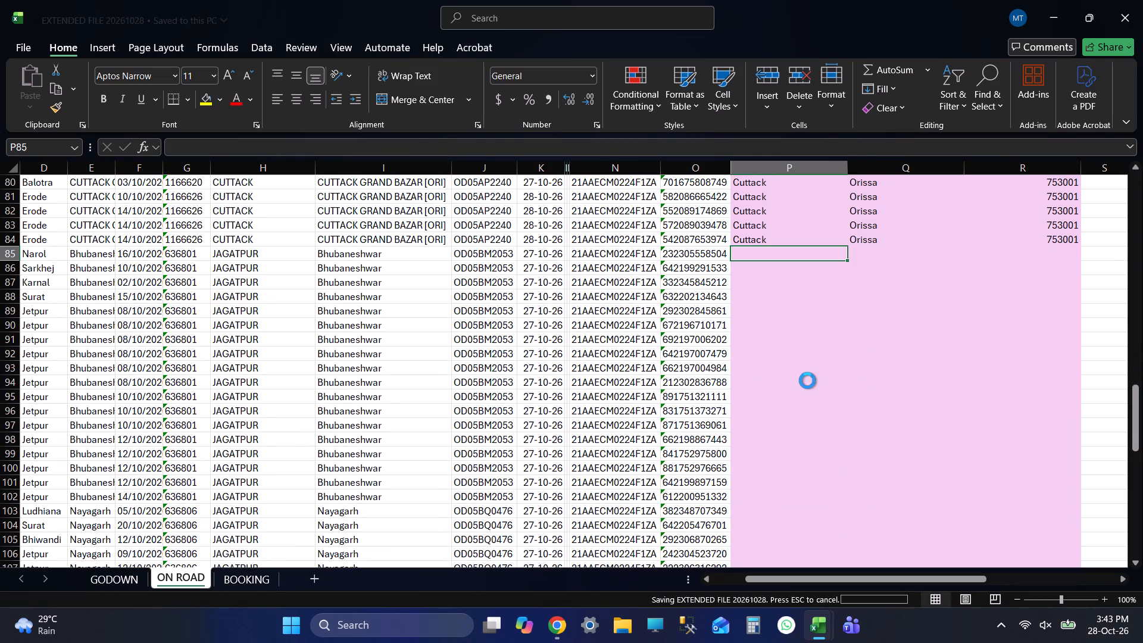
key("ctrl+s")
key("ctrl+s")
key("ctrl+s")
key("ctrl+s")
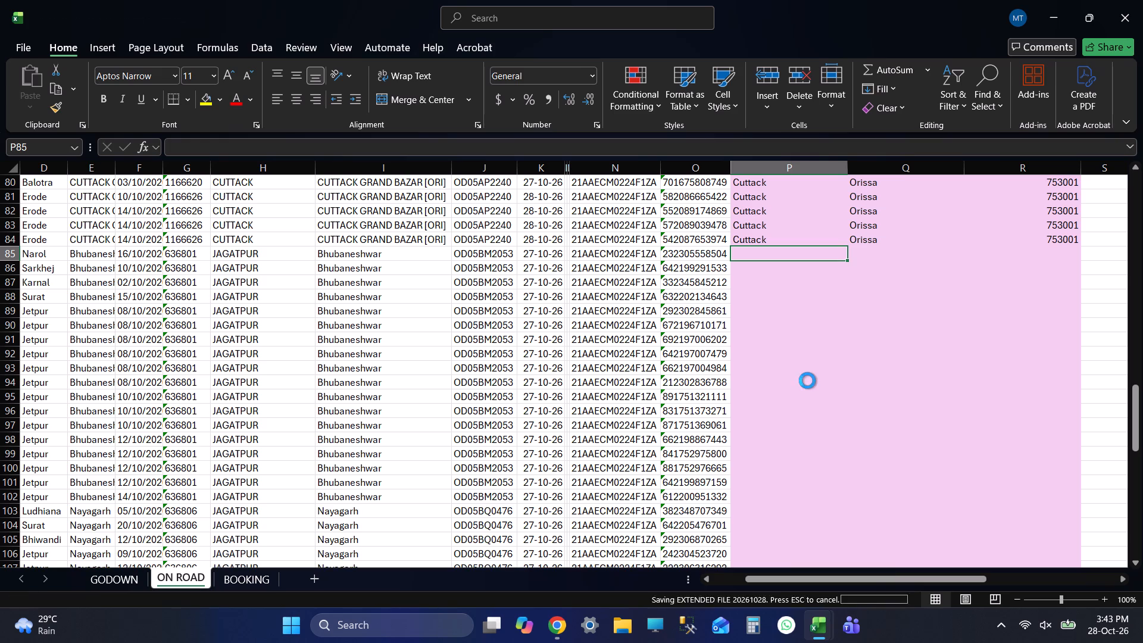
key("ctrl+s")
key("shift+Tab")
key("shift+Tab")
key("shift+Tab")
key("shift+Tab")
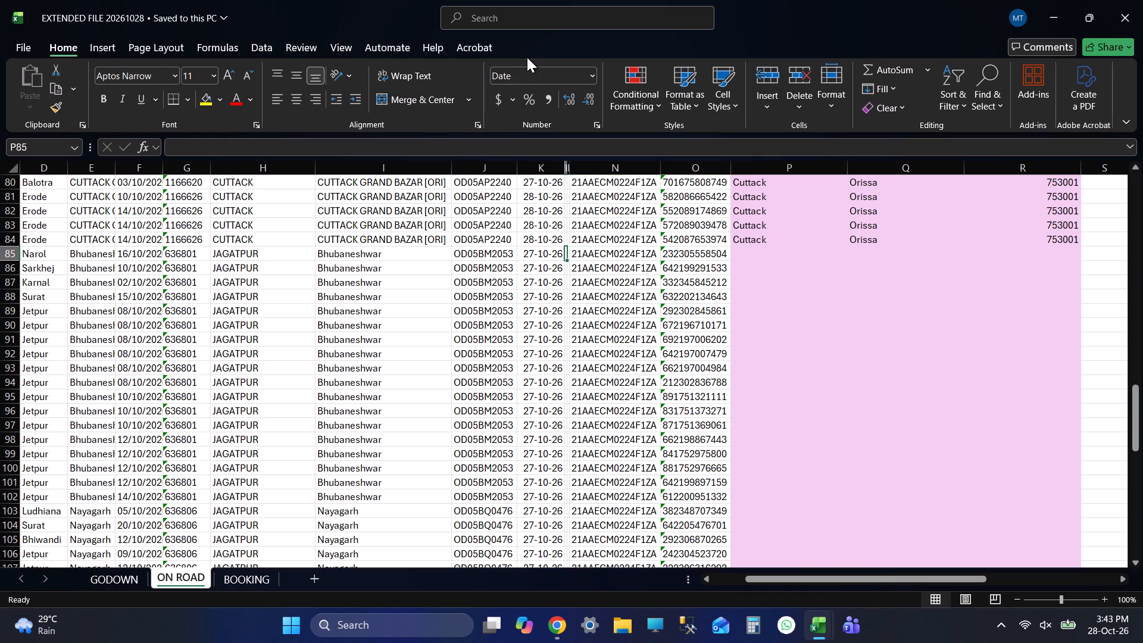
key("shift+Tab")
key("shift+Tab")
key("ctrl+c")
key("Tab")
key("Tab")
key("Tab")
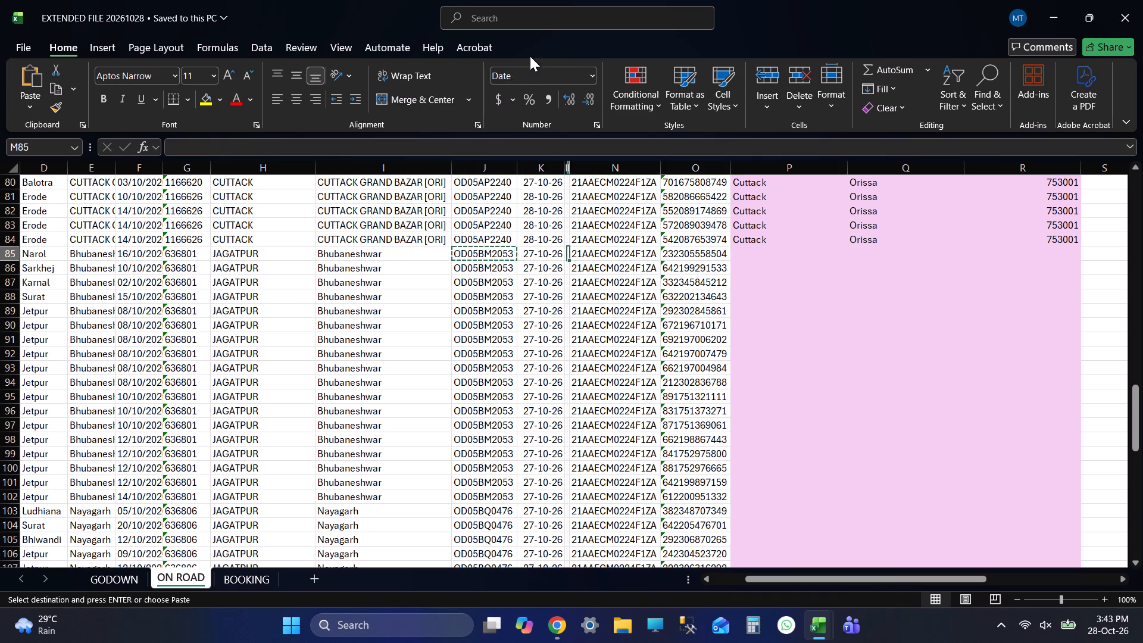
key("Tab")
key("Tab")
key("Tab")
Search column P of EXTENDED FILE 20261027 for "bhu" and copy the Bhubaneswar place, state and pin code from row 95.
key("alt+Tab")
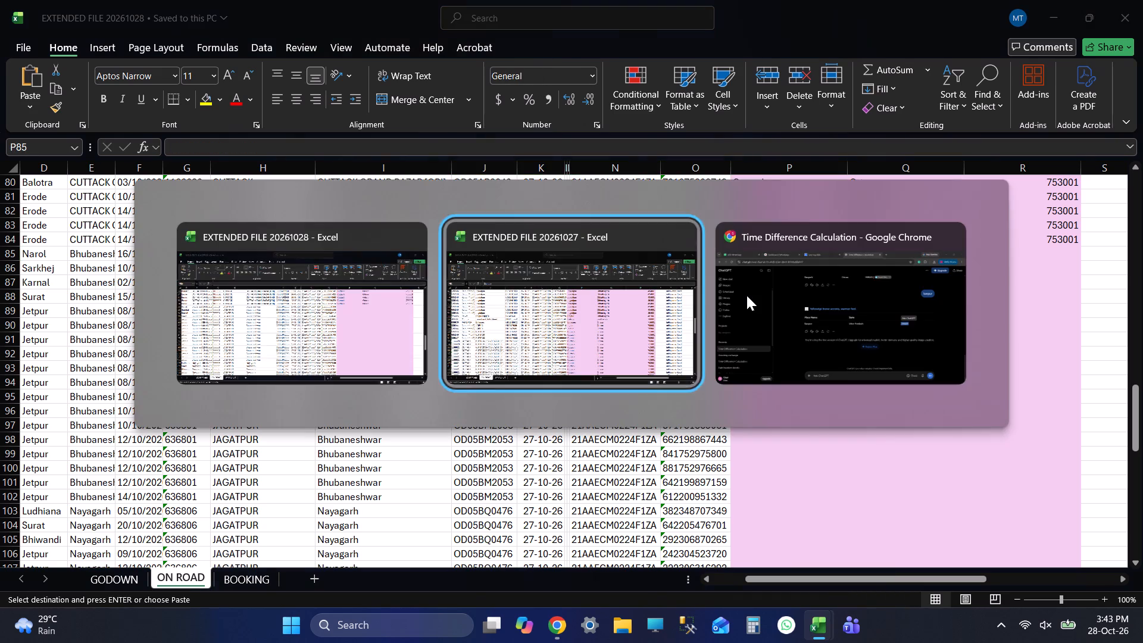
key("alt+Tab")
key("alt+Tab")
key("alt+Tab")
left_click(612, 161)
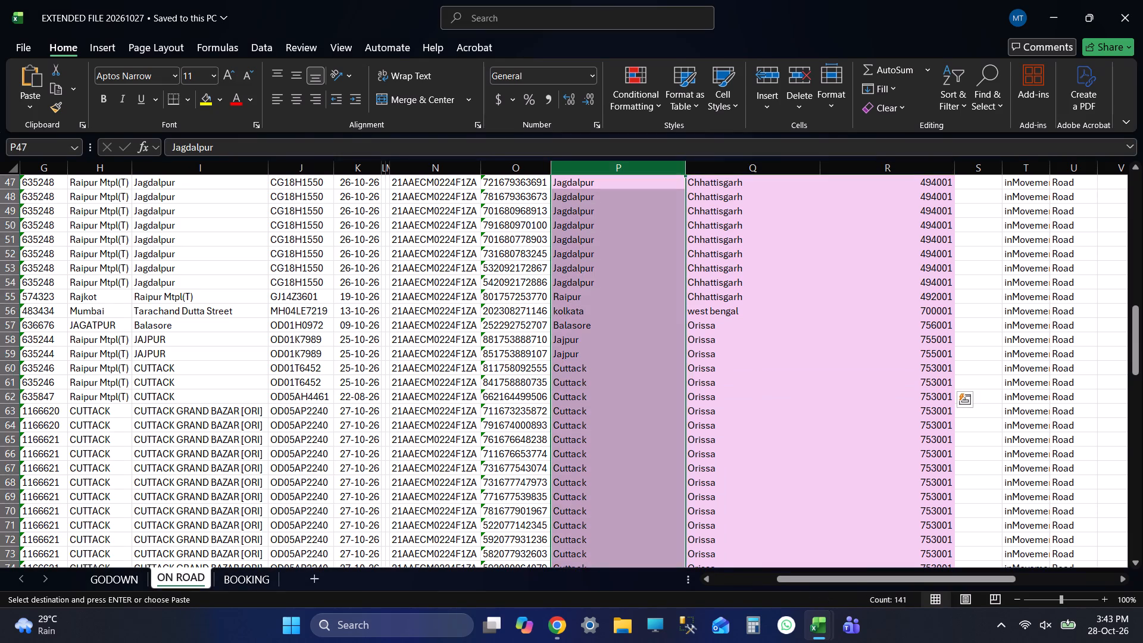
key("alt+Tab")
key("alt+Tab")
key("ctrl+f")
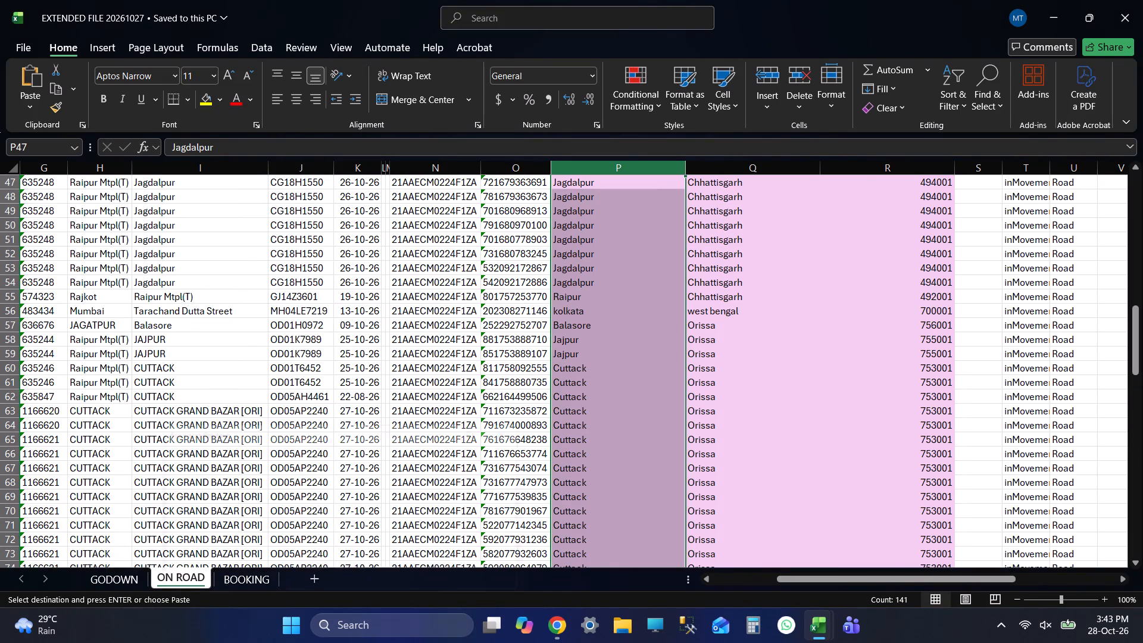
type("bhu")
key("Return")
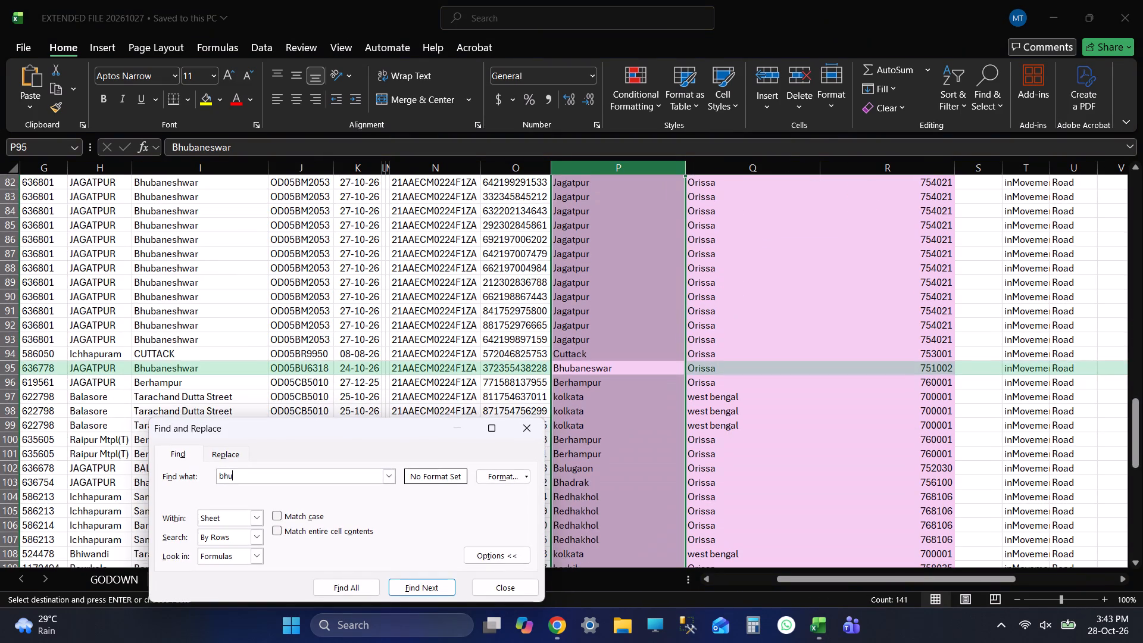
left_click(514, 584)
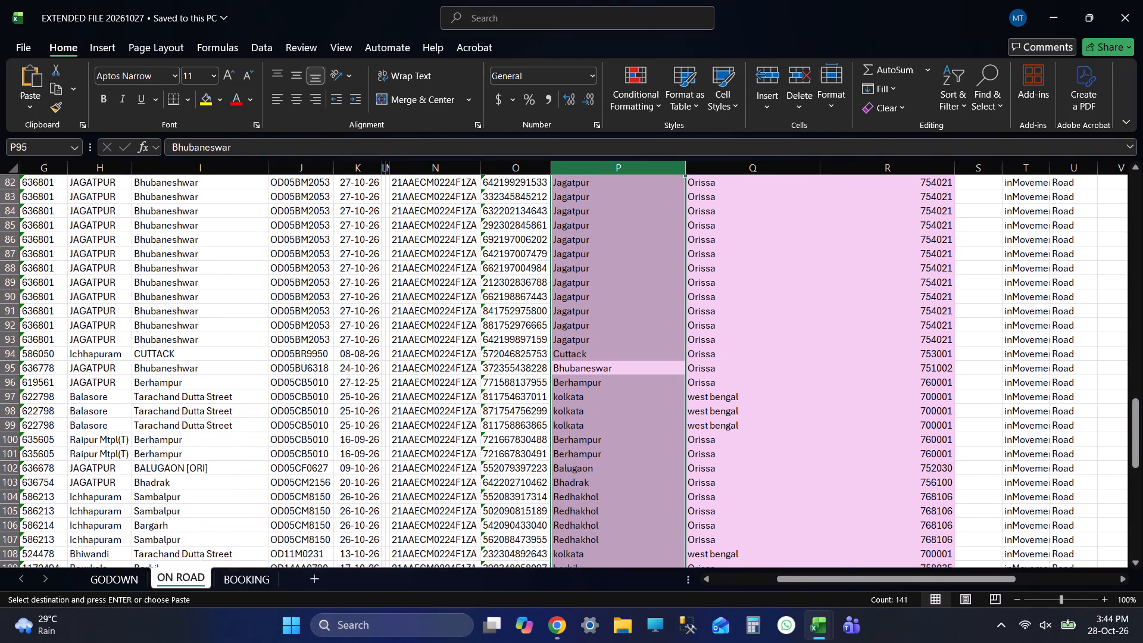
left_click(584, 367)
key("shift+Right")
key("shift+Right")
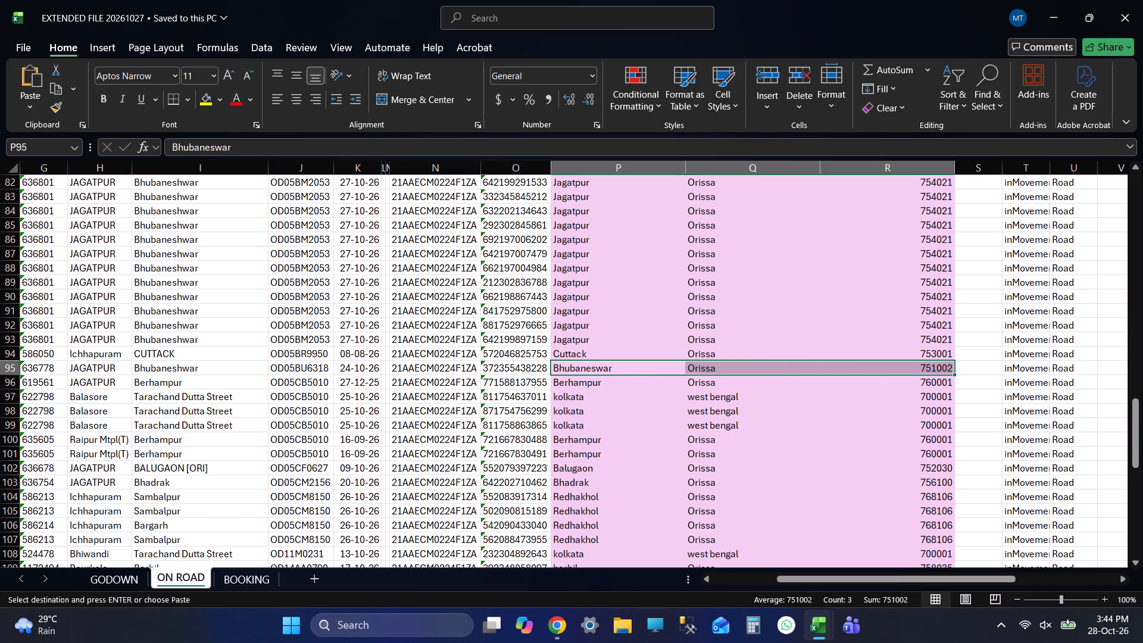
key("ctrl+c")
key("alt+Tab")
key("shift+Down")
key("shift+Down")
key("shift+Down")
key("shift+Down")
key("shift+Down")
key("shift+Down")
key("shift+Down")
key("shift+Down")
key("shift+Down")
key("shift+Down")
key("shift+Down")
key("shift+Down")
key("shift+Down")
key("shift+Down")
key("shift+Down")
key("shift+Down")
key("shift+Down")
key("shift+Down")
key("shift+Down")
key("shift+Down")
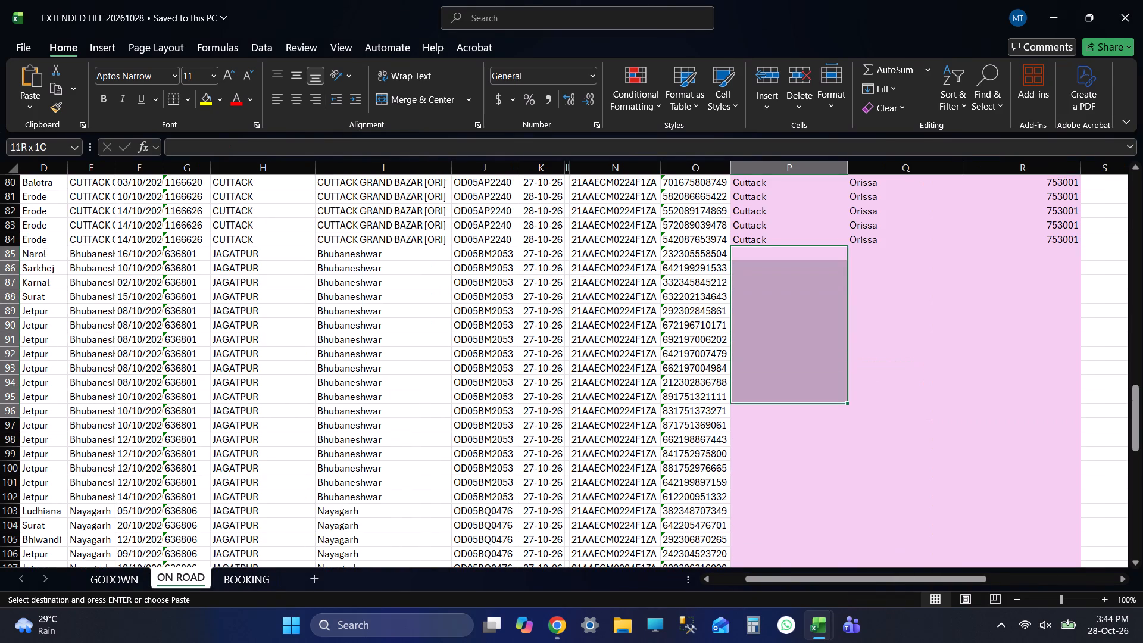
key("shift+Up")
key("shift+Up")
key("shift+Up")
key("shift+Up")
key("shift+Up")
key("shift+Up")
key("shift+Up")
key("shift+Down")
key("shift+Down")
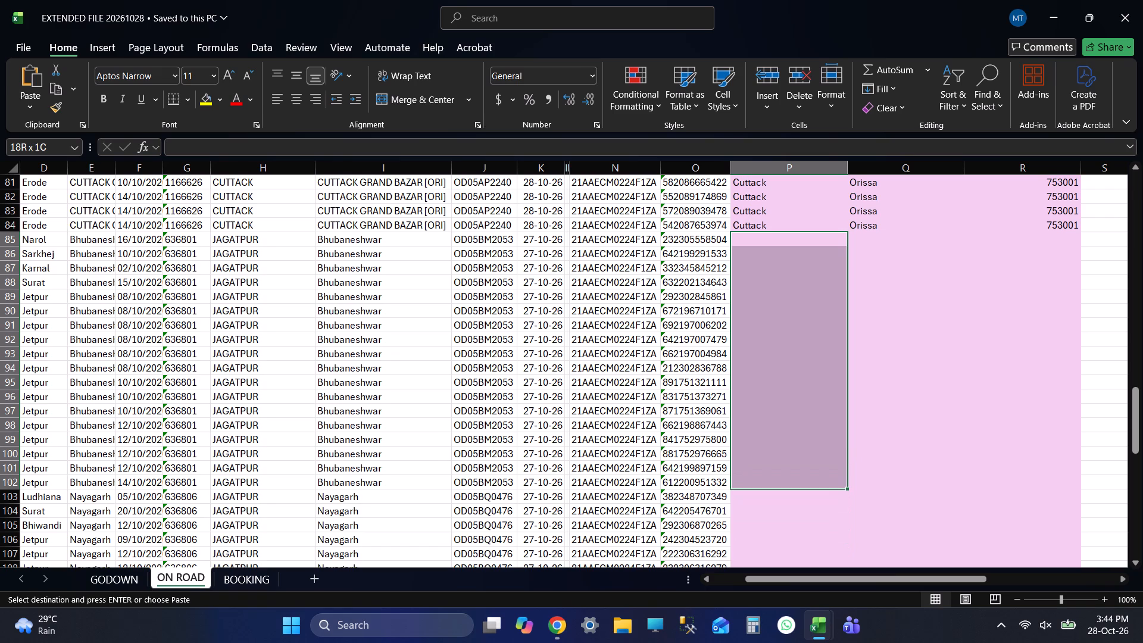
key("ctrl+v")
key("ctrl+Down")
key("Down")
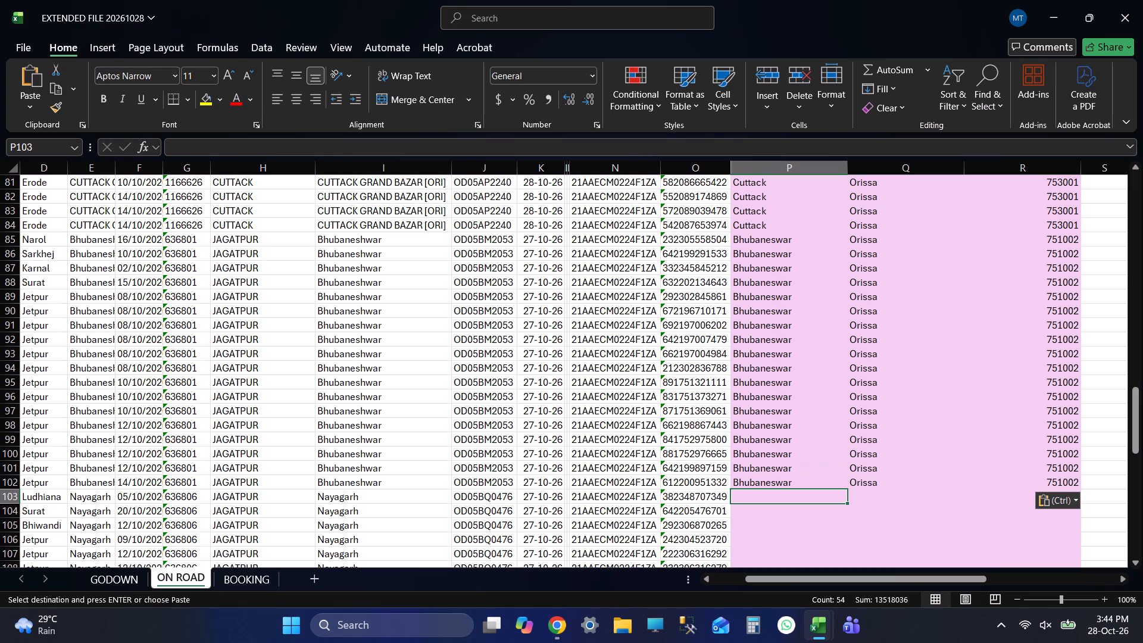
key("ctrl+s")
key("ctrl+s")
key("ctrl+s")
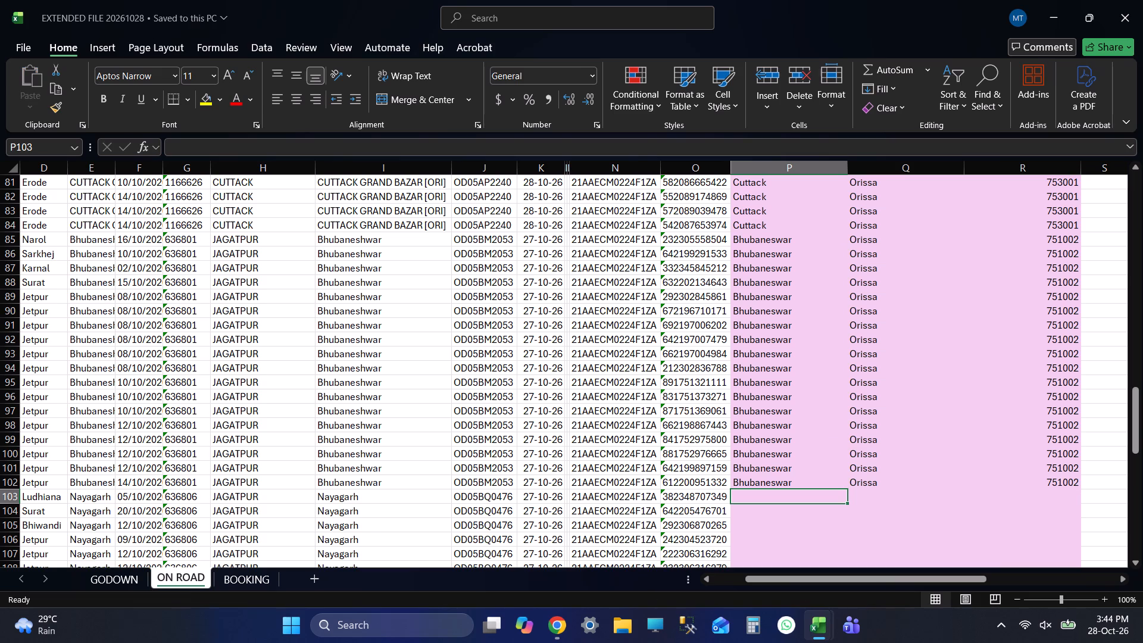
scroll(826, 372, "down", 6)
scroll(896, 386, "up", 6)
scroll(896, 408, "down", 4)
key("ctrl+s")
key("ctrl+s")
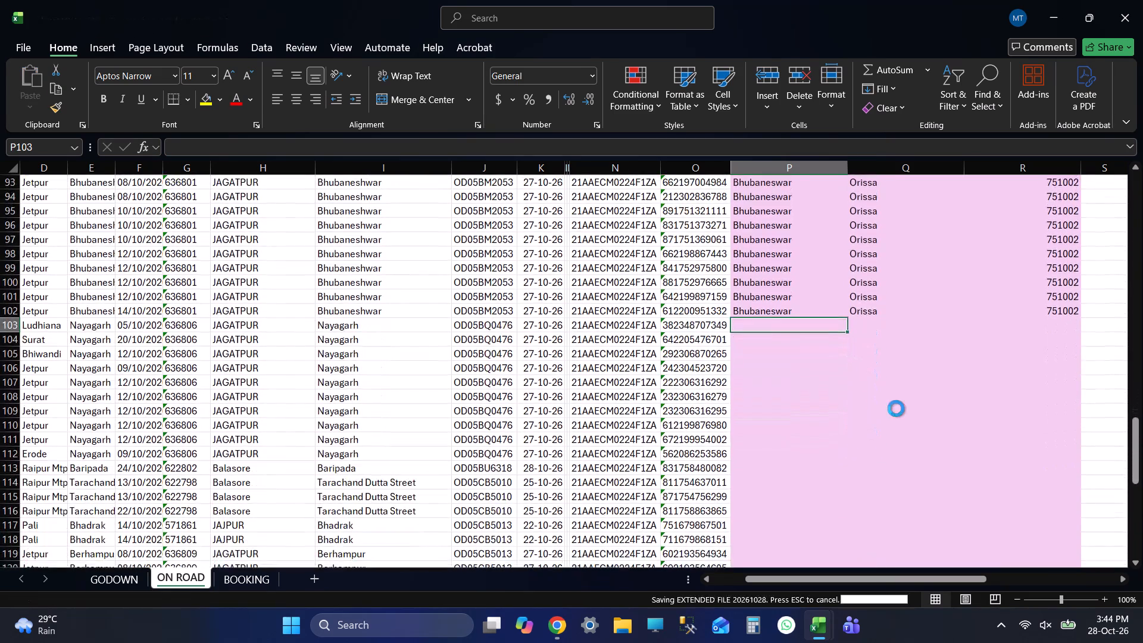
key("ctrl+s")
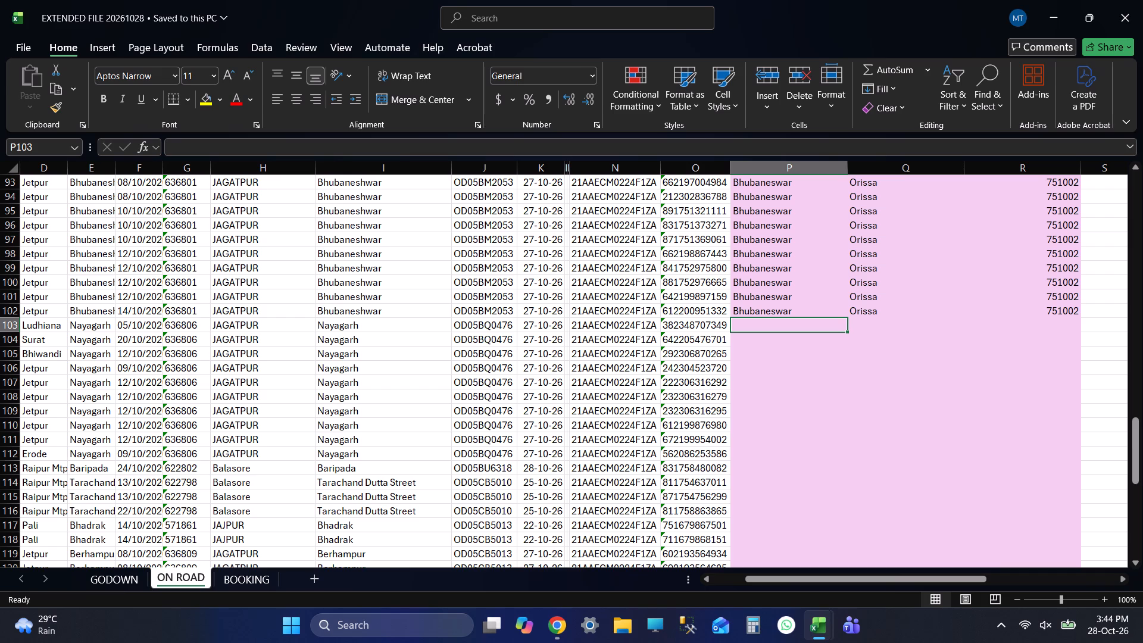
key("ctrl+s")
key("ctrl+s")
key("ctrl+s")
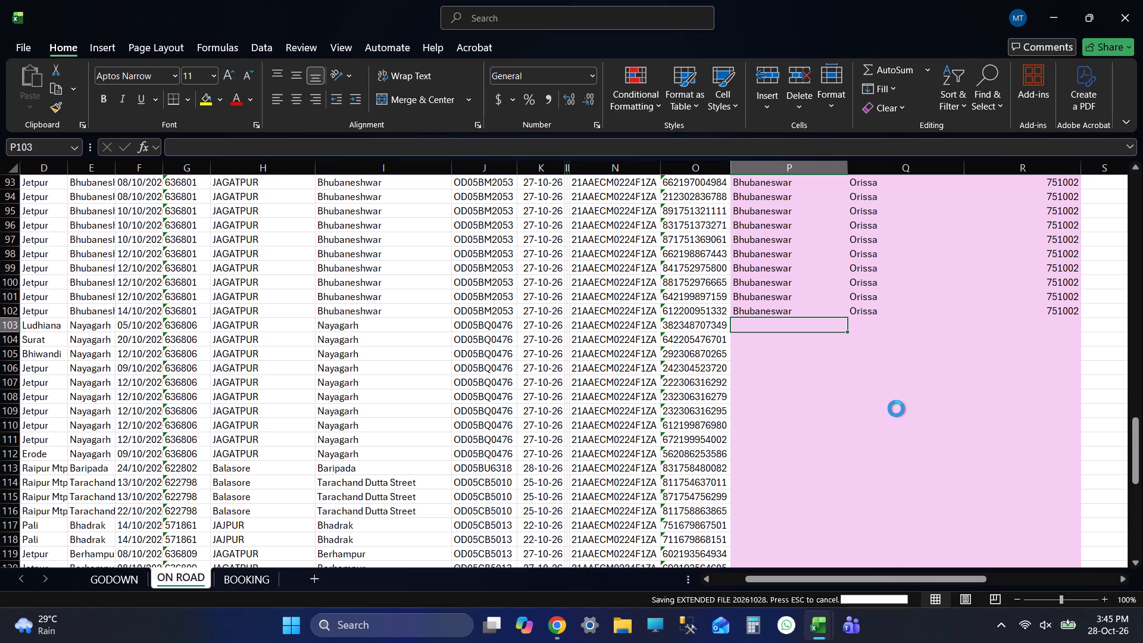
key("alt+Tab")
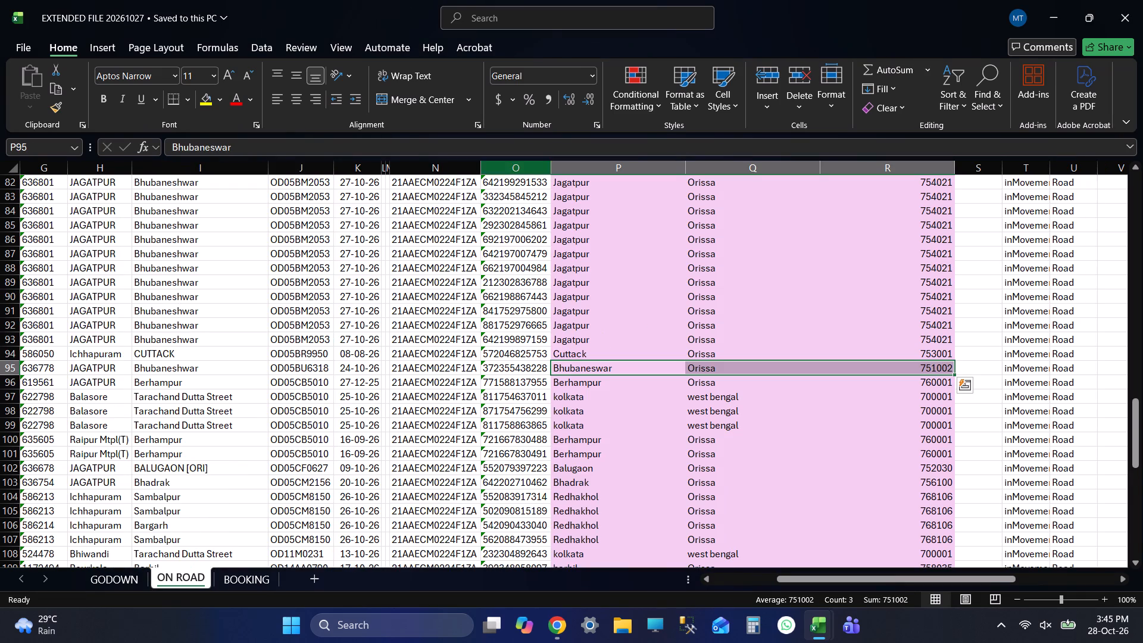
left_click(601, 171)
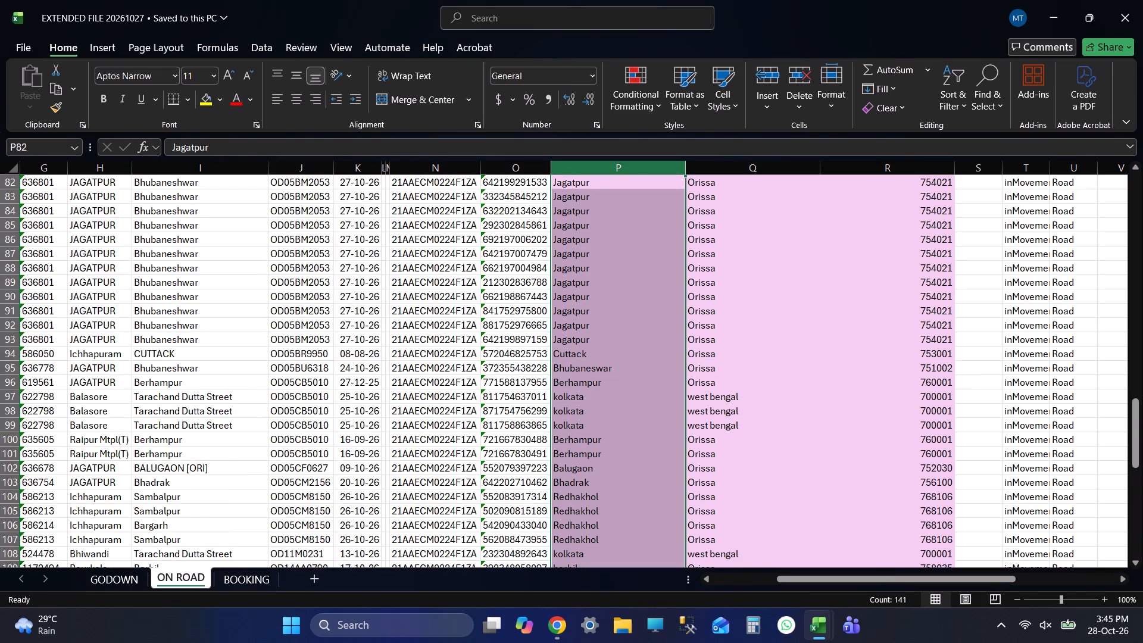
key("ctrl+f")
type("naya")
key("Return")
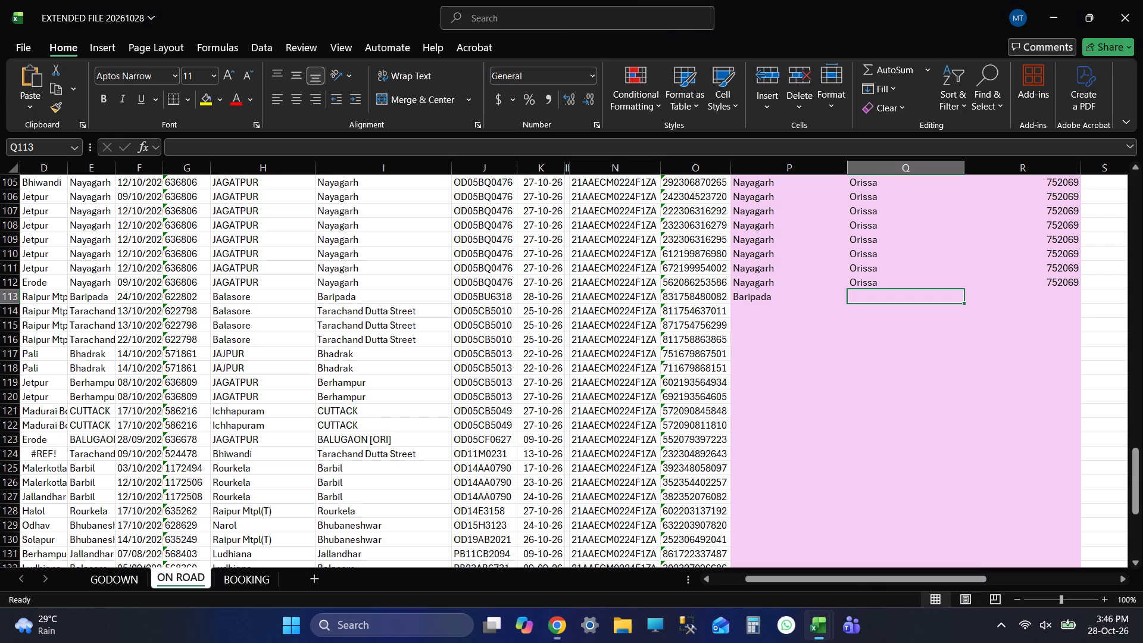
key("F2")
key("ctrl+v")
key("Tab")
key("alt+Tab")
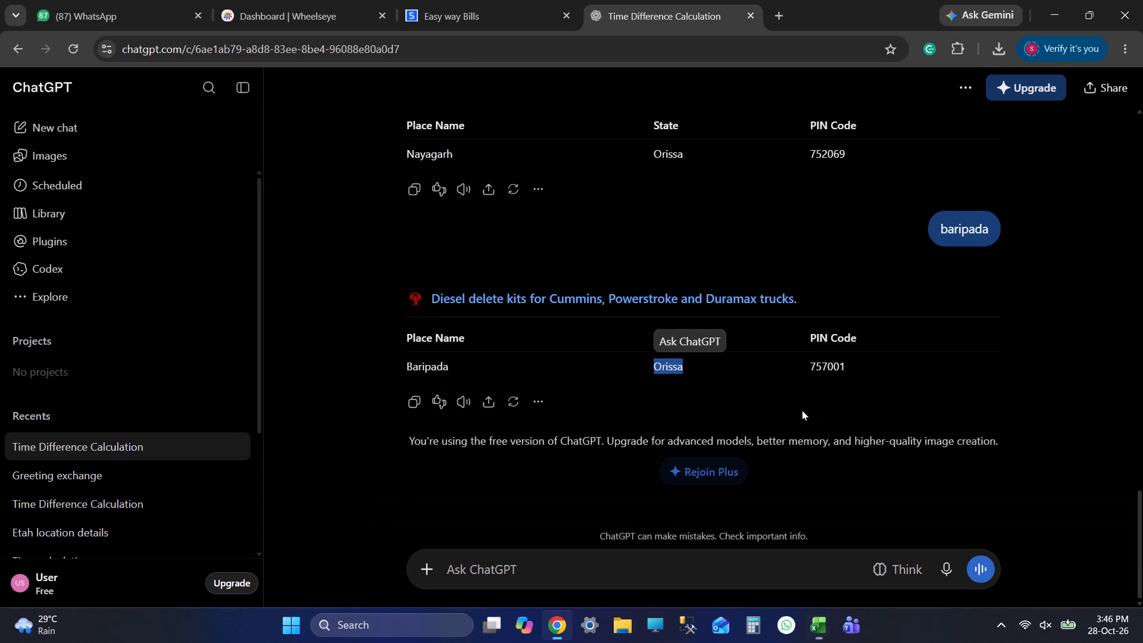
double_click(811, 369)
key("ctrl+c")
key("alt+Tab")
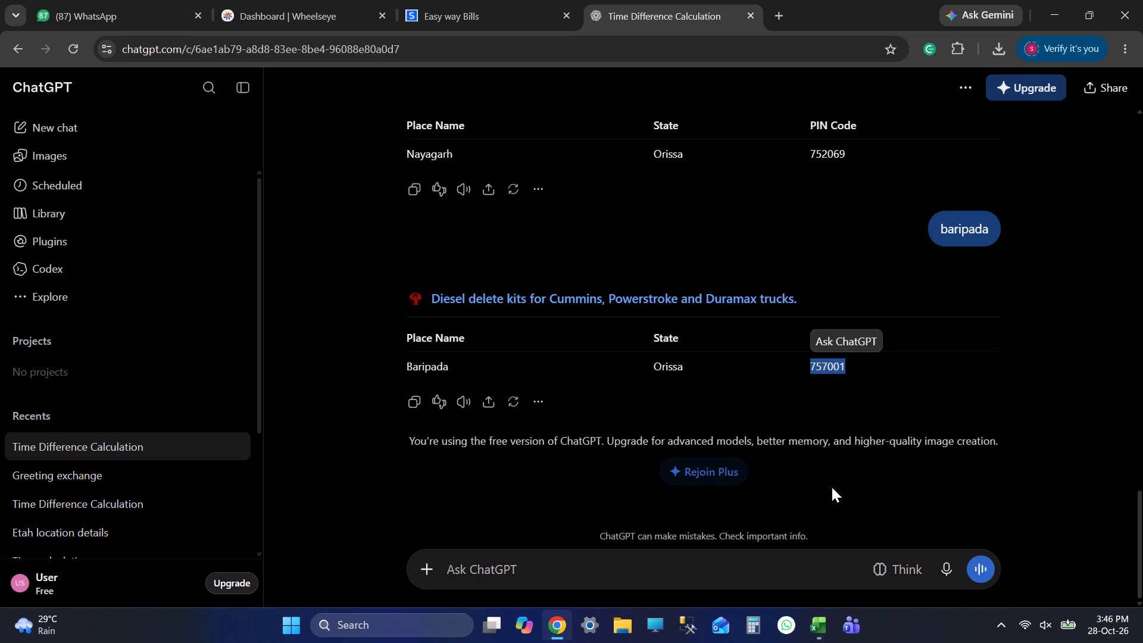
key("F2")
key("ctrl+v")
key("Return")
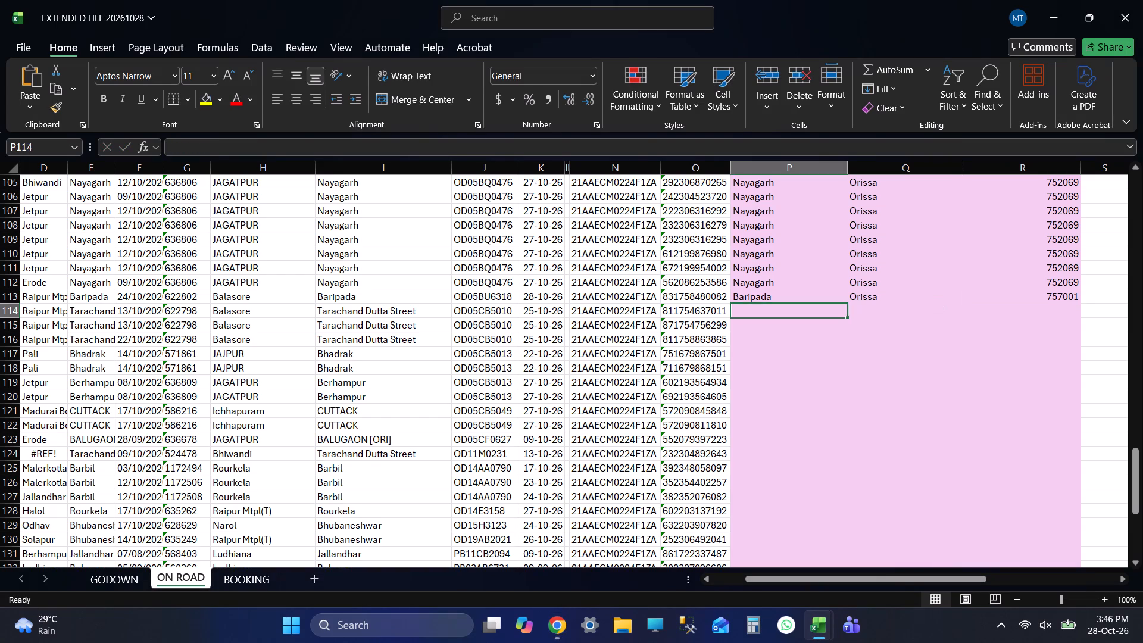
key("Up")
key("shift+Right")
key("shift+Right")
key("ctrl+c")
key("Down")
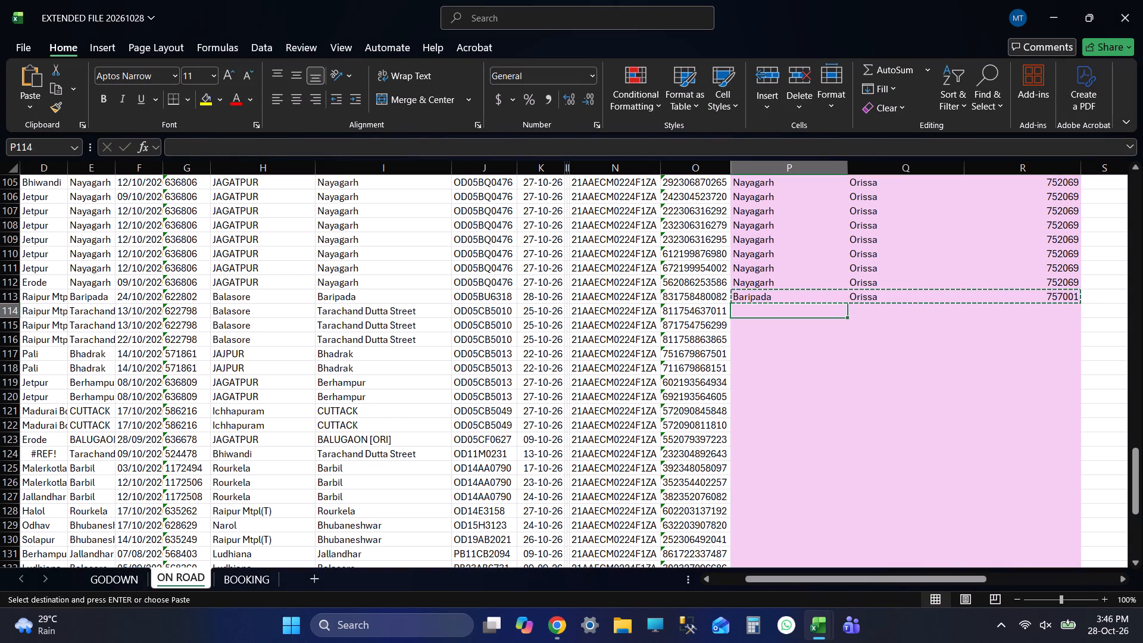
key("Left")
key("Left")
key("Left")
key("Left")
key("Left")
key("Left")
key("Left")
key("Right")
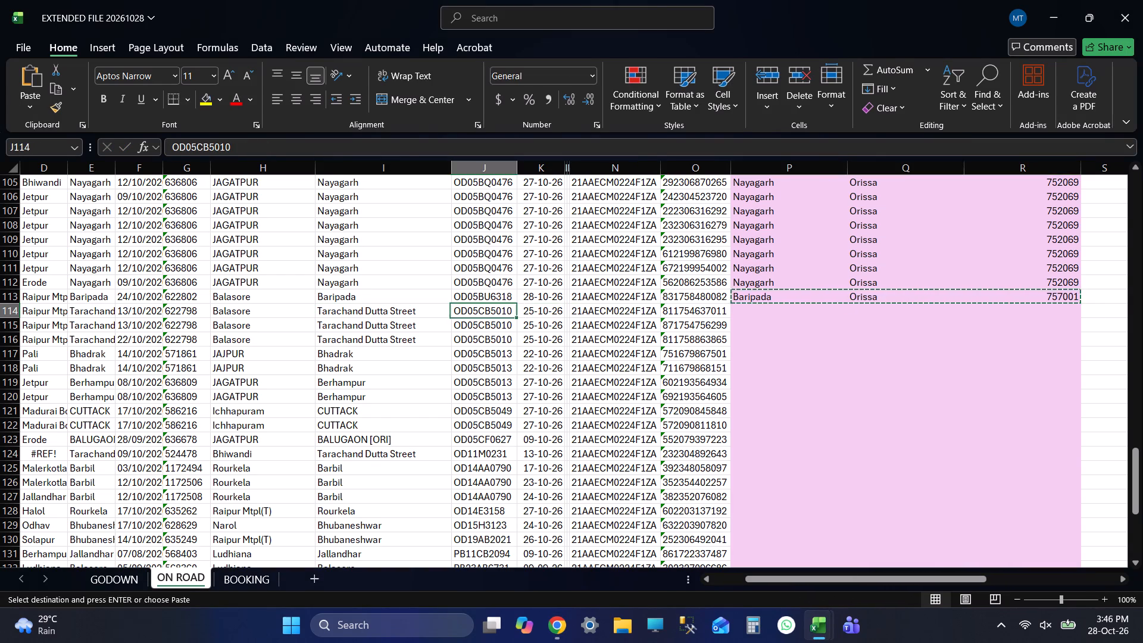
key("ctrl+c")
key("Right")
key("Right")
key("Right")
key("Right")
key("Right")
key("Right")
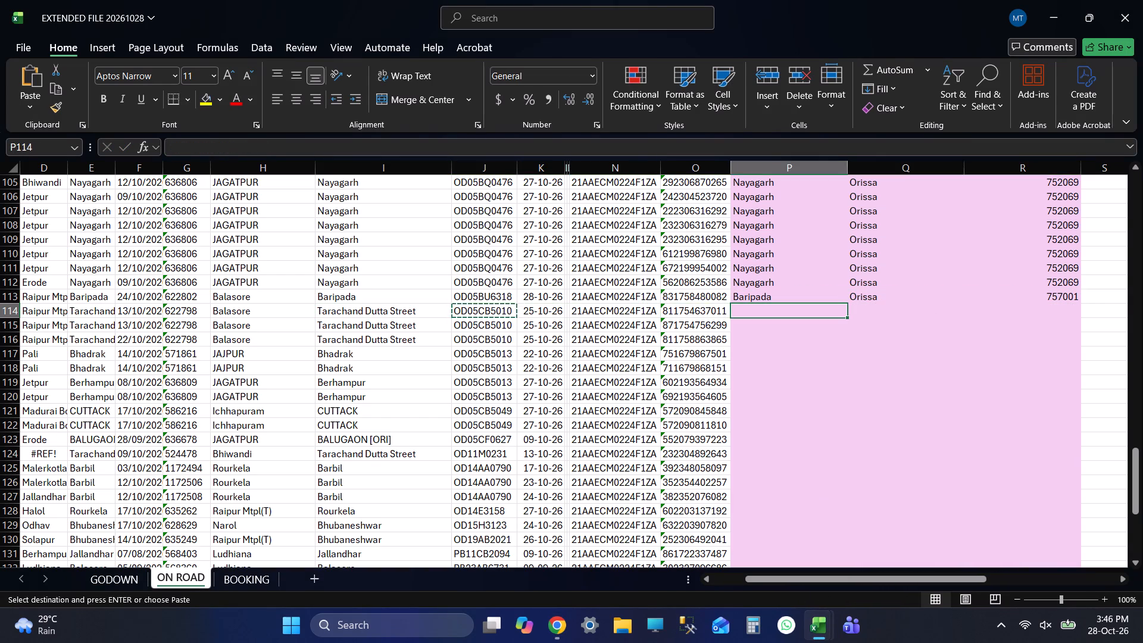
Search EXTENDED FILE 20261027 for "kolka", copy kolkata, west bengal, 700001 into rows 114 to 116 of EXTENDED FILE 20261028 and save.
key("alt+Tab")
key("alt+Tab")
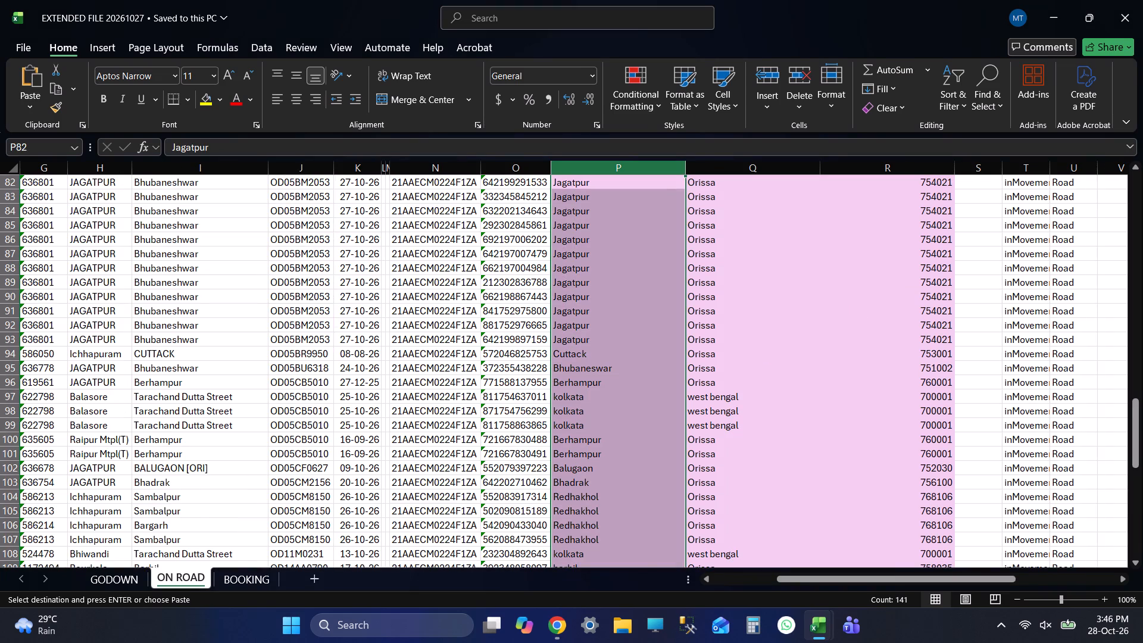
key("ctrl+f")
type("kolka")
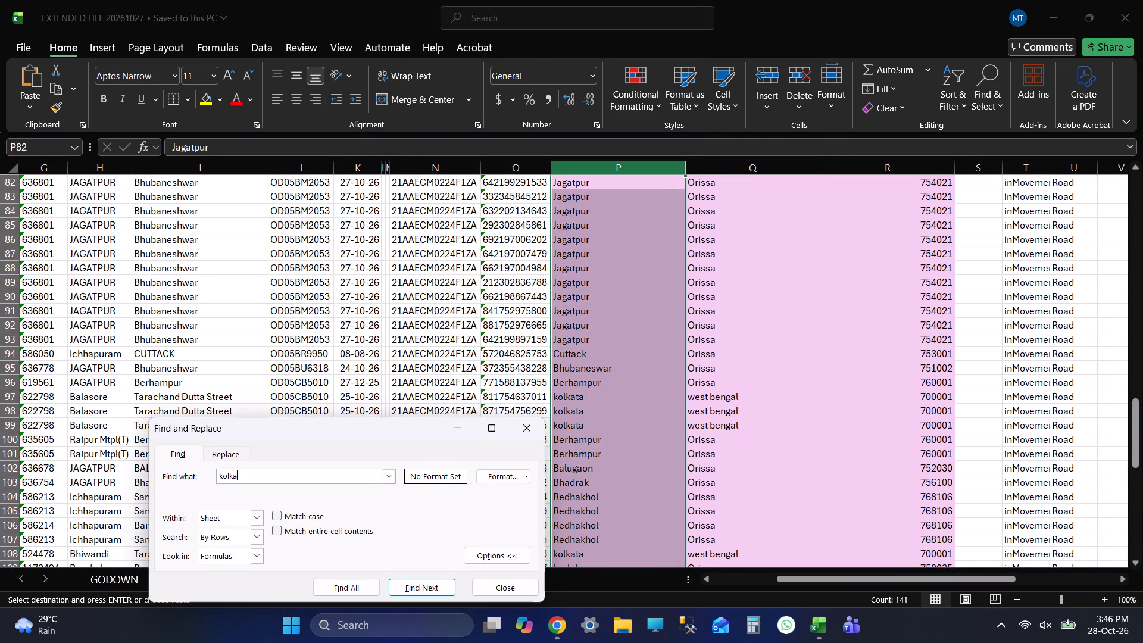
key("Return")
left_click(594, 384)
left_click(588, 409)
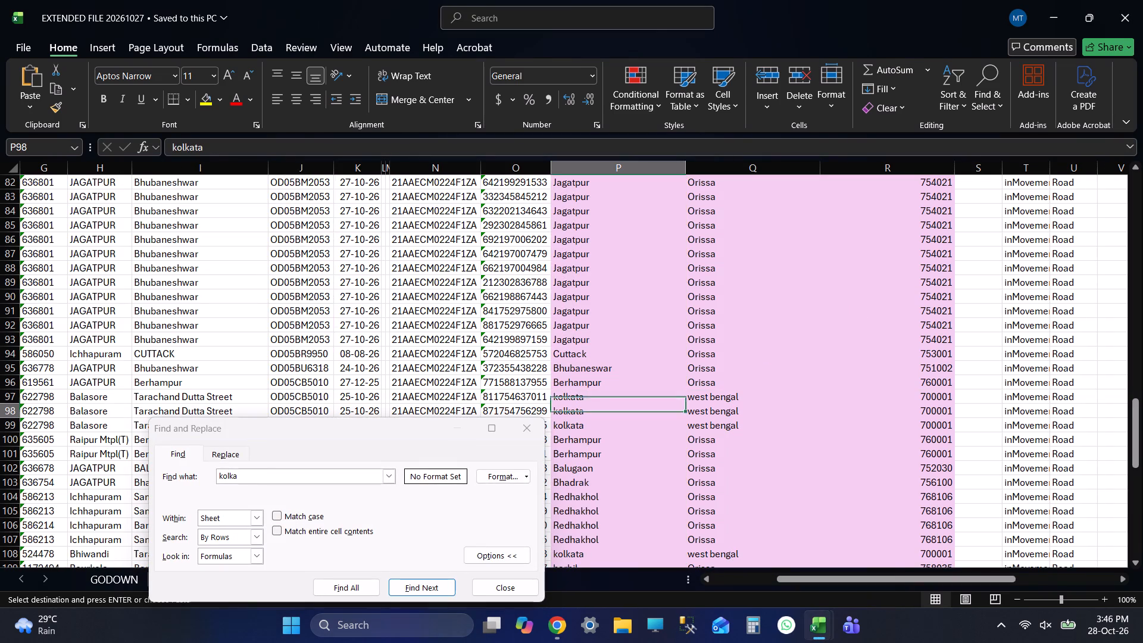
key("shift+Right")
key("shift+Right")
key("ctrl+c")
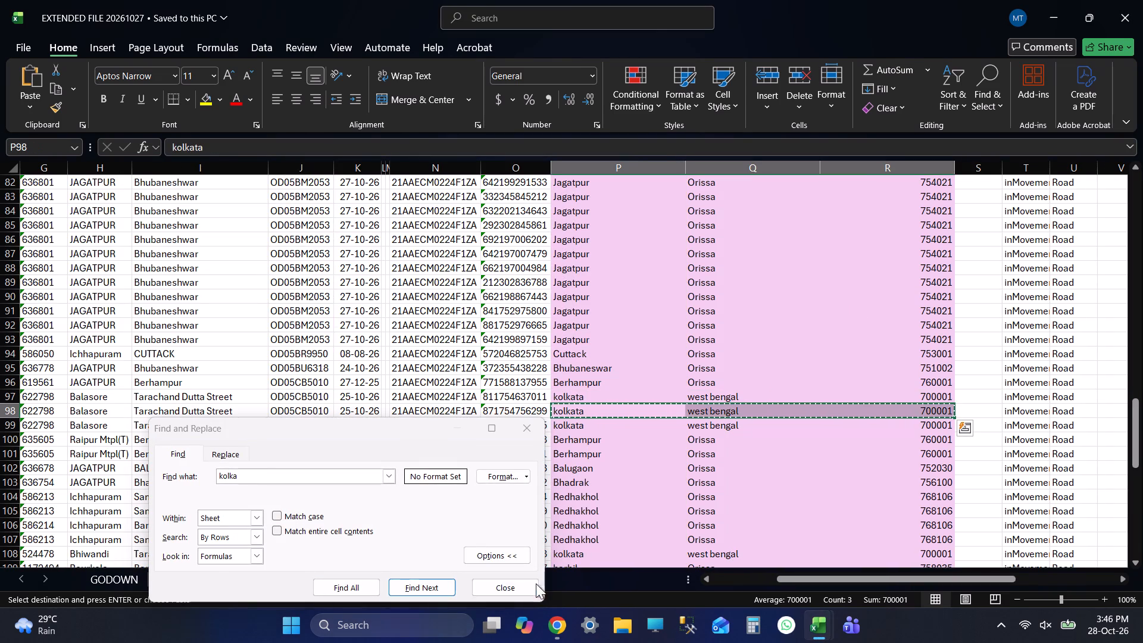
left_click(499, 574)
left_click(518, 588)
key("alt+Tab")
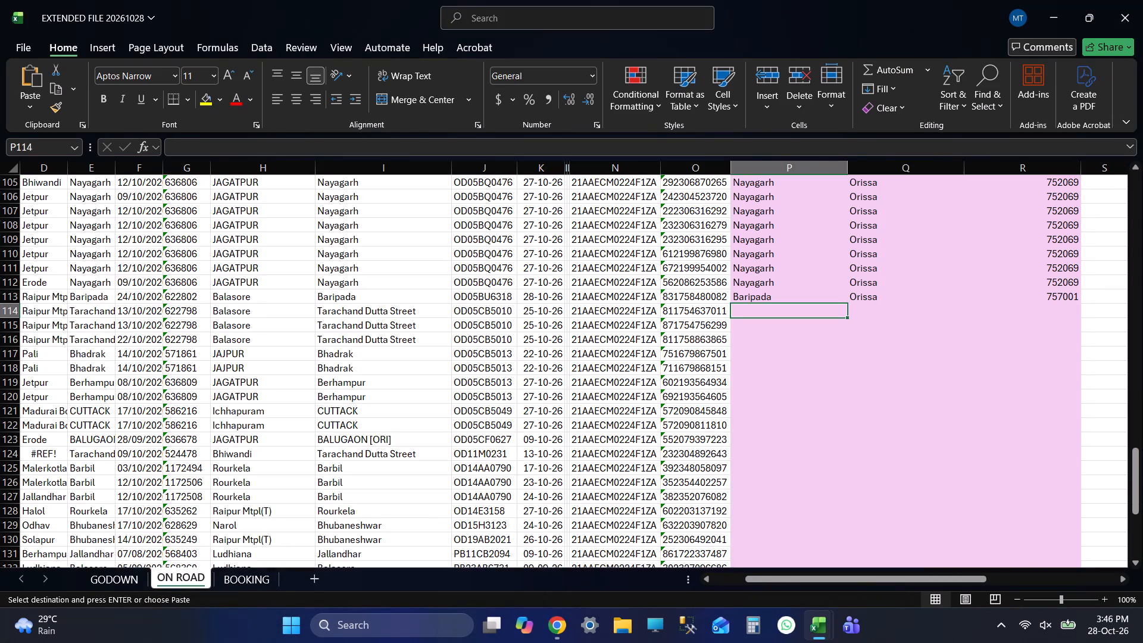
key("shift+Down")
key("shift+Down")
key("ctrl+v")
key("ctrl+Down")
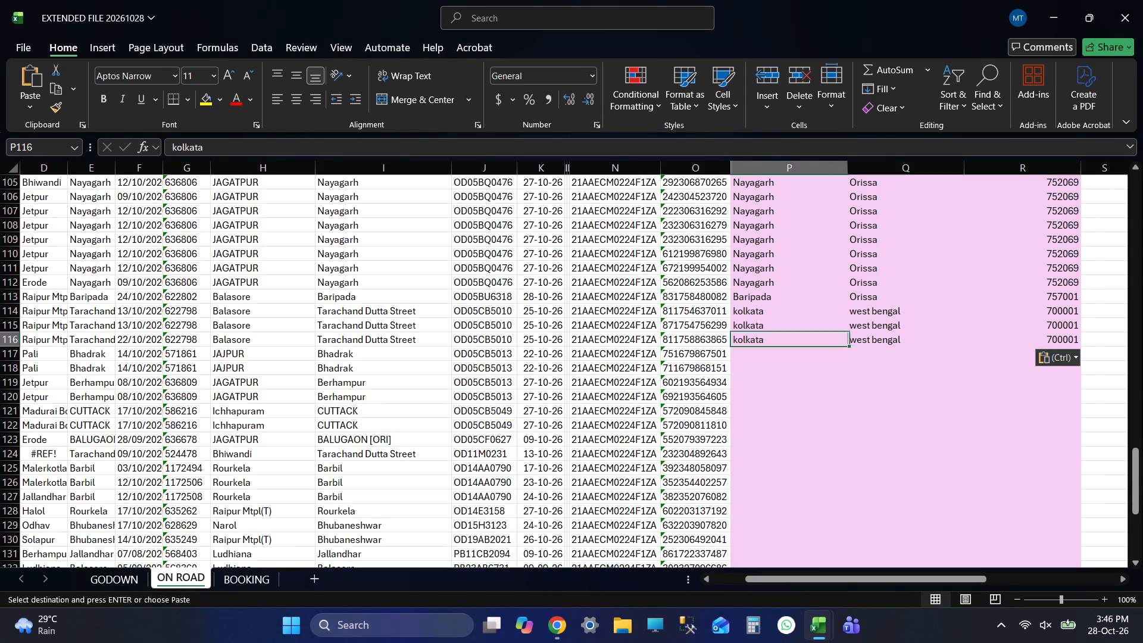
key("Down")
key("ctrl+s")
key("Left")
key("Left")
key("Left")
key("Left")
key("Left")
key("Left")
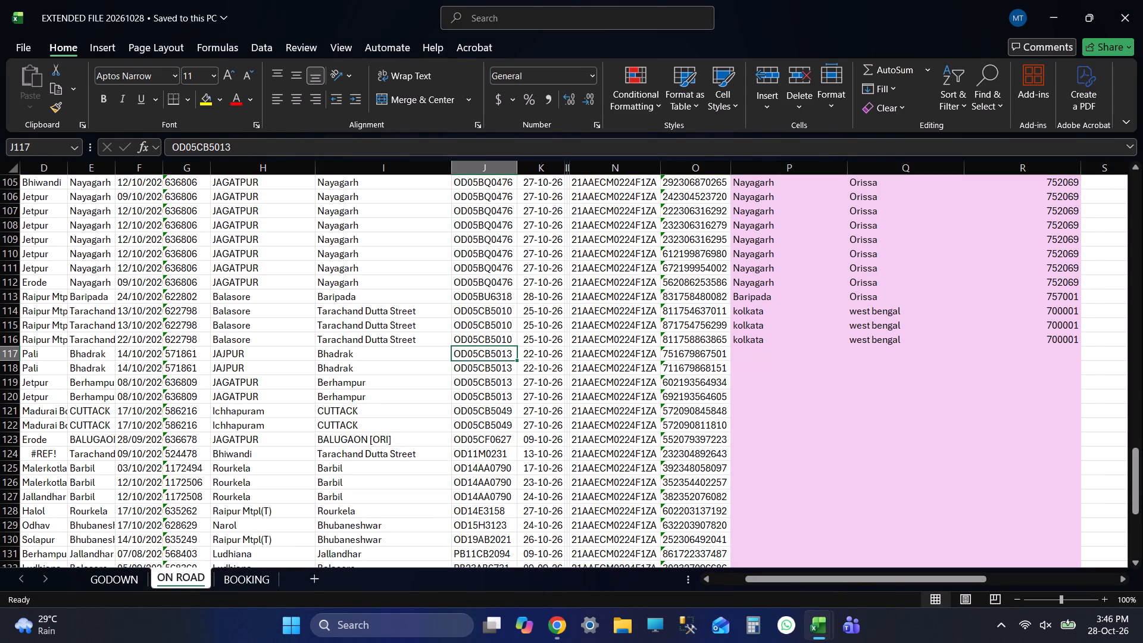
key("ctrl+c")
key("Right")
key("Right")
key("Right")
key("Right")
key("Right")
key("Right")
Search column P of EXTENDED FILE 20261027 for "bhadra", copy Bhadrak, Orissa, 756100 into rows 117 and 118 of EXTENDED FILE 20261028 and save.
key("alt+Tab")
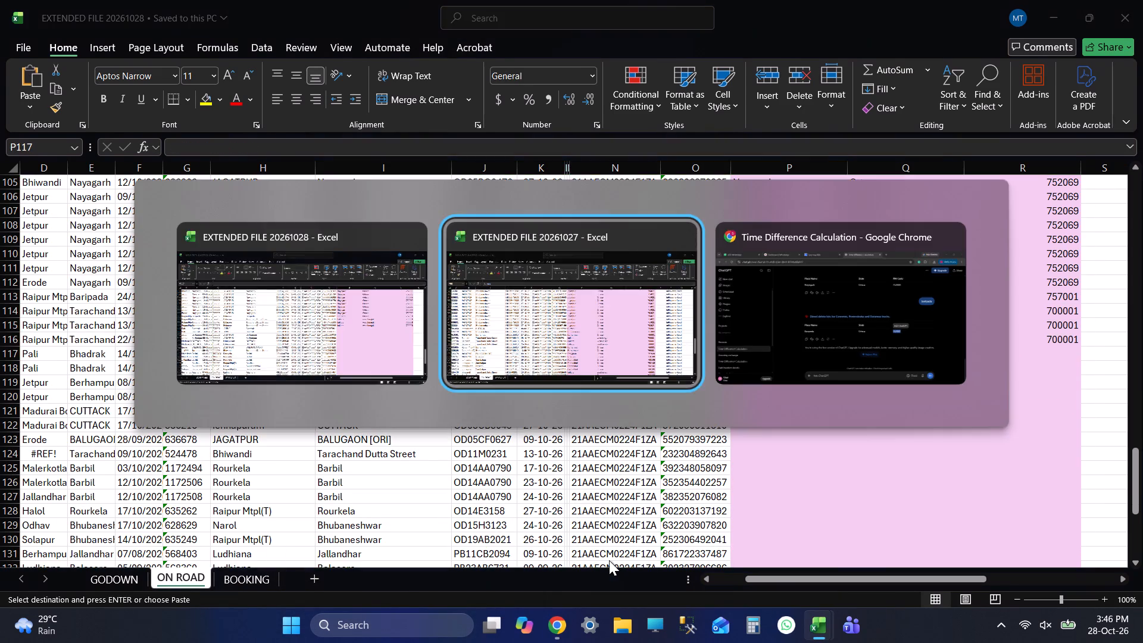
left_click(618, 166)
key("alt+Tab")
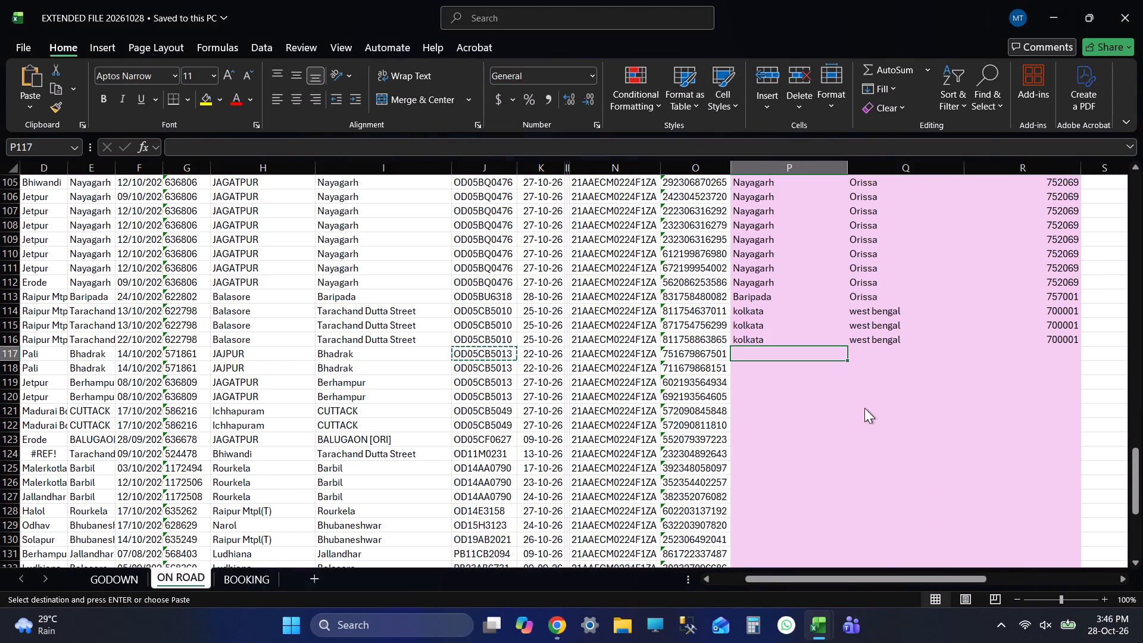
key("alt+Tab")
key("ctrl+f")
type("bhadra")
key("Return")
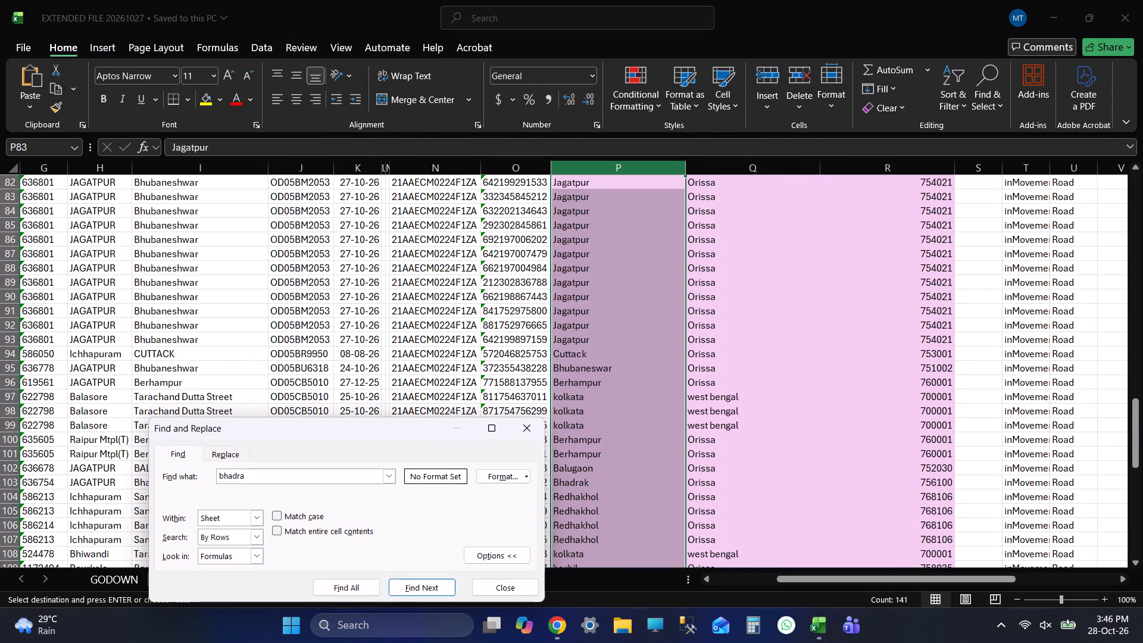
left_click(583, 484)
key("shift+Right")
key("shift+Right")
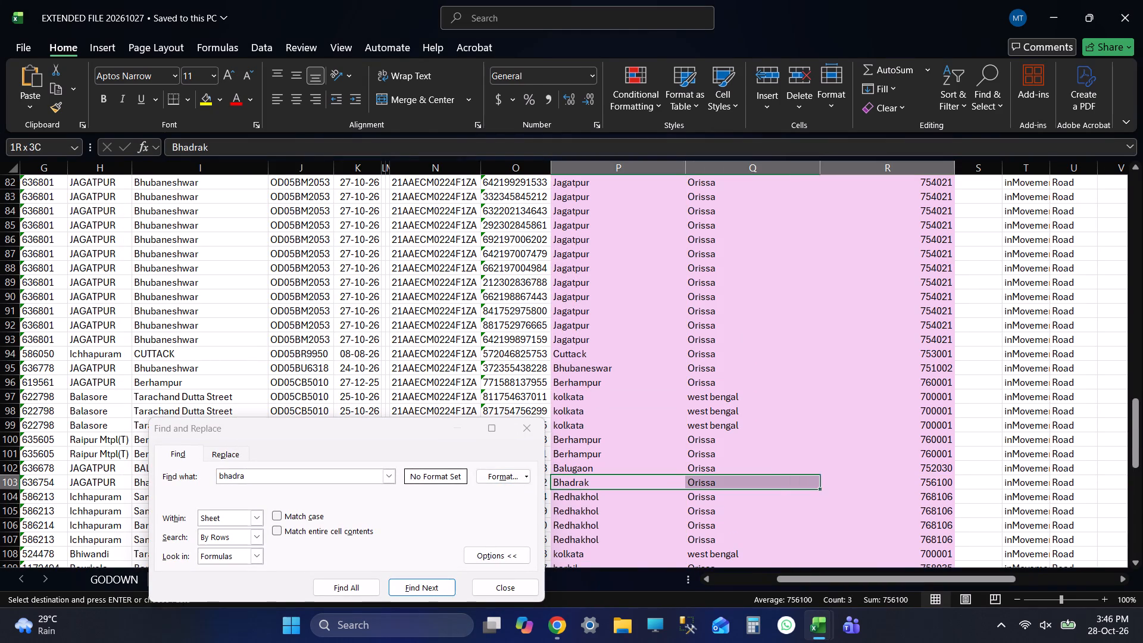
key("ctrl+c")
left_click(499, 586)
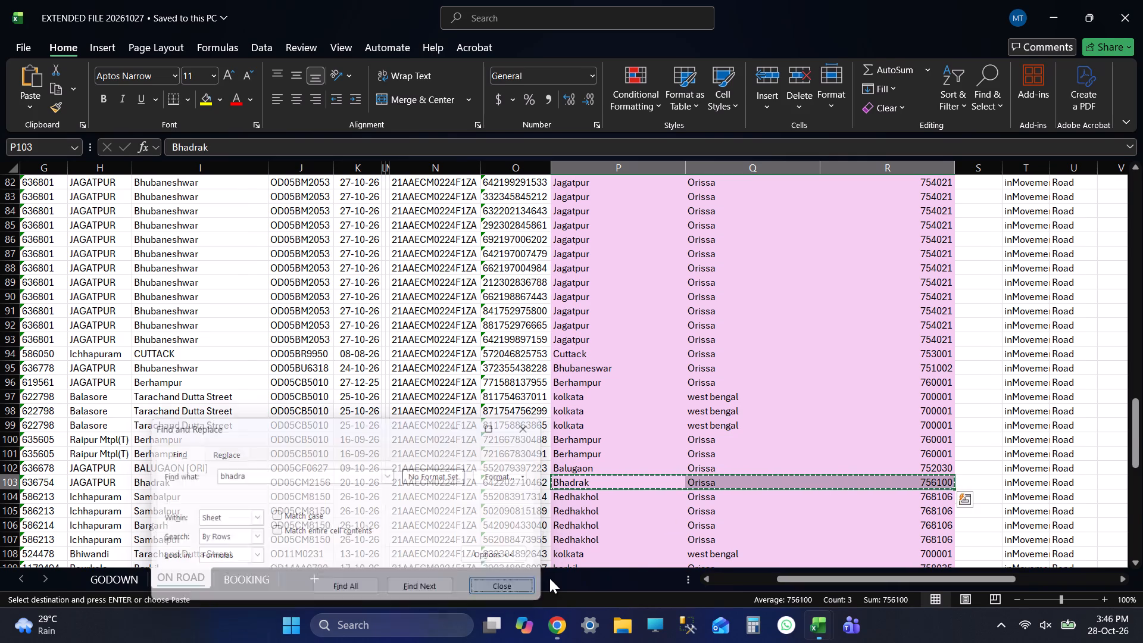
key("alt+Tab")
key("shift+Down")
key("ctrl+v")
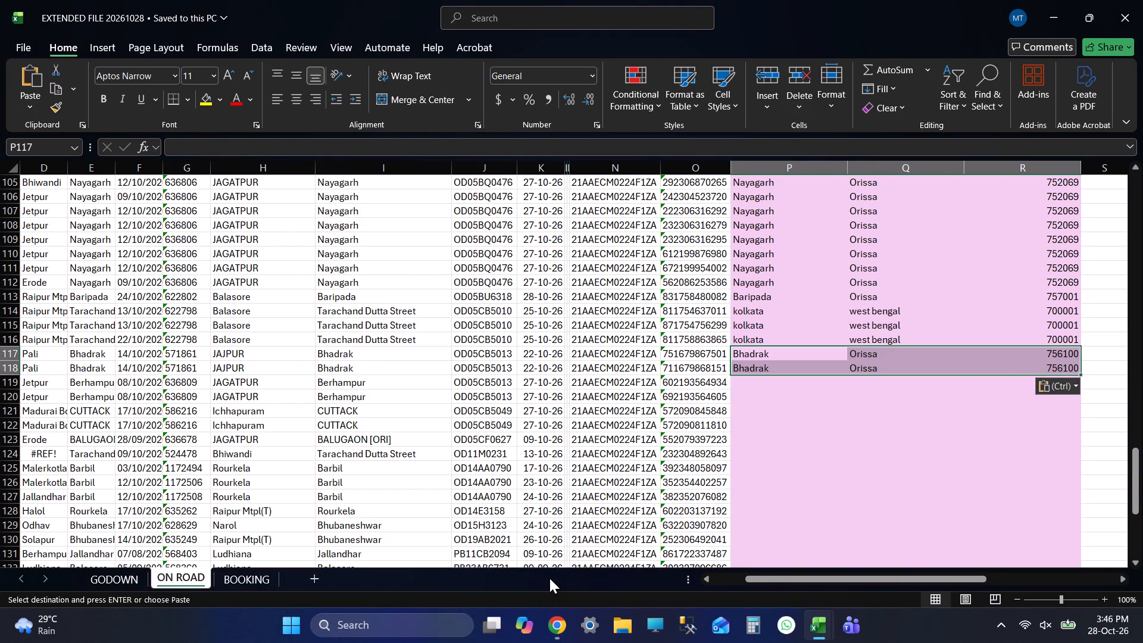
key("Down")
key("Down")
key("ctrl+s")
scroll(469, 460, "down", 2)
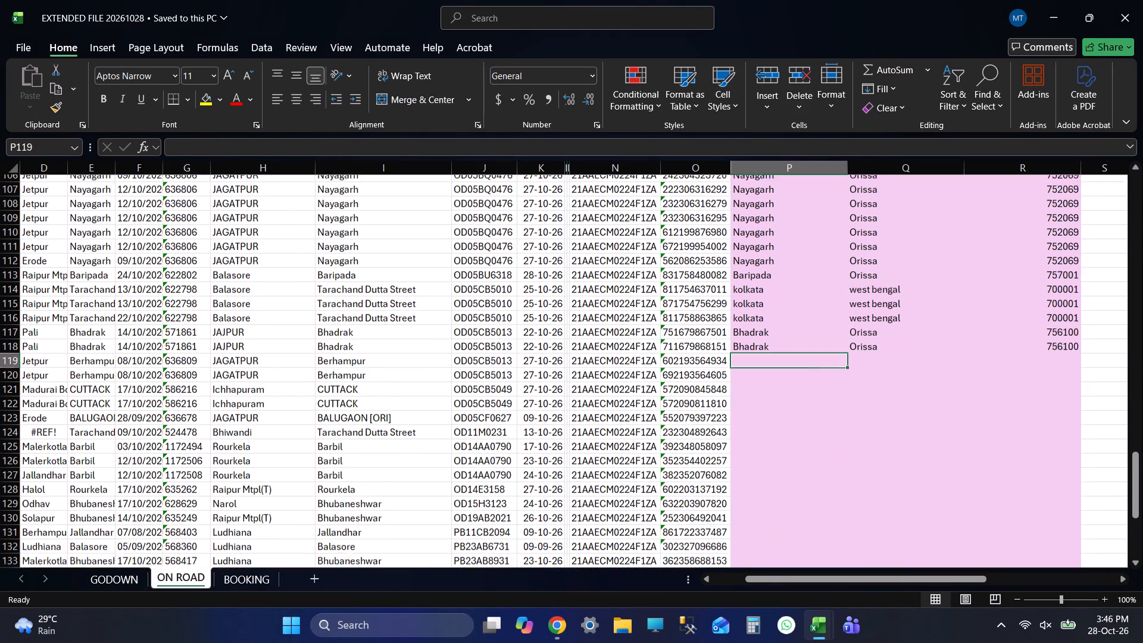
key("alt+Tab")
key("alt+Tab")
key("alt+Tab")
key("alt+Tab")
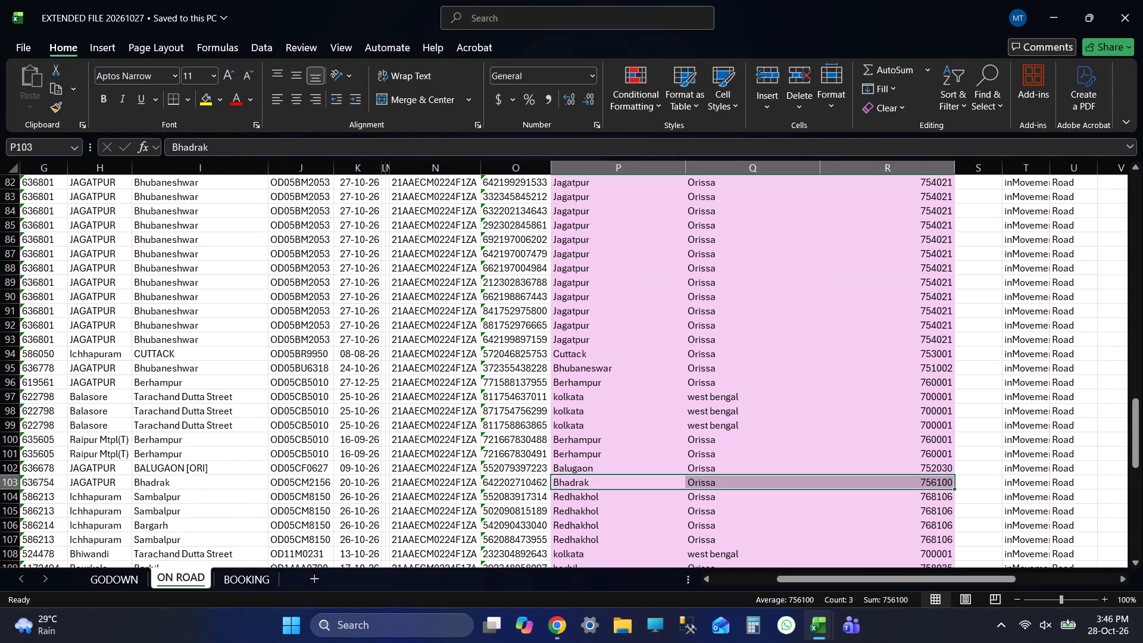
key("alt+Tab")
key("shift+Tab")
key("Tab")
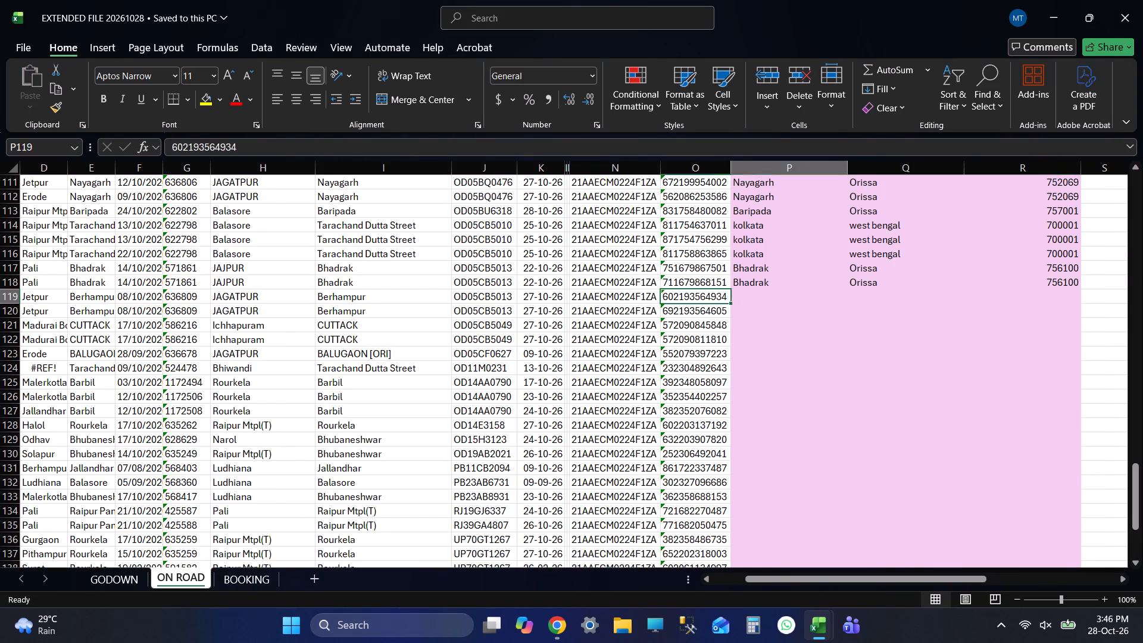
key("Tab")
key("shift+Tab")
Copy Berhampur, Orissa, 760001 from row 100 of EXTENDED FILE 20261027 into rows 119 and 120 of EXTENDED FILE 20261028 and save.
key("alt+Tab")
key("alt+Tab")
key("alt+Tab")
key("alt+Tab")
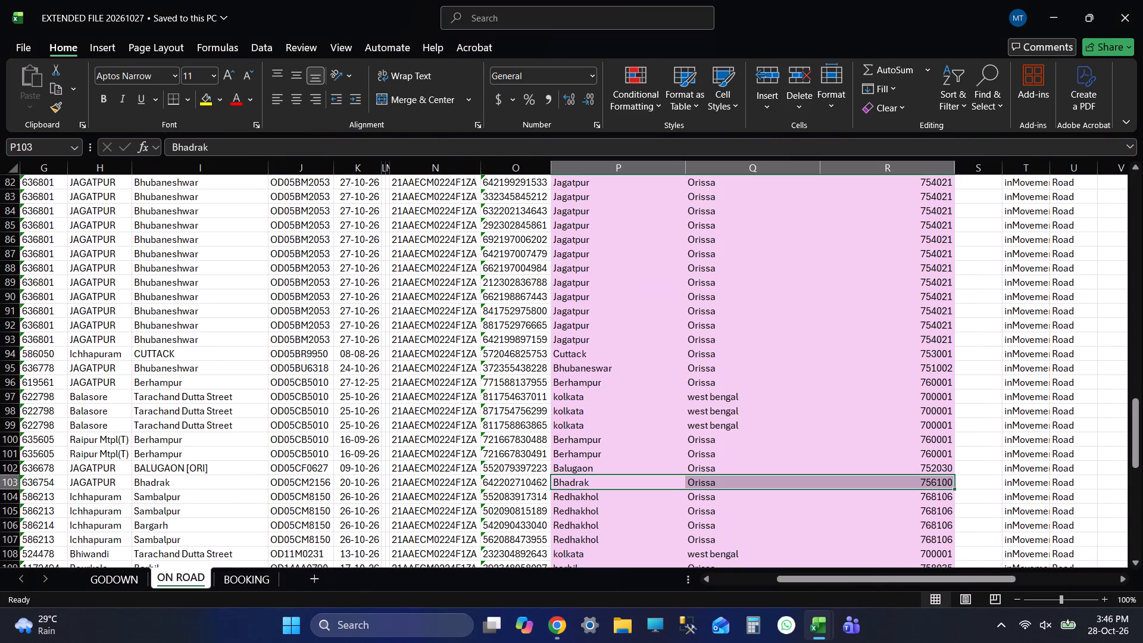
left_click(626, 171)
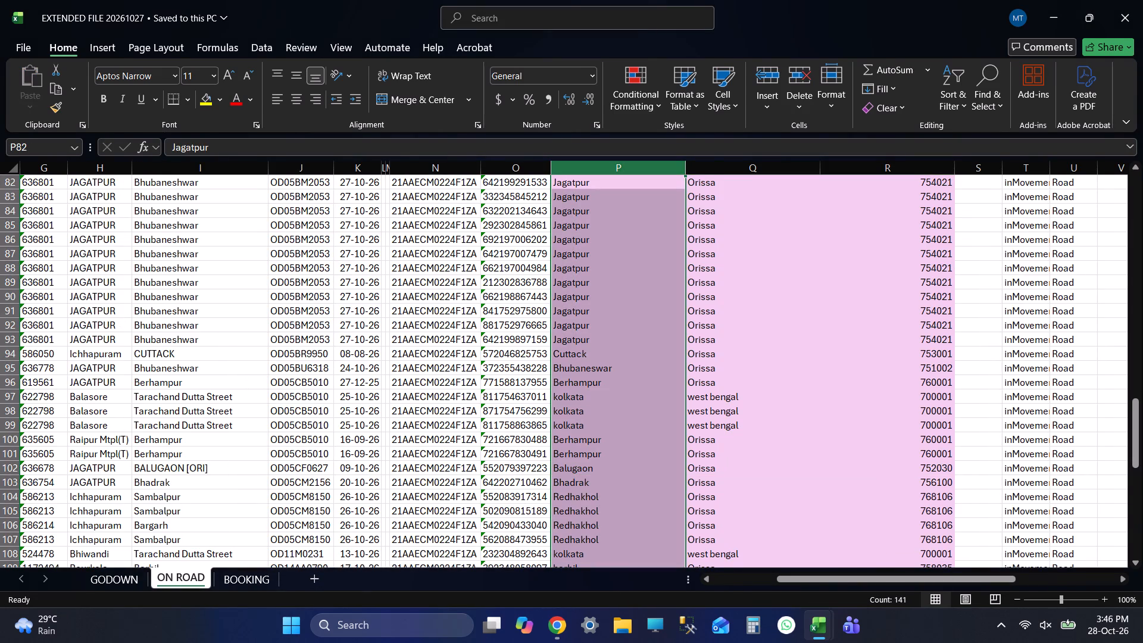
left_click(601, 438)
key("shift+Right")
key("shift+Right")
key("ctrl+c")
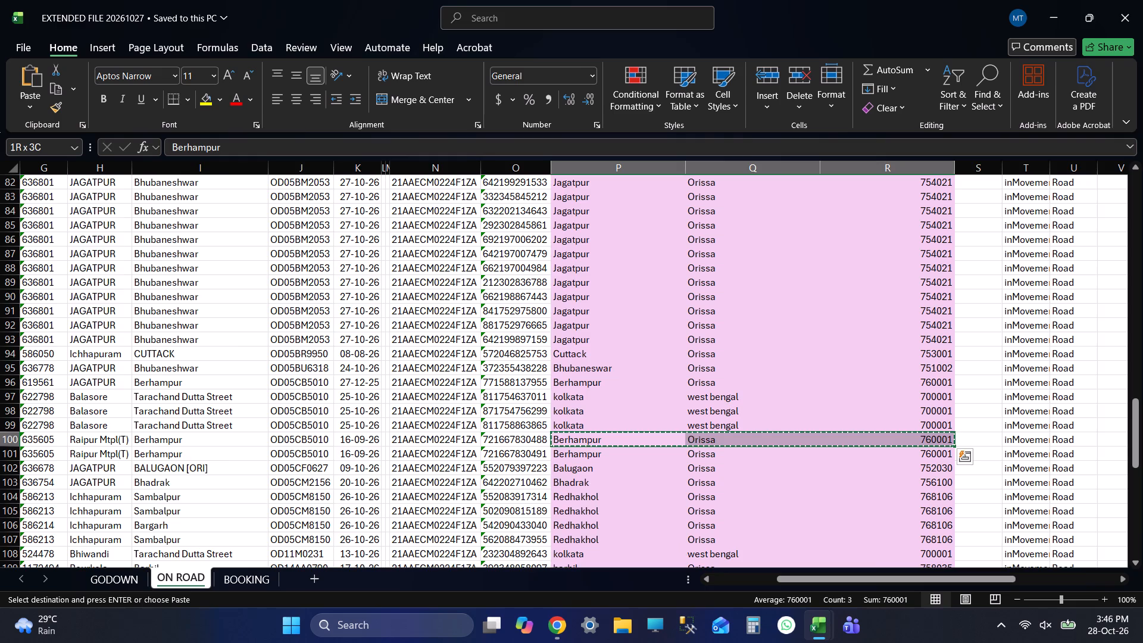
key("alt+Tab")
key("shift+Down")
key("ctrl+v")
key("Down")
key("Down")
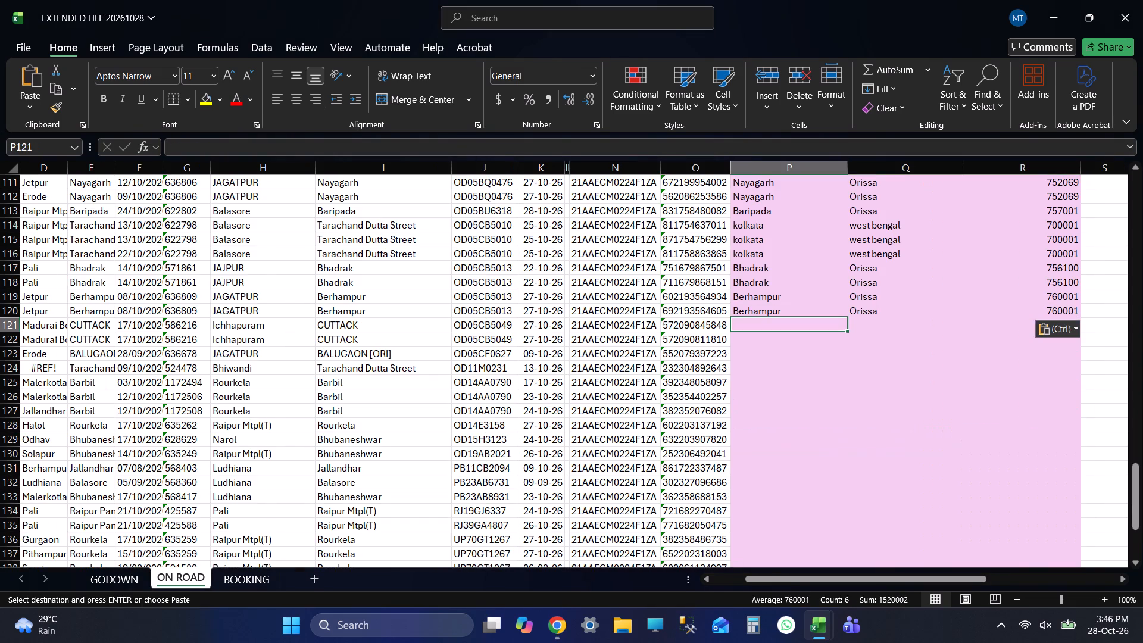
key("ctrl+s")
key("Left")
key("Left")
key("Left")
key("Left")
key("Left")
key("Left")
key("ctrl+c")
key("ctrl+Right")
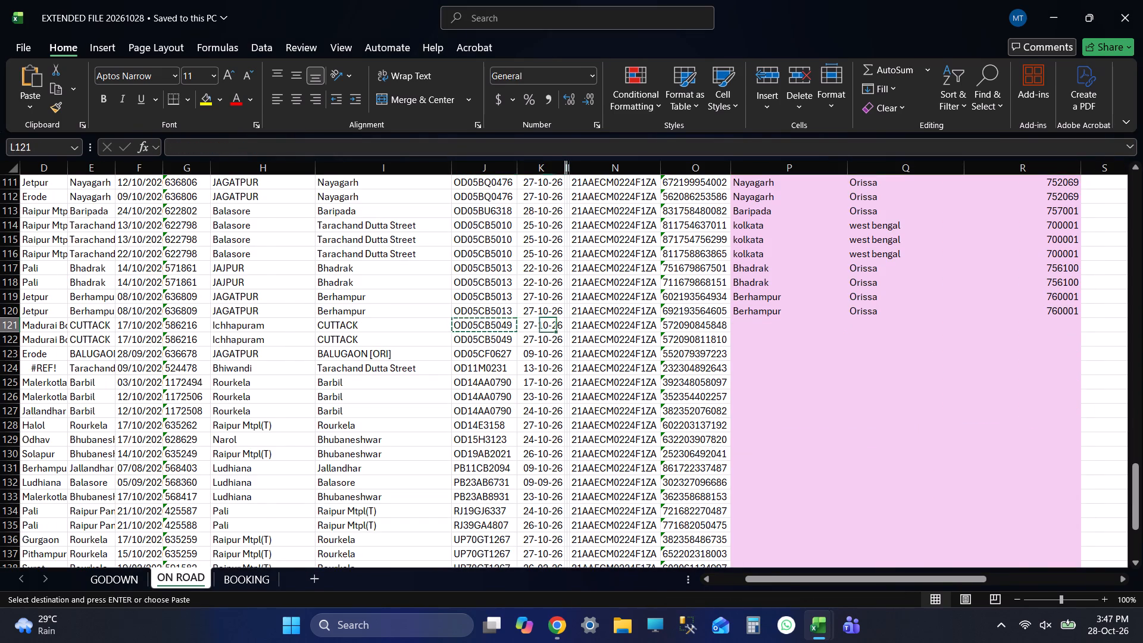
key("Right")
key("Right")
key("Right")
key("Right")
key("Right")
key("Left")
key("Left")
key("Right")
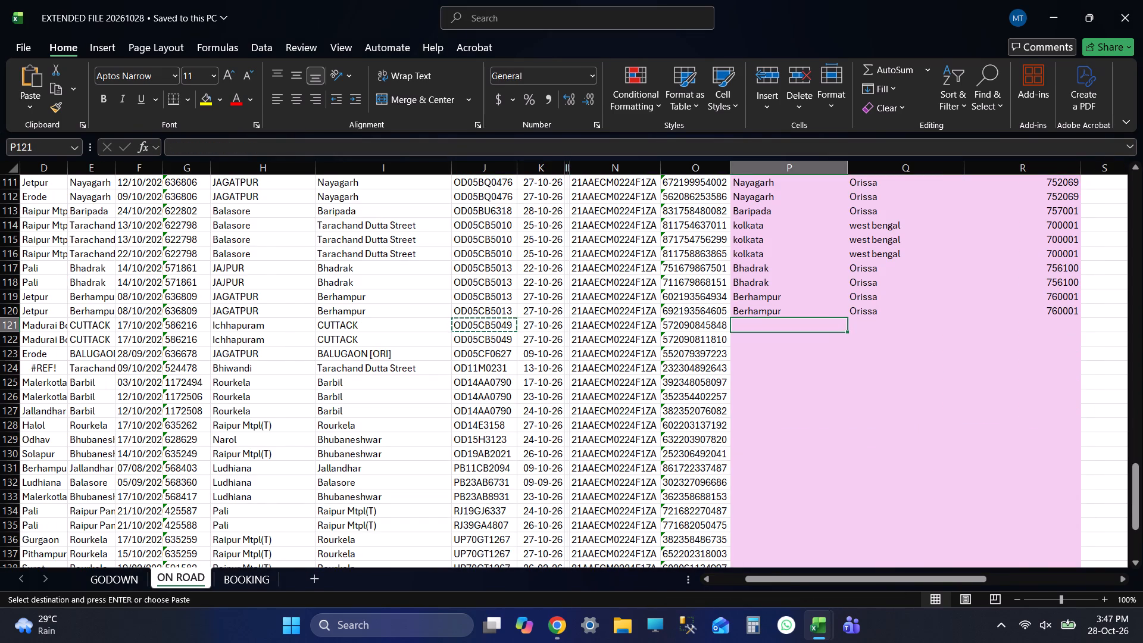
key("alt+Tab")
key("alt+Tab")
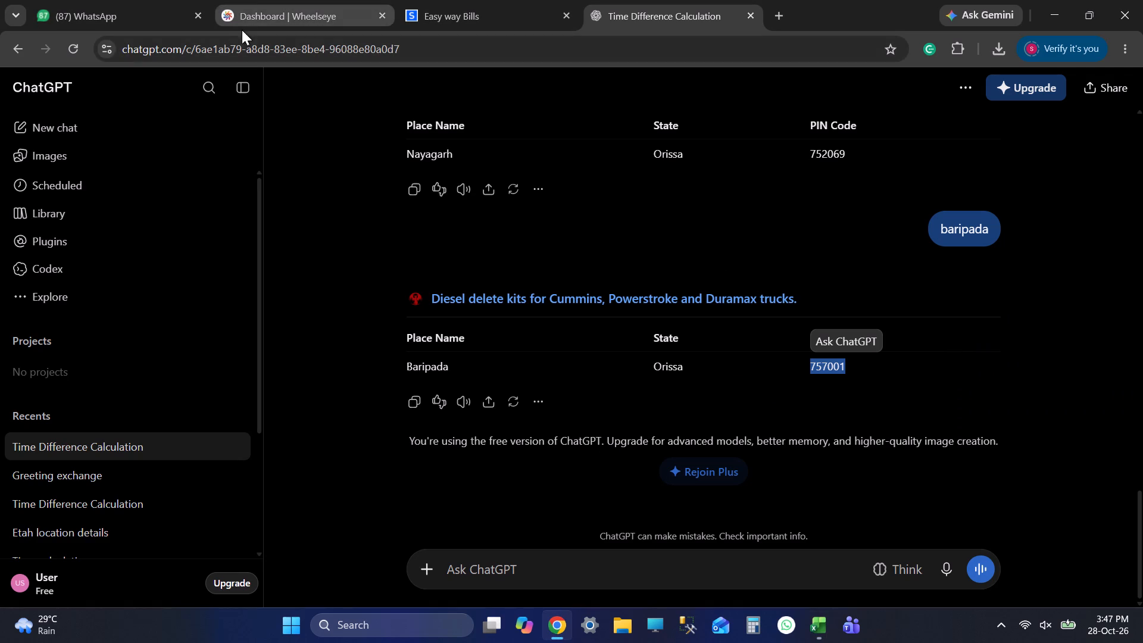
left_click(249, 4)
left_click(270, 89)
key("ctrl+v")
key("Return")
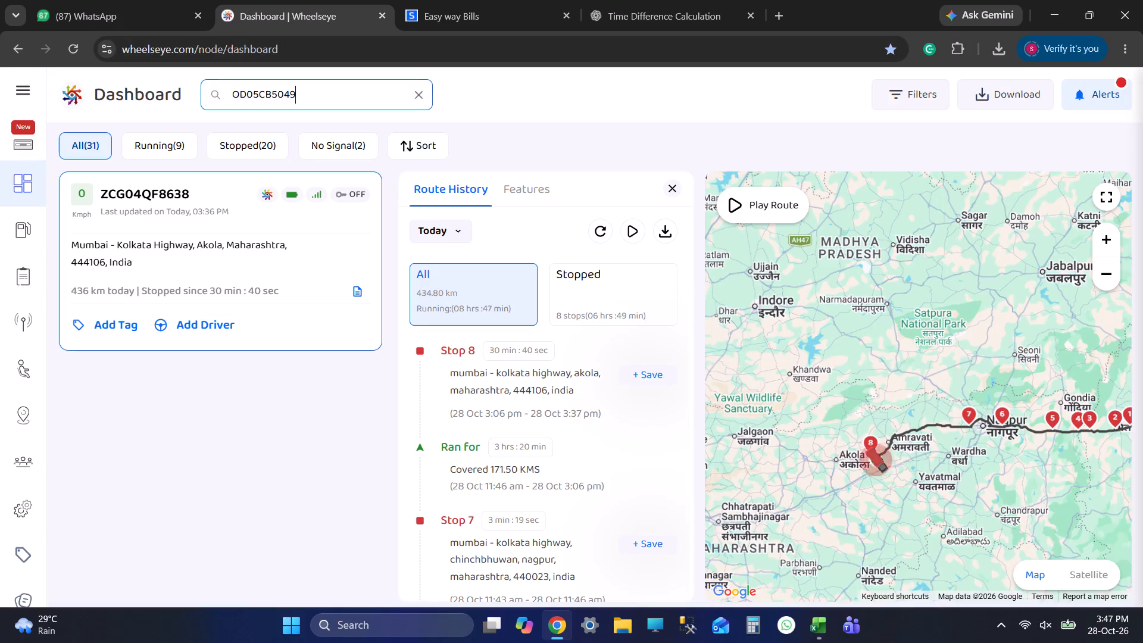
left_click(221, 329)
key("alt+Tab")
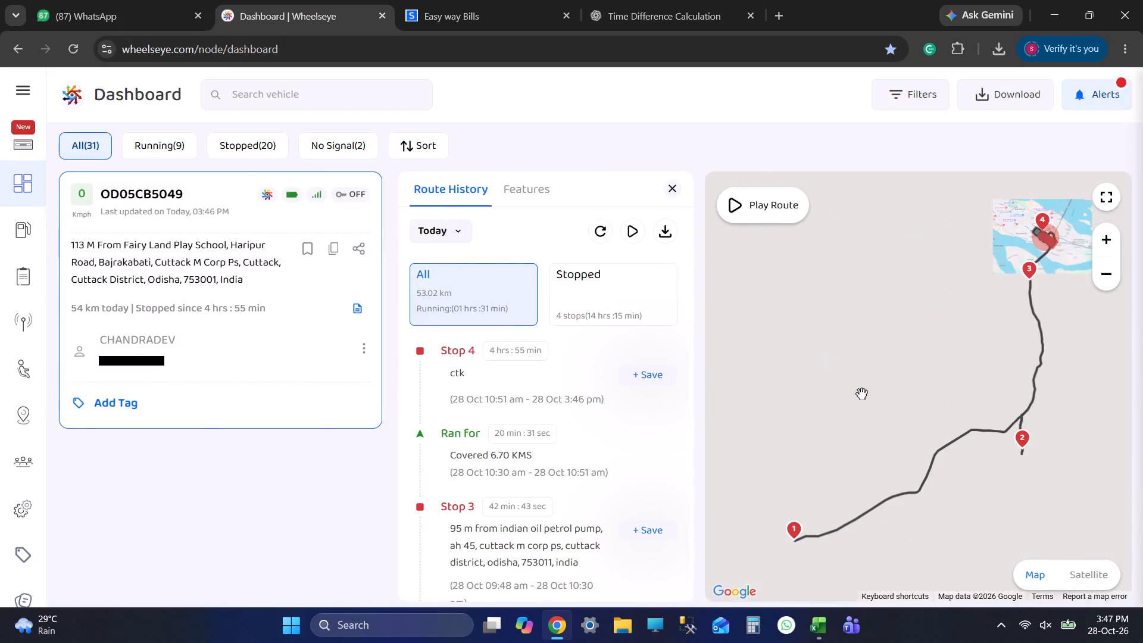
Copy Cuttack, Orissa, 753001 from row 94 of EXTENDED FILE 20261027 into rows 121 and 122 of EXTENDED FILE 20261028 and save.
key("alt+Tab")
key("alt+Tab")
key("Up")
key("Up")
key("Up")
key("Up")
key("Up")
key("Up")
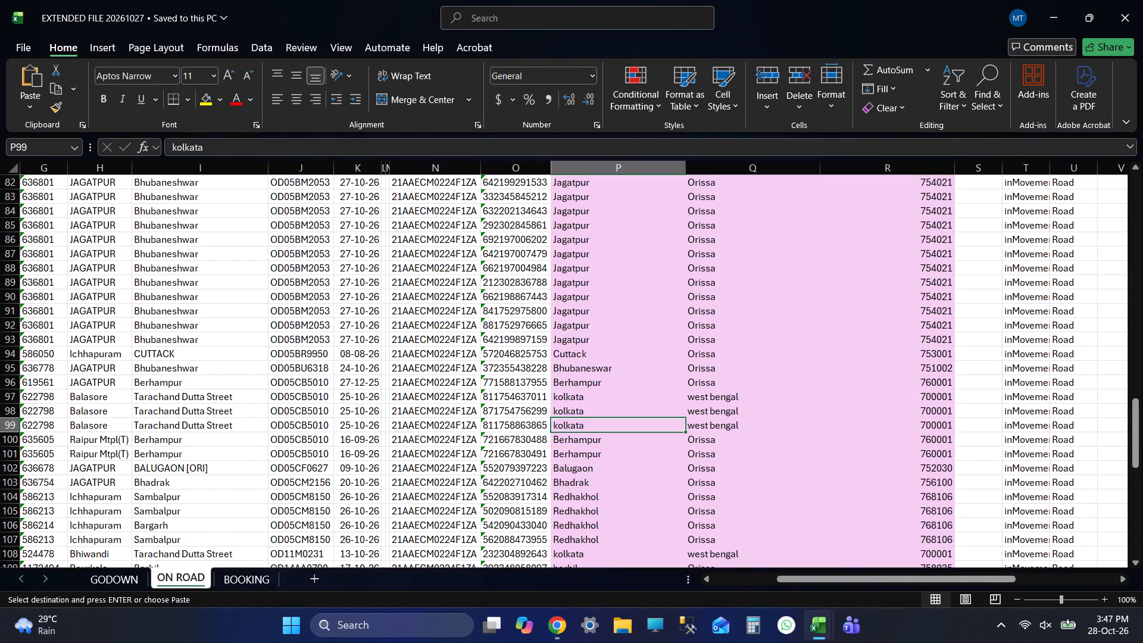
key("shift+Right")
key("shift+Right")
key("ctrl+c")
key("alt+Tab")
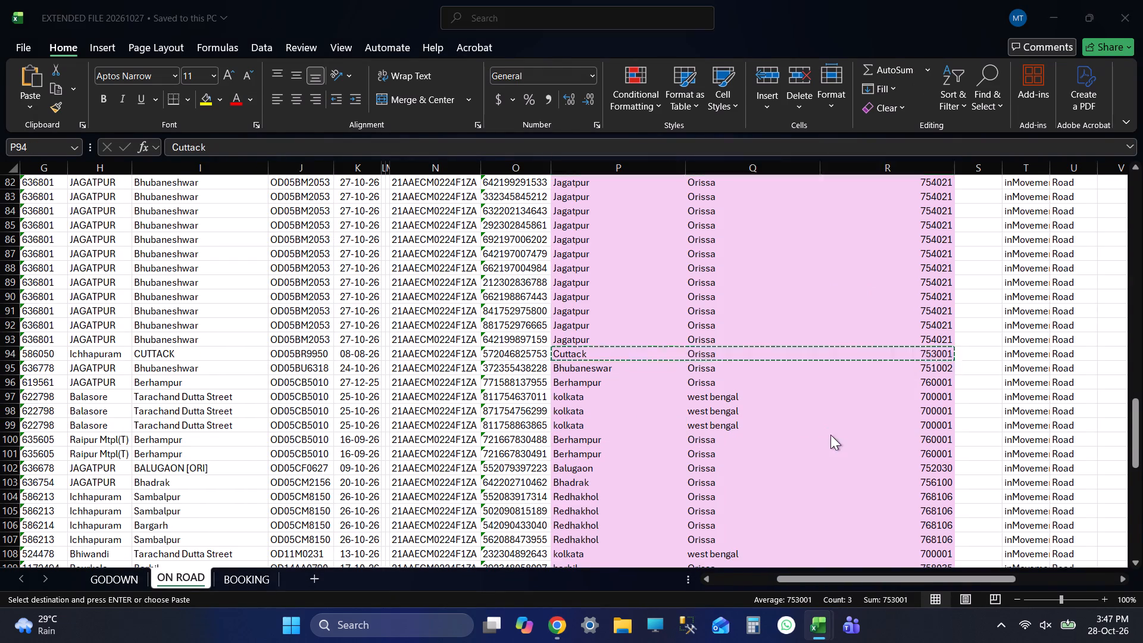
key("shift+Down")
key("ctrl+v")
key("Down")
key("Down")
key("ctrl+s")
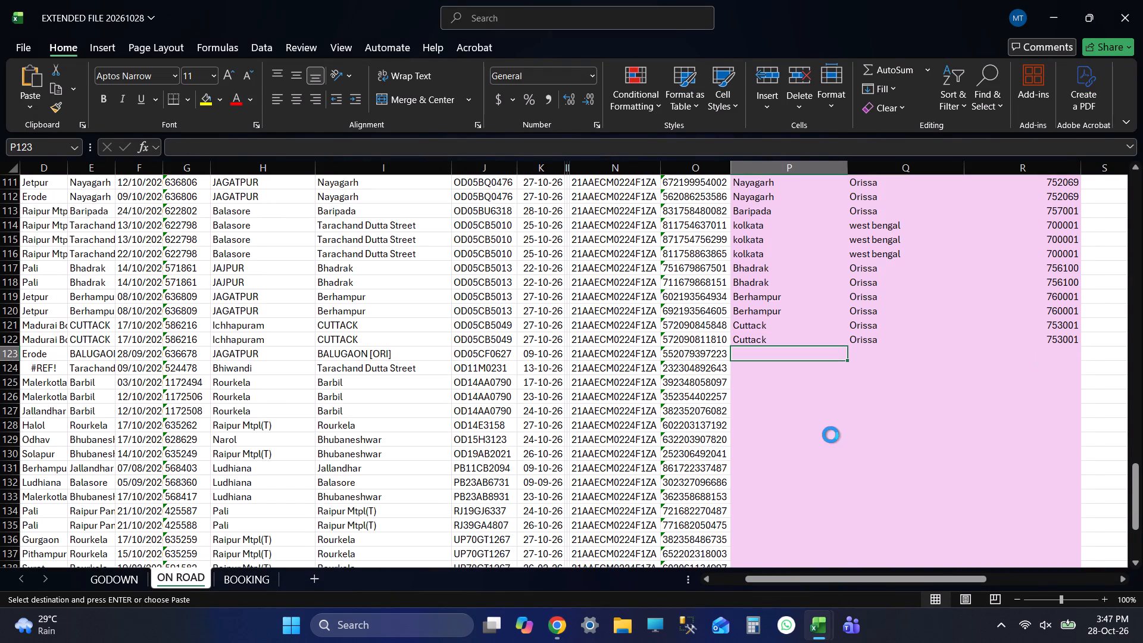
Search column P of EXTENDED FILE 20261027 for "balu", copy Balugaon, Orissa, 752030 into row 123 of EXTENDED FILE 20261028 and save.
key("alt+Tab")
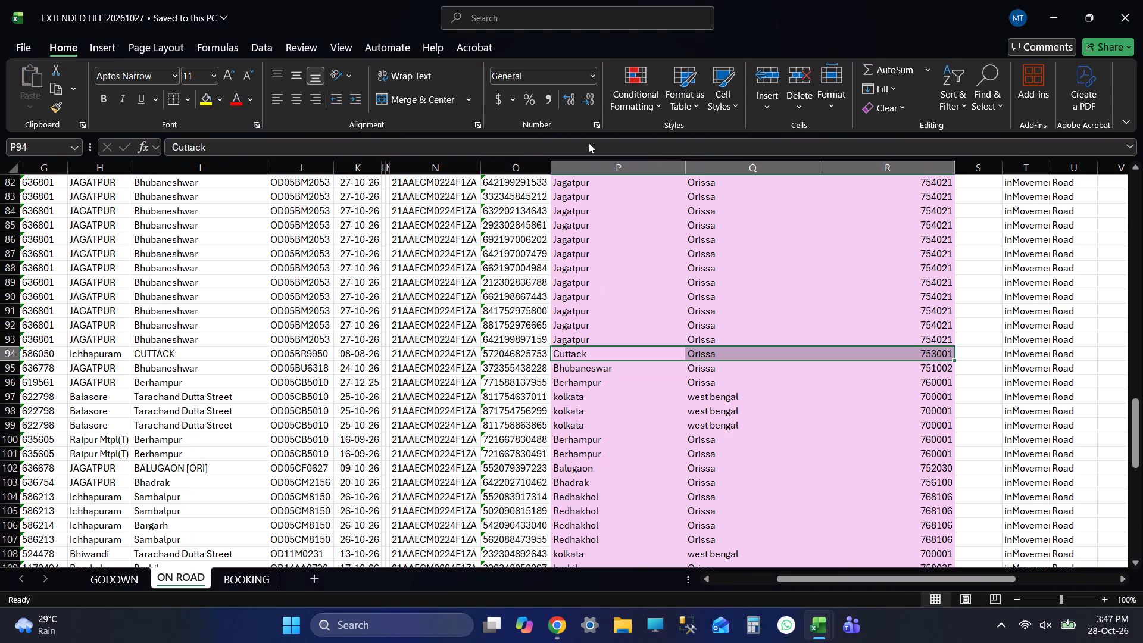
left_click(608, 162)
key("ctrl+f")
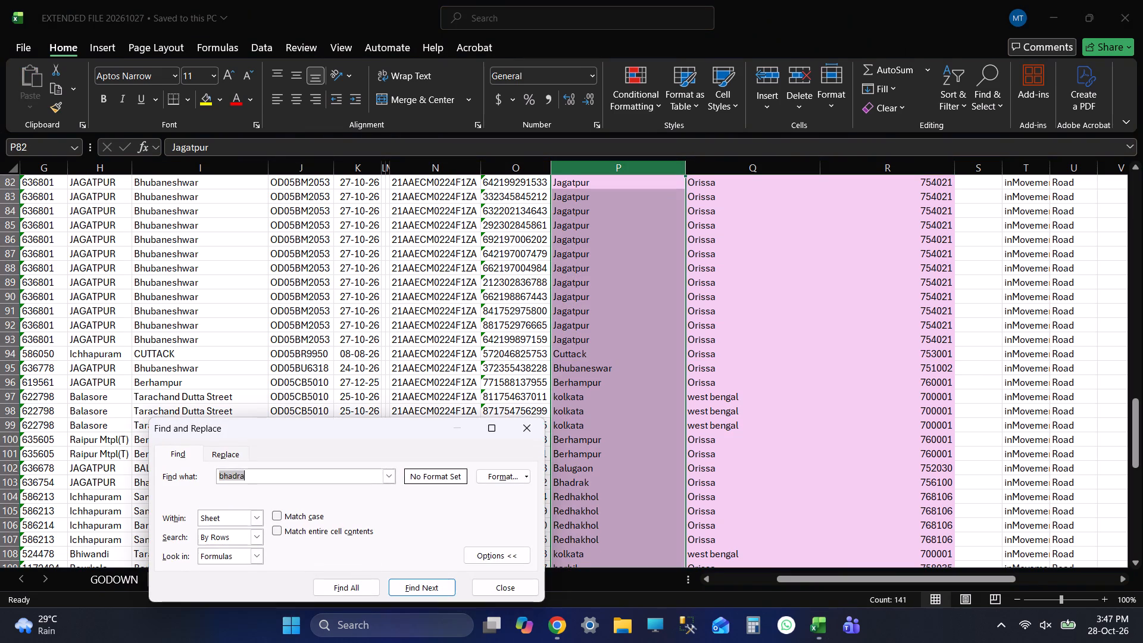
type("balu")
key("Return")
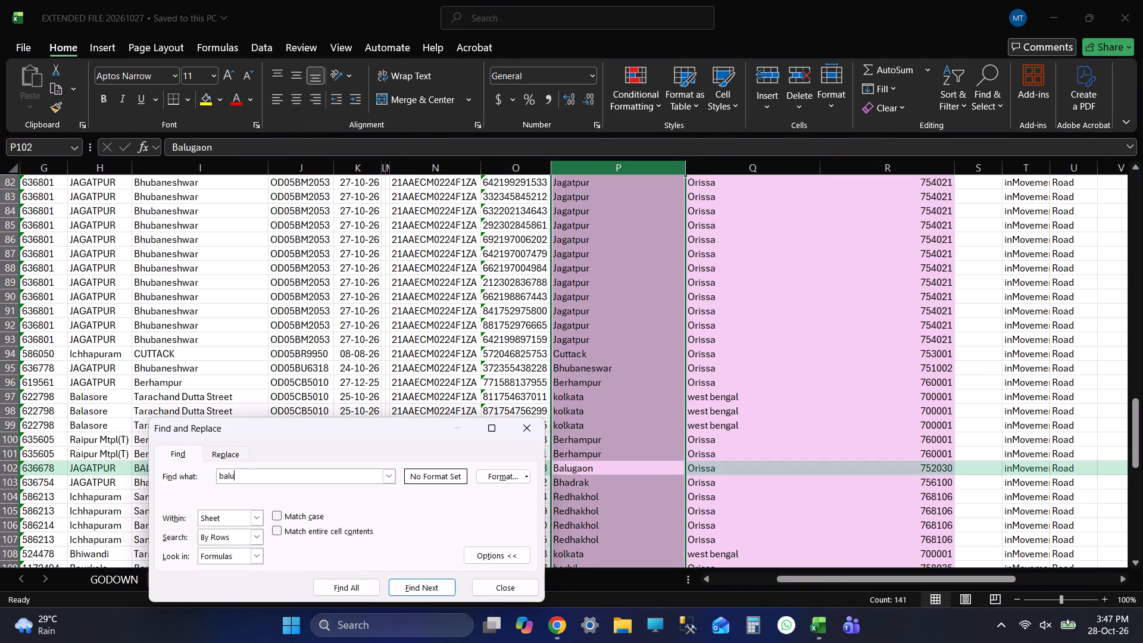
left_click(591, 472)
key("shift+Right")
key("shift+Right")
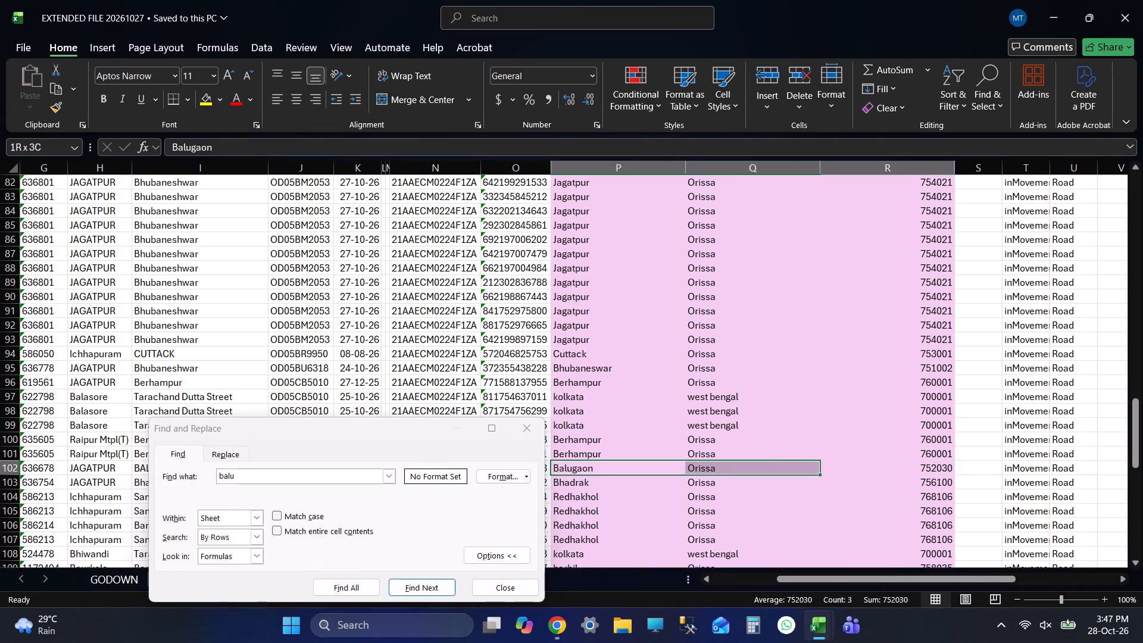
key("ctrl+c")
left_click(519, 598)
left_click(520, 588)
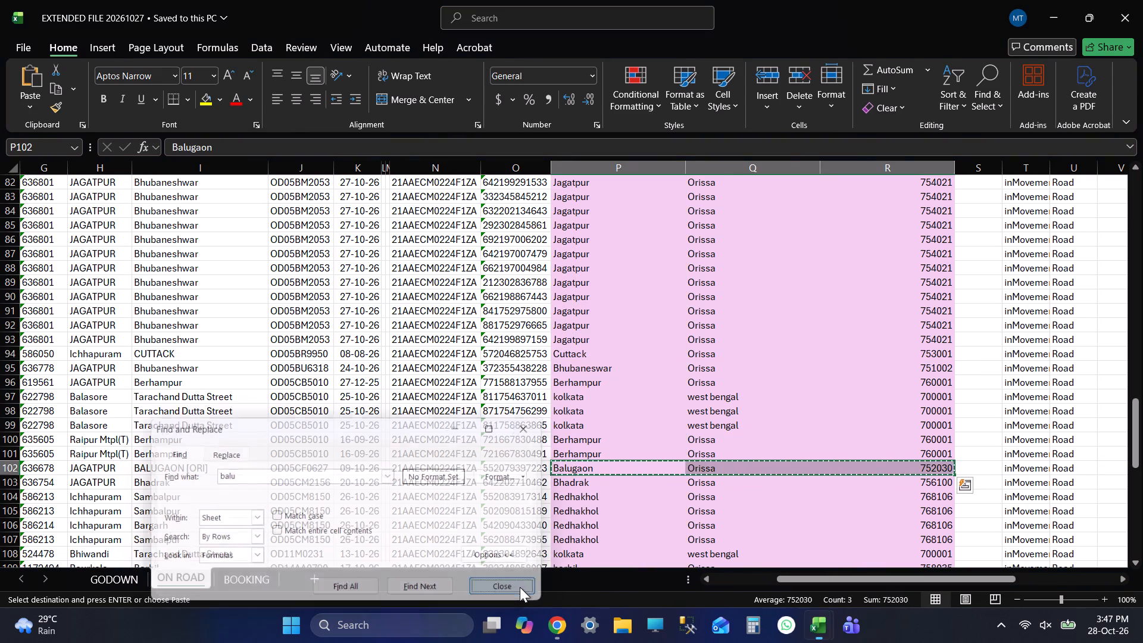
key("alt+Tab")
key("ctrl+v")
key("Down")
key("ctrl+s")
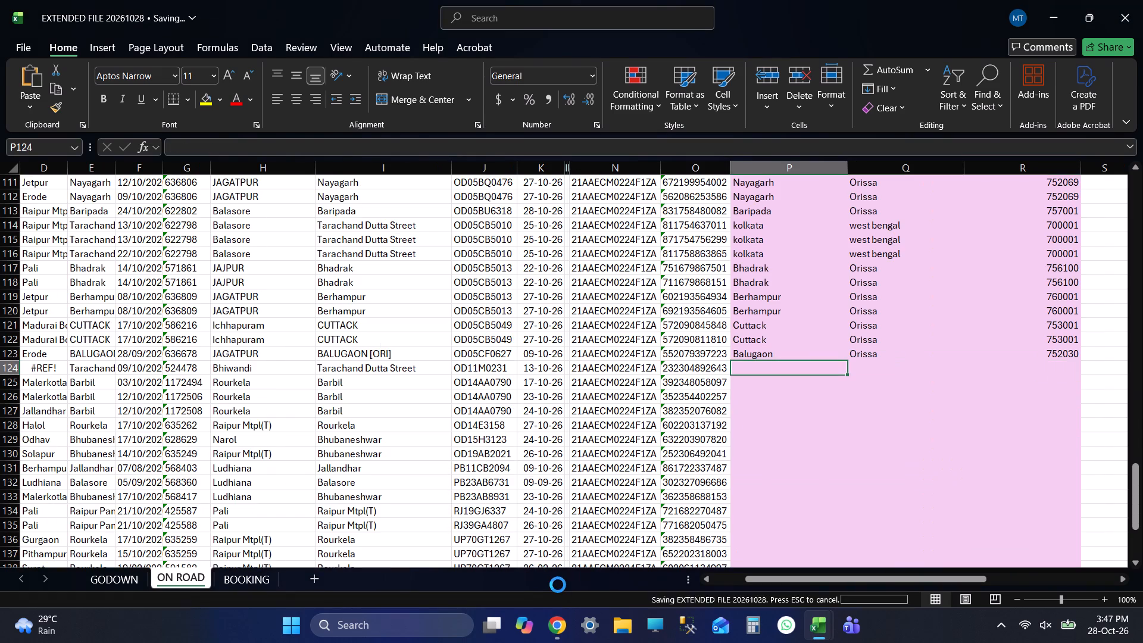
key("Left")
key("Left")
key("Left")
key("Left")
key("Left")
key("Left")
key("ctrl+c")
key("Right")
key("Right")
key("Right")
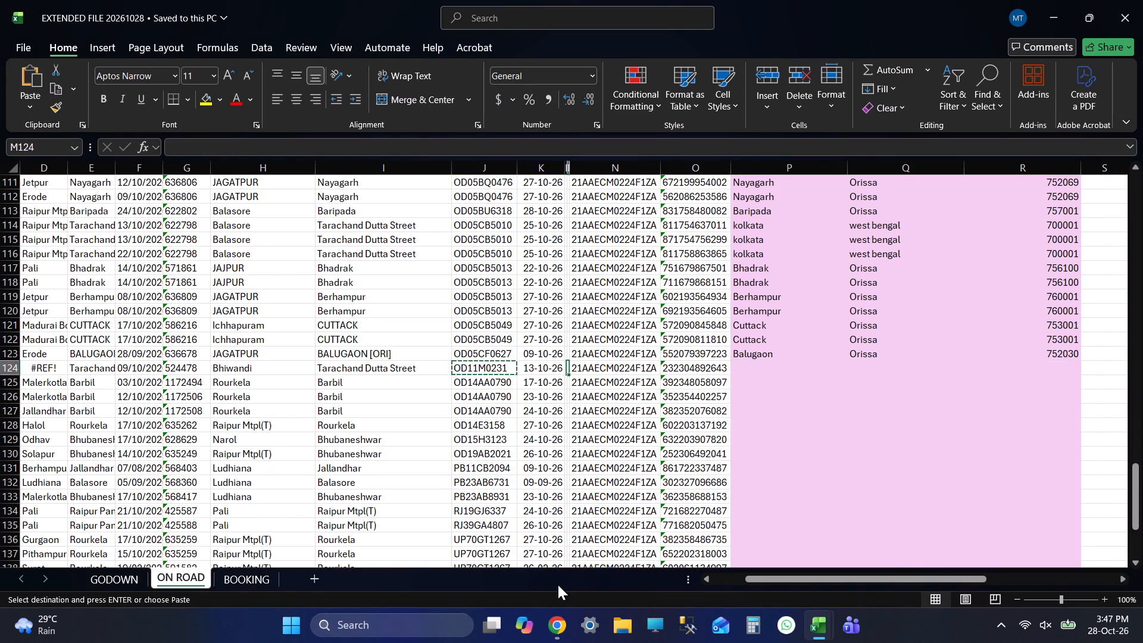
key("Right")
key("Right")
key("Right")
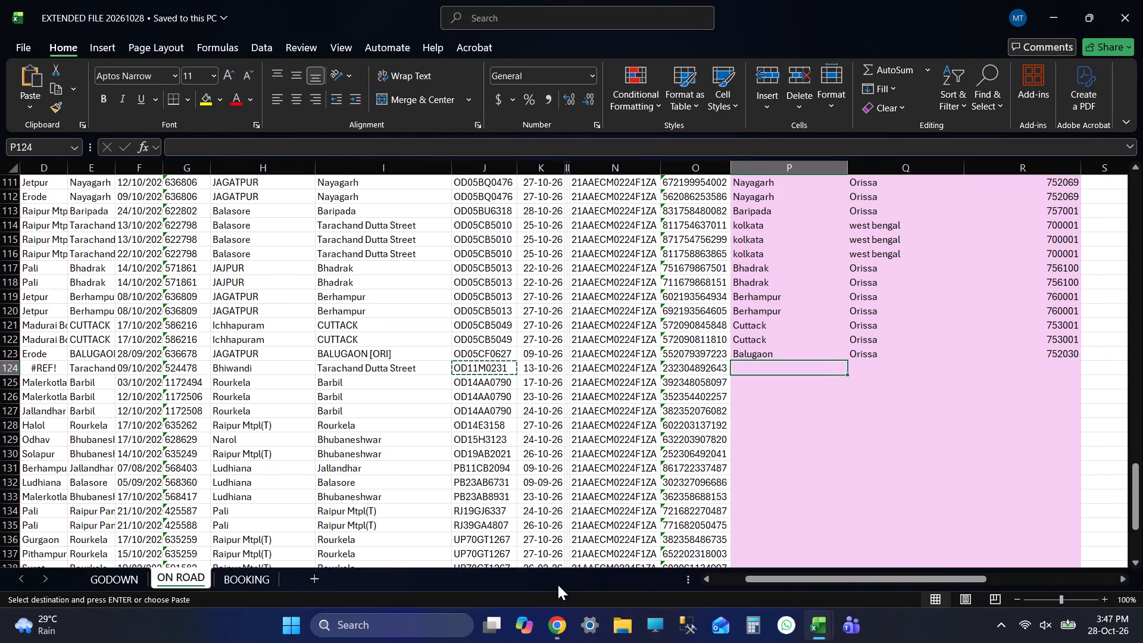
key("alt+Tab")
key("alt+Tab")
left_click(305, 95)
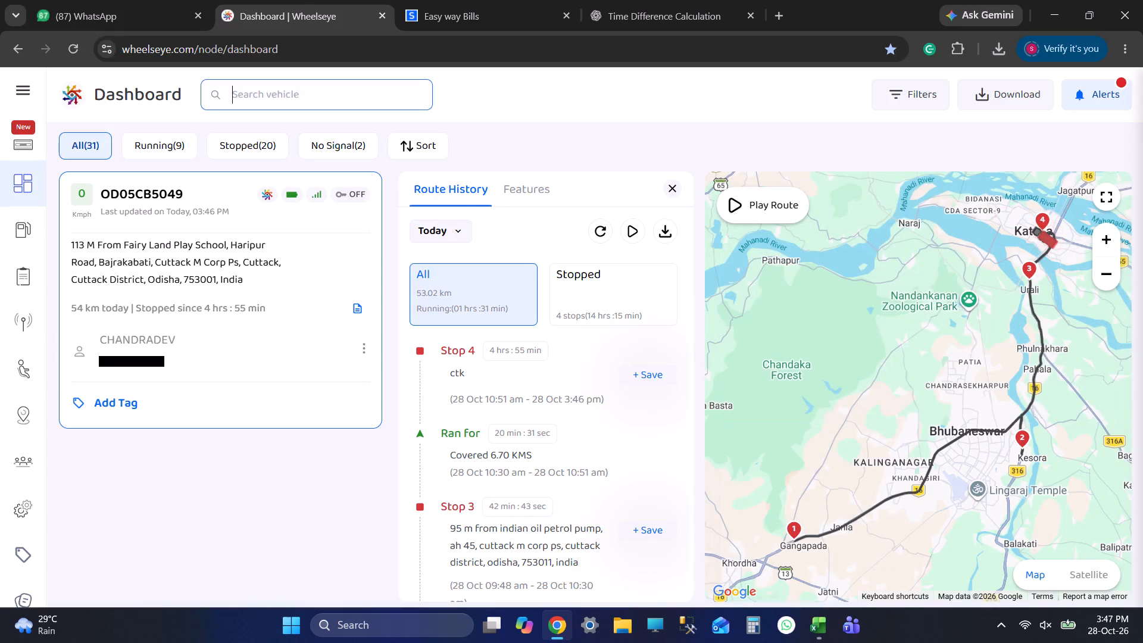
key("ctrl+v")
key("Return")
key("alt+Tab")
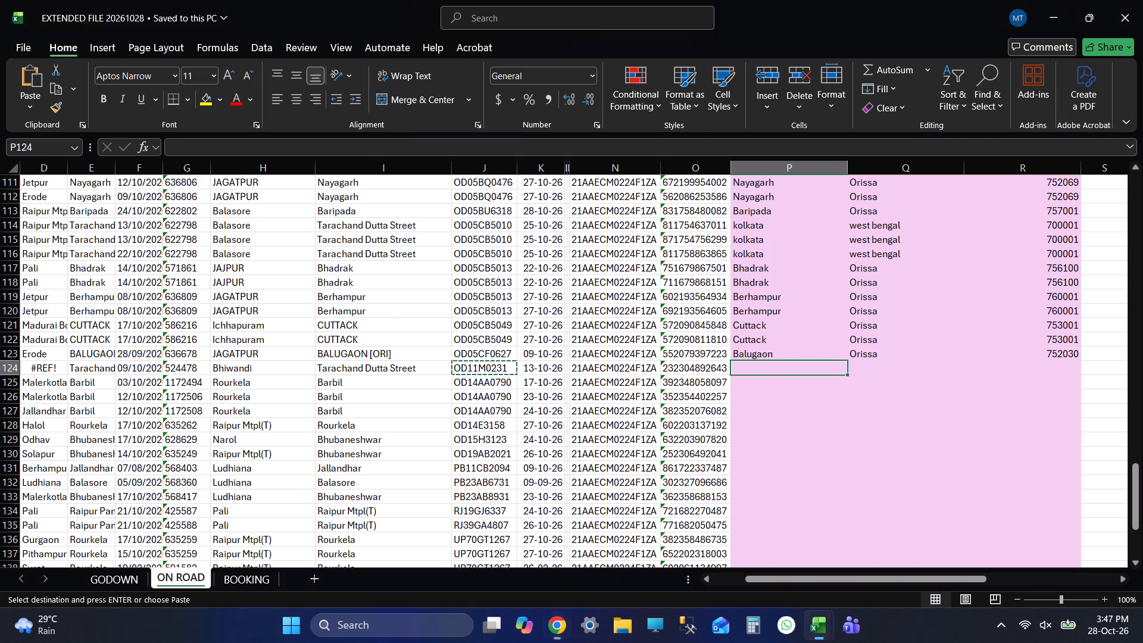
Copy kolkata, west bengal, 700001 from row 97 of EXTENDED FILE 20261027 into row 124 of EXTENDED FILE 20261028 and save.
scroll(434, 330, "down", 1)
scroll(466, 420, "up", 1)
scroll(471, 429, "down", 2)
scroll(483, 430, "up", 2)
scroll(516, 455, "down", 1)
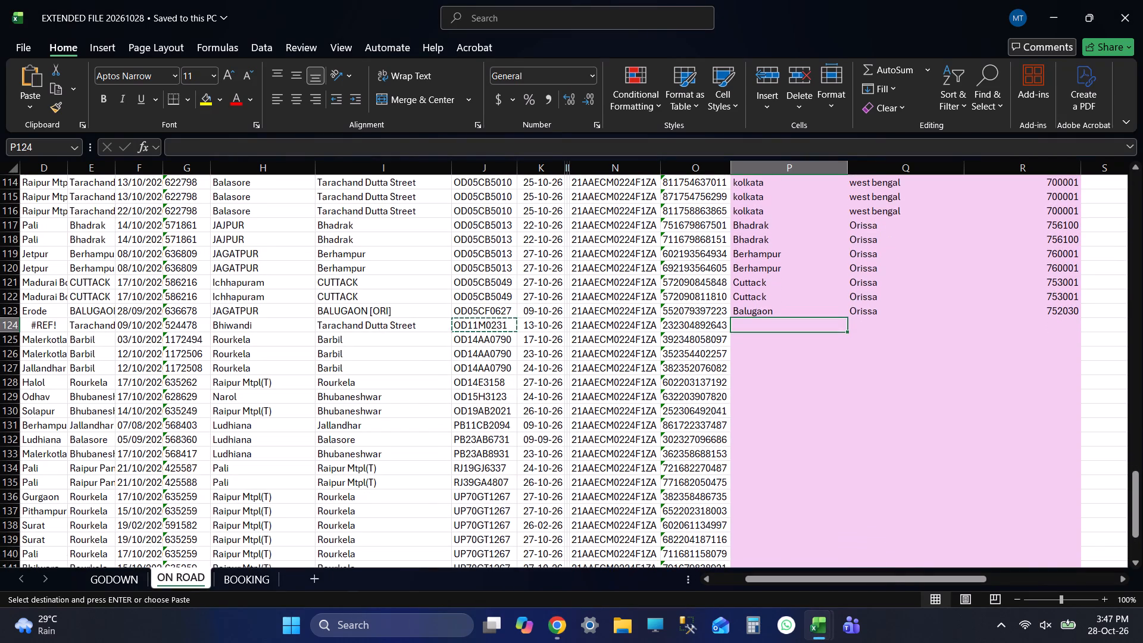
key("alt+Tab")
key("alt+Tab")
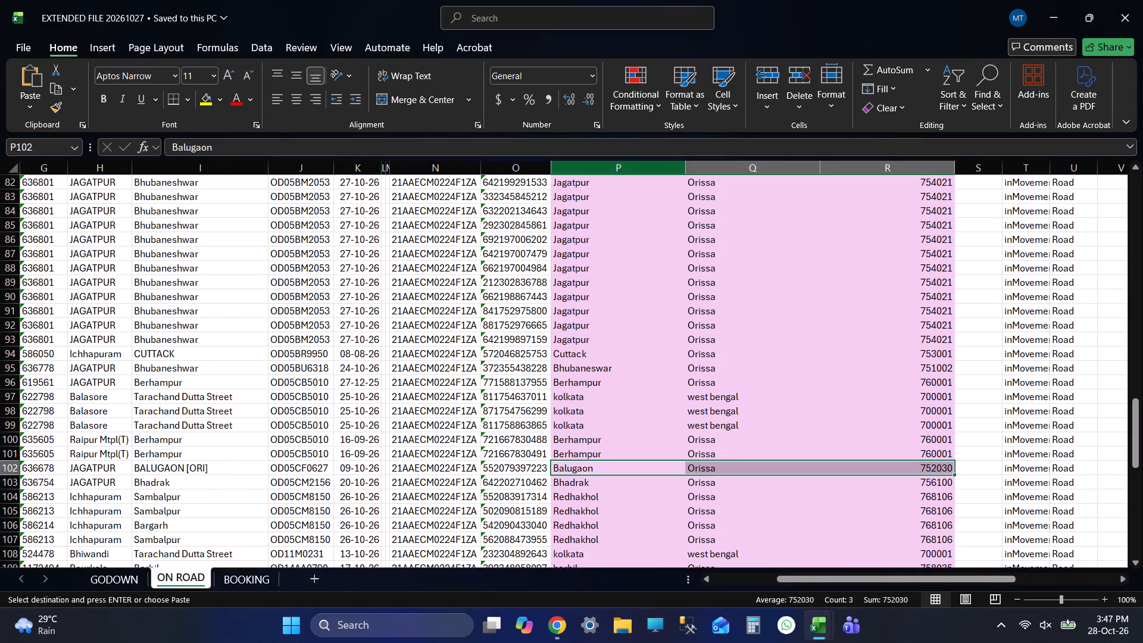
key("alt+Tab")
key("alt+Tab")
left_click(607, 171)
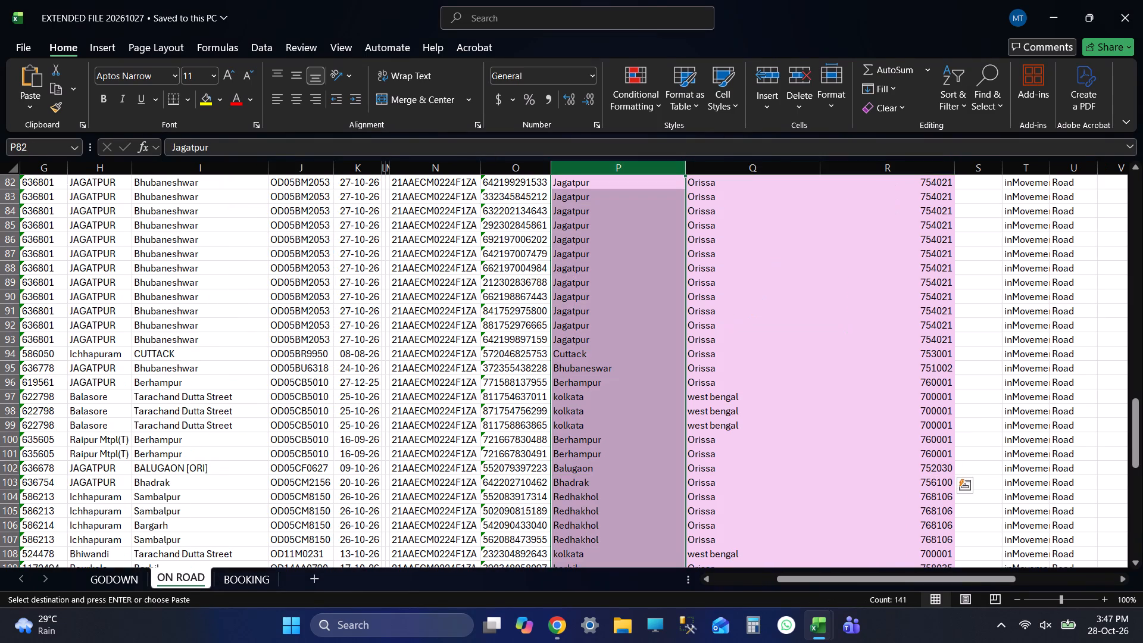
left_click(644, 392)
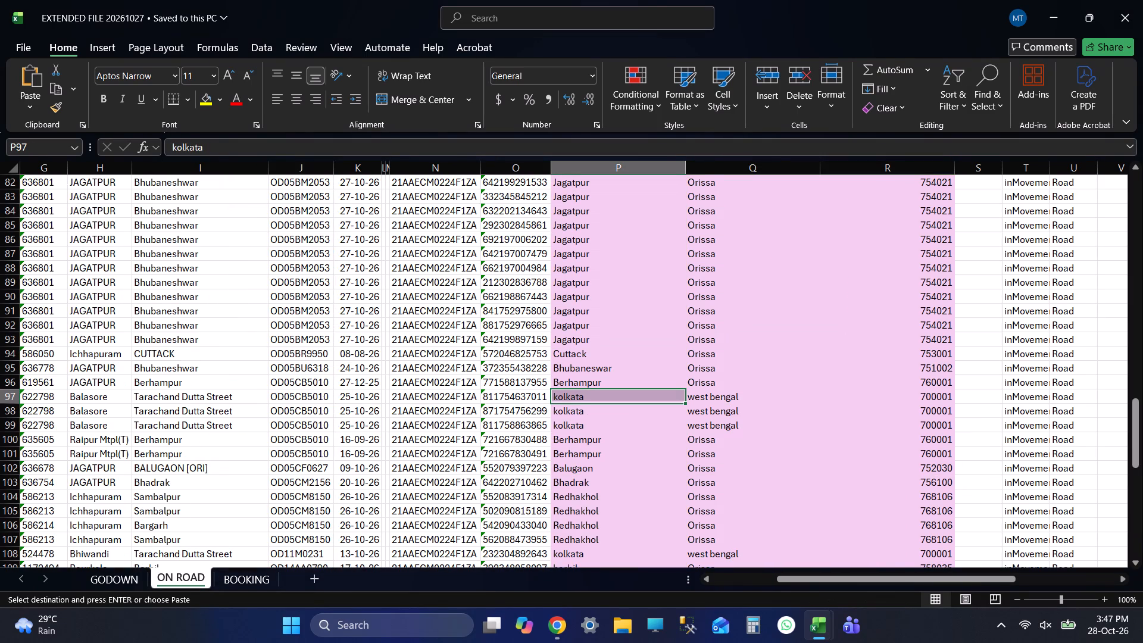
key("shift+Right")
key("shift+Right")
key("ctrl+c")
key("alt+Tab")
key("ctrl+v")
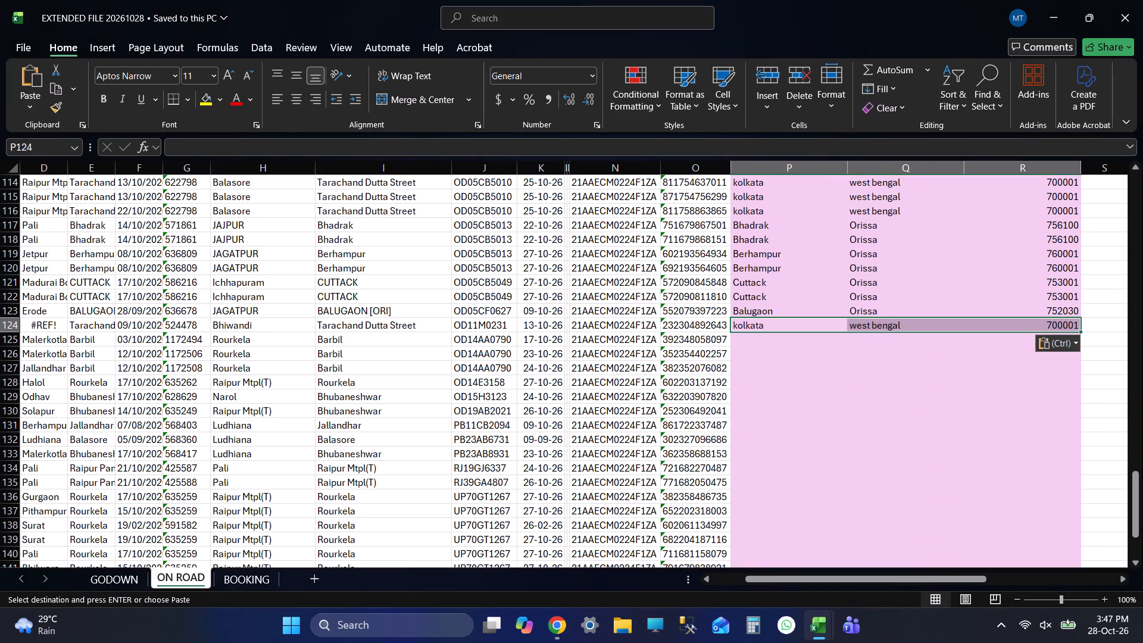
key("Down")
key("ctrl+s")
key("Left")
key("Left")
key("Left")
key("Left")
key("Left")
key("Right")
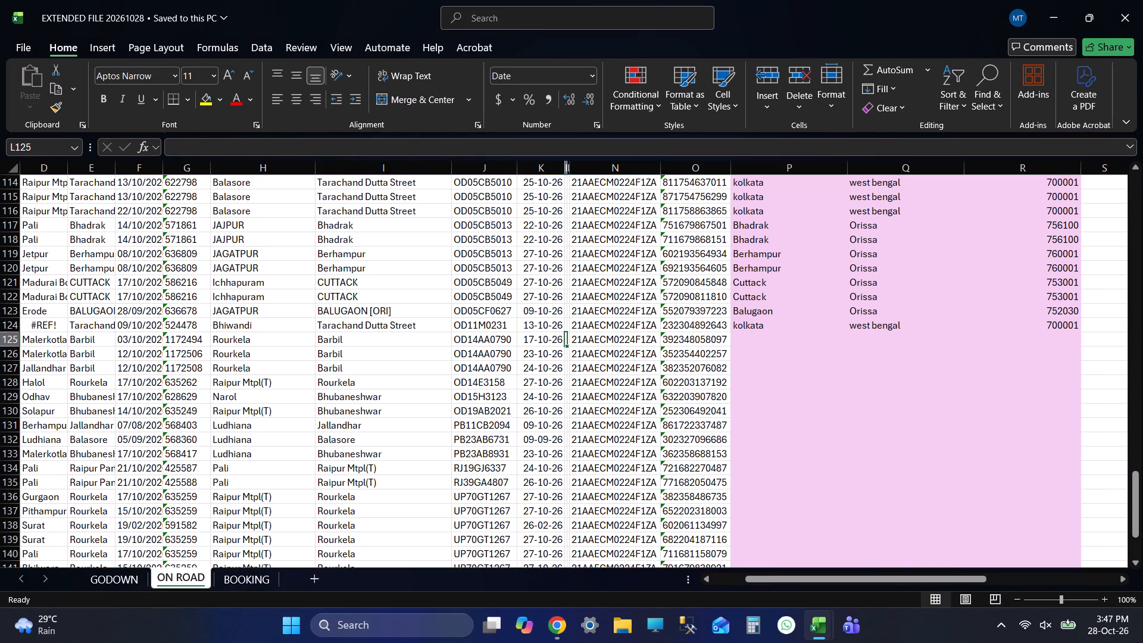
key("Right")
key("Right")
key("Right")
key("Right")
Search column P of EXTENDED FILE 20261027 for "barbil", copy barbil, Orissa, 758035 into rows 125 to 127 of EXTENDED FILE 20261028 and save.
key("alt+Tab")
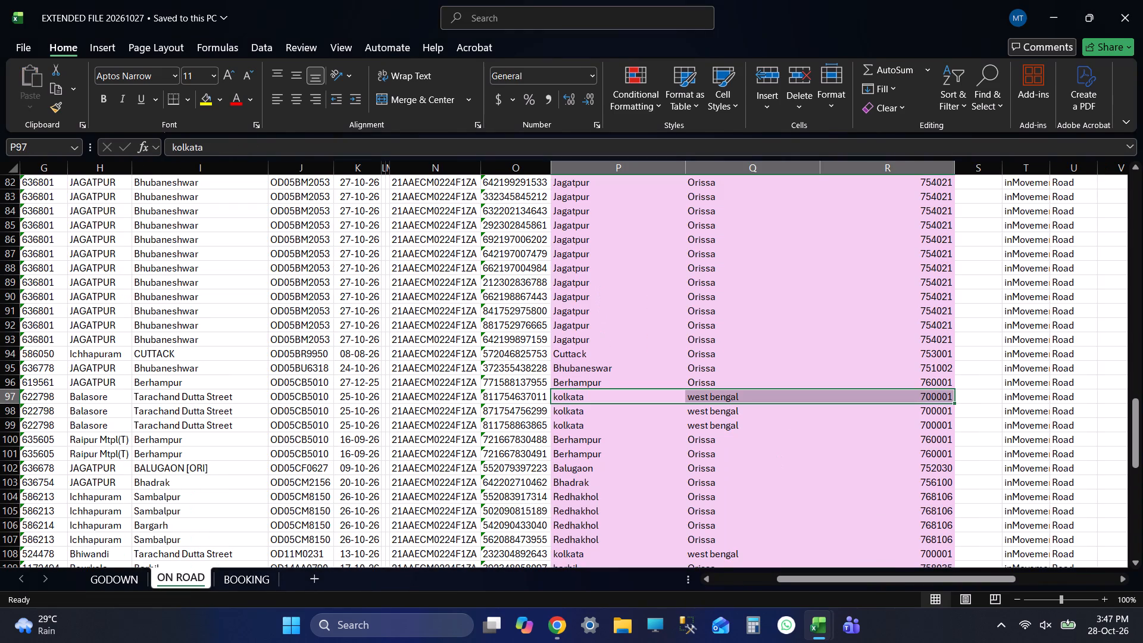
left_click(617, 165)
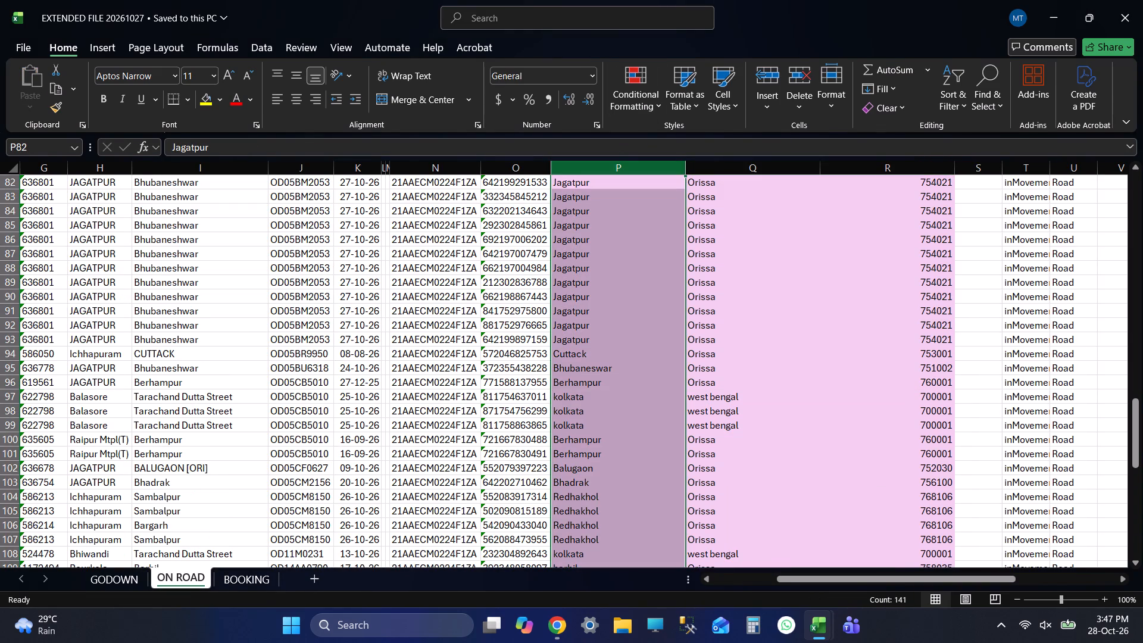
key("ctrl+f")
type("barbil;")
key("BackSpace")
key("Return")
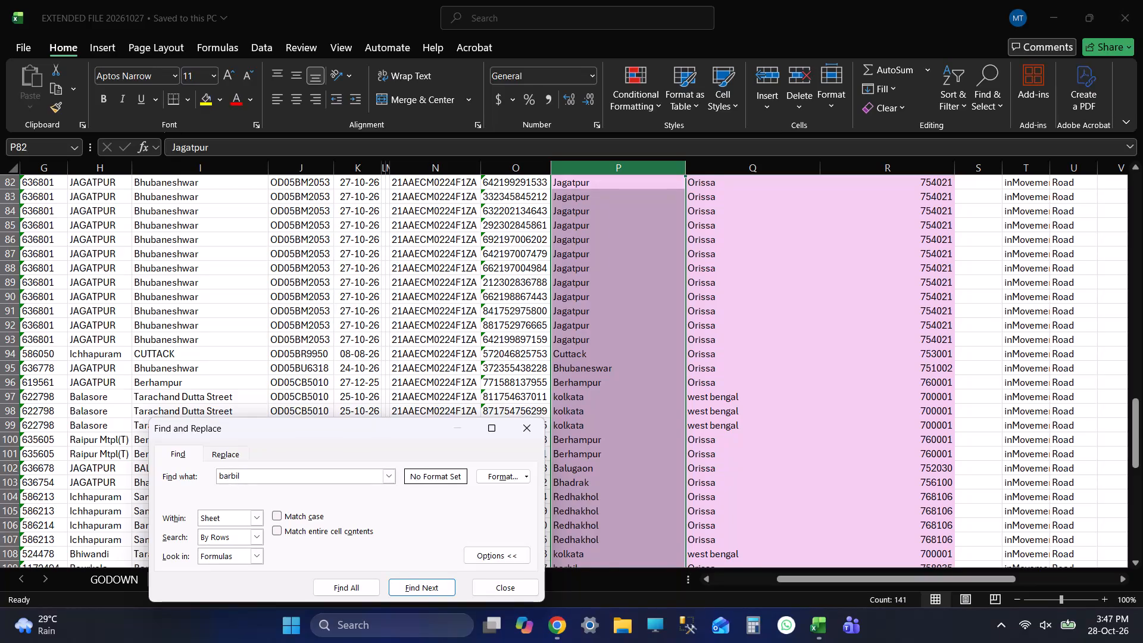
left_click(597, 379)
key("shift+Right")
key("shift+Right")
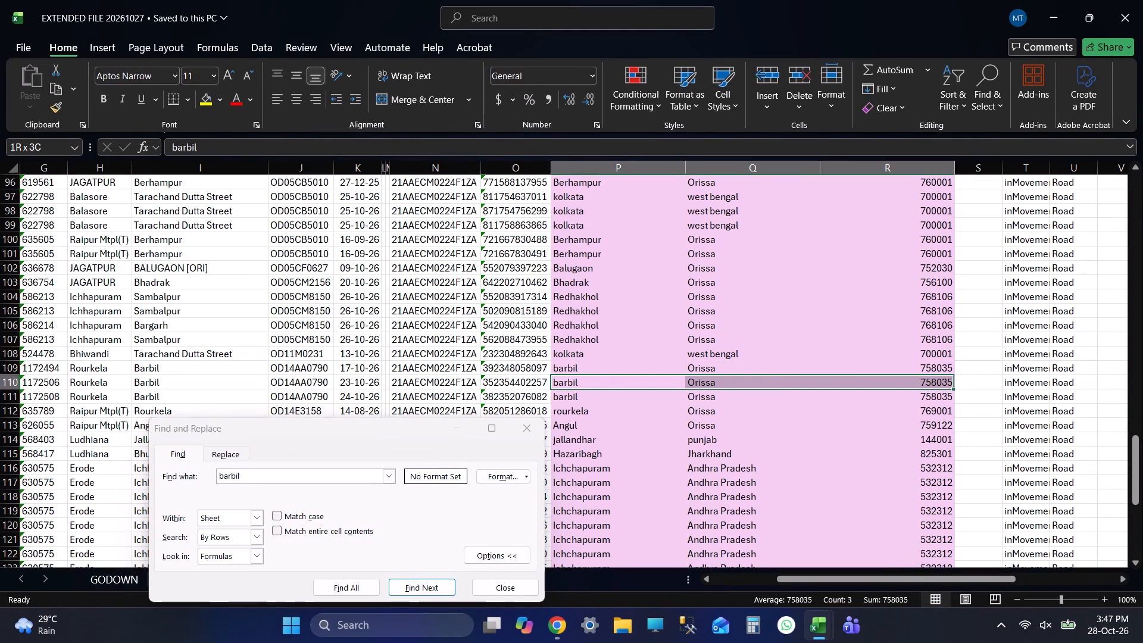
key("ctrl+c")
left_click(513, 592)
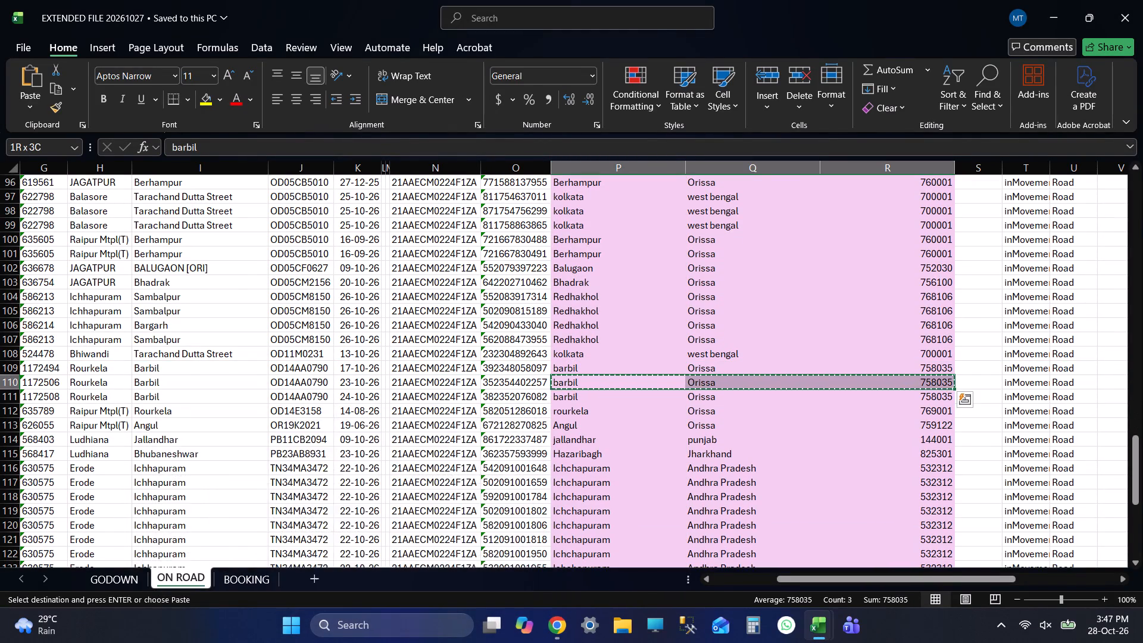
key("alt+Tab")
key("shift+Down")
key("shift+Down")
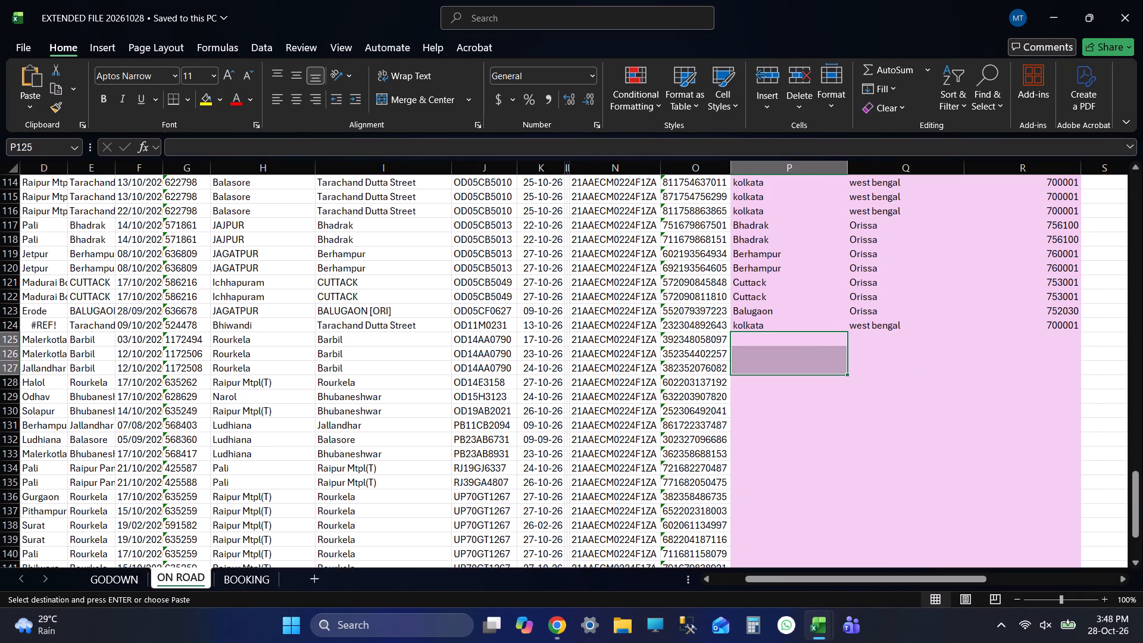
key("ctrl+v")
key("ctrl+Down")
key("Down")
key("ctrl+s")
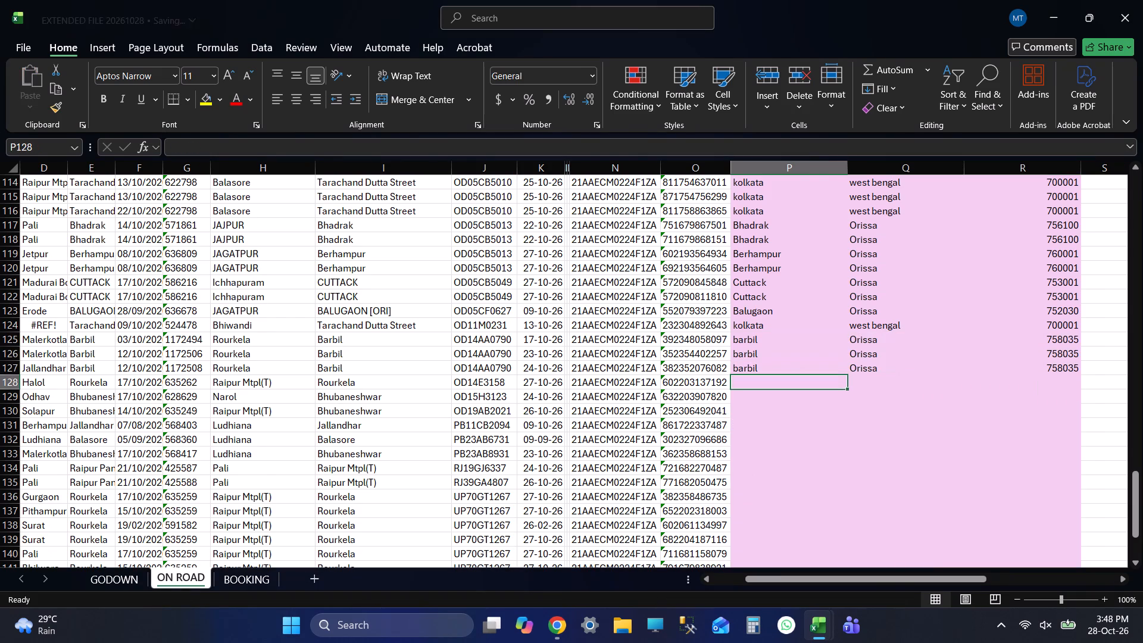
key("ctrl+s")
key("shift+Tab")
key("shift+Tab")
key("shift+Tab")
key("shift+Tab")
key("shift+Tab")
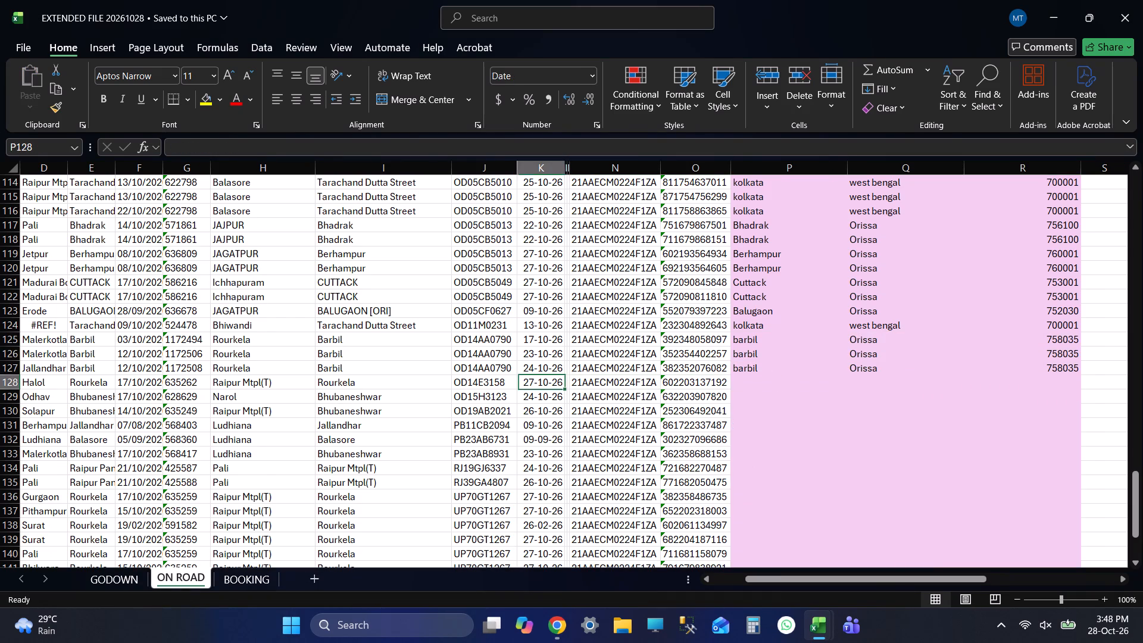
key("shift+Tab")
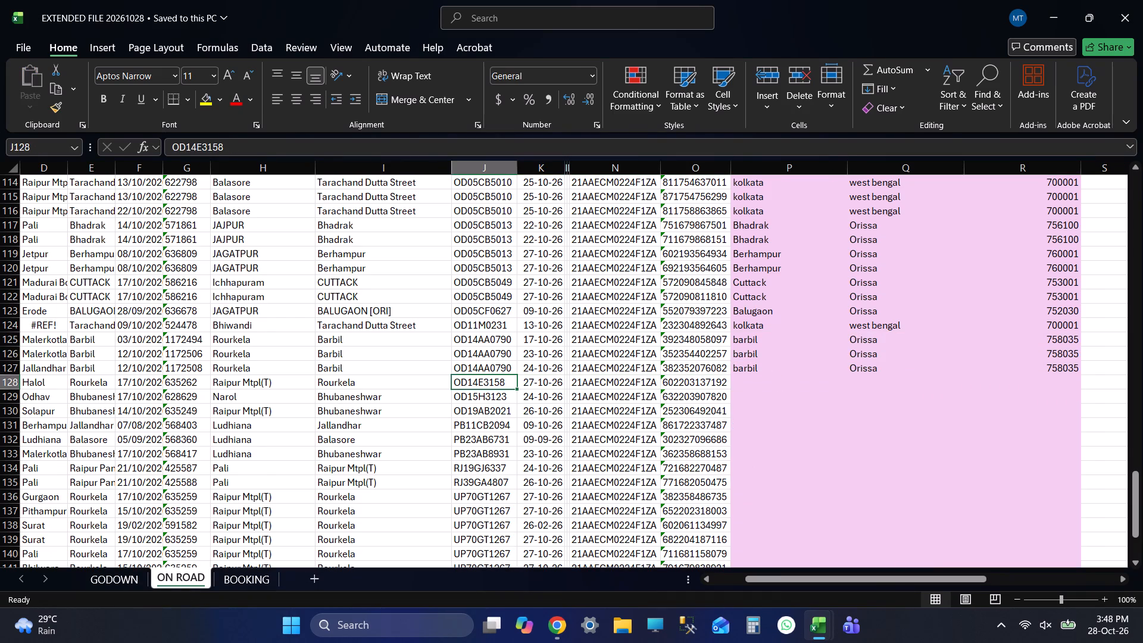
key("ctrl+c")
key("Tab")
key("Tab")
key("Tab")
key("Tab")
key("Tab")
key("Tab")
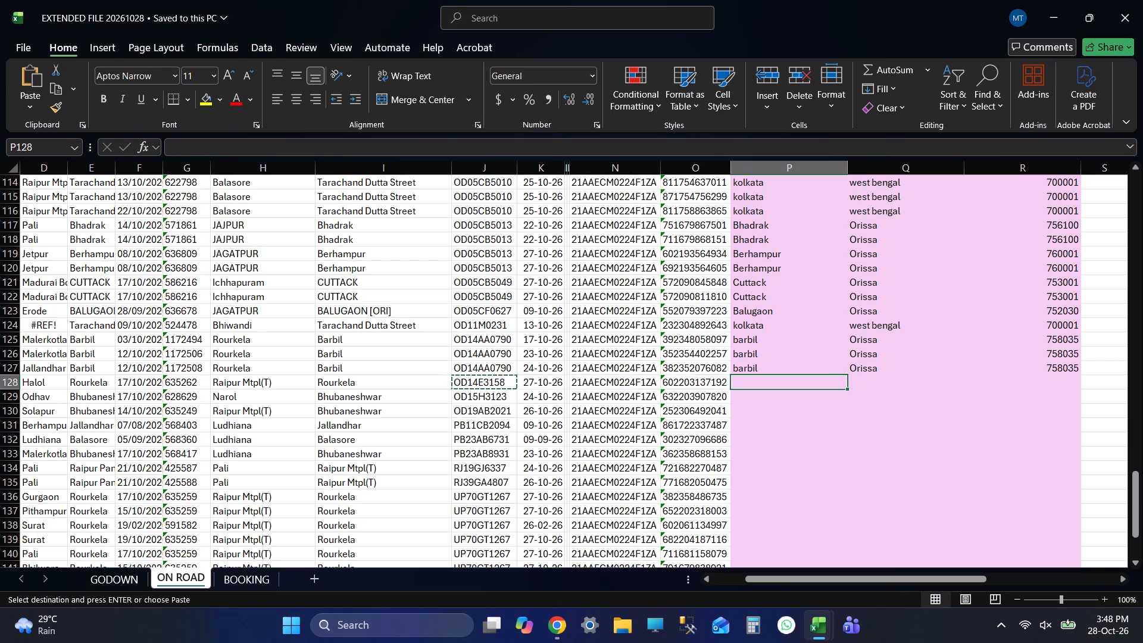
key("alt+Tab")
key("alt+Tab")
left_click(339, 116)
left_click(310, 102)
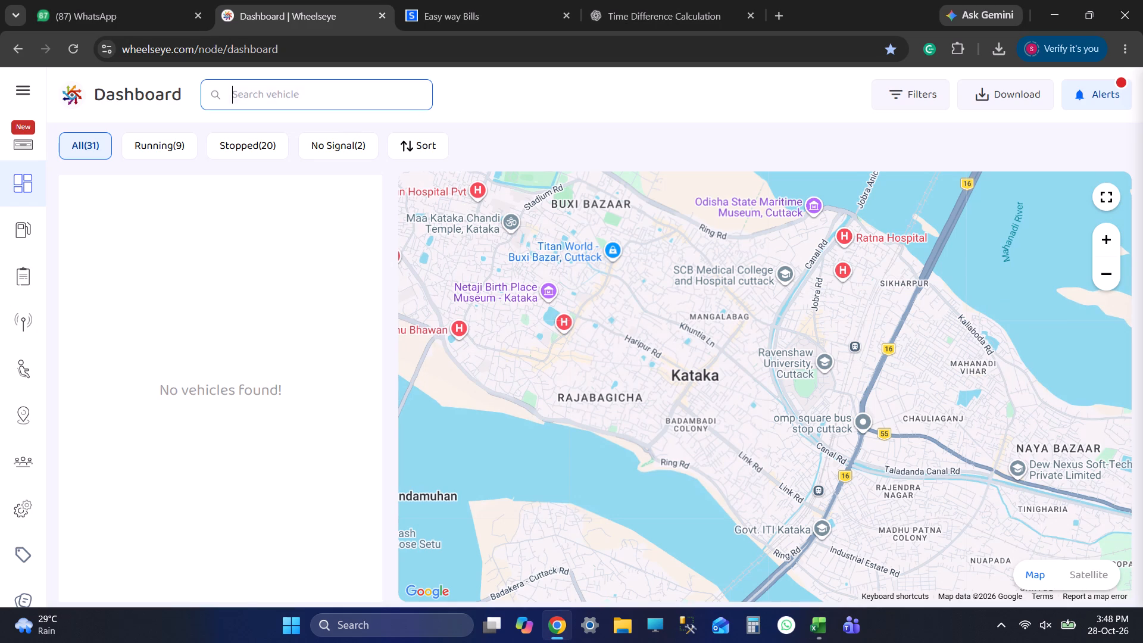
key("ctrl+v")
key("Return")
left_click(429, 0)
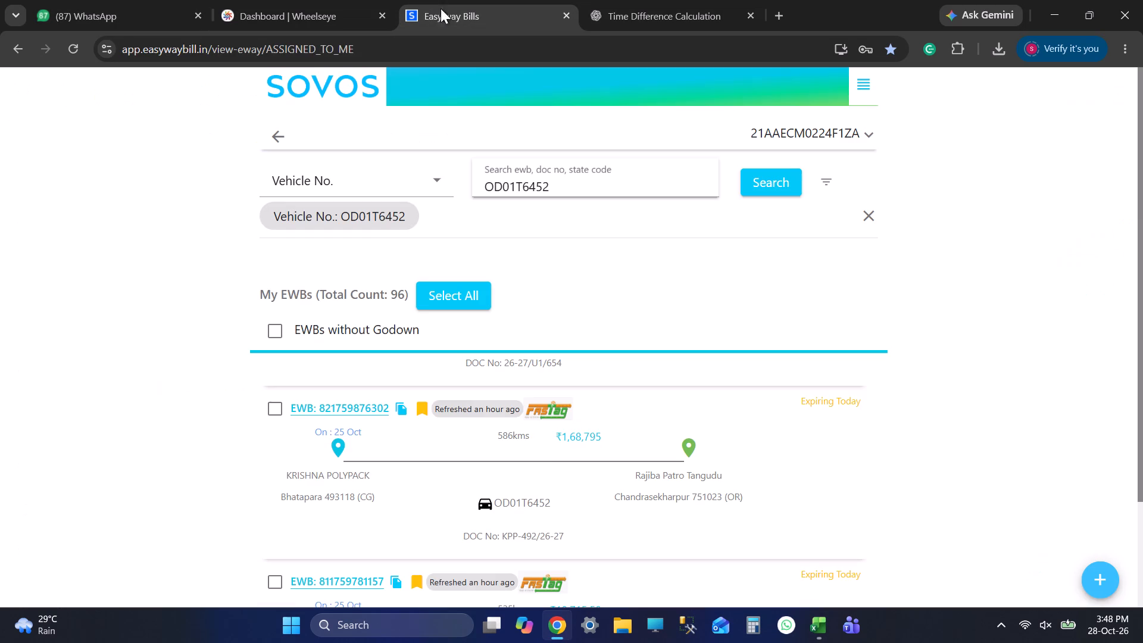
left_click(578, 170)
double_click(569, 190)
key("ctrl+v")
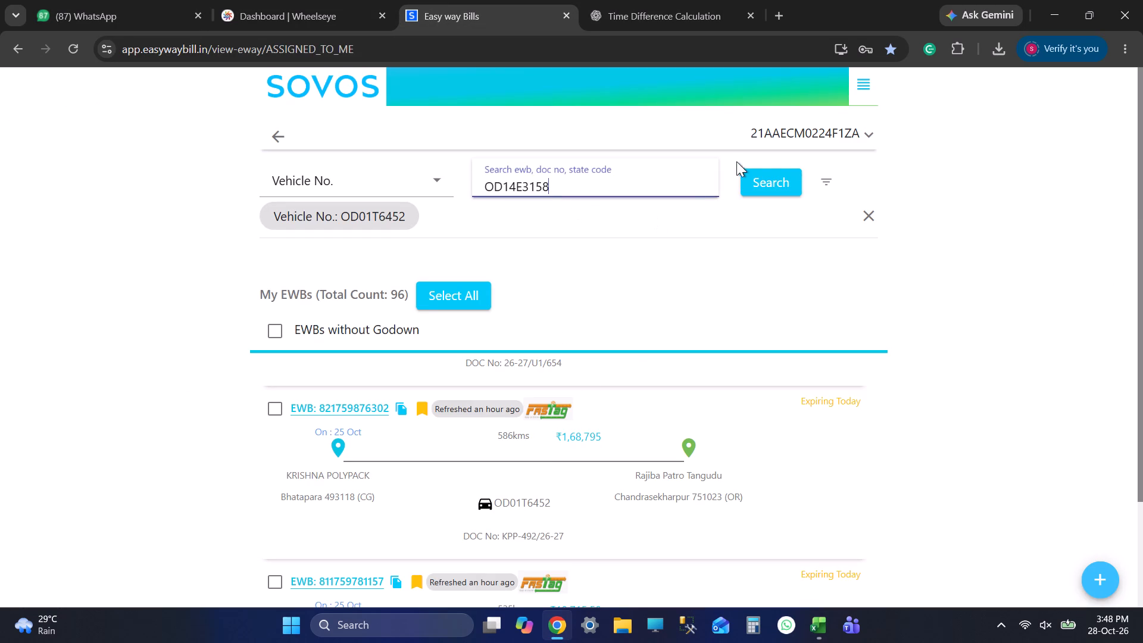
left_click(771, 166)
left_click(547, 363)
key("alt+Tab")
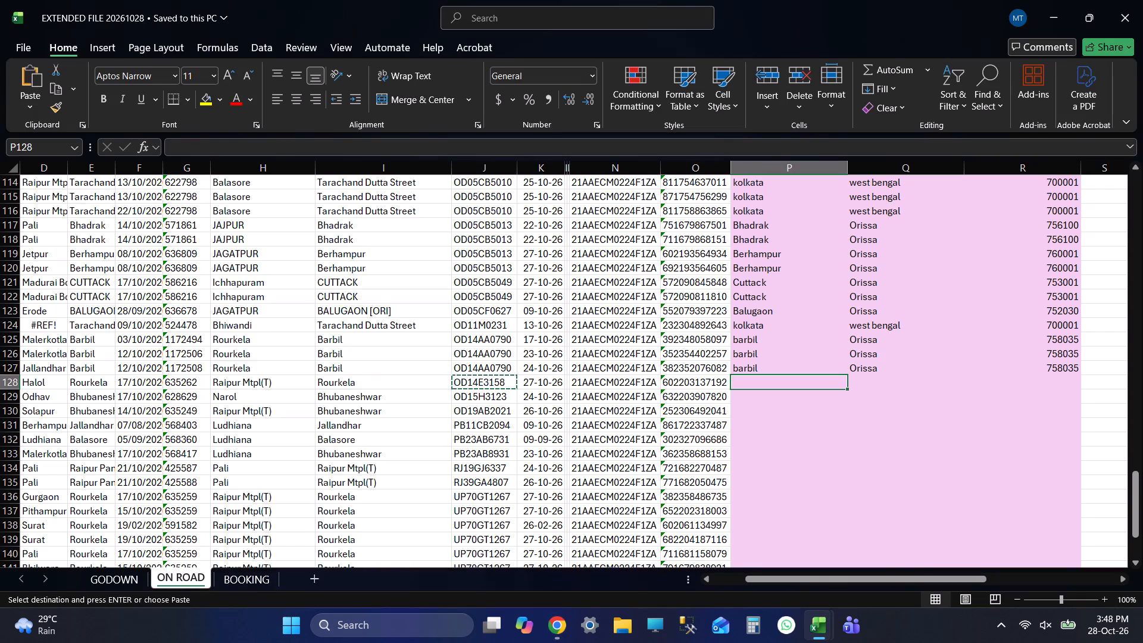
scroll(641, 342, "up", 1)
scroll(647, 348, "down", 5)
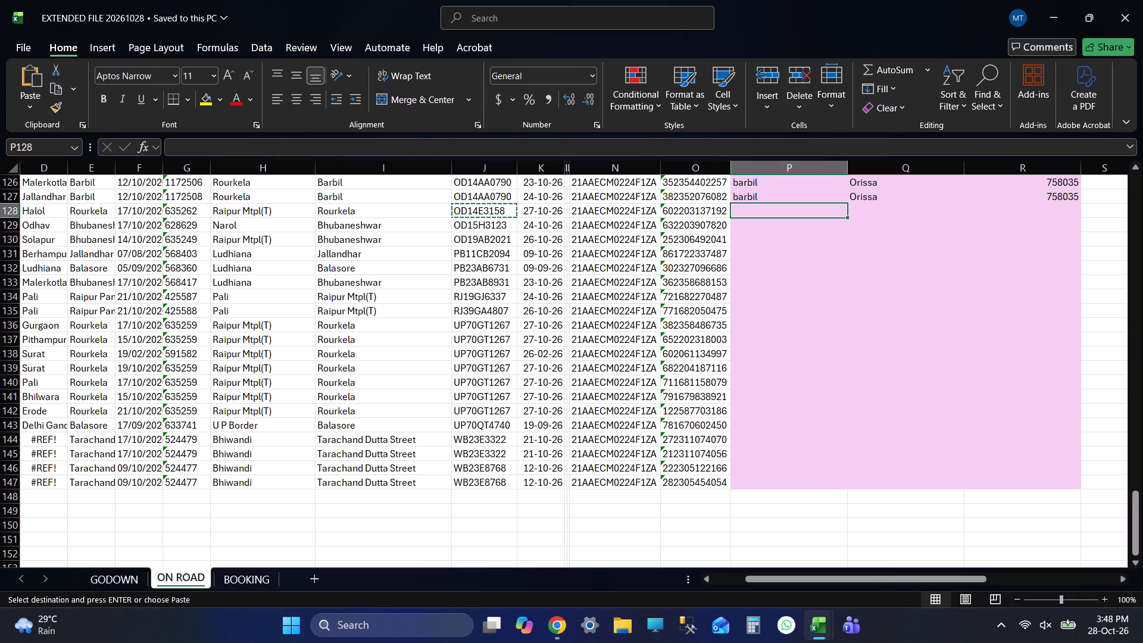
key("alt+Tab")
key("alt+Tab")
key("alt+Tab")
key("alt+Tab")
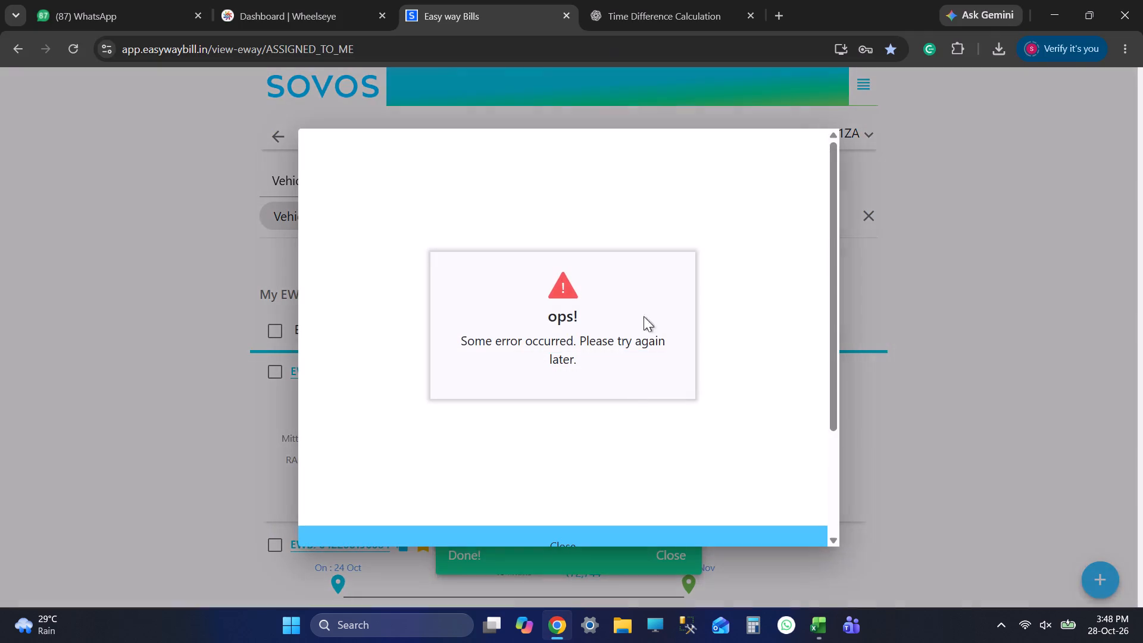
key("alt+Tab")
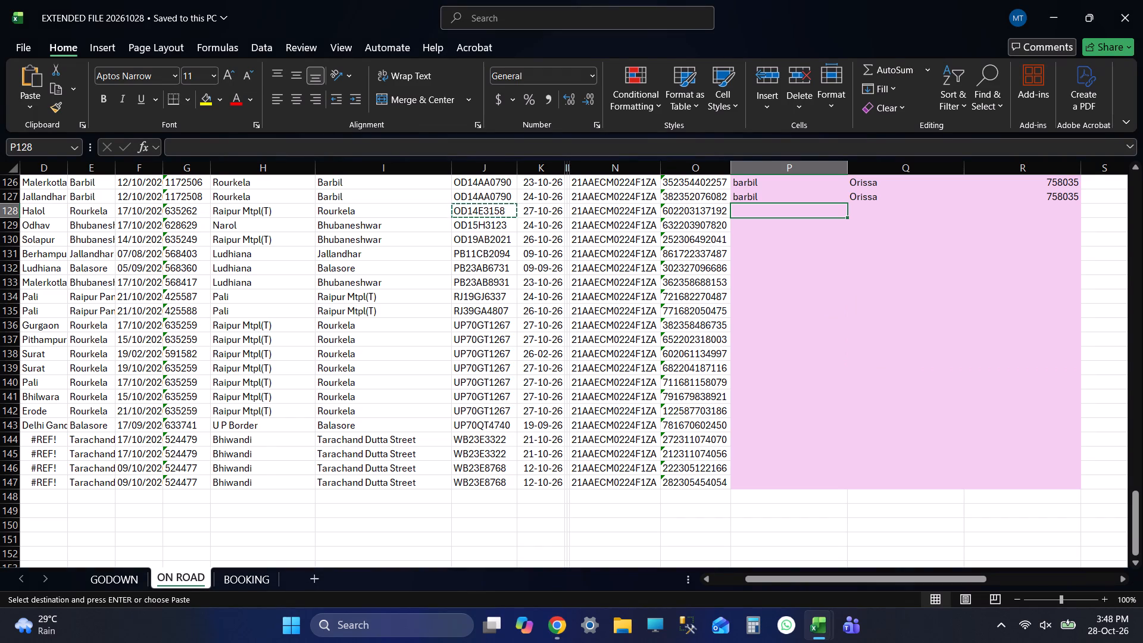
Search column P of EXTENDED FILE 20261027 for "rour", copy rourkela, Orissa, 769001 into row 128 of EXTENDED FILE 20261028 and save.
key("alt+Tab")
key("alt+Tab")
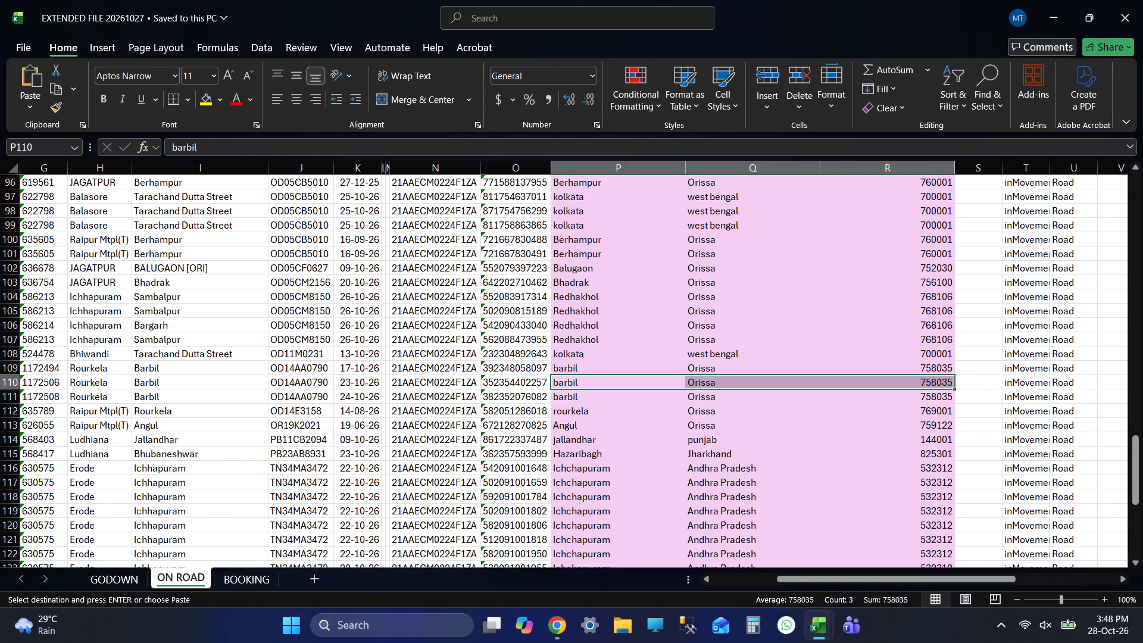
scroll(599, 276, "down", 3)
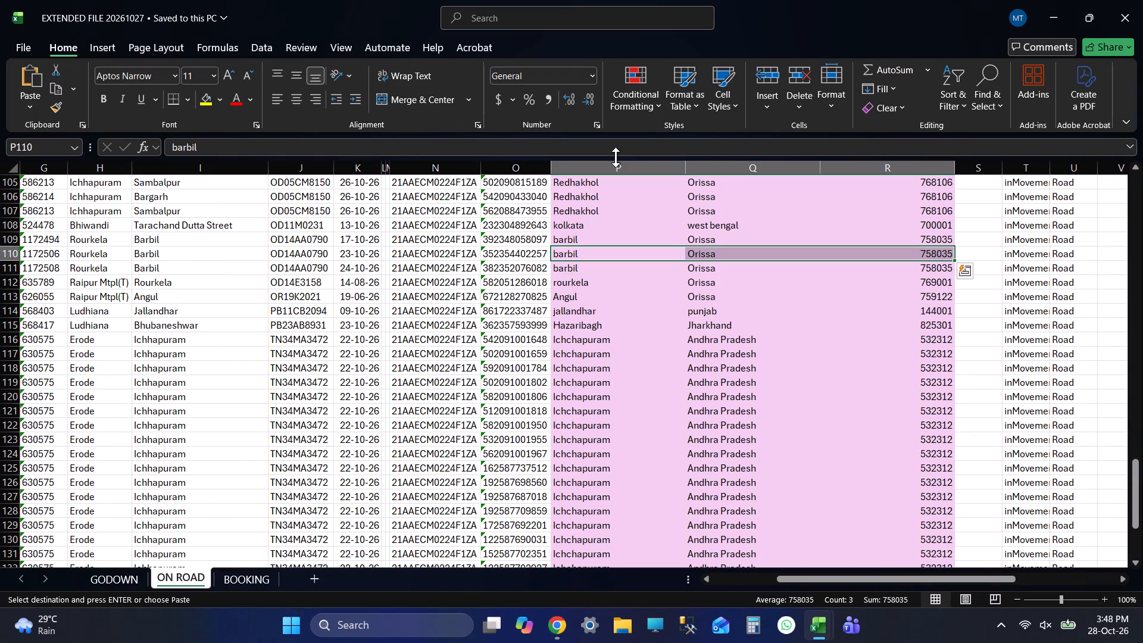
left_click(620, 163)
key("ctrl+f")
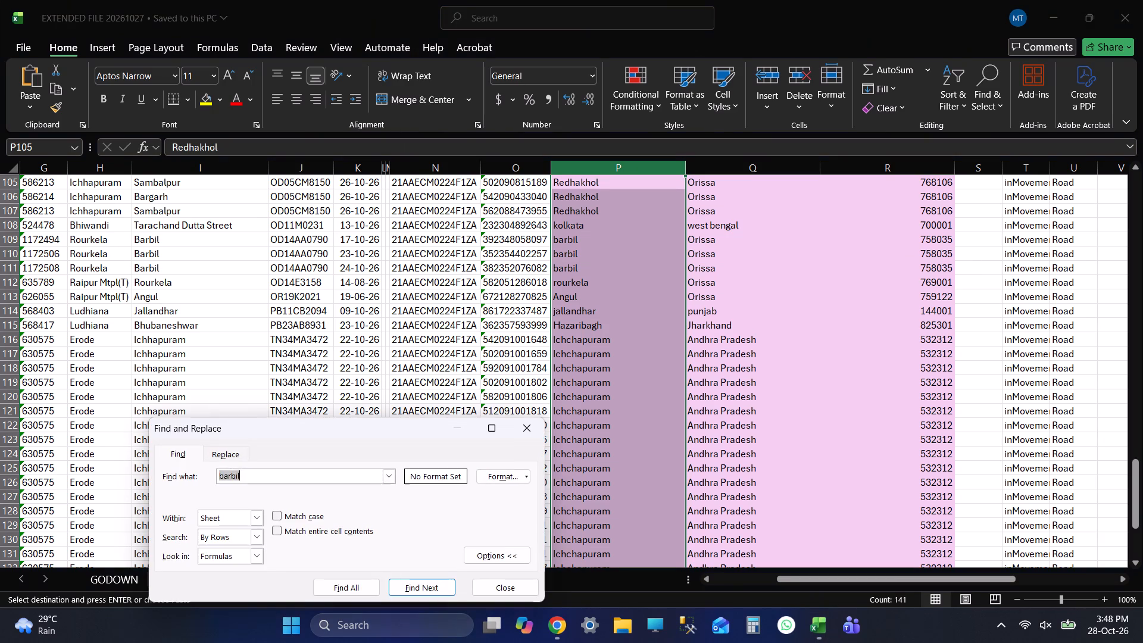
type("rour")
key("Return")
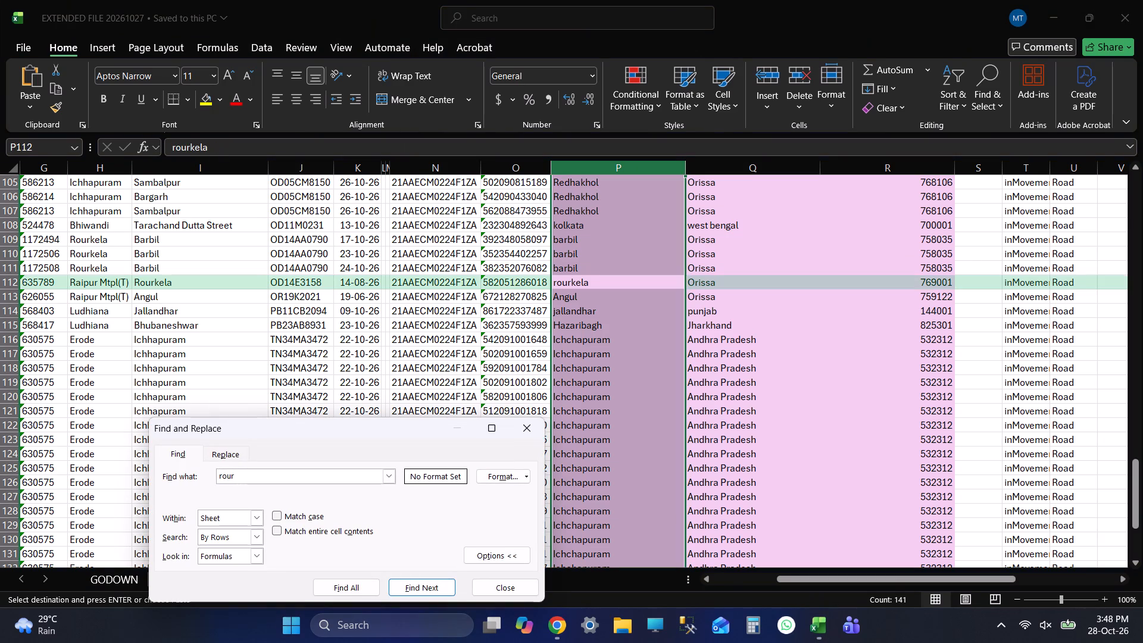
left_click(647, 281)
key("shift+Right")
key("shift+Right")
key("ctrl+c")
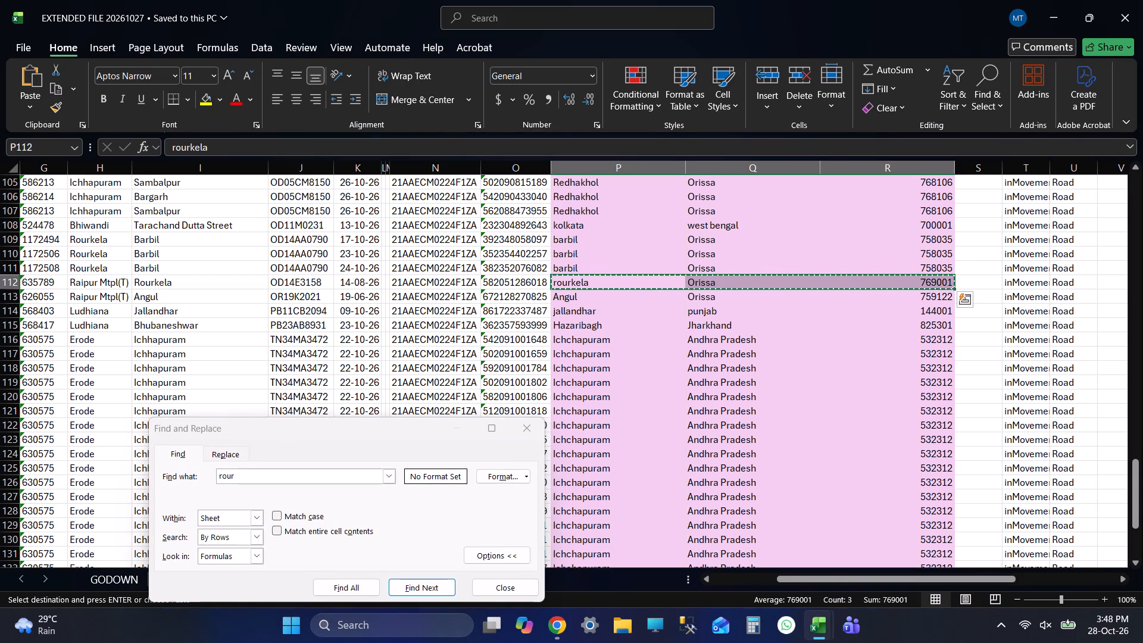
left_click(479, 583)
key("alt+Tab")
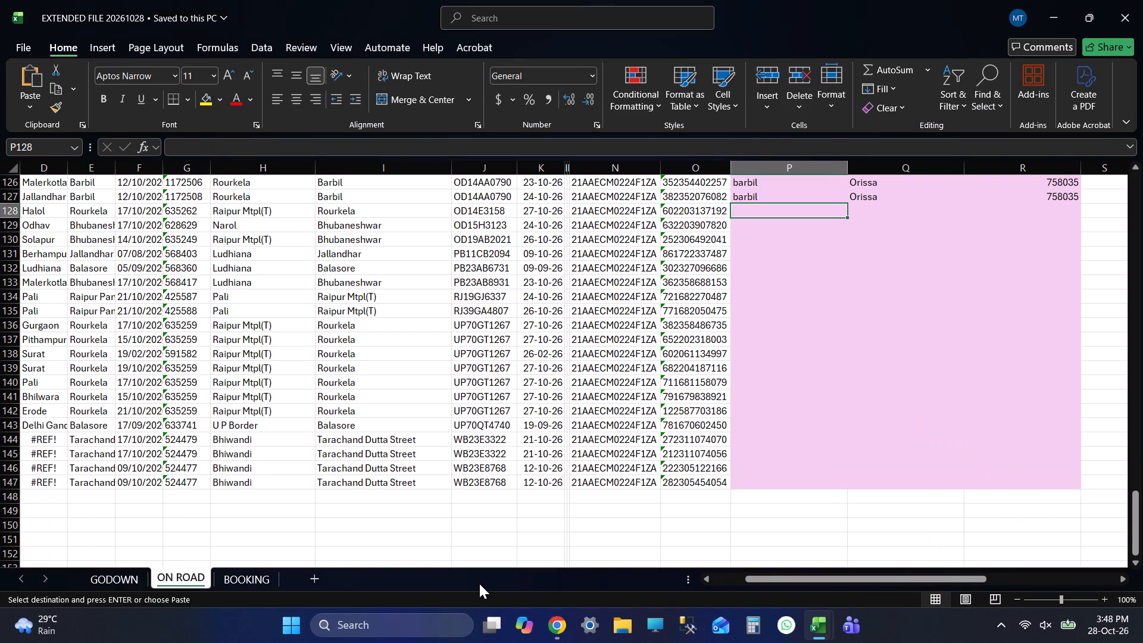
key("ctrl+v")
key("Down")
key("ctrl+s")
key("Left")
key("Left")
key("Left")
key("Left")
key("Left")
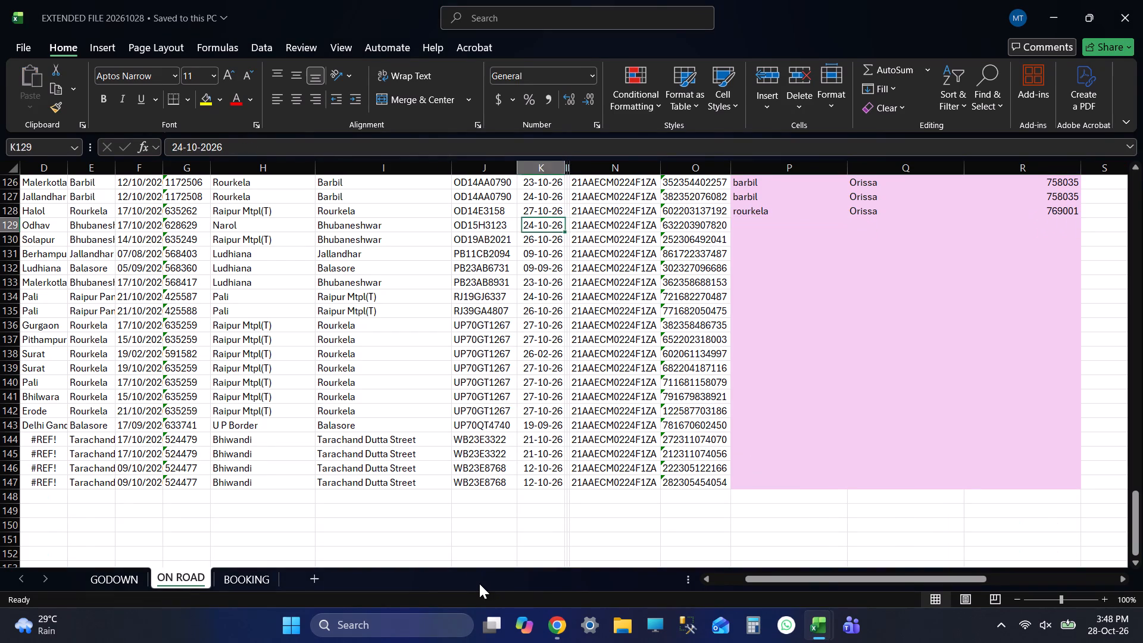
key("Left")
key("ctrl+c")
key("Right")
key("Right")
key("Right")
key("Right")
key("Right")
key("Right")
key("Right")
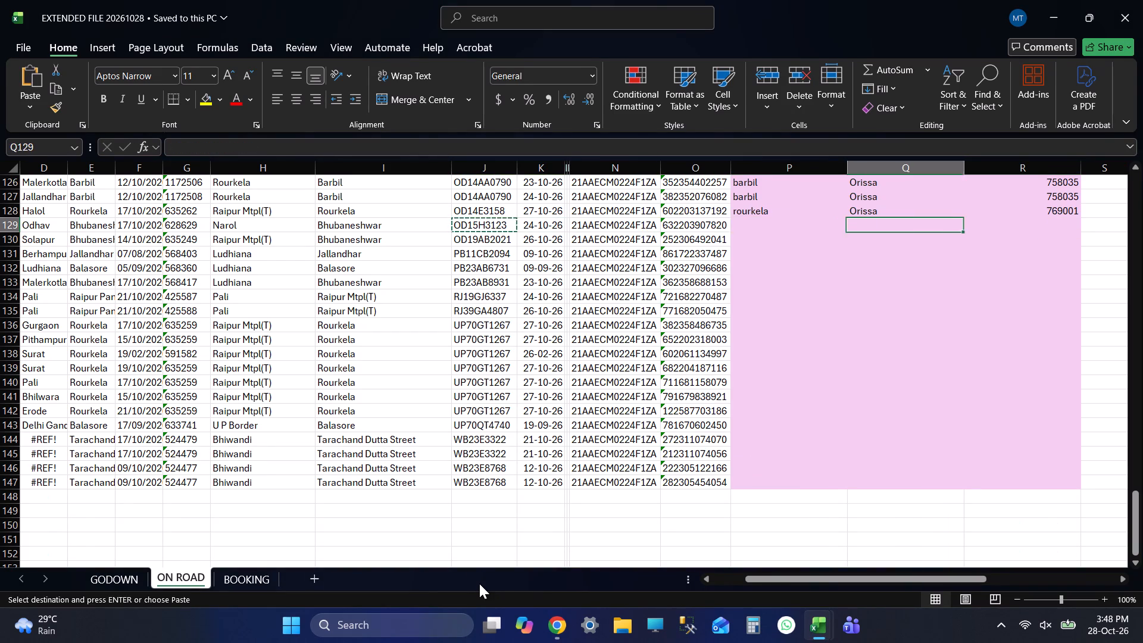
key("Left")
key("alt+Tab")
key("alt+Tab")
left_click(558, 541)
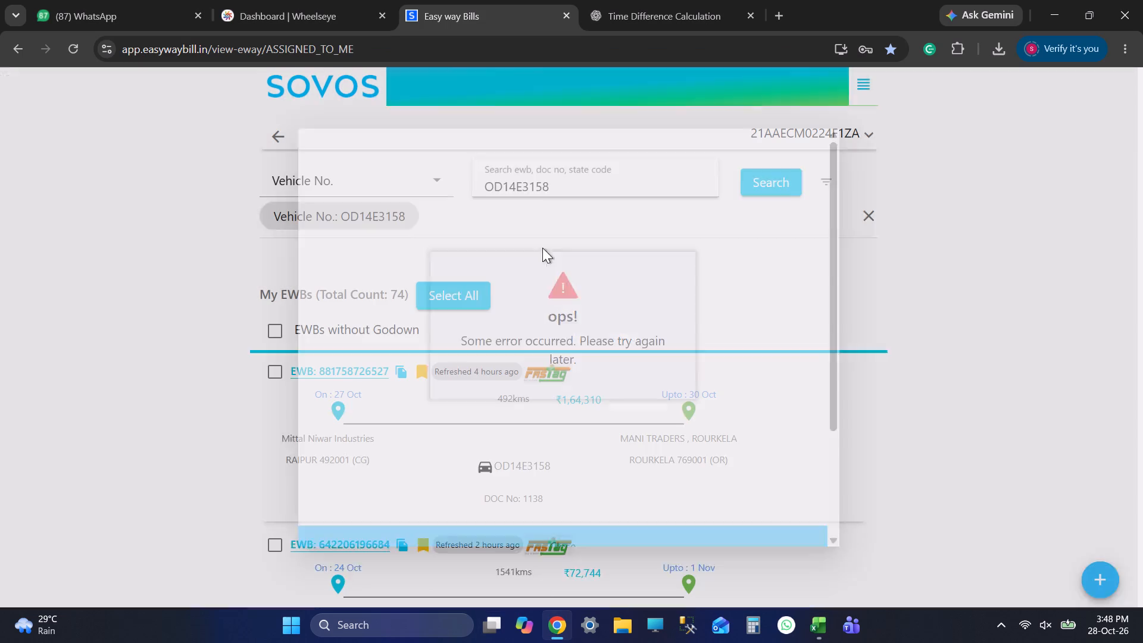
double_click(548, 196)
double_click(549, 188)
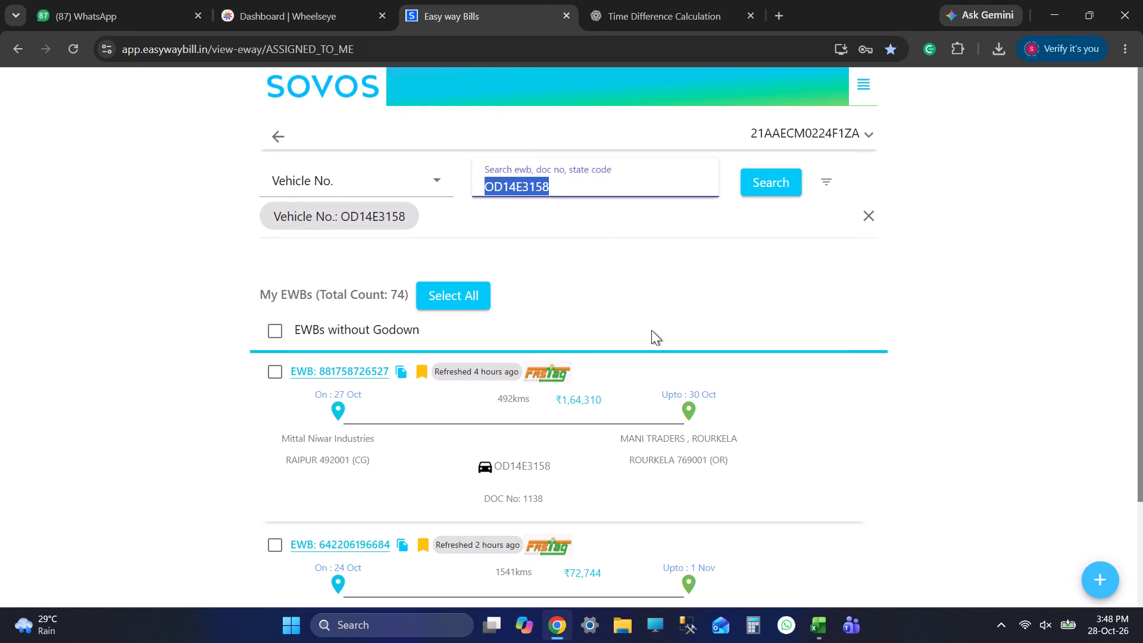
key("ctrl+v")
left_click(777, 141)
left_click(766, 173)
left_click(773, 189)
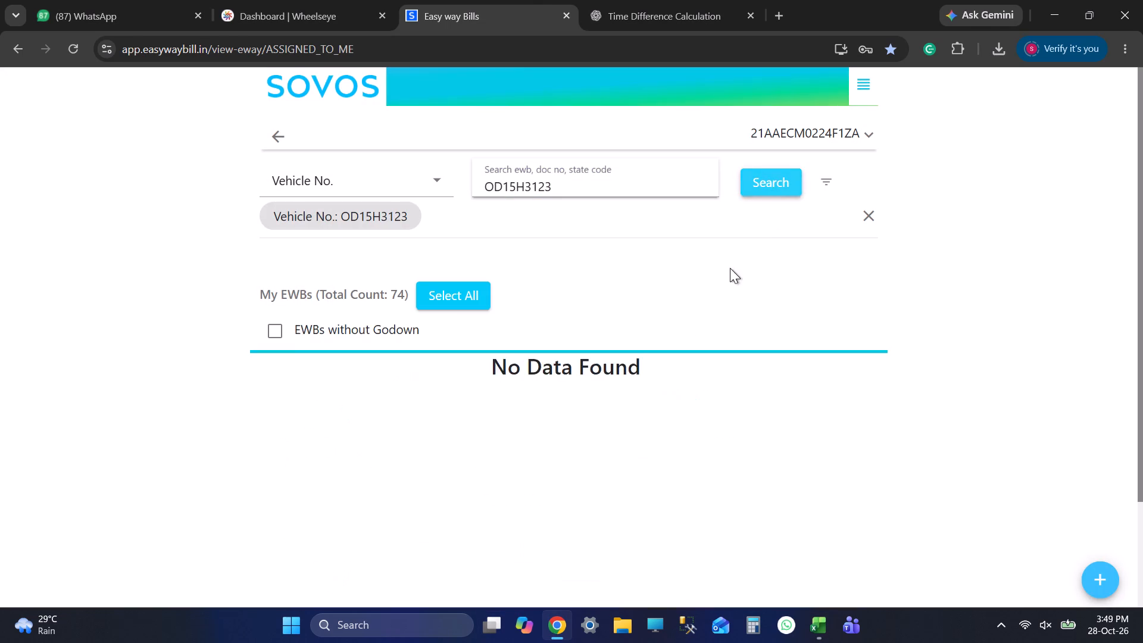
left_click(568, 368)
key("alt+Tab")
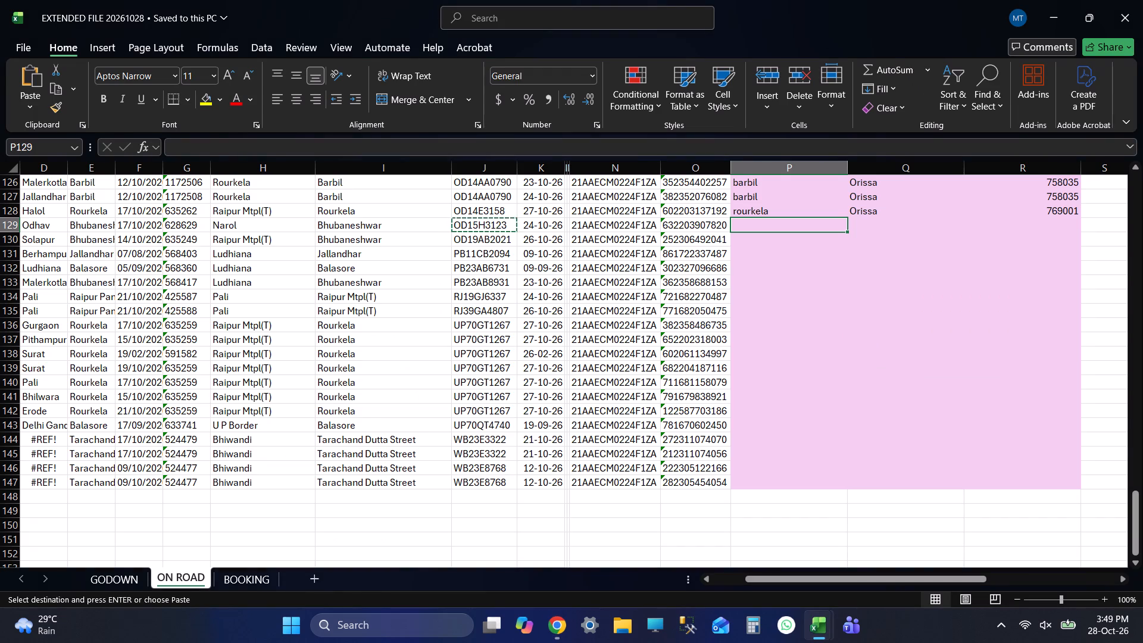
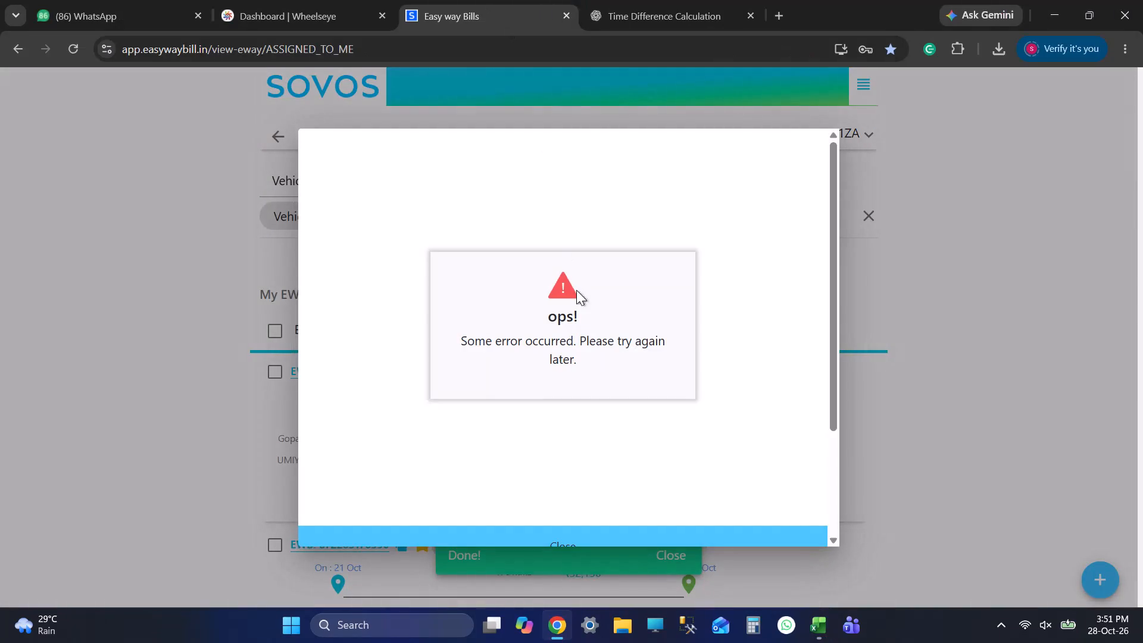
key("alt+Tab")
key("alt+Tab")
left_click(595, 538)
scroll(530, 372, "down", 4)
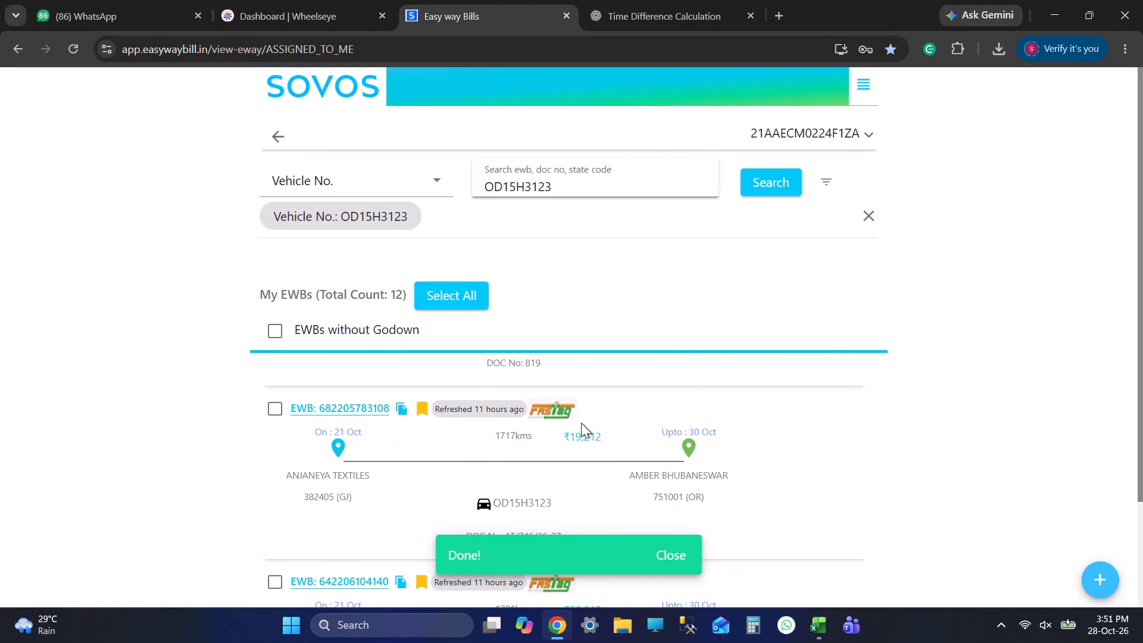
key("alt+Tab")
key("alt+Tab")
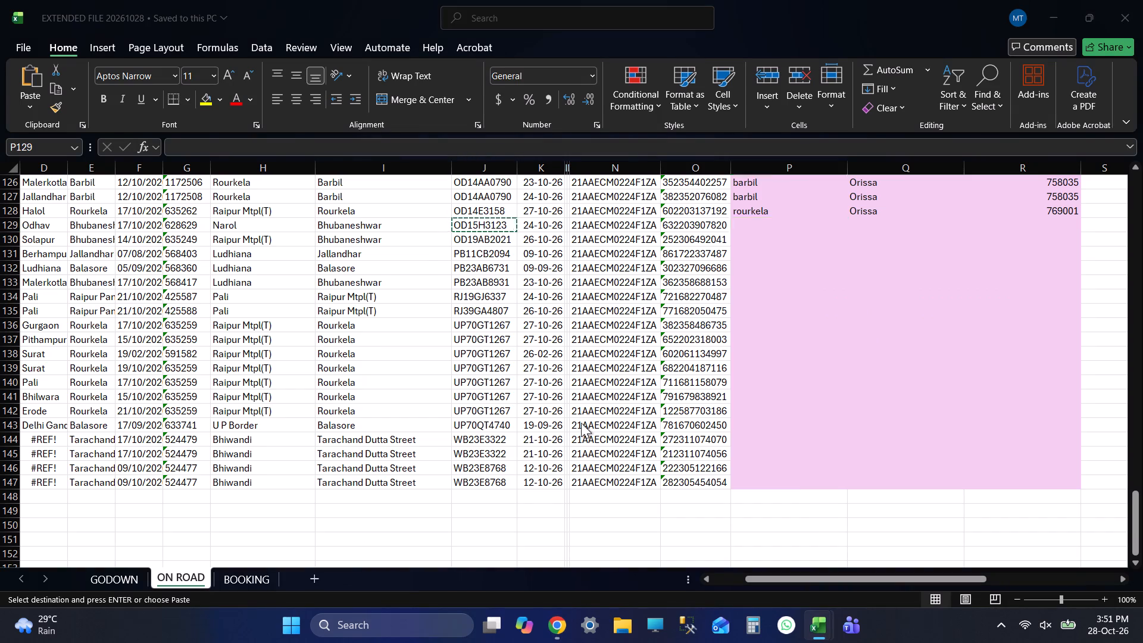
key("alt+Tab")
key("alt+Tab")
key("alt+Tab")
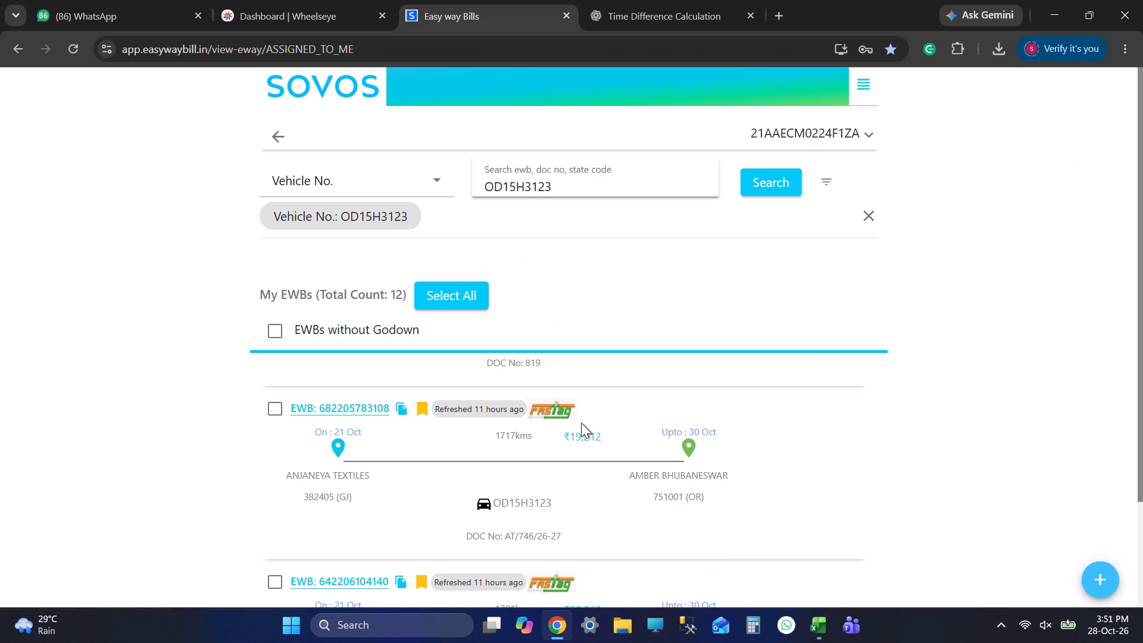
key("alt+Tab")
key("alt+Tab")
left_click(565, 422)
left_click(557, 404)
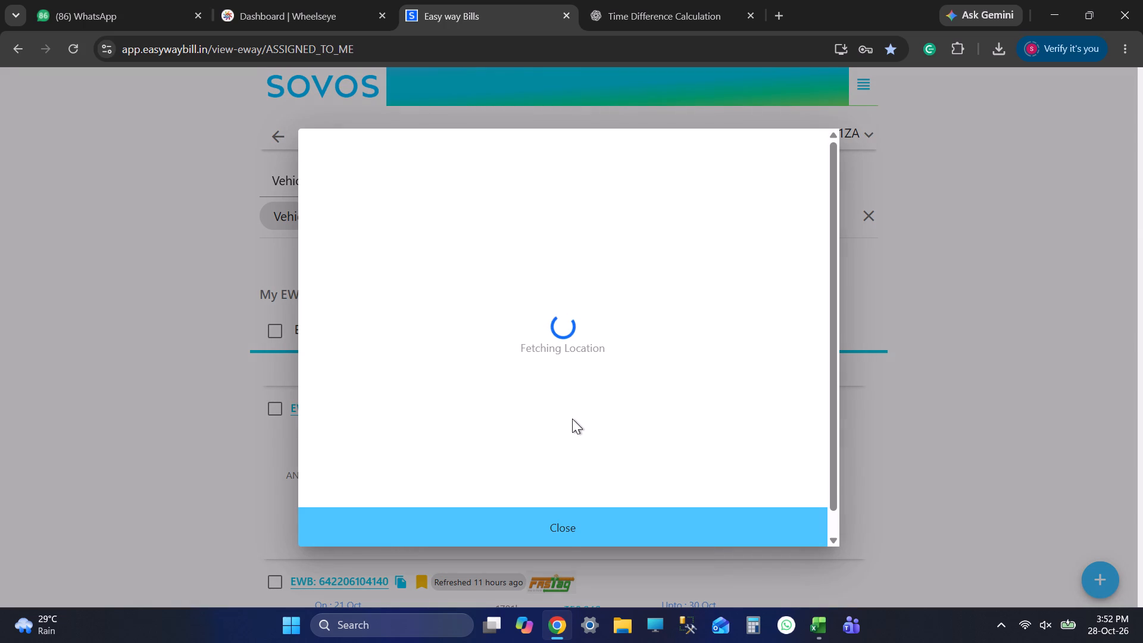
key("alt+Tab")
key("alt+Tab")
key("alt+Tab")
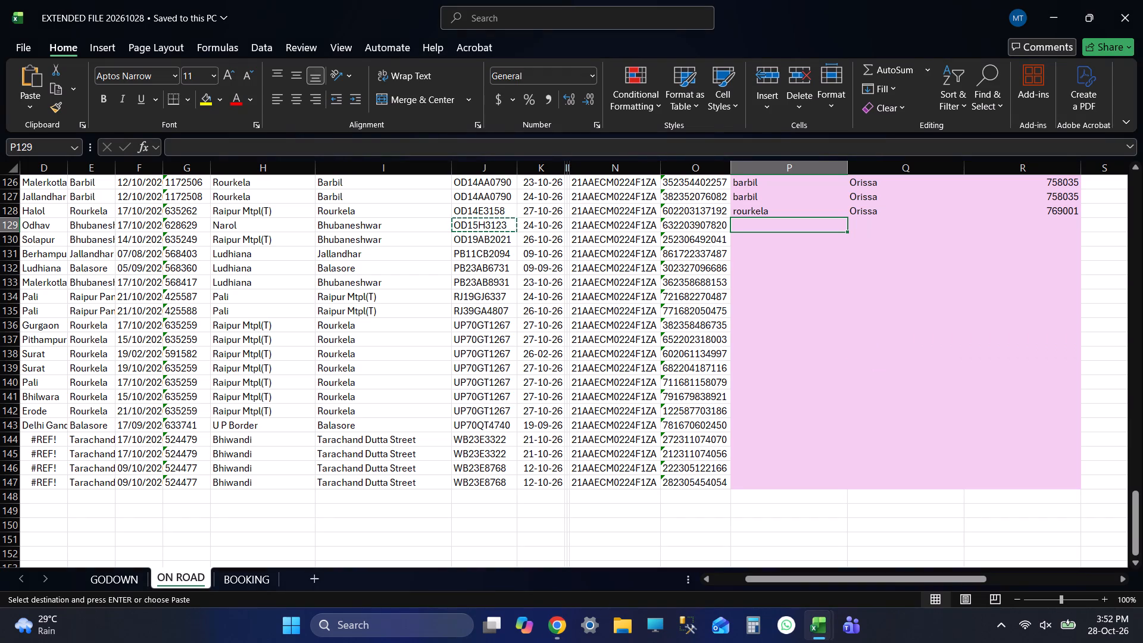
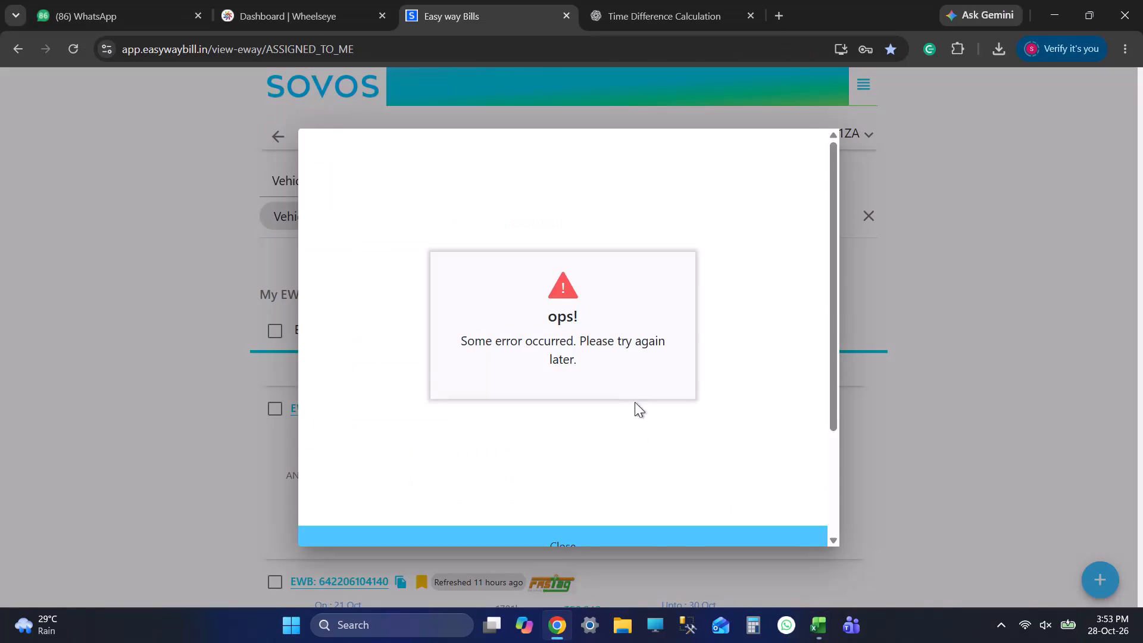
left_click(677, 542)
scroll(573, 388, "down", 3)
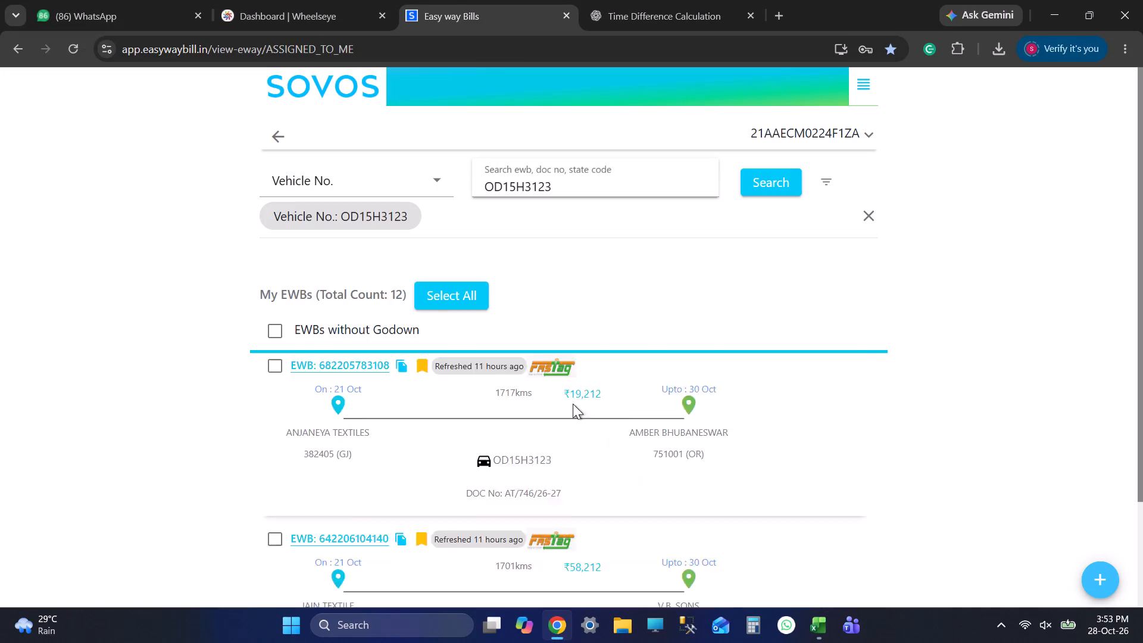
scroll(573, 411, "down", 4)
left_click(557, 392)
key("alt+Tab")
key("alt+Tab")
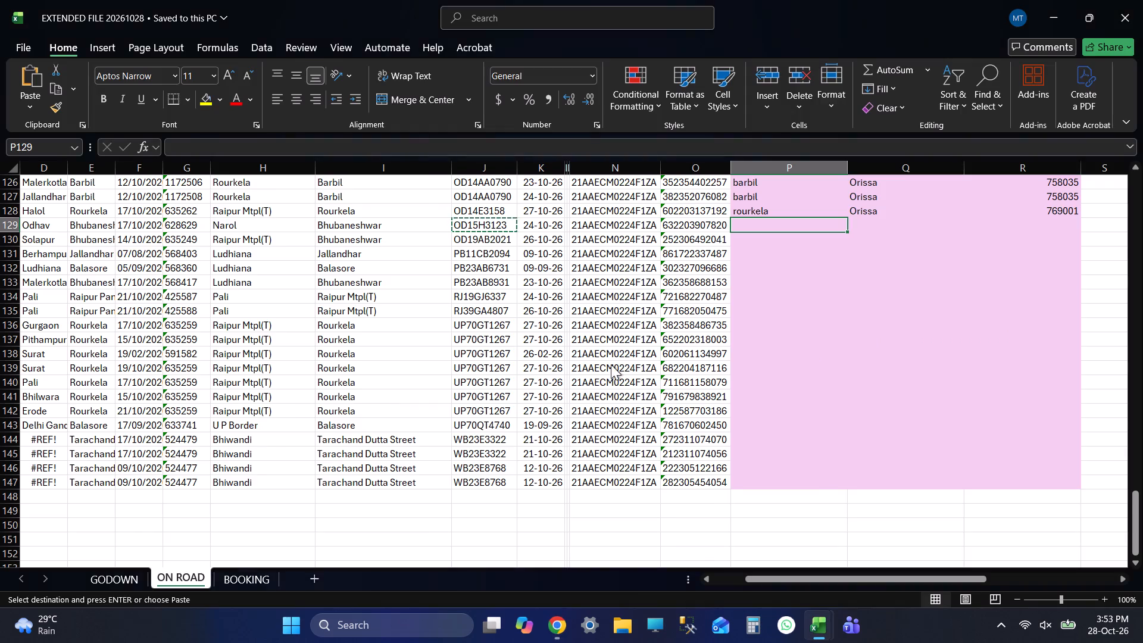
key("alt+Tab")
key("alt+Tab")
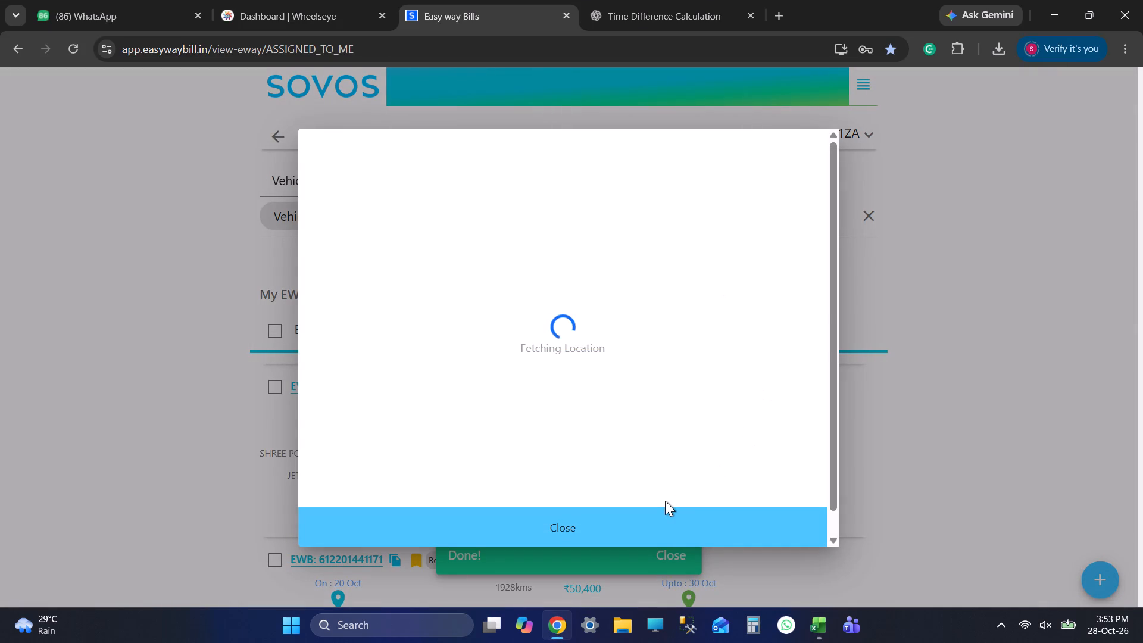
left_click(623, 533)
key("alt+Tab")
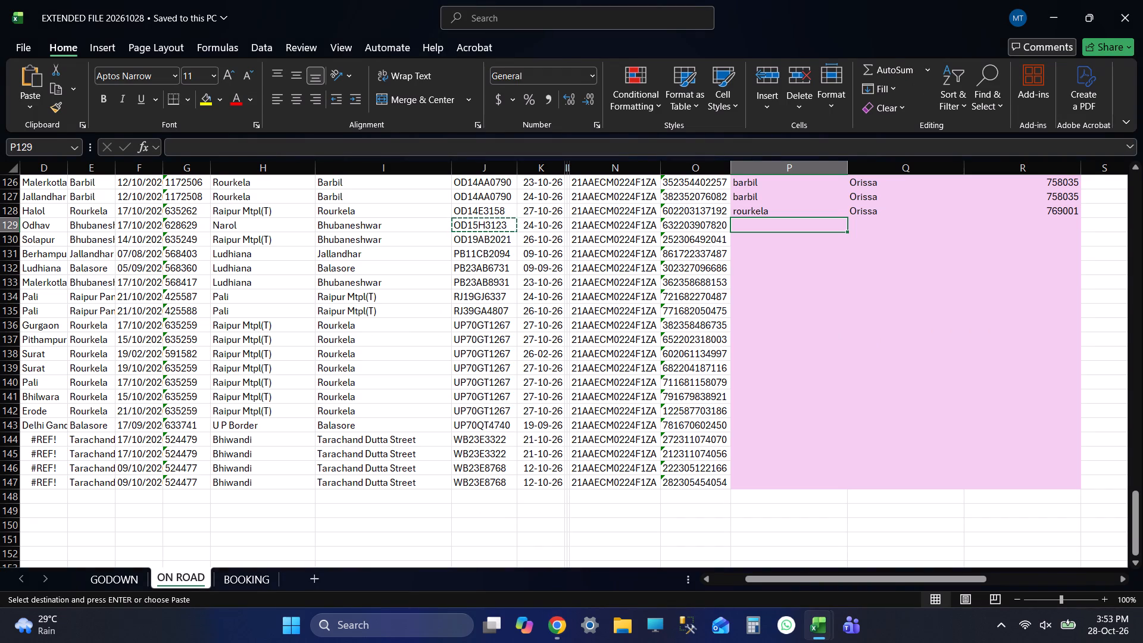
key("shift+Tab")
key("shift+Tab")
key("shift+Tab")
key("shift+Tab")
key("shift+Tab")
key("shift+Tab")
key("shift+Tab")
key("shift+Tab")
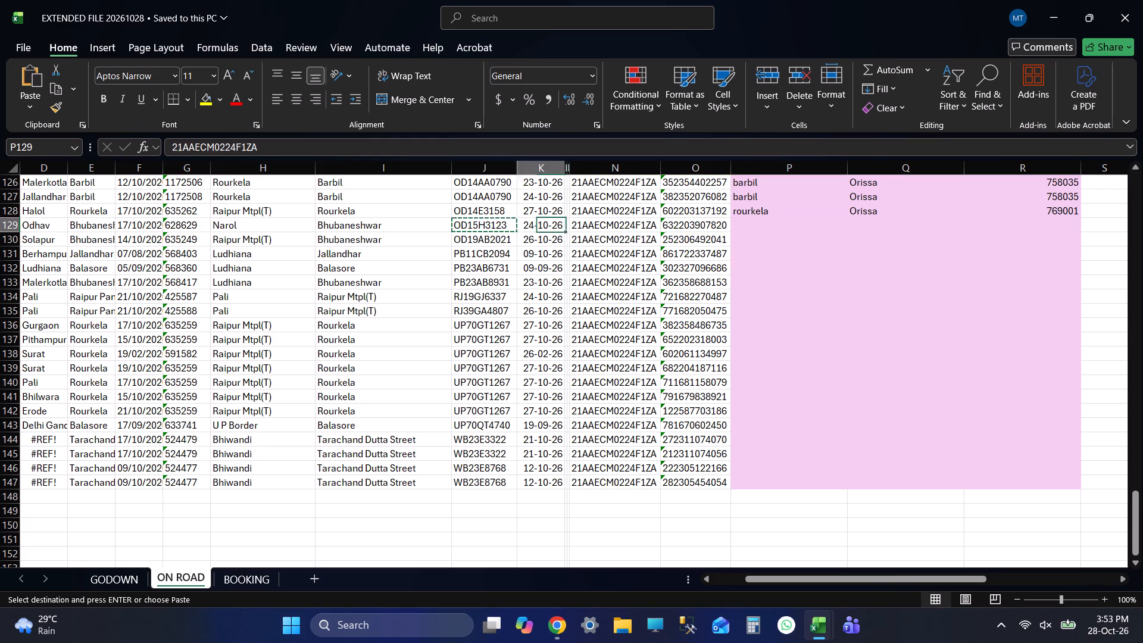
key("Tab")
key("Tab")
key("Tab")
key("Tab")
key("Tab")
key("Tab")
key("Tab")
key("Tab")
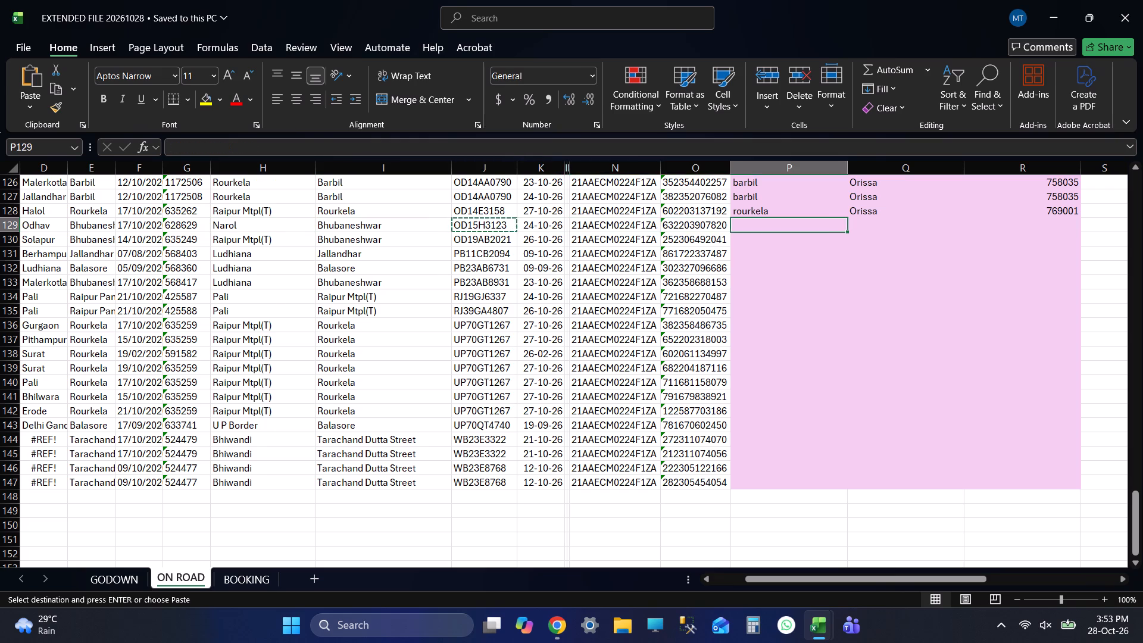
In a new Chrome tab, search Google for the narol to bhubaneswar distance.
key("alt+Tab")
key("alt+Tab")
key("alt+Tab")
key("alt+Tab")
key("alt+Tab")
key("alt+Tab")
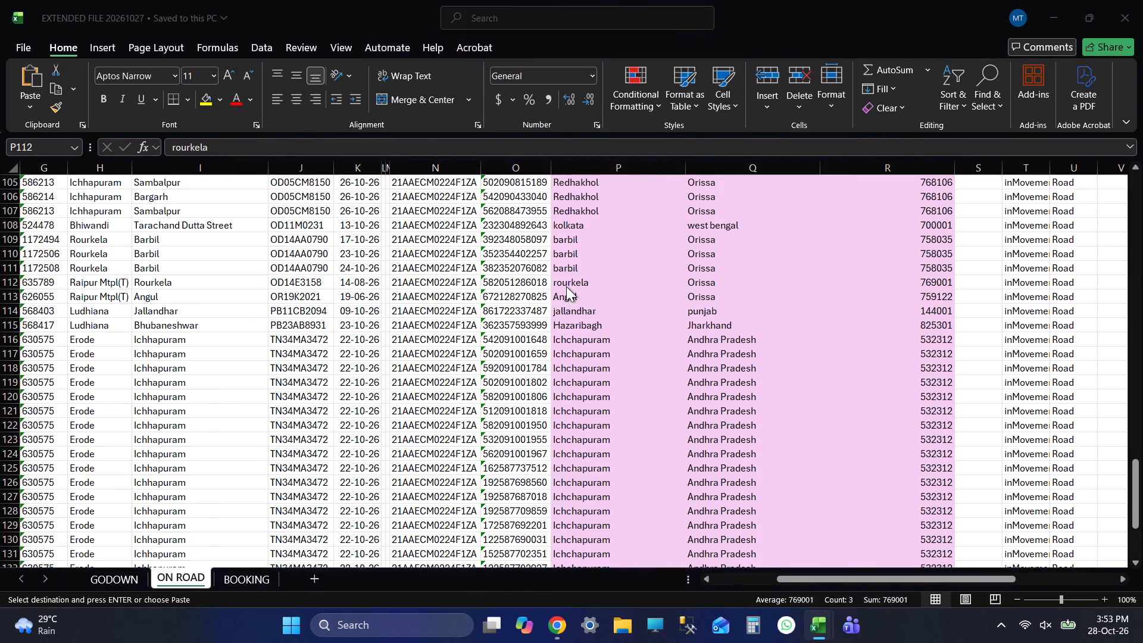
key("alt+Tab")
key("alt+Tab")
left_click(710, 9)
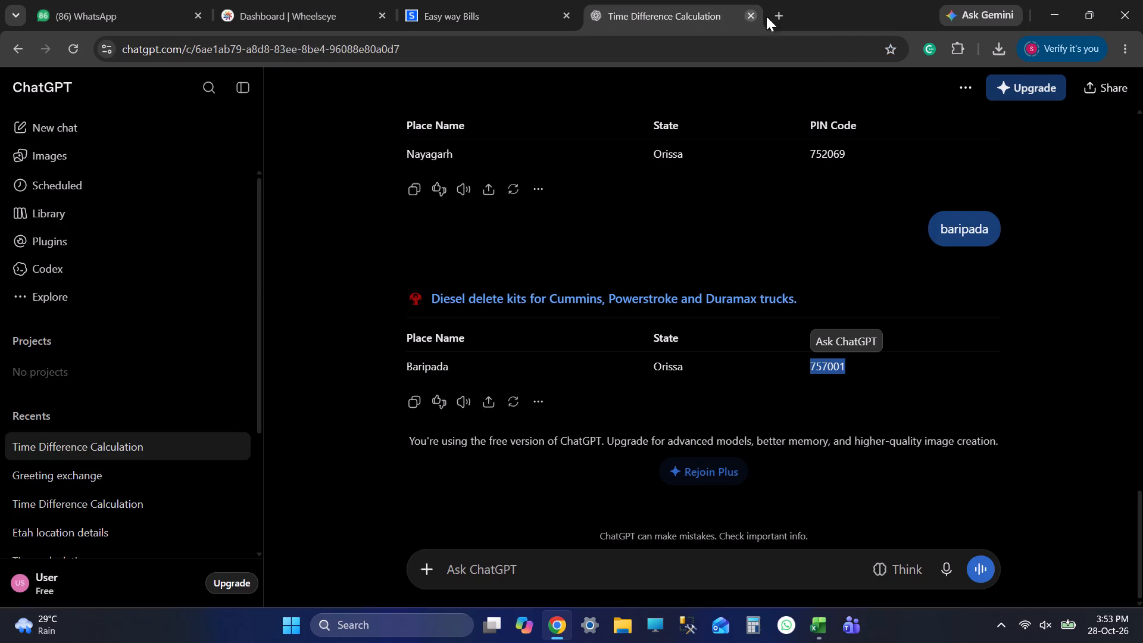
left_click(777, 16)
type("narol to bhu")
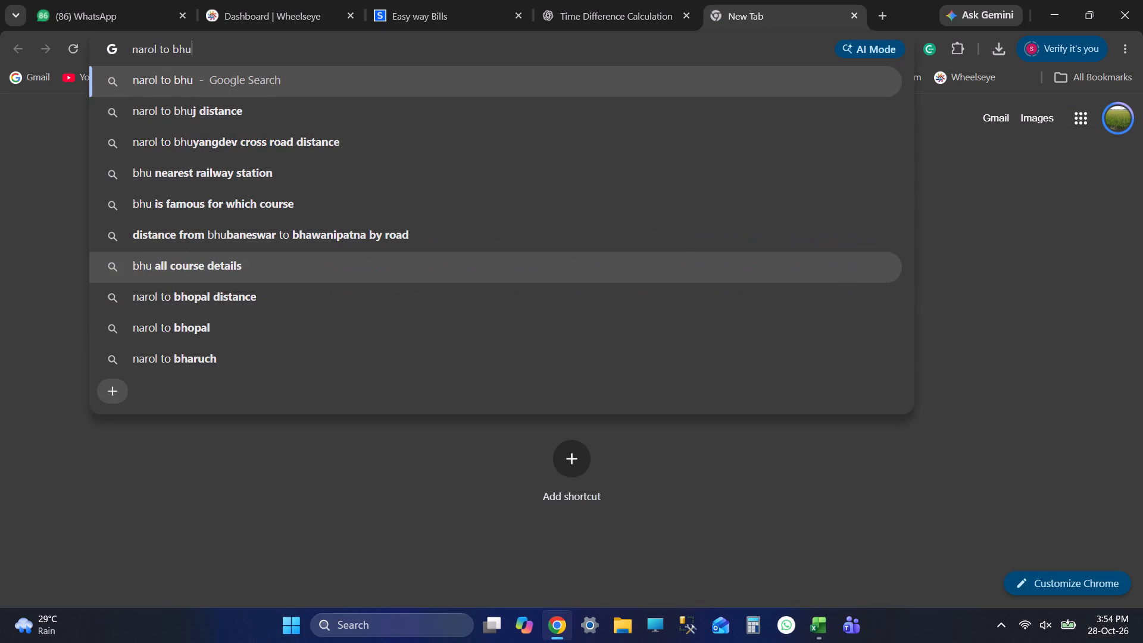
key("Return")
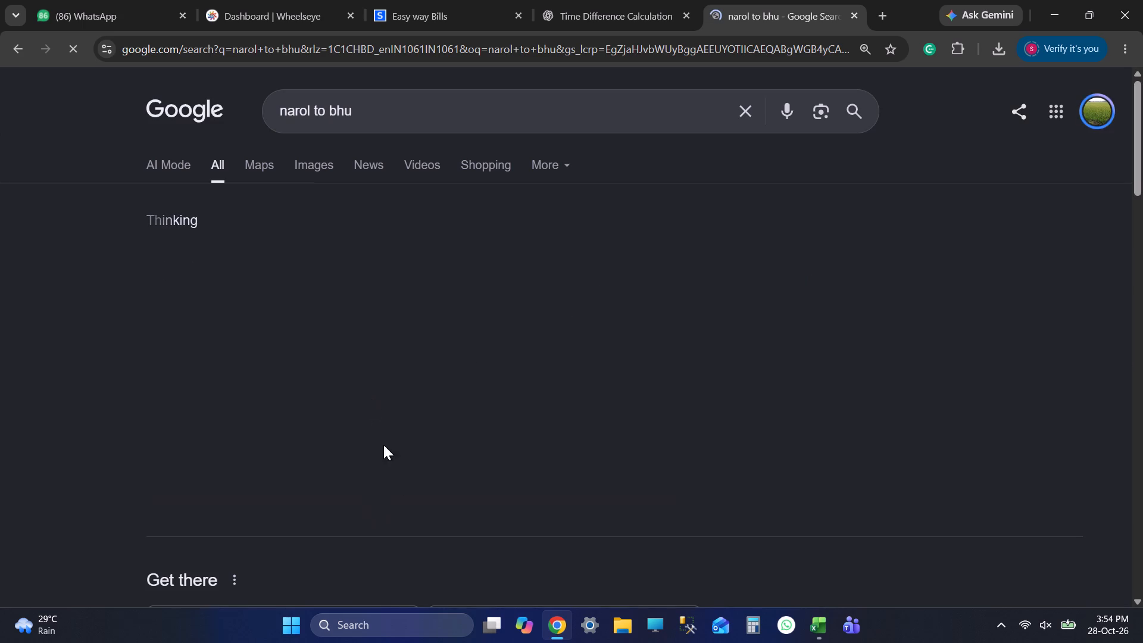
scroll(408, 452, "down", 4)
scroll(504, 374, "up", 2)
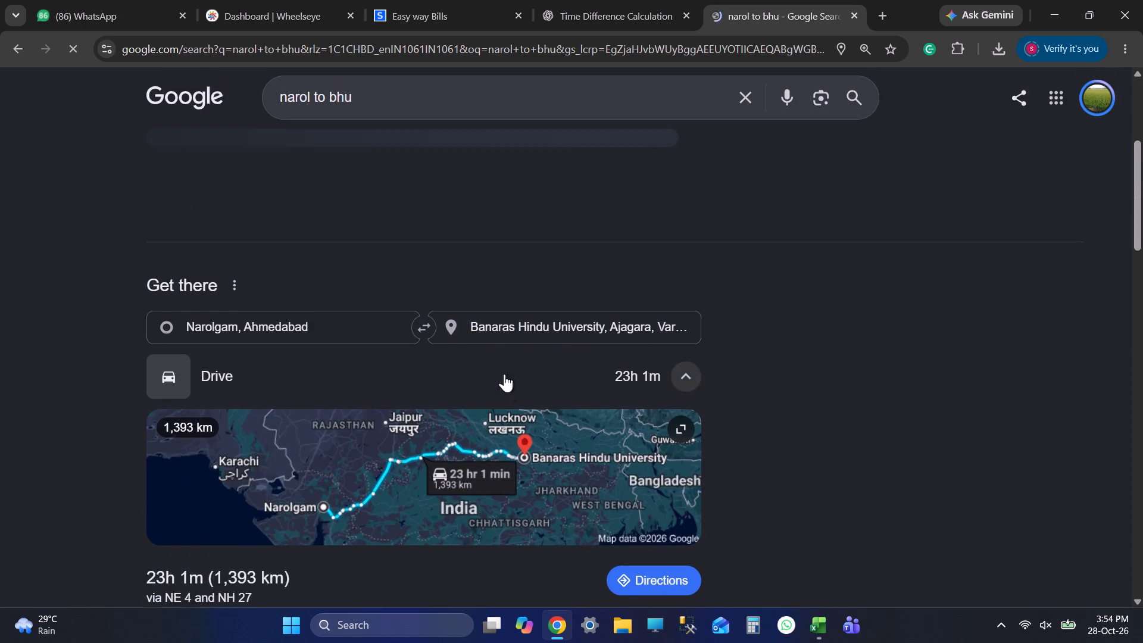
scroll(504, 374, "up", 3)
left_click(405, 106)
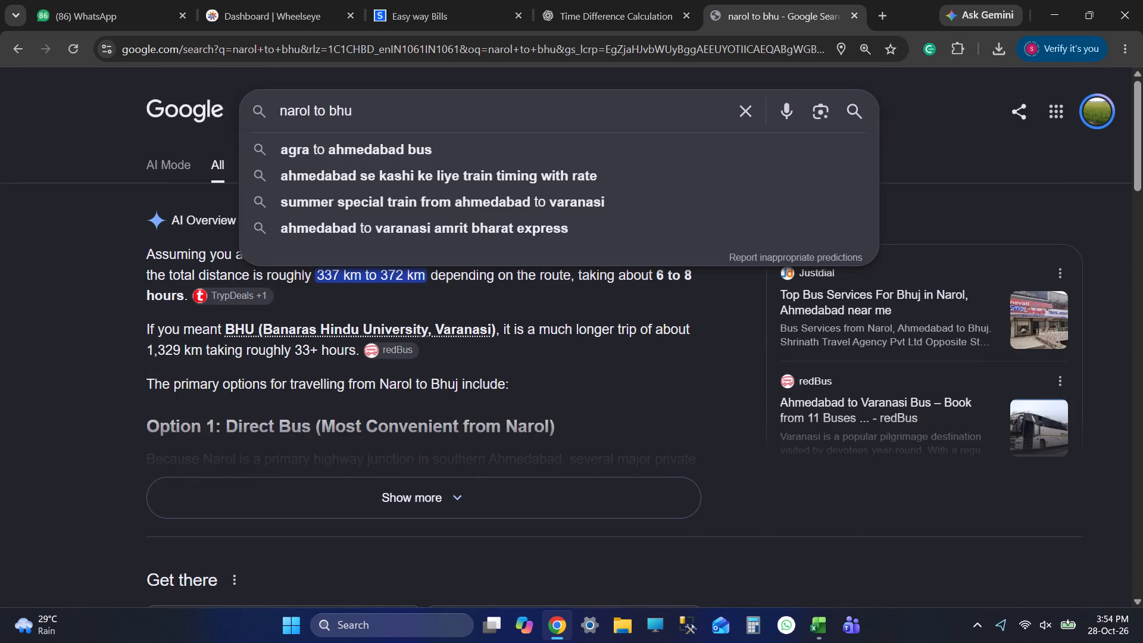
type("bn")
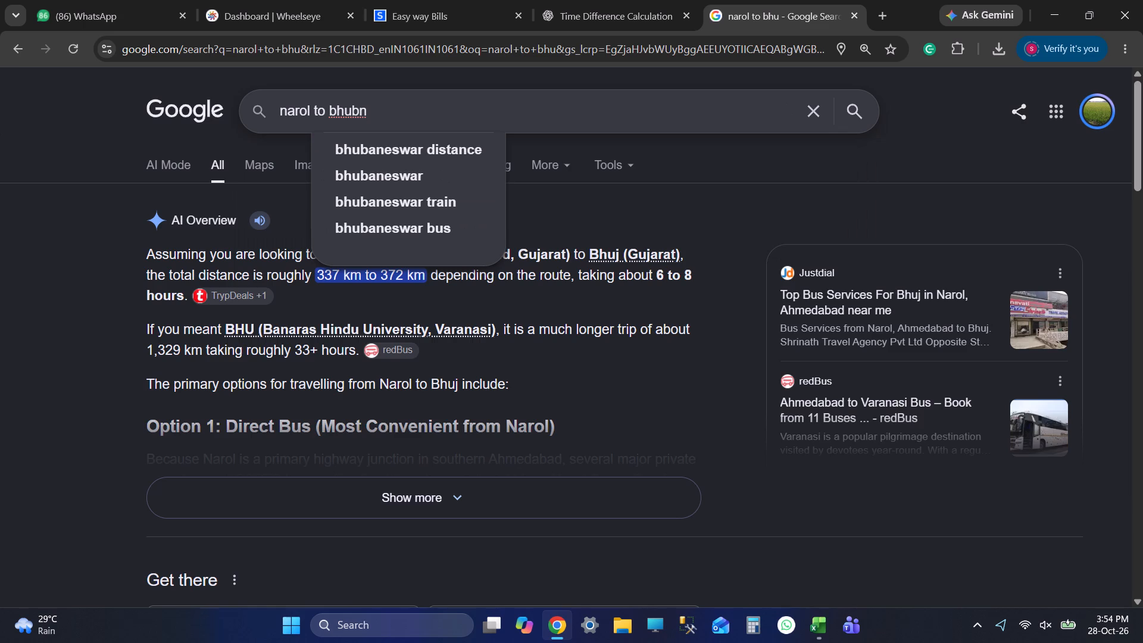
left_click(366, 158)
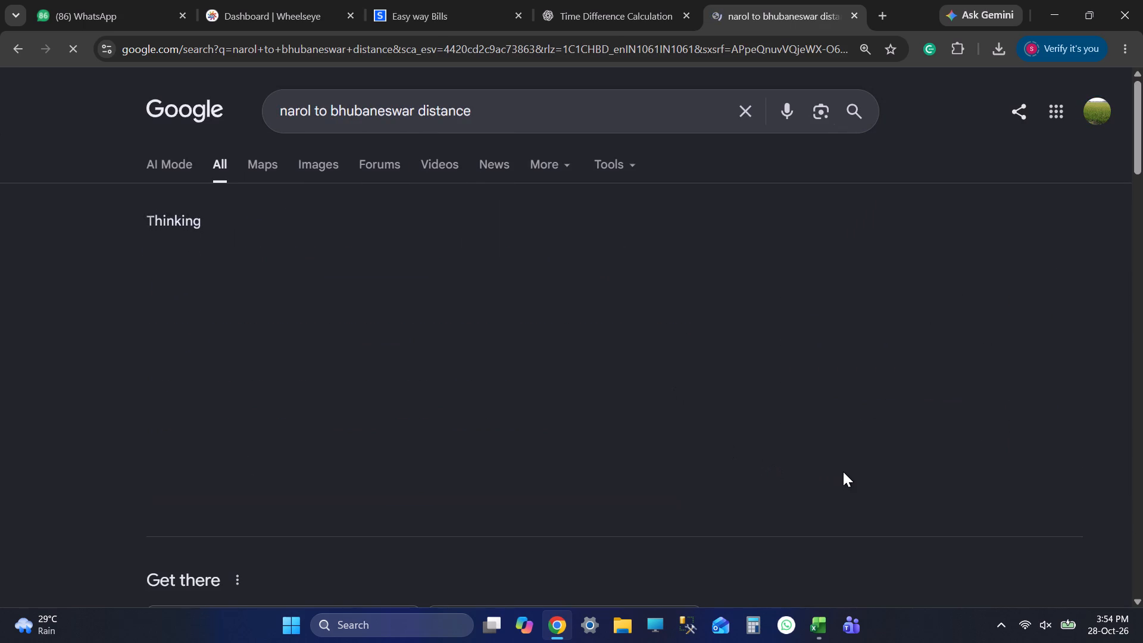
scroll(743, 467, "down", 4)
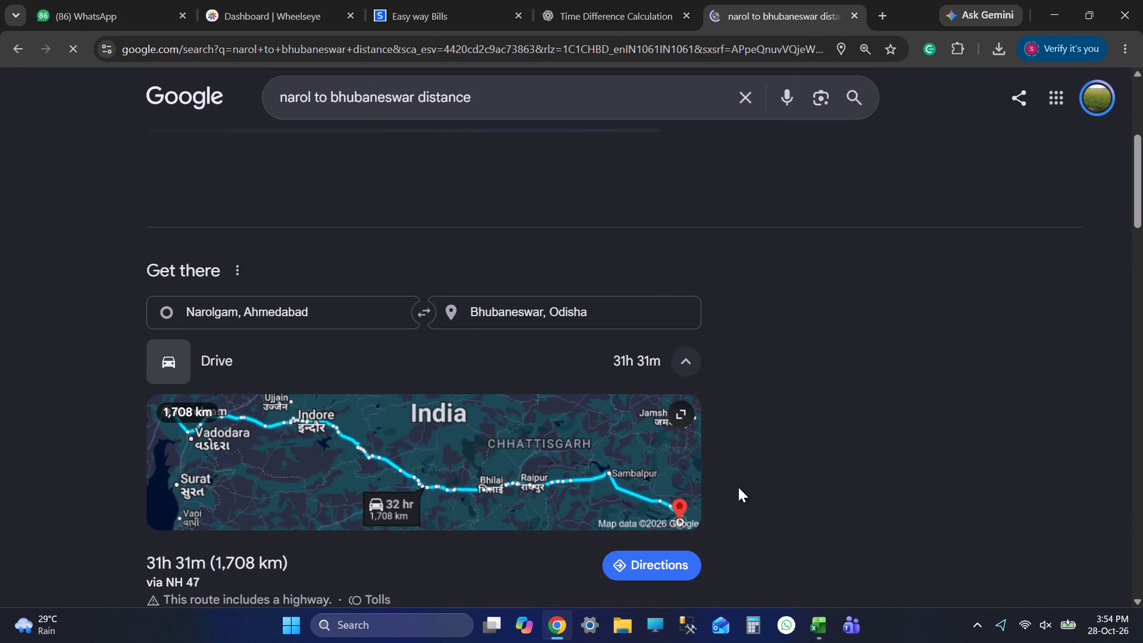
key("alt+Tab")
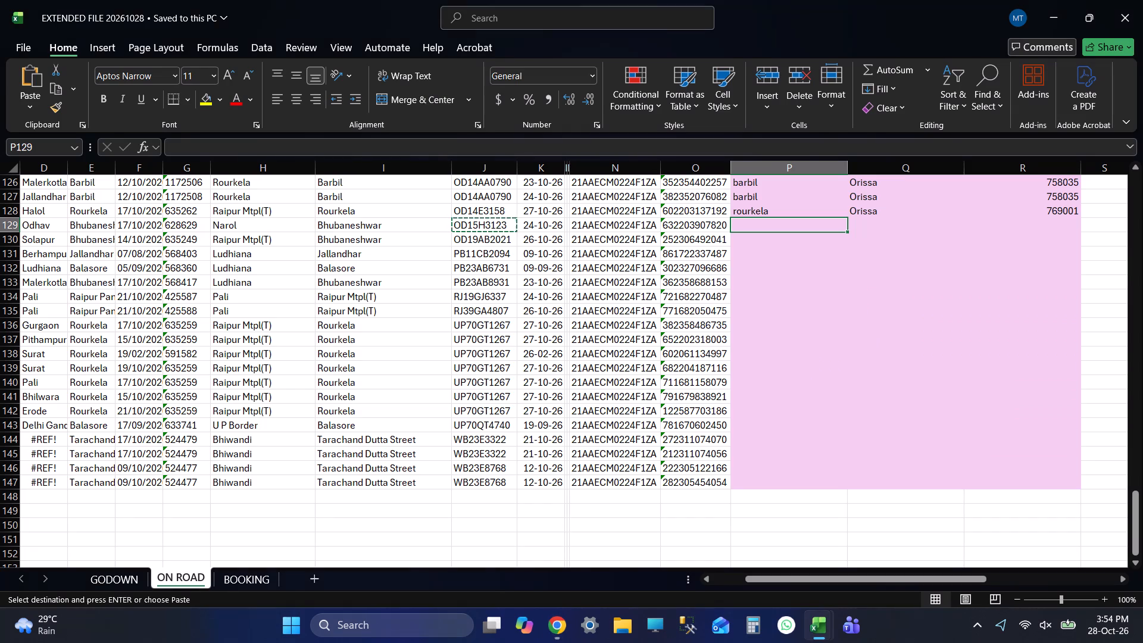
key("alt+Tab")
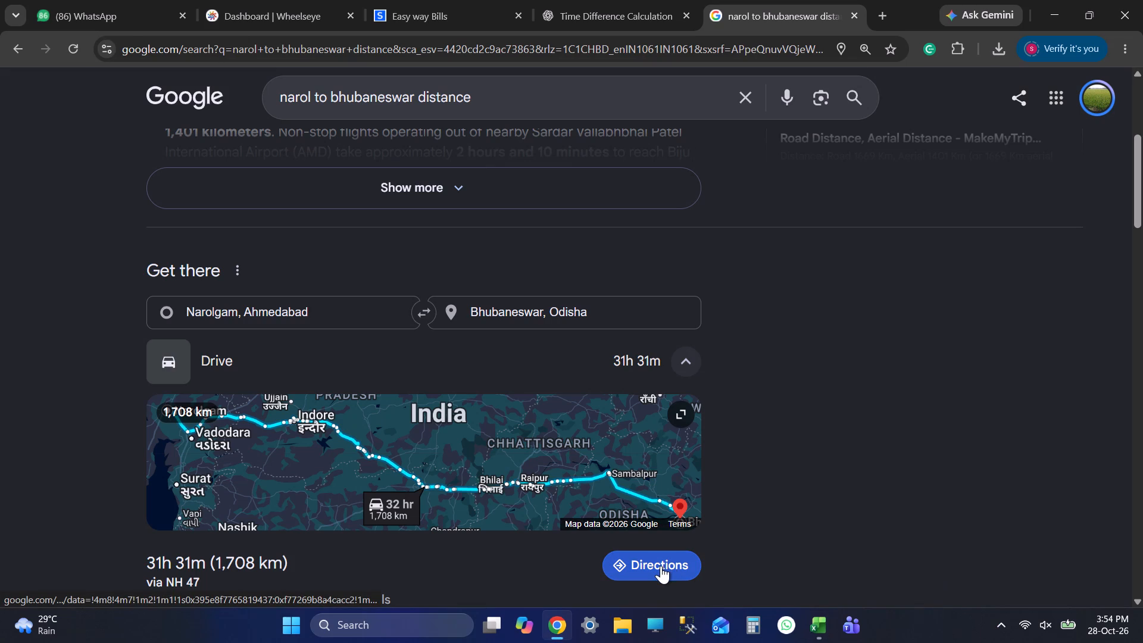
Open the Narol to Bhubaneswar driving directions in Google Maps and examine the route's towns between Bhilai, Raipur and Sambalpur.
left_click(661, 566)
key("alt+Tab")
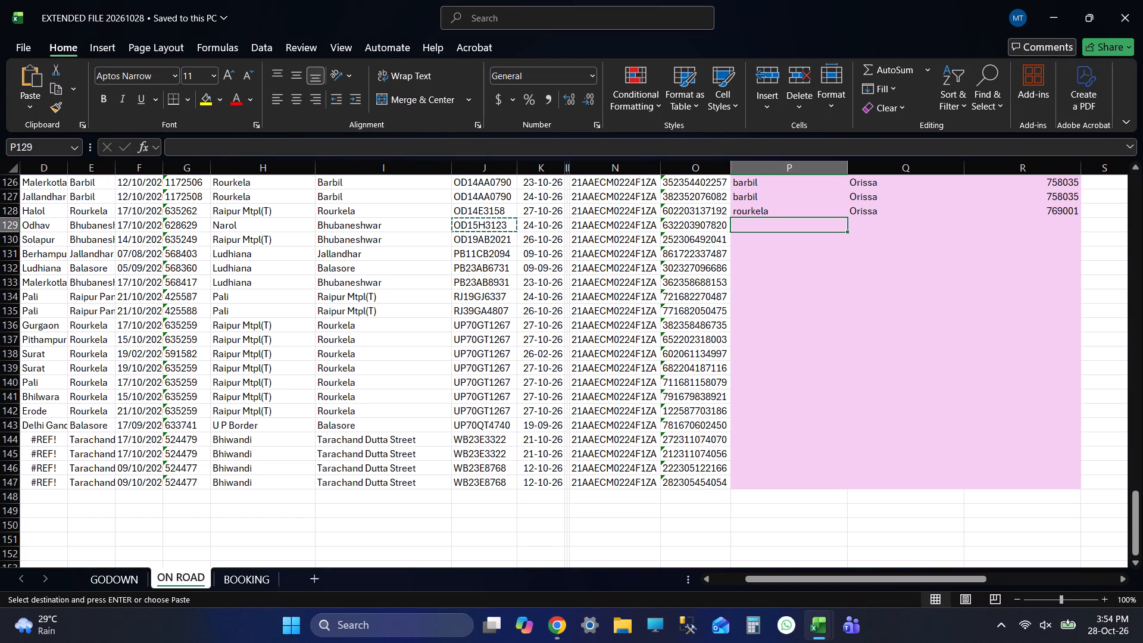
key("alt+Tab")
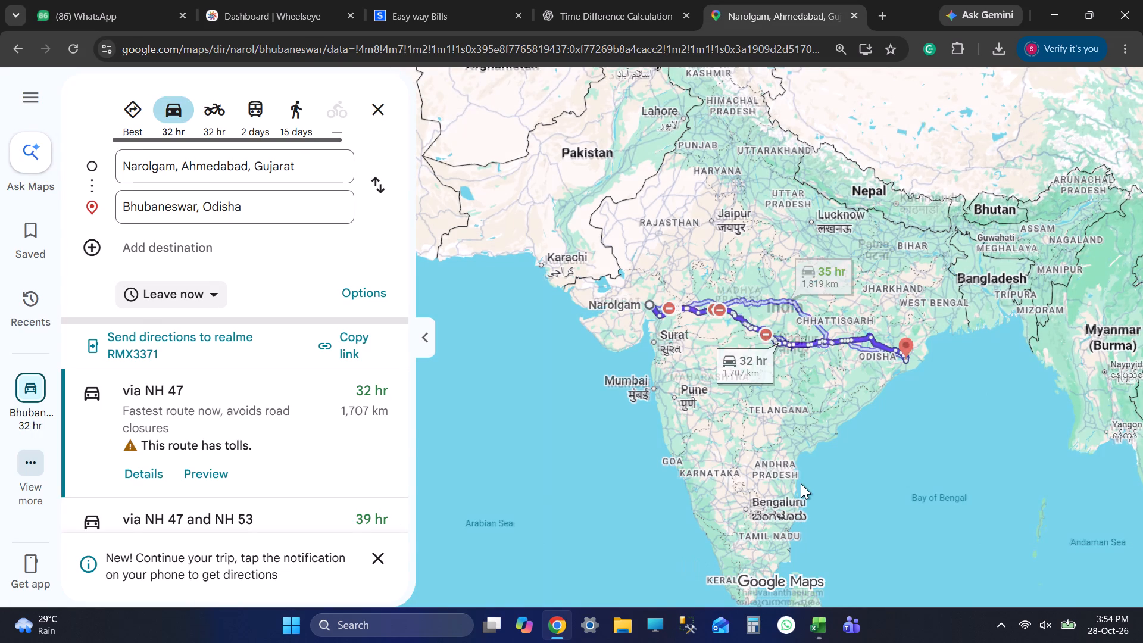
scroll(819, 347, "up", 19)
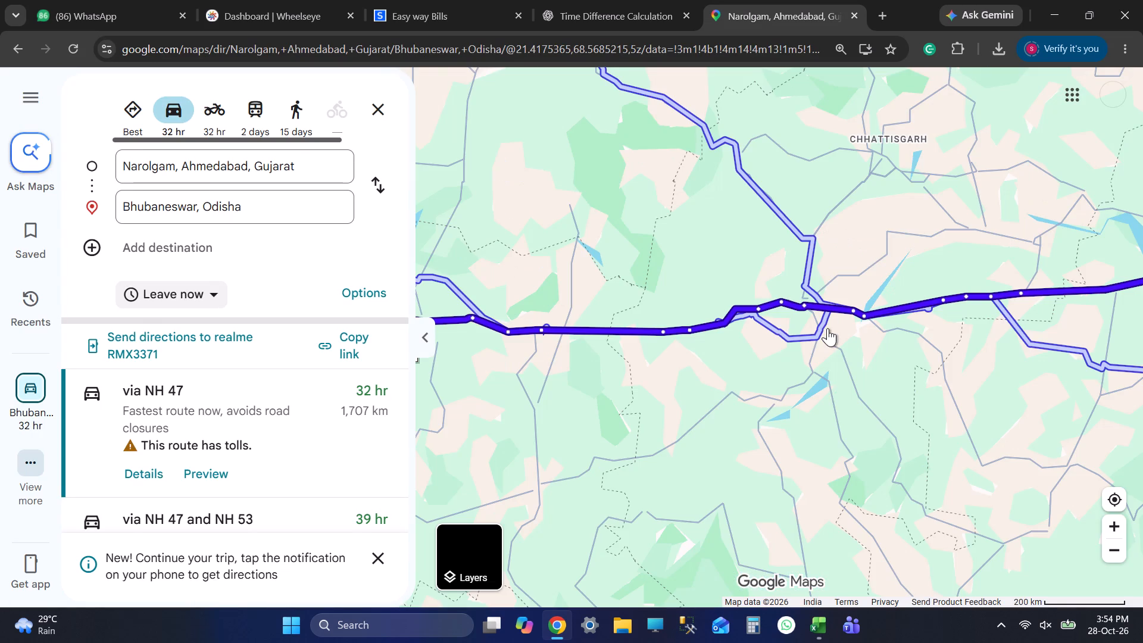
left_click_drag(827, 328, 715, 378)
scroll(760, 404, "down", 5)
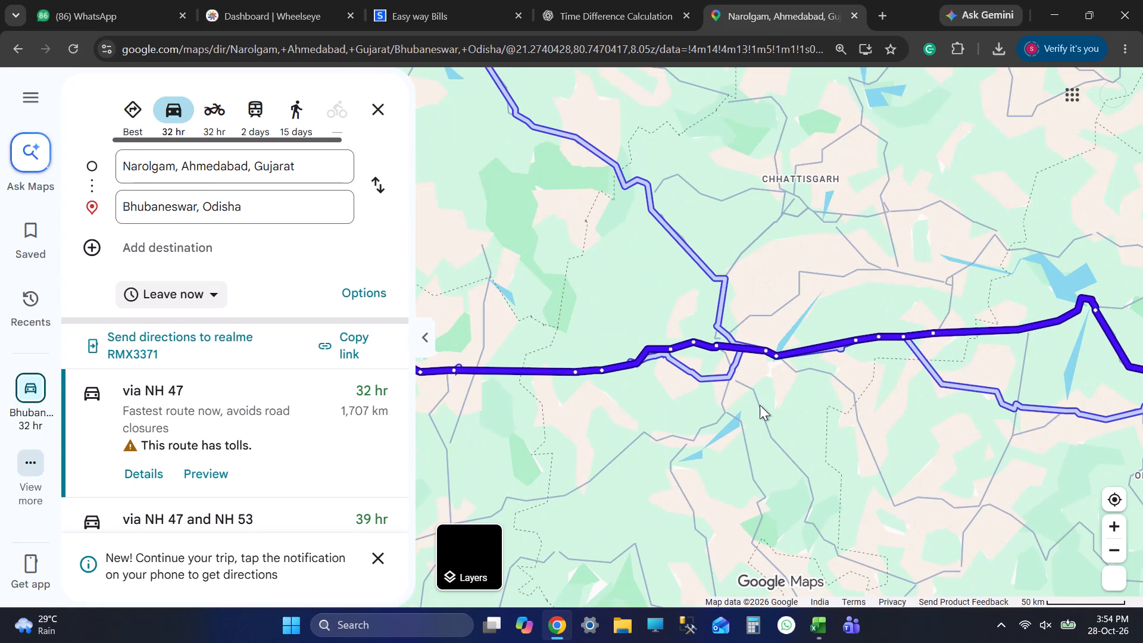
scroll(892, 355, "up", 7)
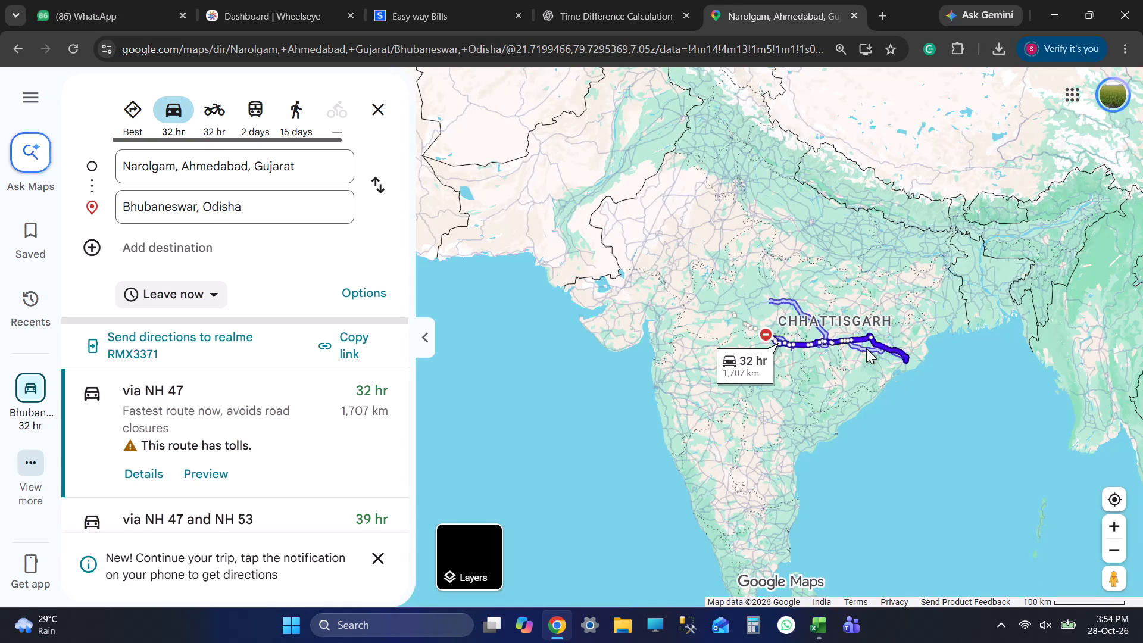
scroll(839, 349, "up", 3)
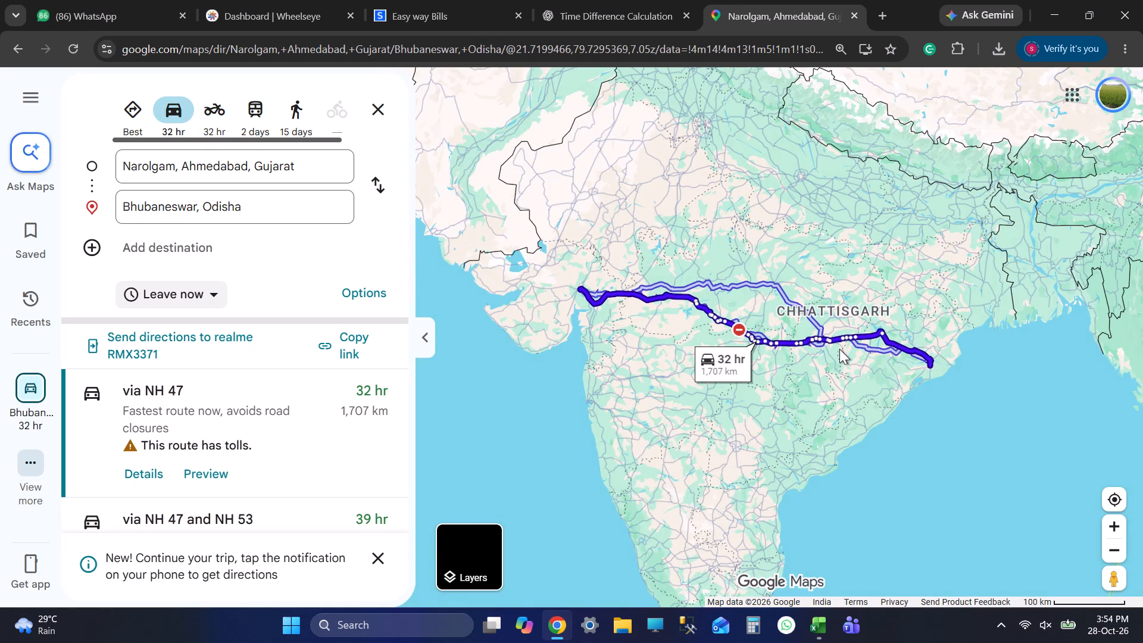
scroll(839, 349, "up", 4)
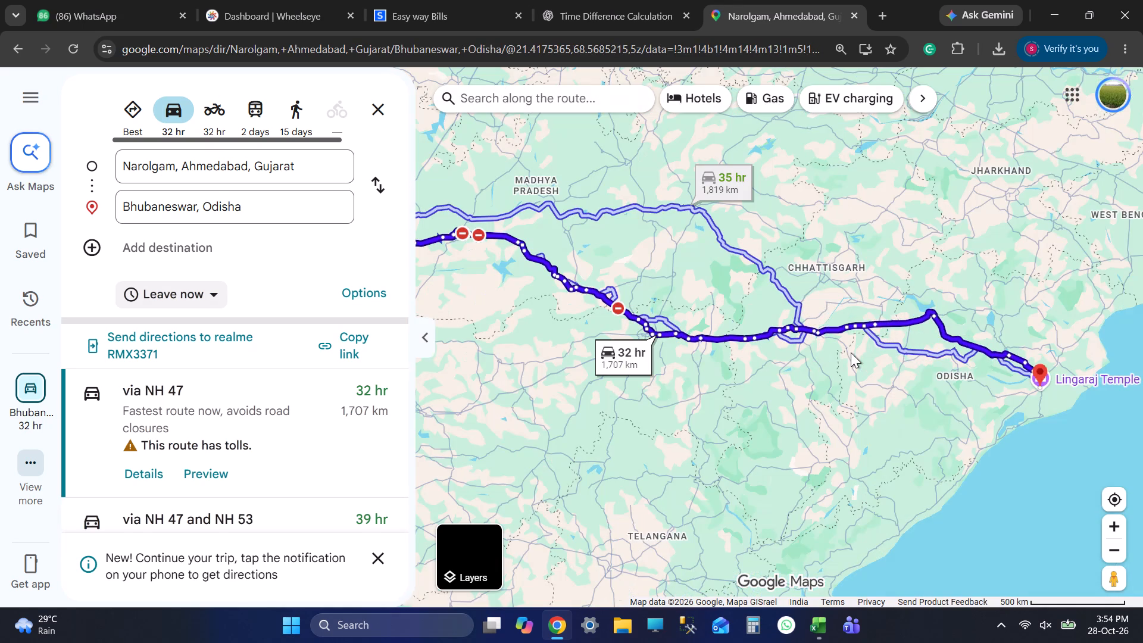
left_click_drag(855, 357, 768, 407)
scroll(850, 345, "up", 2)
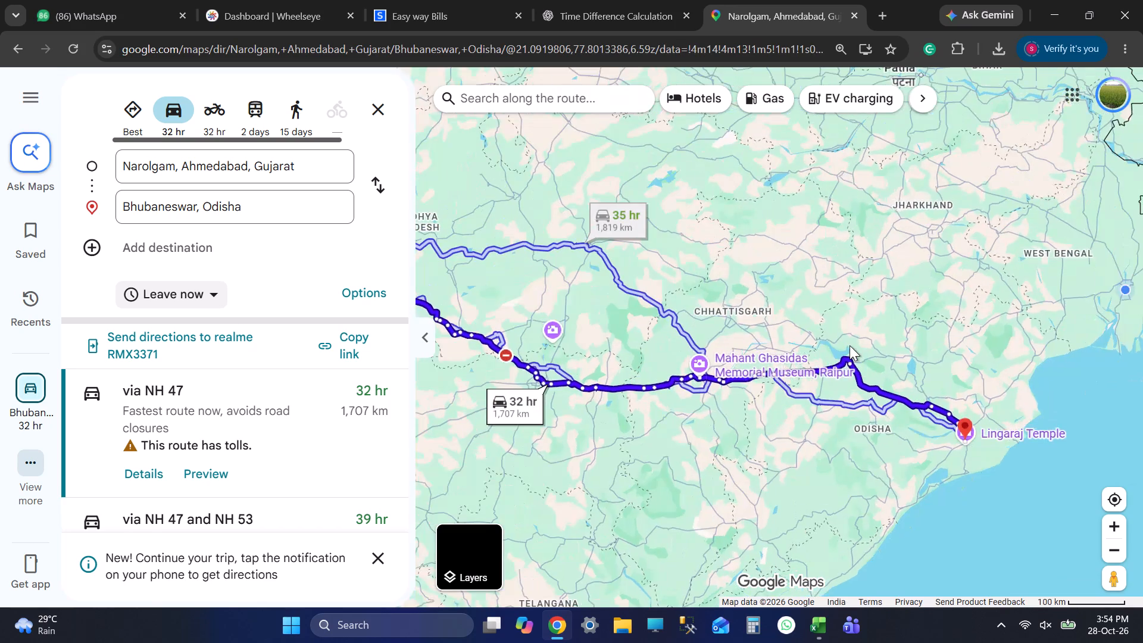
scroll(850, 345, "up", 6)
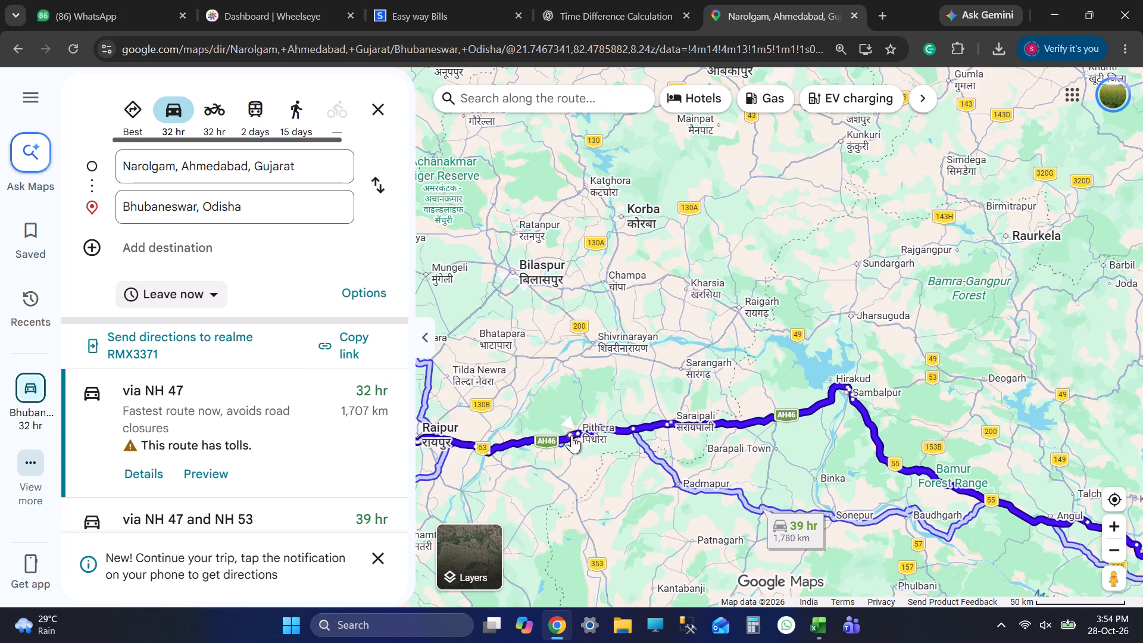
left_click_drag(605, 508, 817, 524)
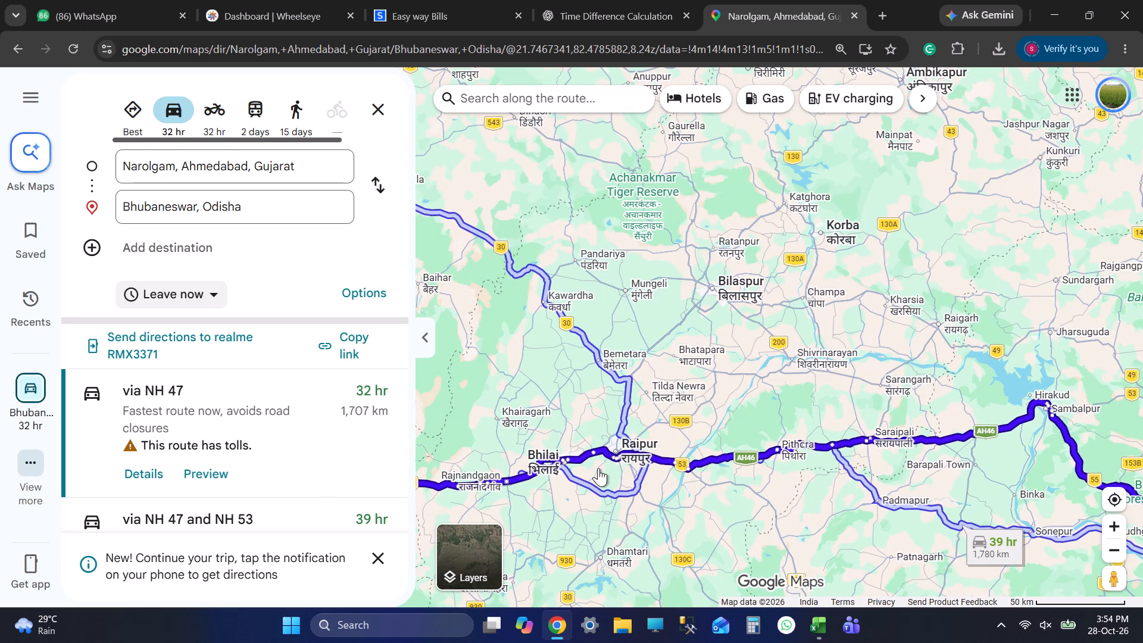
key("alt+Tab")
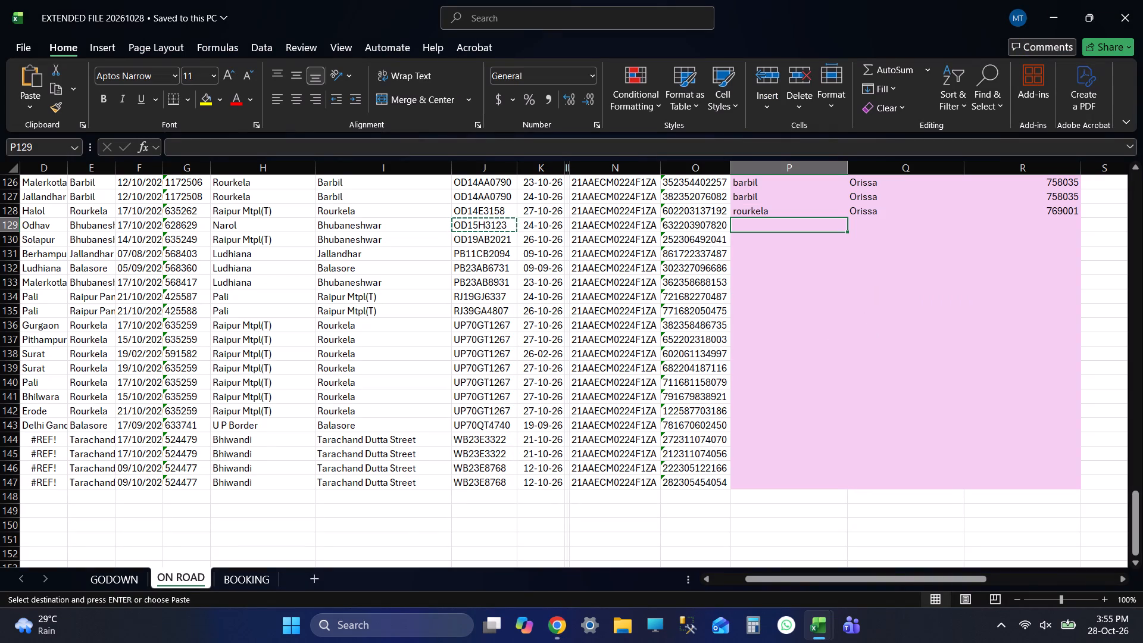
key("alt+Tab")
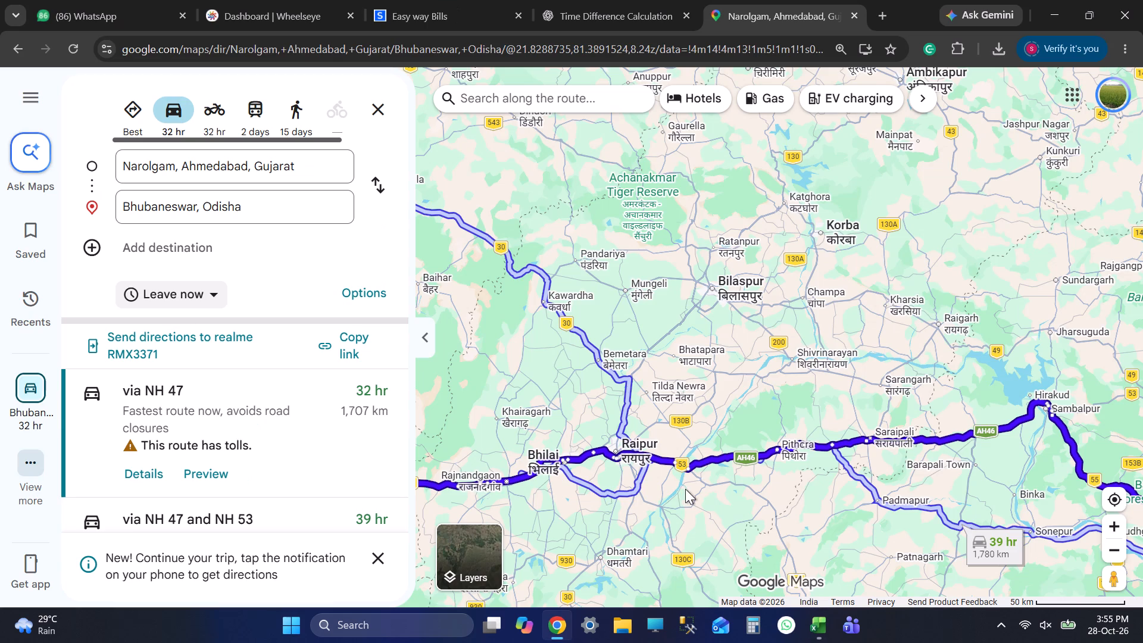
key("alt+Tab")
key("alt+Tab")
Copy Raipur, Chhattisgarh, 492001 from EXTENDED FILE 20261027 into row 129's current place, state and pin code in EXTENDED FILE 20261028, and save.
key("alt+Tab")
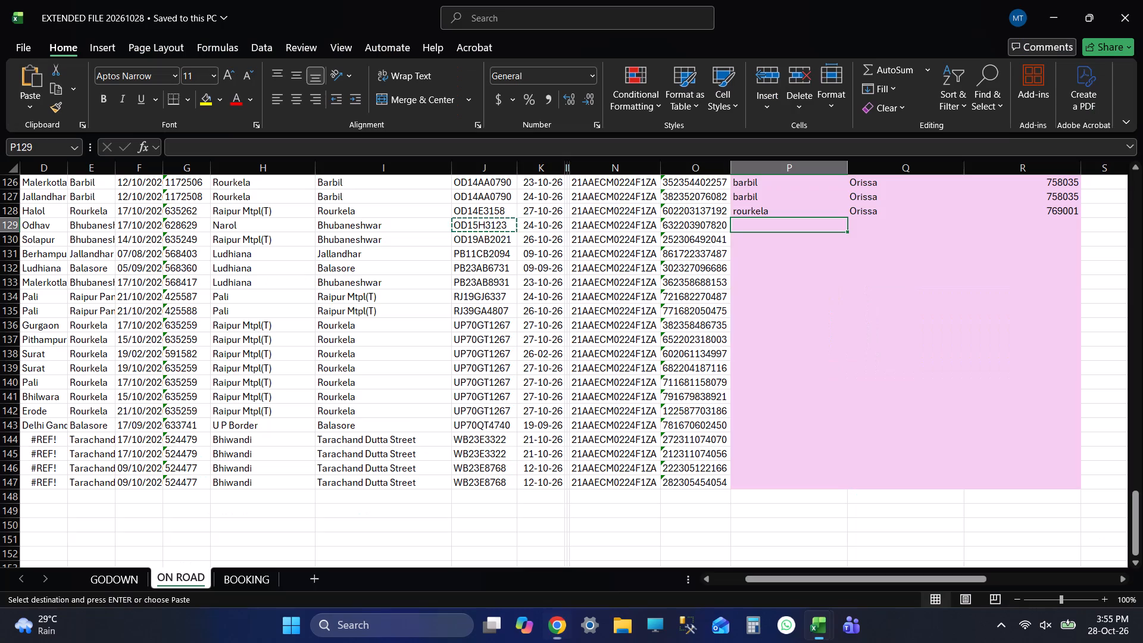
key("alt+Tab")
key("alt+Tab")
key("ctrl+Up")
key("Down")
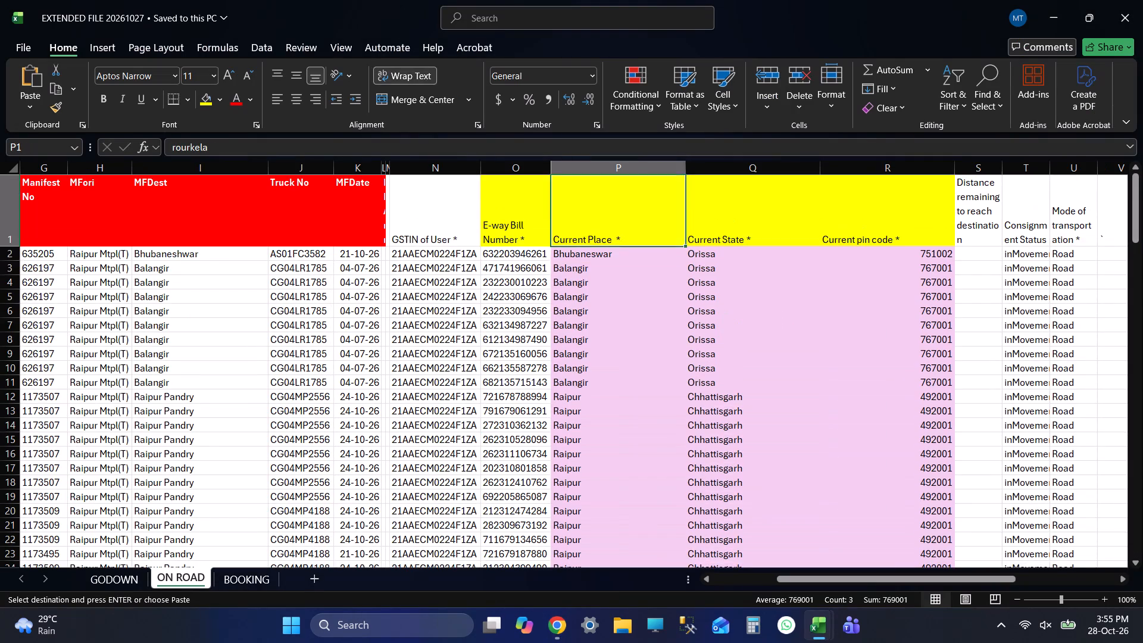
key("Down")
key("Down")
key("Down")
key("Down")
key("Down")
key("Down")
key("Down")
key("Down")
key("Down")
key("Down")
key("shift+Right")
key("shift+Right")
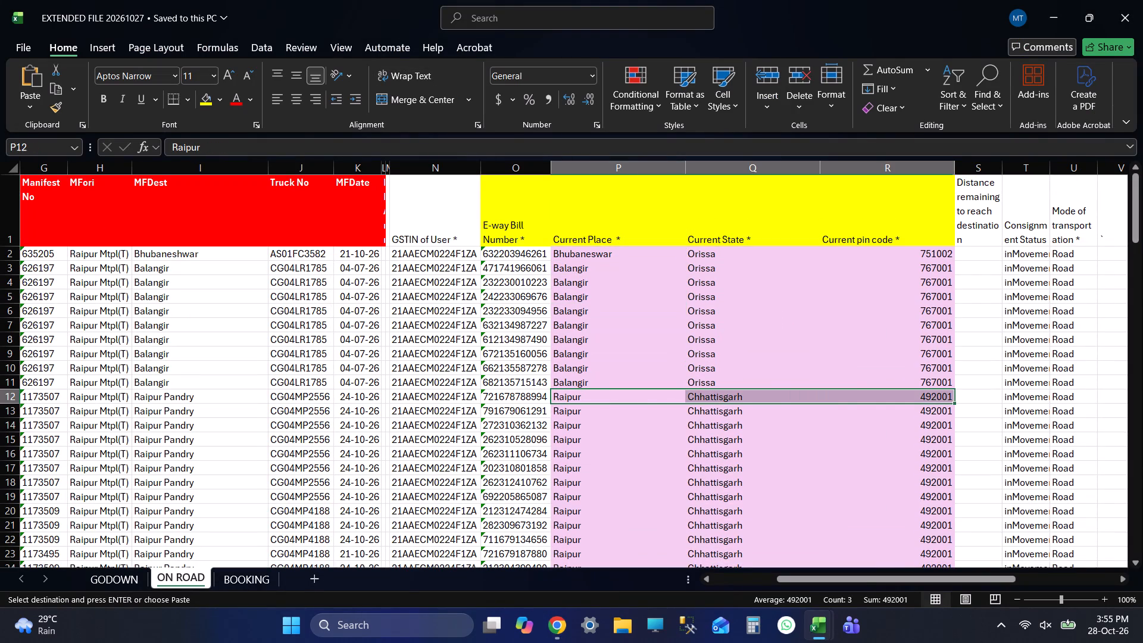
key("ctrl+c")
key("alt+Tab")
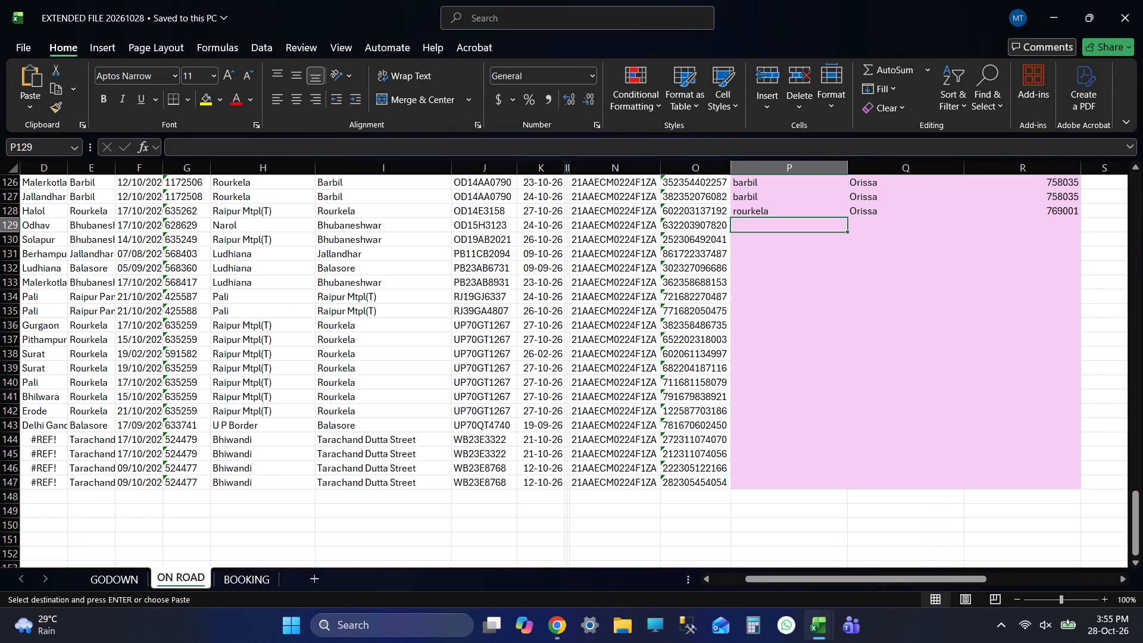
key("ctrl+v")
key("Down")
key("ctrl+s")
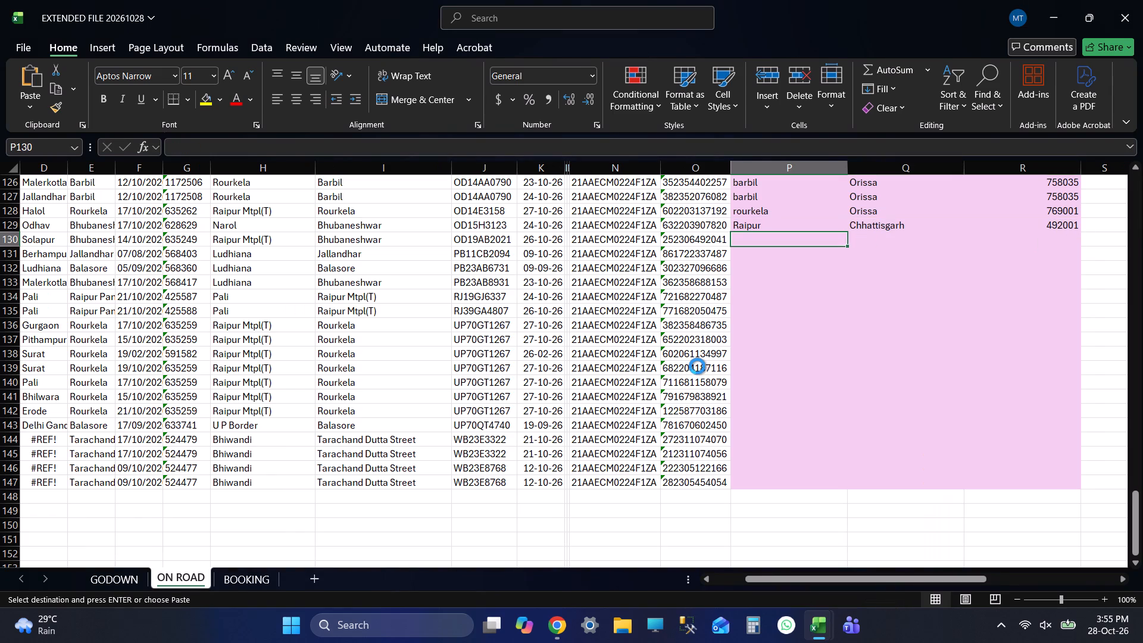
key("Left")
key("Left")
key("Left")
key("Left")
key("Left")
key("Left")
key("ctrl+c")
key("Right")
key("Right")
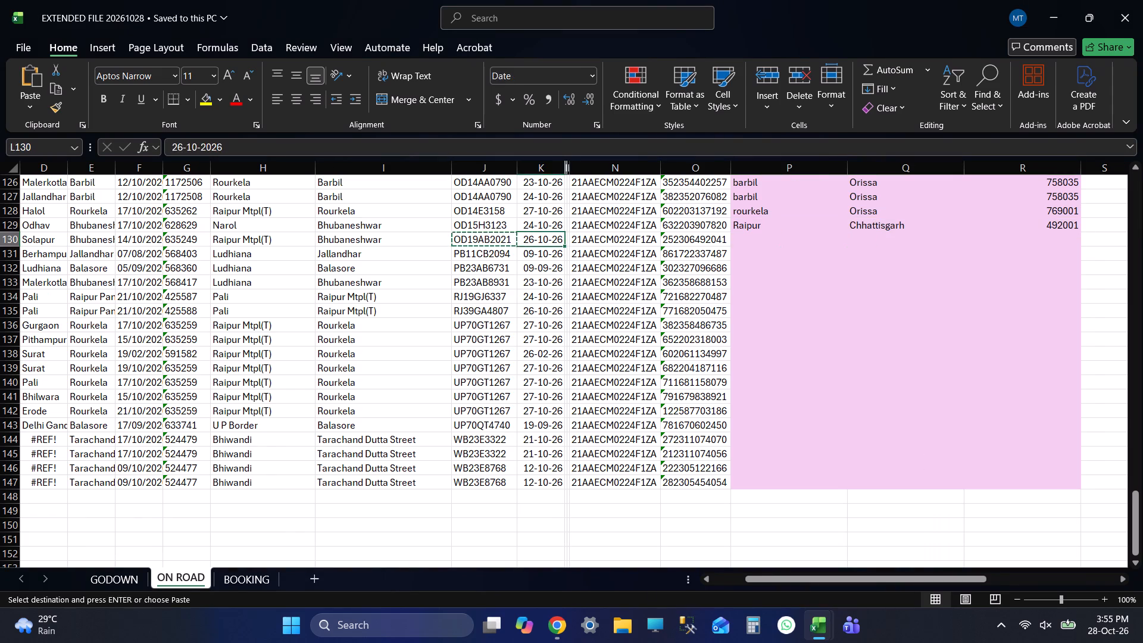
key("Right")
key("Right")
key("Right")
key("Right")
key("alt+Tab")
key("alt+Tab")
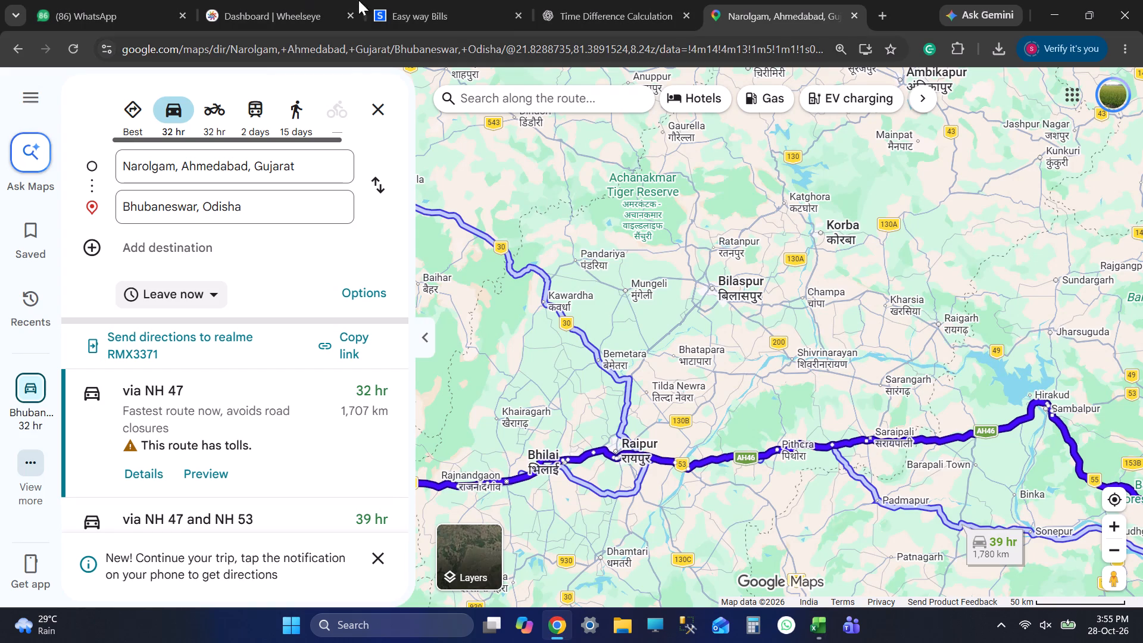
left_click(474, 10)
double_click(560, 188)
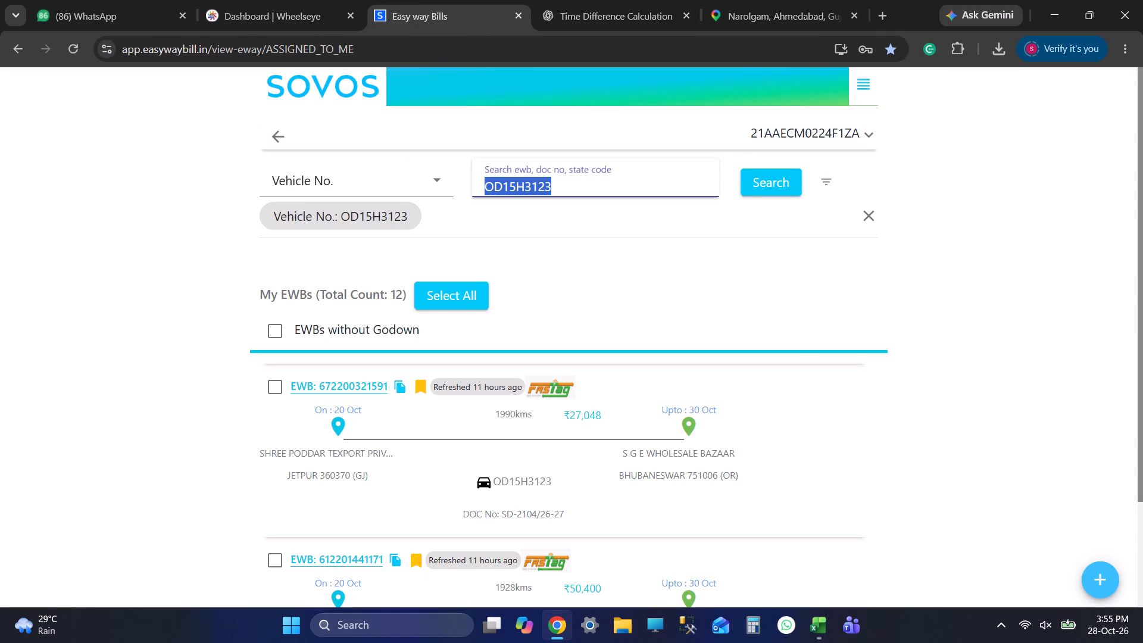
key("ctrl+v")
left_click(751, 196)
left_click(579, 366)
left_click(568, 367)
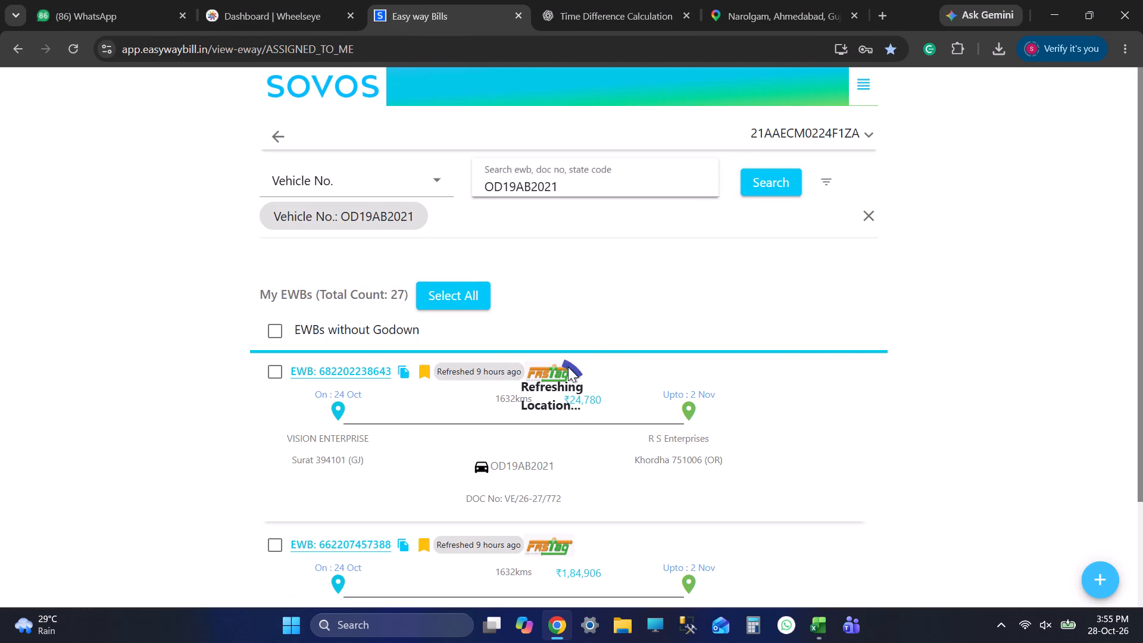
key("alt+Tab")
scroll(595, 350, "down", 1)
scroll(595, 350, "up", 1)
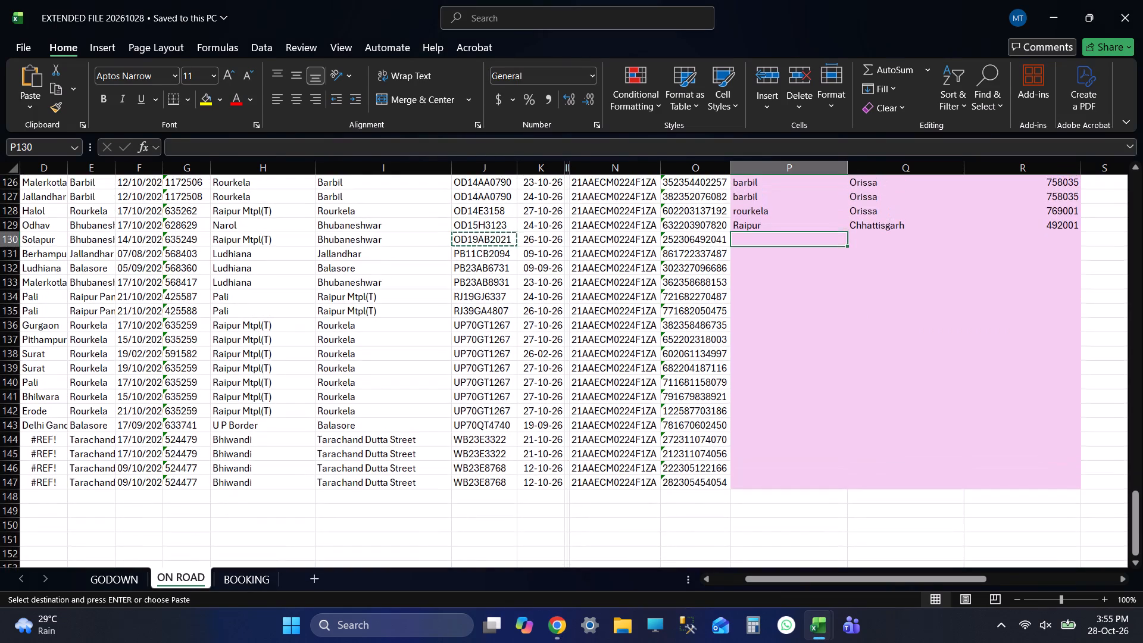
key("alt+Tab")
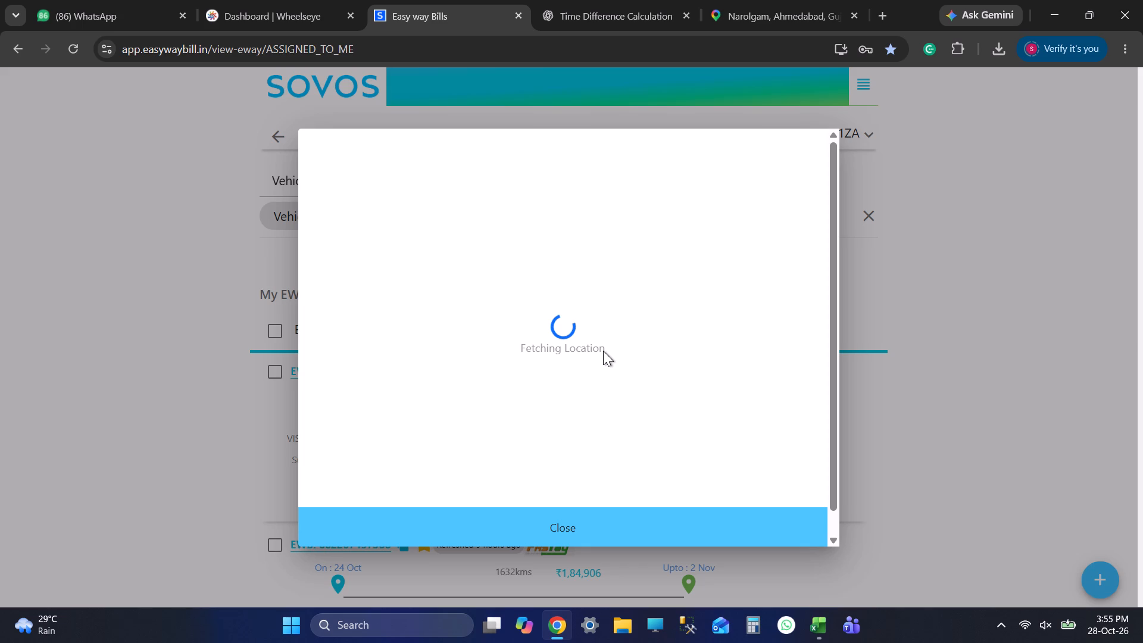
left_click(607, 532)
scroll(578, 403, "down", 5)
left_click(560, 510)
key("alt+Tab")
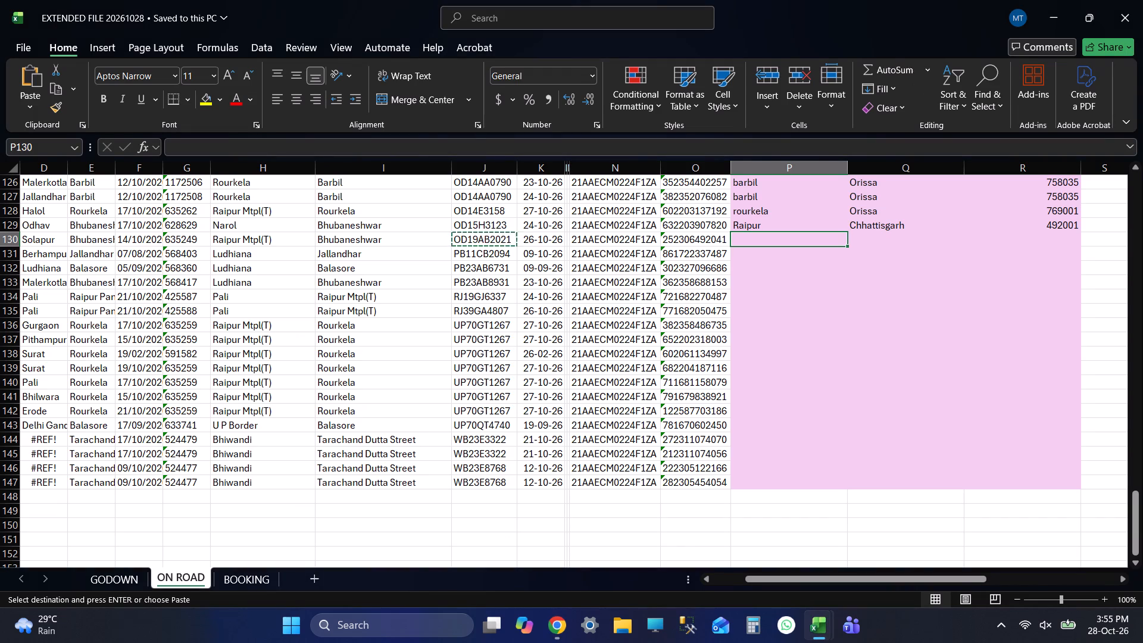
left_click(379, 248)
key("Tab")
key("Tab")
key("Tab")
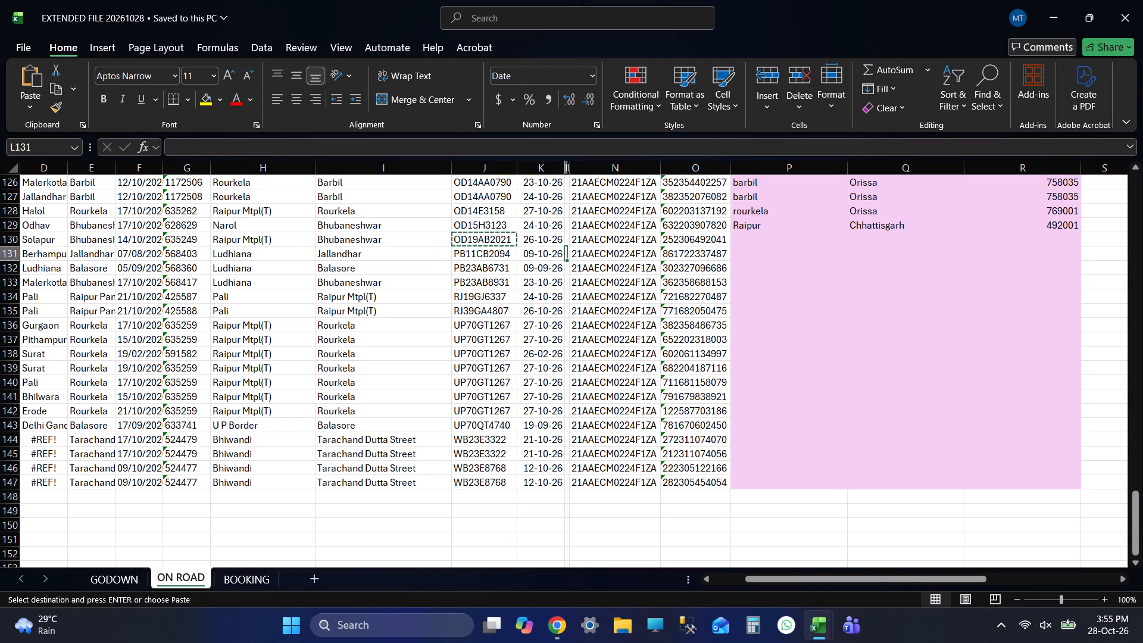
key("Tab")
key("Tab")
key("Tab")
key("Tab")
key("alt+Tab")
key("alt+Tab")
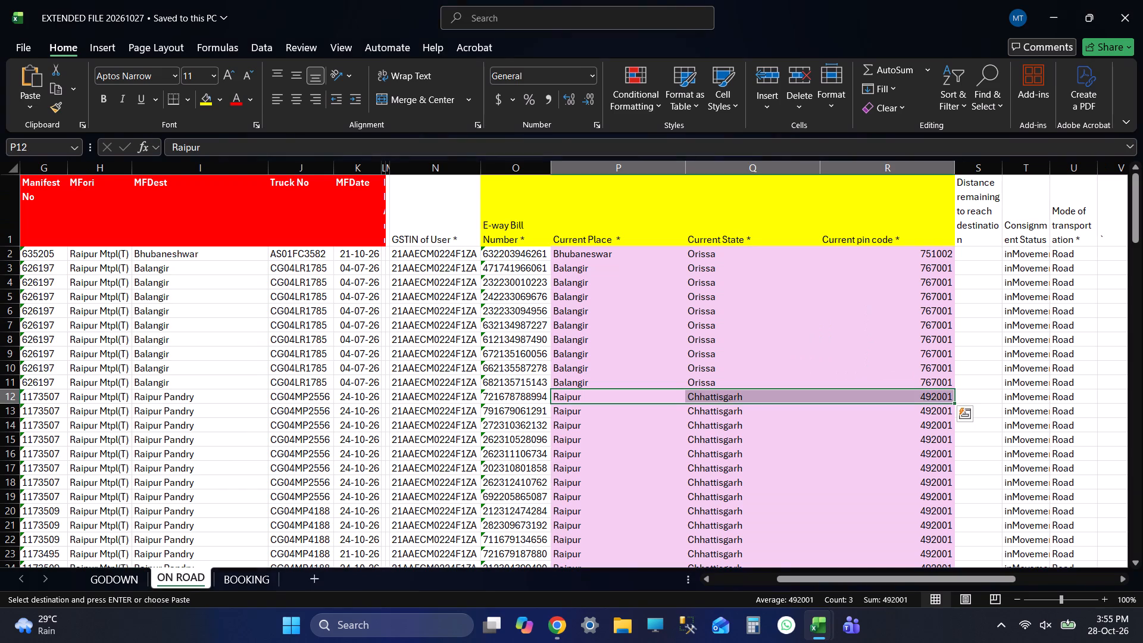
left_click(625, 170)
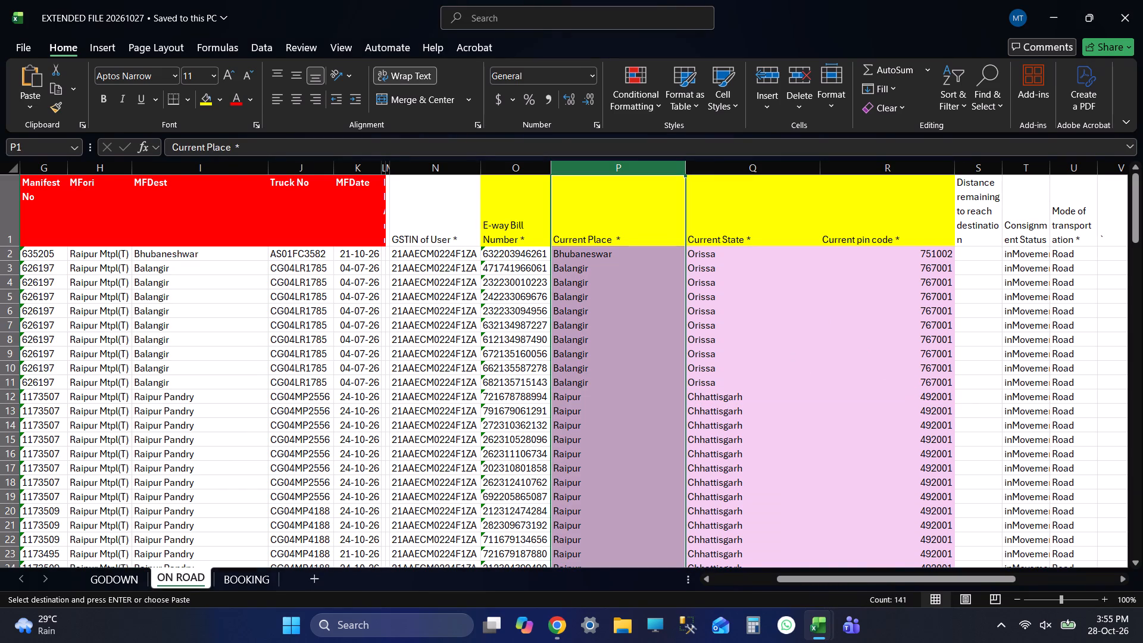
key("ctrl+f")
type("jal")
key("Return")
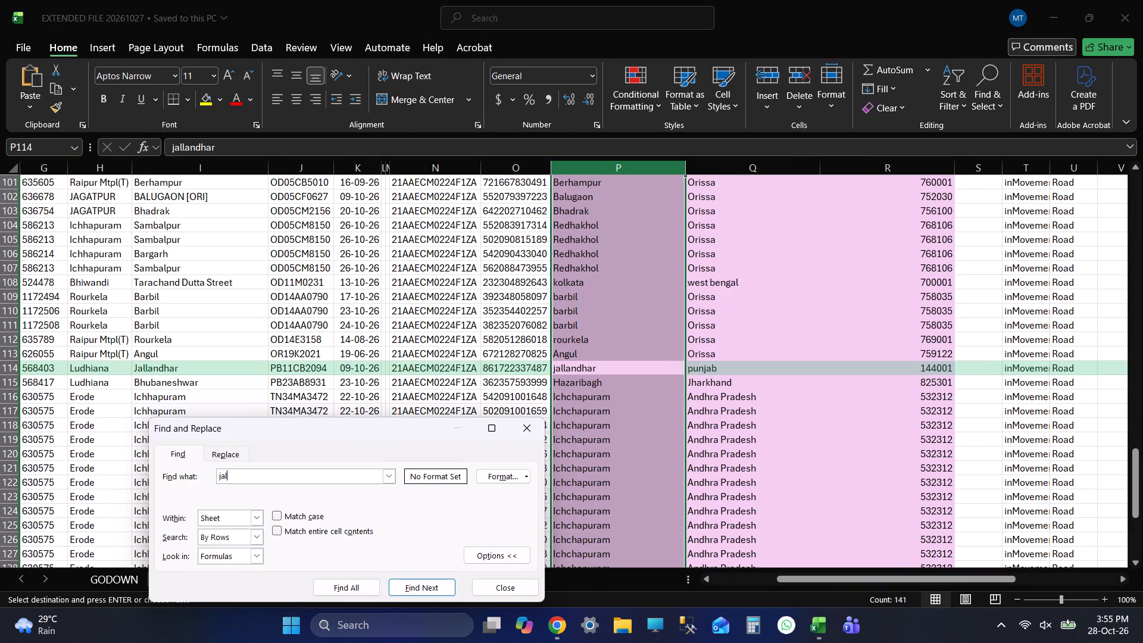
left_click(594, 367)
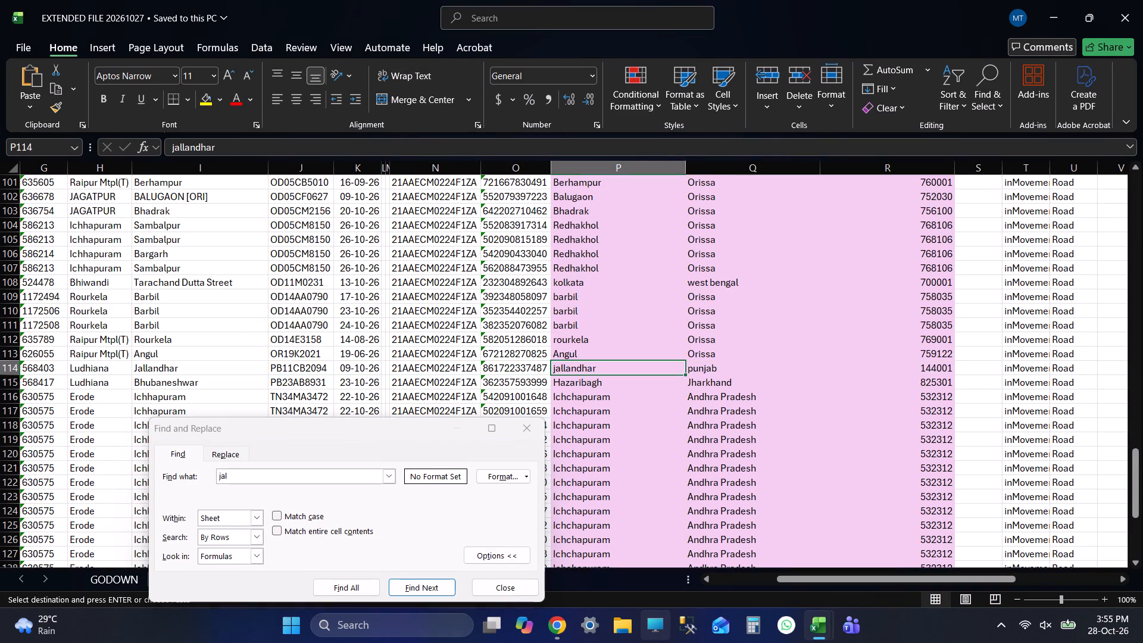
key("shift+Right")
key("shift+Right")
key("ctrl+c")
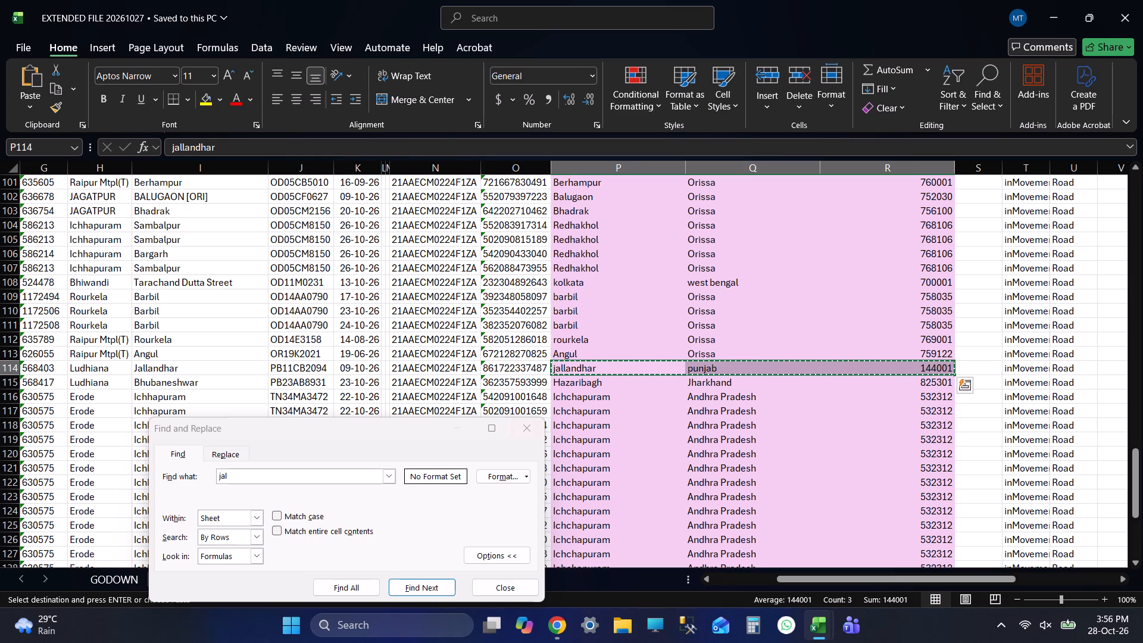
left_click(513, 589)
key("alt+Tab")
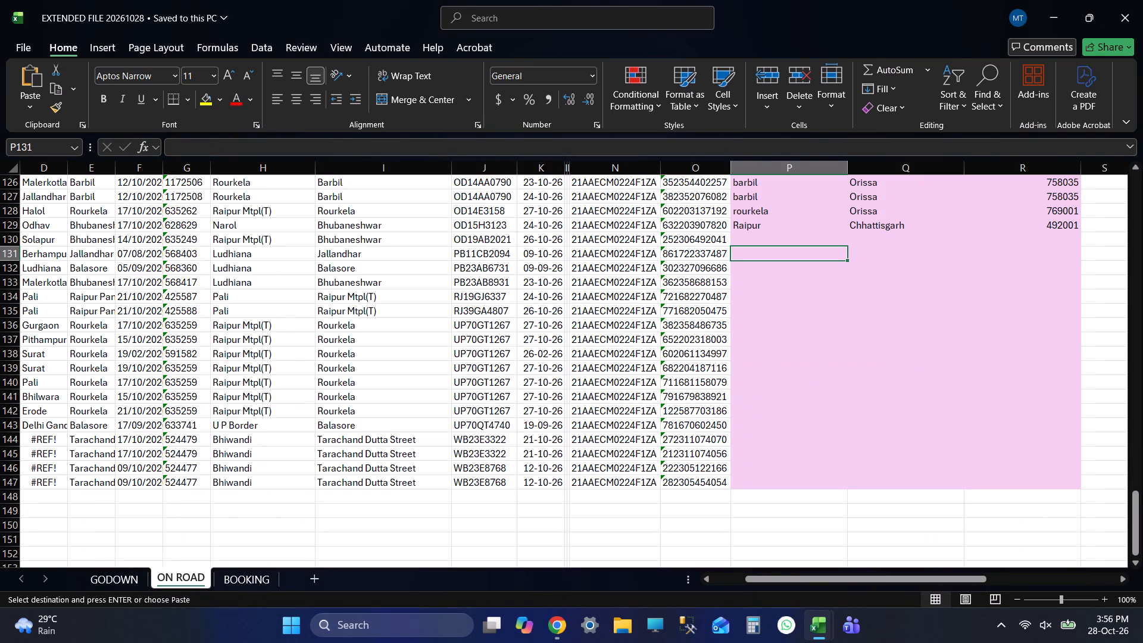
key("ctrl+v")
left_click(753, 241)
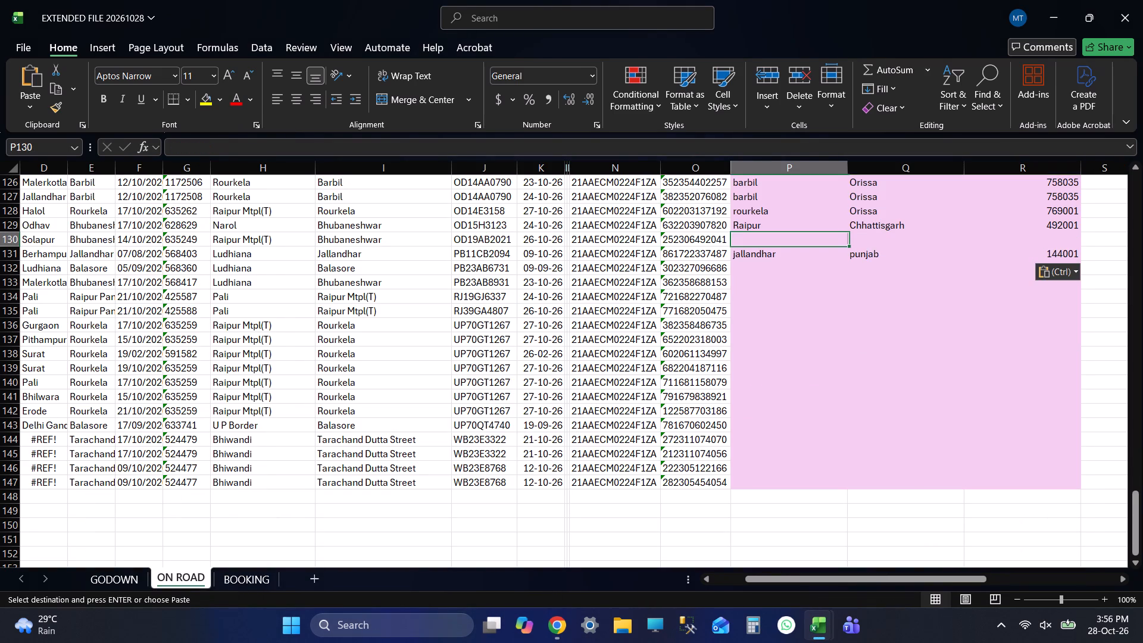
key("ctrl+s")
key("ctrl+s")
key("ctrl+s")
key("ctrl+s")
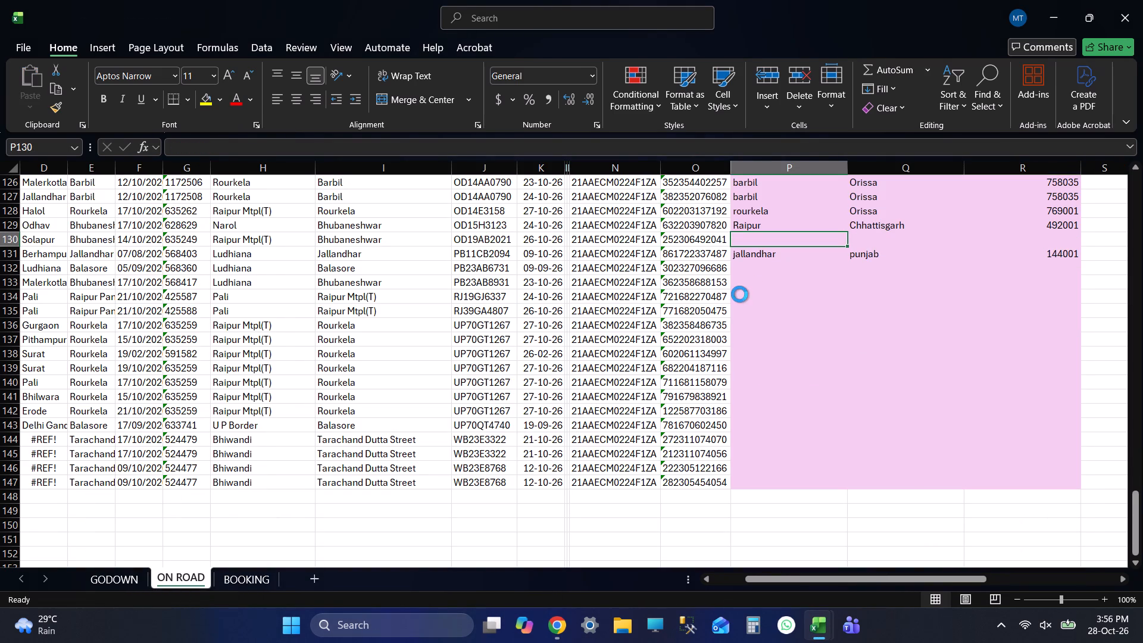
key("ctrl+s")
key("ctrl+s")
key("ctrl+s")
key("ctrl+s")
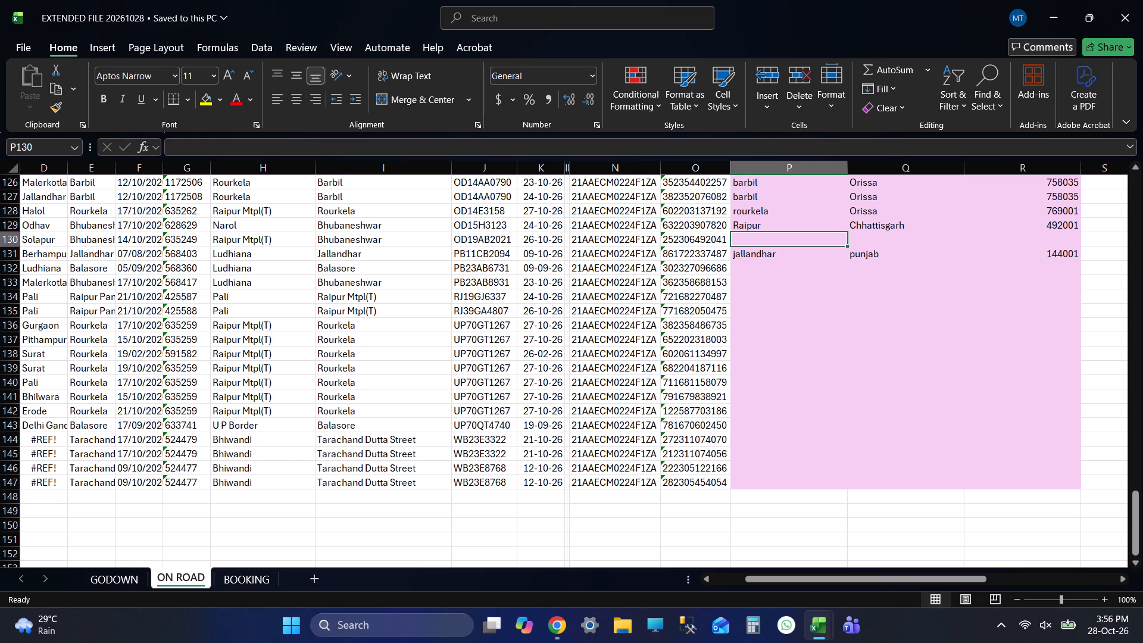
Copy row 130's truck number again and recheck its FASTag location result in Easy way Bills.
key("shift+Tab")
key("shift+Tab")
key("shift+Tab")
key("shift+Tab")
key("shift+Tab")
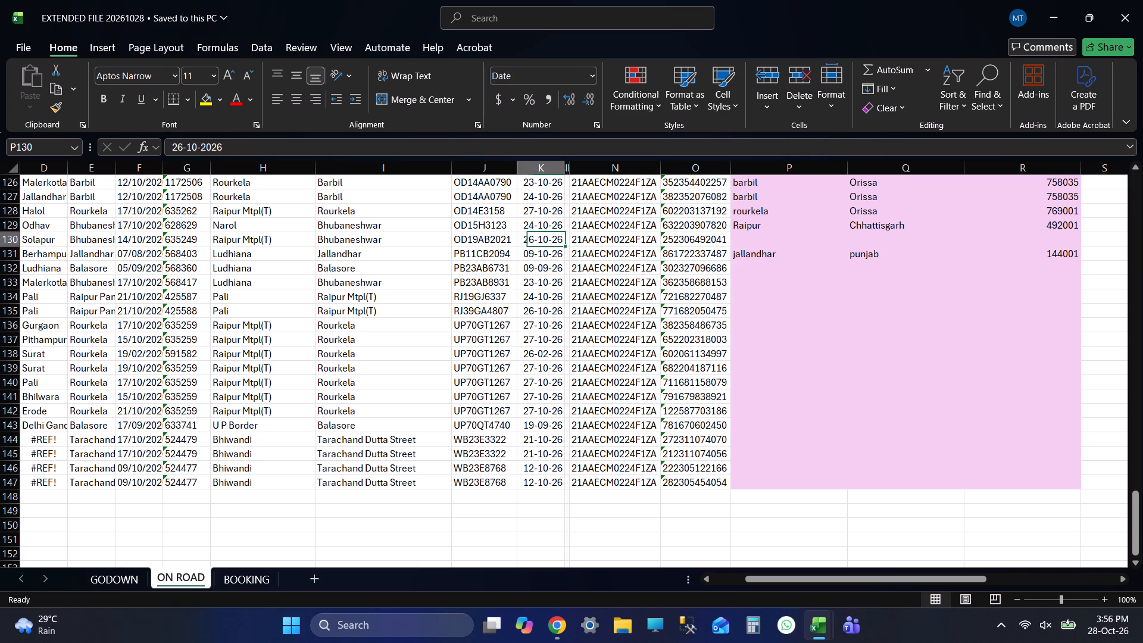
key("shift+Tab")
key("ctrl+c")
key("Tab")
key("Tab")
key("Tab")
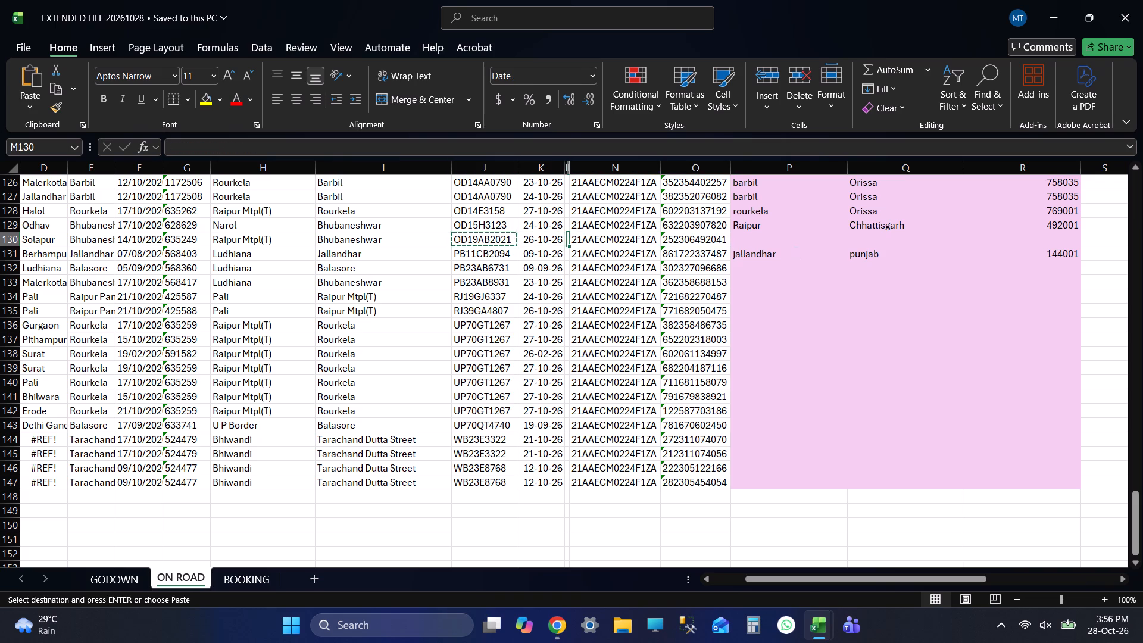
key("Tab")
key("Tab")
key("alt+Tab")
key("alt+Tab")
key("Tab")
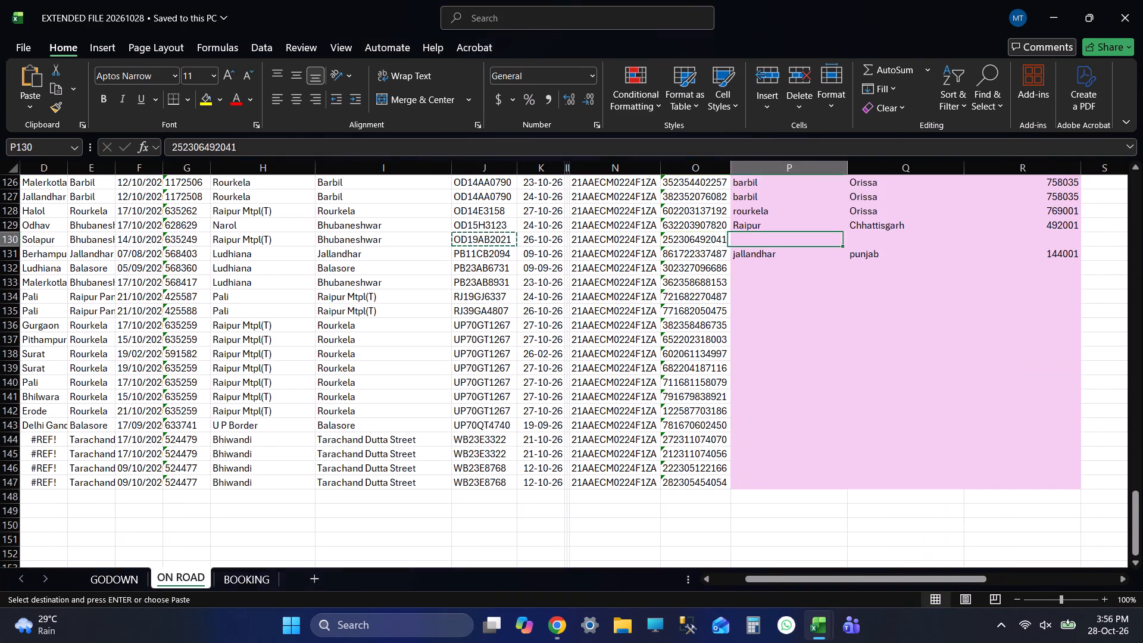
key("alt+Tab")
key("alt+Tab")
key("alt+Tab")
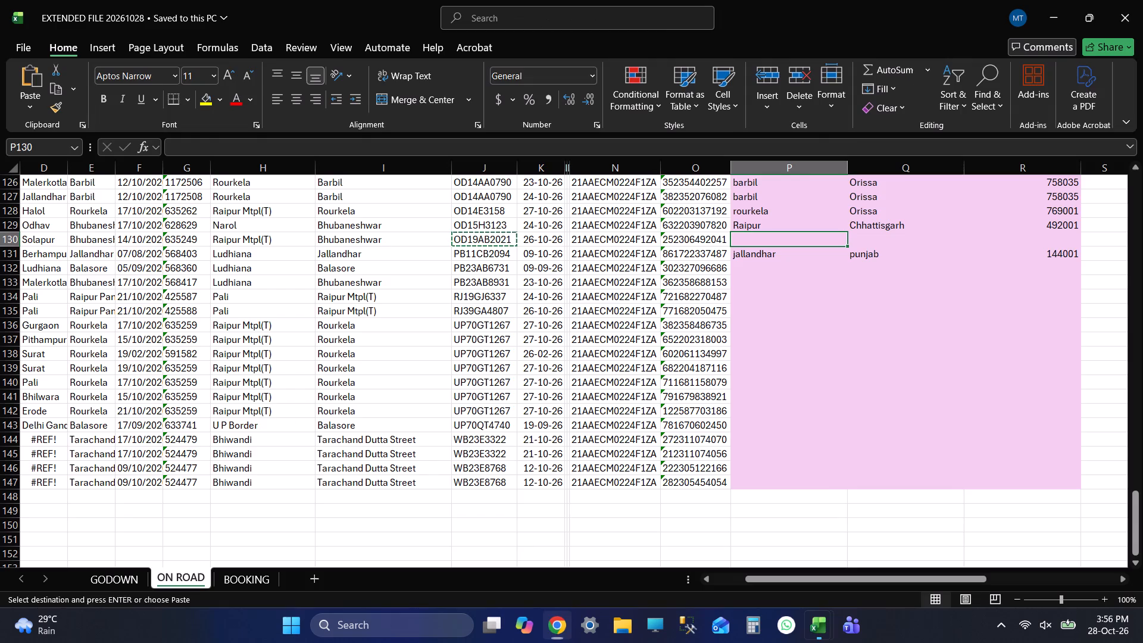
key("alt+Tab")
key("alt+Tab")
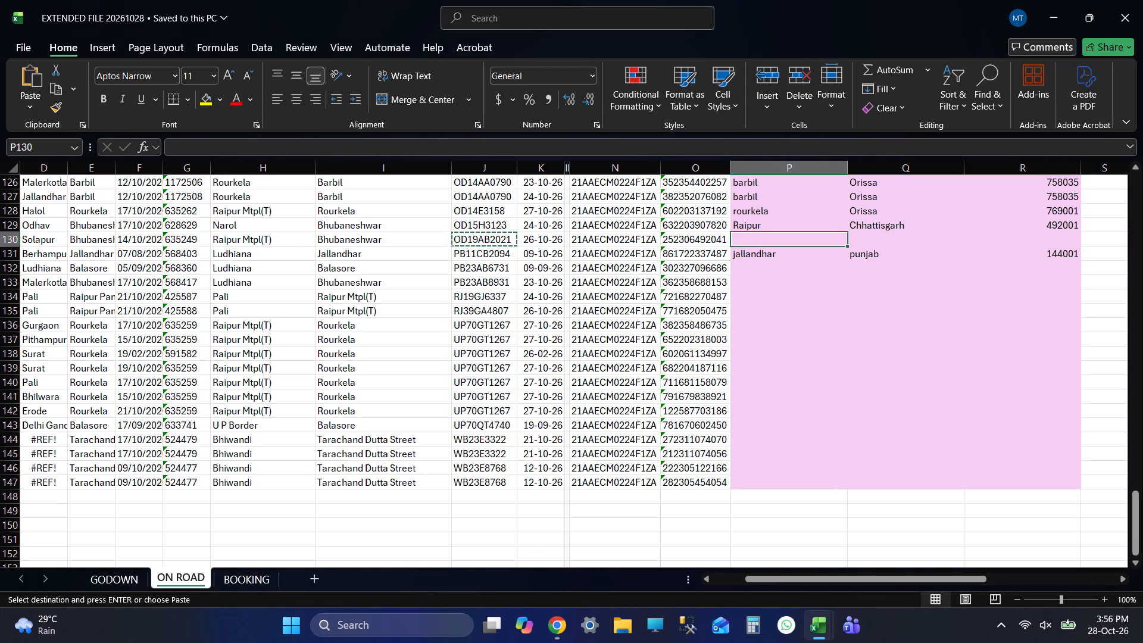
key("alt+Tab")
key("alt+Tab")
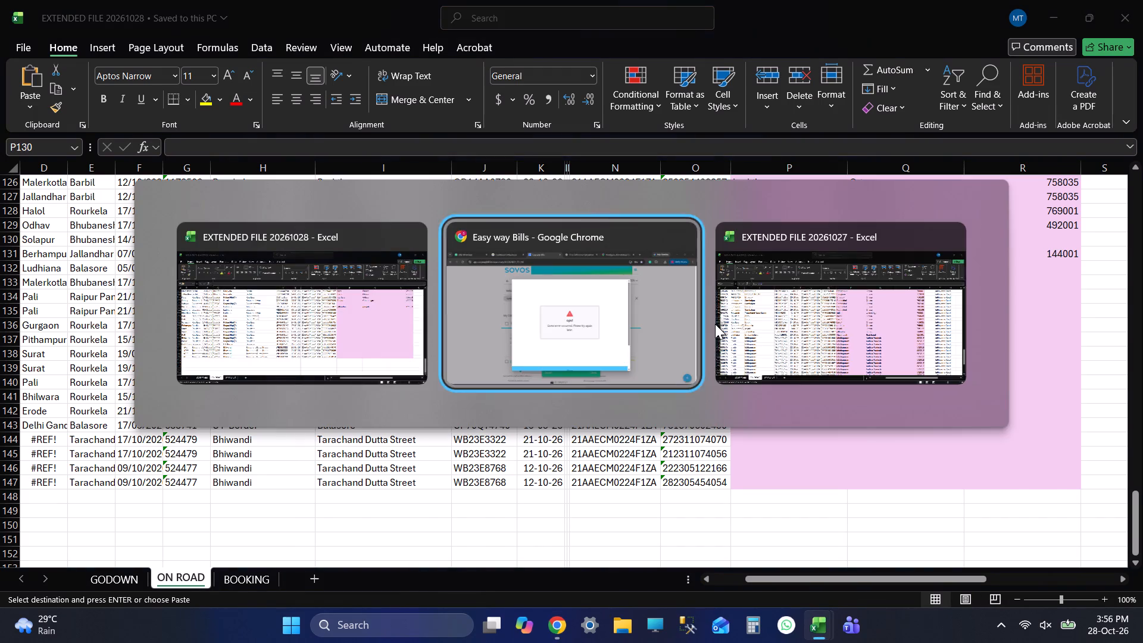
left_click(595, 357)
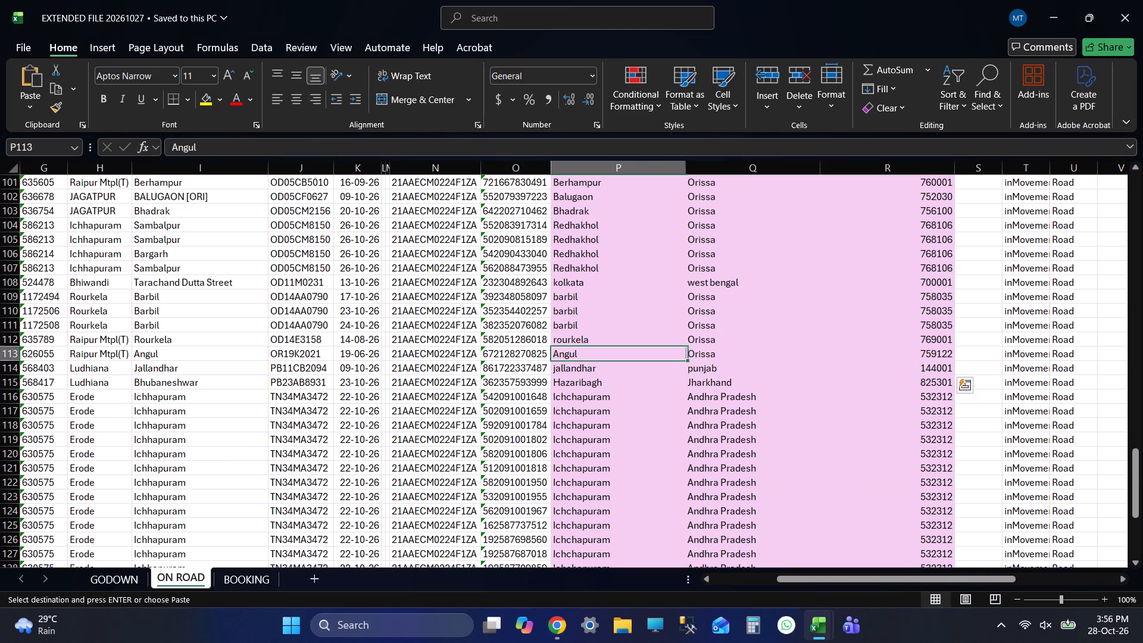
key("shift+Right")
key("shift+Right")
key("ctrl+c")
key("alt+Tab")
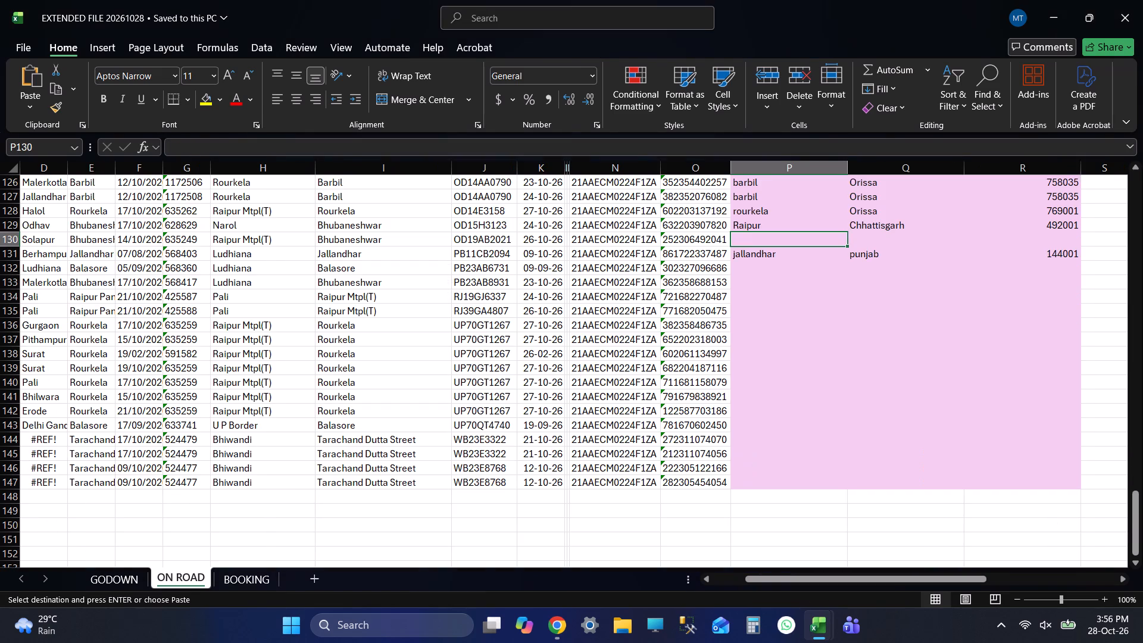
key("ctrl+v")
key("Down")
key("ctrl+Down")
key("ctrl+Up")
key("Down")
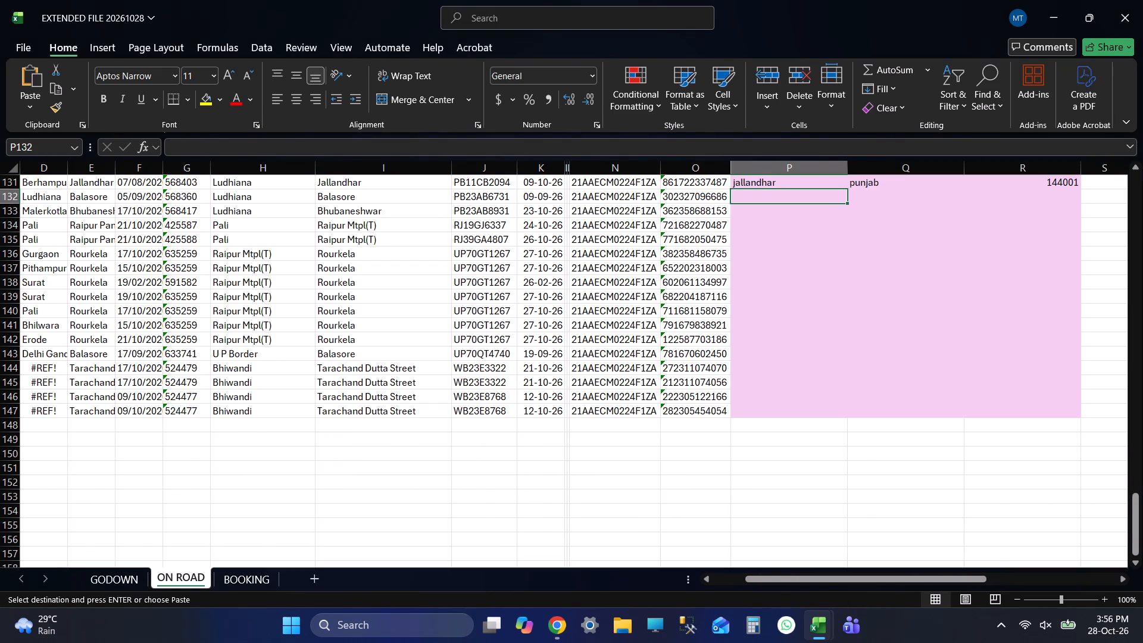
key("ctrl+s")
key("Left")
key("Left")
key("Left")
key("Left")
key("Left")
key("Left")
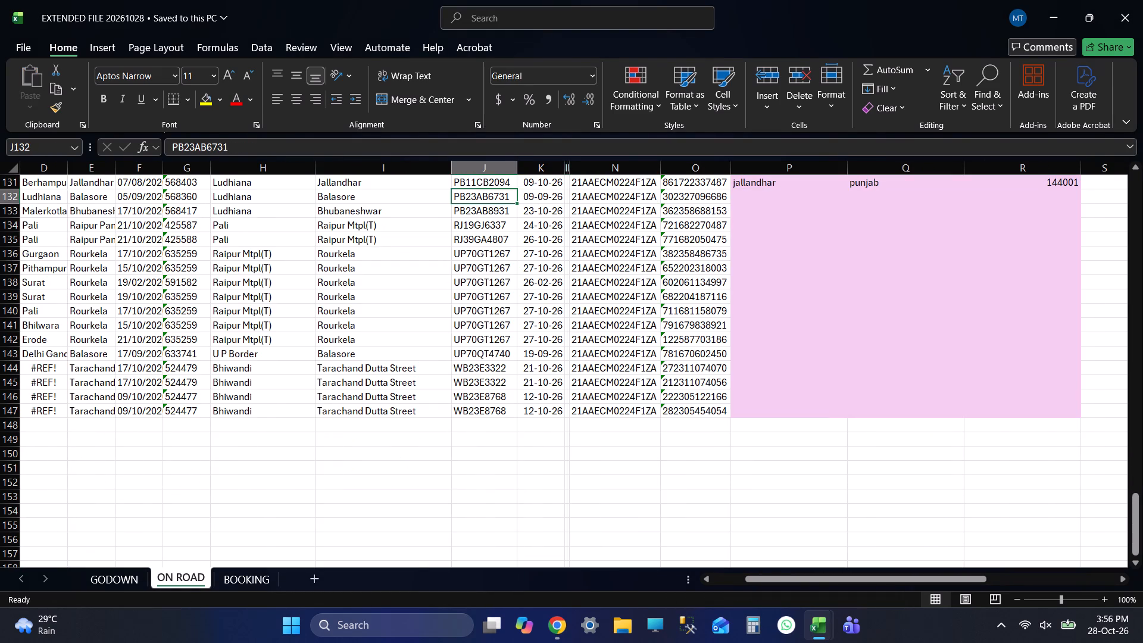
key("ctrl+c")
key("Right")
key("Right")
key("Right")
key("Right")
key("Right")
key("Right")
key("alt+Tab")
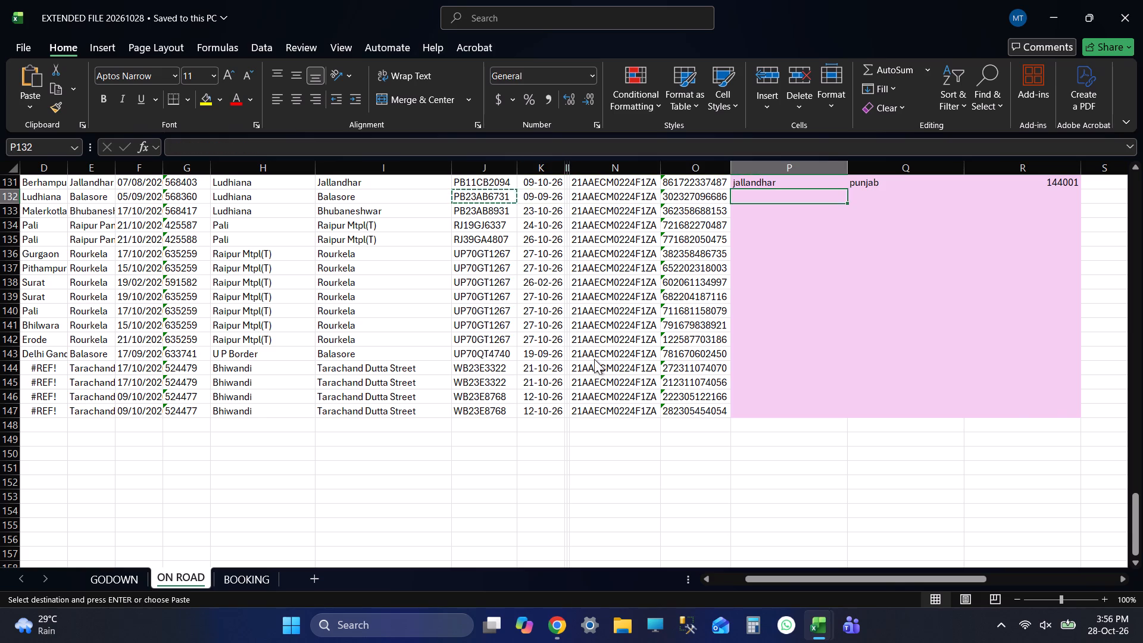
left_click(608, 163)
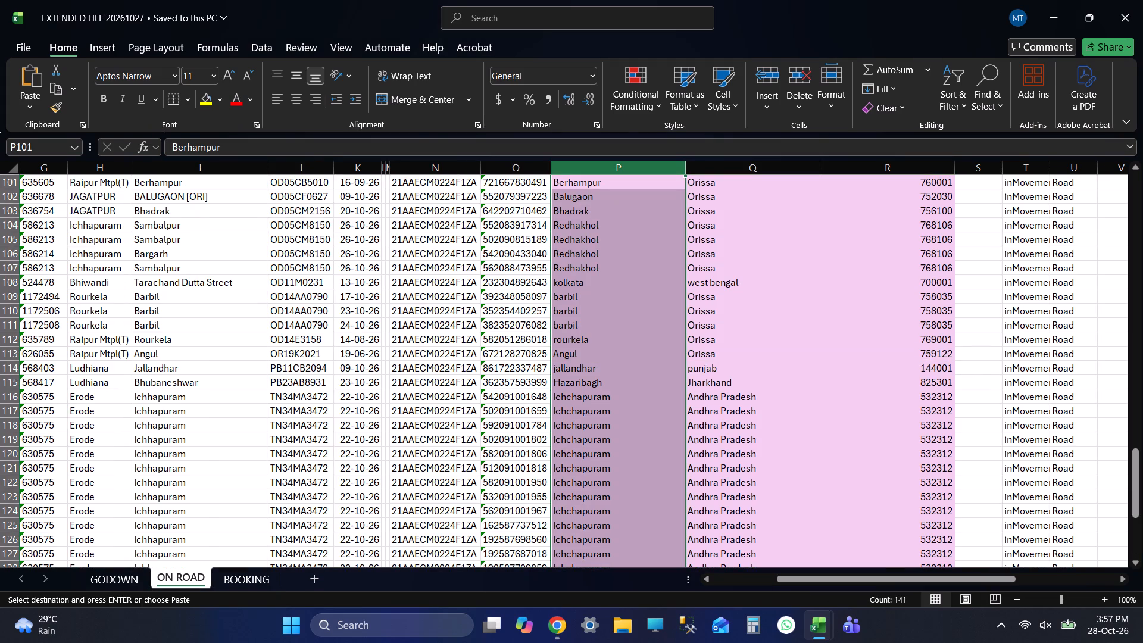
key("ctrl+f")
type("bala")
key("Return")
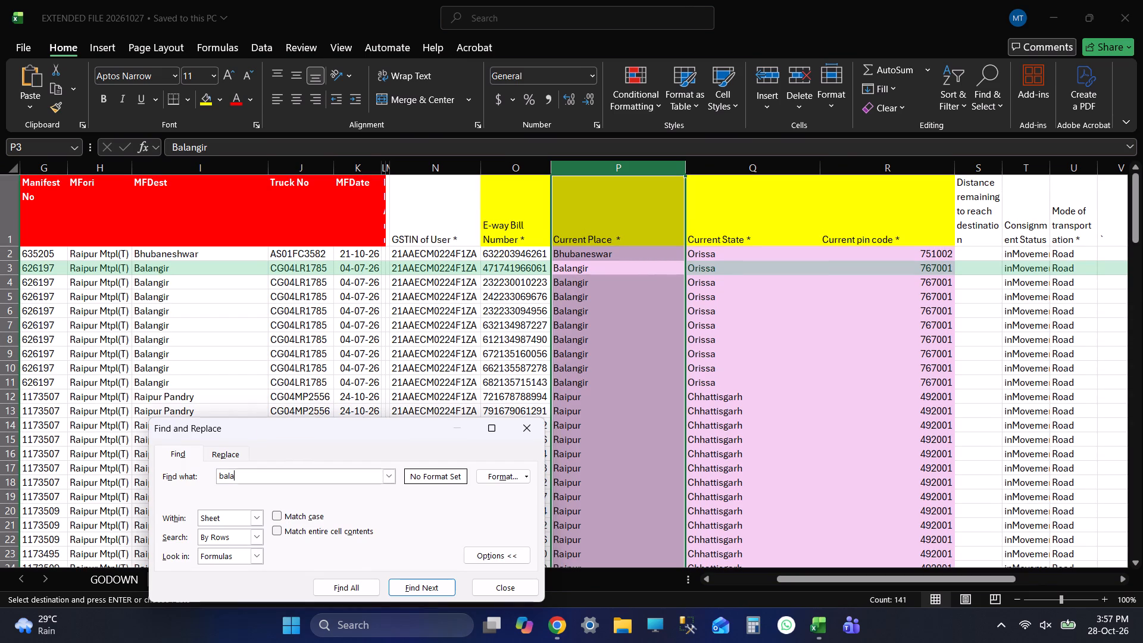
key("s")
key("Return")
left_click(607, 361)
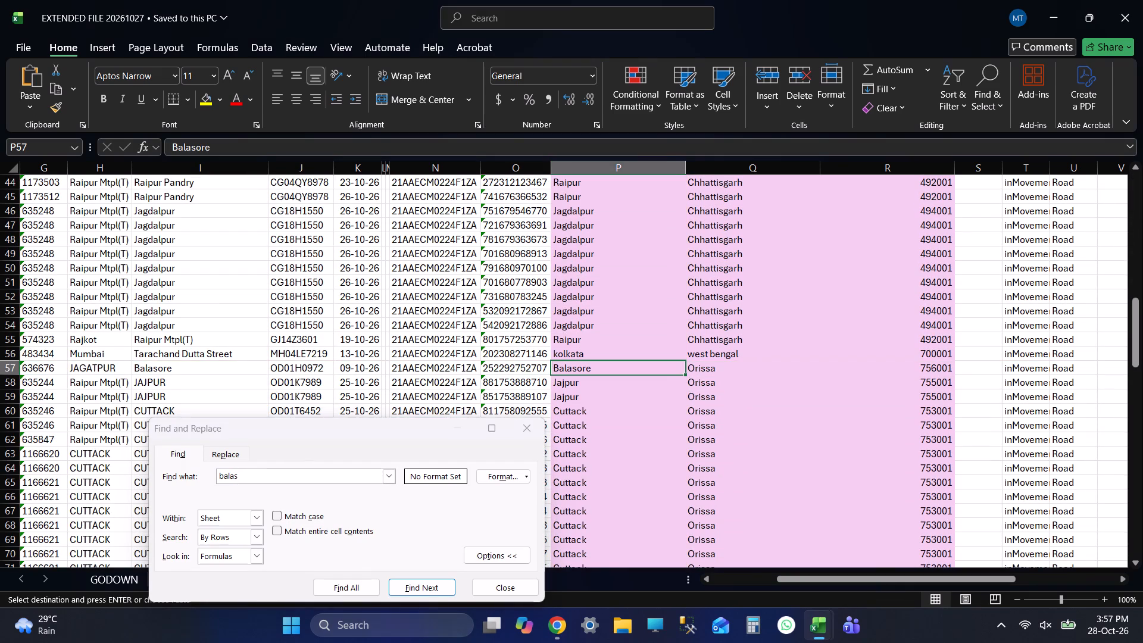
key("shift+Right")
key("shift+Right")
key("ctrl+c")
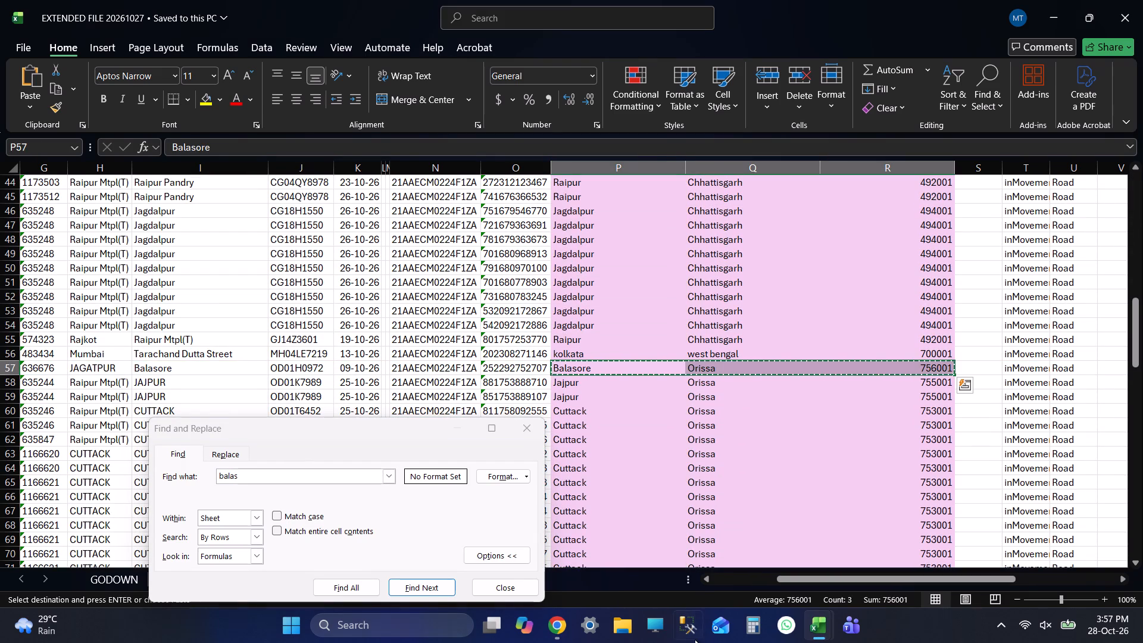
left_click(509, 592)
key("alt+Tab")
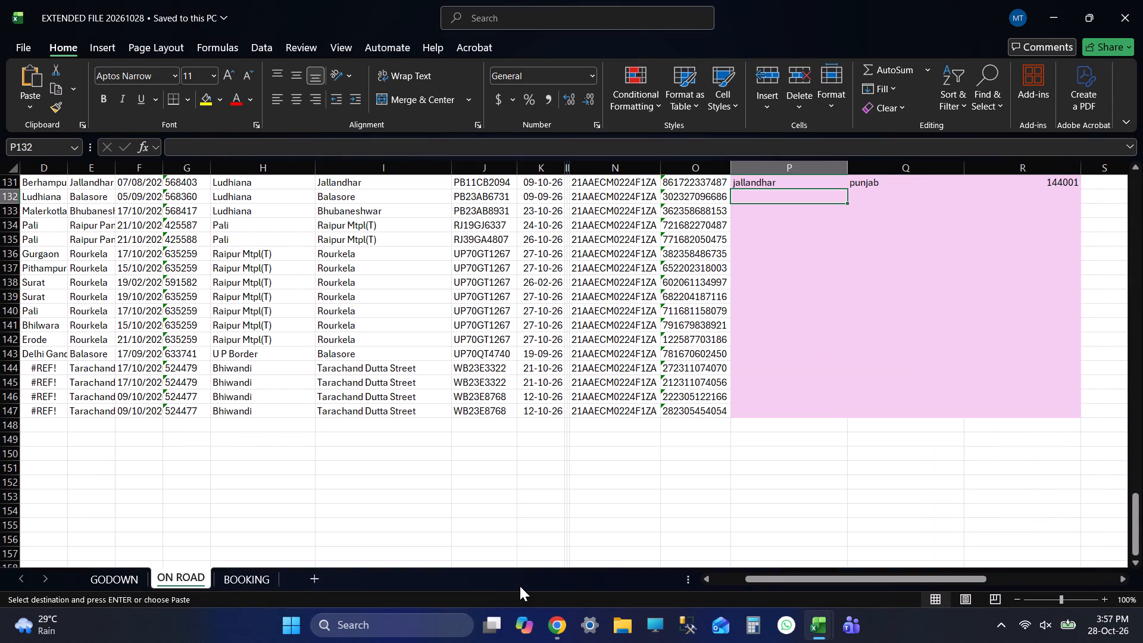
key("ctrl+v")
key("Down")
key("ctrl+s")
key("alt+Tab")
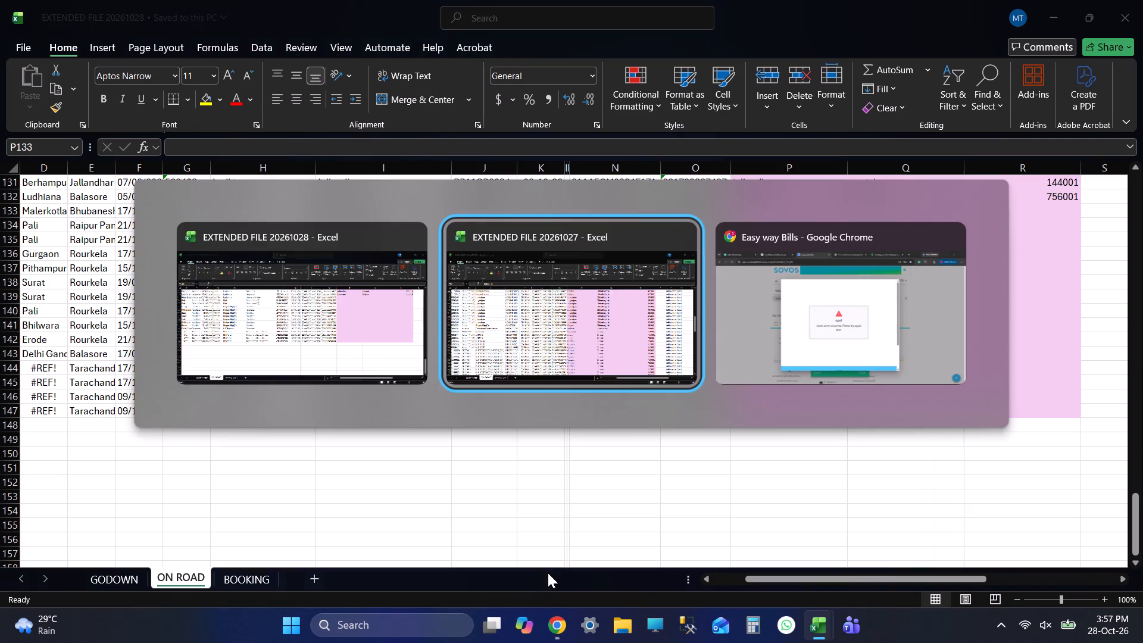
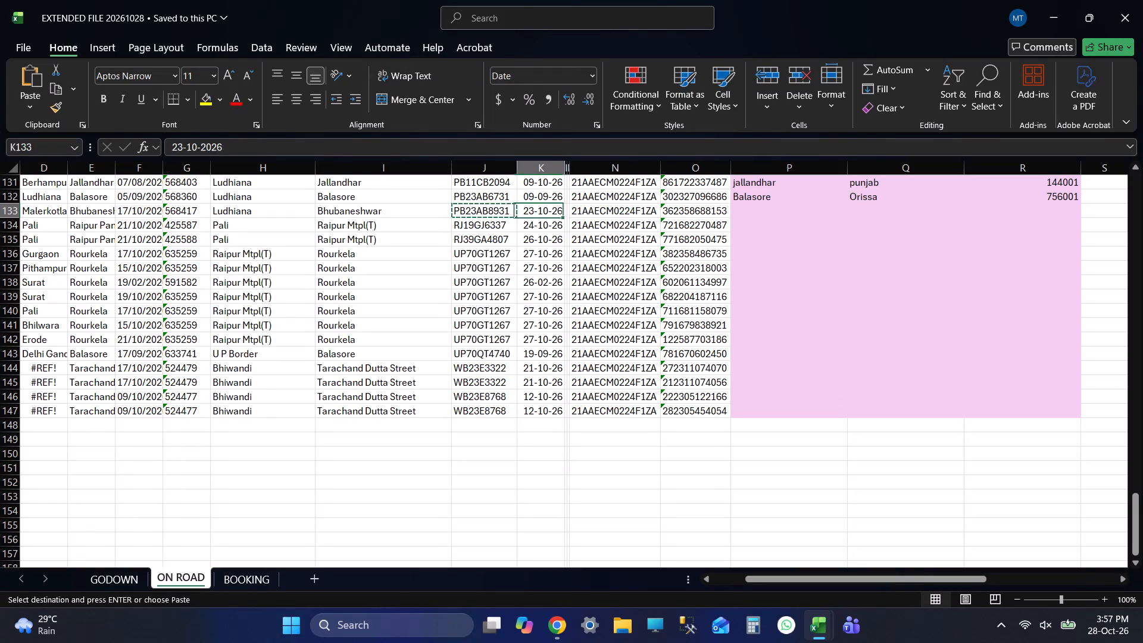
Review the route details of row 133 in the ON ROAD sheet, ending on its empty place cell in column P.
key("Tab")
key("Tab")
key("Tab")
key("Tab")
key("Tab")
key("Tab")
key("shift+Tab")
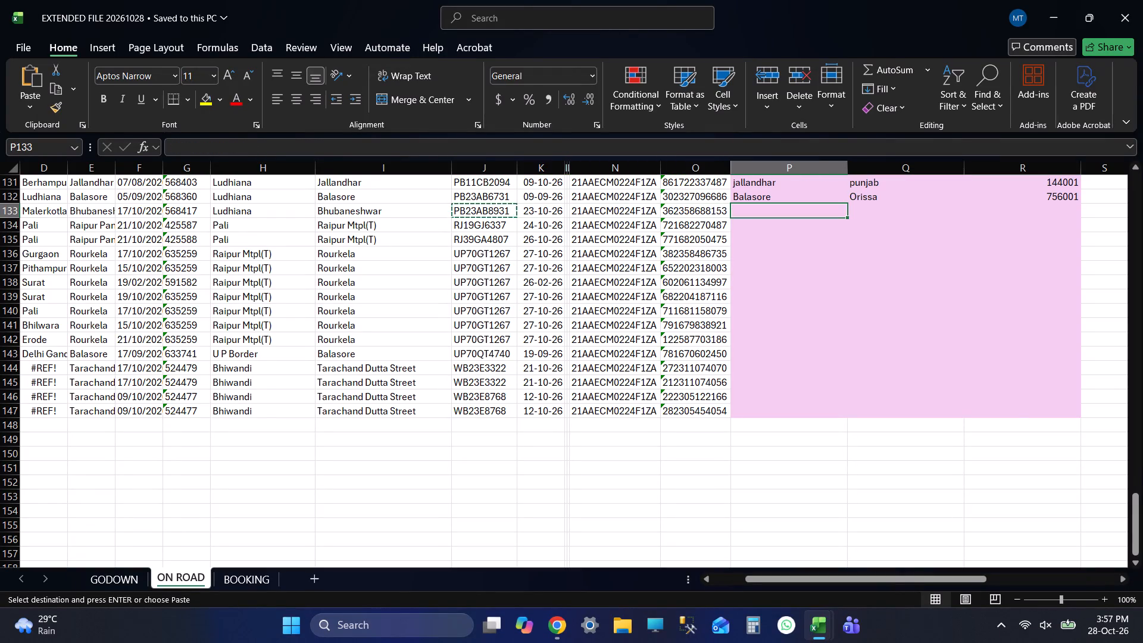
key("alt+Tab")
key("alt+Tab")
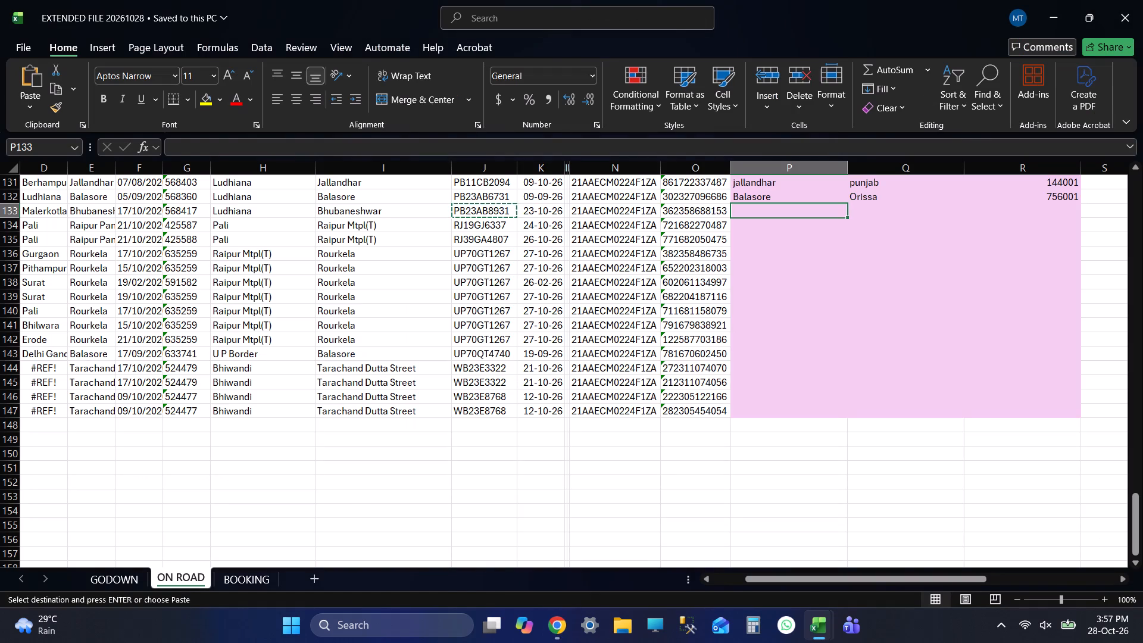
key("shift+Tab")
key("shift+Tab")
key("shift+Tab")
key("shift+Tab")
key("shift+Tab")
key("shift+Tab")
key("shift+Tab")
key("shift+Tab")
key("Tab")
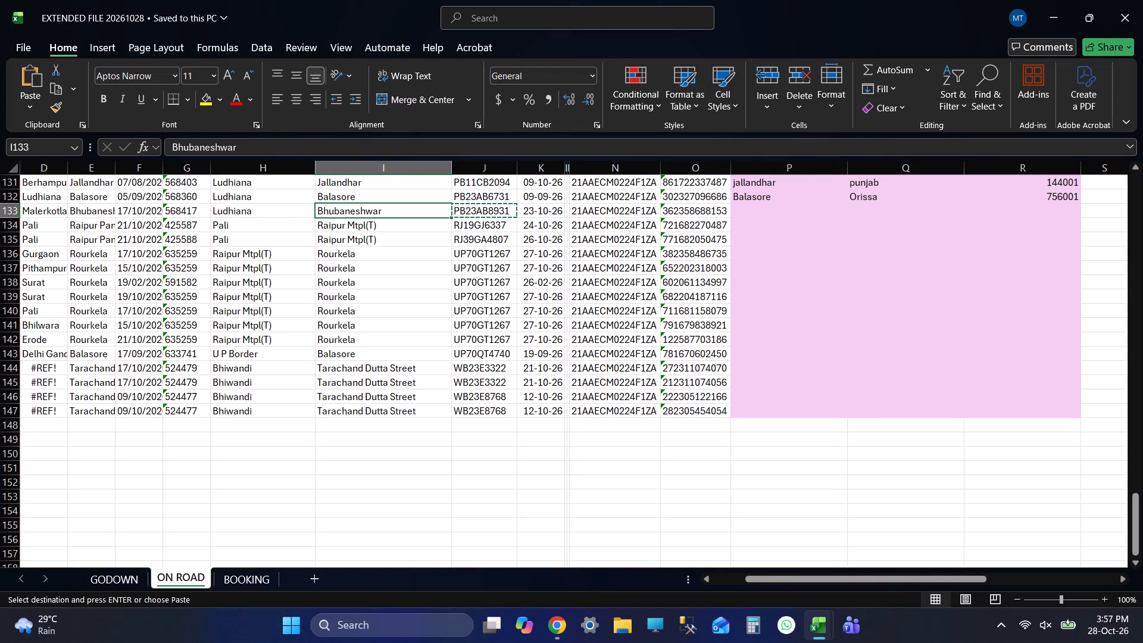
key("Tab")
key("Tab")
key("Tab")
key("Tab")
key("Tab")
key("Tab")
key("Tab")
key("alt+Tab")
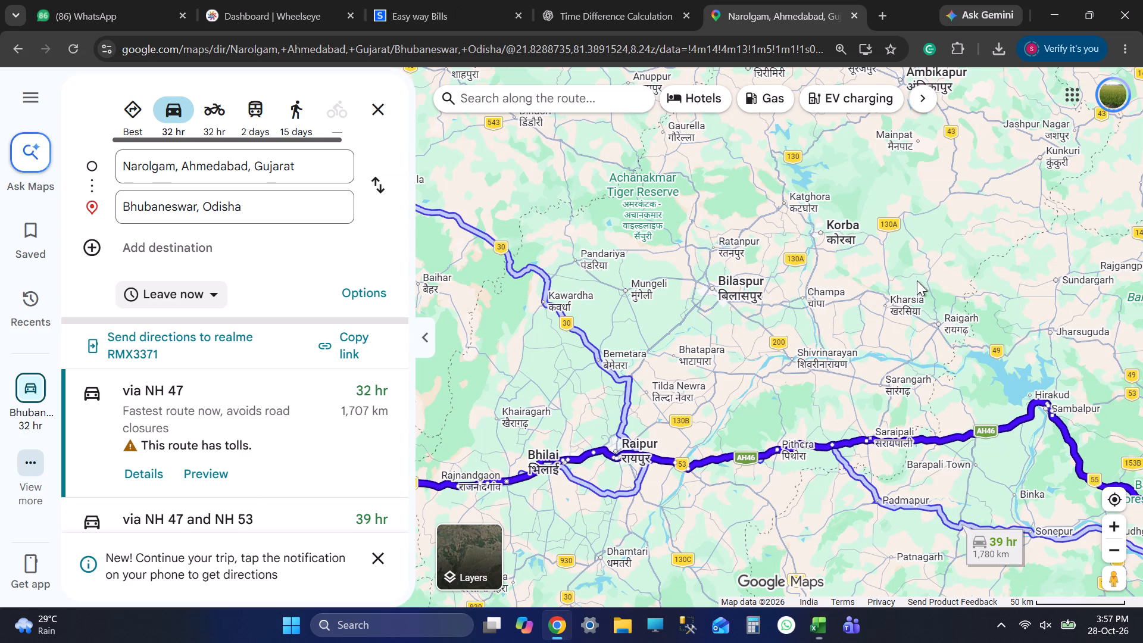
key("alt+Tab")
key("alt+Tab")
key("alt+Tab")
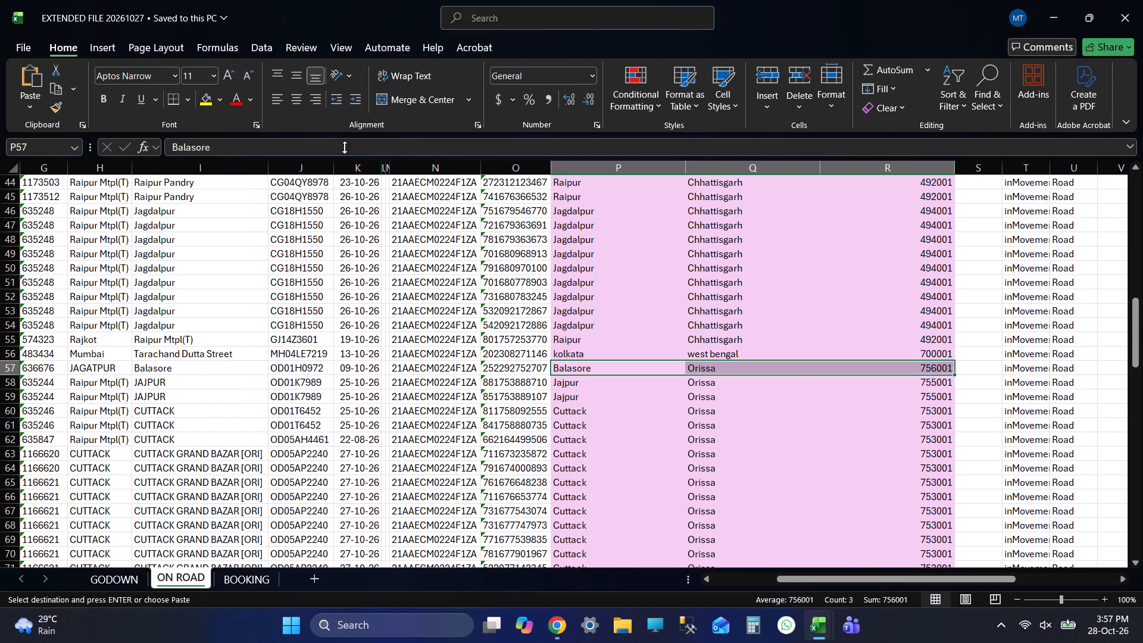
left_click(302, 166)
key("ctrl+f")
key("ctrl+v")
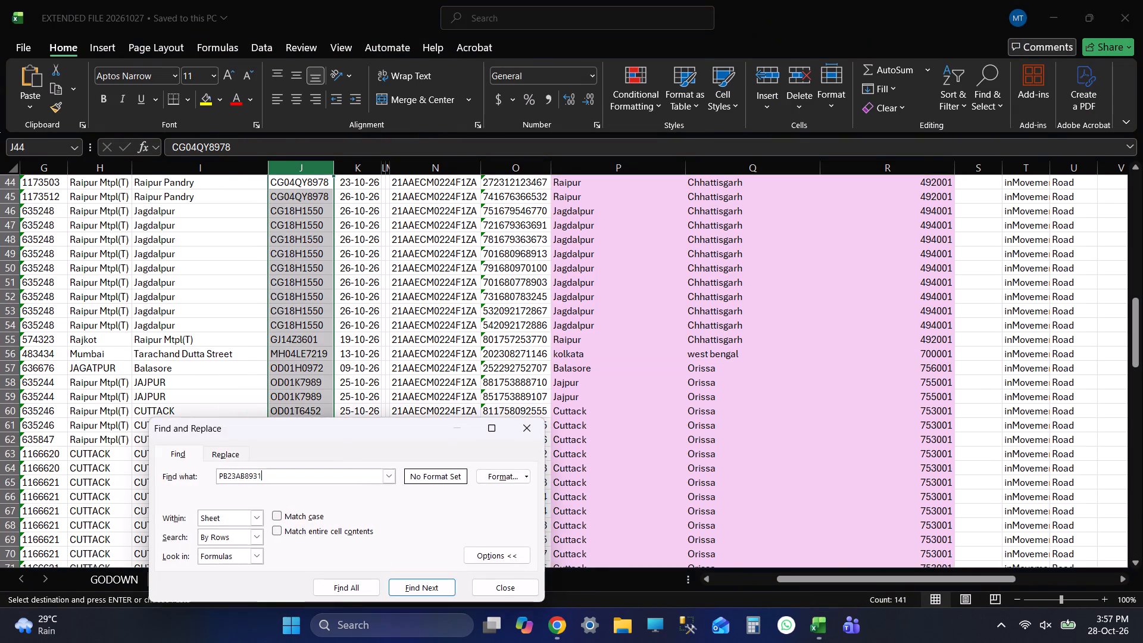
key("Return")
left_click(698, 585)
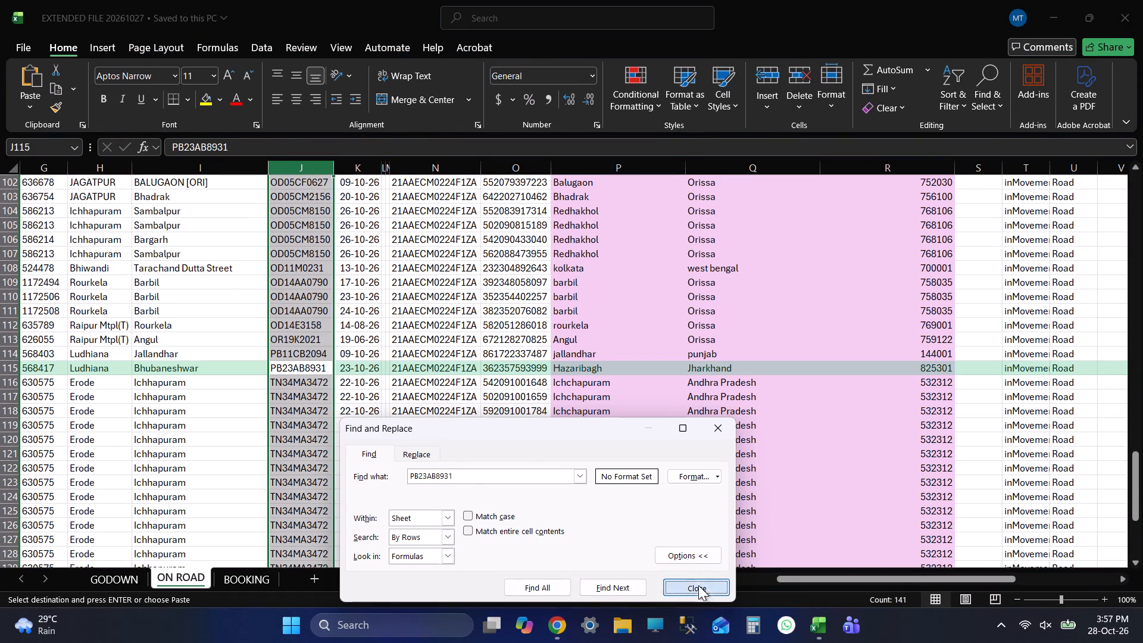
Switch to the ChatGPT conversation in Chrome and ask it about "ranchi".
key("alt+Tab")
key("alt+Tab")
key("alt+Tab")
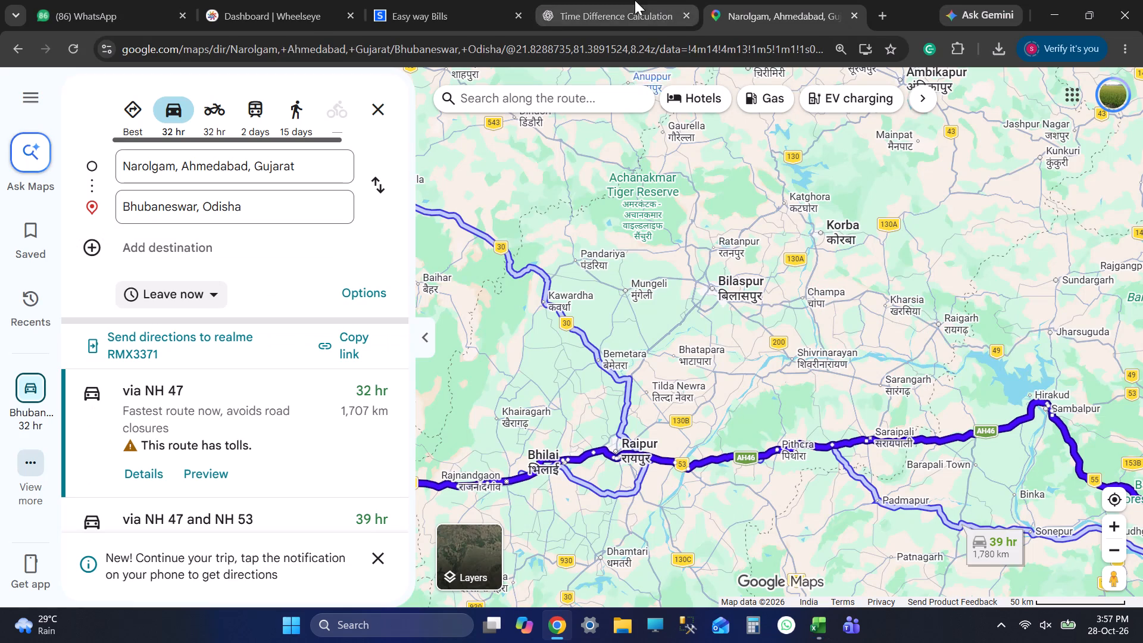
left_click(635, 0)
key("alt+Tab")
key("alt+Tab")
left_click(497, 583)
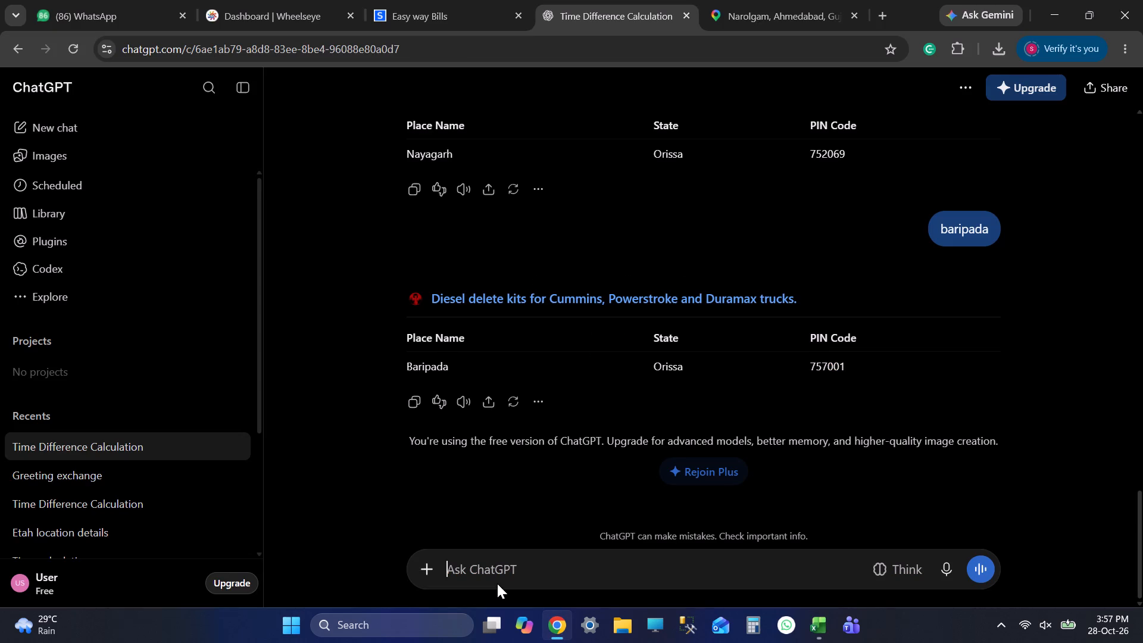
type("ranchi")
key("Return")
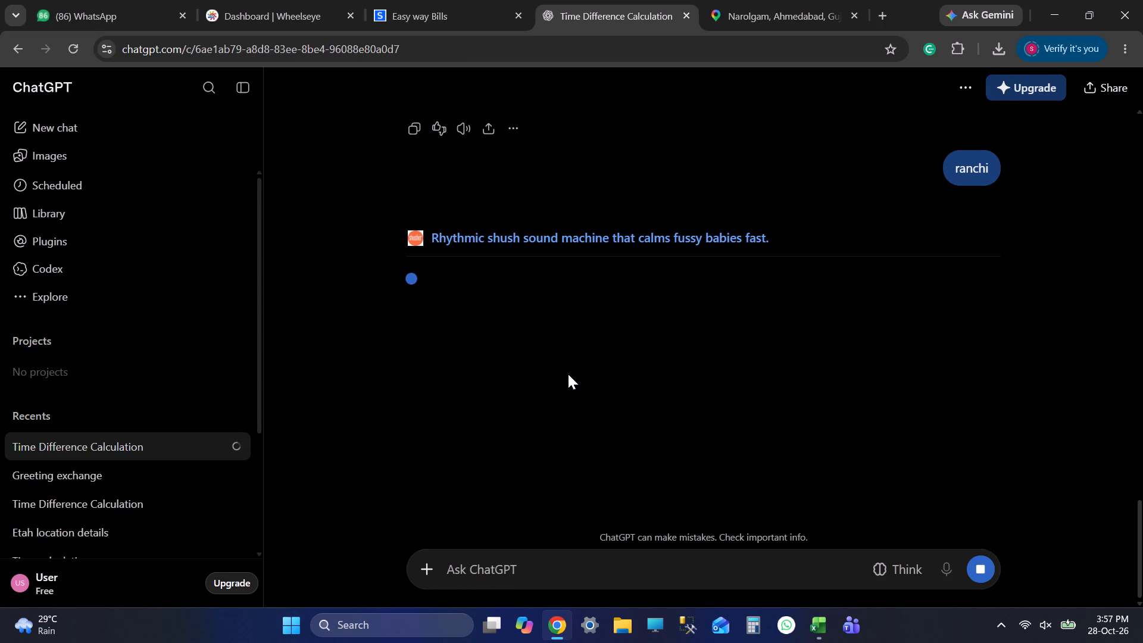
Copy the place name Ranchi from the ChatGPT answer into cell P133 of the EXTENDED FILE 20261028 workbook.
double_click(421, 339)
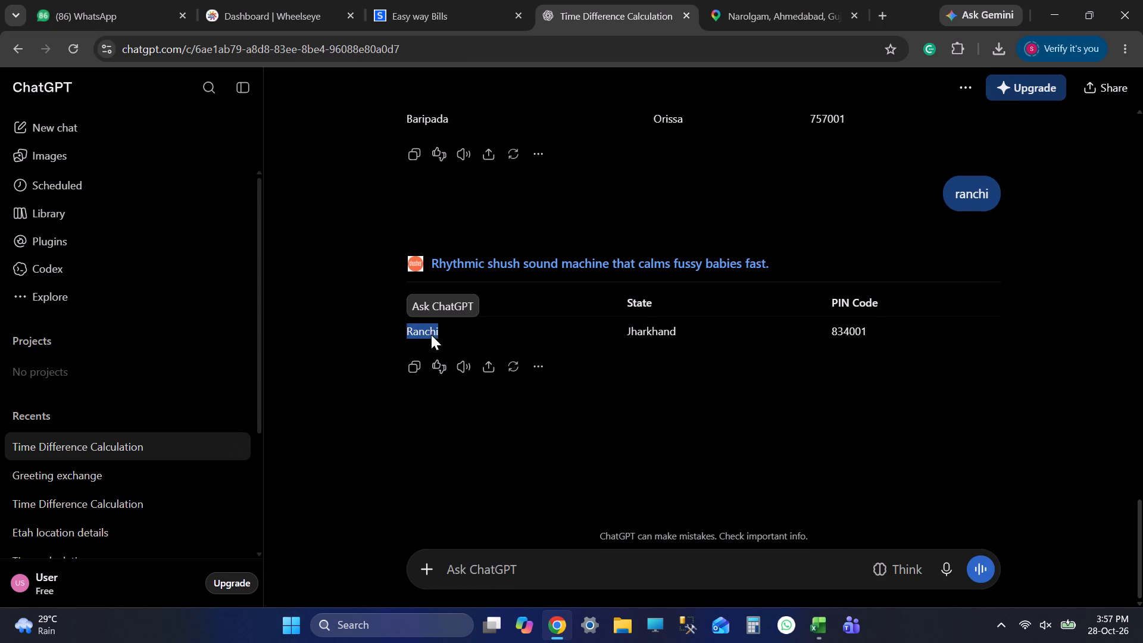
key("ctrl+c")
key("alt+Tab")
key("F2")
key("F3")
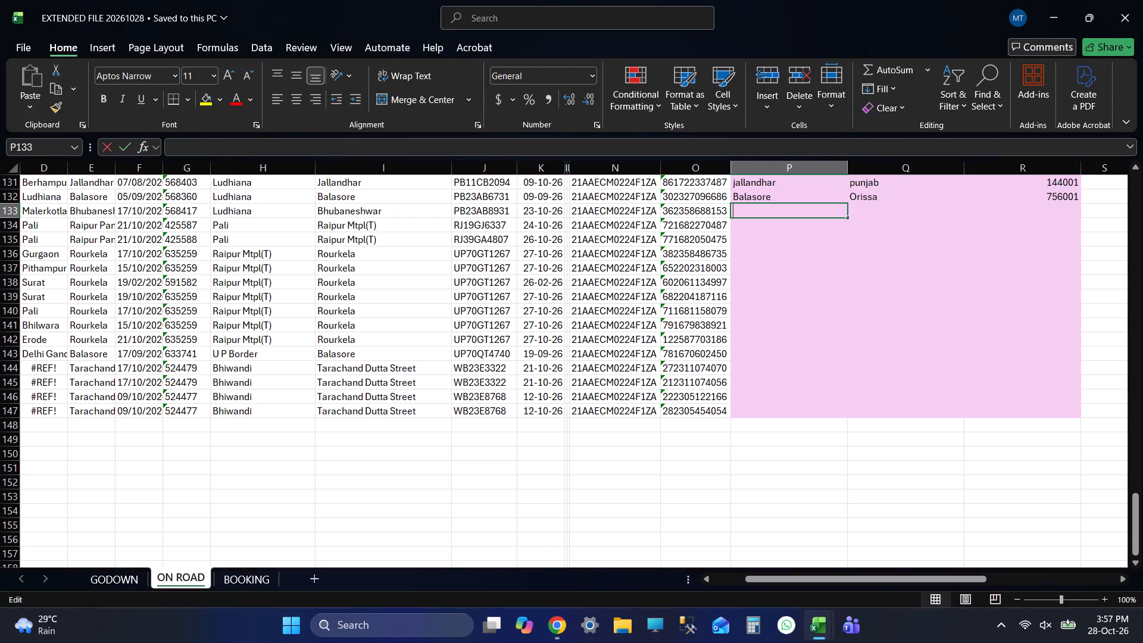
key("ctrl+v")
key("Tab")
Copy the state Jharkhand from the ChatGPT answer into cell Q133 of the ON ROAD sheet.
key("alt+Tab")
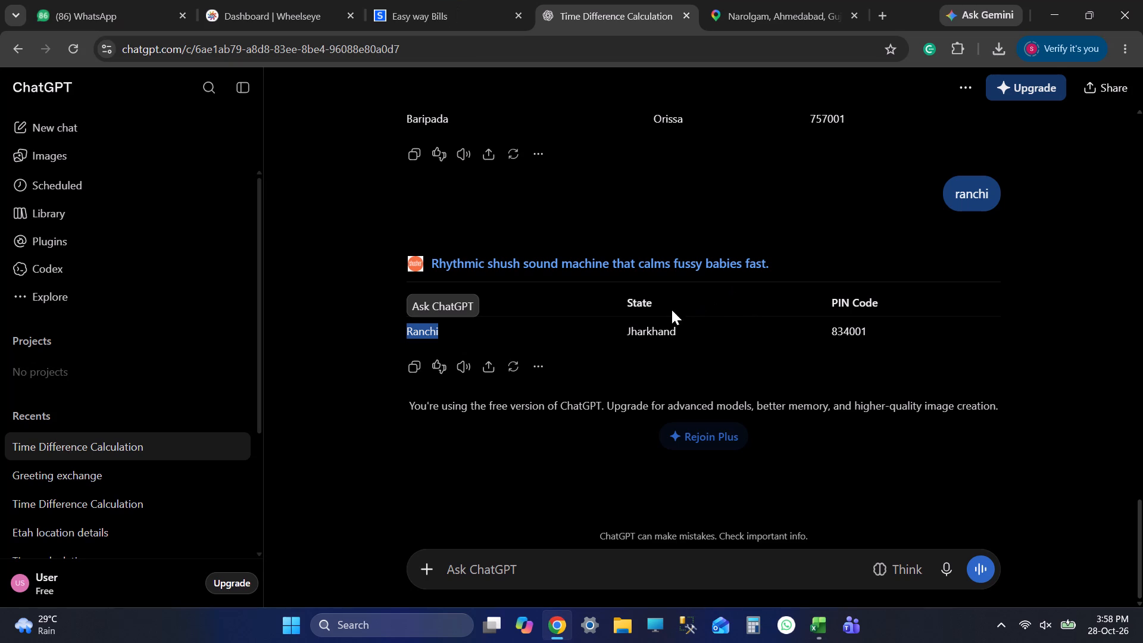
double_click(648, 338)
key("ctrl+c")
key("alt+Tab")
key("F2")
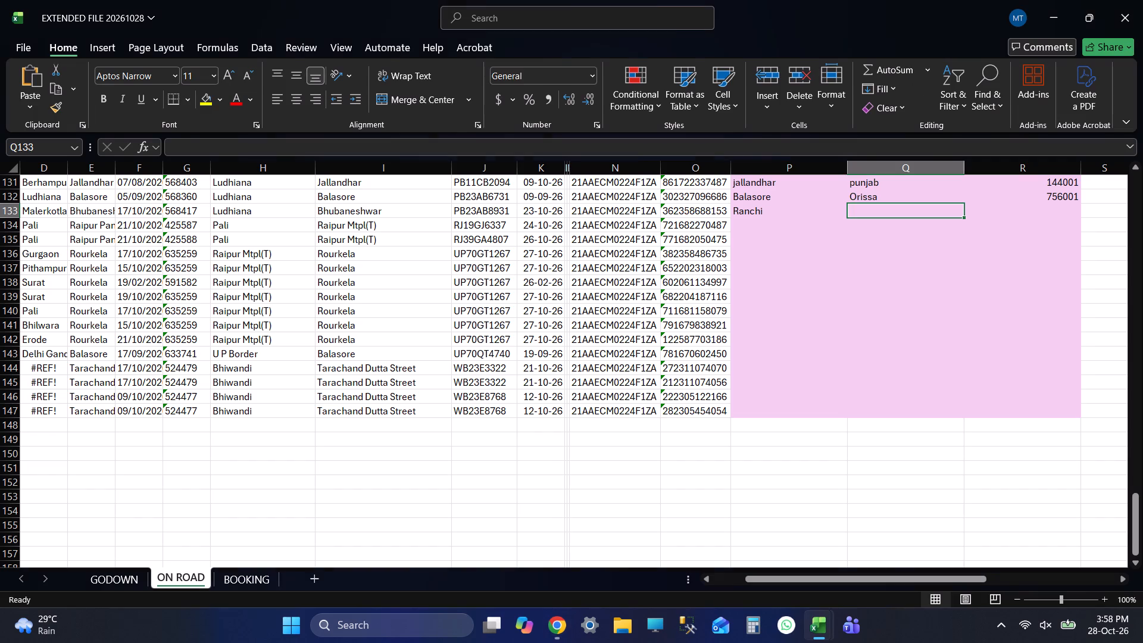
key("ctrl+v")
key("Tab")
Copy the PIN code 834001 from the ChatGPT answer into cell R133 and save the workbook.
key("alt+Tab")
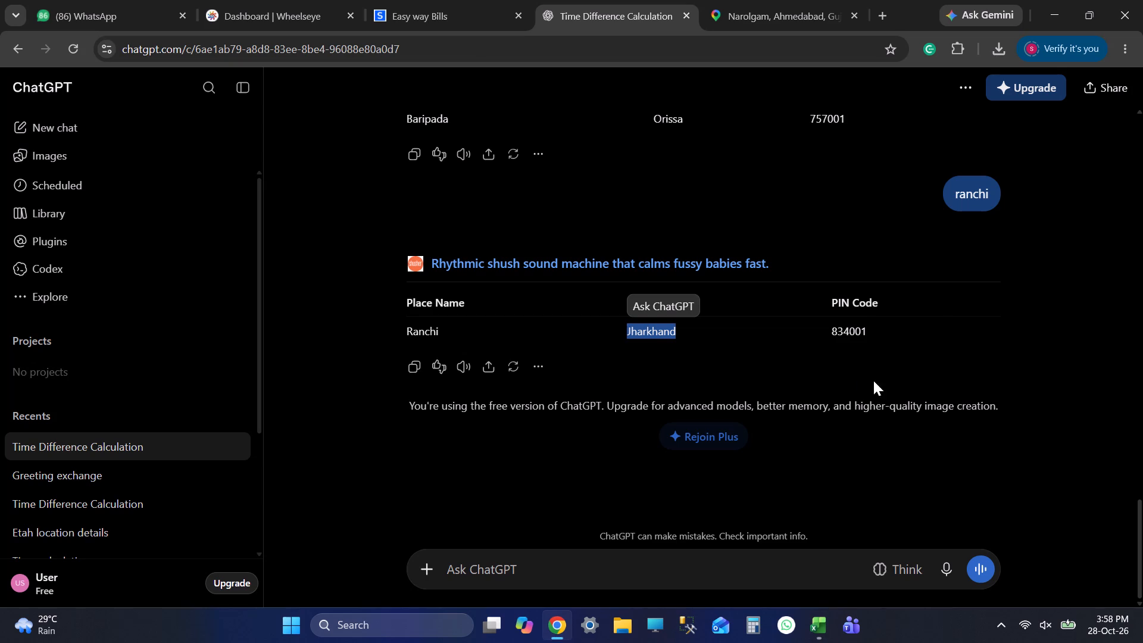
double_click(842, 333)
key("ctrl+c")
key("alt+Tab")
key("F2")
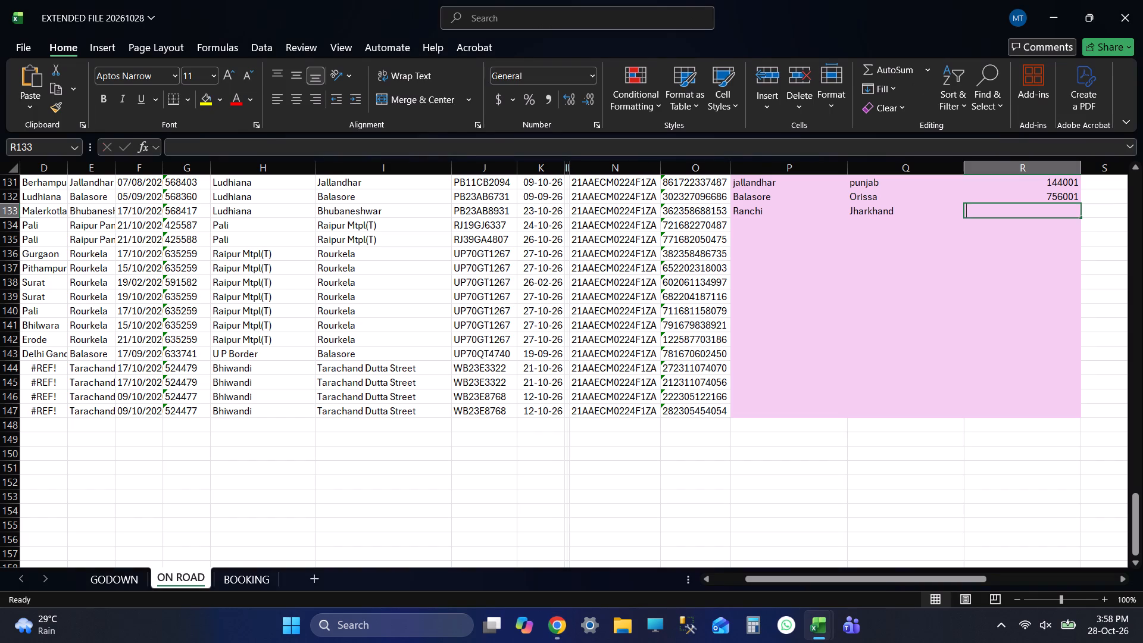
key("ctrl+v")
key("Return")
key("ctrl+s")
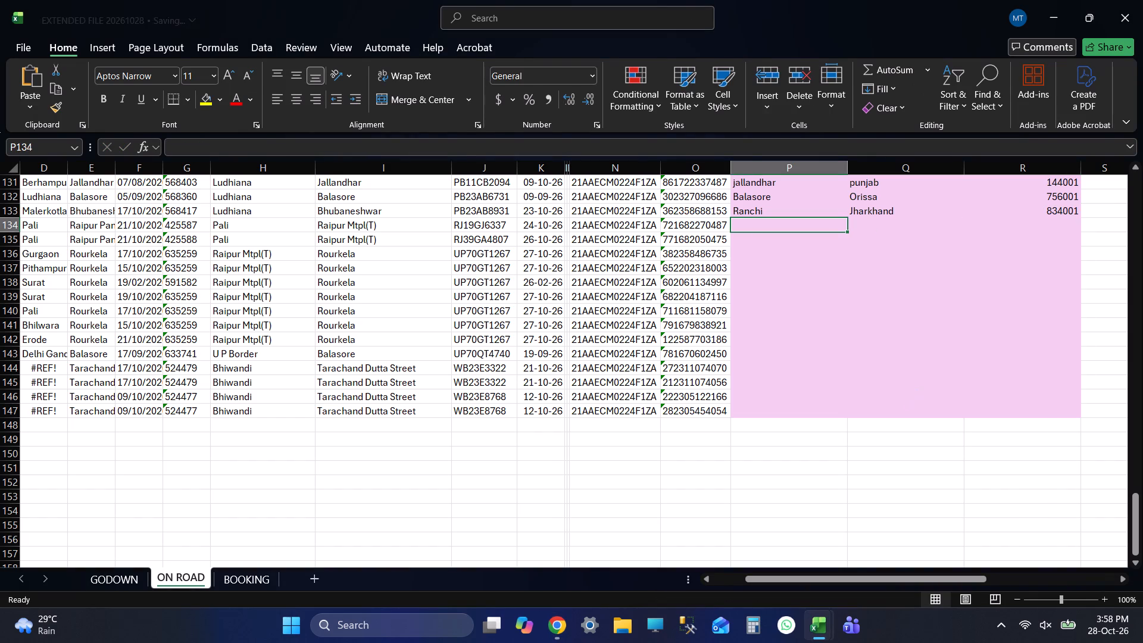
key("ctrl+s")
key("alt+Tab")
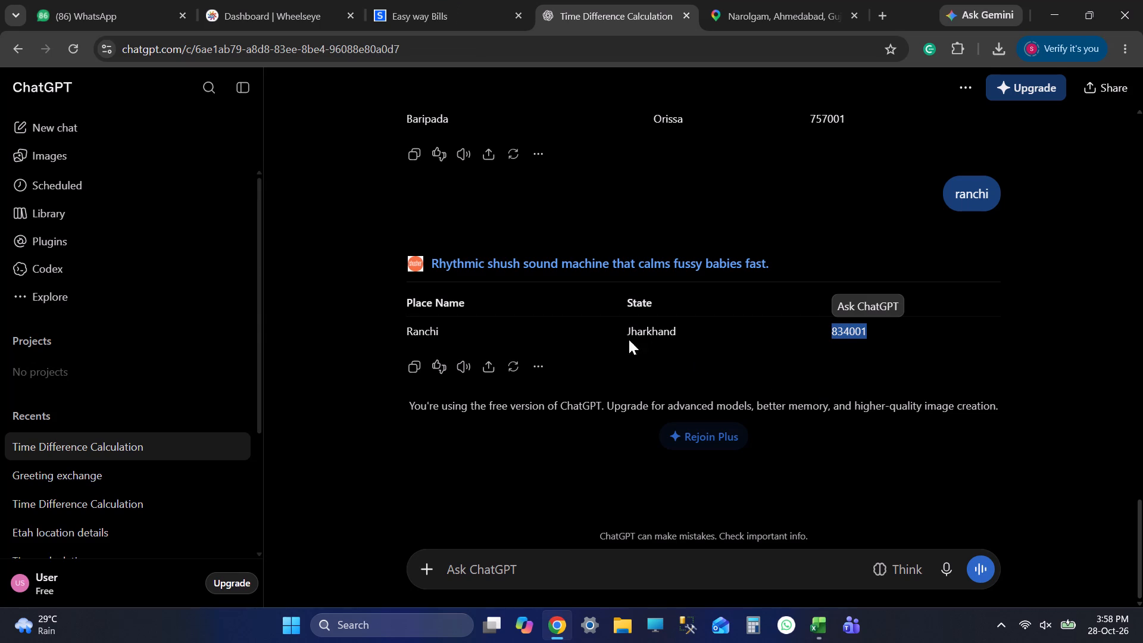
key("alt+Tab")
key("alt+Tab")
key("alt+Tab")
key("shift+Tab")
key("shift+Tab")
key("shift+Tab")
key("shift+Tab")
key("shift+Tab")
key("shift+Tab")
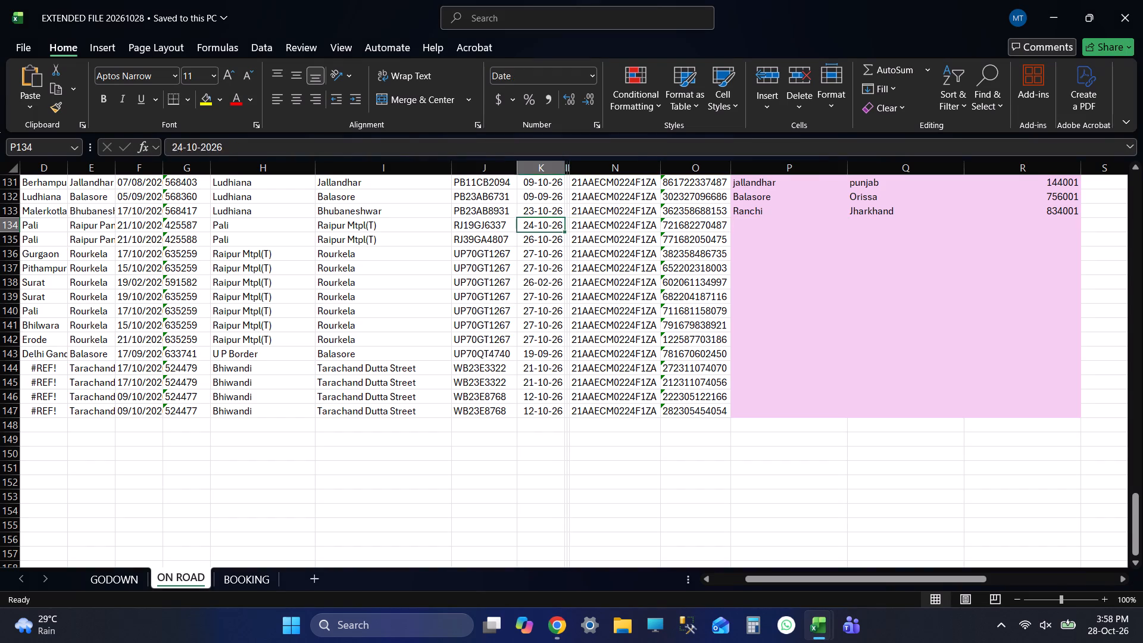
key("ctrl+c")
key("Tab")
key("Tab")
key("Tab")
key("Tab")
key("Tab")
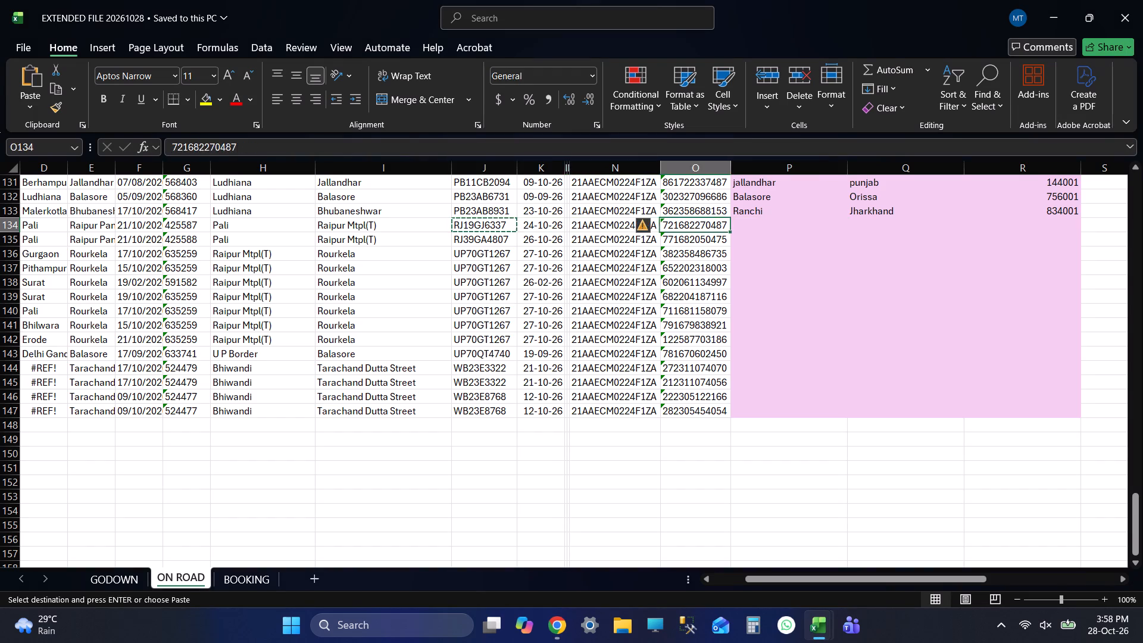
key("Tab")
key("alt+Tab")
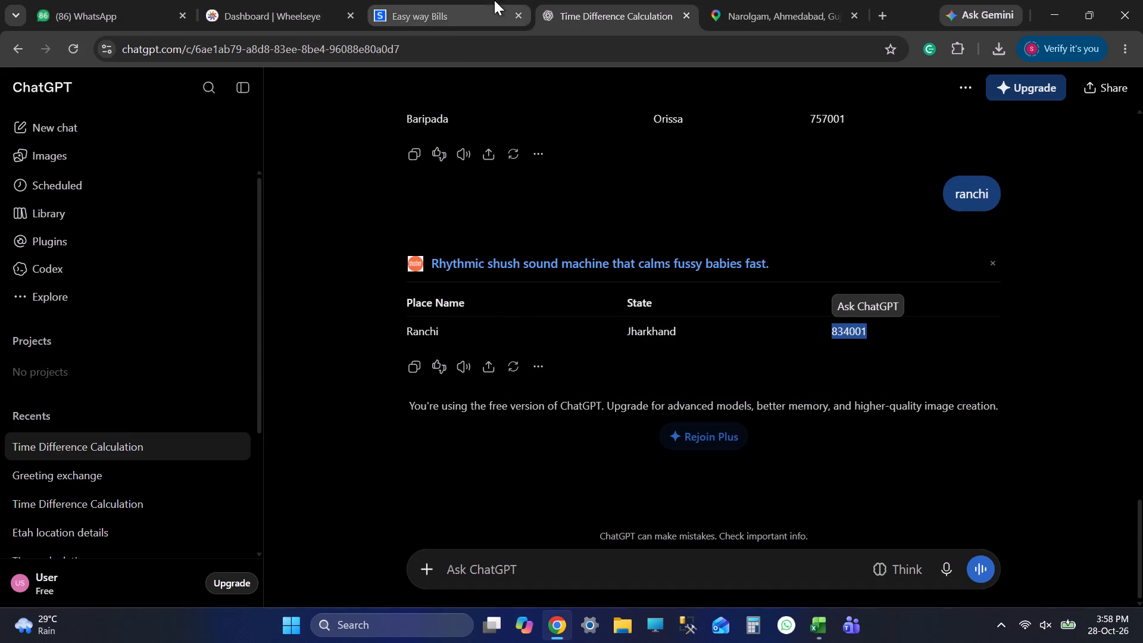
left_click(741, 0)
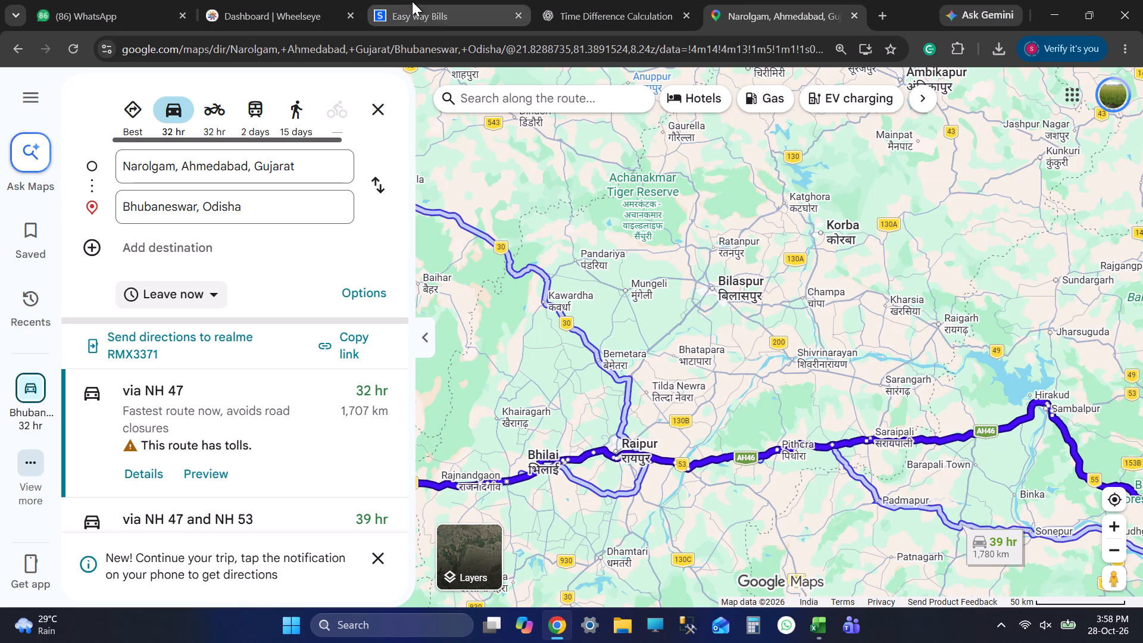
left_click(412, 1)
left_click(565, 531)
double_click(591, 196)
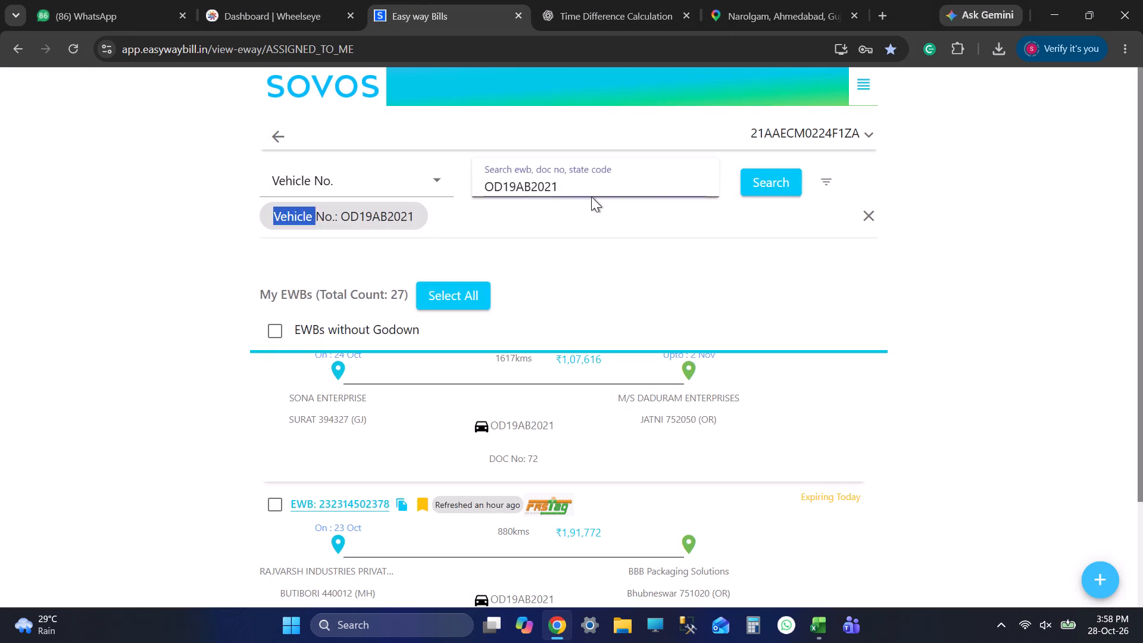
double_click(571, 182)
key("ctrl+v")
left_click(775, 193)
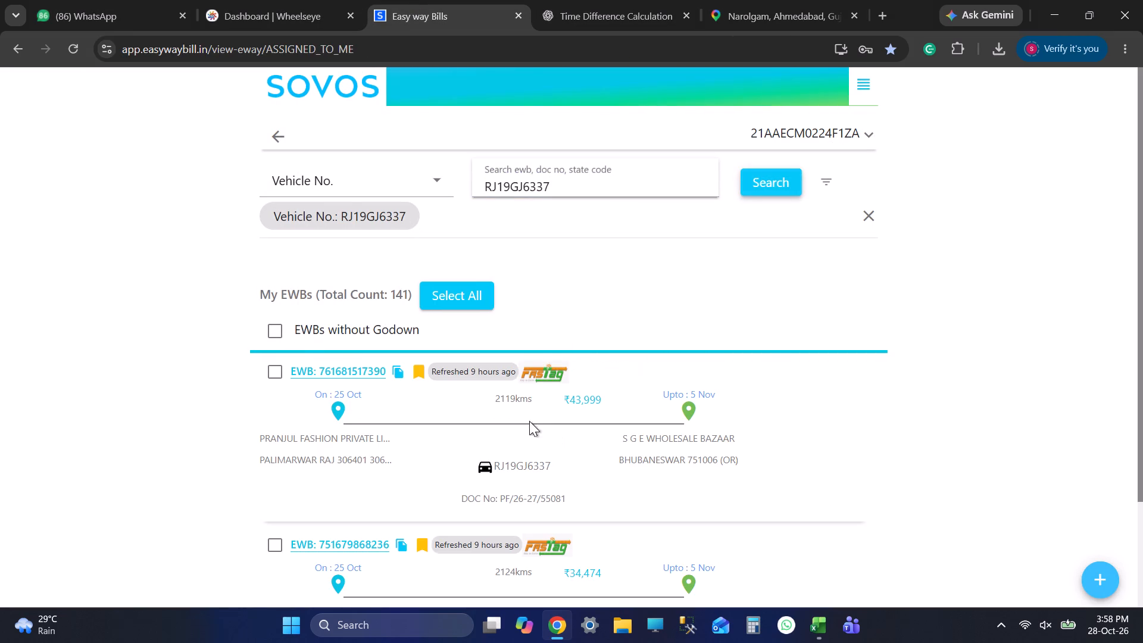
left_click(552, 361)
key("alt+Tab")
scroll(730, 321, "down", 2)
scroll(732, 324, "up", 2)
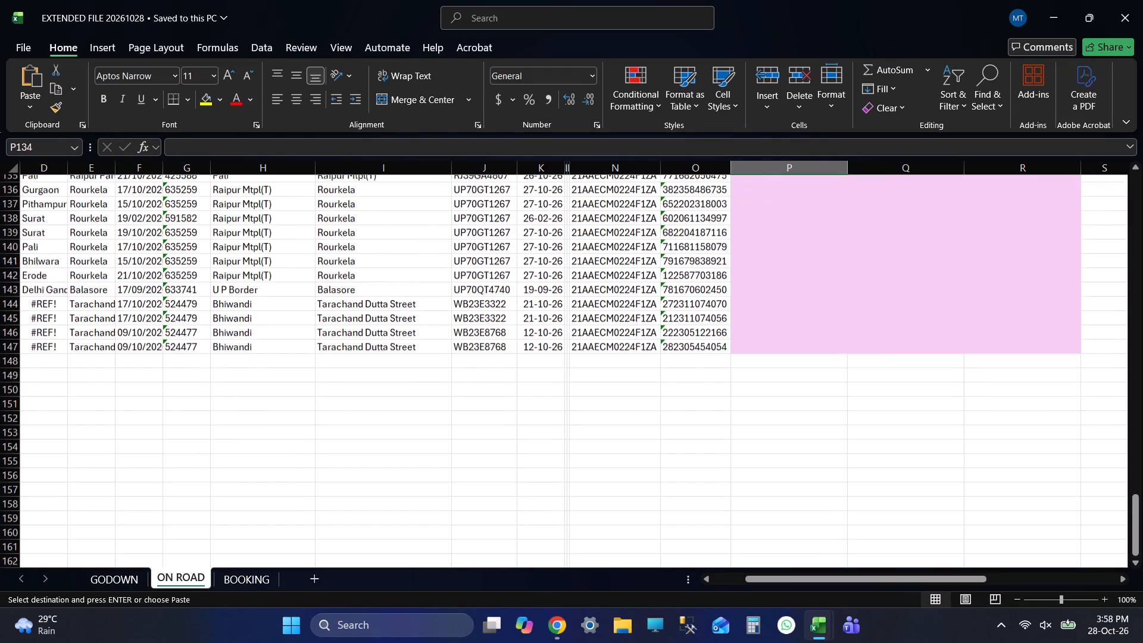
key("alt+Tab")
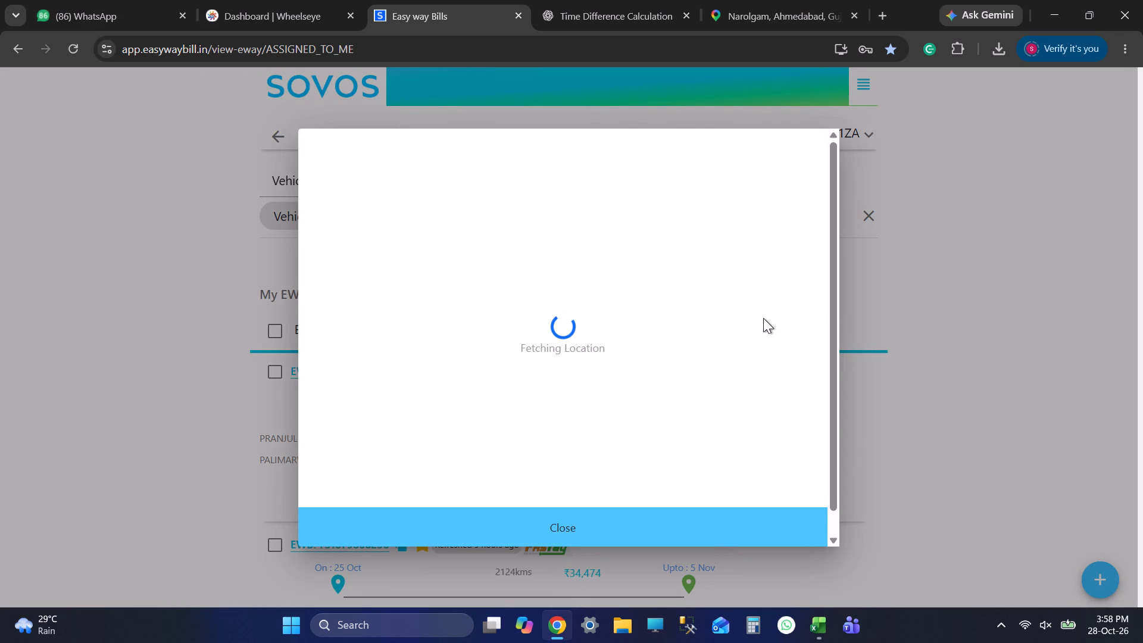
key("alt+Tab")
key("alt+Tab")
left_click(629, 511)
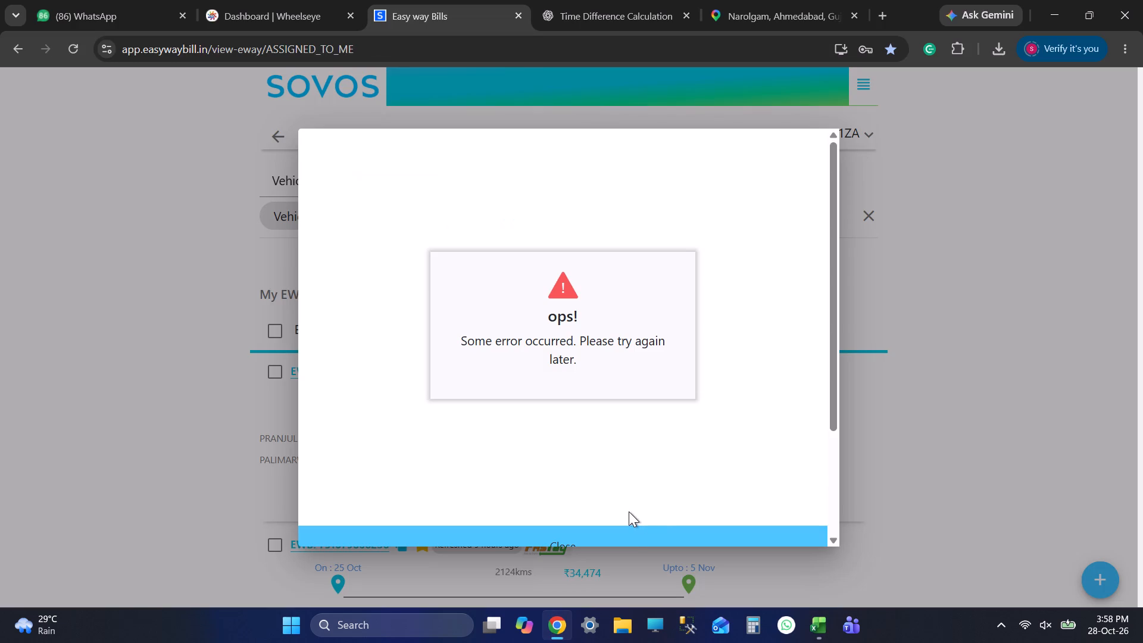
left_click(633, 531)
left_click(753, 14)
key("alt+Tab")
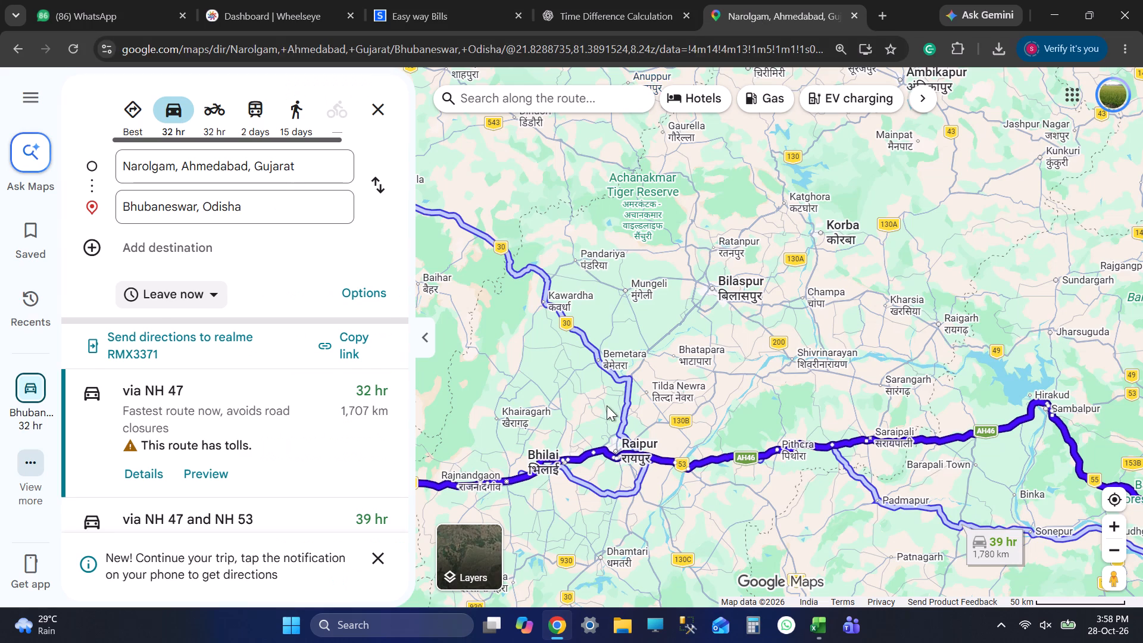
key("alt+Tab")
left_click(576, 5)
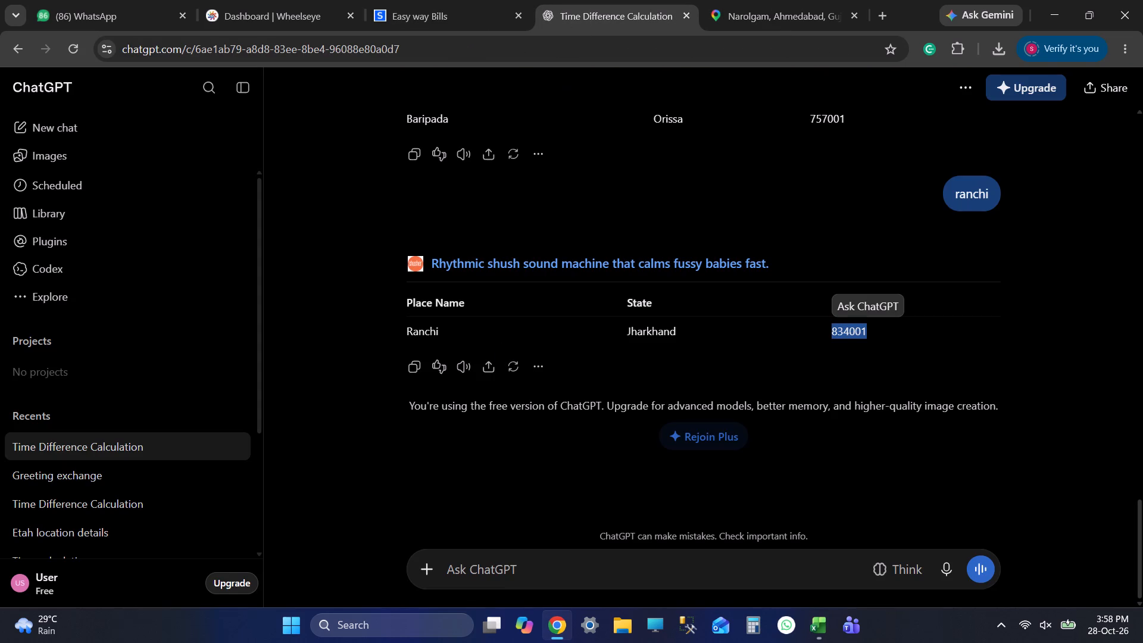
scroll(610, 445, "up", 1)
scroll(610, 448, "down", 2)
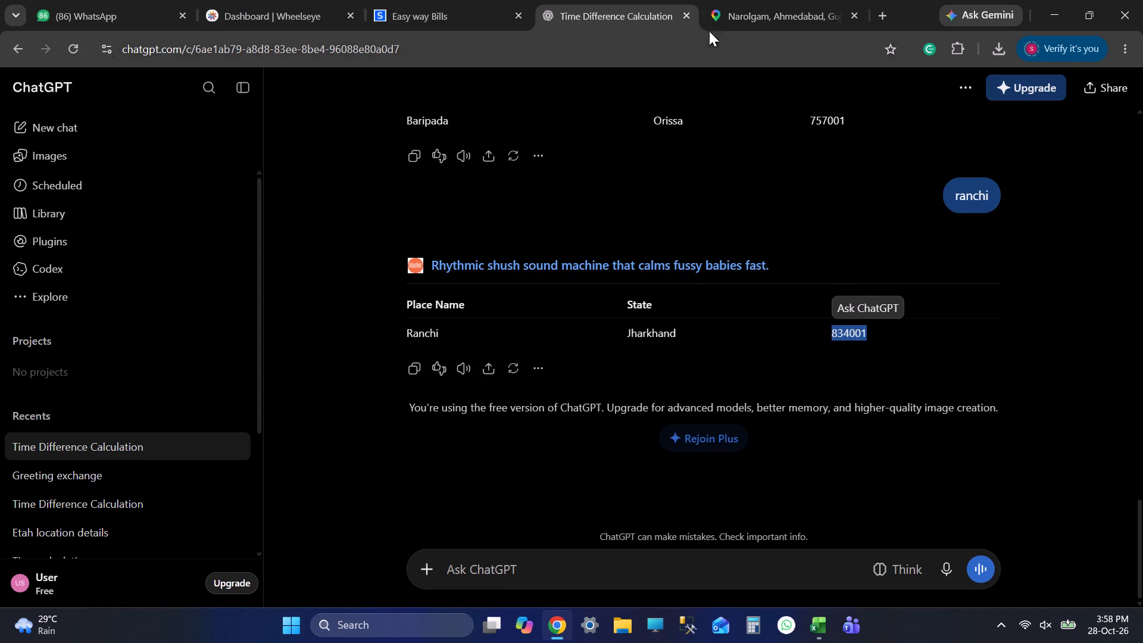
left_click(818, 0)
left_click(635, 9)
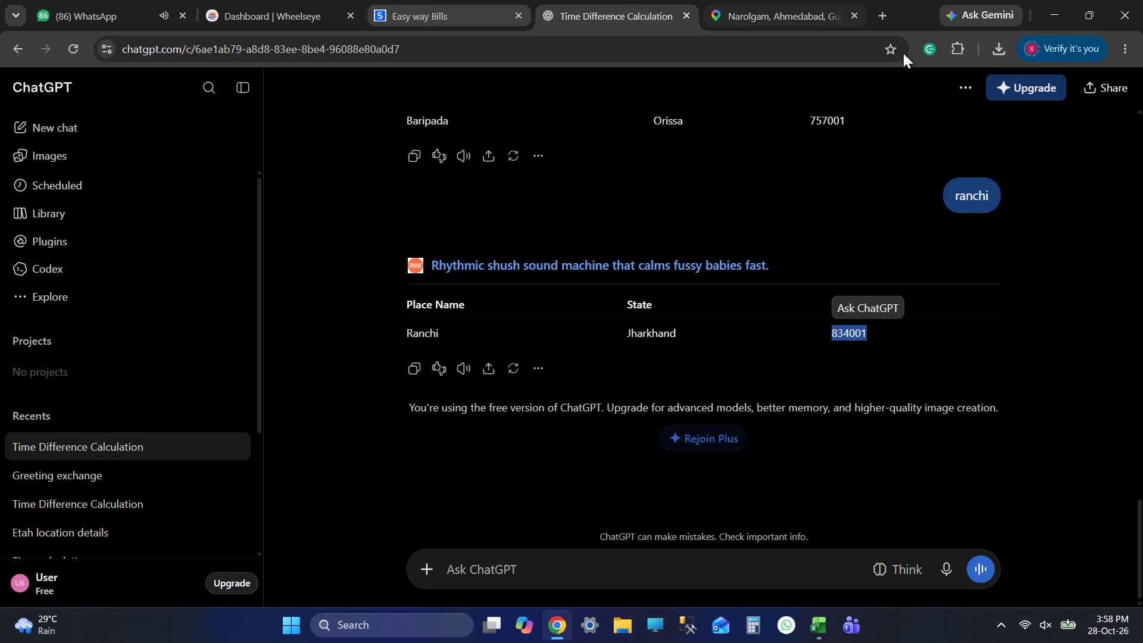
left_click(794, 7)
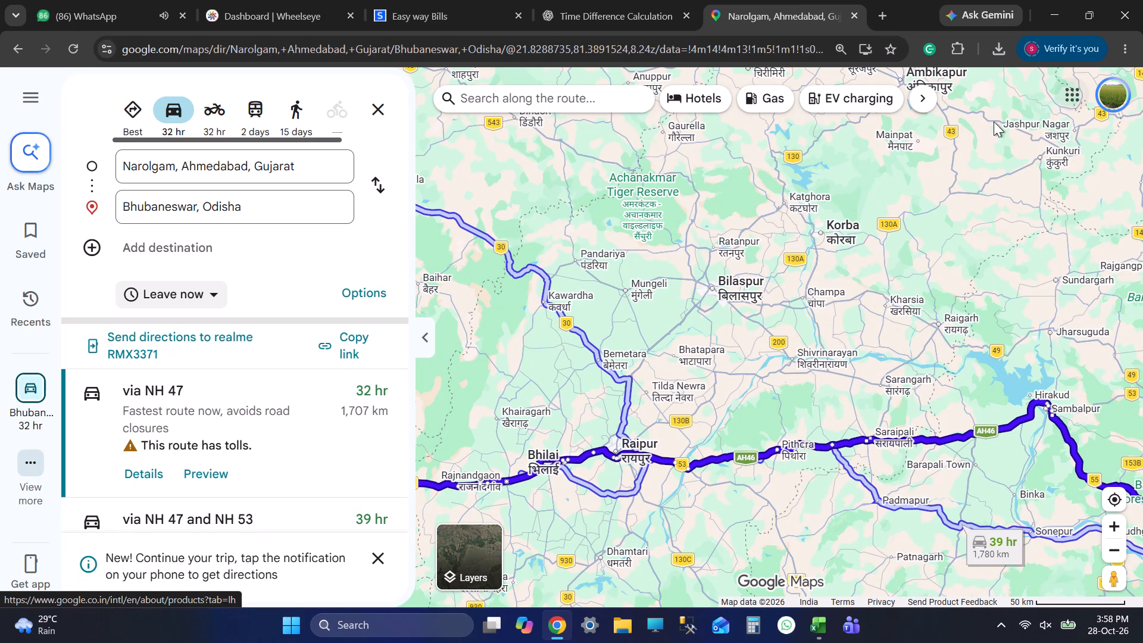
key("alt+Tab")
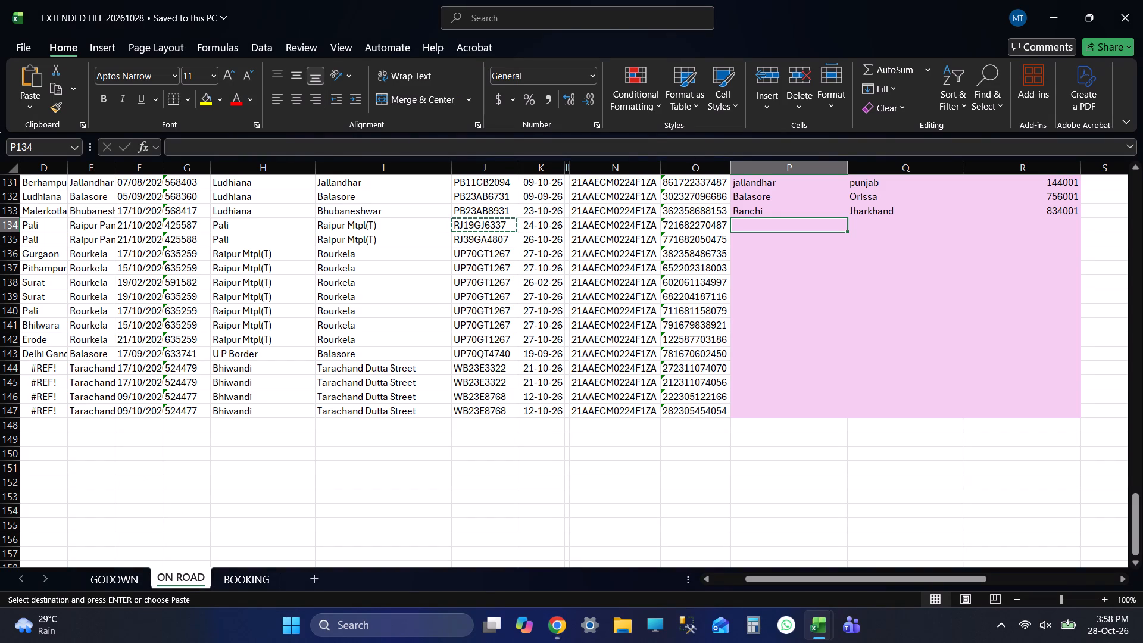
key("alt+Tab")
key("alt+Tab")
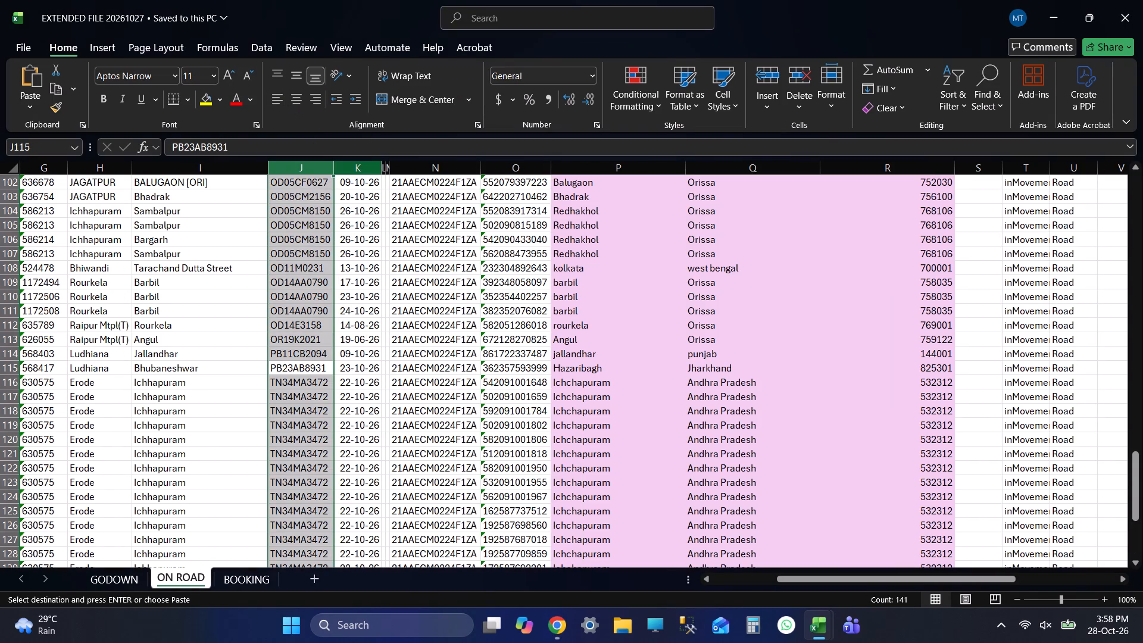
key("ctrl+f")
key("ctrl+v")
key("Return")
key("Return")
key("Return")
key("Return")
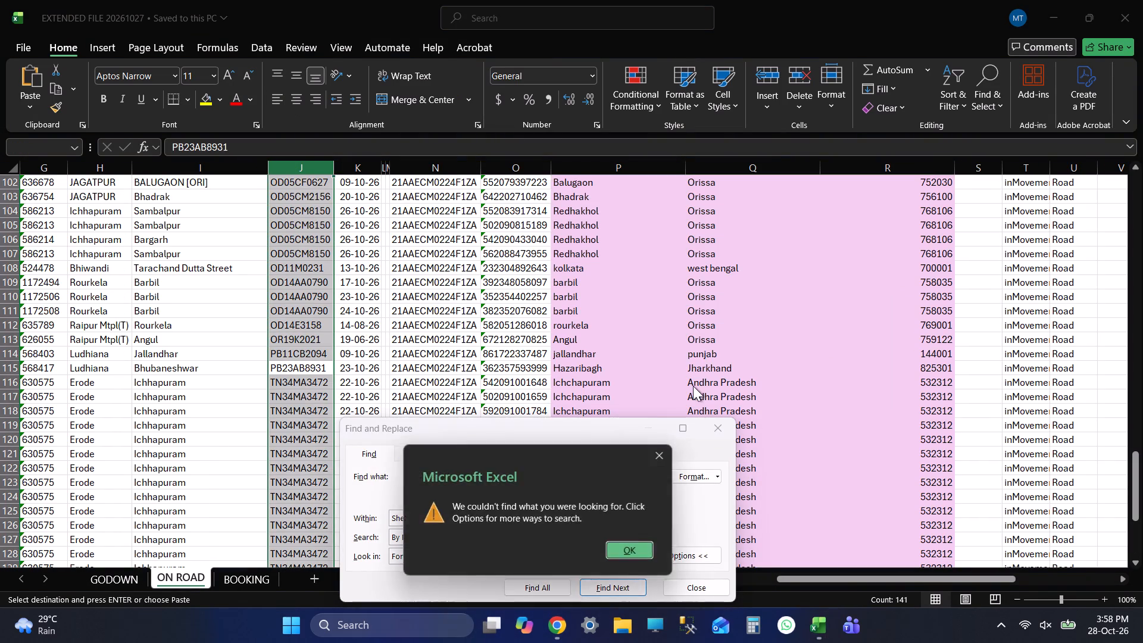
left_click(695, 579)
key("alt+Tab")
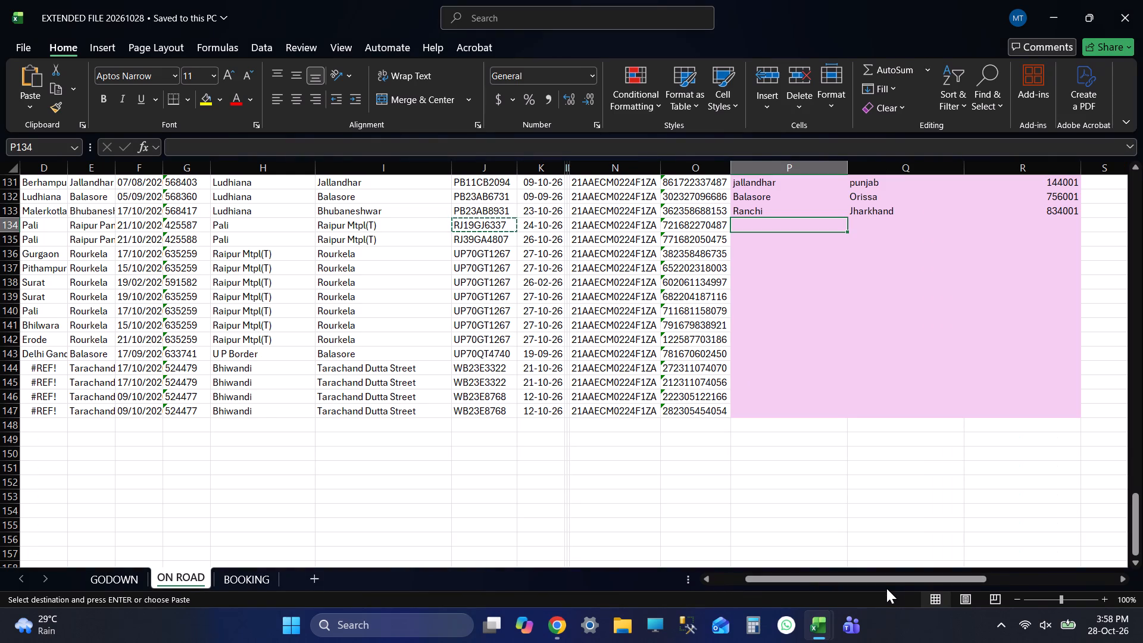
Look up the Google Maps driving route in Chrome from Pali, Rajasthan to Raipur, Chhattisgarh.
key("alt+Tab")
key("alt+Tab")
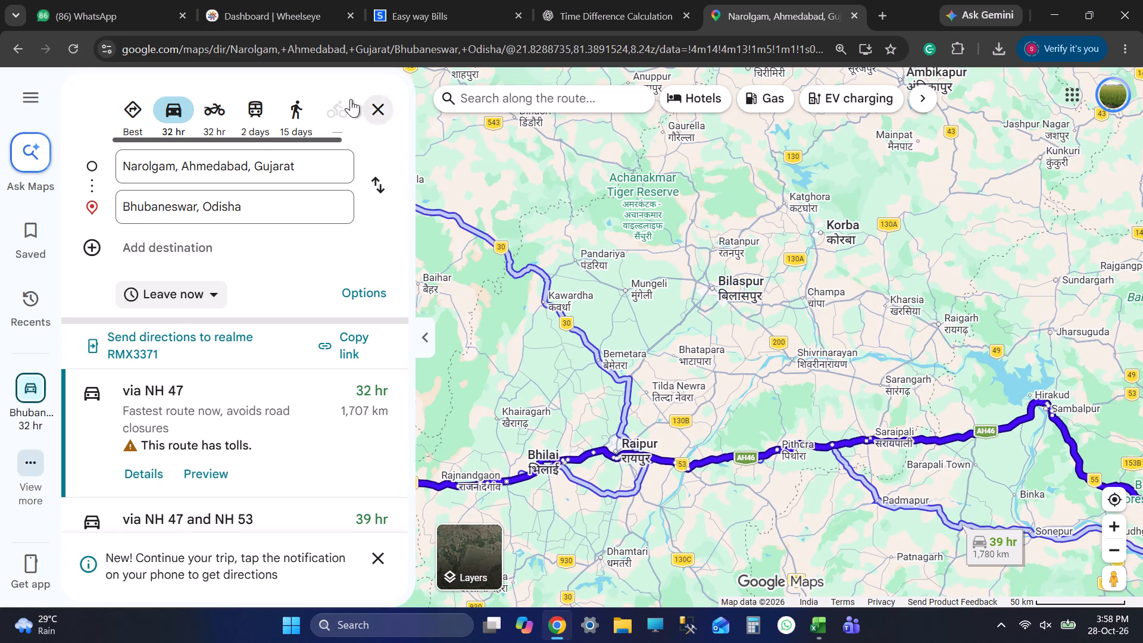
left_click(249, 157)
type("pali")
left_click(161, 308)
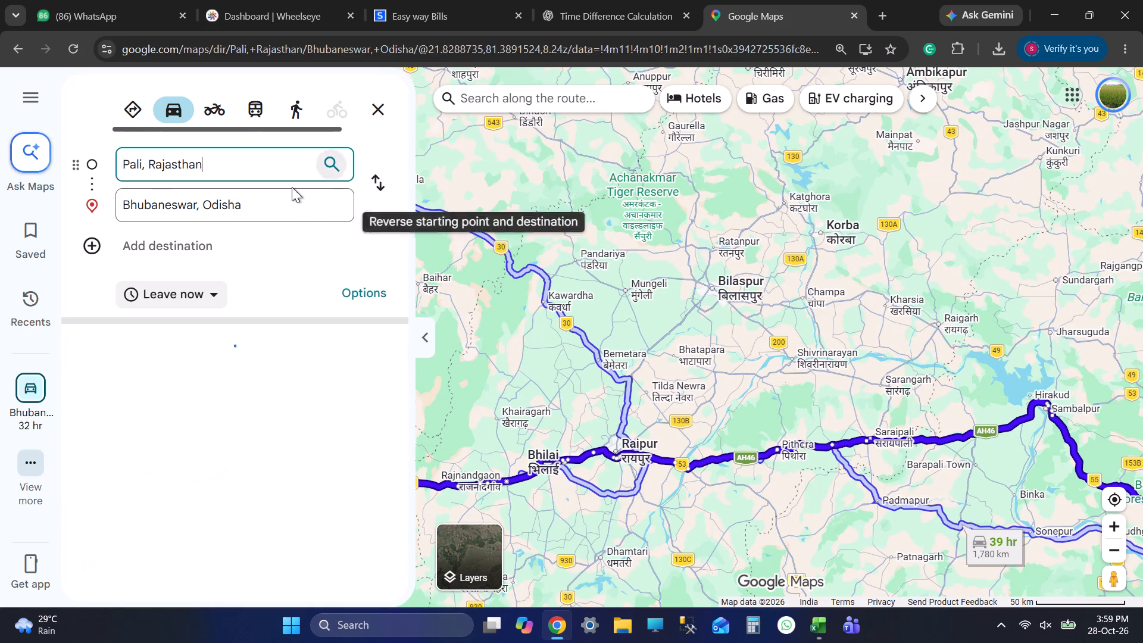
left_click(252, 198)
type("raipu")
left_click(189, 316)
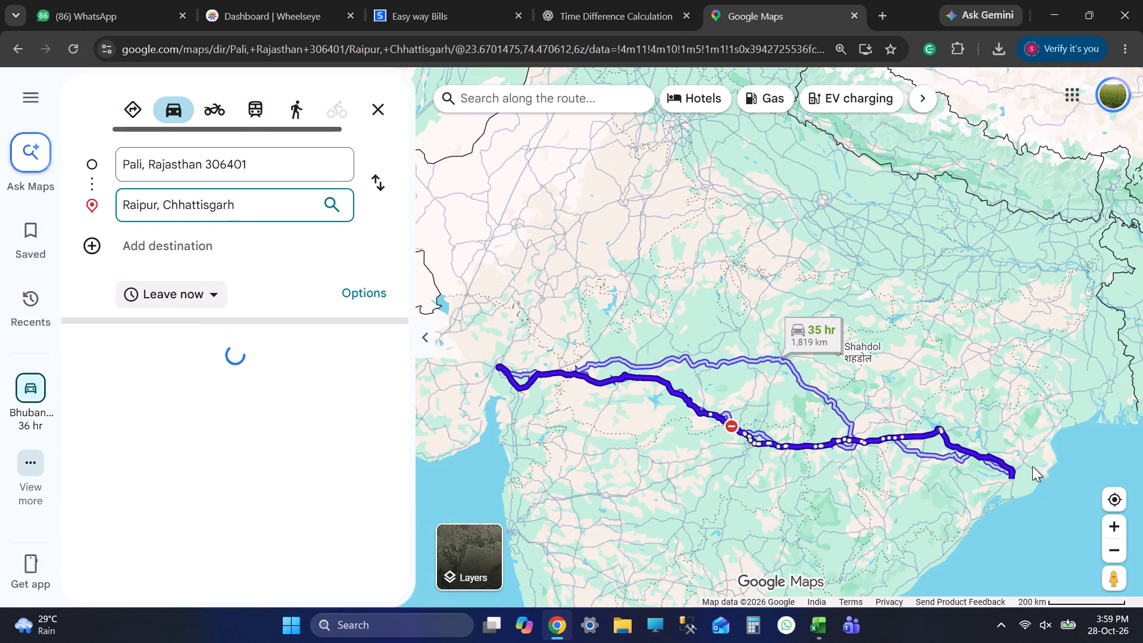
key("alt+Tab")
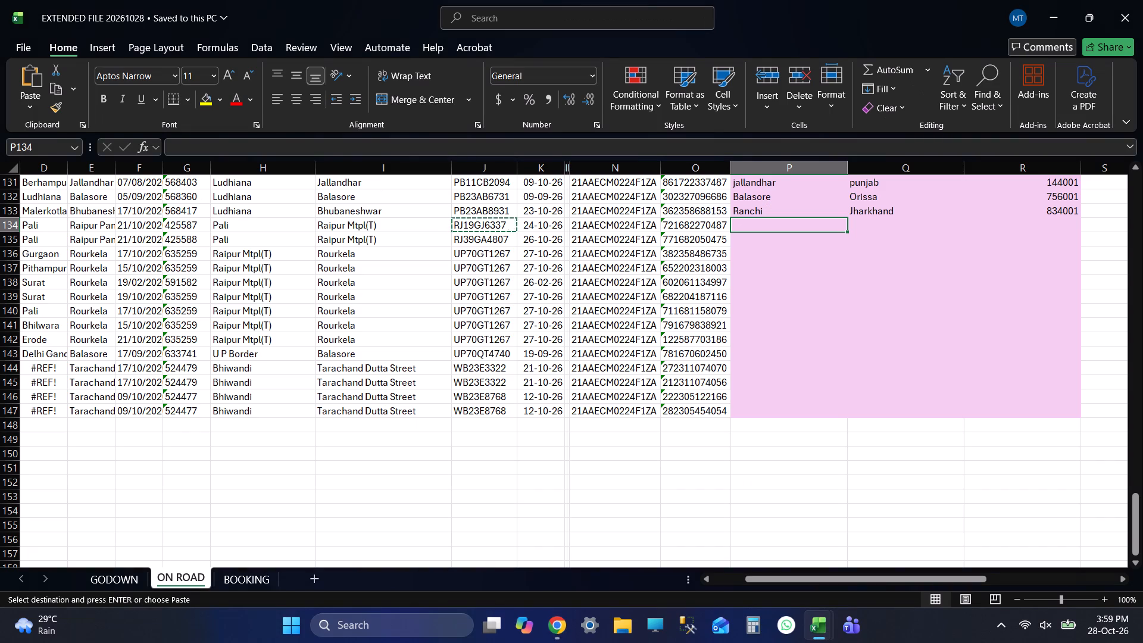
key("alt+Tab")
key("alt+Tab")
key("alt+Tab")
key("alt+Tab")
key("alt+Tab")
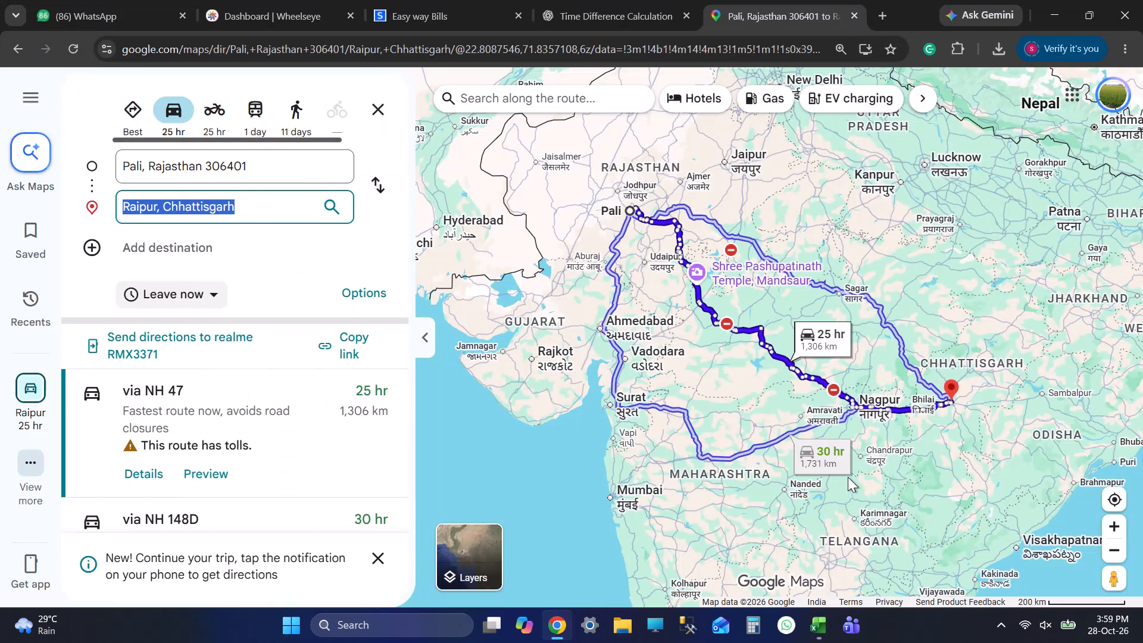
left_click(457, 0)
double_click(579, 191)
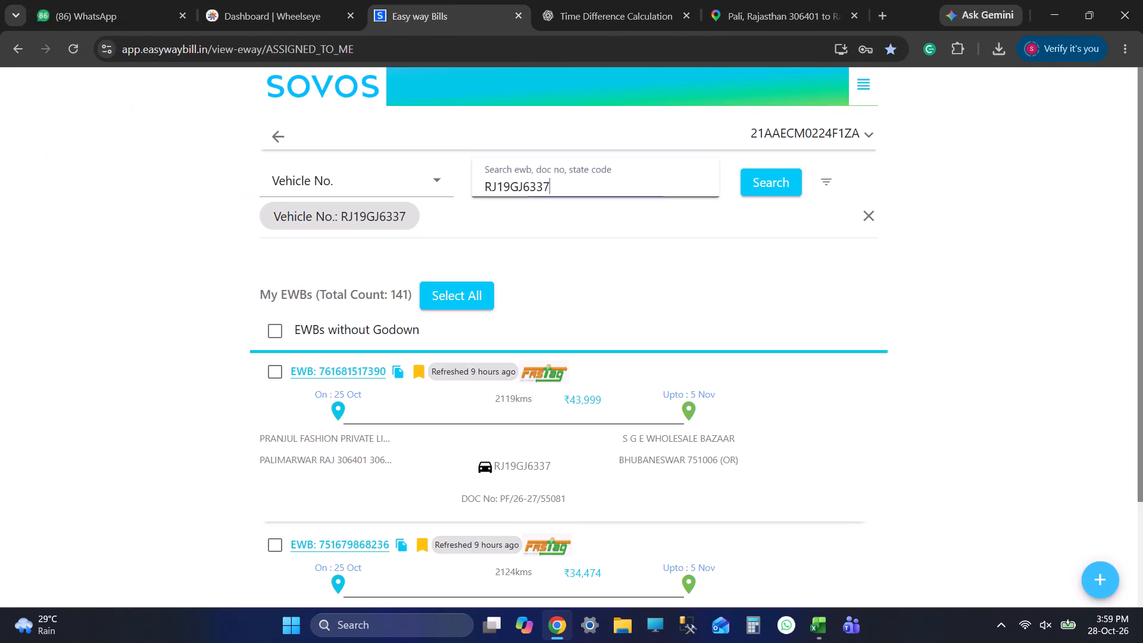
key("ctrl+v")
left_click(794, 181)
left_click(548, 366)
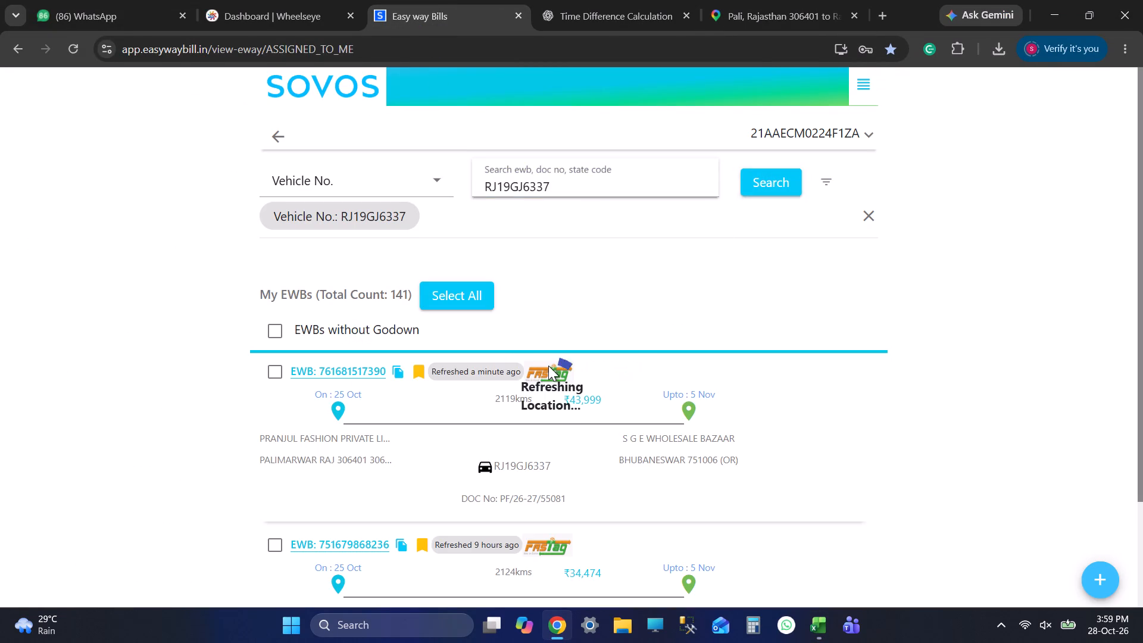
key("alt+Tab")
key("alt+Tab")
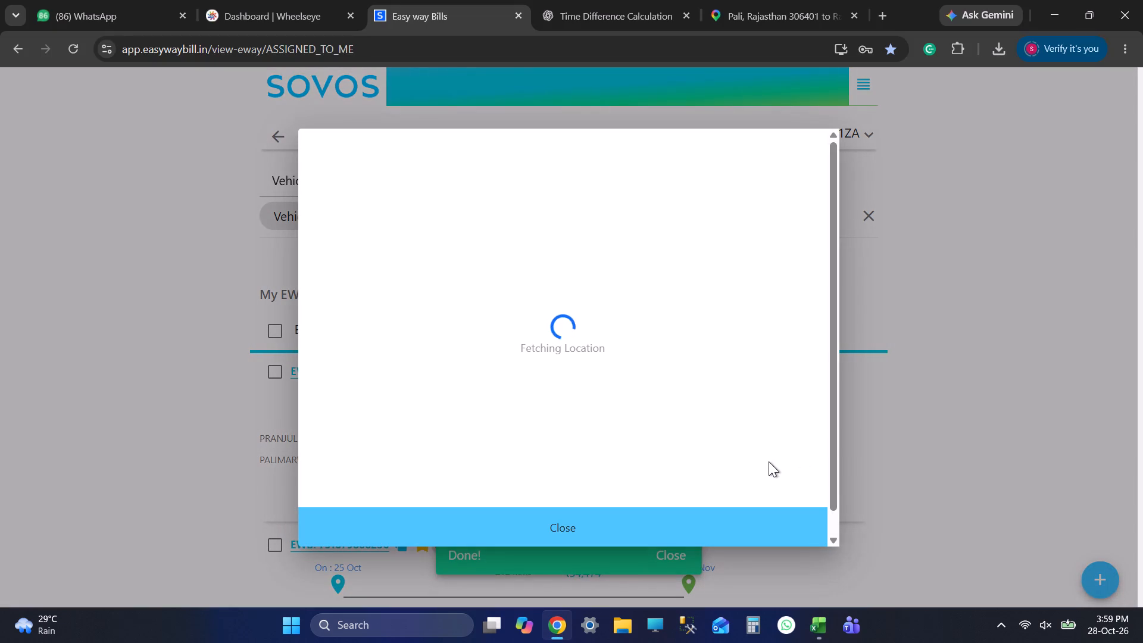
Examine the Pali to Raipur route in Google Maps around Nagpur.
left_click(788, 0)
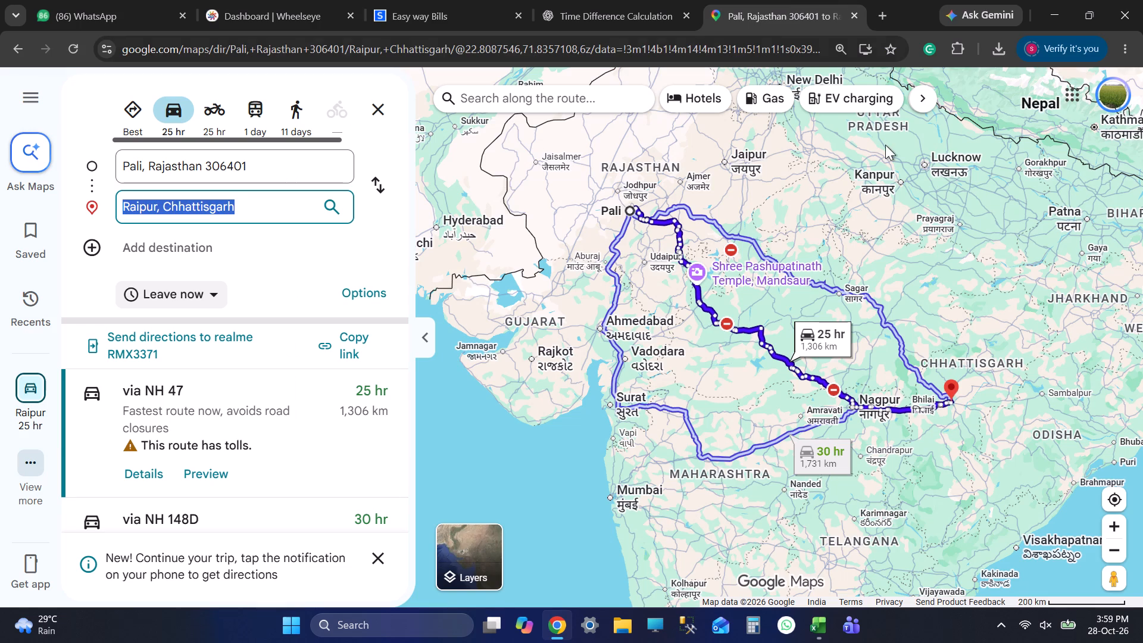
key("alt+Tab")
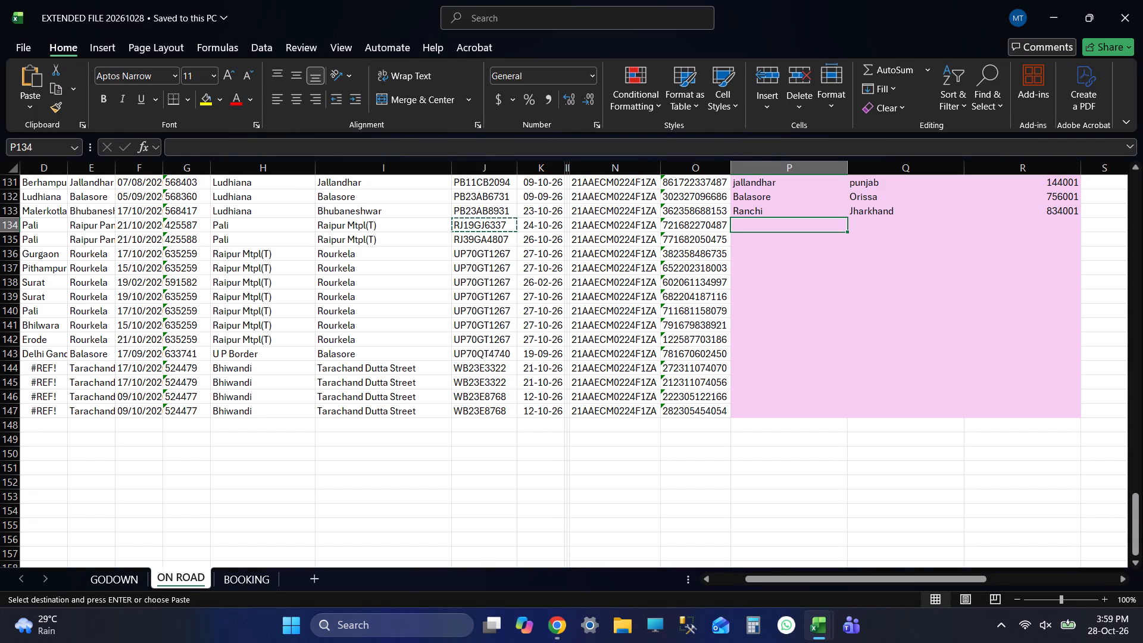
key("alt+Tab")
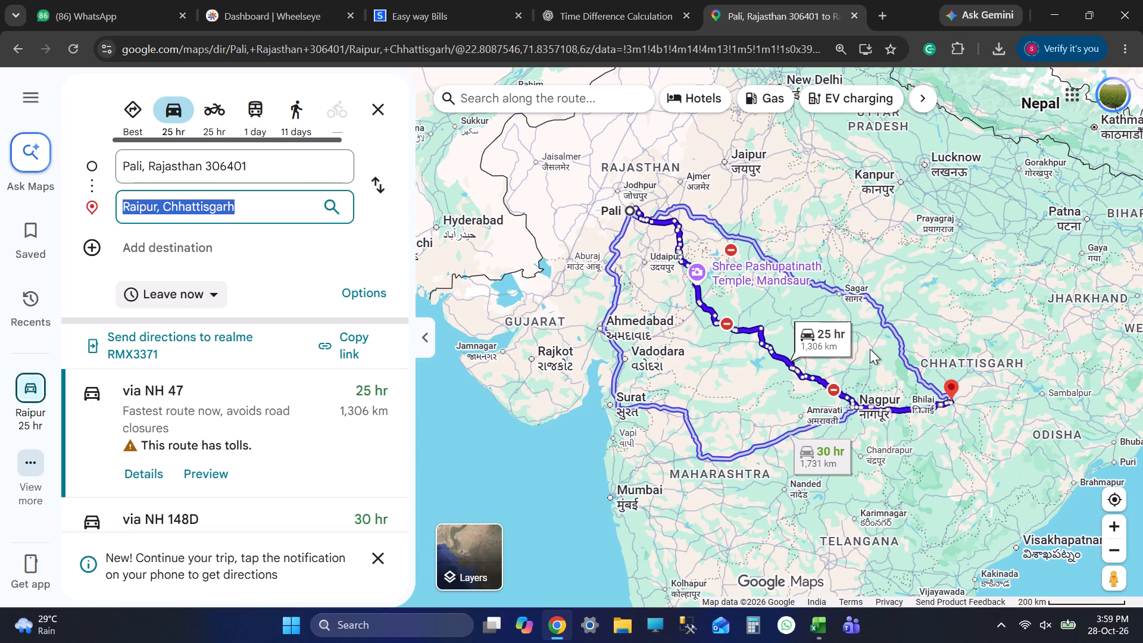
scroll(832, 394, "up", 3)
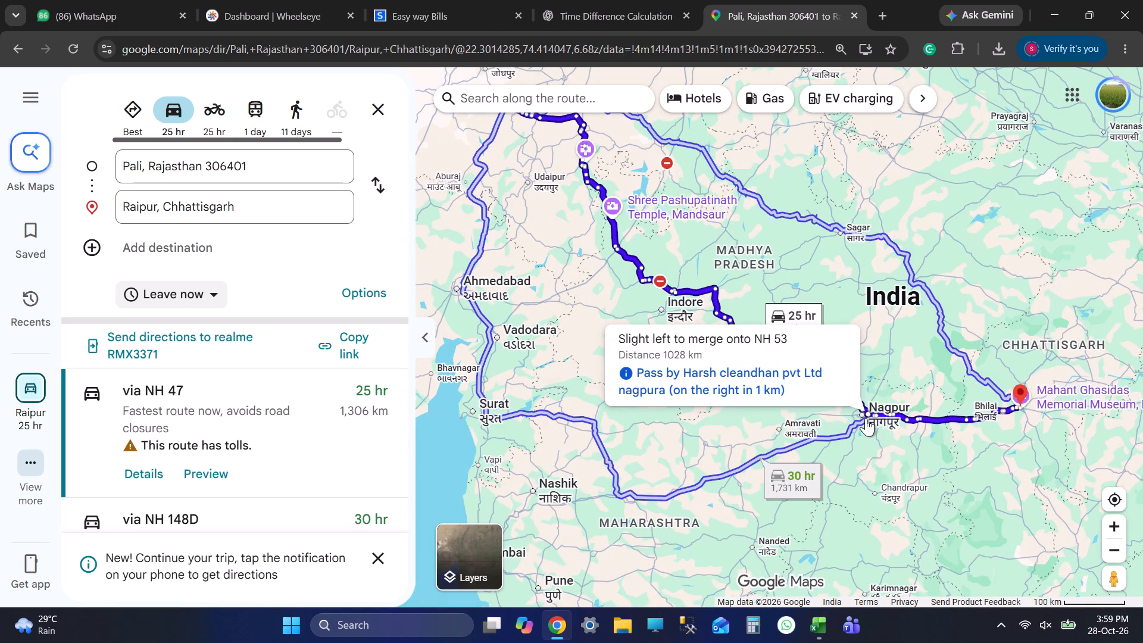
left_click(581, 8)
key("alt+Tab")
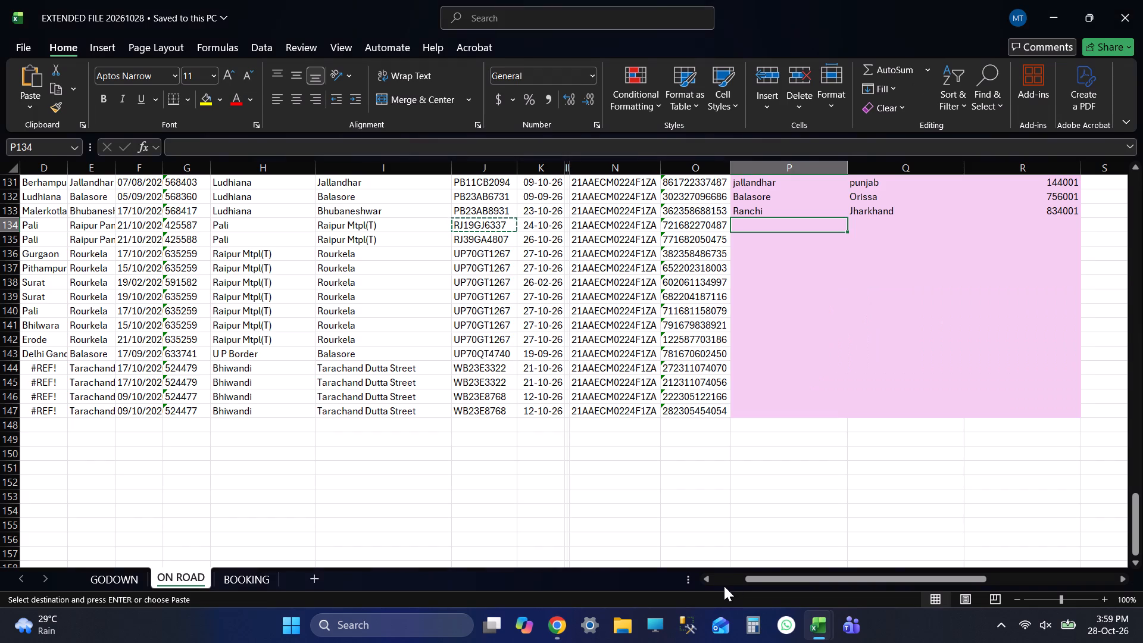
key("alt+Tab")
key("alt+Tab")
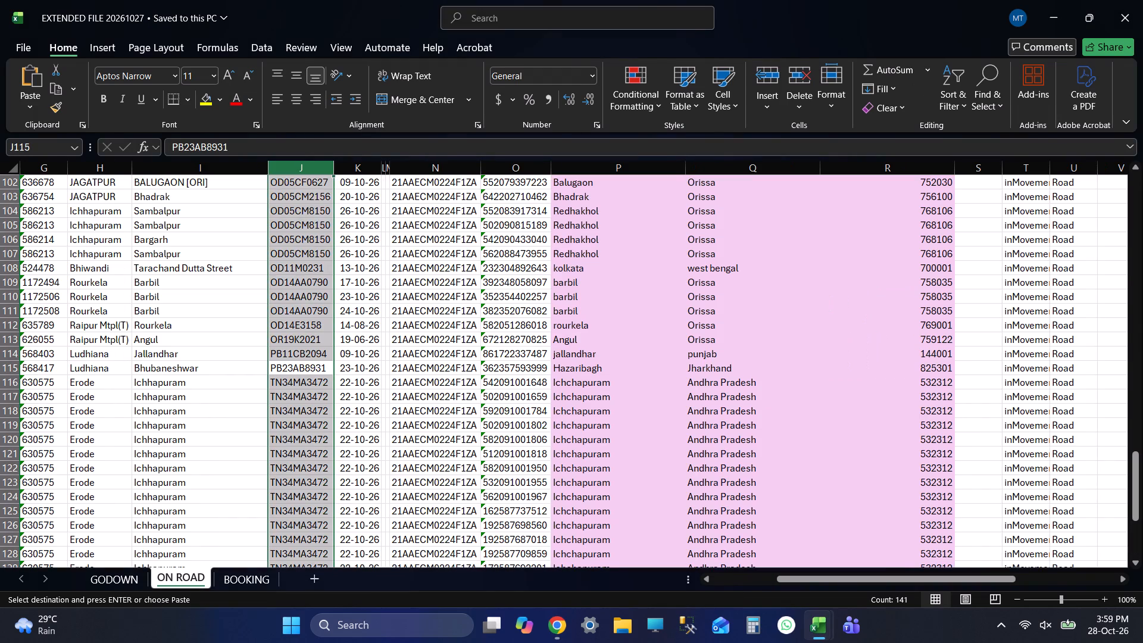
left_click(615, 168)
key("ctrl+f")
type("nag")
key("Return")
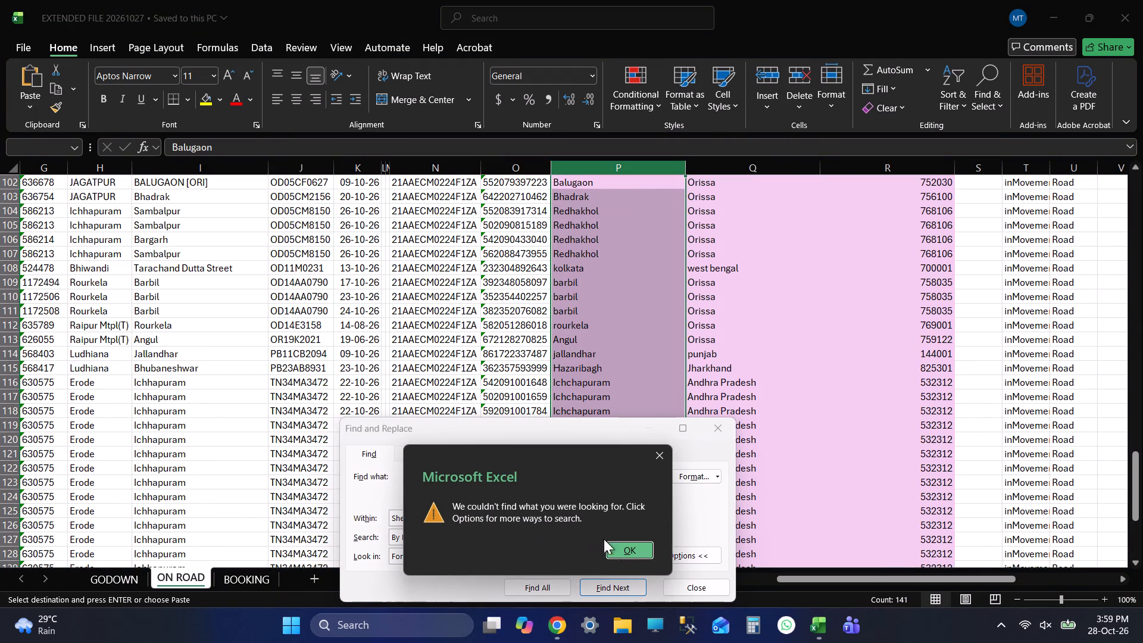
left_click(613, 559)
left_click(613, 541)
left_click(644, 561)
left_click(612, 538)
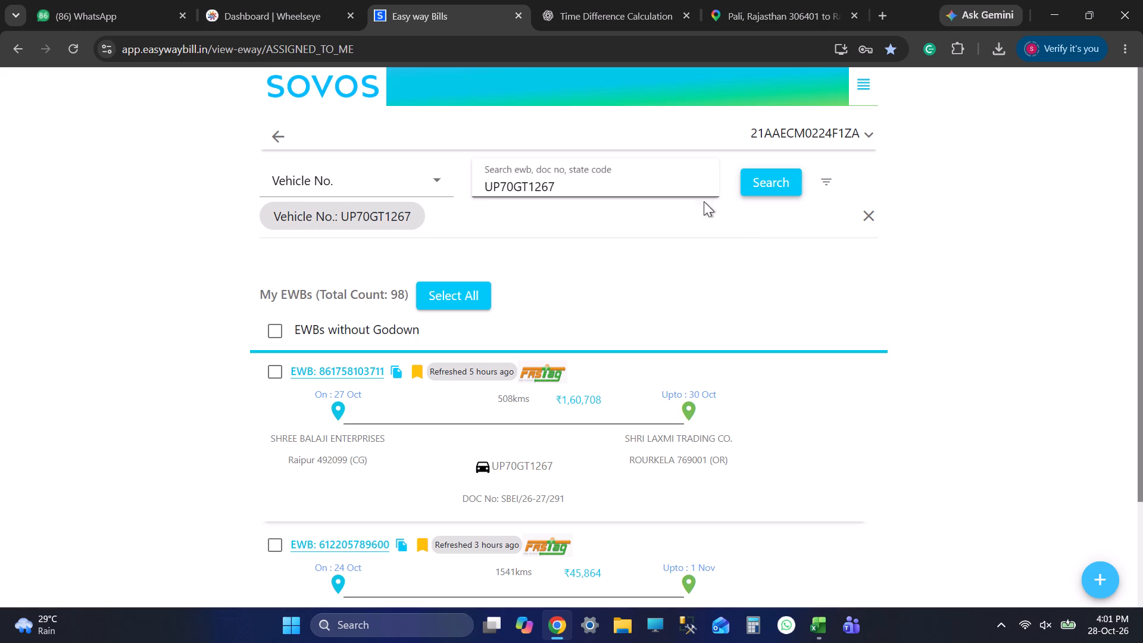
key("alt+Tab")
key("alt+Tab")
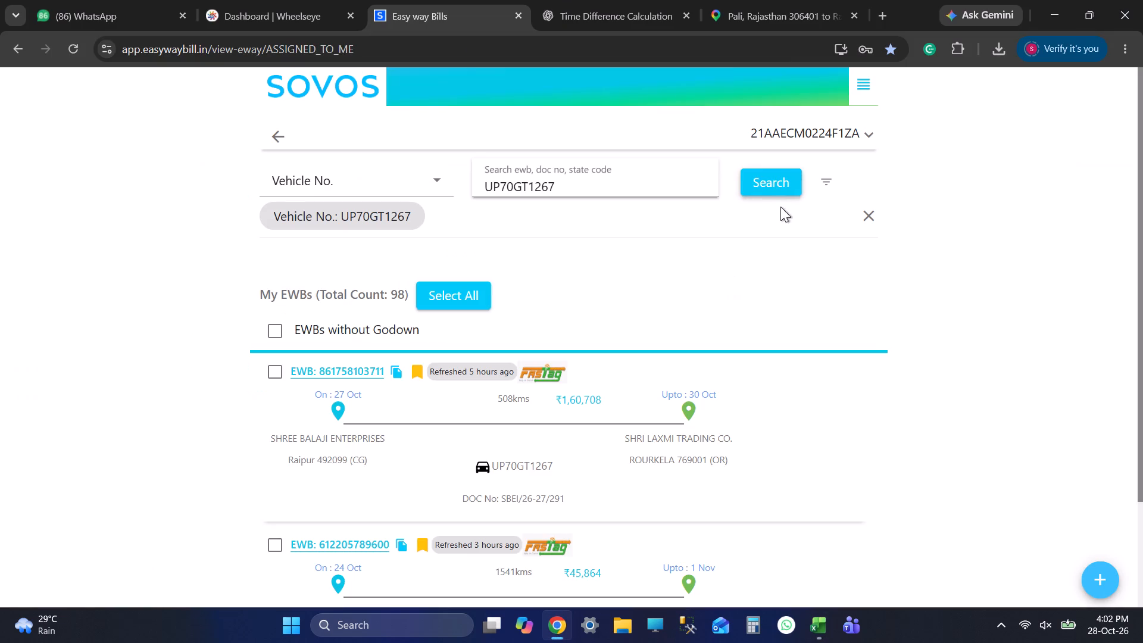
left_click(786, 201)
left_click(785, 194)
left_click(785, 188)
left_click(546, 371)
key("alt+Tab")
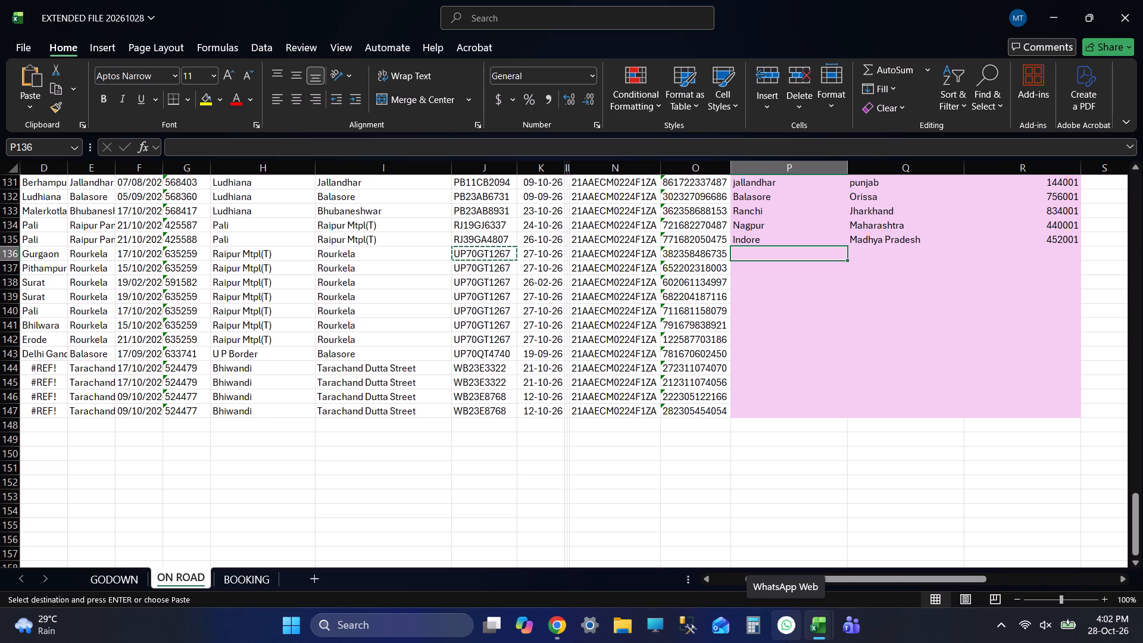
key("alt+Tab")
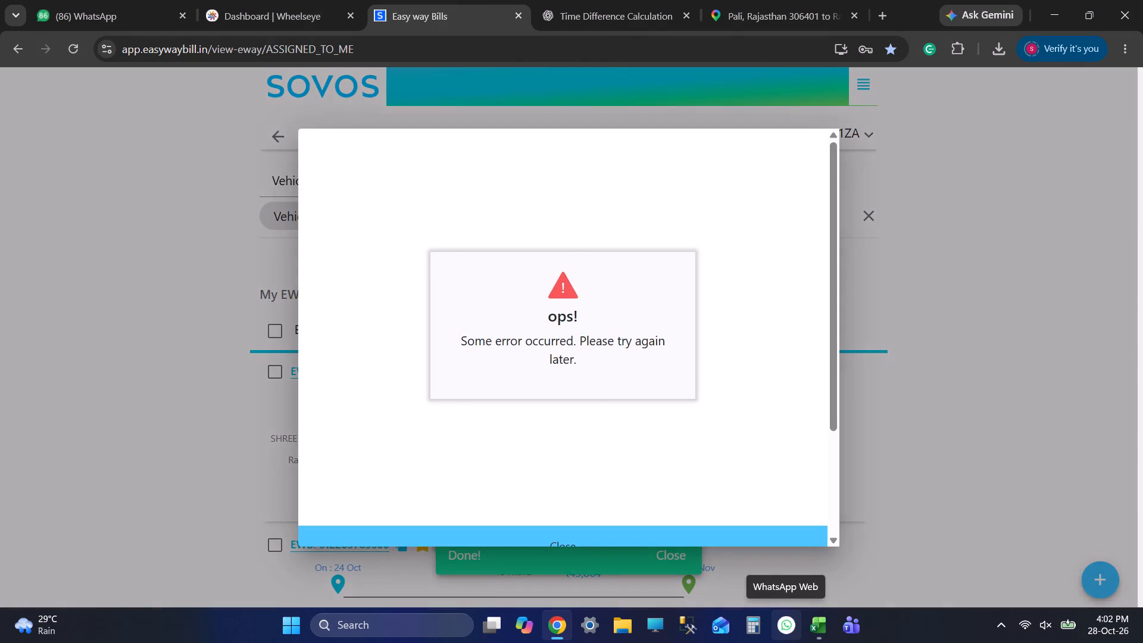
key("alt+Tab")
key("alt+Tab")
scroll(652, 438, "down", 5)
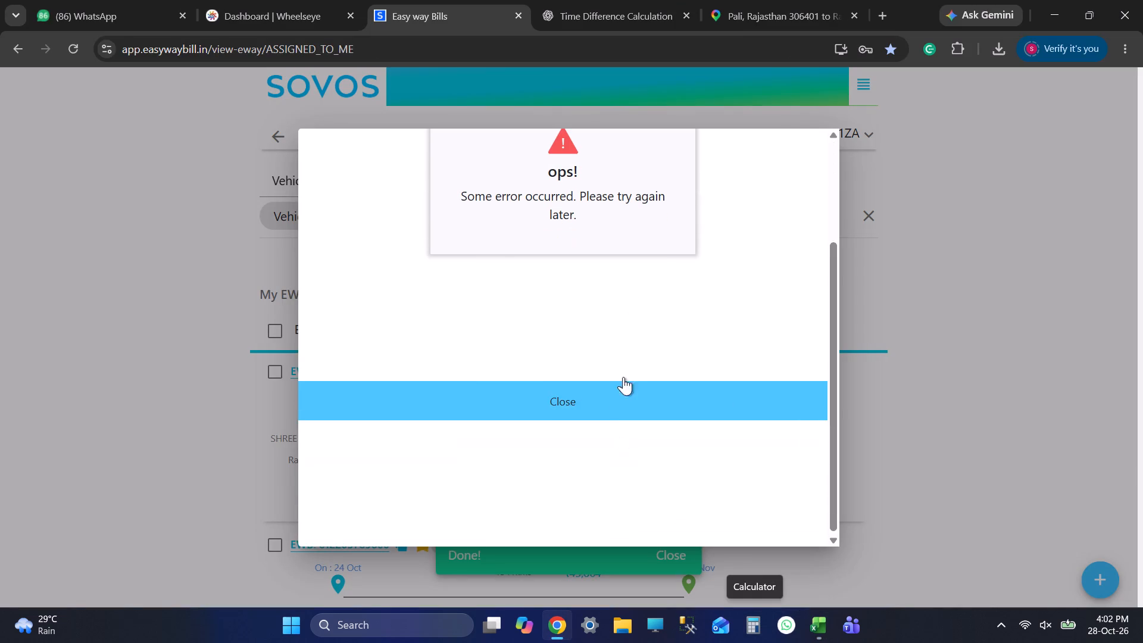
left_click(620, 401)
Copy Sambalpur, Orissa, 768001 from row 38 of EXTENDED FILE 20261027 into P136:R137 of EXTENDED FILE 20261028.
key("alt+Tab")
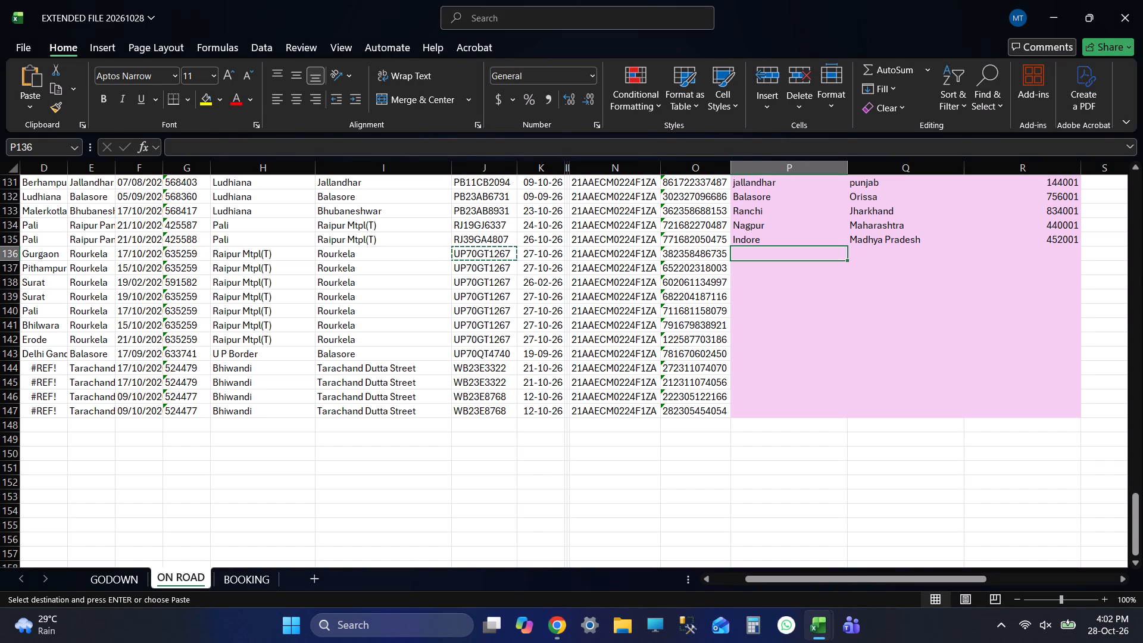
key("alt+Tab")
key("alt+Tab")
scroll(613, 348, "down", 4)
scroll(627, 376, "up", 3)
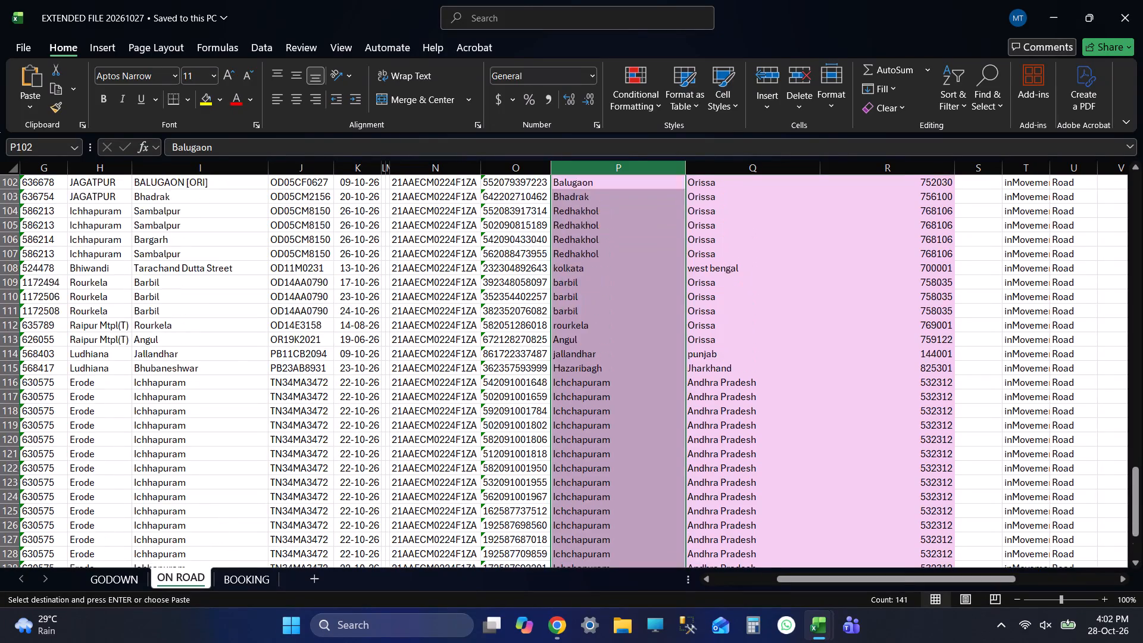
scroll(627, 376, "up", 5)
scroll(632, 341, "down", 1)
scroll(632, 341, "up", 2)
scroll(611, 281, "up", 13)
scroll(602, 307, "down", 1)
scroll(602, 307, "up", 4)
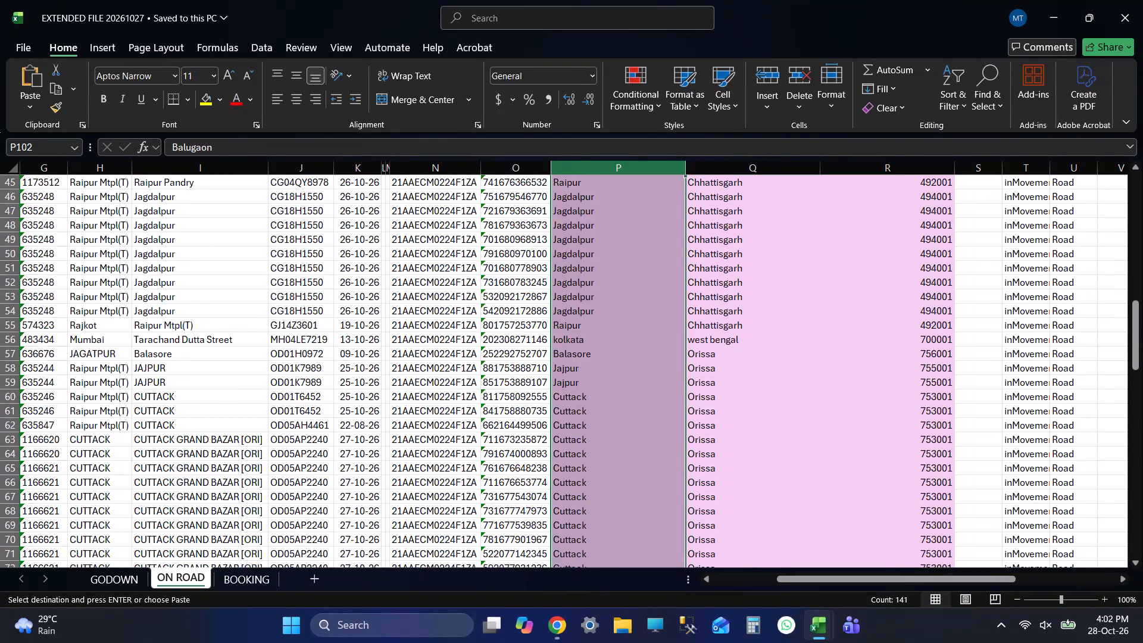
scroll(602, 307, "up", 5)
left_click(574, 376)
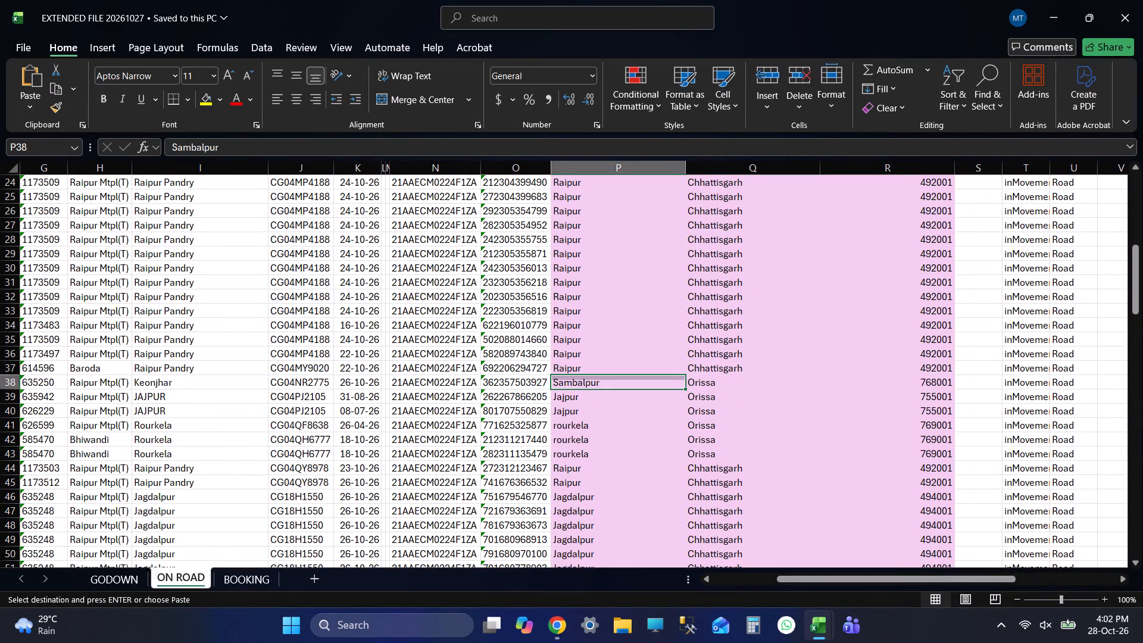
key("shift+Right")
key("shift+Right")
key("ctrl+c")
key("alt+Tab")
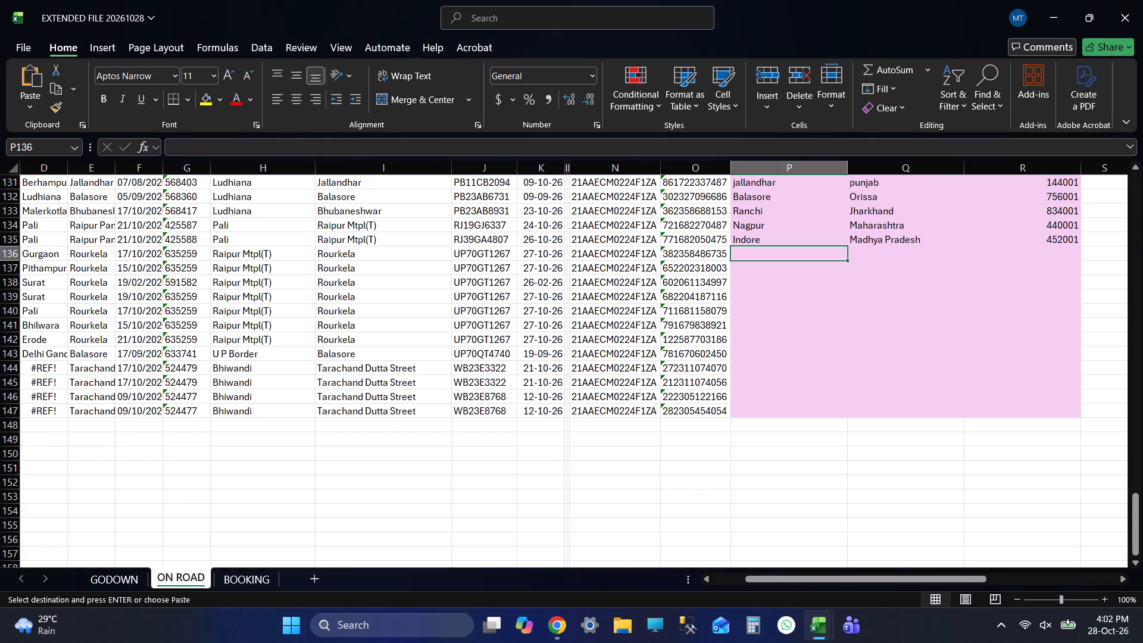
key("shift+Down")
key("shift+Down")
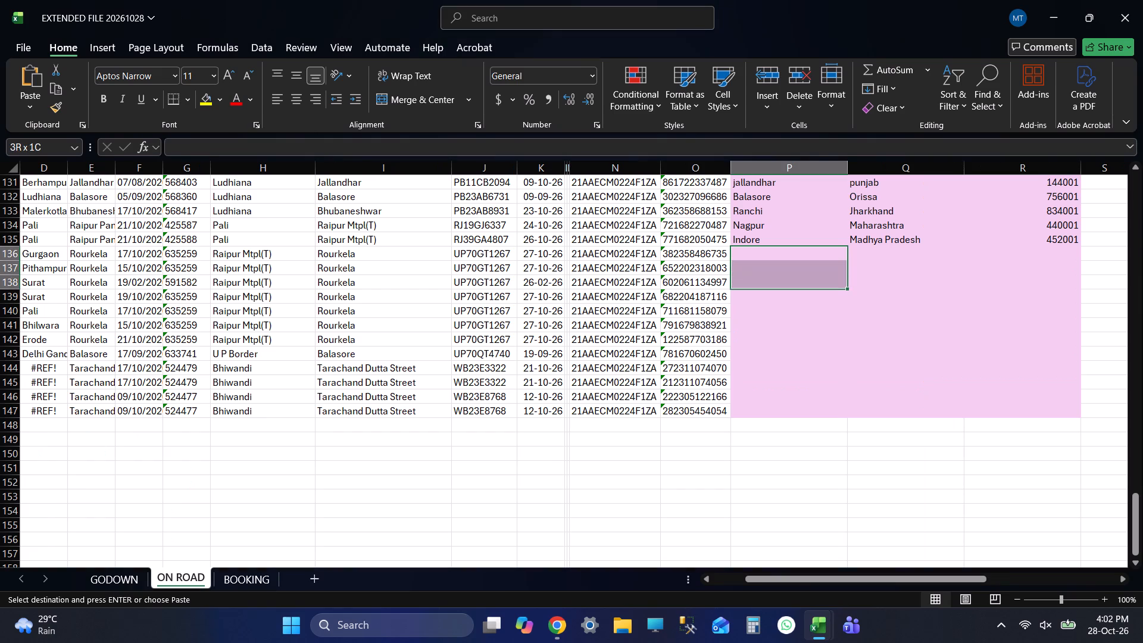
key("shift+Up")
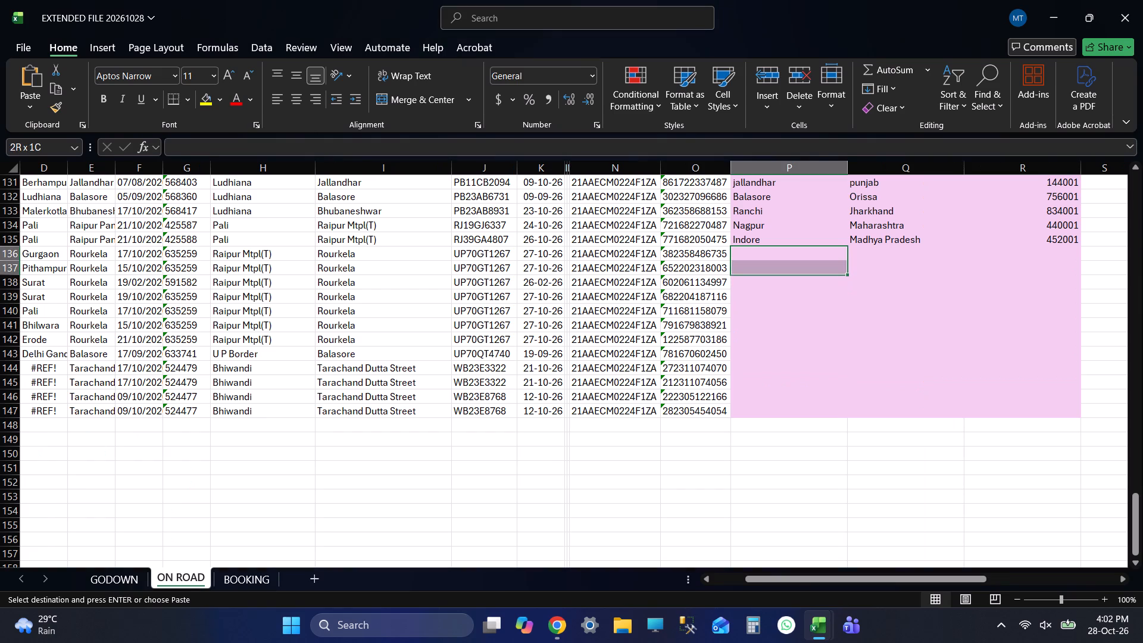
key("ctrl+v")
Fill P139:R142 with the same Sambalpur, Orissa, 768001 values, leaving row 138 empty, and save the workbook.
key("Down")
key("Down")
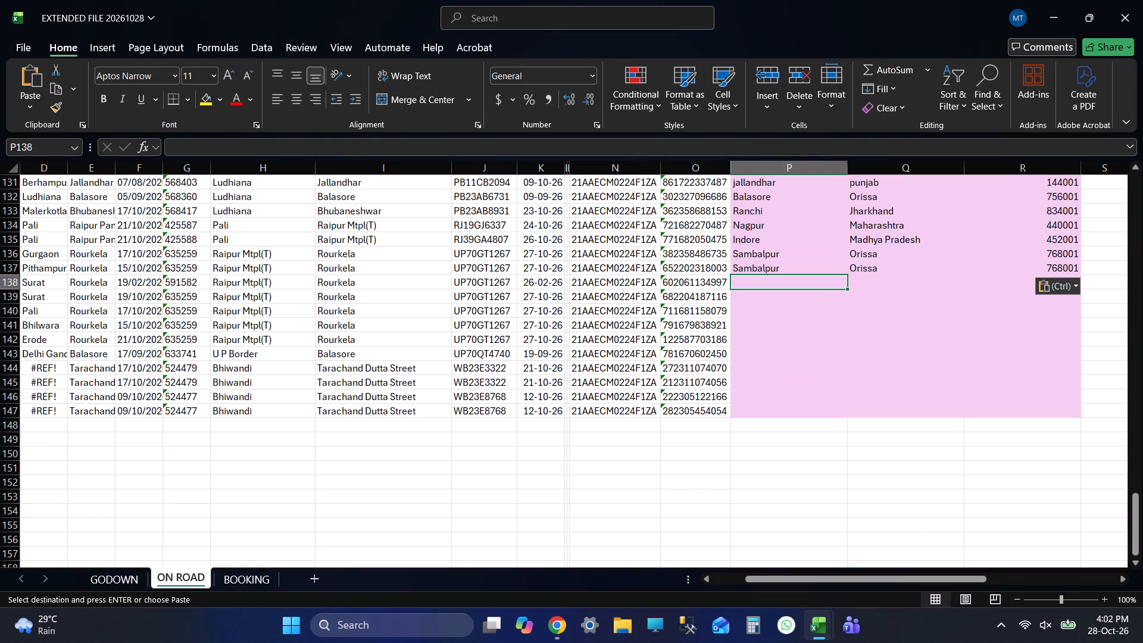
key("Down")
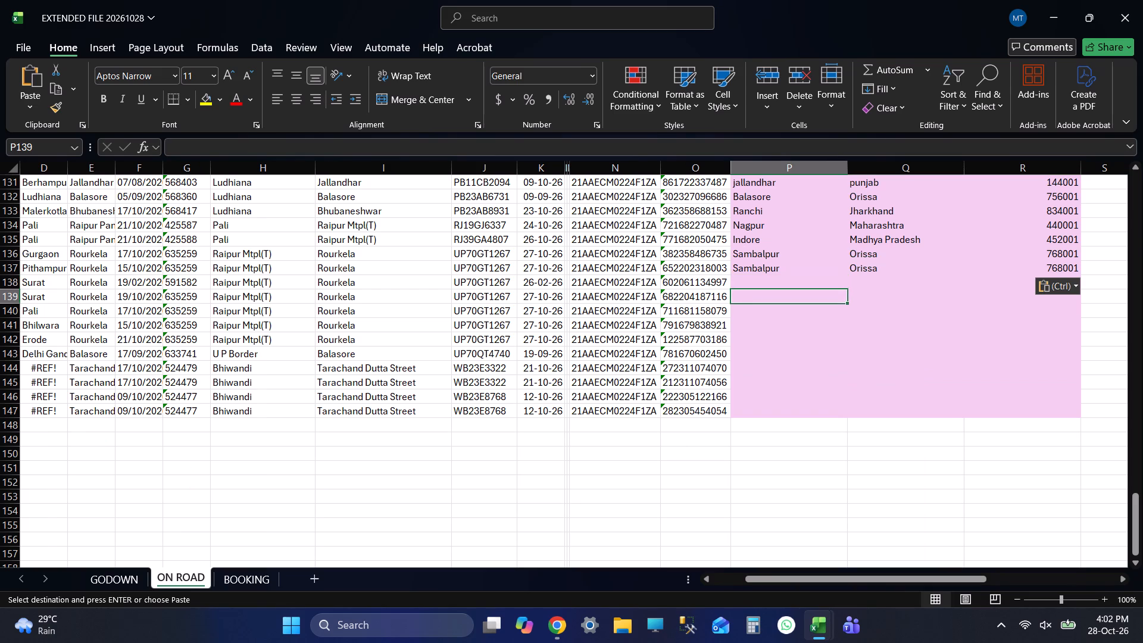
key("shift+Down")
key("shift+Down")
key("shift+Down")
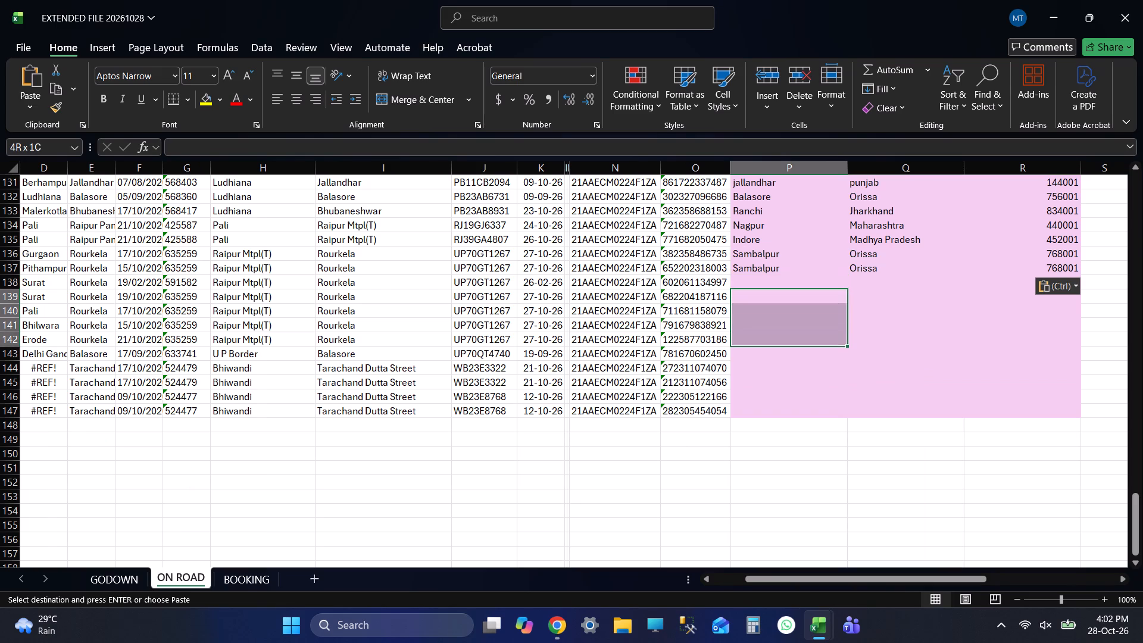
key("ctrl+v")
key("ctrl+Up")
key("Down")
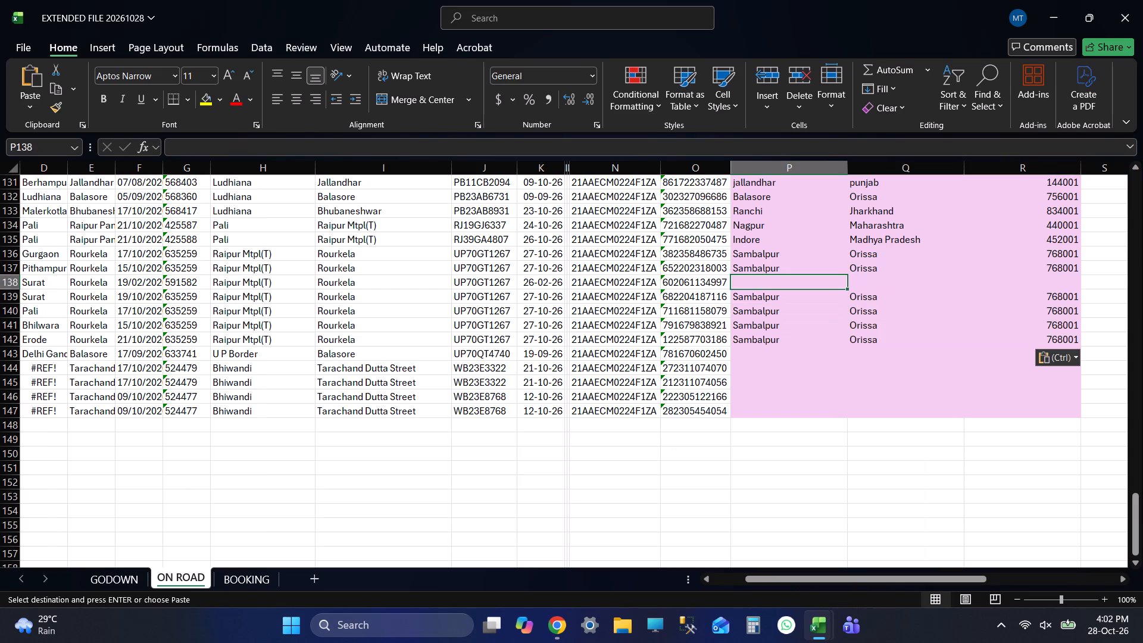
key("ctrl+s")
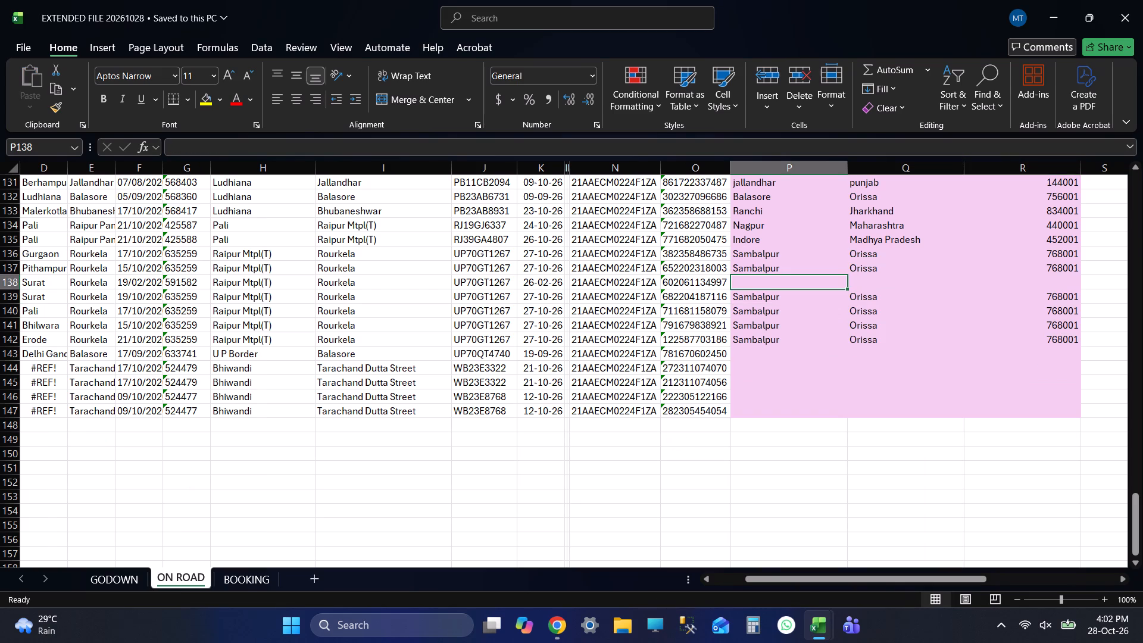
Copy rourkela, Orissa, 769001 from row 42 of EXTENDED FILE 20261027 into P138:R138 of EXTENDED FILE 20261028 and save.
key("alt+Tab")
key("alt+Tab")
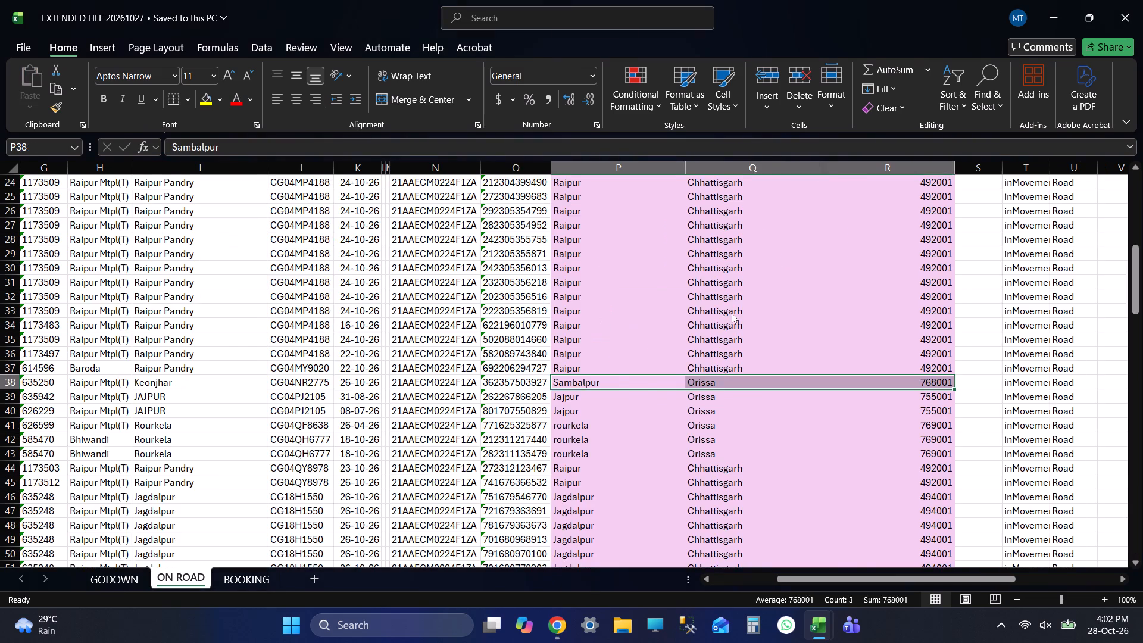
key("alt+Tab")
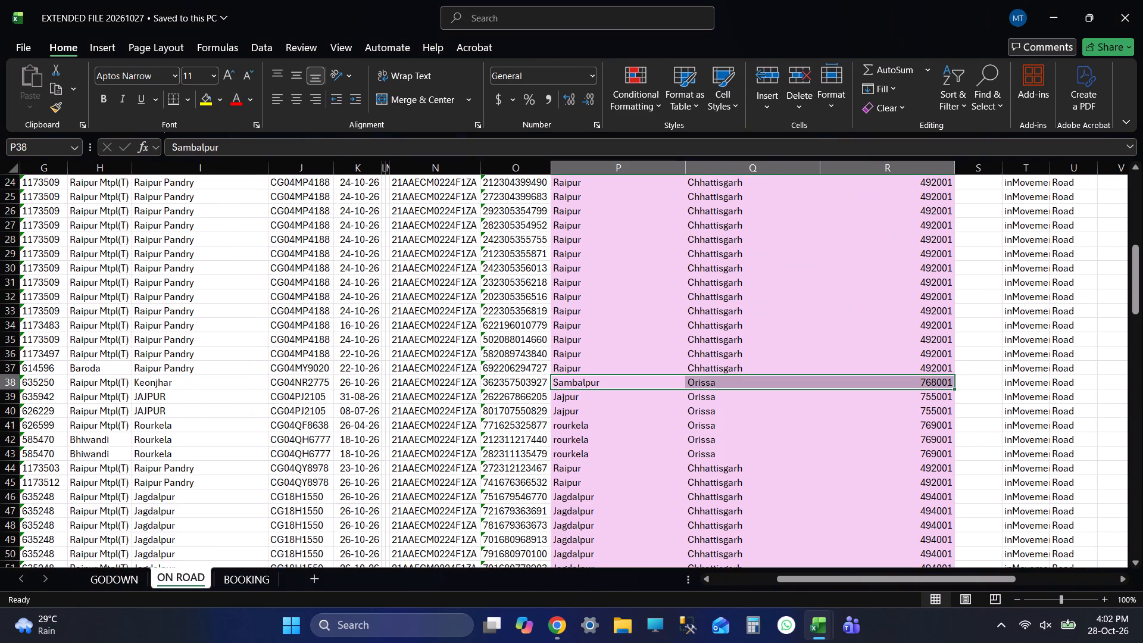
left_click(607, 433)
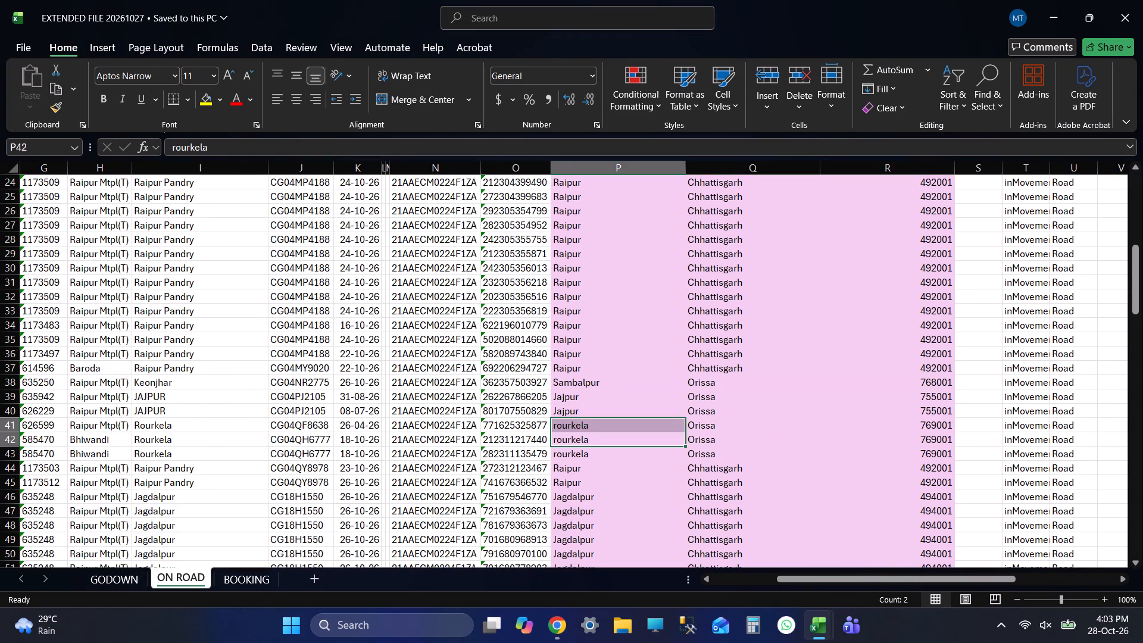
key("Up")
key("Down")
key("shift+Right")
key("shift+Right")
key("ctrl+c")
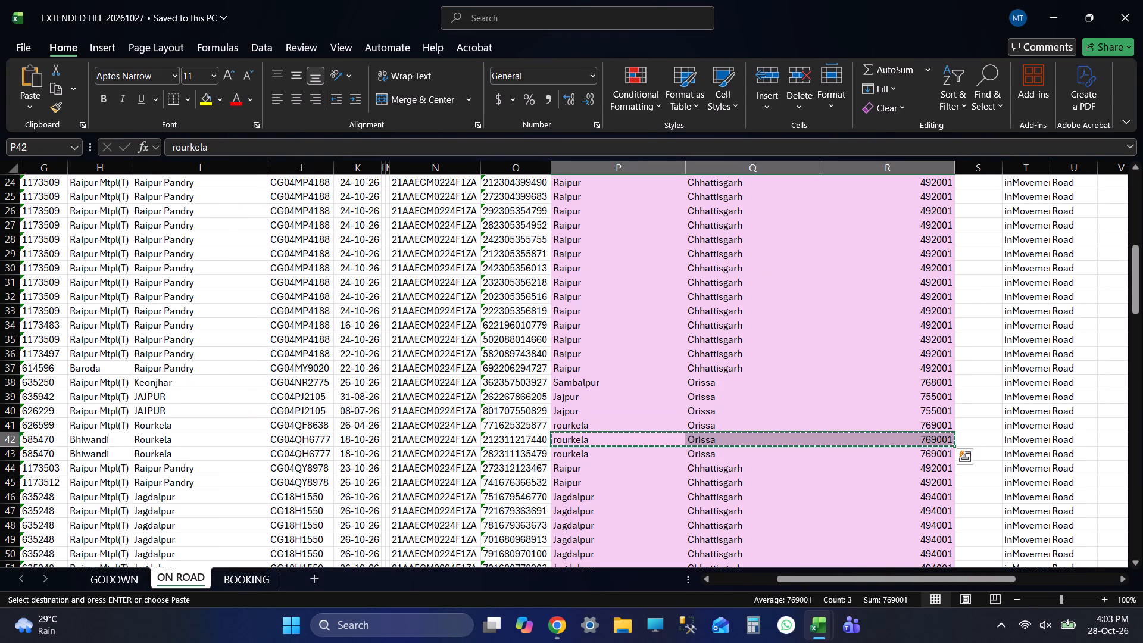
key("alt+Tab")
key("ctrl+v")
key("ctrl+Down")
key("Down")
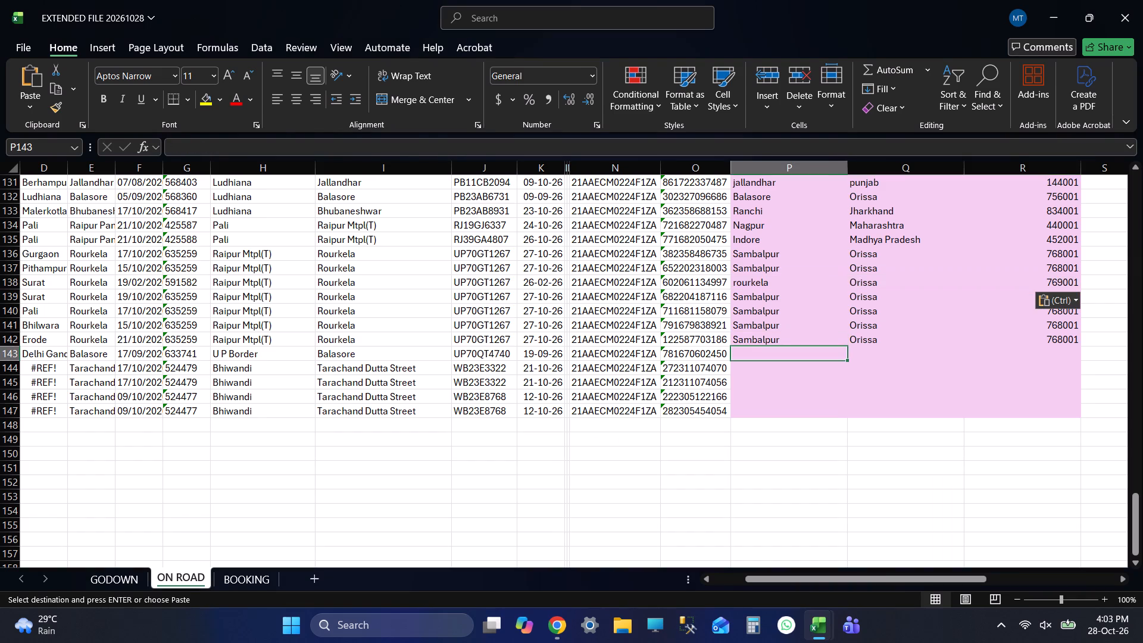
key("ctrl+s")
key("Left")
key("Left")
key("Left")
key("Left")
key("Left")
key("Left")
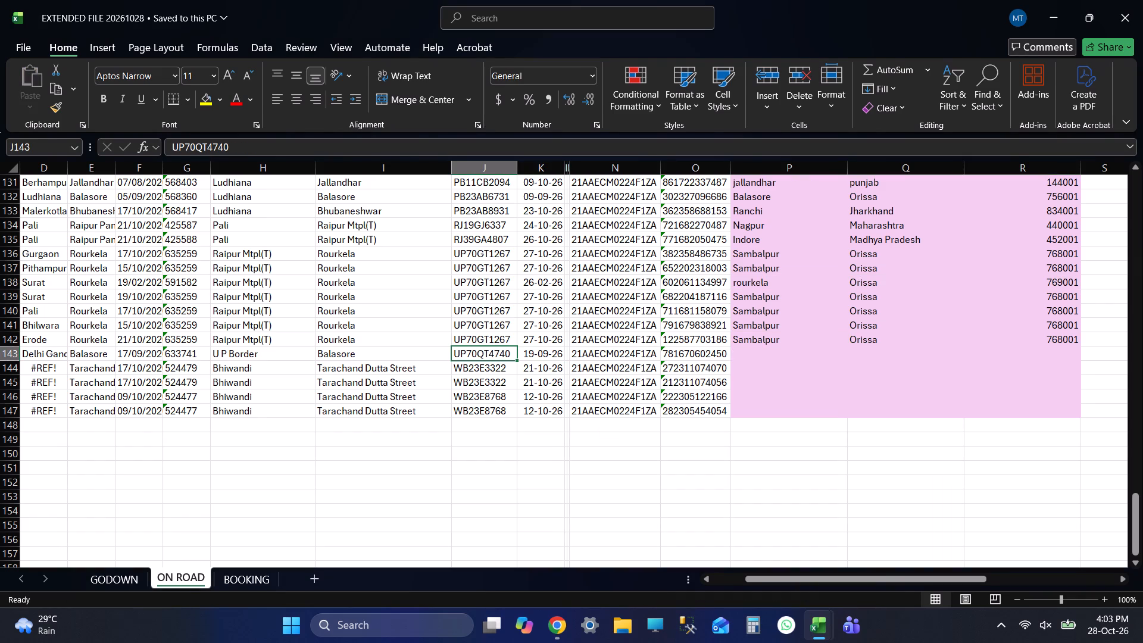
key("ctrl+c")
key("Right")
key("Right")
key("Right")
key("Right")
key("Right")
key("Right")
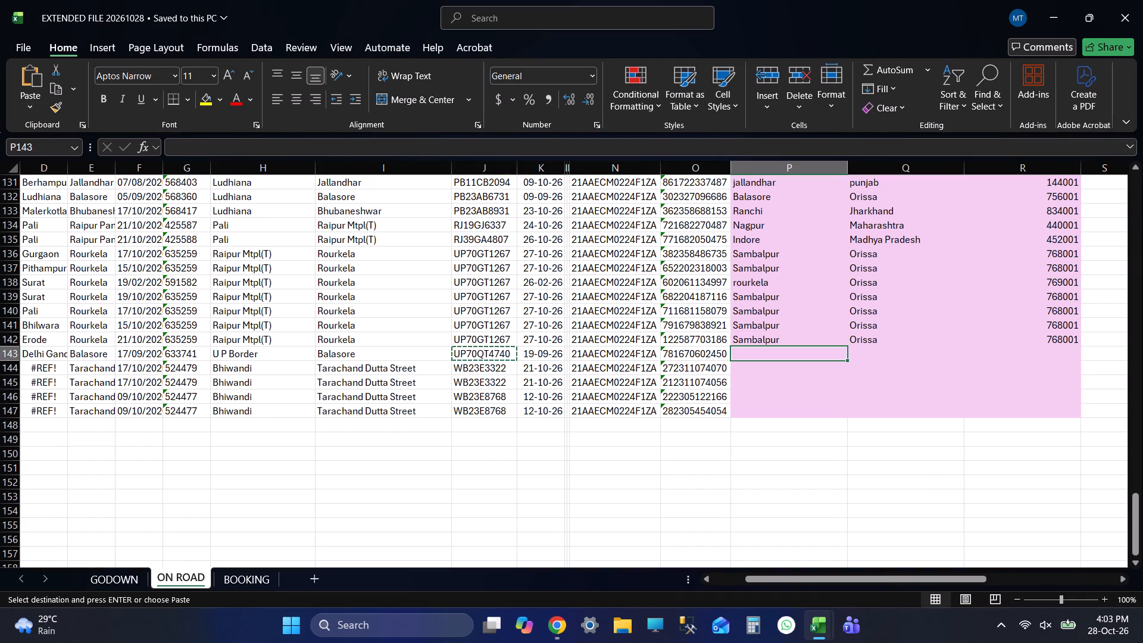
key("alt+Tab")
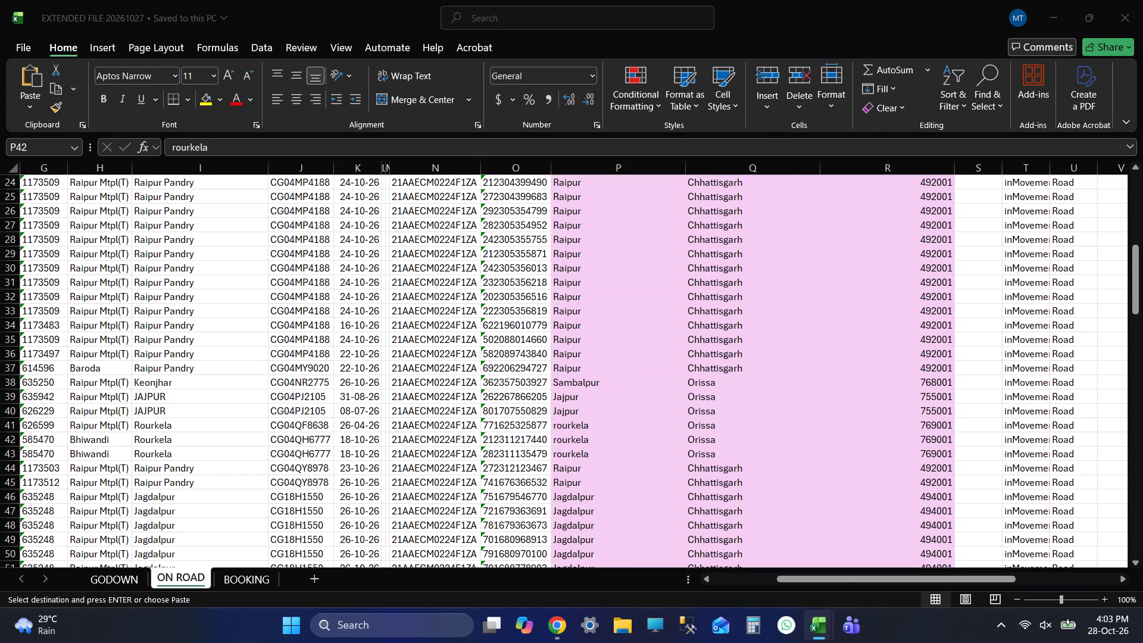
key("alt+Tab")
Copy Balasore, Orissa, 756001 from row 132 into P143:R143 and save the workbook.
left_click(762, 204)
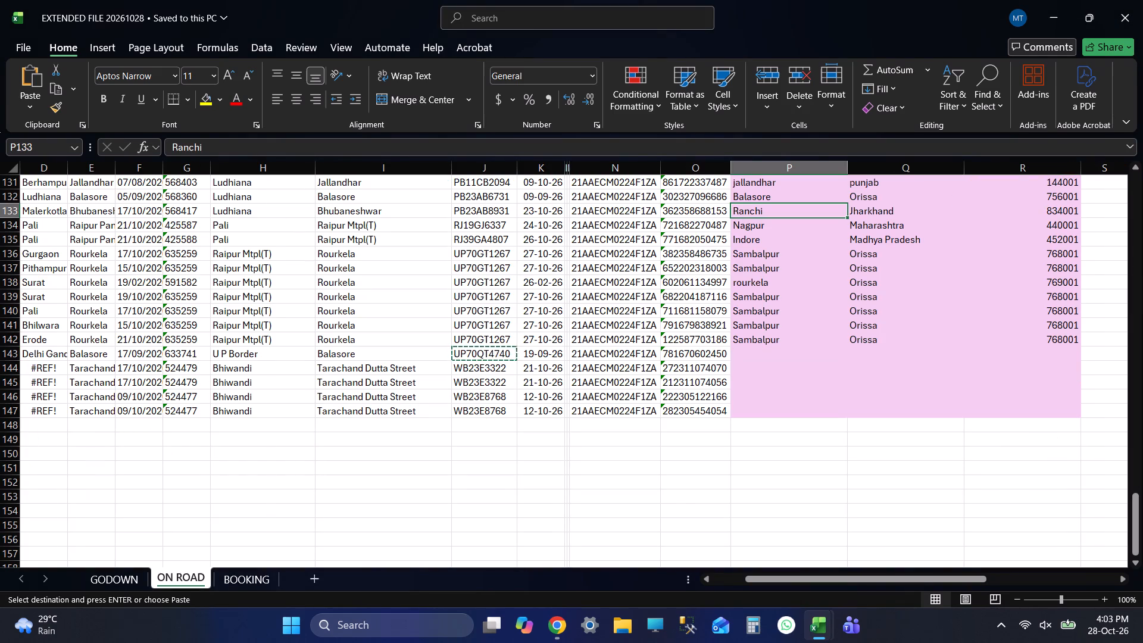
key("Up")
key("shift+Right")
key("shift+Right")
key("ctrl+c")
key("ctrl+Down")
key("Down")
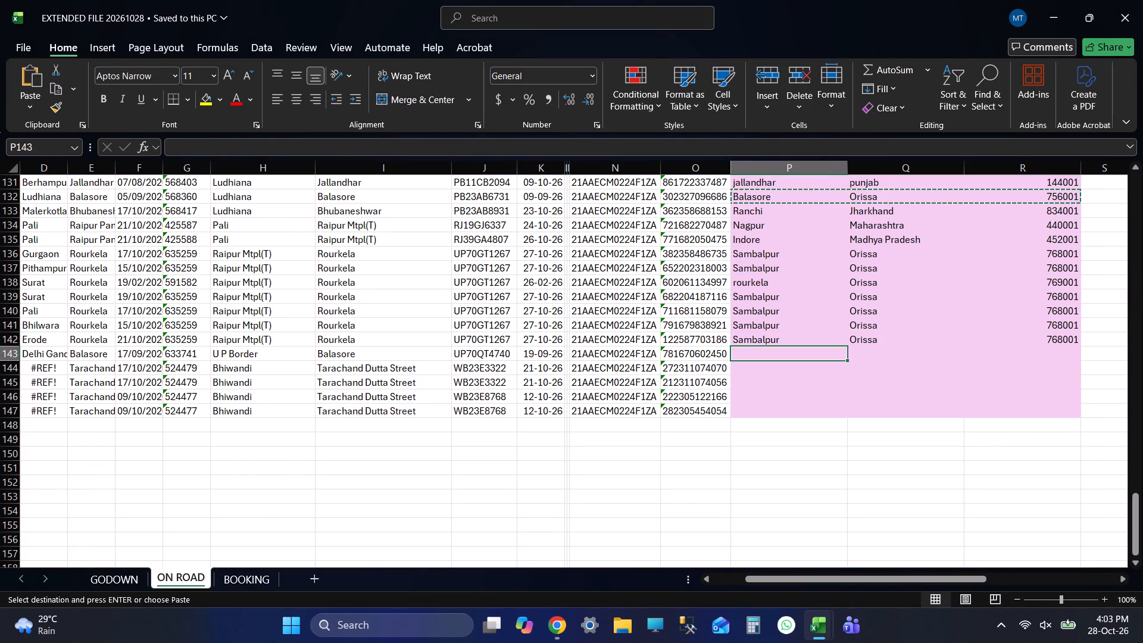
key("ctrl+v")
key("Down")
key("ctrl+s")
key("ctrl+s")
key("ctrl+s")
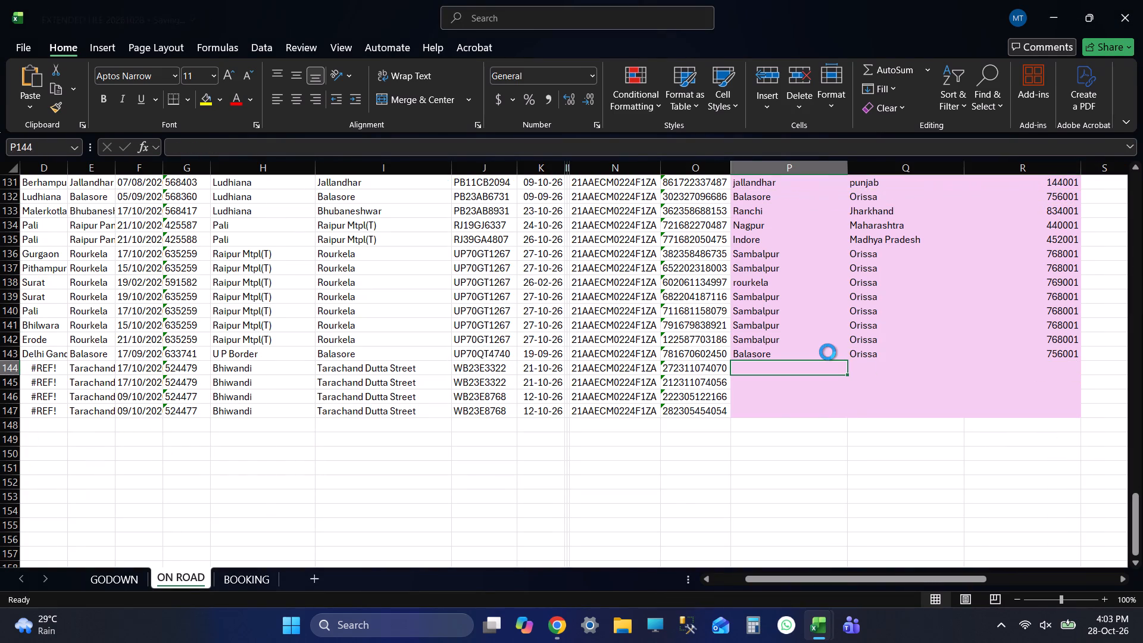
key("ctrl+s")
key("Left")
key("Left")
key("Left")
key("Left")
key("Left")
key("Left")
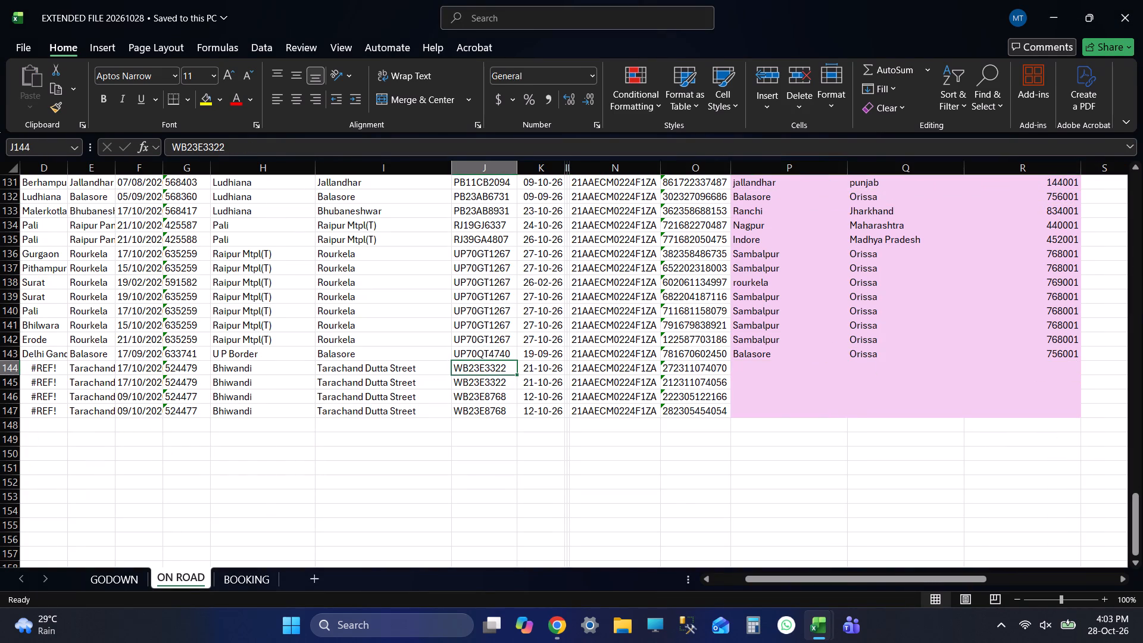
key("Right")
key("Right")
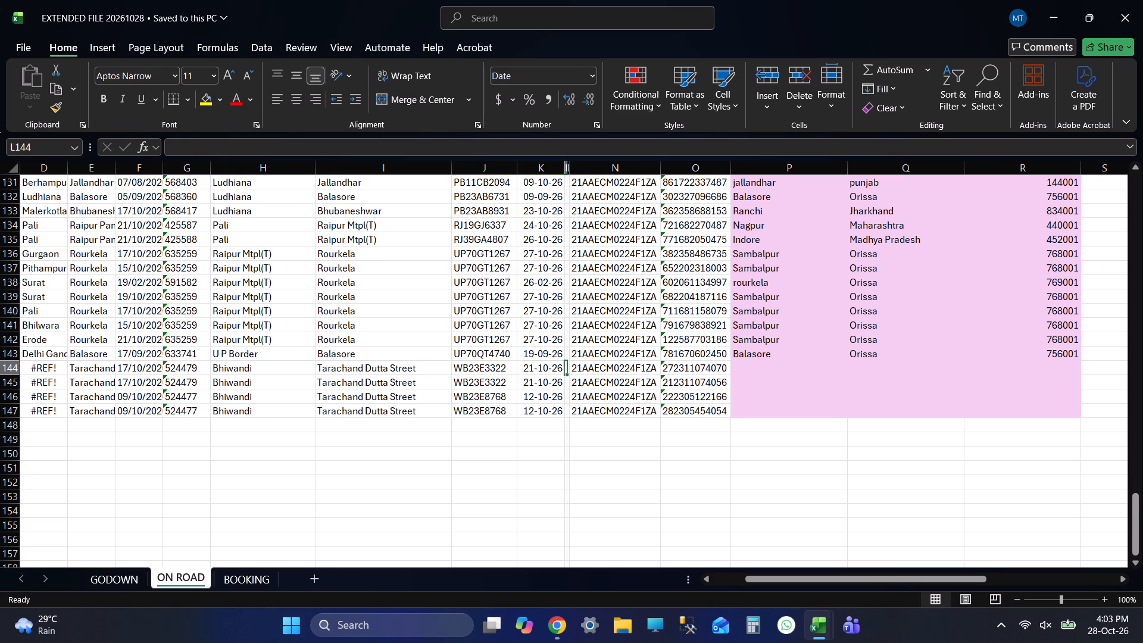
key("Left")
key("Left")
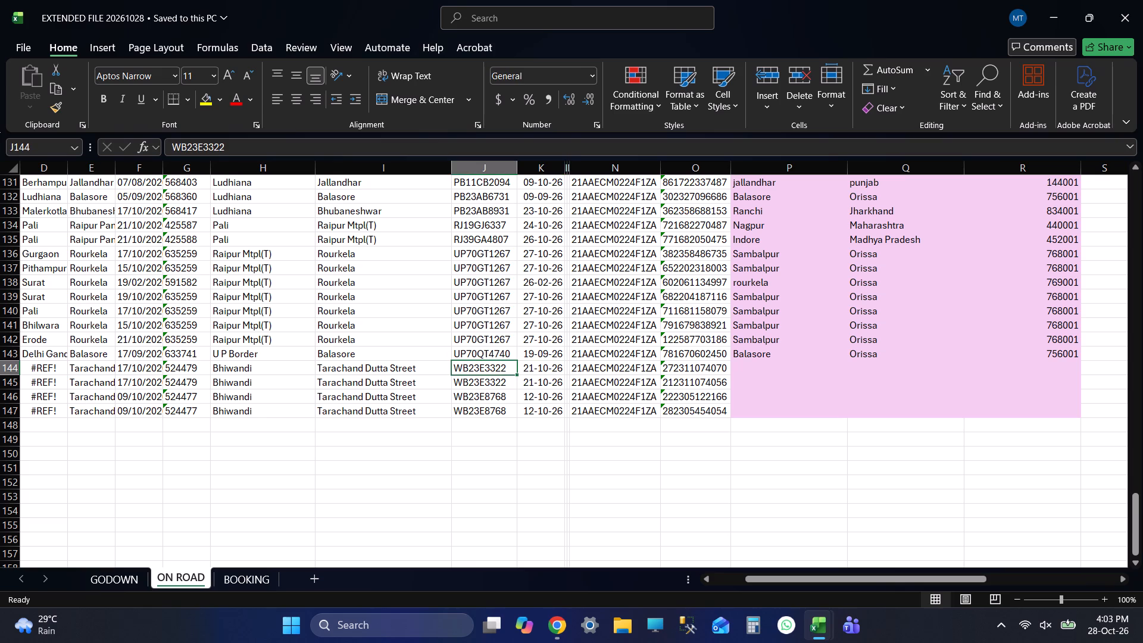
key("ctrl+c")
key("Right")
key("Right")
key("Right")
key("Right")
key("Right")
key("Right")
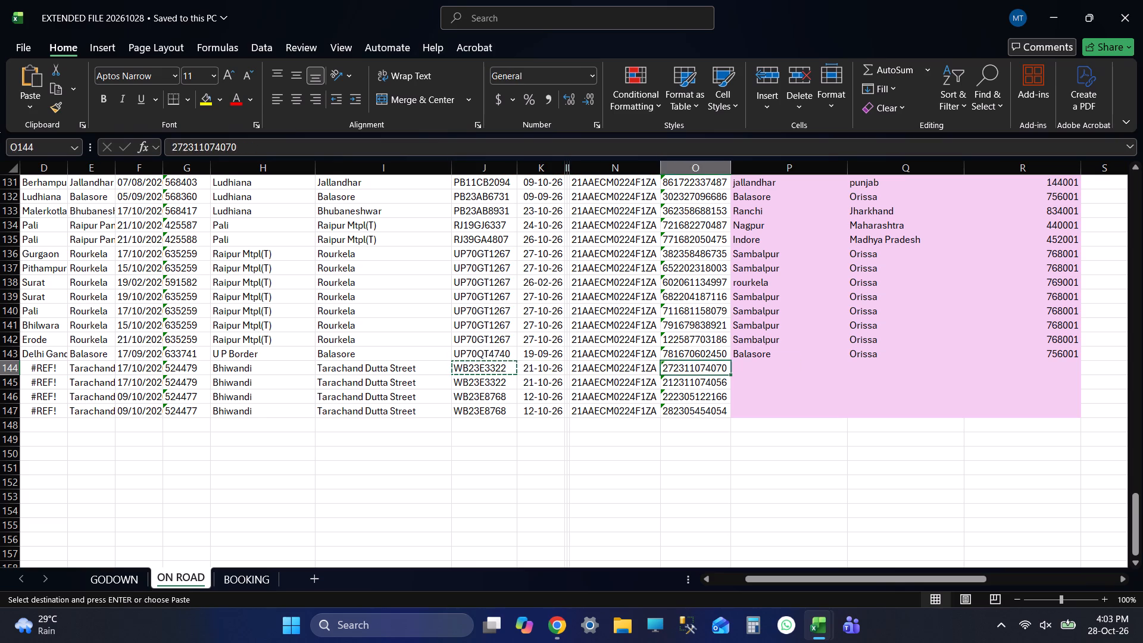
key("alt+Tab")
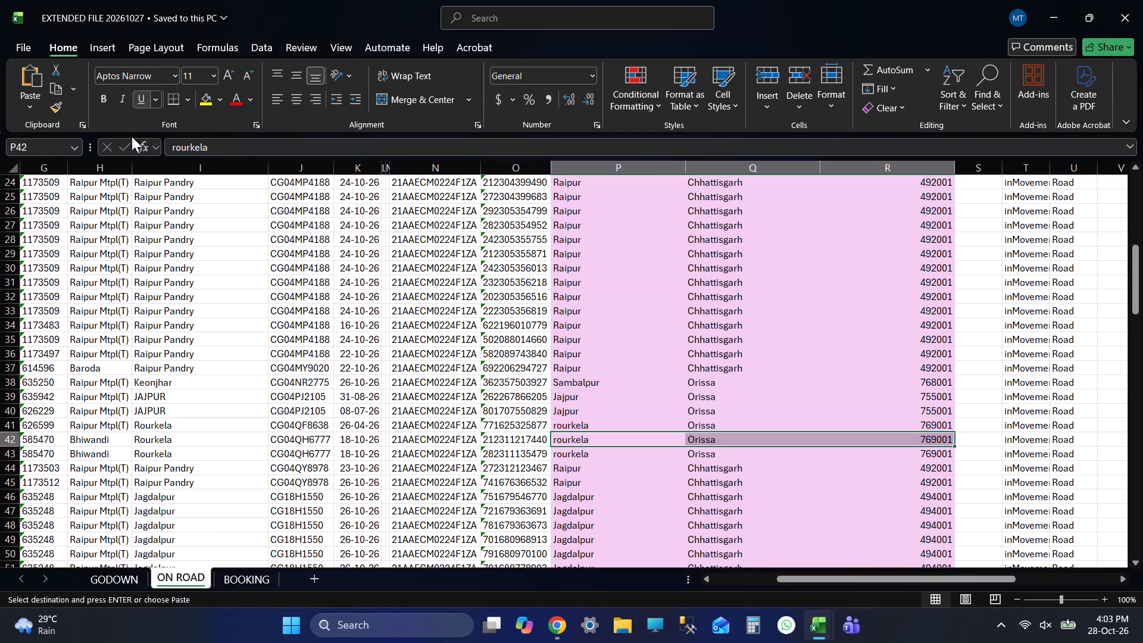
left_click(283, 172)
key("ctrl+f")
key("ctrl+v")
key("Return")
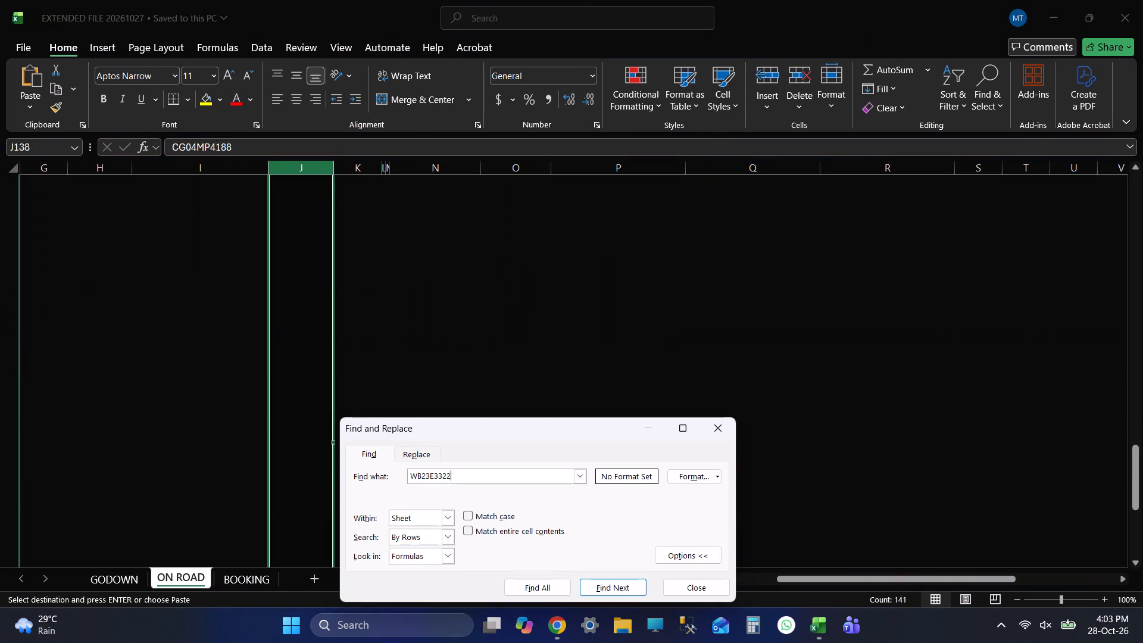
left_click(689, 582)
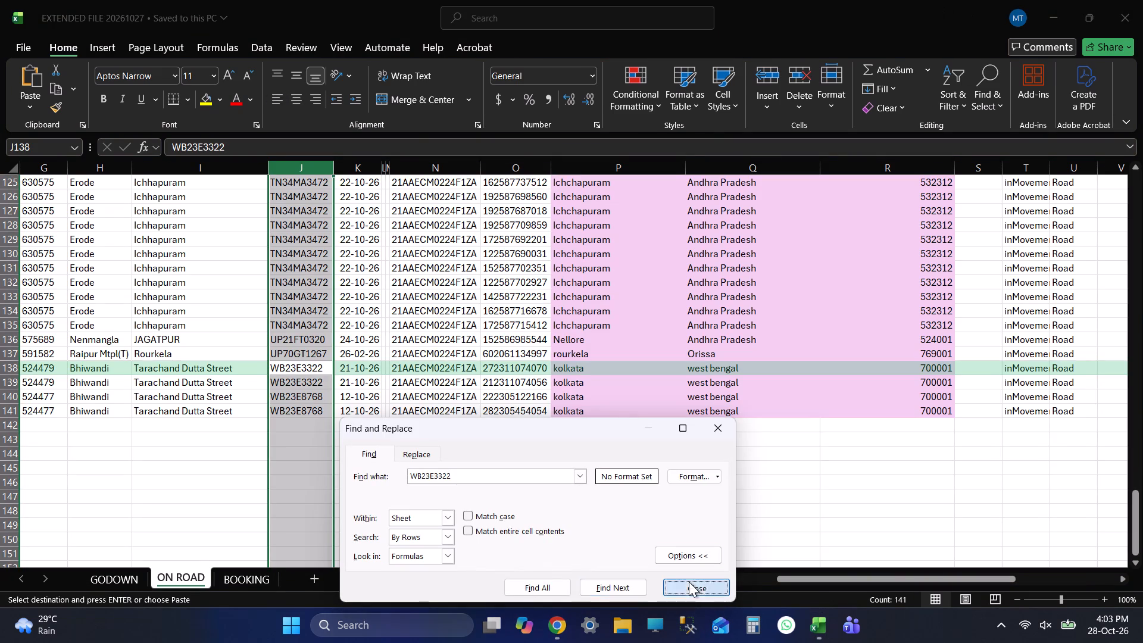
left_click(602, 377)
key("shift+Right")
key("shift+Right")
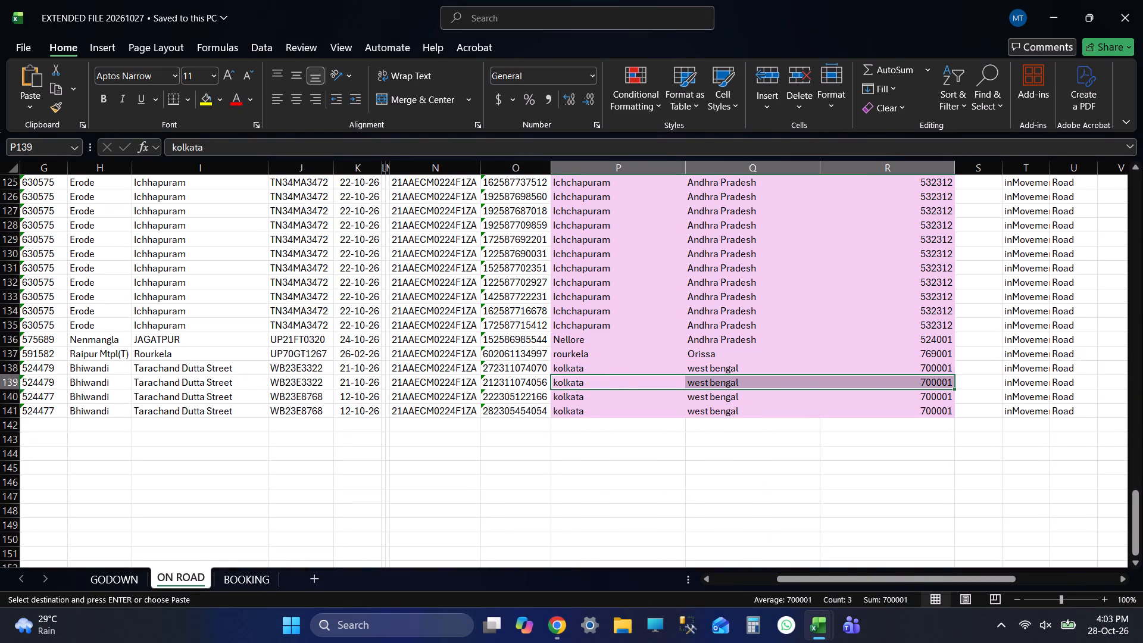
key("ctrl+c")
key("ctrl+c")
key("alt+Tab")
key("shift+Down")
key("shift+Down")
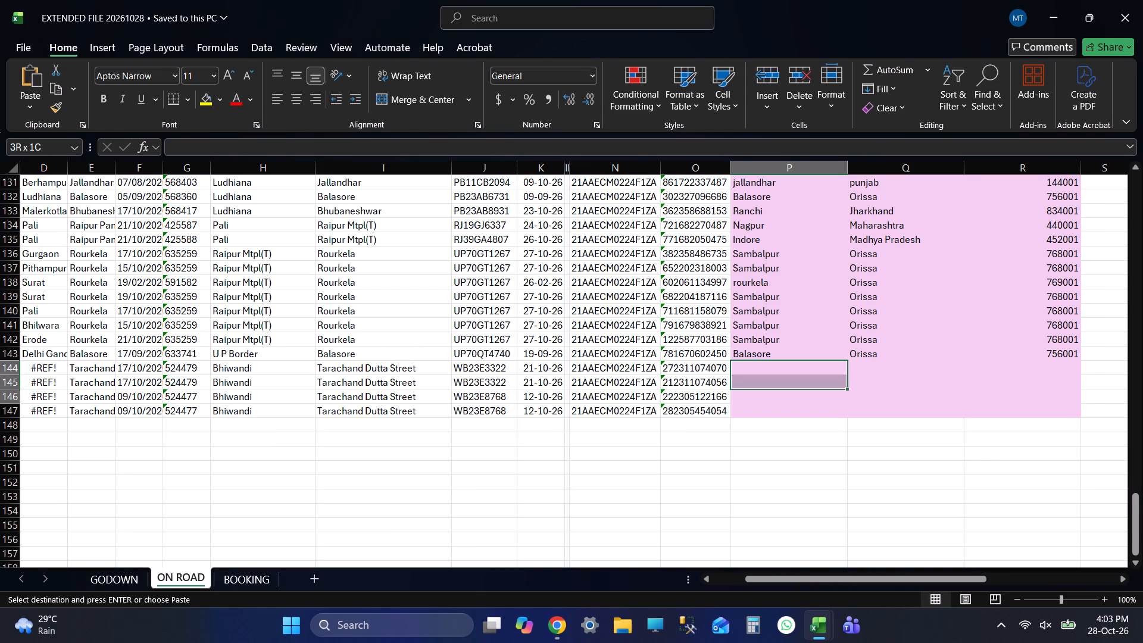
key("shift+Down")
key("ctrl+v")
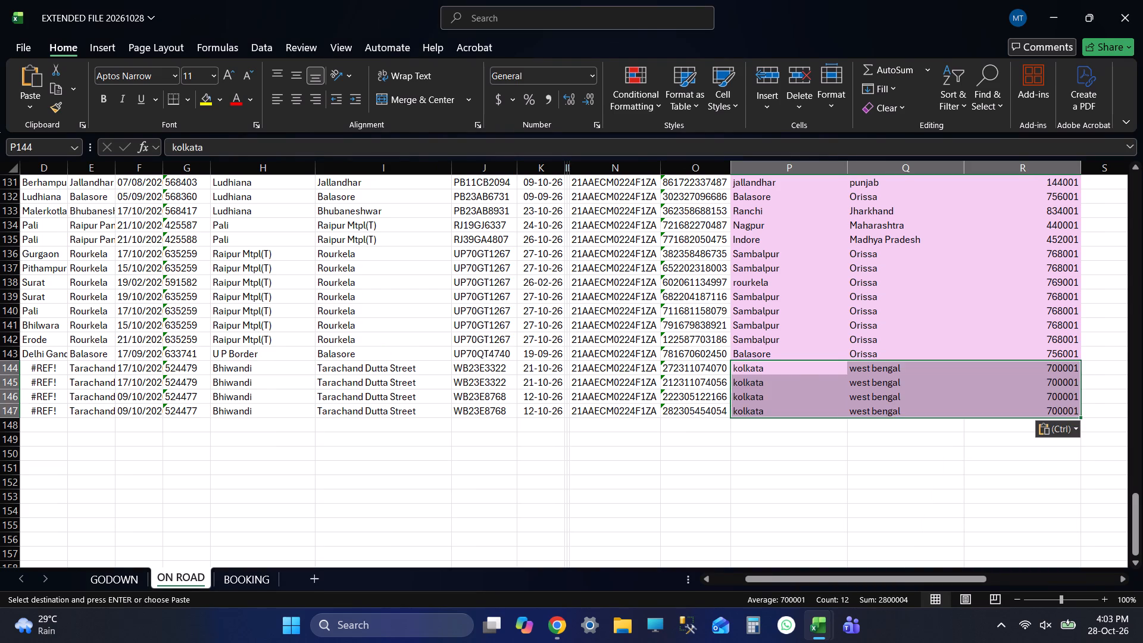
Go to the last filled place cell, P147, and save EXTENDED FILE 20261028.
key("ctrl+Down")
key("Down")
key("Down")
key("Down")
key("ctrl+Up")
key("ctrl+s")
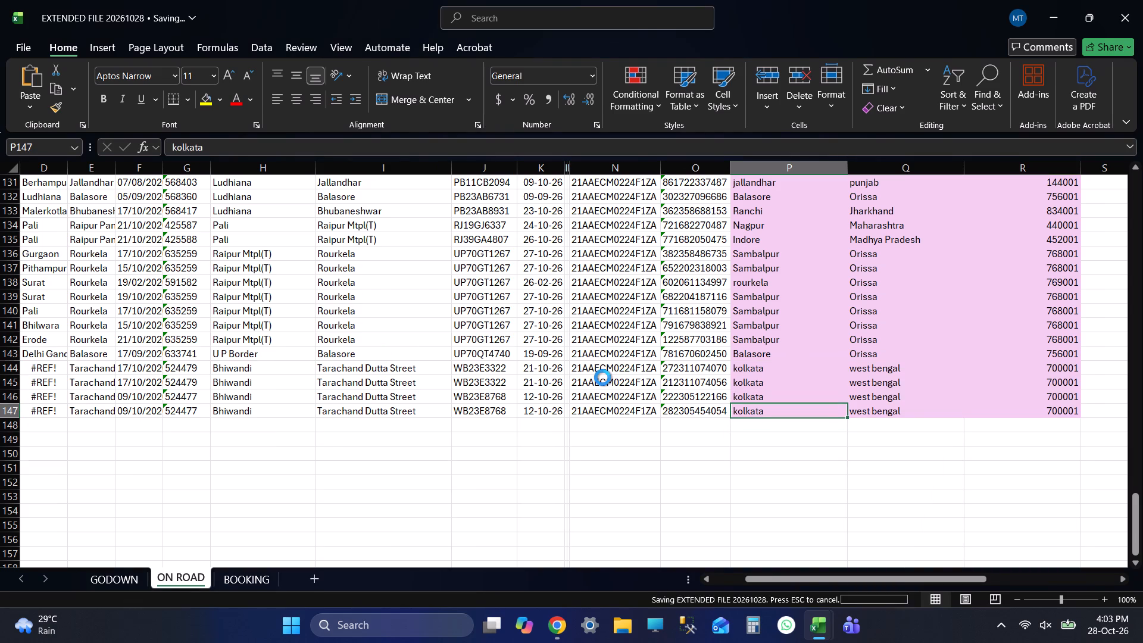
key("ctrl+s")
key("ctrl+s")
key("ctrl+s")
key("ctrl+s")
key("ctrl+s")
key("ctrl+s")
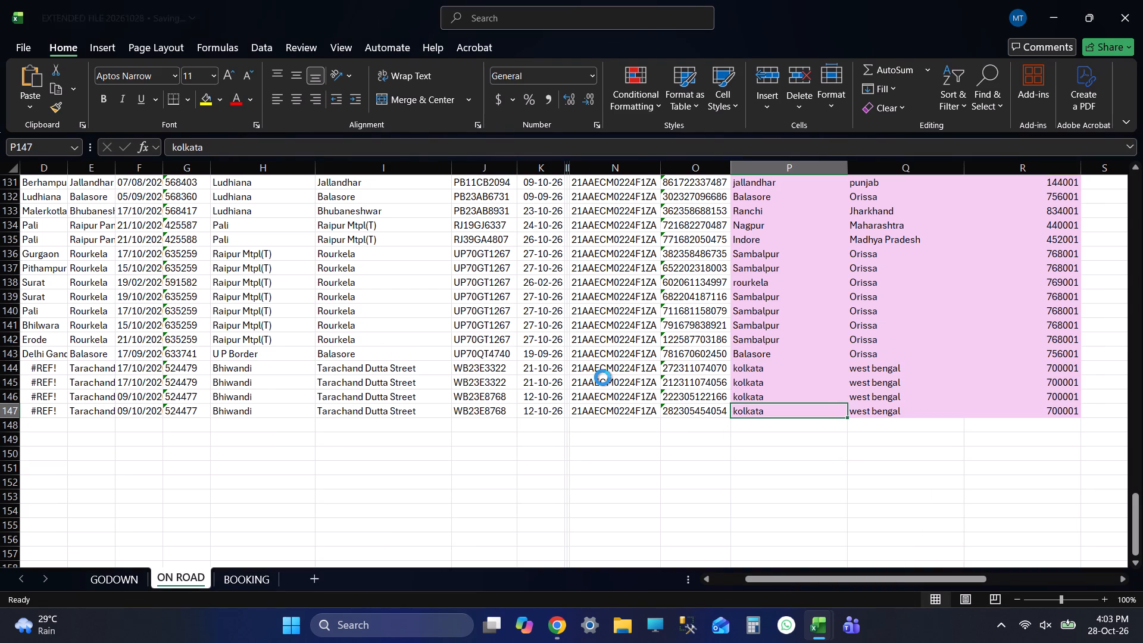
key("ctrl+s")
key("ctrl+s")
key("ctrl+s")
key("ctrl+s")
key("ctrl+s")
key("Up")
key("Up")
key("Up")
key("Up")
key("Up")
key("Up")
key("Up")
key("Up")
key("Up")
key("Up")
key("ctrl+Down")
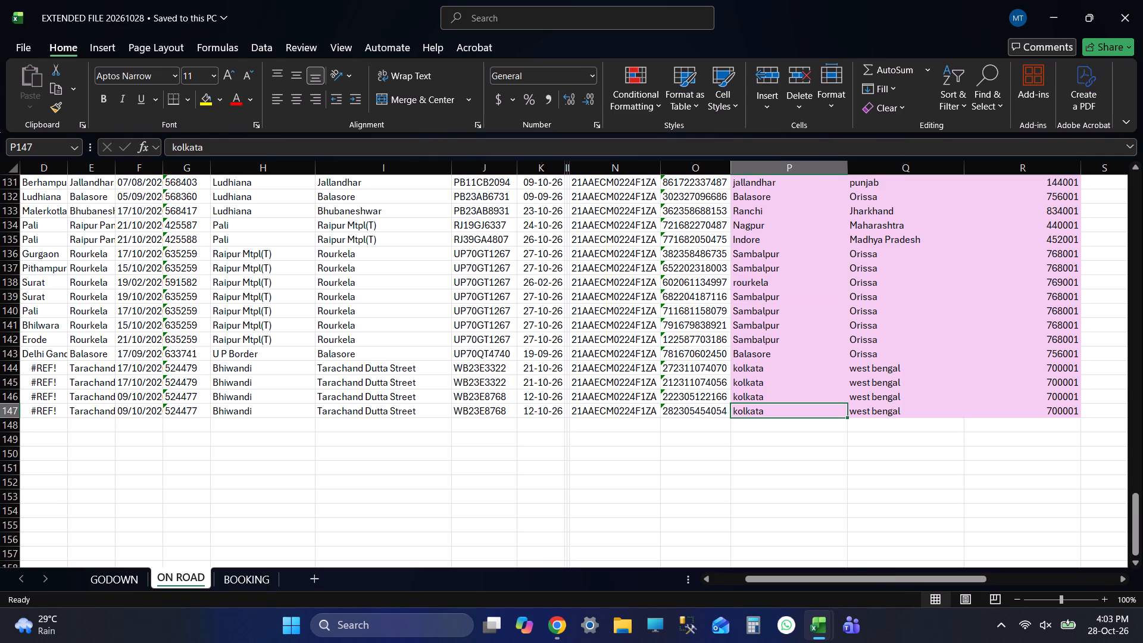
key("ctrl+s")
key("ctrl+s")
key("ctrl+s")
key("ctrl+s")
key("ctrl+s")
key("ctrl+s")
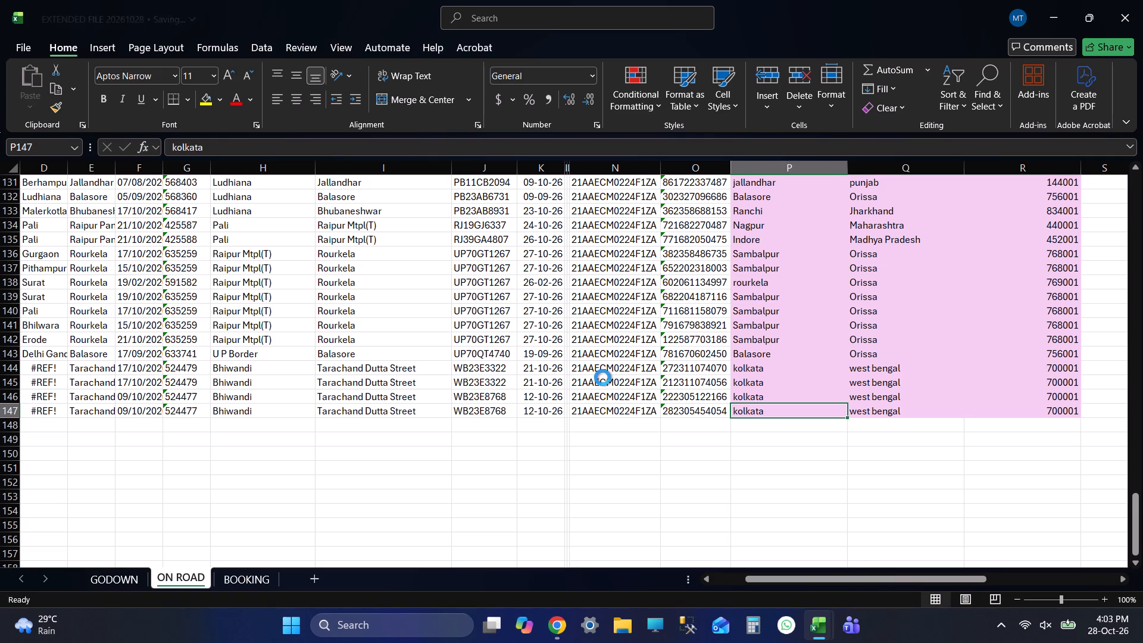
key("ctrl+s")
key("ctrl+s")
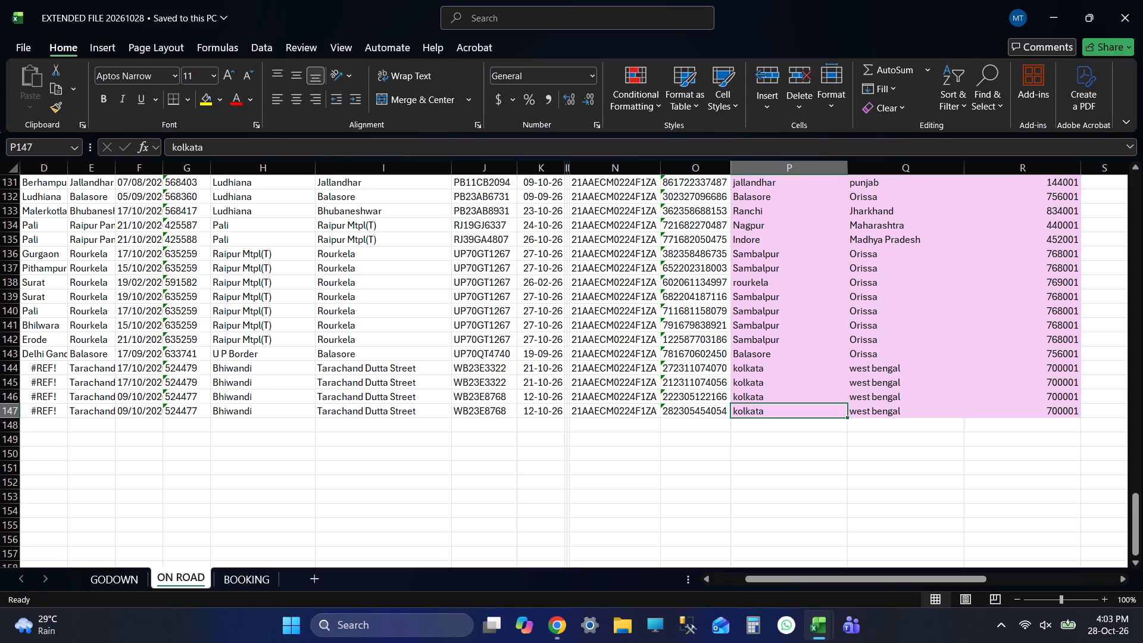
Return to the Current Place header in P1 and save the workbook.
key("ctrl+Up")
key("Up")
key("Up")
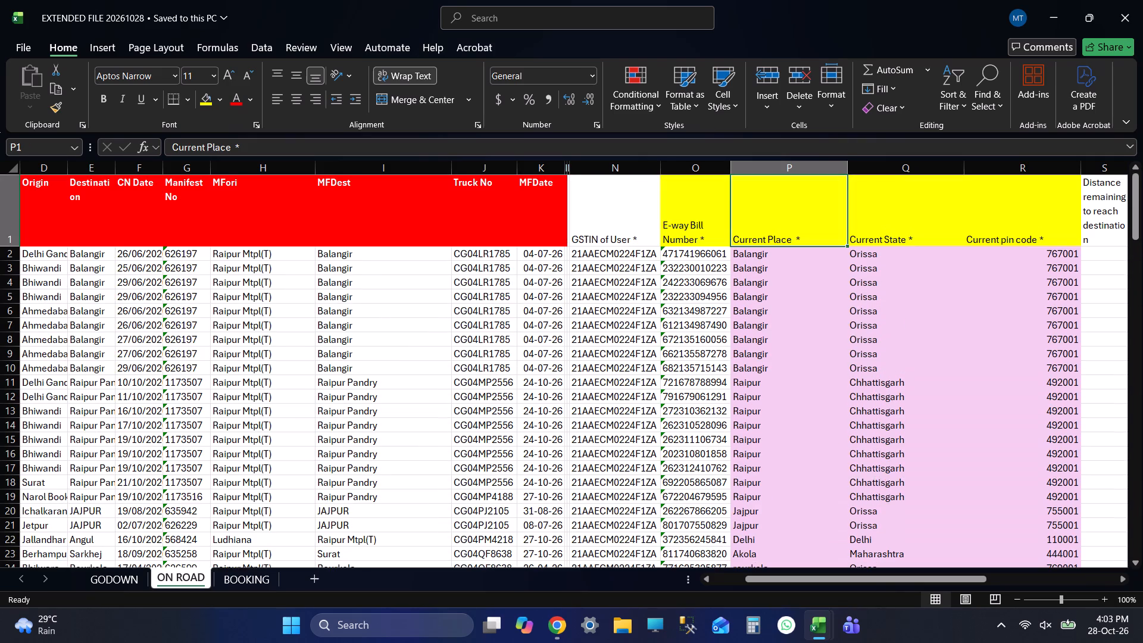
key("Up")
key("ctrl+s")
key("ctrl+s")
Switch to EXTENDED FILE 20261027 and close that workbook.
key("alt+Tab")
left_click(1142, 0)
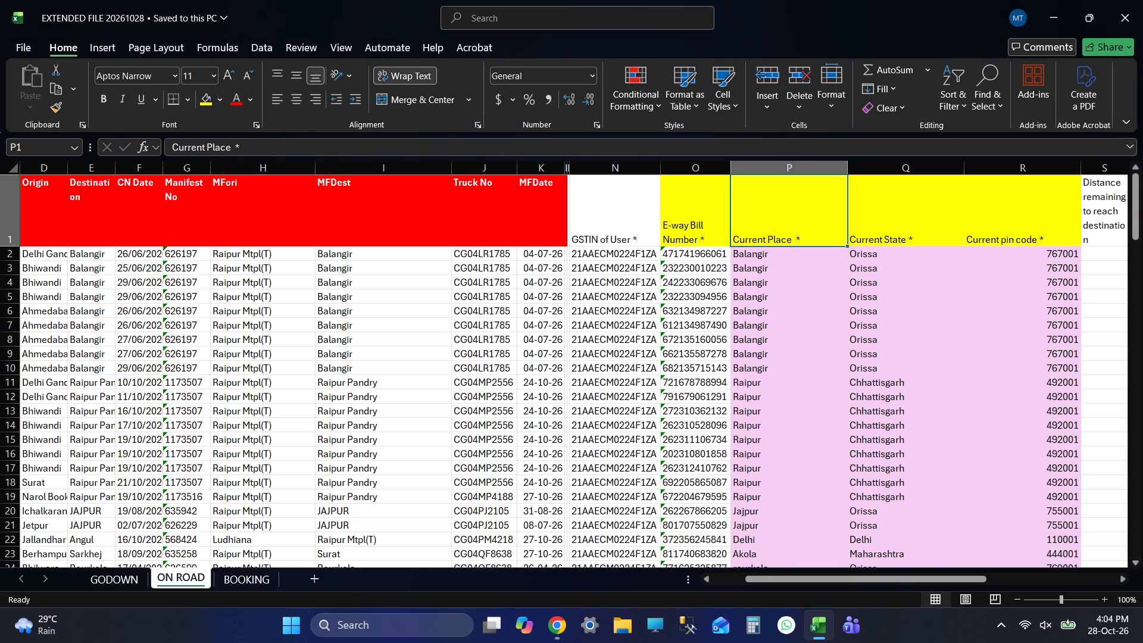
Save EXTENDED FILE 20261028 again and check the filled rows down to row 147 of the ON ROAD sheet.
key("ctrl+s")
key("ctrl+s")
key("ctrl+s")
key("ctrl+s")
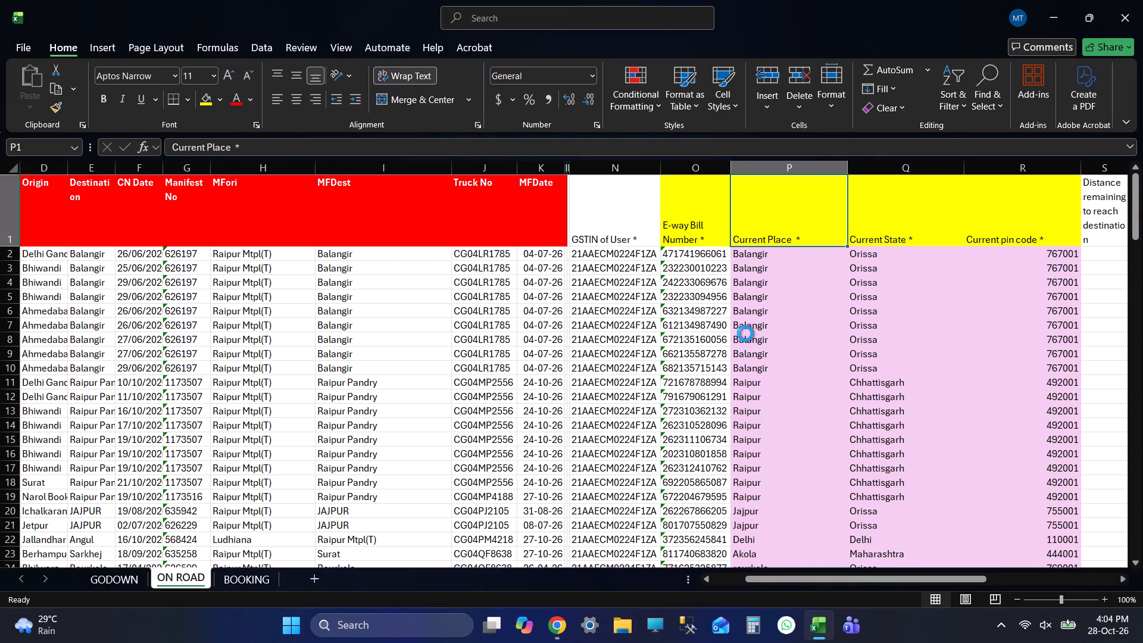
key("ctrl+s")
key("ctrl+Down")
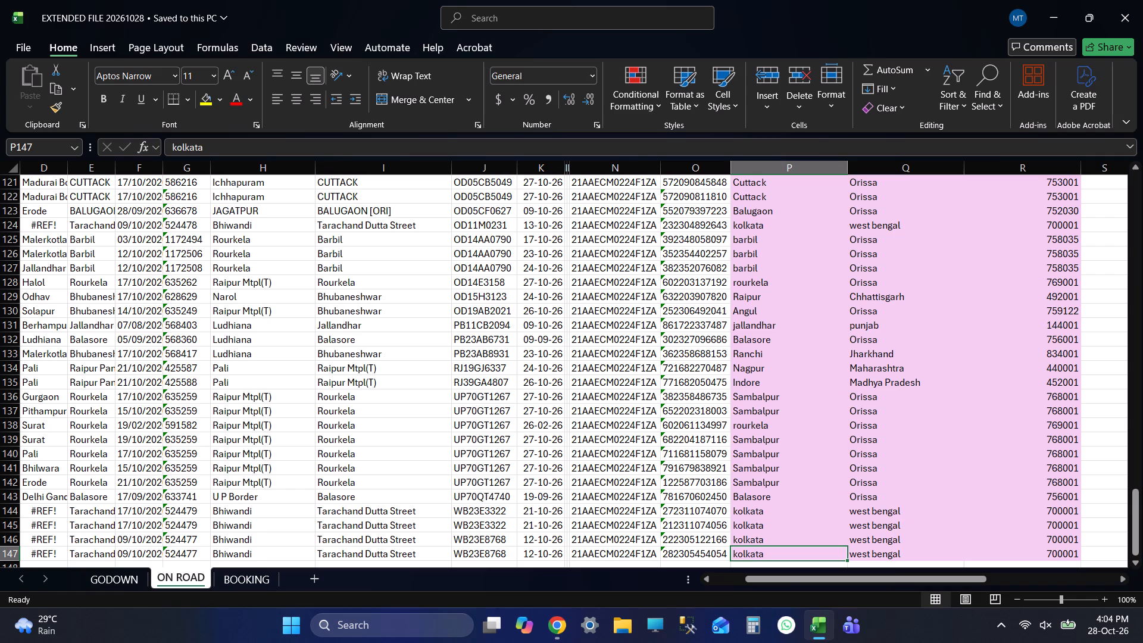
key("ctrl+s")
key("ctrl+s")
key("ctrl+s")
key("ctrl+s")
scroll(810, 288, "down", 2)
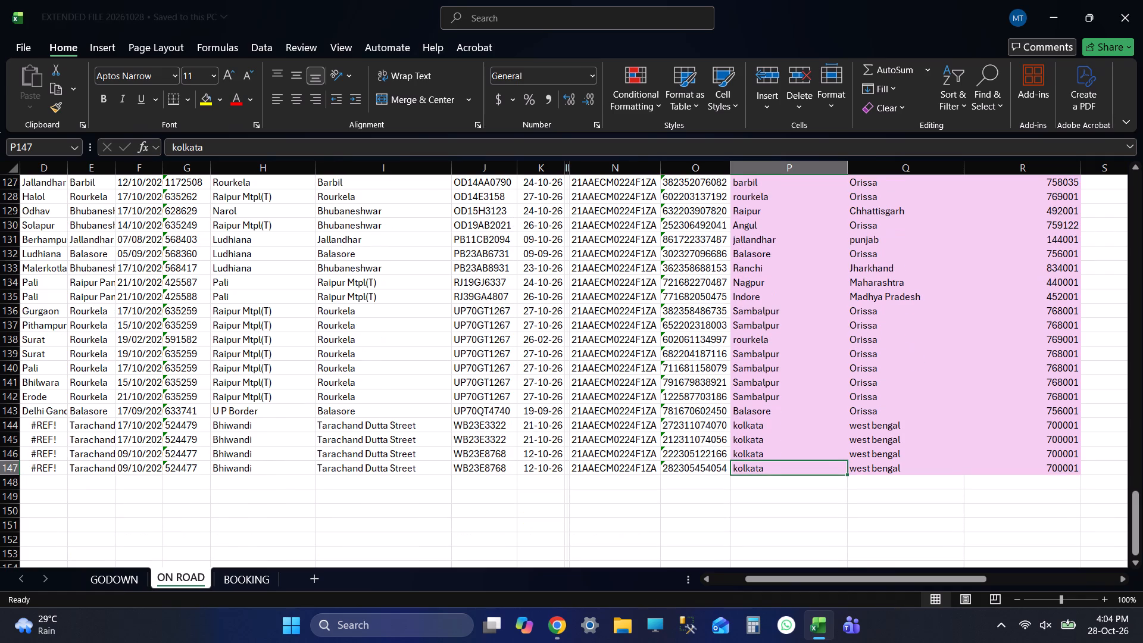
key("alt+Tab")
key("alt+Tab")
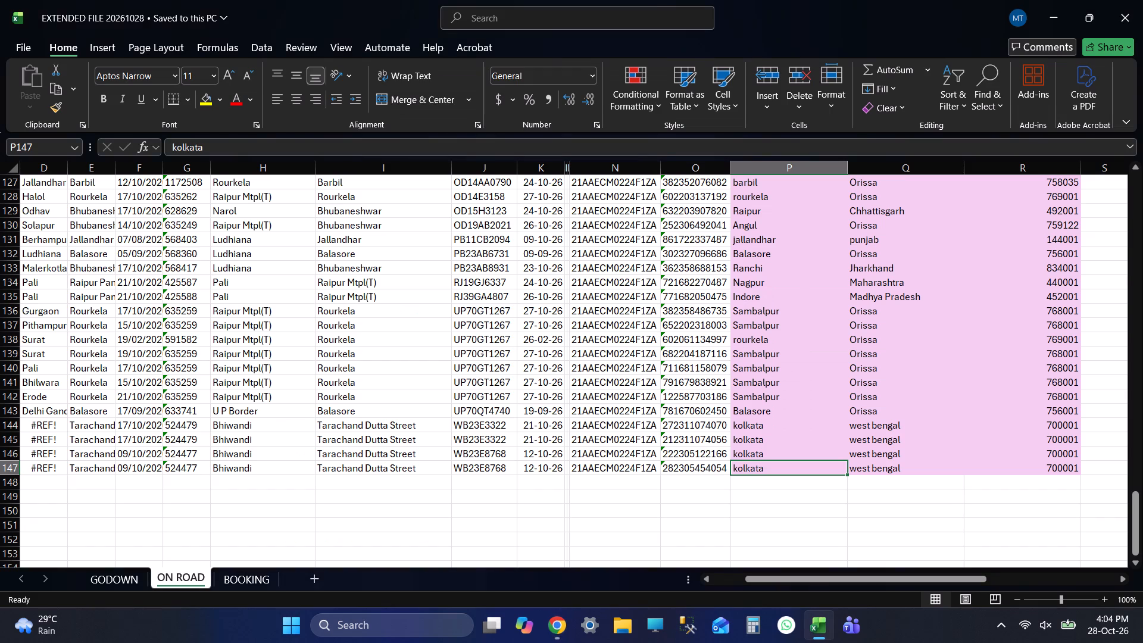
key("ctrl+s")
Minimize the open windows to the desktop and open the E Way Bill folder through This PC.
triple_click(1047, 11)
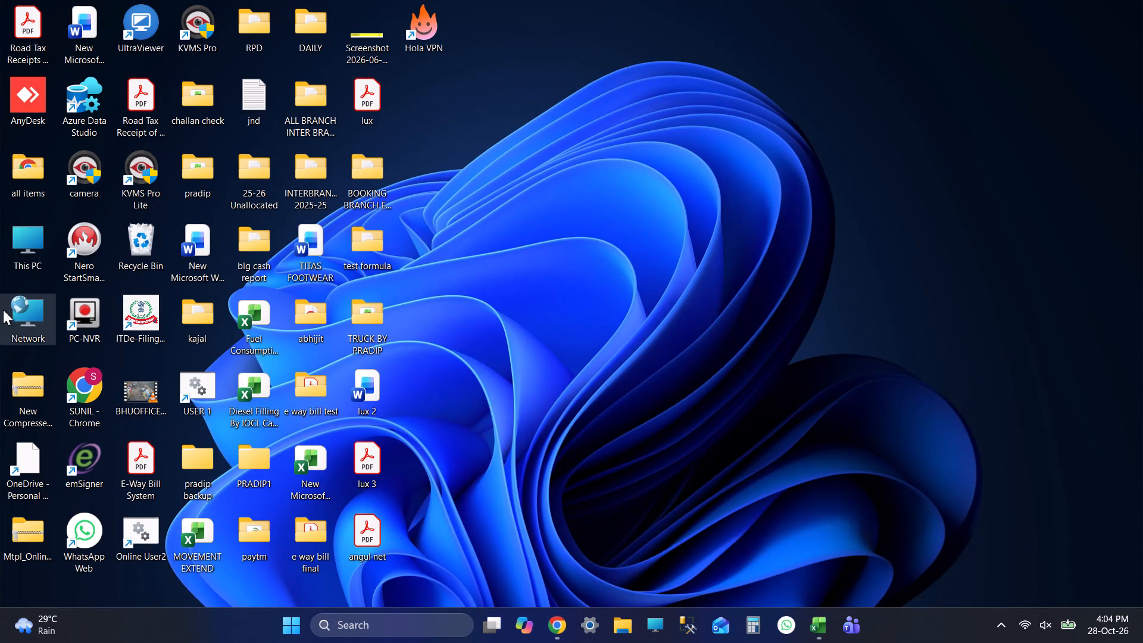
double_click(11, 249)
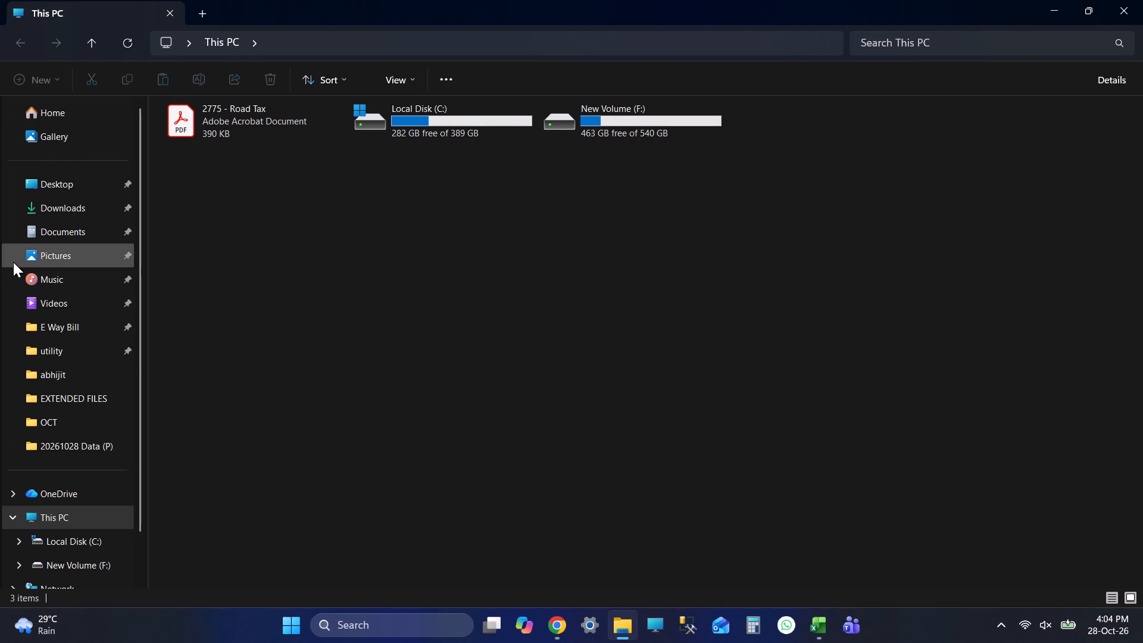
left_click(72, 326)
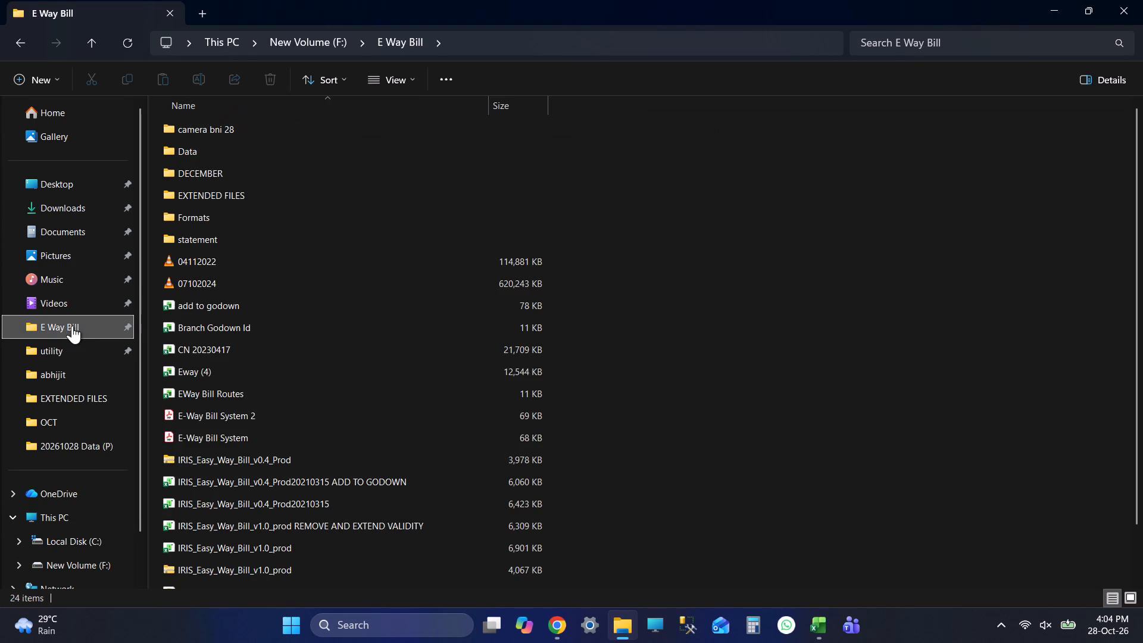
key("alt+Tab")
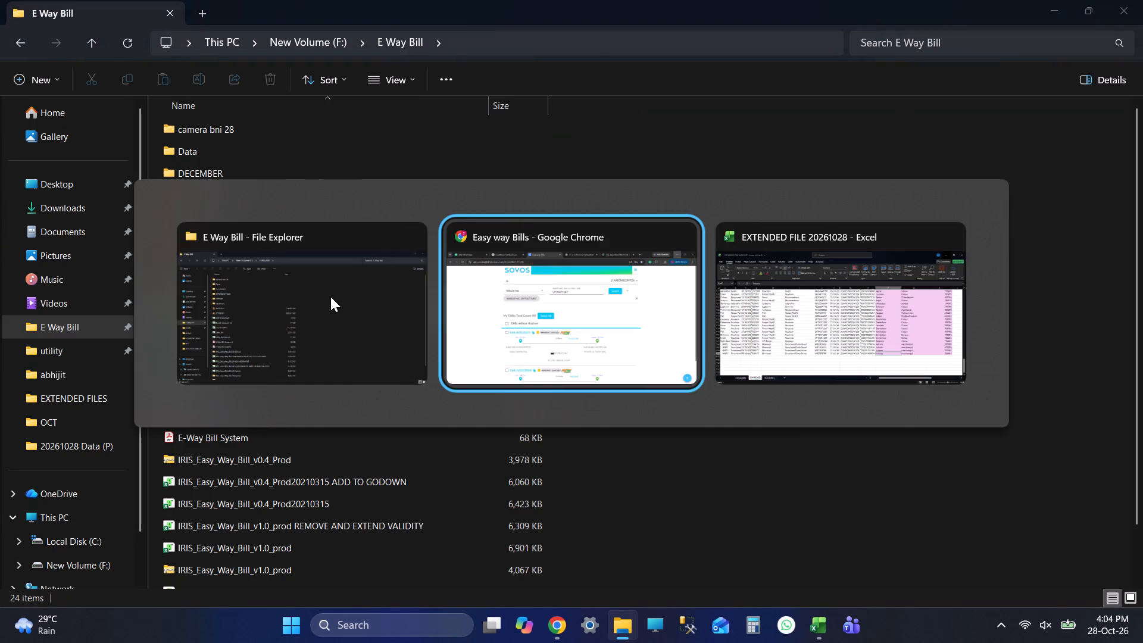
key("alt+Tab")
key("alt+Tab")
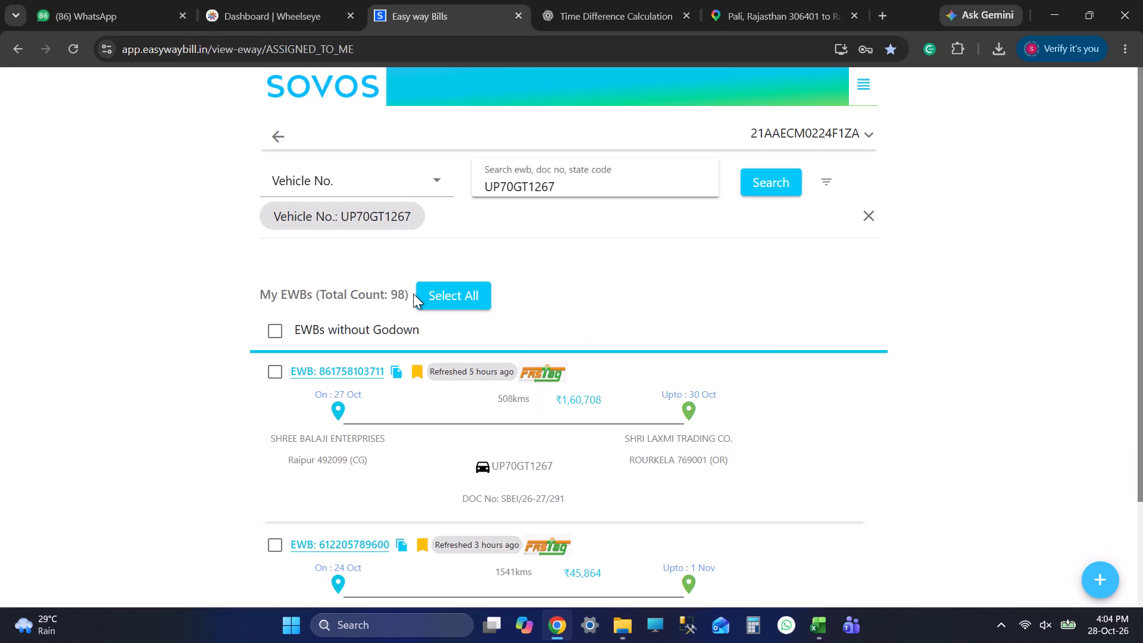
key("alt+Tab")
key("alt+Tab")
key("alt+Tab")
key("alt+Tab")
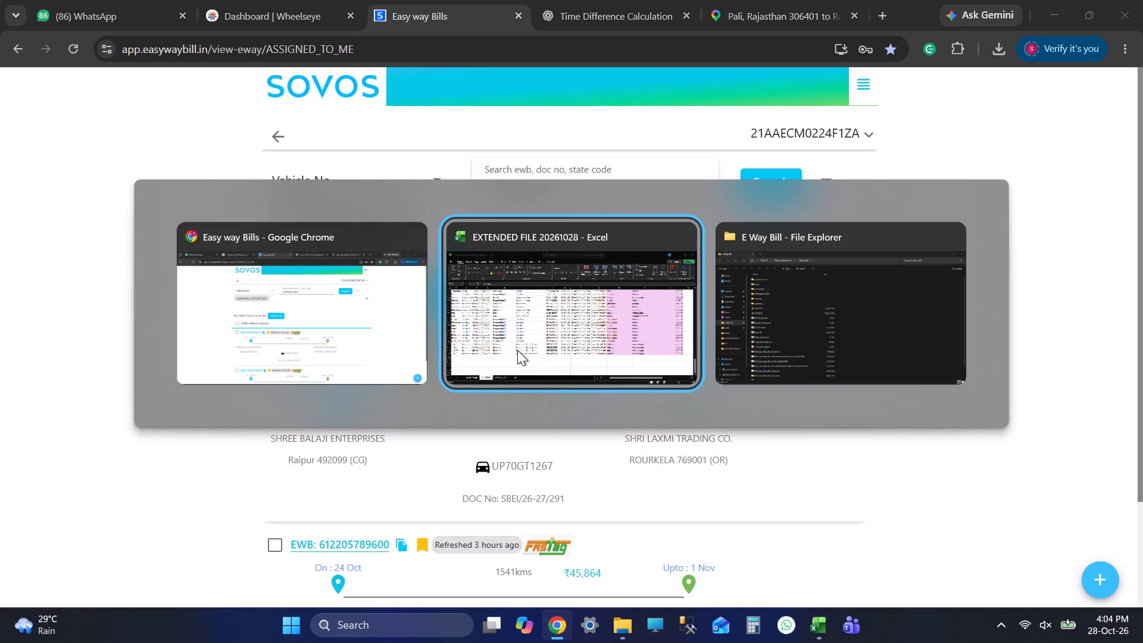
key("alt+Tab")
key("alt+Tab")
Open the add to godown workbook from the E Way Bill folder.
scroll(300, 317, "up", 4)
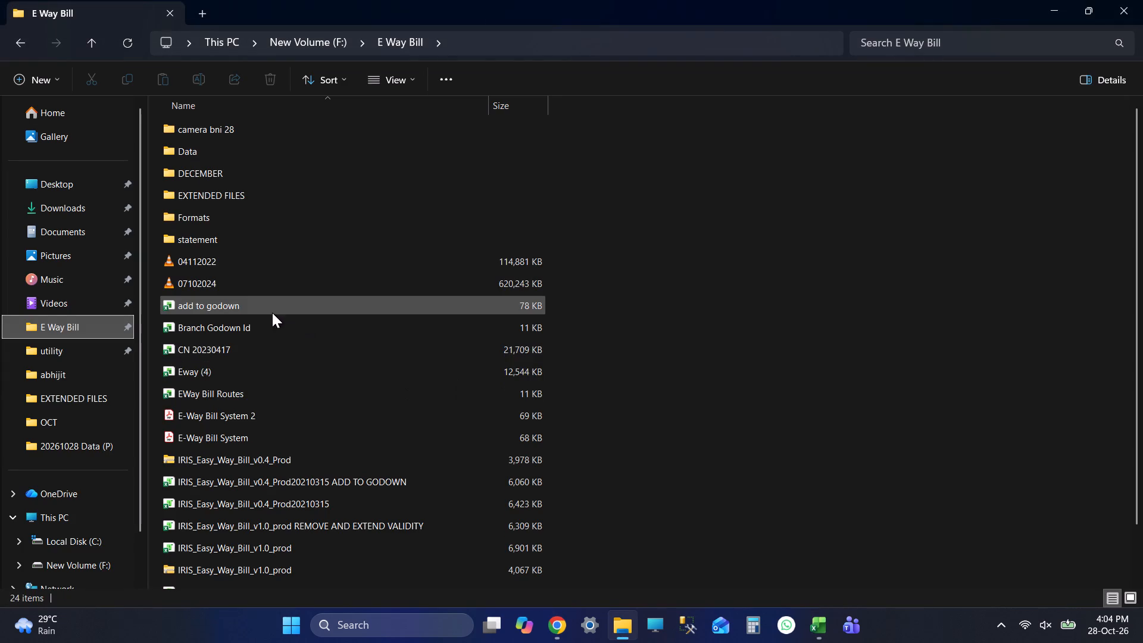
double_click(262, 310)
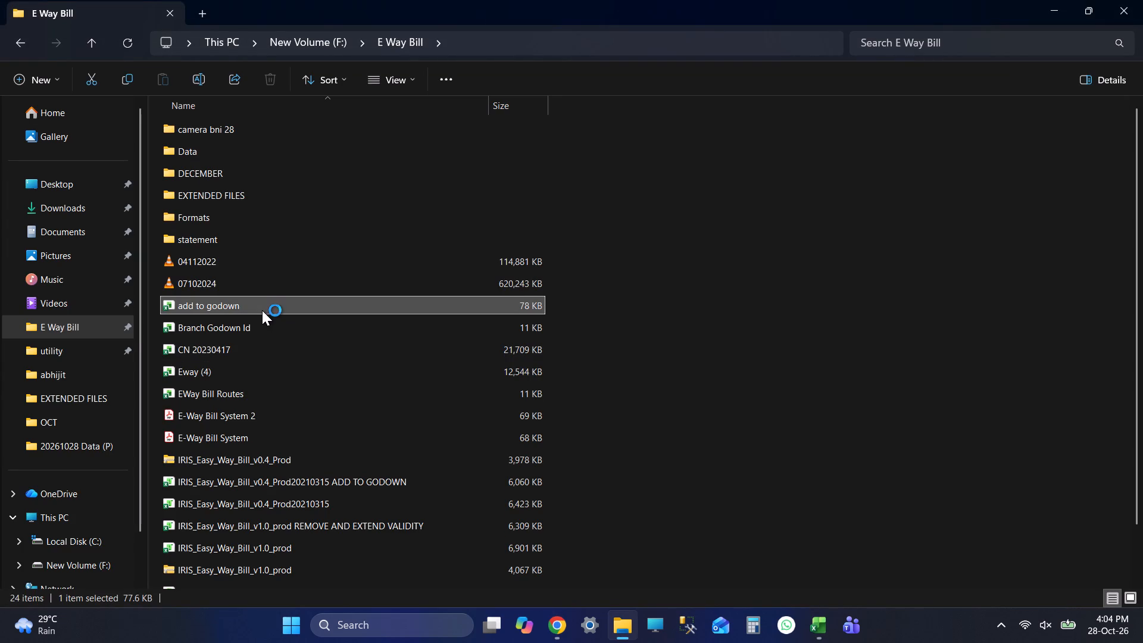
Clear the old e-way bill numbers and godown IDs in B2:C1811, keeping the header row.
key("ctrl+Up")
key("Up")
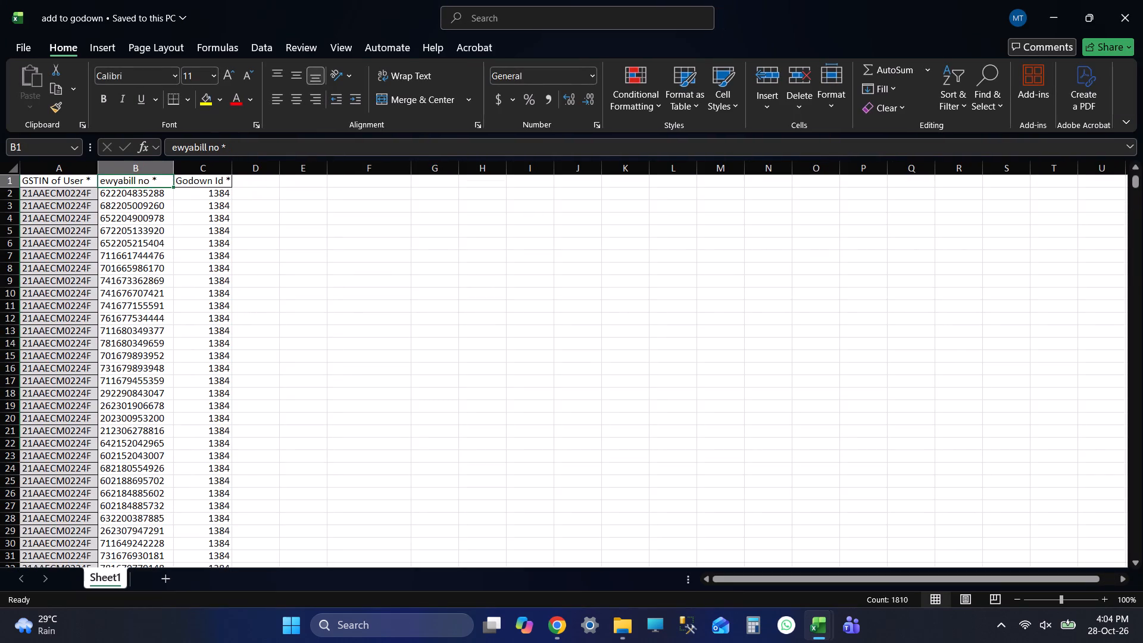
key("Up")
key("Up")
key("Up")
key("Up")
key("Up")
key("Up")
key("Down")
key("ctrl+shift+Right")
key("ctrl+shift+Down")
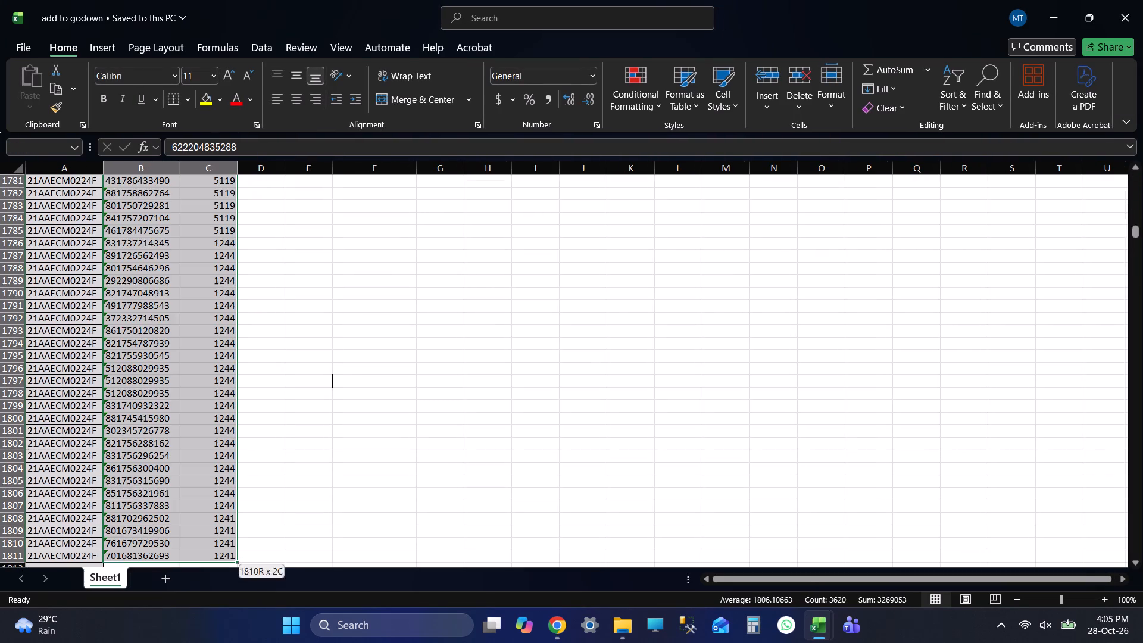
key("Delete")
Return to the first empty e-way bill cell, B2, and save the add to godown workbook.
key("Up")
key("Up")
key("Up")
key("Up")
key("Up")
key("Up")
key("Up")
key("Up")
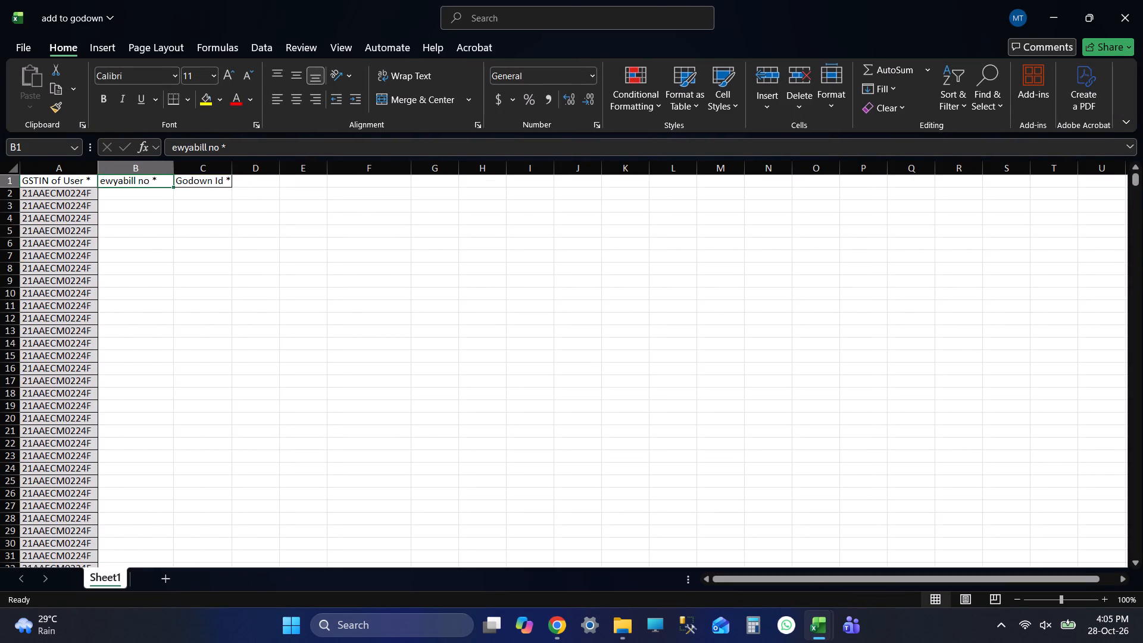
key("Up")
key("Up")
key("Up")
key("Up")
key("Up")
key("Up")
key("Down")
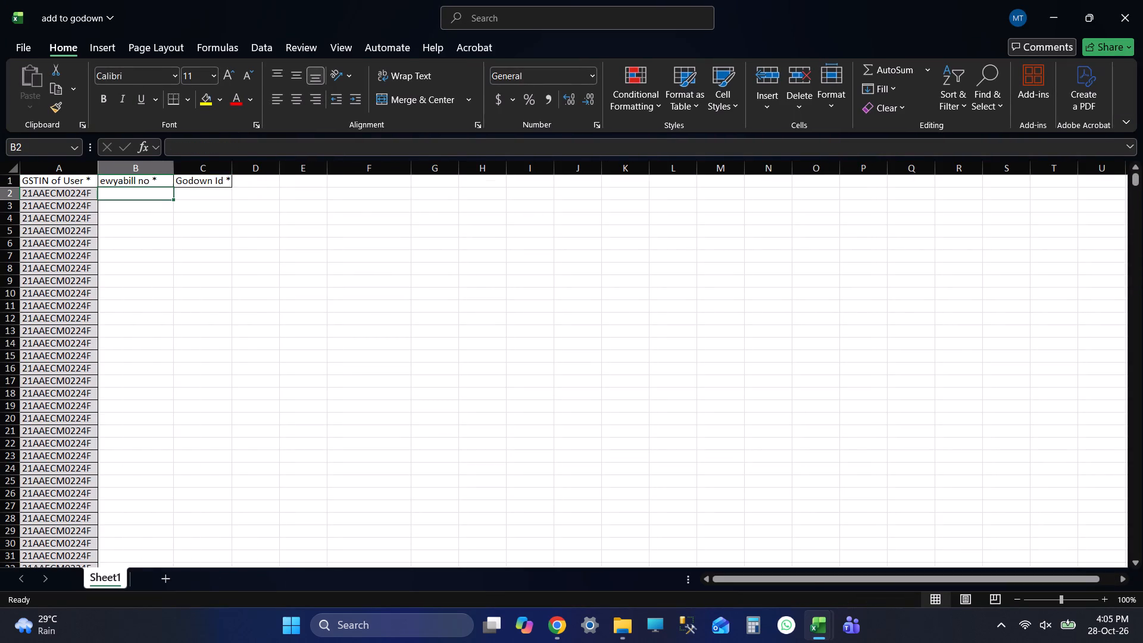
key("ctrl+s")
key("ctrl+s")
key("ctrl+s")
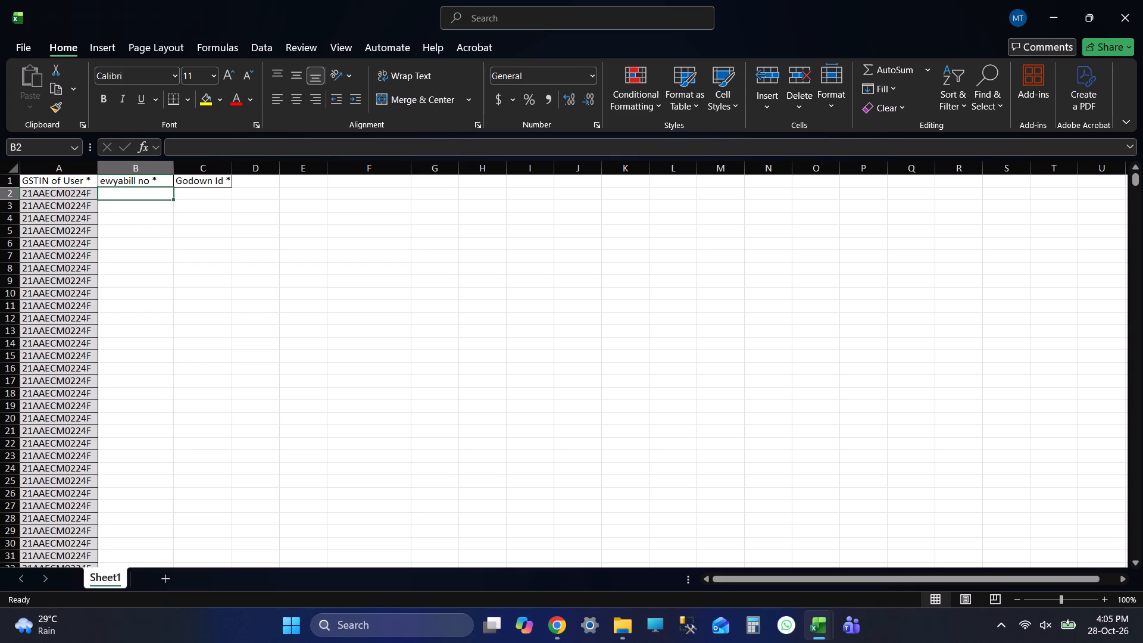
Save the add to godown workbook with the first empty e-way bill cell, B2, active.
key("ctrl+s")
key("ctrl+s")
key("ctrl+s")
key("alt+Tab")
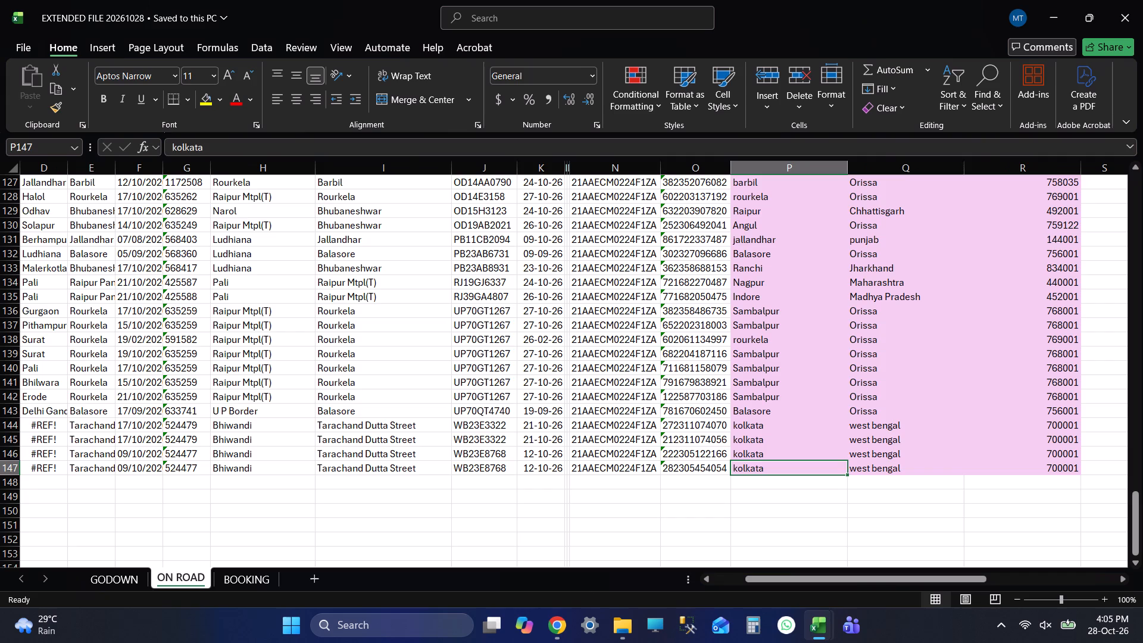
key("alt+Tab")
key("ctrl+s")
key("ctrl+s")
key("Up")
key("Up")
key("Up")
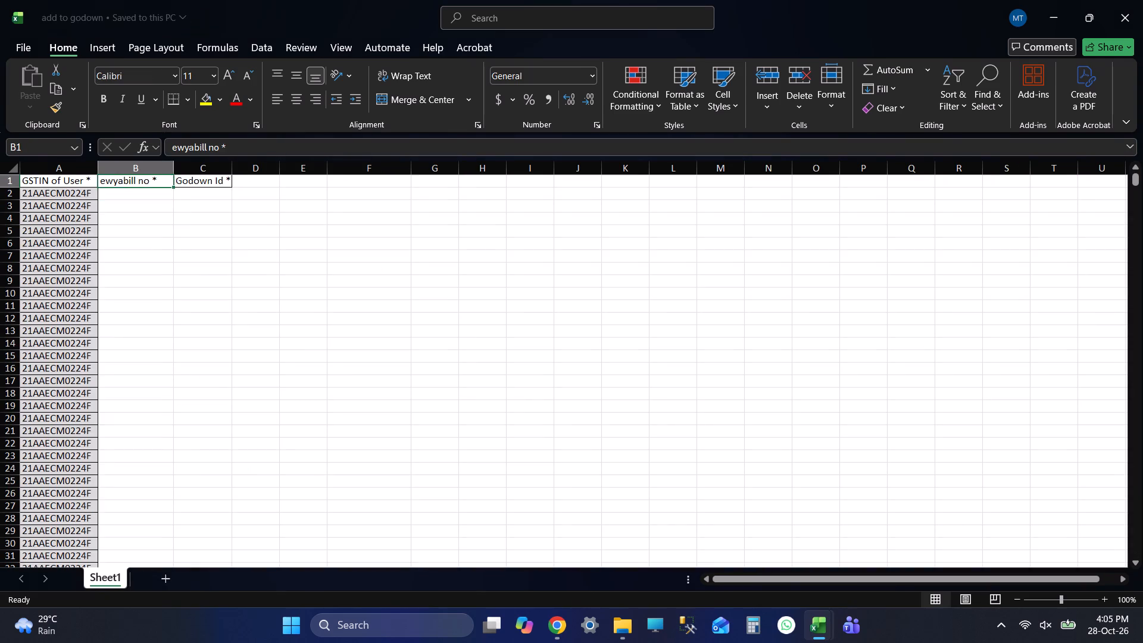
key("Up")
key("Up")
key("Up")
key("Up")
key("Up")
key("Up")
key("Up")
key("Up")
key("Down")
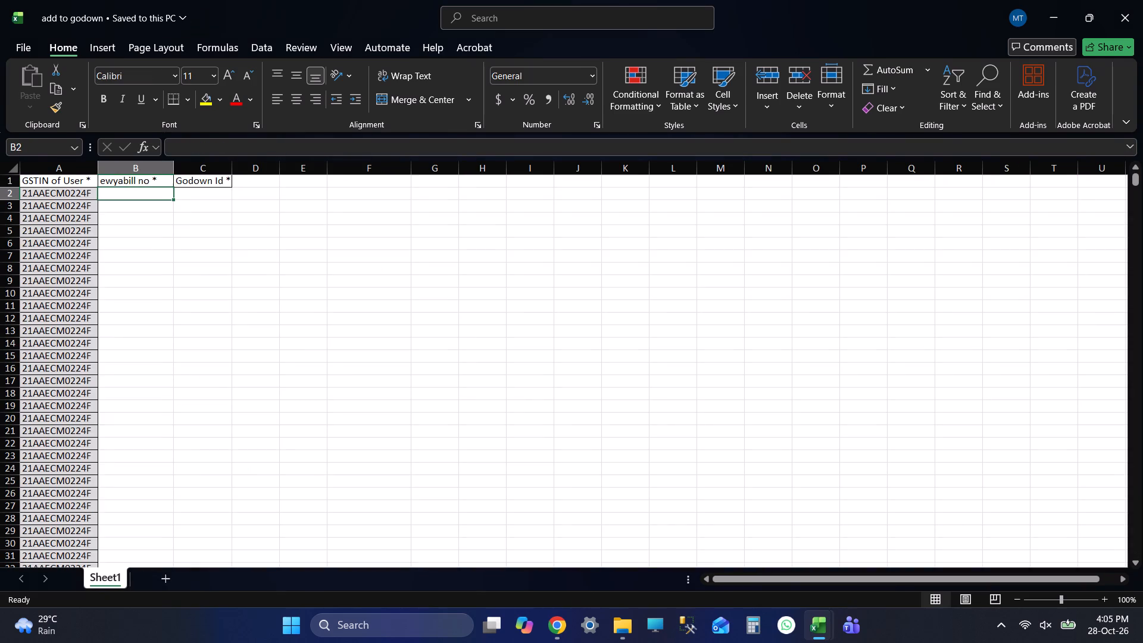
key("ctrl+s")
key("ctrl+s")
key("ctrl+s")
Switch to EXTENDED FILE 20261028 and go to the first WayBill number, B2, in the GODOWN sheet.
key("alt+Tab")
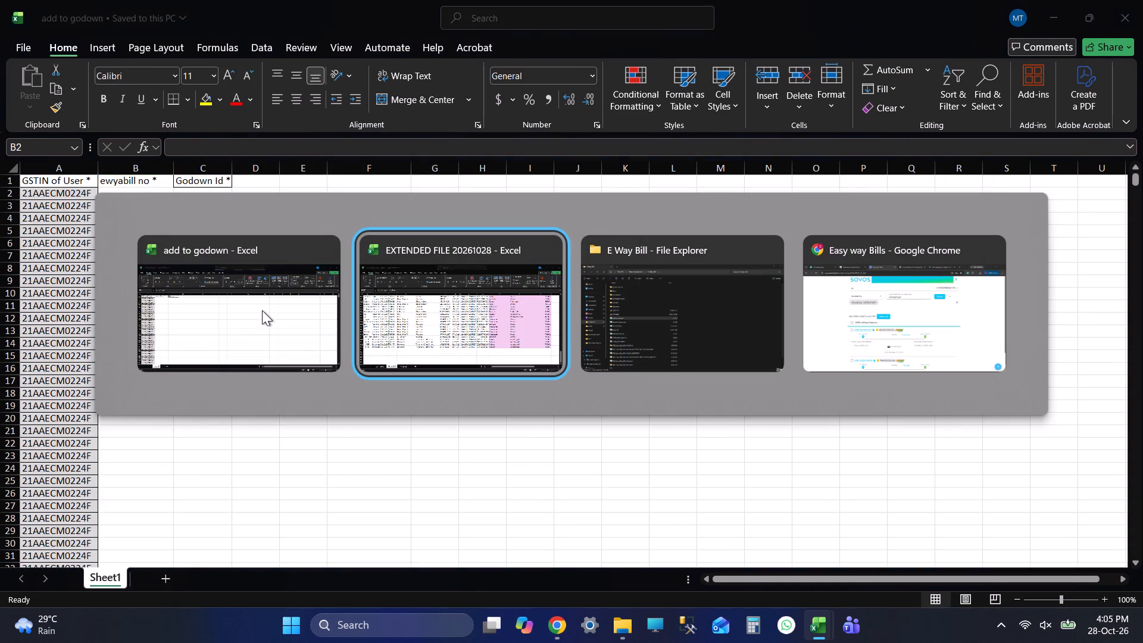
left_click(115, 577)
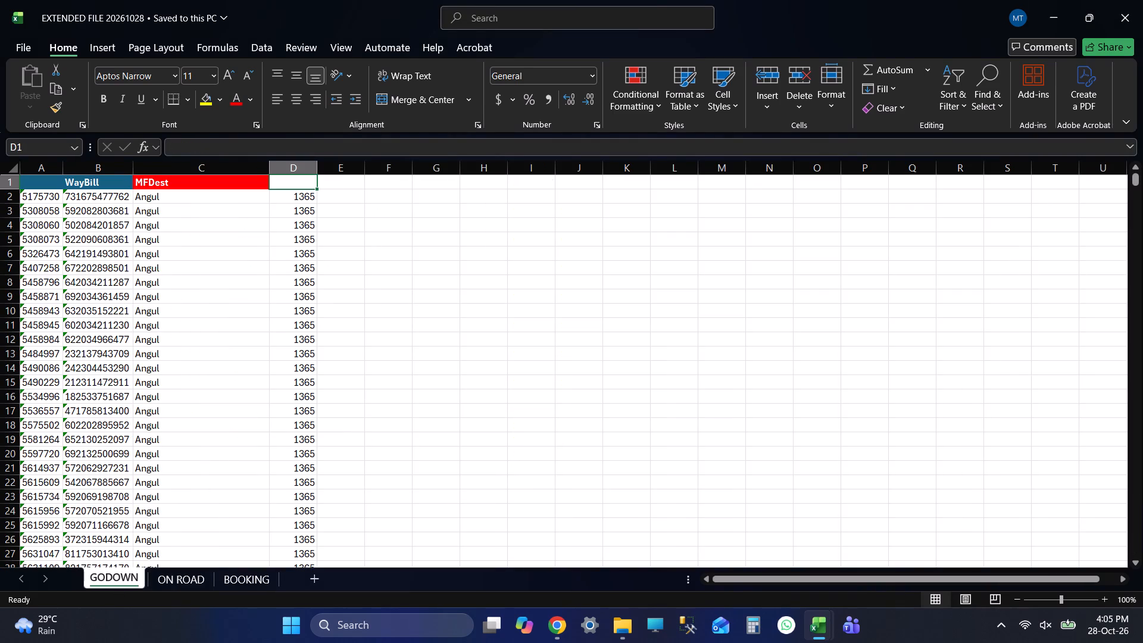
left_click(83, 185)
key("Up")
key("Up")
key("Up")
key("Up")
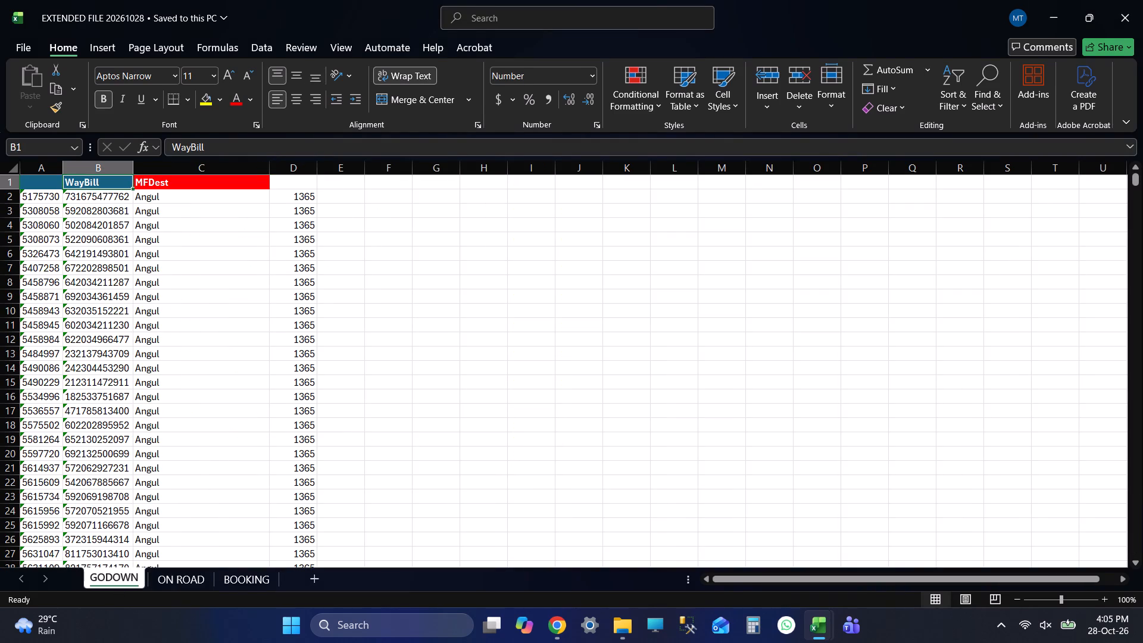
key("Up")
key("Up")
key("Up")
key("Up")
key("Up")
key("Up")
key("Up")
key("Up")
key("Up")
key("Up")
key("Up")
key("Up")
key("Up")
key("Up")
key("Up")
key("Up")
key("Up")
key("Up")
key("Up")
key("Down")
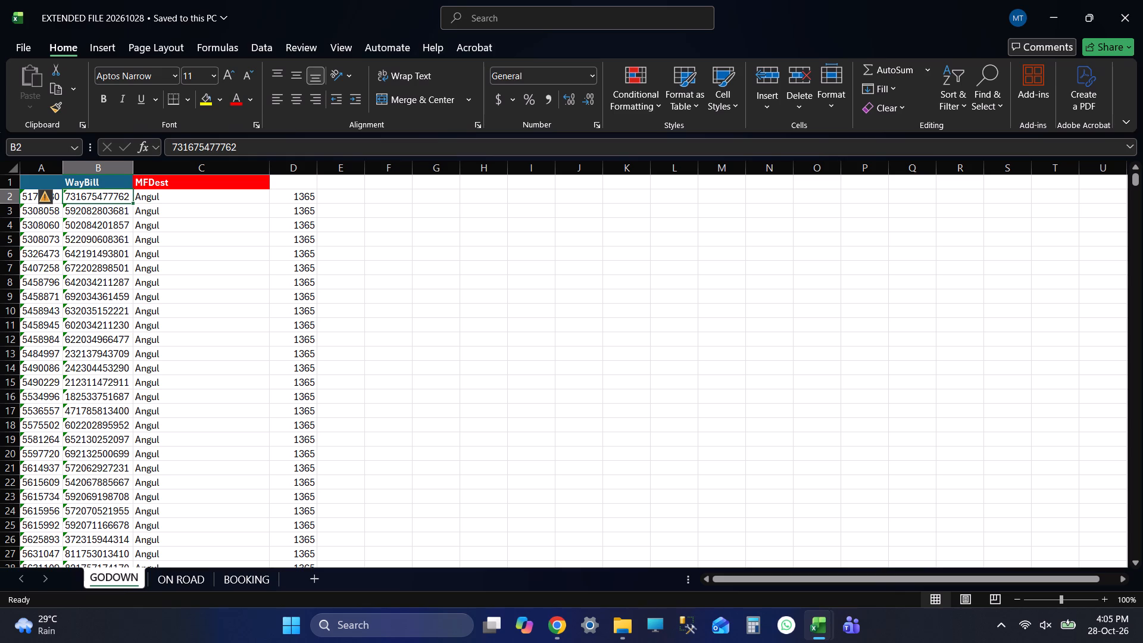
key("Up")
key("Up")
key("Up")
key("Up")
key("Up")
key("Up")
key("Up")
key("Up")
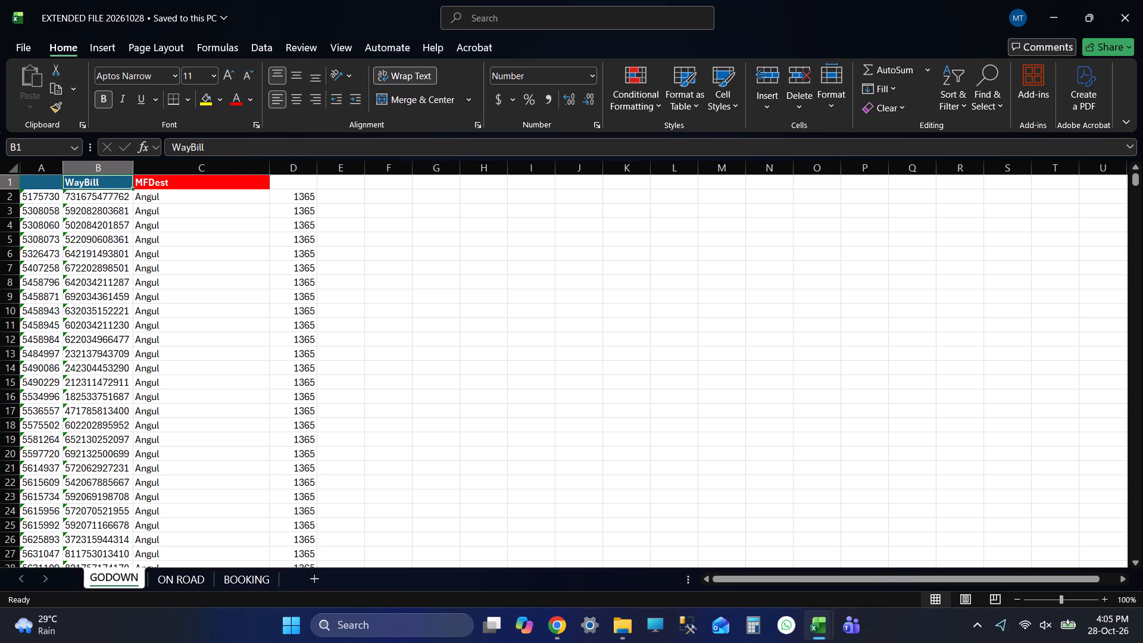
key("Up")
key("Up")
key("Up")
key("Up")
key("Up")
key("Up")
key("Up")
key("Up")
key("Up")
key("Up")
key("Up")
key("Up")
key("Up")
key("Up")
key("Up")
key("Up")
key("Up")
key("Down")
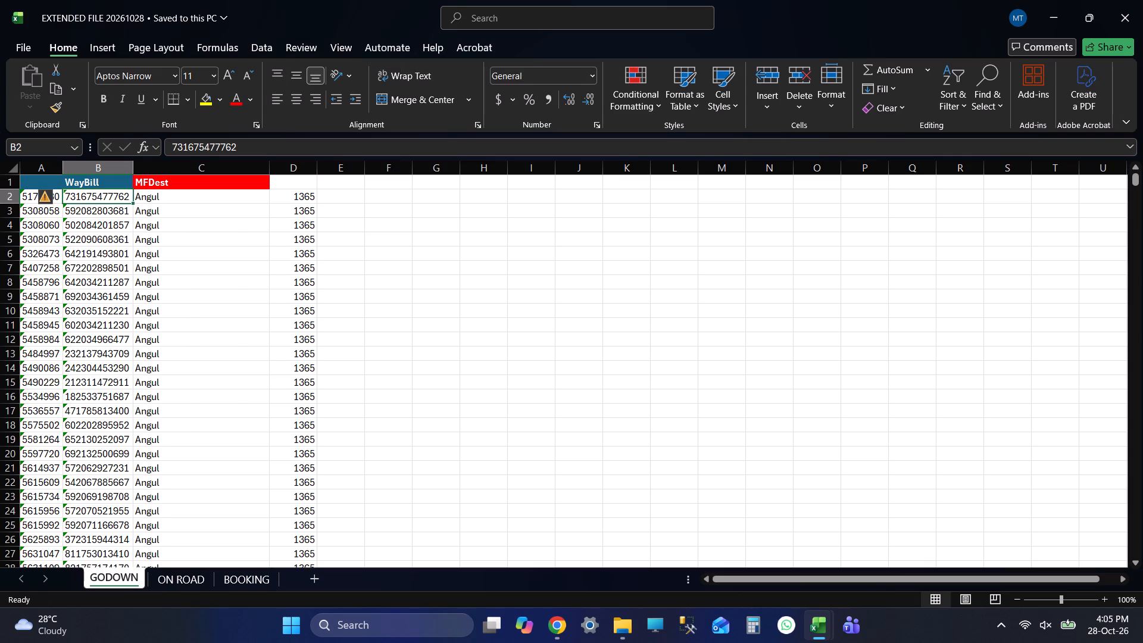
Copy the first 5010 WayBill numbers, B2:B5011, from the GODOWN sheet.
key("ctrl+shift+Down")
key("shift+Page_Up")
key("shift+Page_Up")
key("shift+Page_Up")
key("shift+Page_Up")
key("shift+Page_Up")
key("shift+Page_Up")
key("shift+Page_Up")
key("shift+Page_Up")
key("shift+Page_Up")
key("shift+Page_Up")
key("shift+Page_Up")
key("shift+Page_Up")
key("shift+Page_Up")
key("shift+Page_Up")
key("shift+Page_Up")
key("shift+Page_Up")
key("shift+Page_Up")
key("shift+Page_Up")
key("shift+Page_Up")
key("shift+Page_Up")
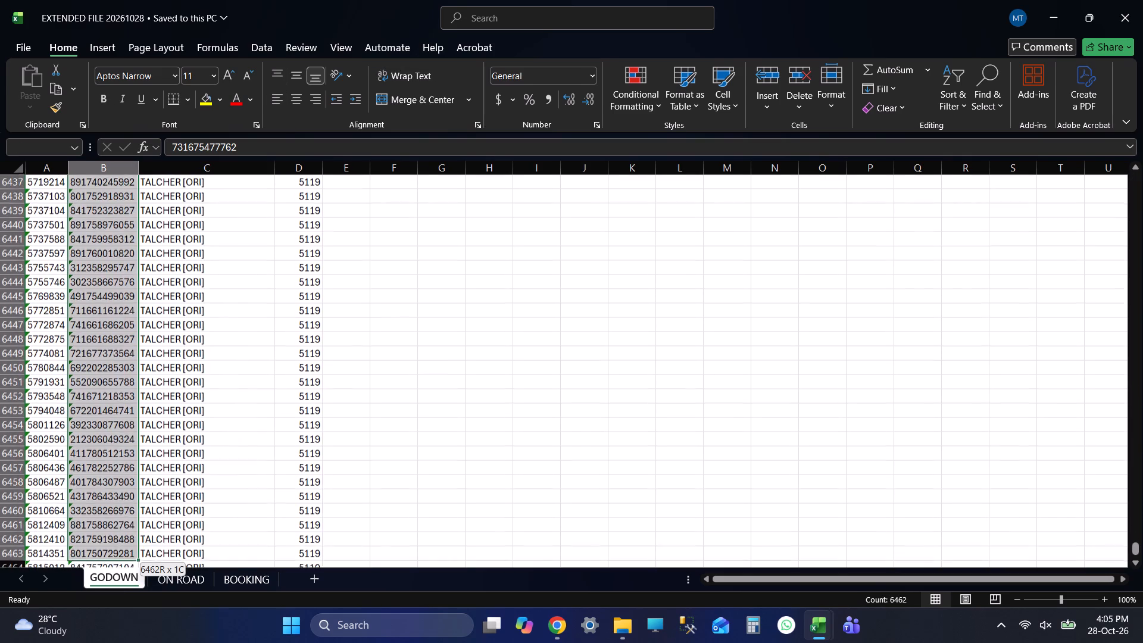
key("shift+Page_Up")
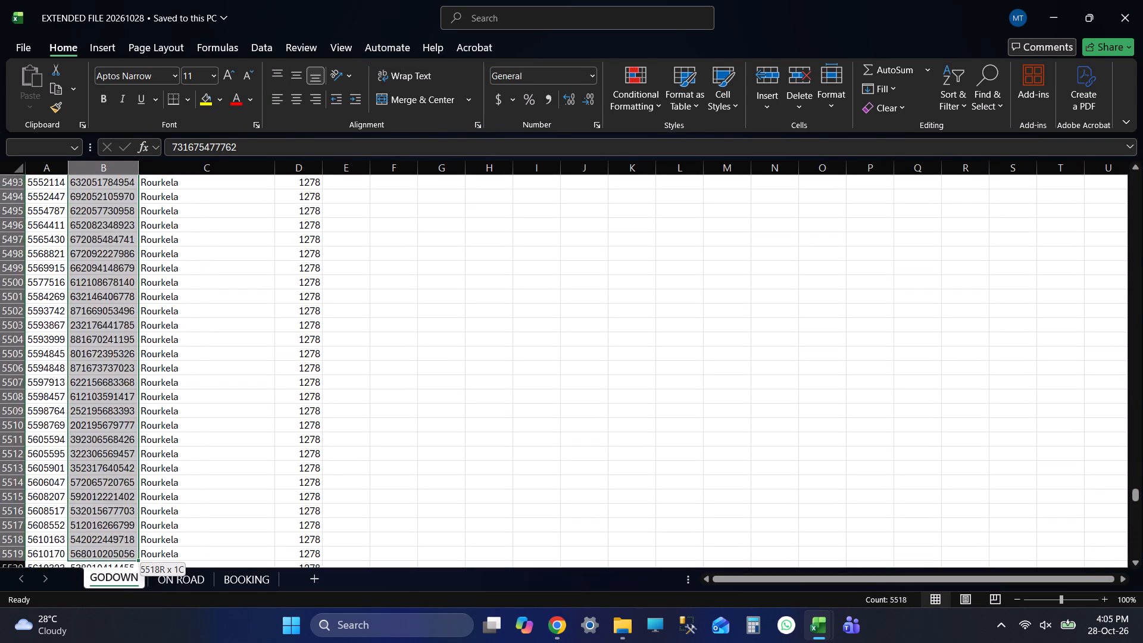
key("shift+Page_Up")
key("shift+Page_Up")
key("shift+Page_Up")
key("shift+Page_Up")
key("shift+Page_Up")
key("shift+Page_Up")
key("shift+Page_Up")
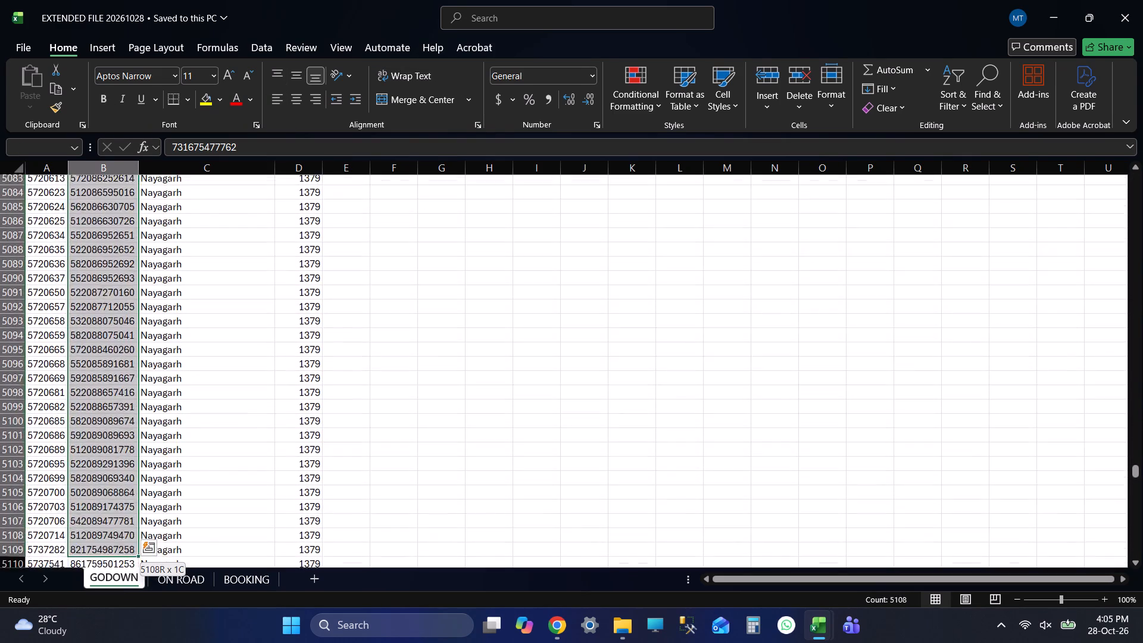
key("shift+Page_Up")
key("shift+Page_Up")
key("shift+Page_Up")
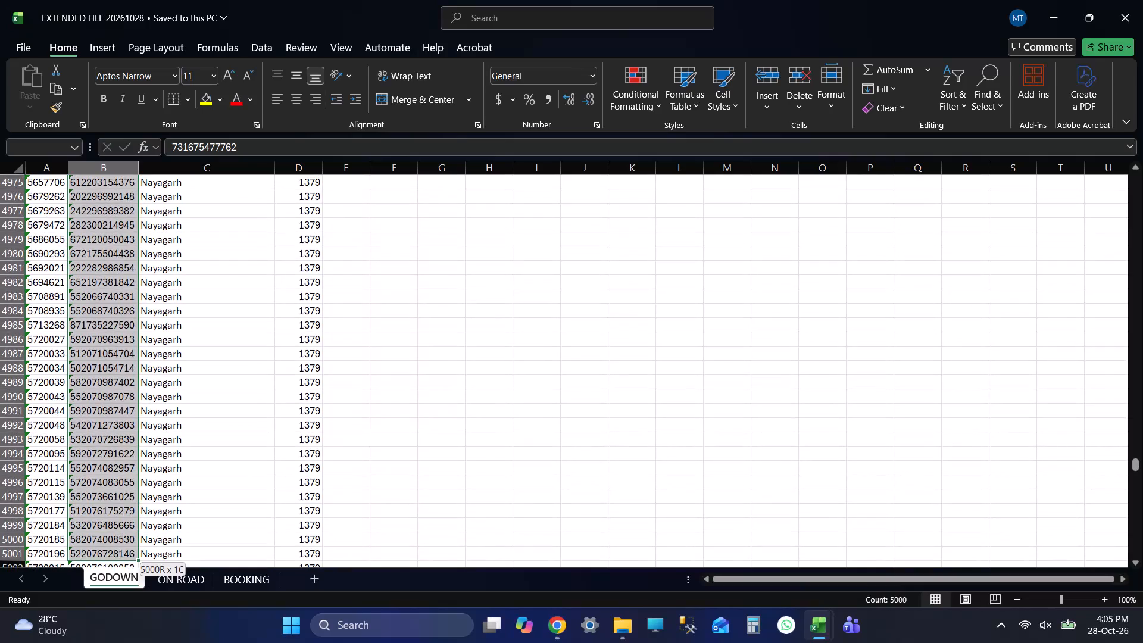
key("shift+Down")
key("shift+Down")
key("shift+Down")
key("shift+Down")
key("shift+Down")
key("shift+Down")
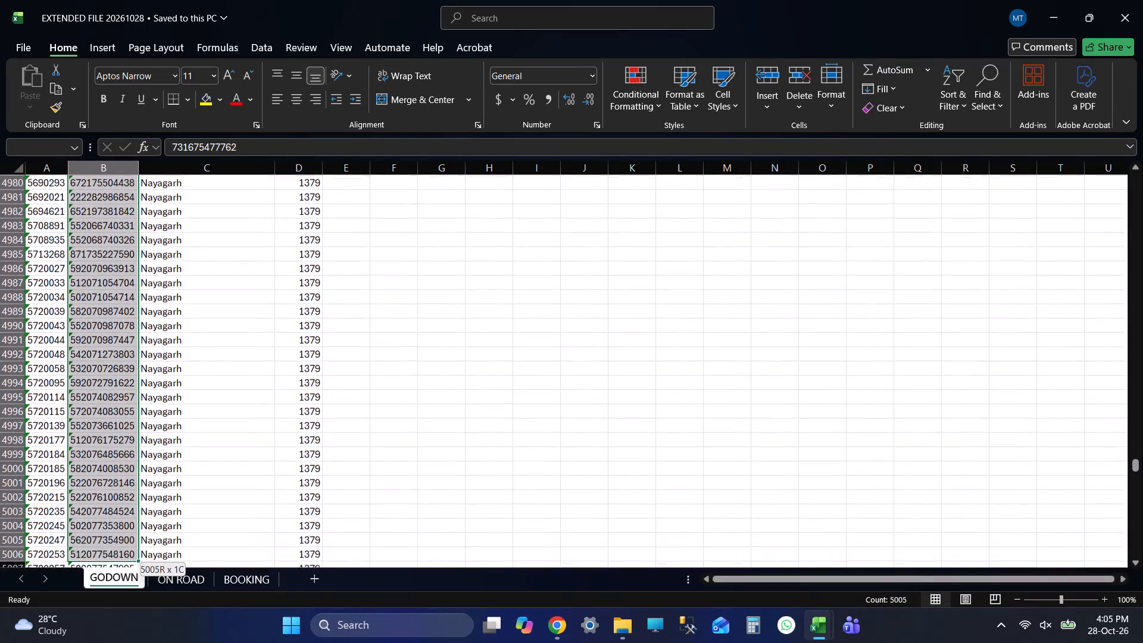
key("shift+Down")
key("shift+Down")
key("shift+Down")
key("shift+Up")
key("shift+Down")
key("shift+Down")
key("shift+Down")
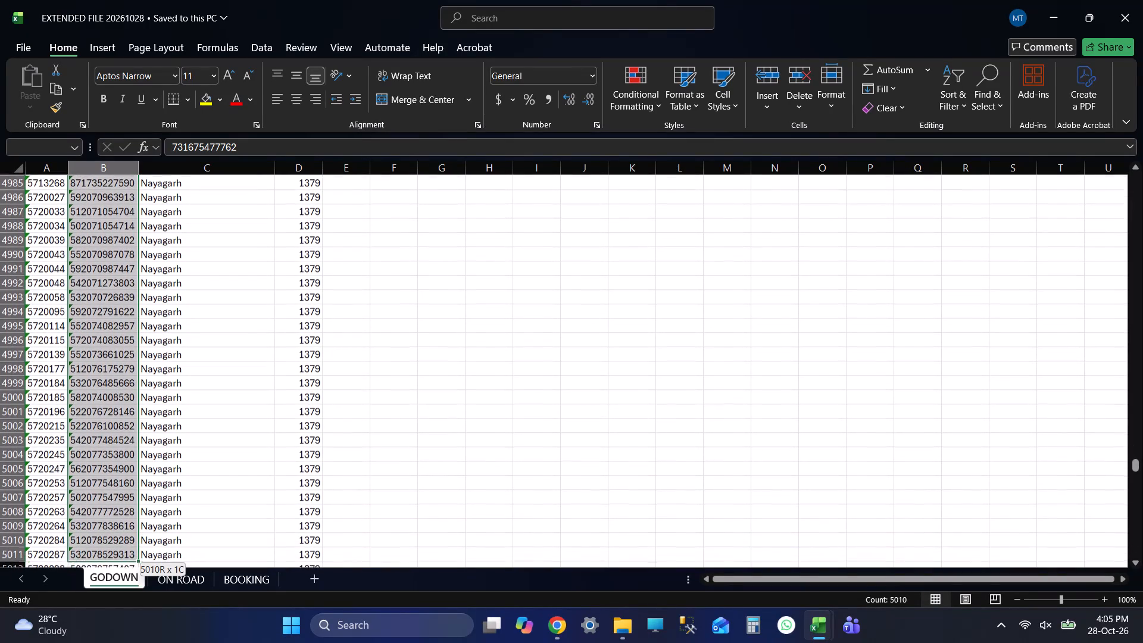
key("shift+Down")
key("shift+Up")
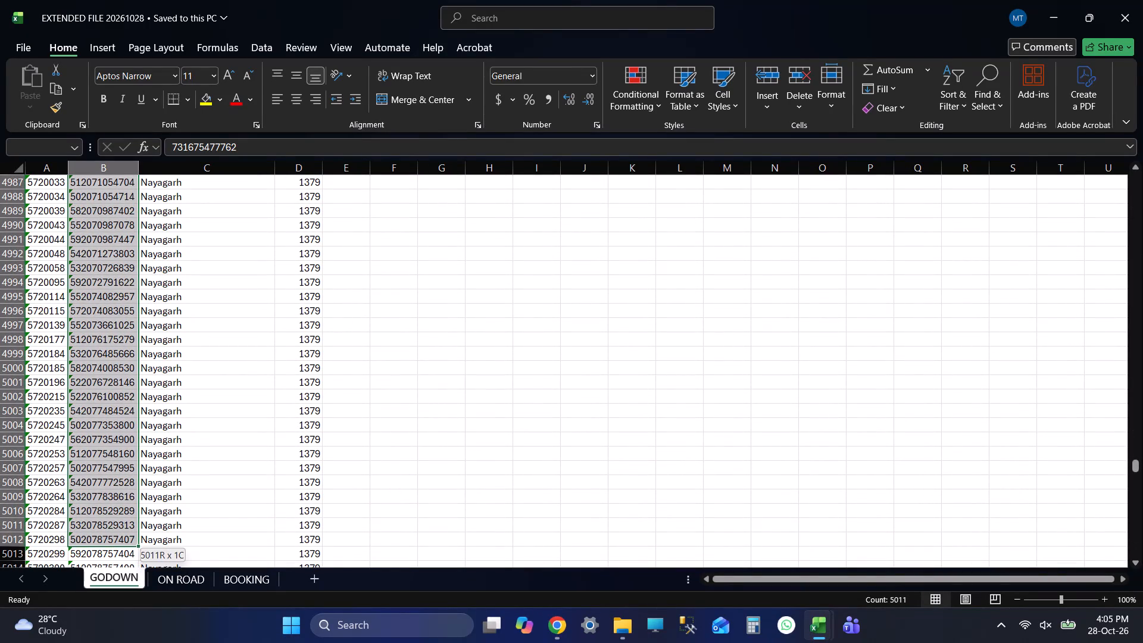
key("shift+Up")
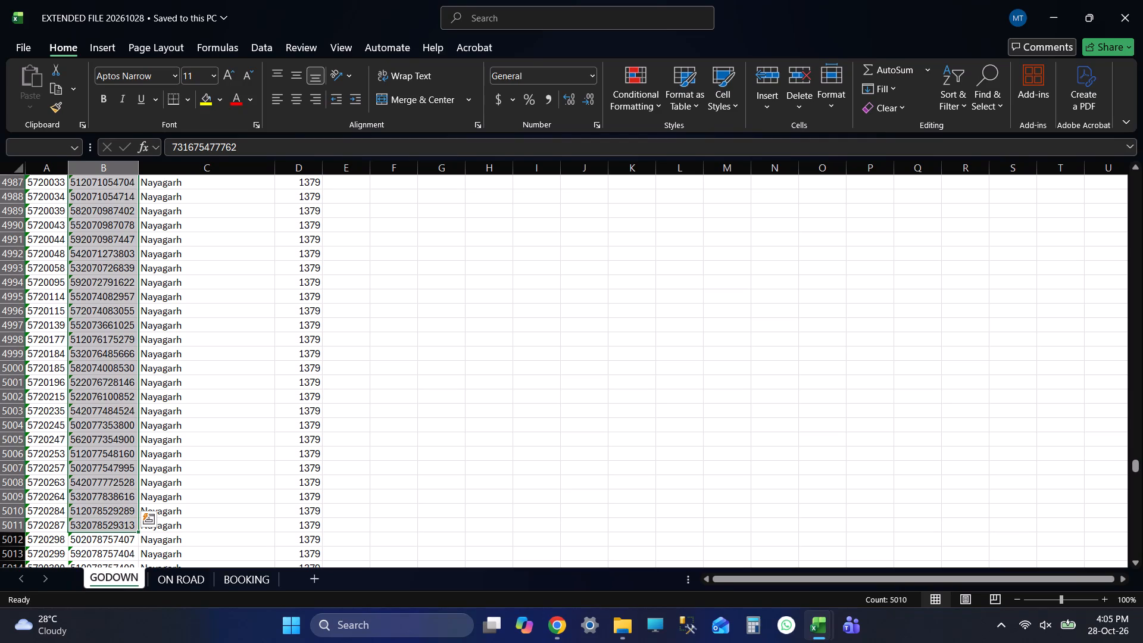
scroll(167, 388, "down", 2)
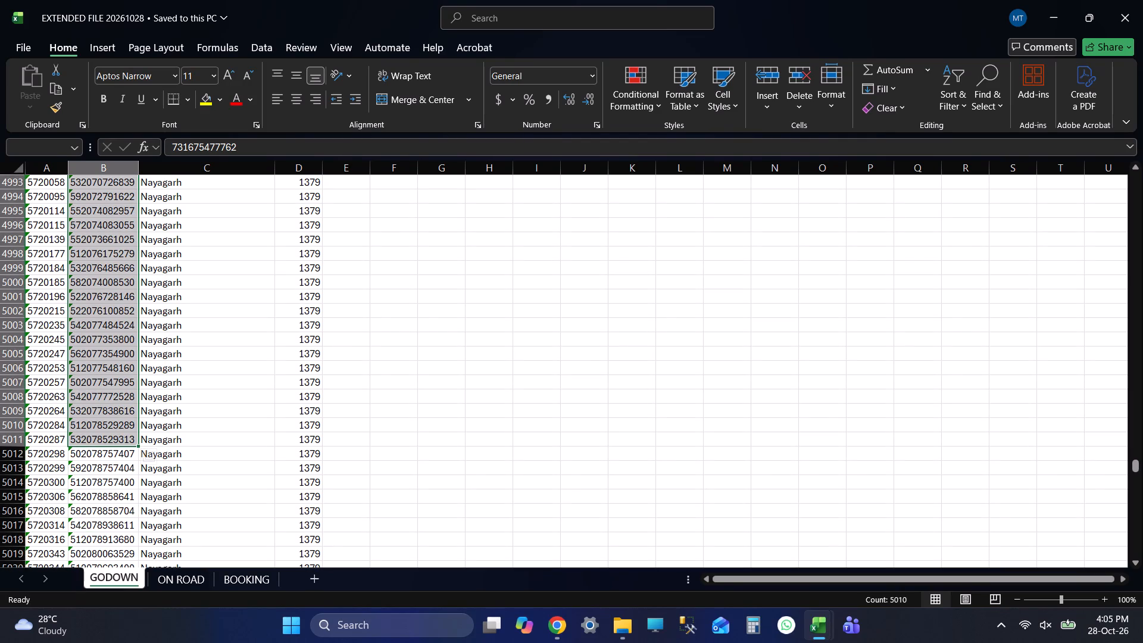
key("ctrl+c")
key("ctrl+c")
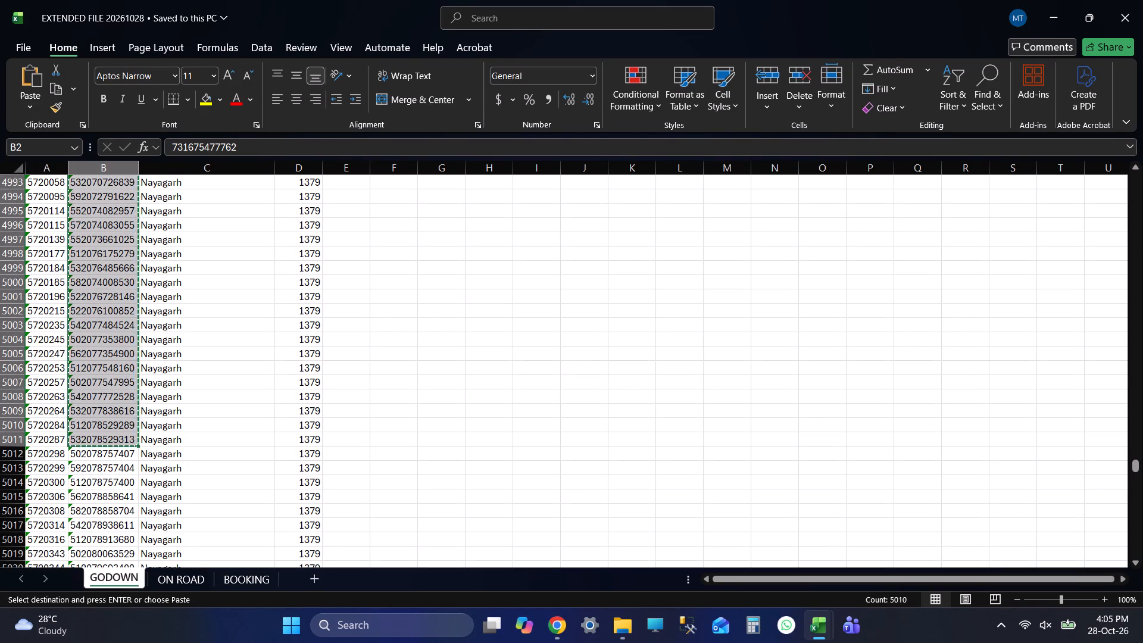
key("ctrl+c")
key("ctrl+c")
key("ctrl+c")
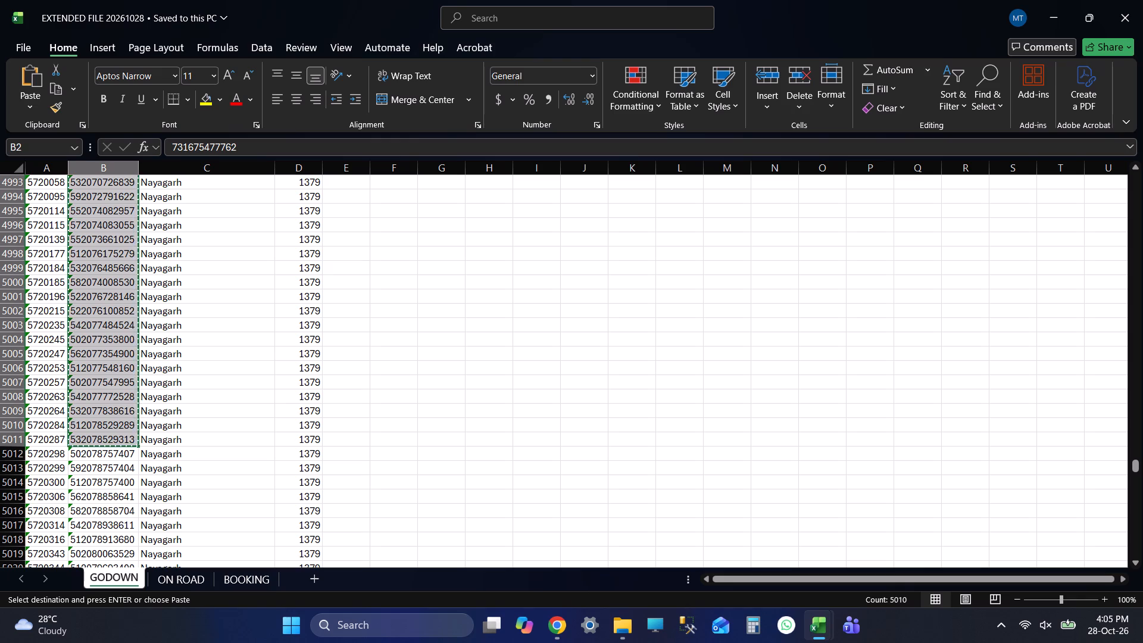
key("ctrl+c")
key("ctrl+c")
key("ctrl+c")
key("ctrl+c")
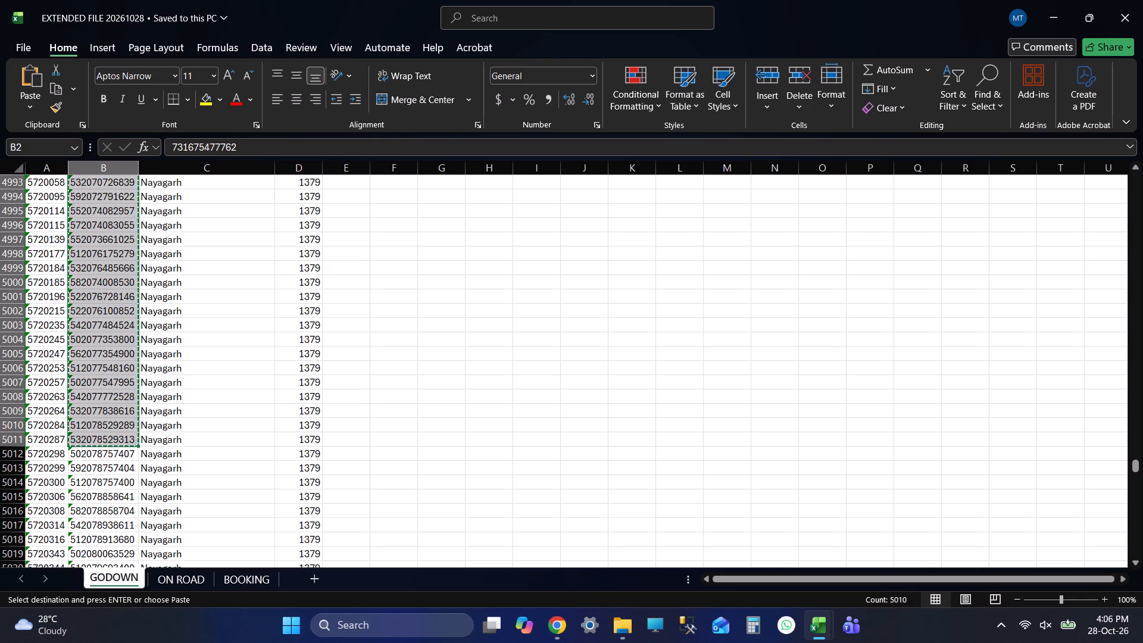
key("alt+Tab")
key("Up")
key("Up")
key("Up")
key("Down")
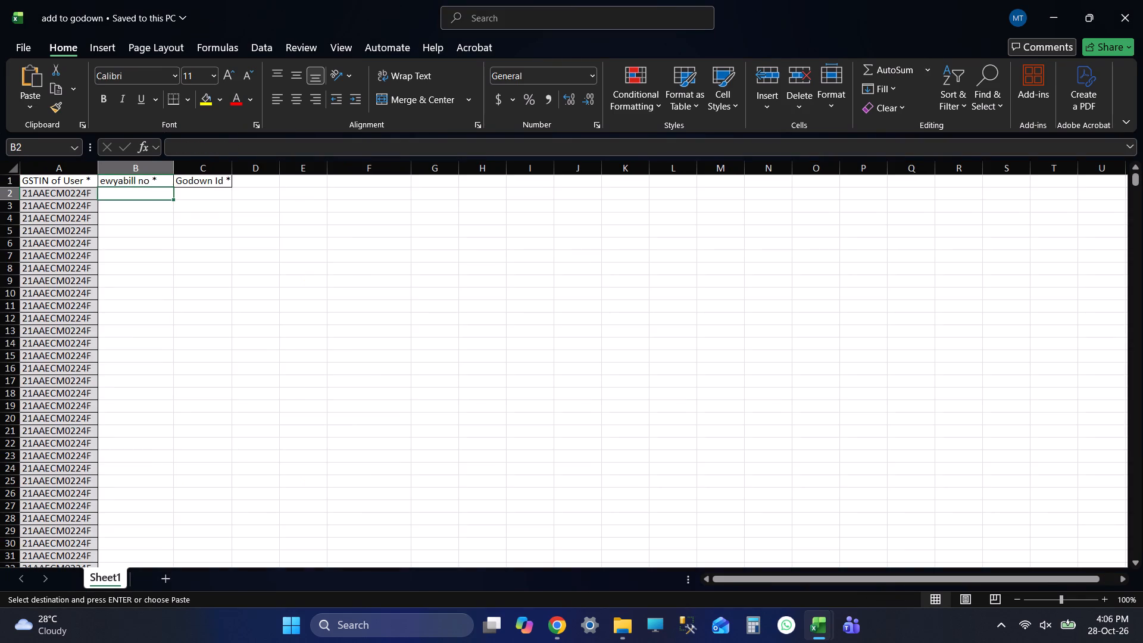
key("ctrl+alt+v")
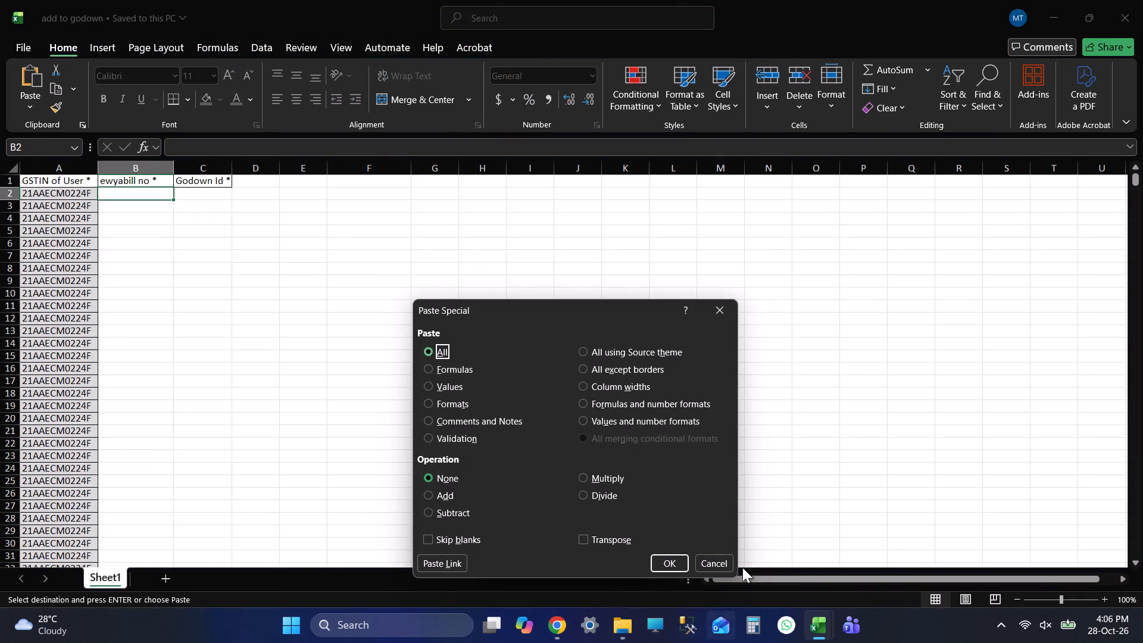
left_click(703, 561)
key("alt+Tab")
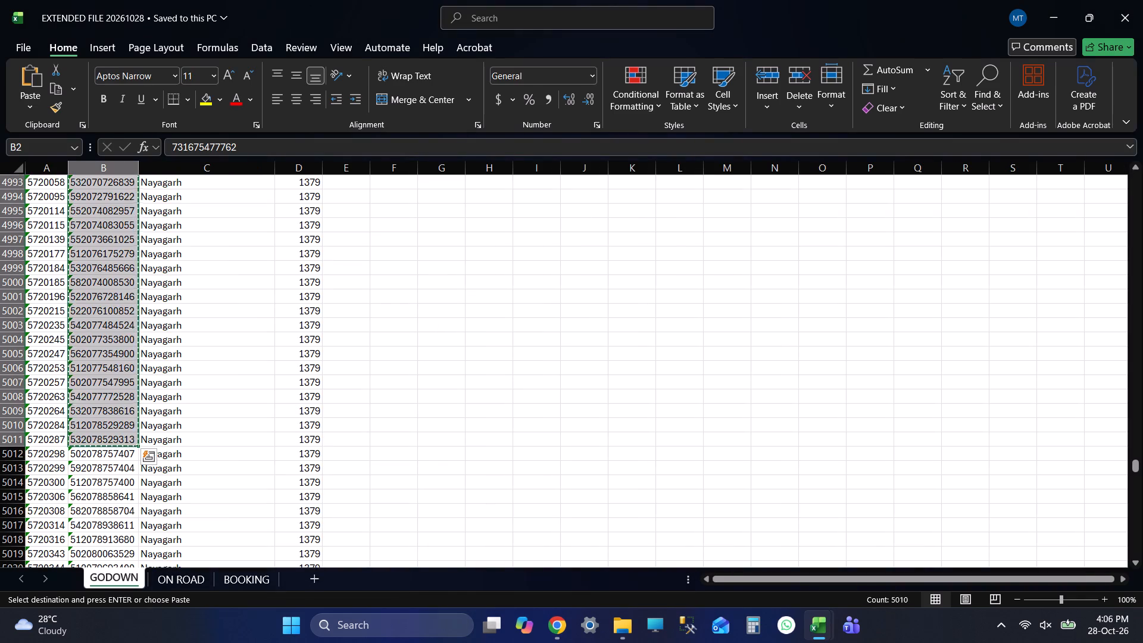
Copy the selected WayBill numbers again and paste them into the add to godown workbook's ewyabill no column, starting at B2.
key("ctrl+c")
key("ctrl+c")
key("ctrl+c")
key("alt+Tab")
key("Up")
key("Up")
key("Up")
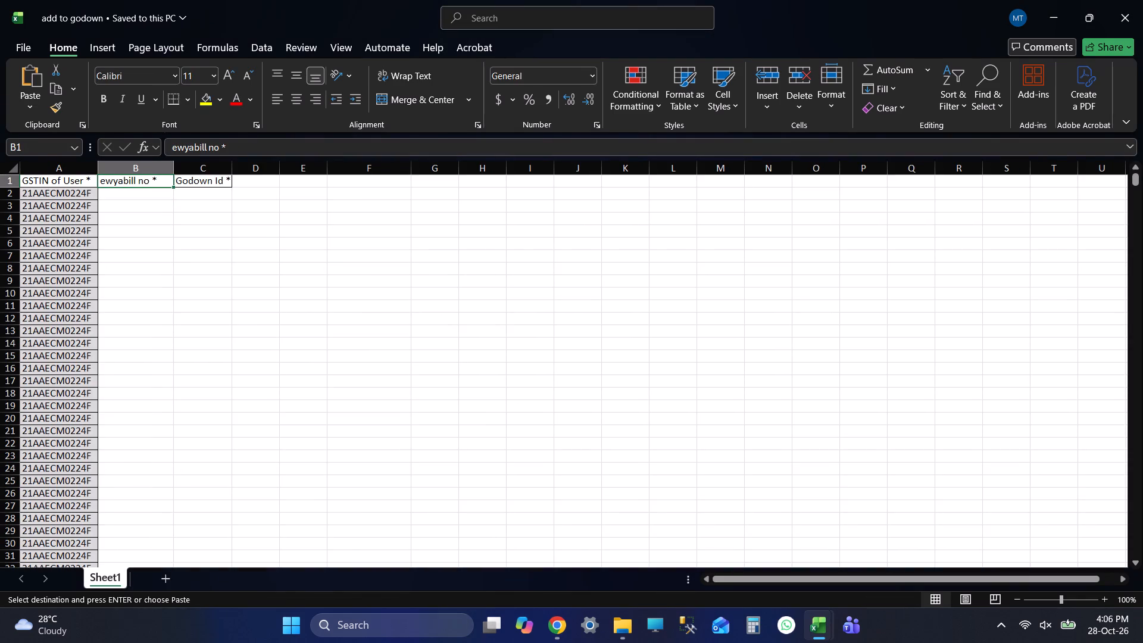
key("Up")
key("Down")
key("ctrl+v")
Go to the last pasted e-way bill number, B5011, and save the add to godown workbook.
key("ctrl+Down")
key("Down")
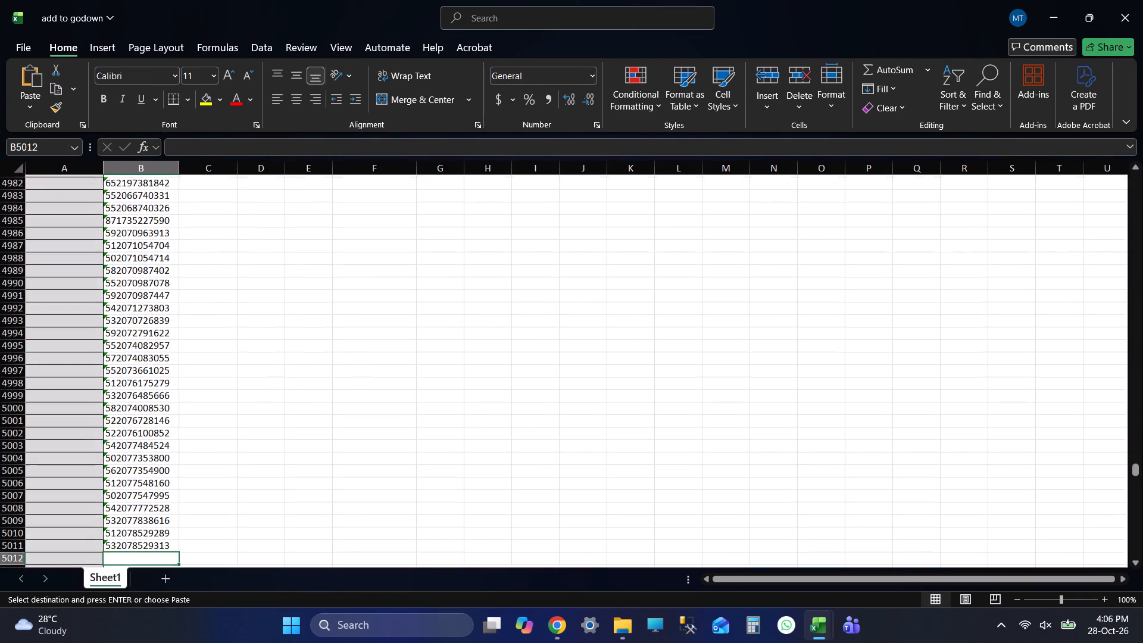
key("Down")
key("Down")
key("Down")
key("ctrl+Up")
key("ctrl+s")
key("ctrl+s")
key("ctrl+s")
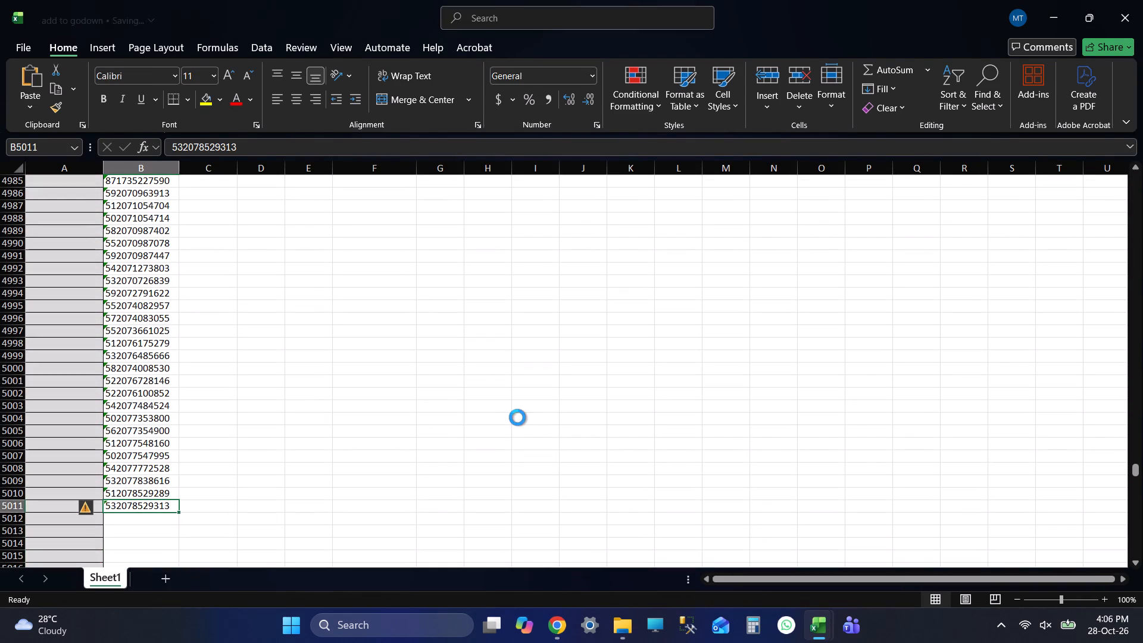
Save the add to godown workbook with the pasted e-way bill numbers.
key("ctrl+s")
key("ctrl+s")
key("ctrl+s")
key("ctrl+s")
key("ctrl+s")
key("ctrl+s")
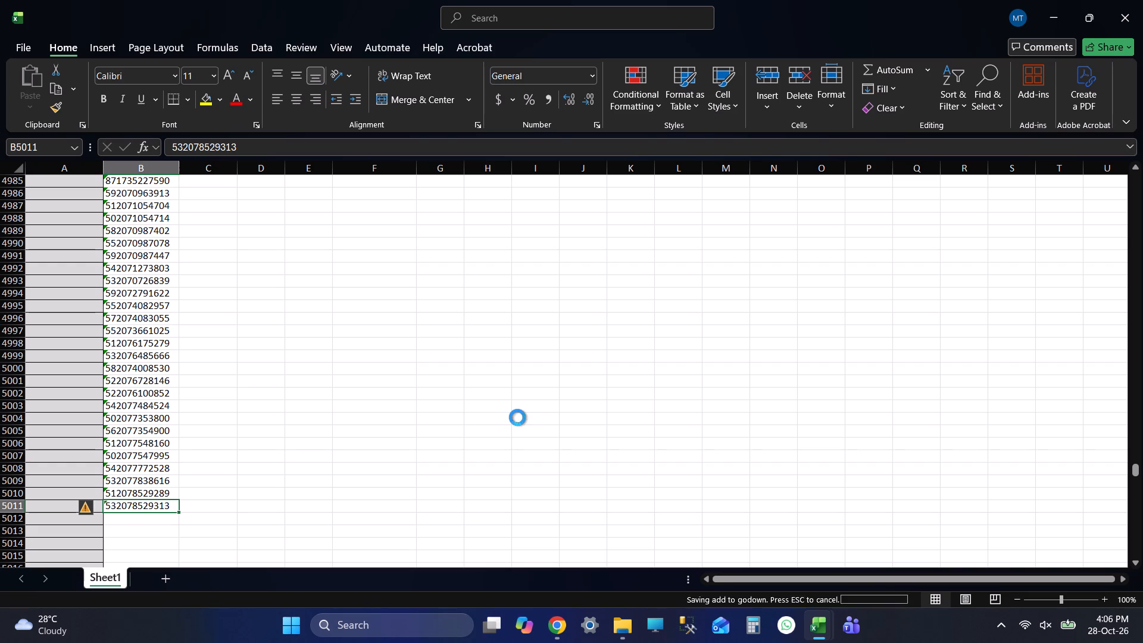
key("ctrl+s")
key("ctrl+s")
key("ctrl+s")
key("alt+Tab")
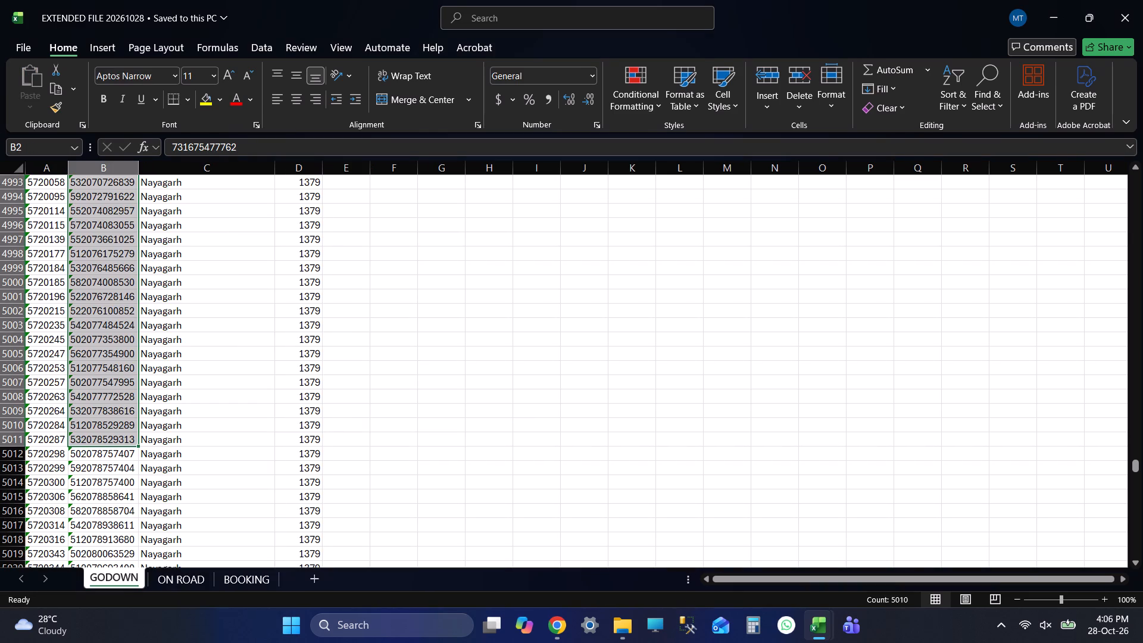
key("alt+Tab")
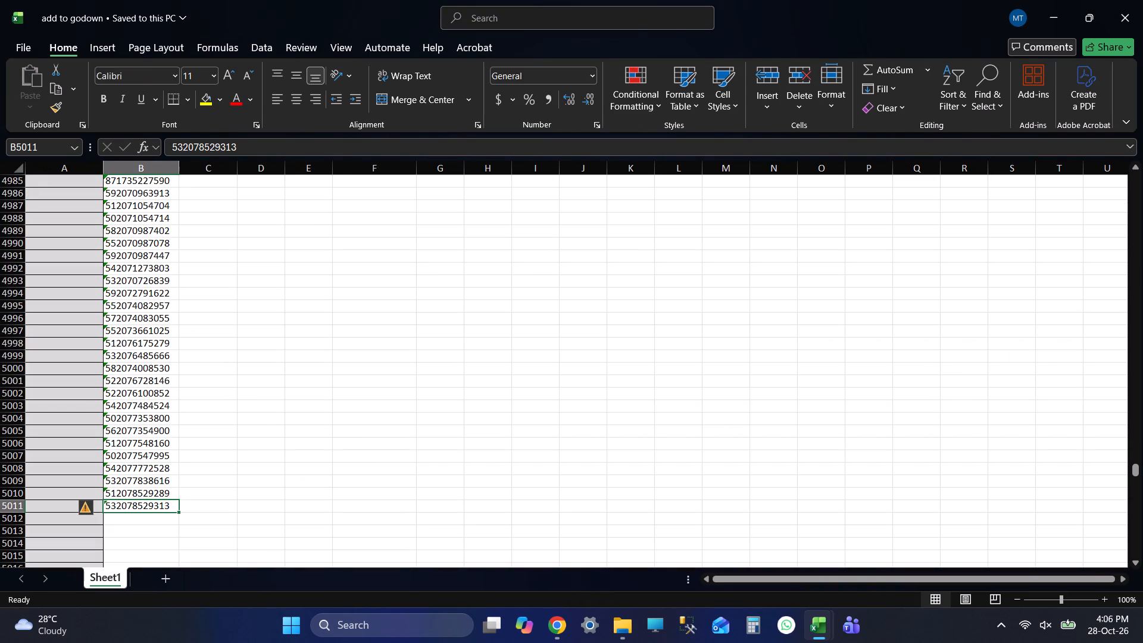
key("ctrl+s")
key("ctrl+s")
key("ctrl+s")
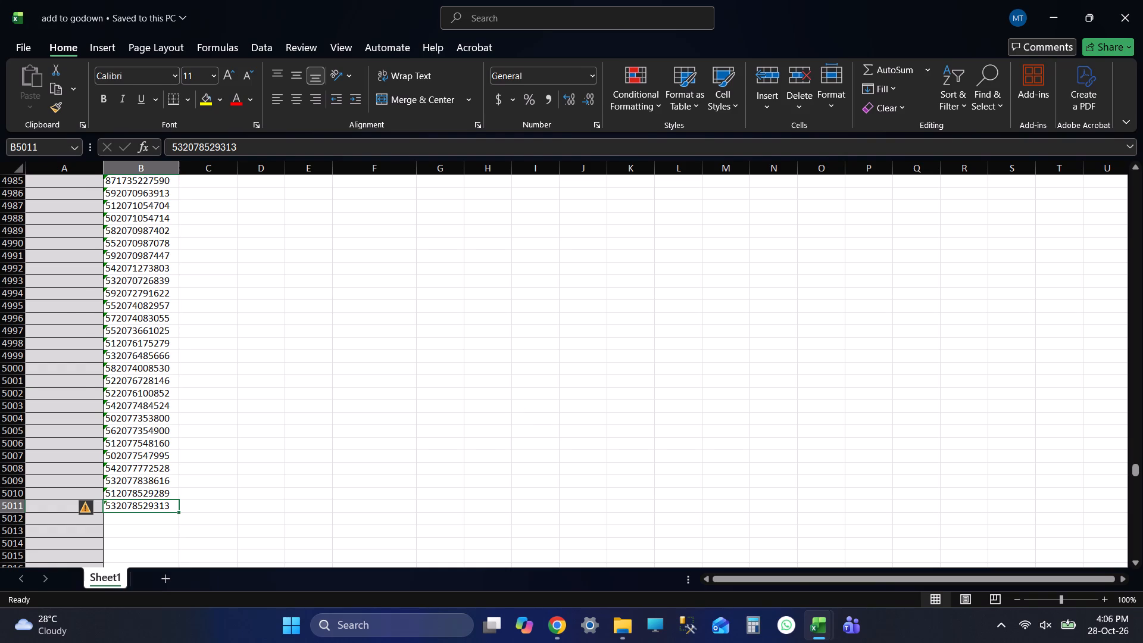
Go to the first empty Godown Id cell, C2, and save the add to godown workbook.
key("ctrl+Up")
key("Right")
key("Down")
key("ctrl+s")
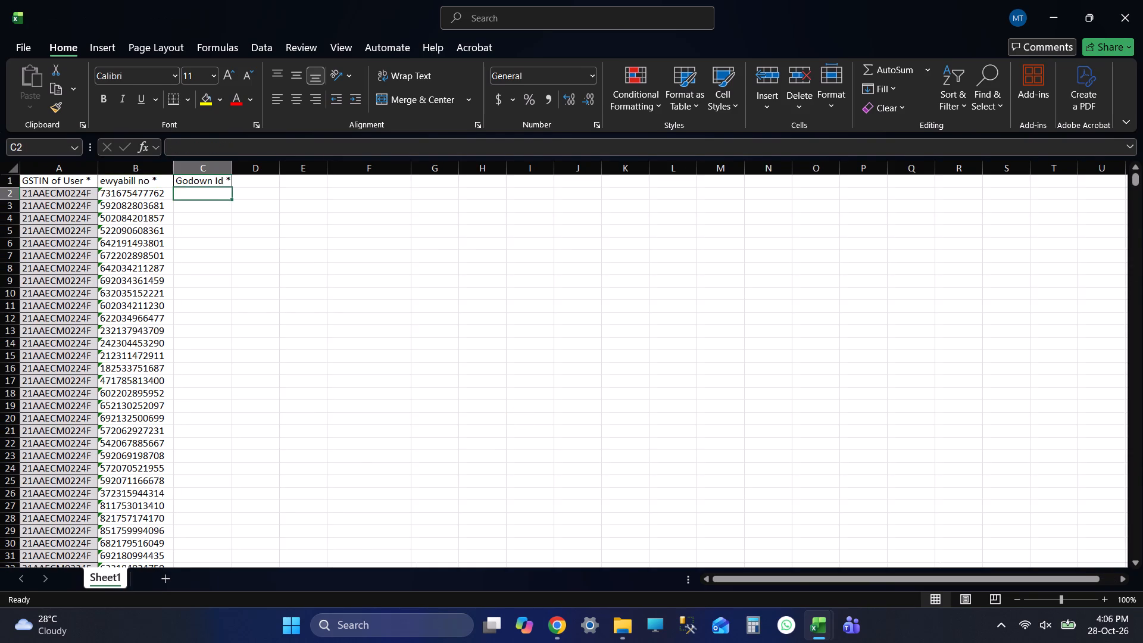
In EXTENDED FILE 20261028's GODOWN sheet, mark the last copied row by filling cell F5011 yellow.
key("alt+Tab")
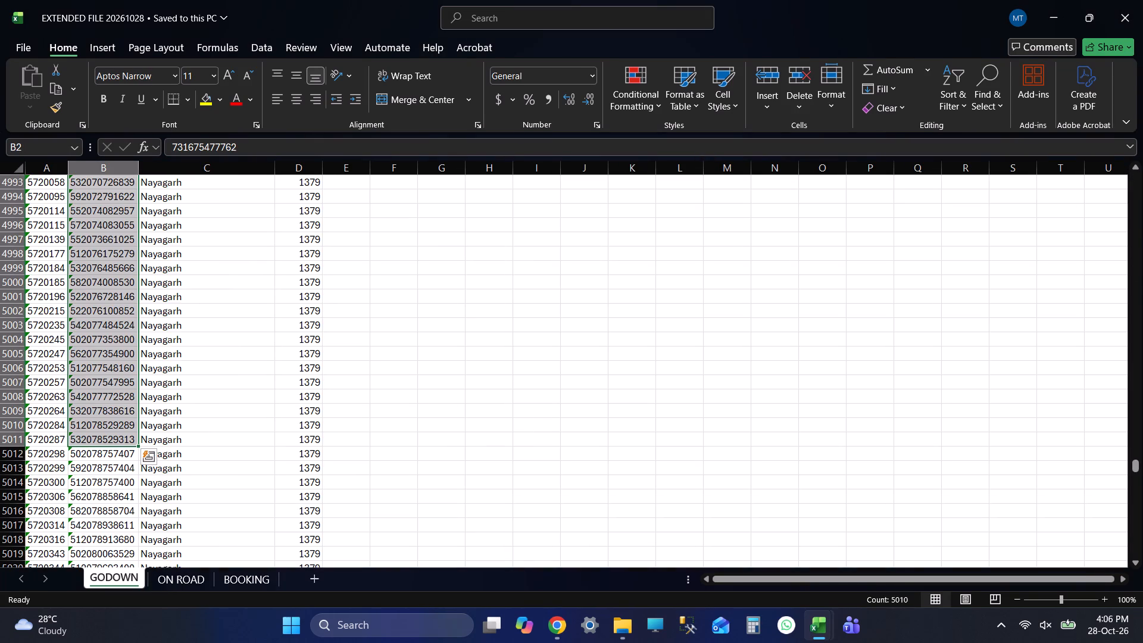
left_click(114, 441)
key("Tab")
key("Tab")
key("Tab")
key("Tab")
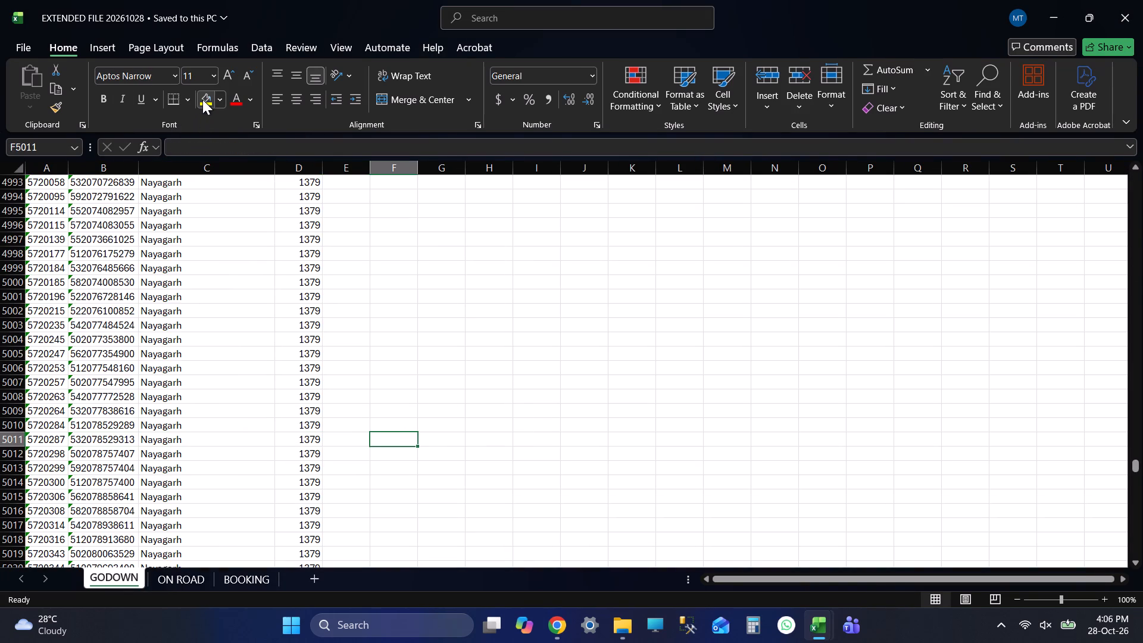
left_click(202, 99)
Copy the godown IDs in D2:D5011 of the GODOWN sheet.
key("shift+Tab")
key("shift+Tab")
key("ctrl+shift+Up")
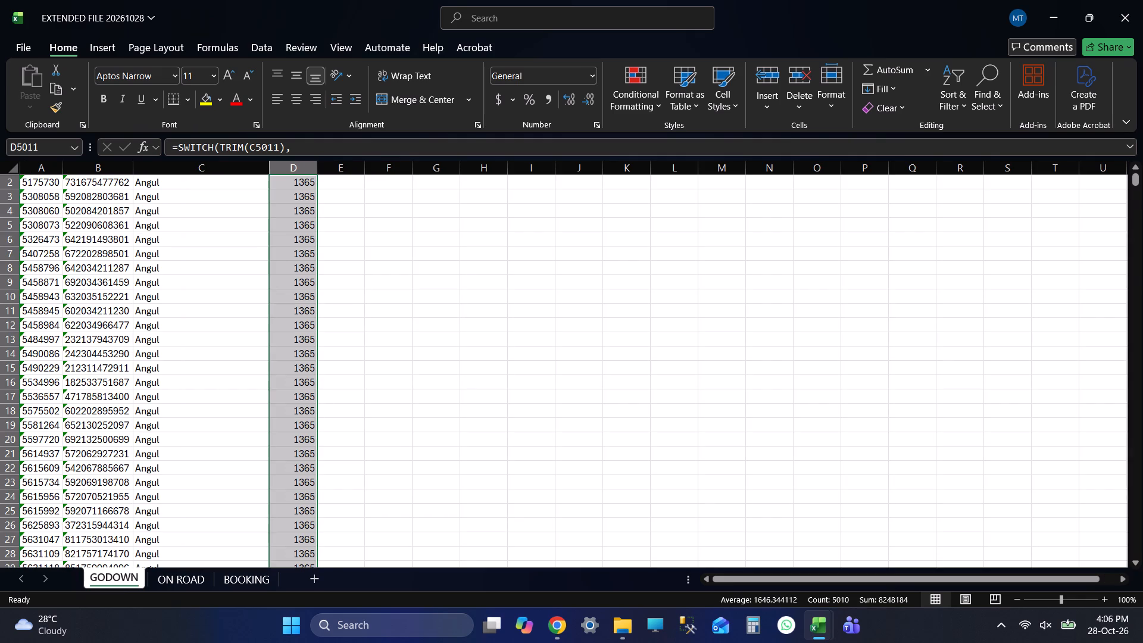
key("ctrl+c")
key("ctrl+c")
key("ctrl+c")
Paste the godown IDs as values into the add to godown workbook's Godown Id column from C2, and save.
key("alt+Tab")
key("Up")
key("Down")
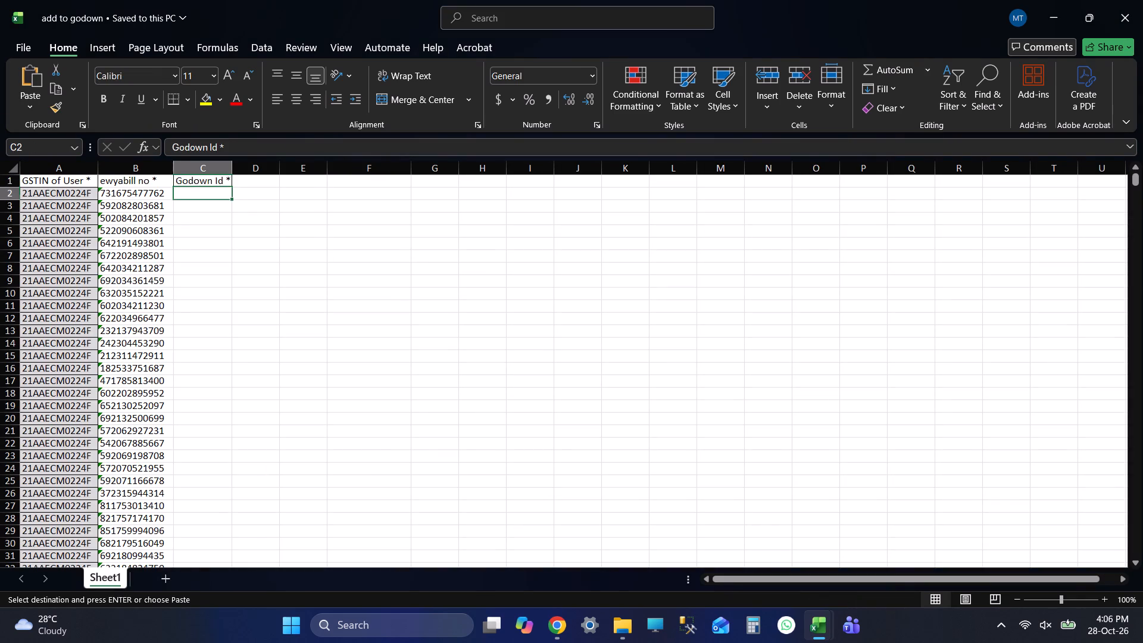
key("Up")
key("Down")
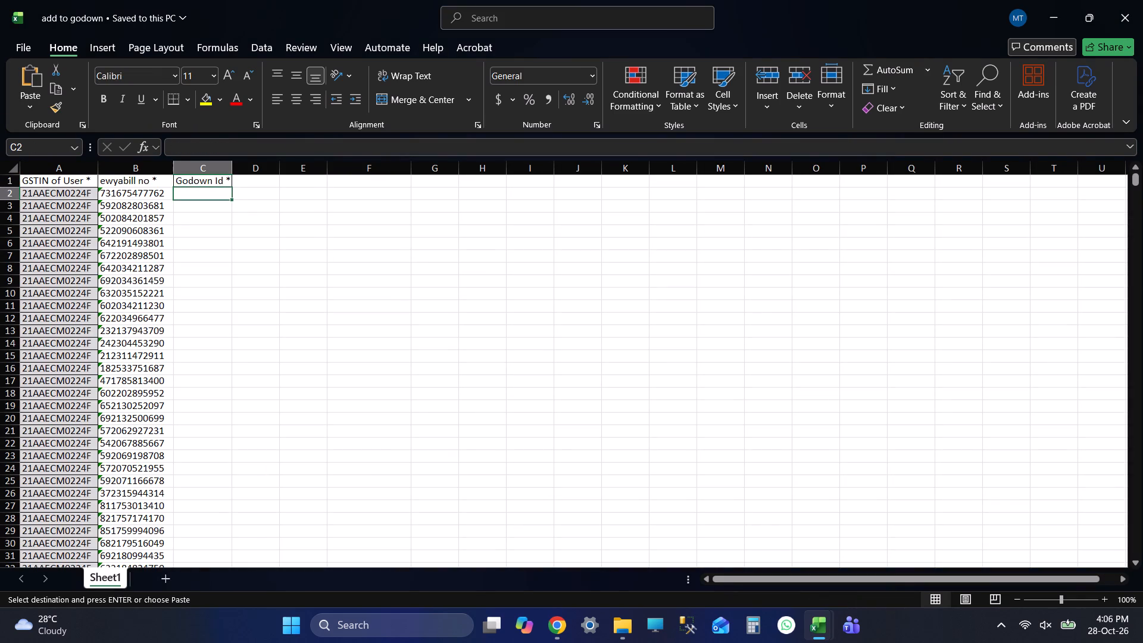
key("ctrl+alt+v")
left_click(461, 389)
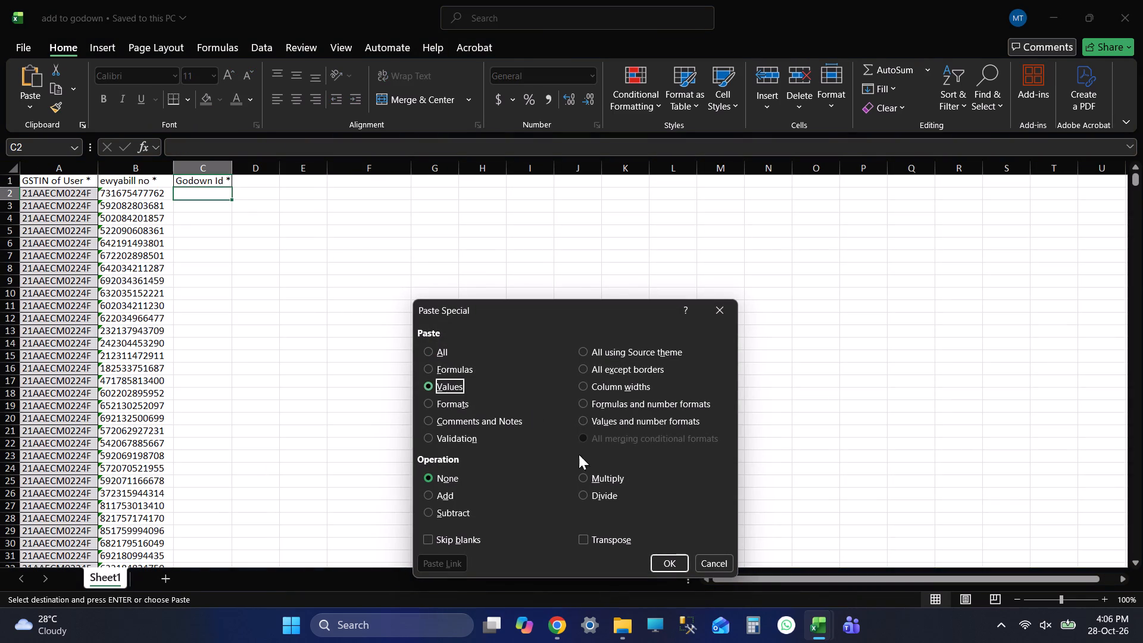
left_click(664, 561)
left_click(268, 232)
key("ctrl+s")
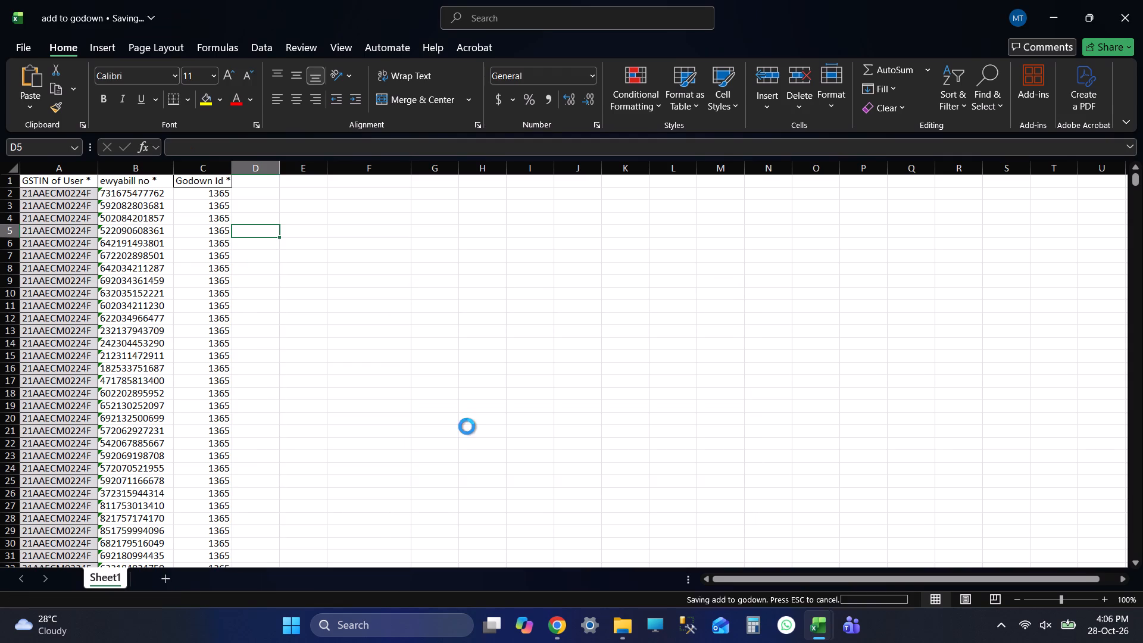
Go to the last pasted godown ID, C5011, and save the add to godown workbook.
key("Left")
key("ctrl+Down")
key("Down")
key("Down")
key("Down")
key("Down")
key("Down")
key("ctrl+Up")
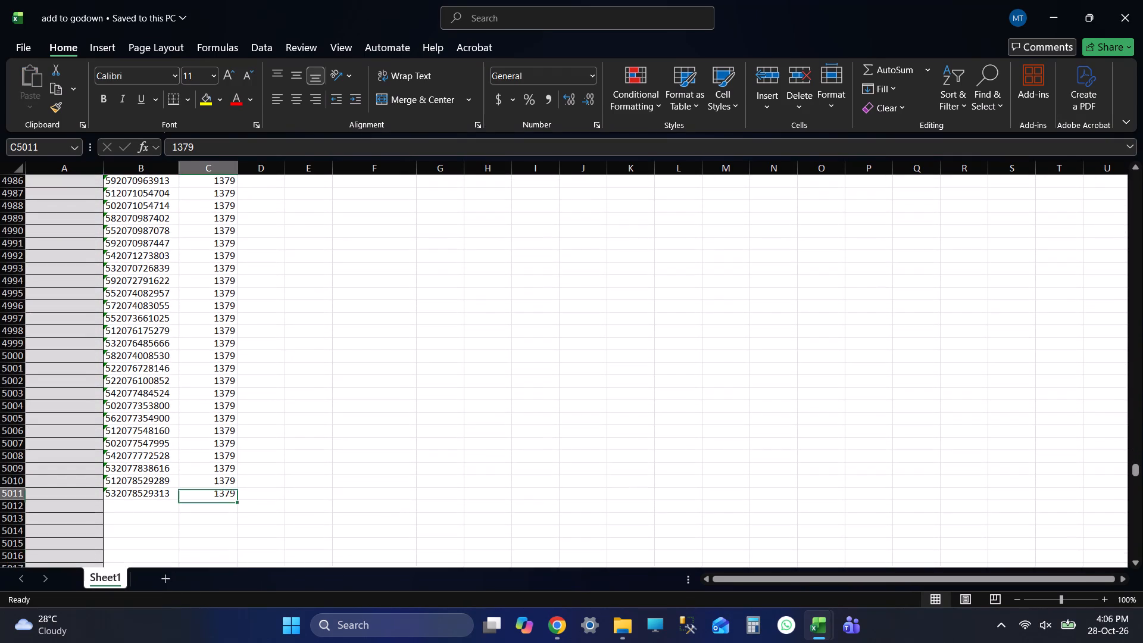
key("ctrl+s")
key("ctrl+s")
Copy the last filled GSTIN in the GSTIN of User column.
key("ctrl+Up")
key("Up")
key("ctrl+Left")
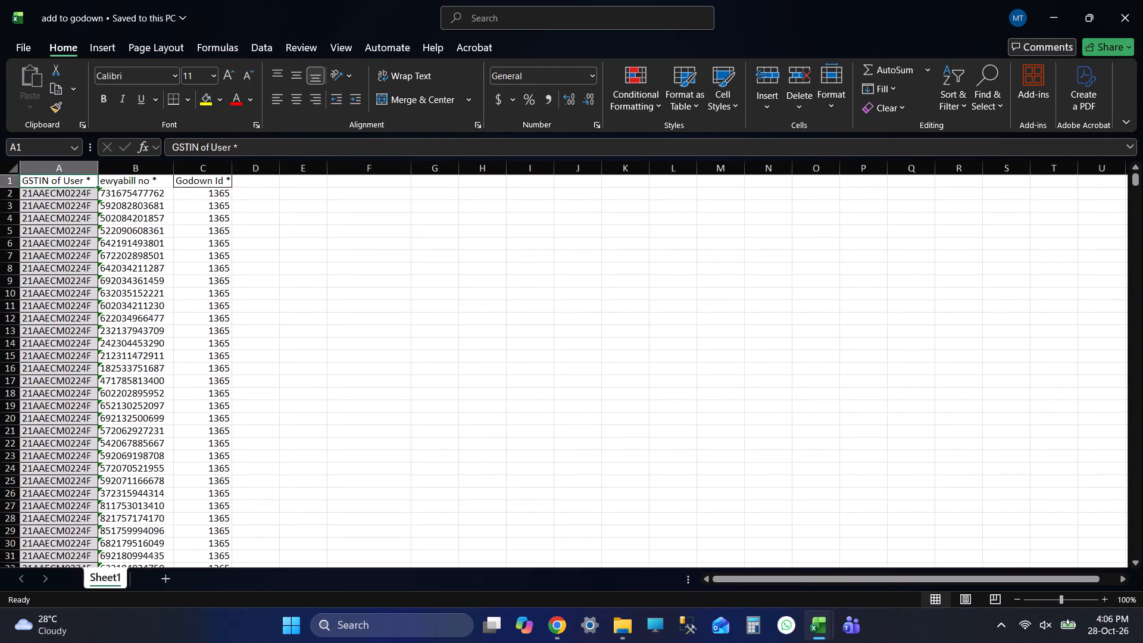
key("ctrl+Down")
key("ctrl+c")
Paste the copied GSTIN down column A from its last filled cell through A5011.
key("shift+Page_Down")
key("shift+Page_Down")
key("shift+Page_Down")
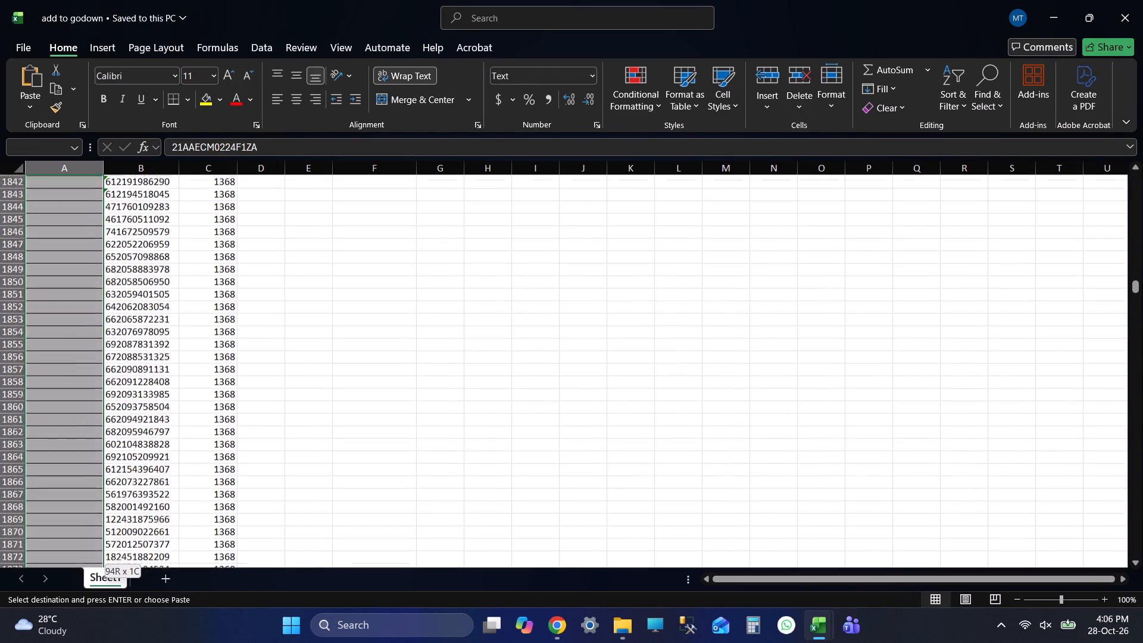
key("shift+Page_Down")
key("shift+Page_Down")
key("shift+Page_Down")
key("shift+Page_Down")
key("shift+Page_Down")
key("shift+Page_Down")
key("shift+Page_Down")
key("shift+Page_Down")
key("shift+Page_Down")
key("shift+Page_Down")
key("shift+Page_Down")
key("shift+Page_Down")
key("shift+Page_Down")
key("shift+Page_Down")
key("shift+Page_Down")
key("shift+Page_Down")
key("shift+Page_Down")
key("shift+Page_Down")
key("shift+Page_Down")
key("shift+Page_Down")
key("shift+Page_Down")
key("shift+Page_Down")
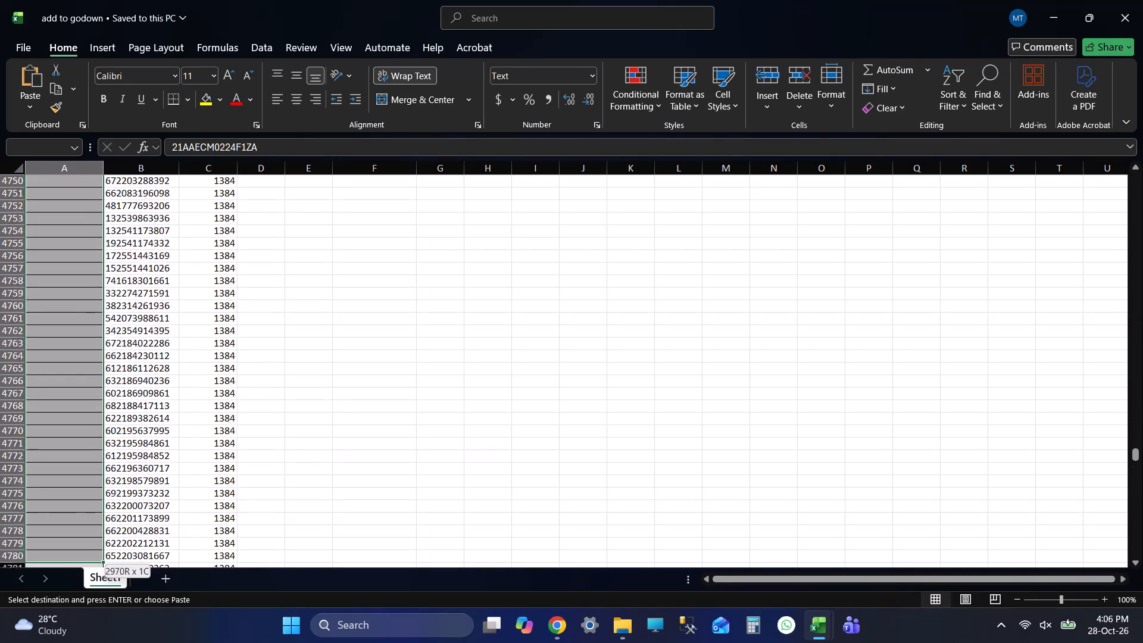
key("shift+Page_Up")
key("shift+Page_Up")
key("shift+Page_Up")
key("shift+Page_Up")
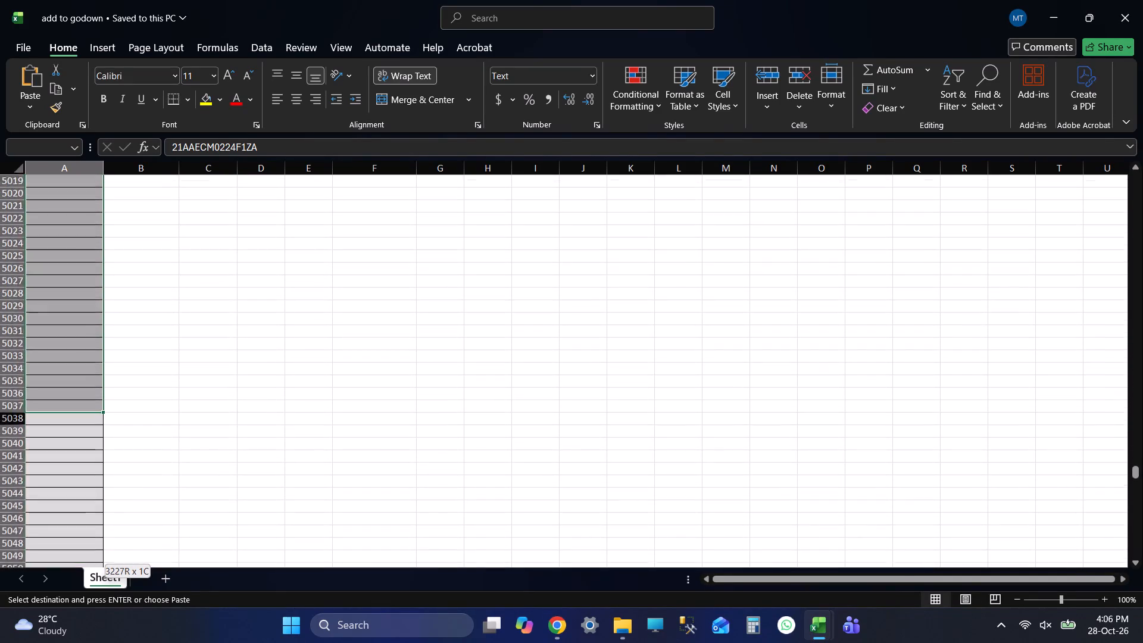
key("shift+Page_Up")
key("shift+Page_Up")
key("shift+Page_Down")
key("shift+Page_Down")
key("shift+Up")
key("shift+Up")
key("shift+Up")
key("shift+Up")
key("shift+Up")
key("shift+Up")
key("shift+Up")
key("shift+Up")
key("shift+Up")
key("shift+Up")
key("shift+Up")
key("shift+Up")
key("shift+Up")
key("shift+Up")
key("shift+Up")
key("shift+Up")
key("shift+Up")
key("shift+Up")
key("shift+Up")
key("shift+Up")
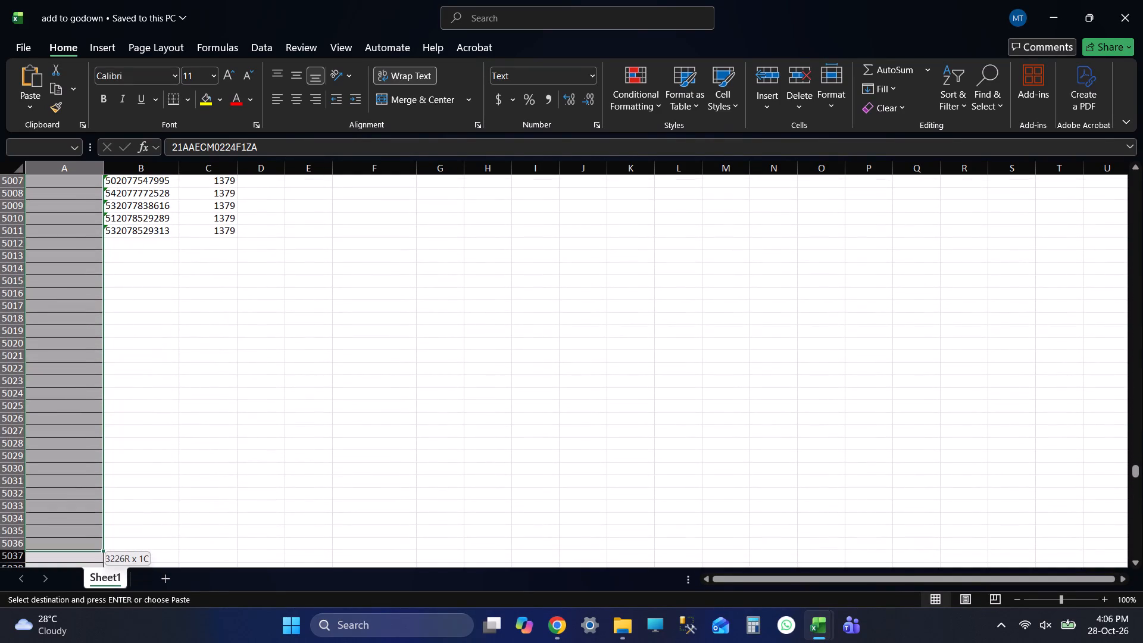
key("shift+Up")
key("shift+Up")
key("shift+Up")
key("shift+Up")
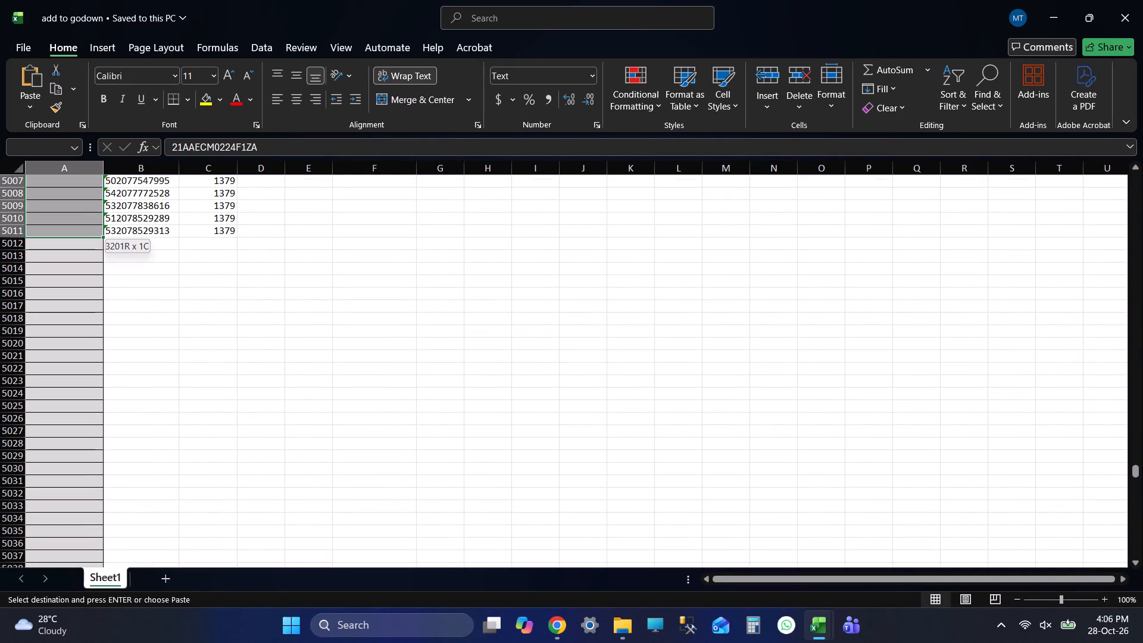
key("ctrl+v")
Check the top and bottom rows of the GSTIN, e-way bill and Godown Id columns for matching extents.
key("ctrl+Down")
key("Down")
key("Down")
key("Down")
key("Down")
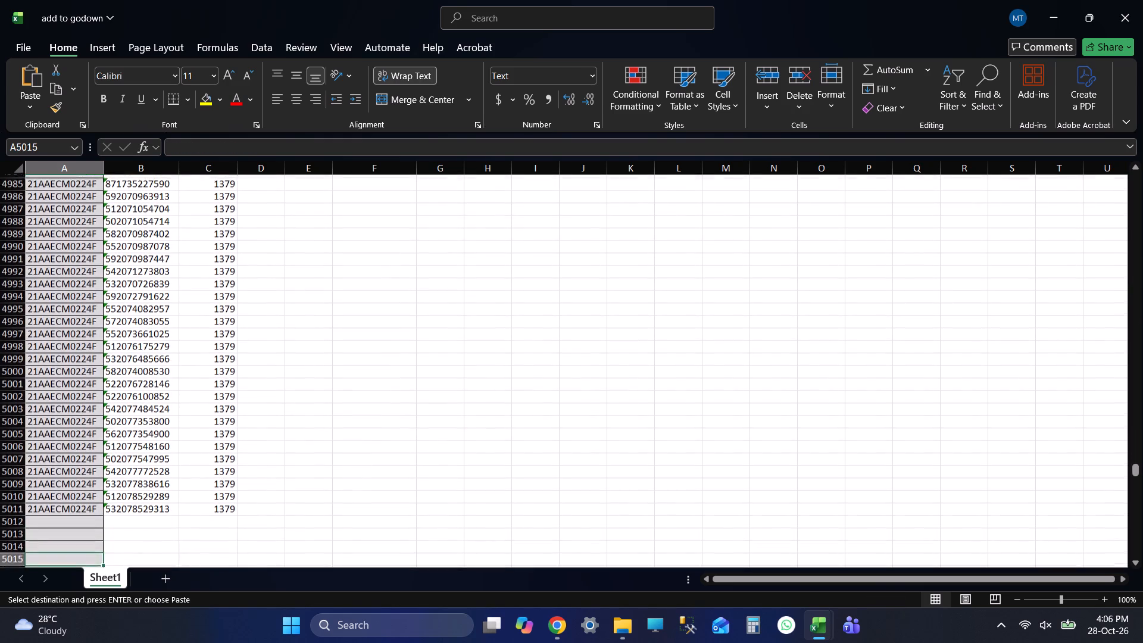
key("Down")
key("Right")
key("Down")
key("ctrl+Down")
key("ctrl+Up")
key("ctrl+Up")
key("Up")
key("ctrl+Up")
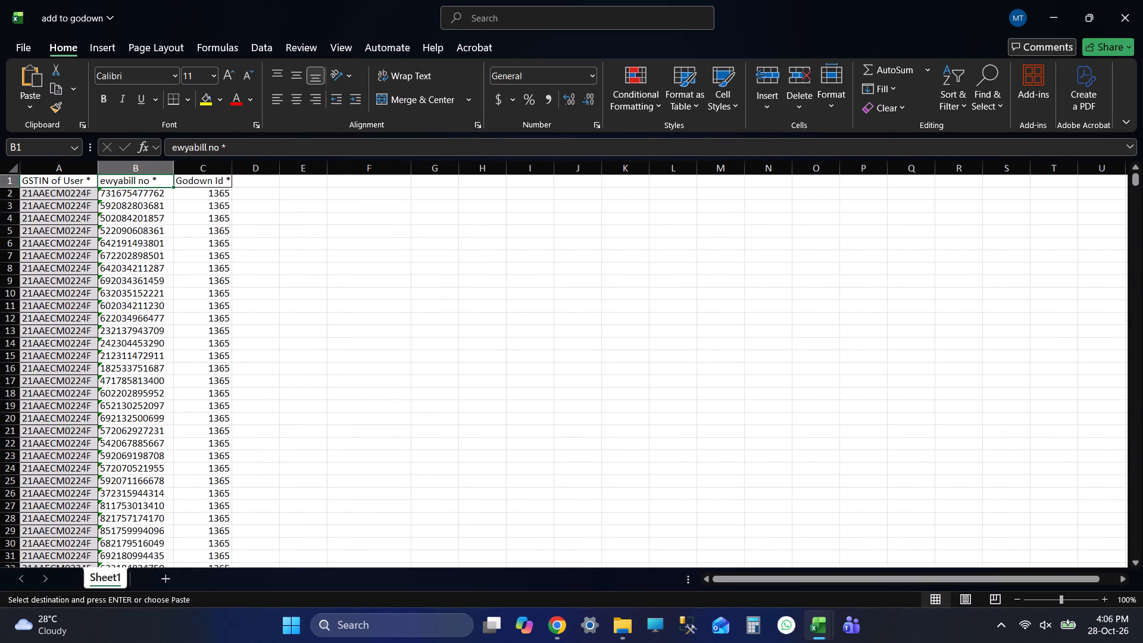
key("Up")
key("Up")
key("Down")
key("Down")
key("ctrl+Down")
key("Down")
key("Down")
key("Down")
key("Down")
key("Down")
key("Down")
key("Down")
key("Down")
key("Down")
key("Down")
key("Down")
key("Down")
key("Down")
key("Down")
key("Down")
key("Down")
key("Down")
key("Down")
key("Down")
key("Down")
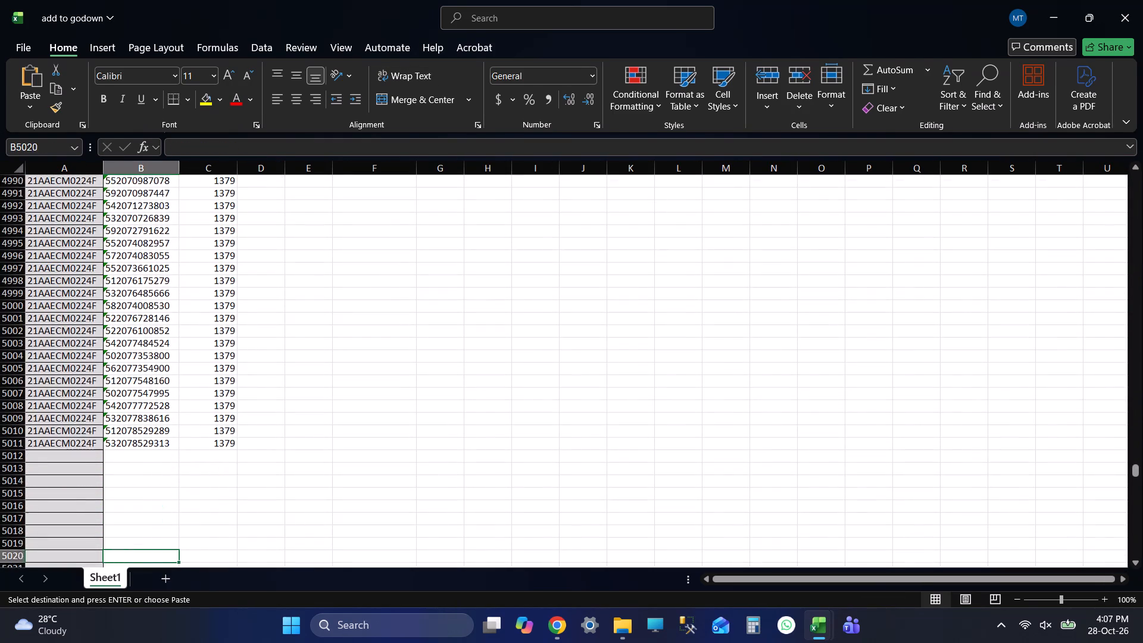
Go to the last e-way bill number, B5011, and save the add to godown workbook.
key("ctrl+Up")
key("ctrl+s")
key("ctrl+s")
key("ctrl+s")
key("ctrl+s")
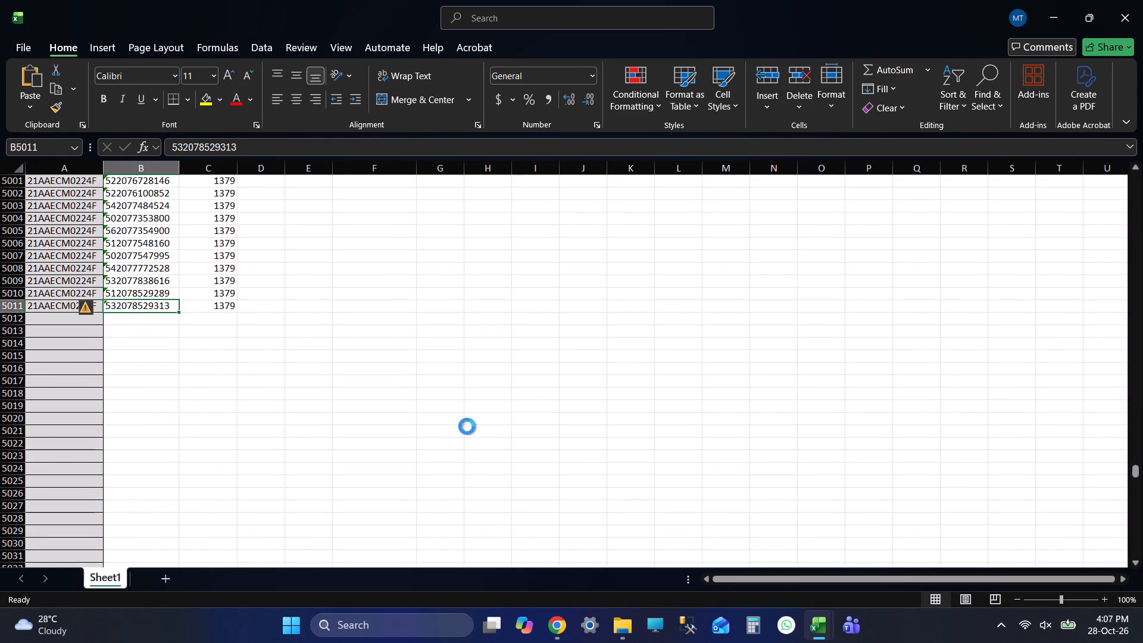
Save the add to godown workbook.
key("ctrl+s")
key("ctrl+s")
key("ctrl+s")
key("ctrl+s")
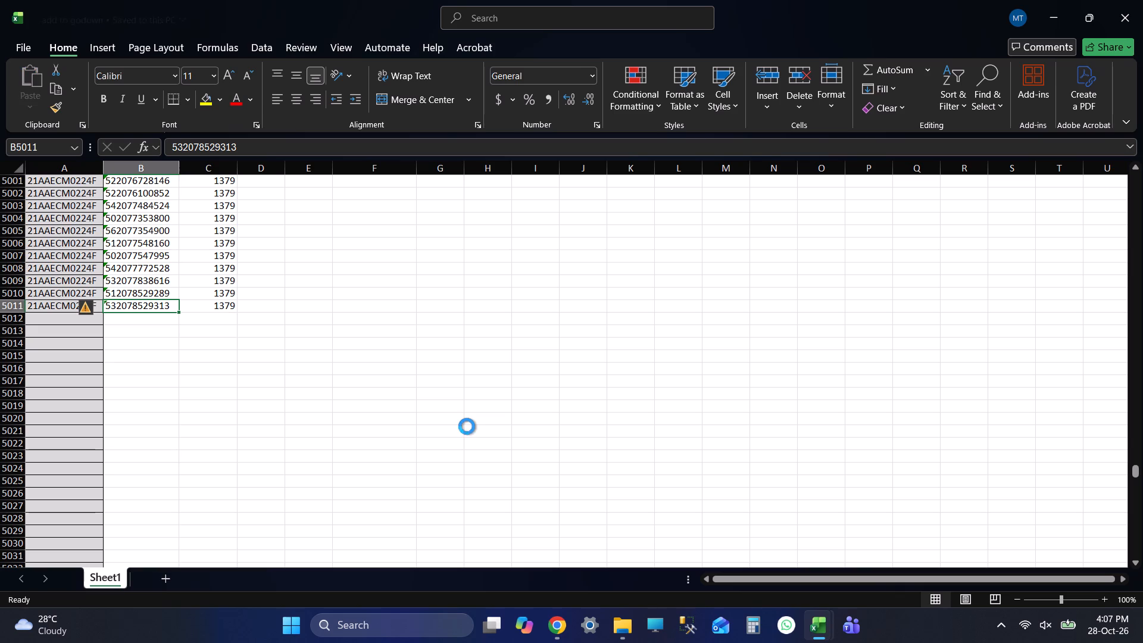
Switch to EXTENDED FILE 20261028 and check where the godown ID column ends on the GODOWN sheet.
key("alt+Tab")
key("ctrl+Down")
key("Down")
key("Down")
key("Down")
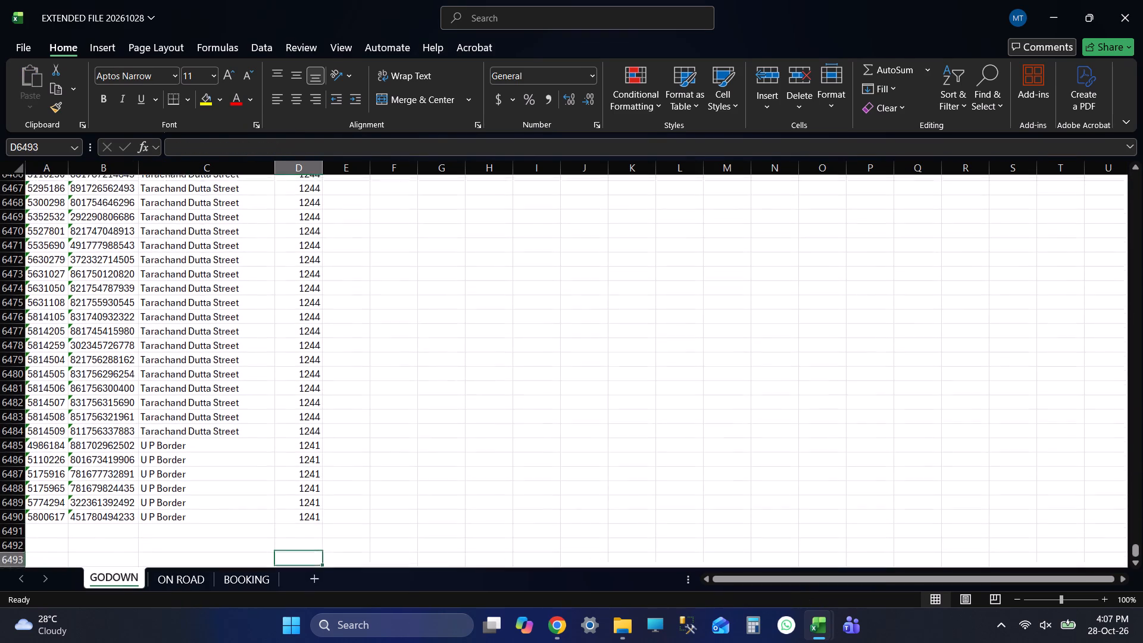
key("Down")
key("Down")
key("ctrl+Up")
Return to the add to godown workbook and save it again.
key("alt+Tab")
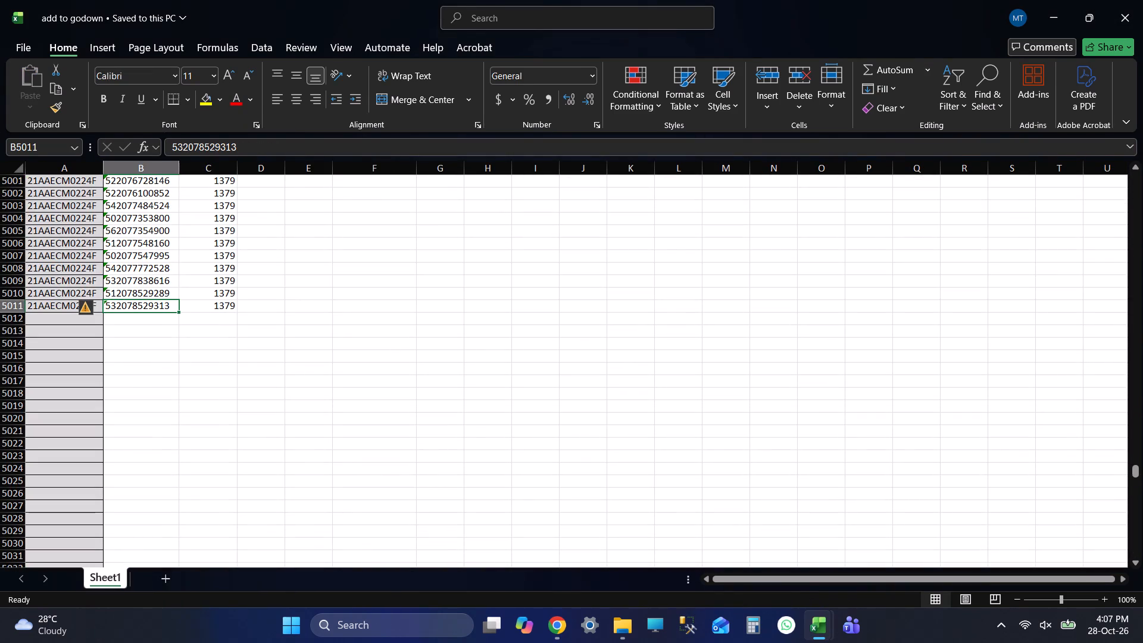
key("ctrl+s")
key("ctrl+s")
key("ctrl+s")
key("ctrl+s")
key("ctrl+s")
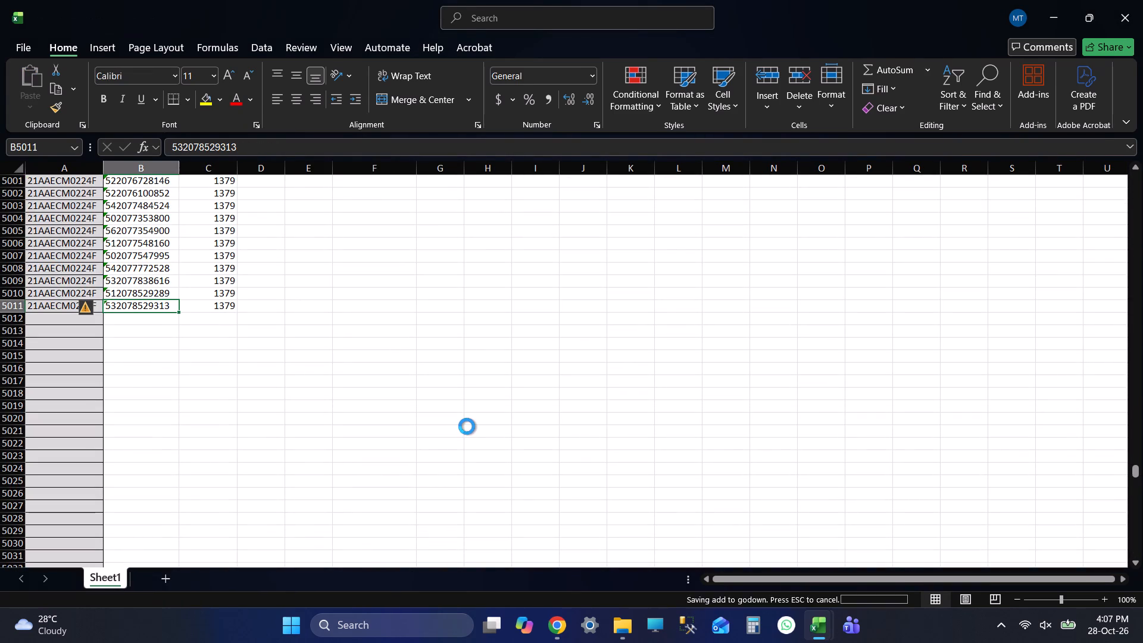
Switch to EXTENDED FILE 20261028 and locate the yellow-marked batch-end row 5011 in the GODOWN sheet's godown ID column.
key("alt+Tab")
key("ctrl+Up")
key("Down")
key("ctrl+Down")
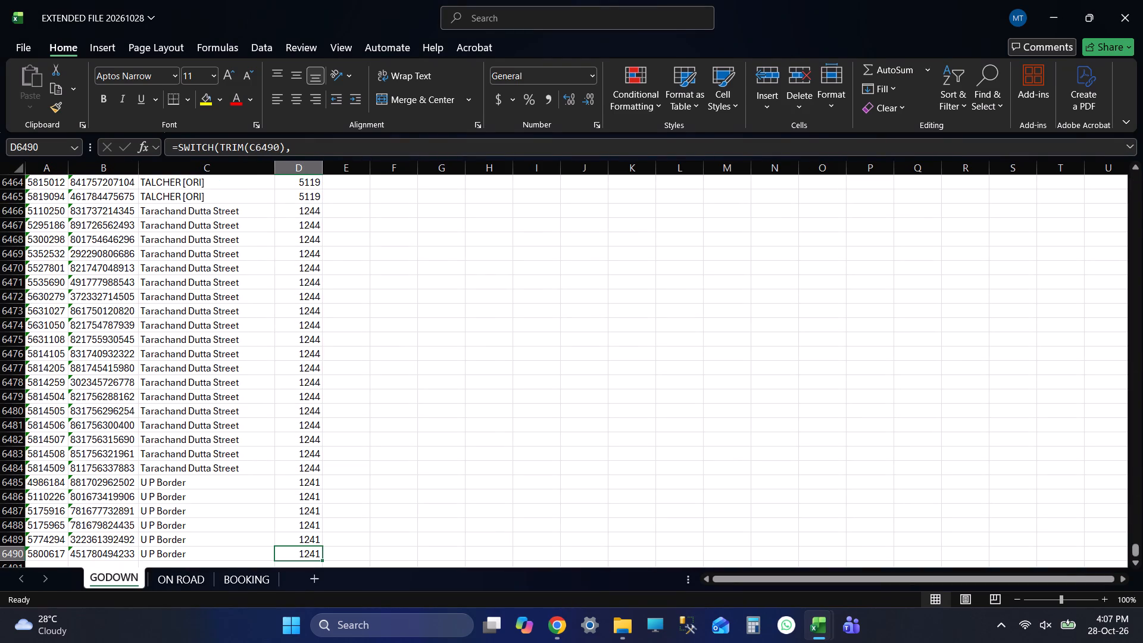
key("Page_Up")
key("Page_Up")
key("Page_Up")
key("Page_Up")
key("Page_Up")
key("Page_Up")
key("Page_Up")
key("Page_Up")
key("Page_Up")
key("Page_Up")
key("Page_Up")
key("Page_Up")
key("Page_Up")
key("Page_Up")
key("Page_Up")
key("Page_Up")
key("Page_Up")
key("Page_Up")
key("Page_Up")
key("Page_Up")
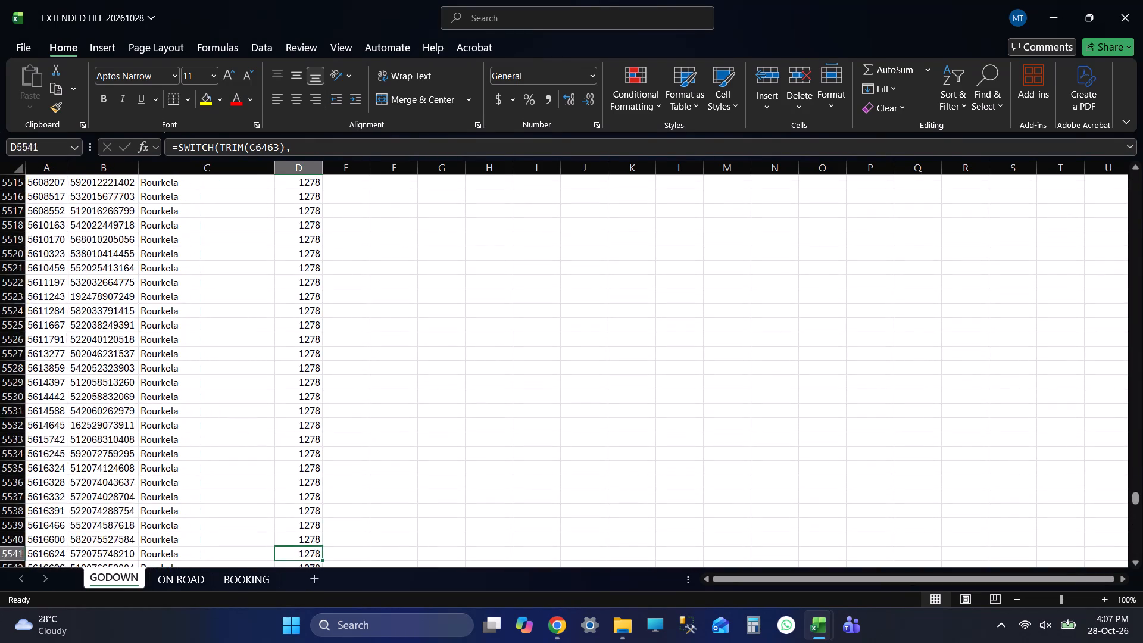
key("Page_Down")
key("Page_Down")
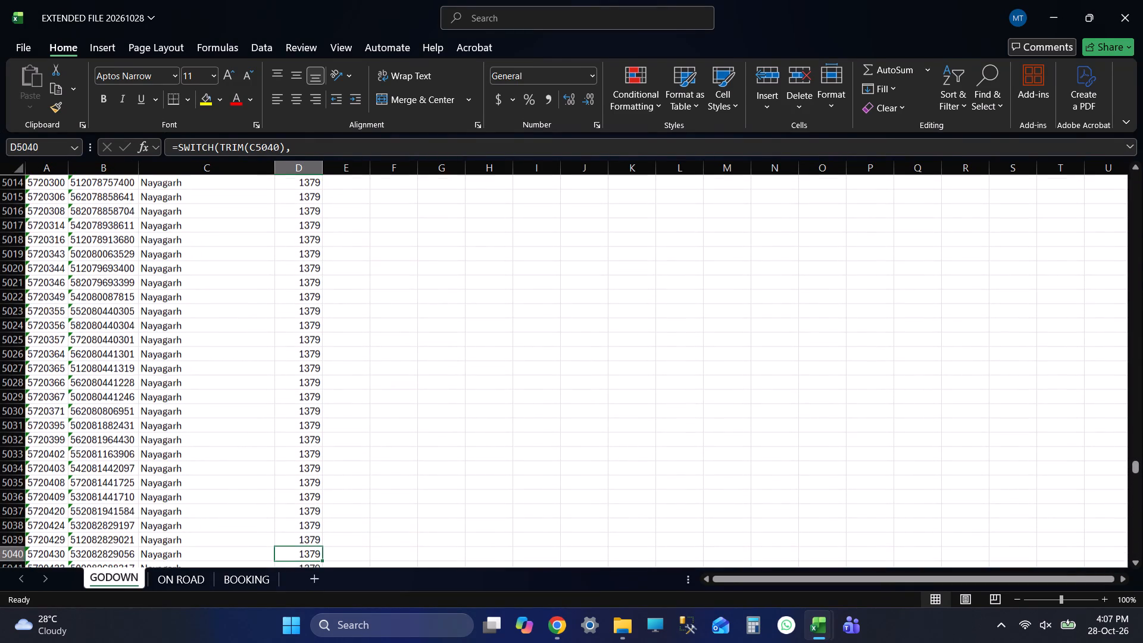
key("Page_Up")
key("Up")
key("Up")
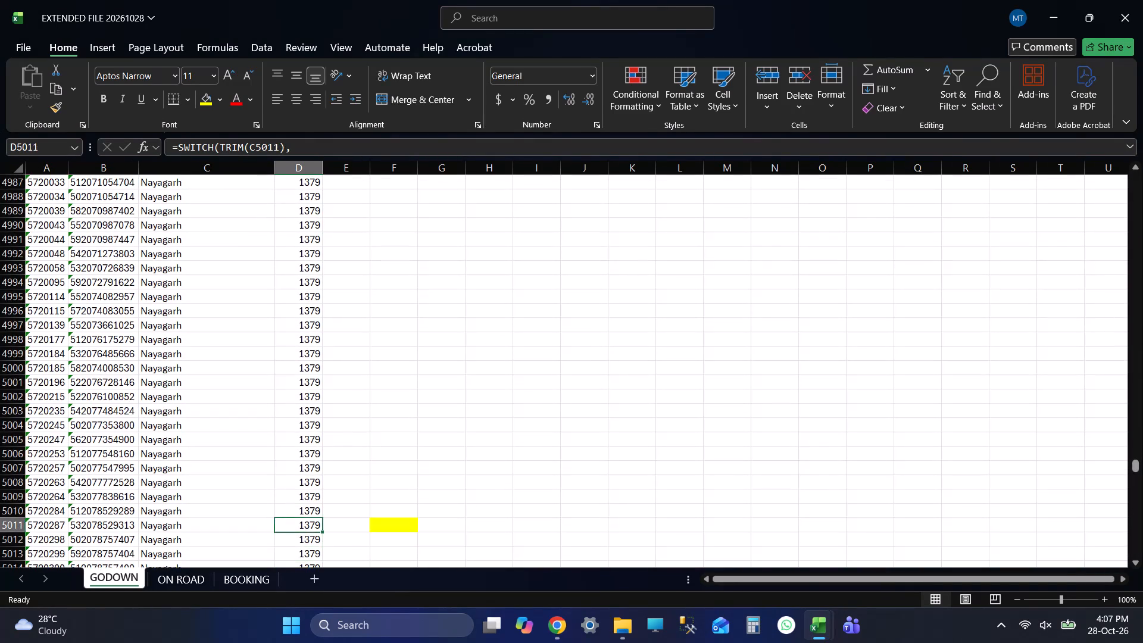
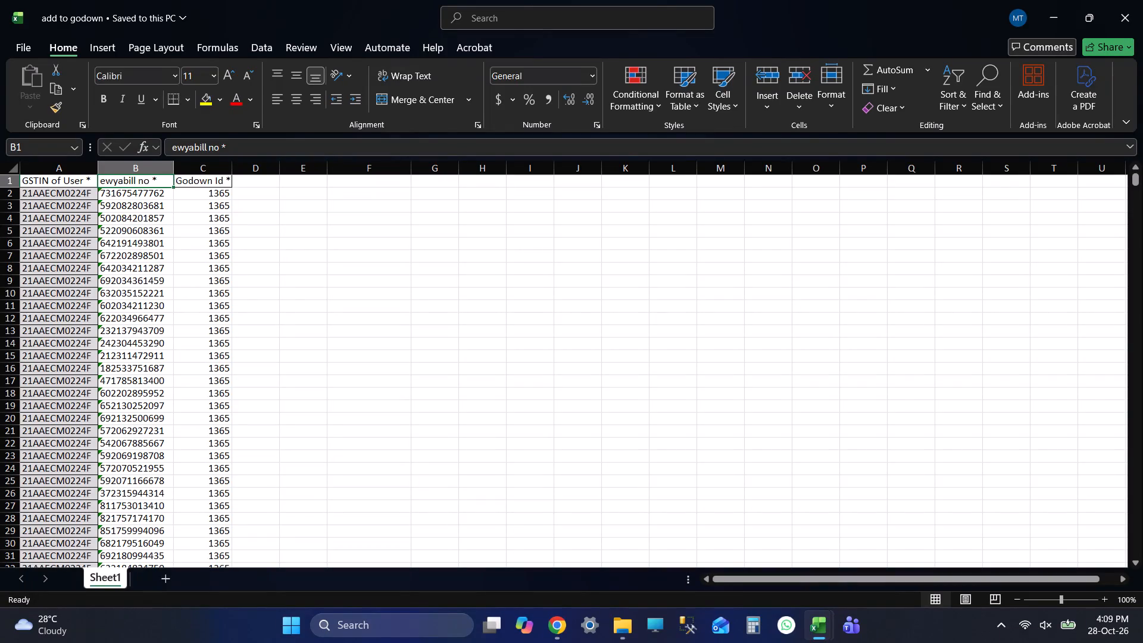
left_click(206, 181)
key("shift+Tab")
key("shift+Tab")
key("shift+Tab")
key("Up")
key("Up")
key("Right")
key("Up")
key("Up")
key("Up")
Check row 5011 of EXTENDED FILE 20261028's GODOWN sheet against the last filled e-way bill row in the add to godown workbook.
key("alt+Tab")
key("Tab")
key("Tab")
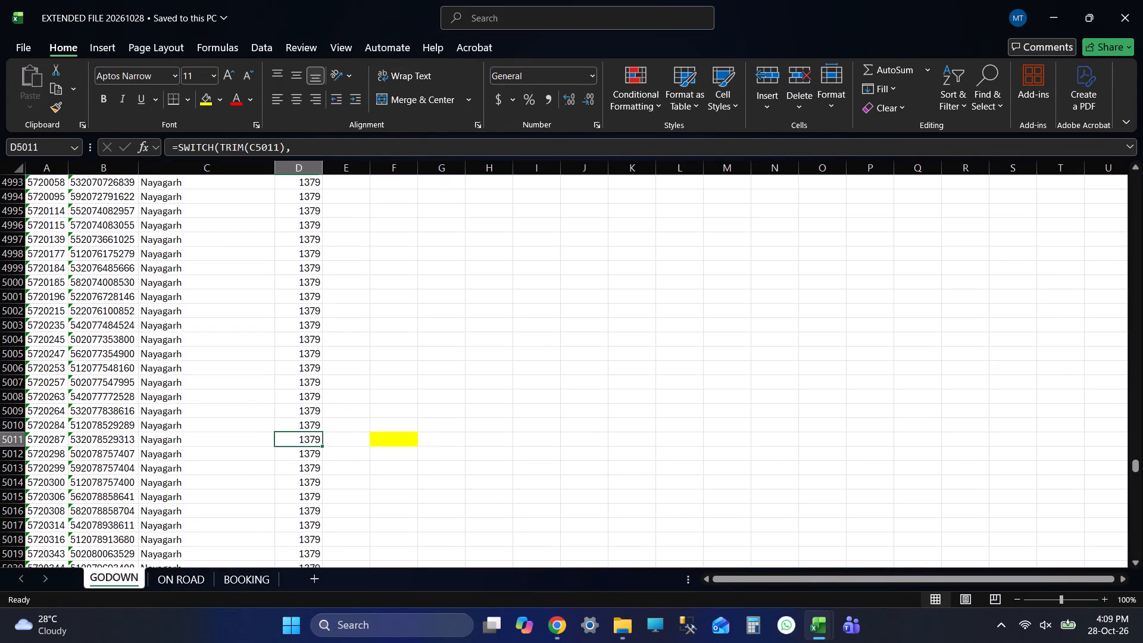
key("Tab")
key("Tab")
key("alt+Tab")
left_click(138, 265)
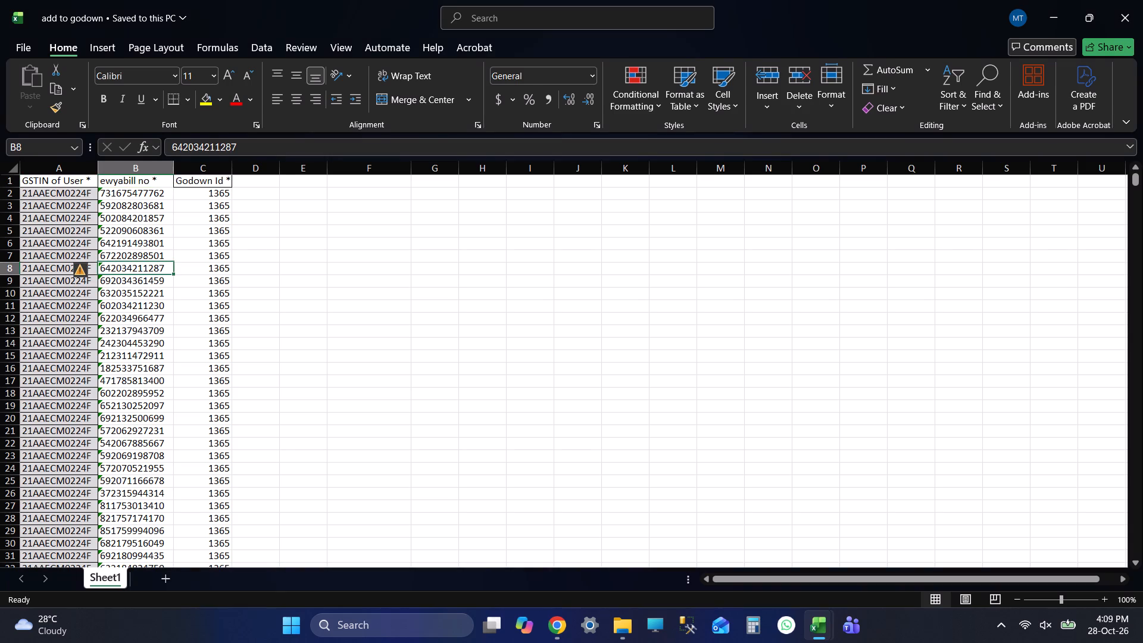
key("ctrl+Down")
key("Down")
key("Down")
key("Down")
key("Down")
key("ctrl+Up")
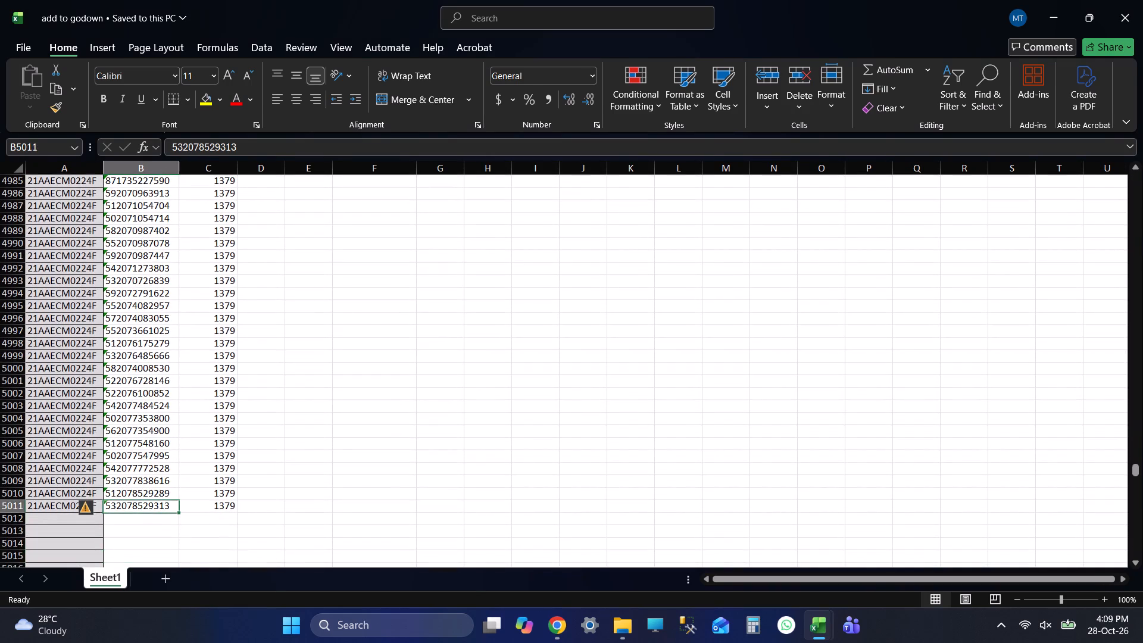
Save the add to godown workbook.
key("ctrl+s")
key("ctrl+s")
key("ctrl+s")
key("ctrl+s")
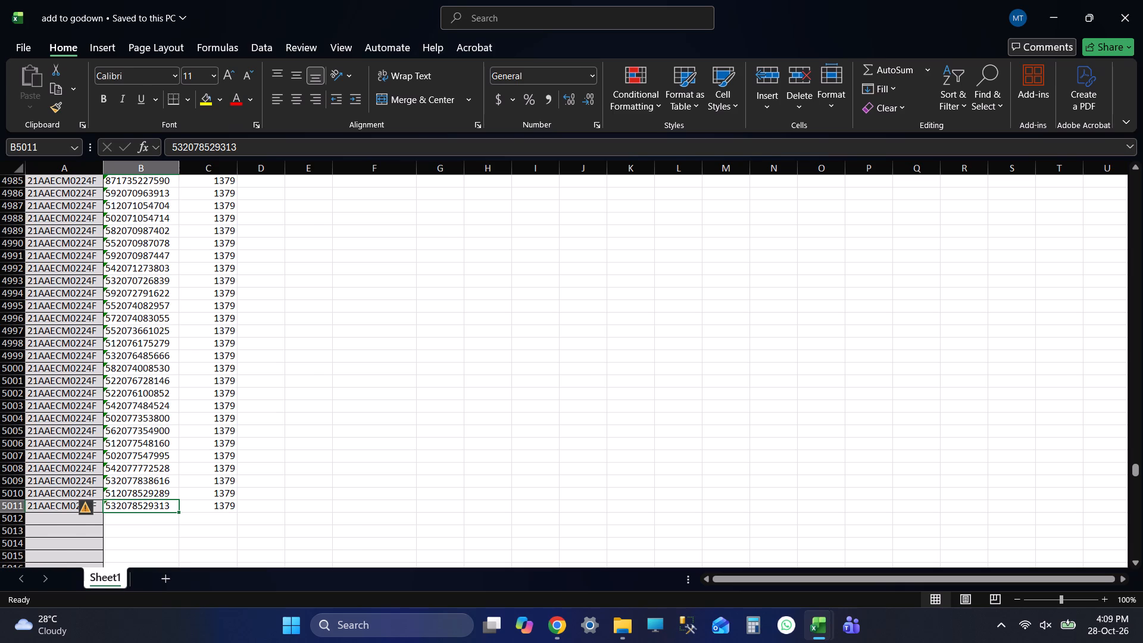
Switch to EXTENDED FILE 20261028 to recheck the GODOWN sheet's batch-end row 5011, and return to the add to godown workbook.
key("alt+Tab")
key("shift+Tab")
key("shift+Tab")
key("shift+Tab")
key("shift+Tab")
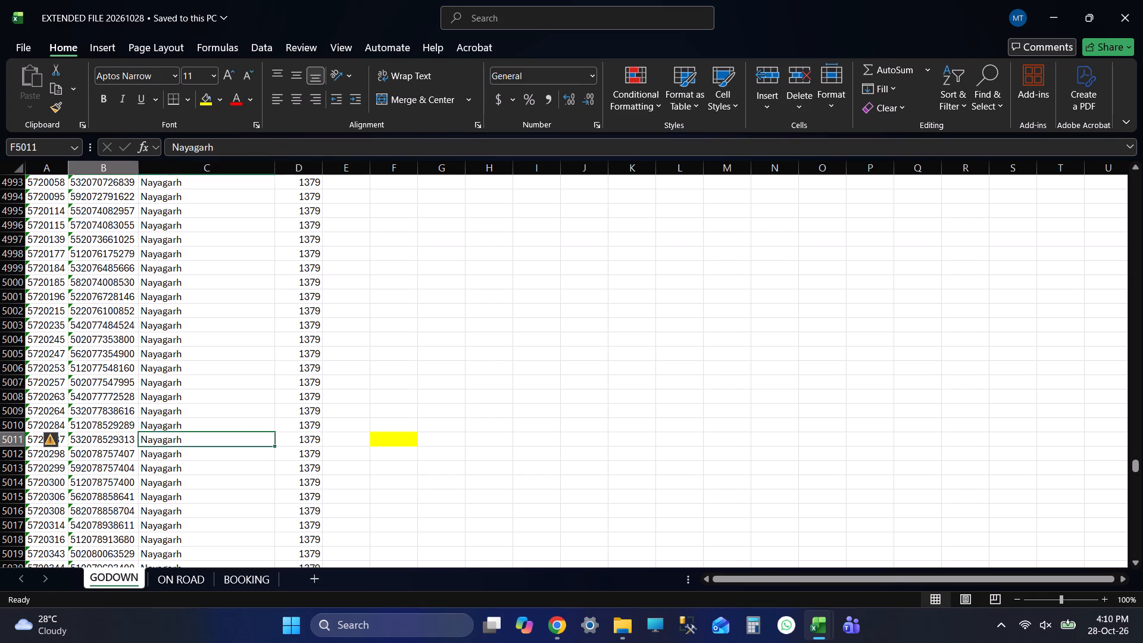
key("alt+Tab")
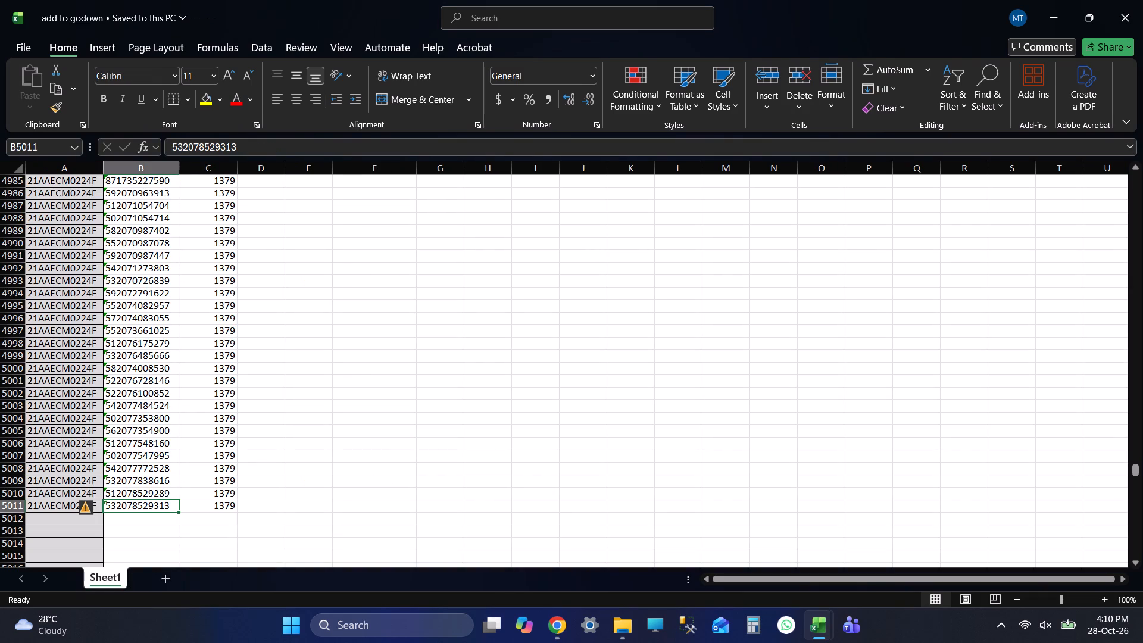
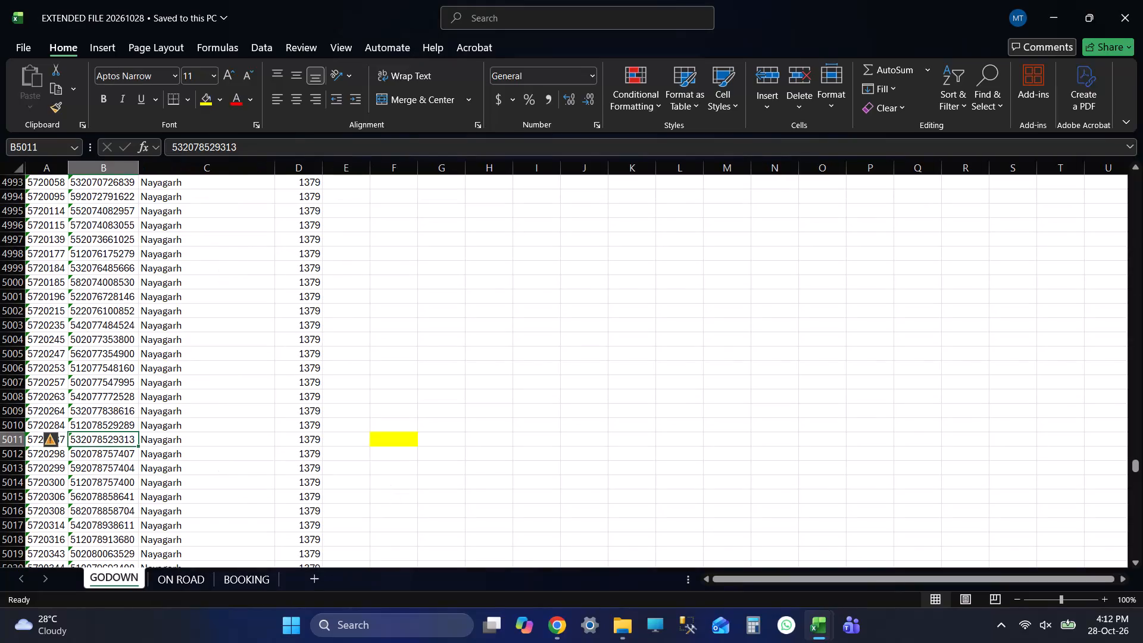
Switch from EXTENDED FILE 20261028 back to the add to godown workbook and save it with entries filled through row 5011.
scroll(417, 402, "down", 3)
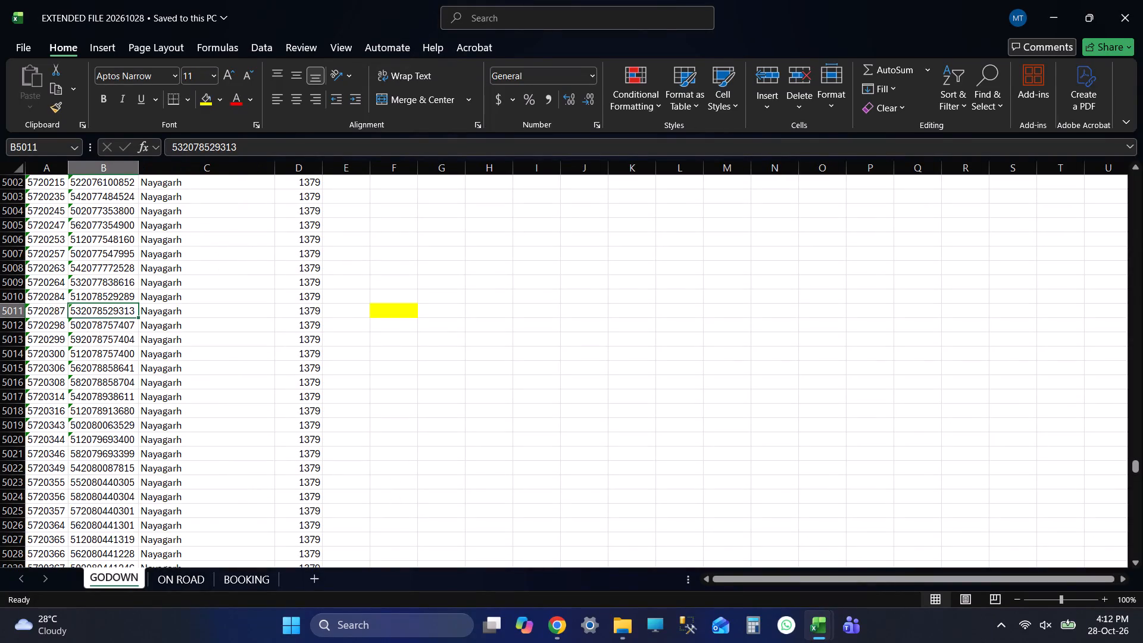
key("Tab")
key("Tab")
key("Tab")
key("Tab")
key("alt+Tab")
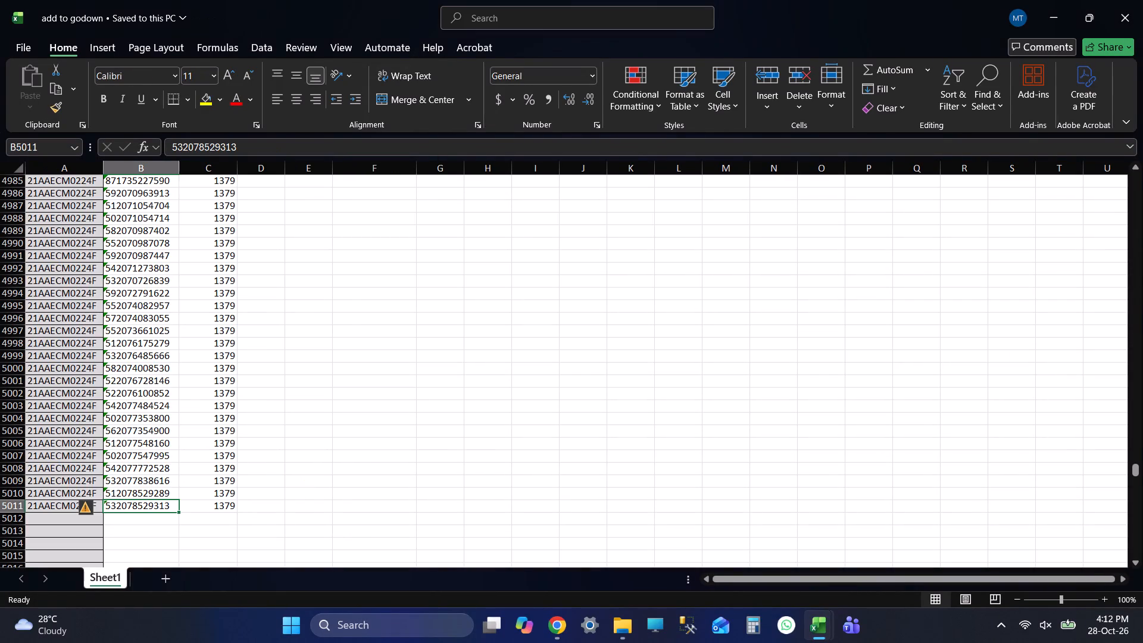
key("ctrl+s")
key("ctrl+s")
key("ctrl+s")
key("ctrl+s")
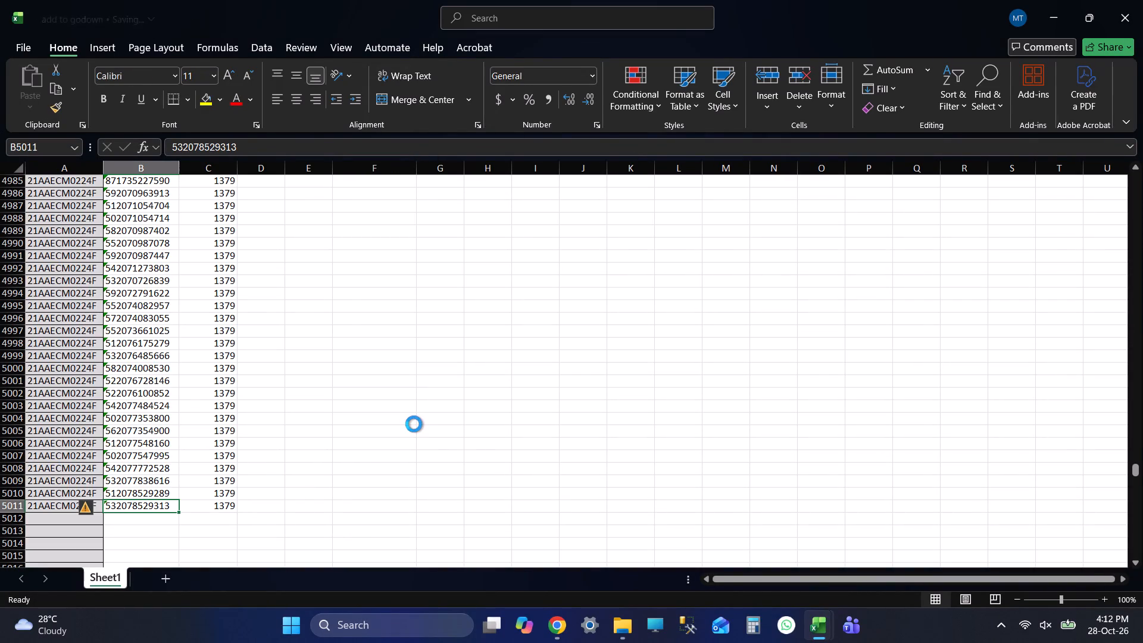
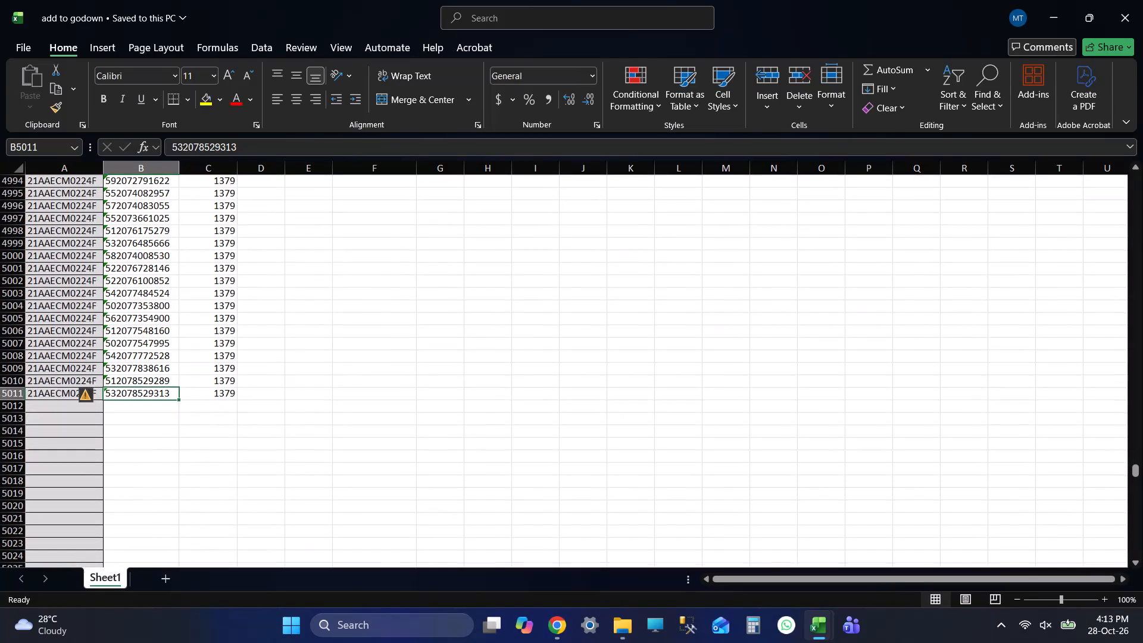
Compare row 5011 of the add to godown workbook with the same row of EXTENDED FILE 20261028's GODOWN sheet.
left_click(150, 470)
key("alt+Tab")
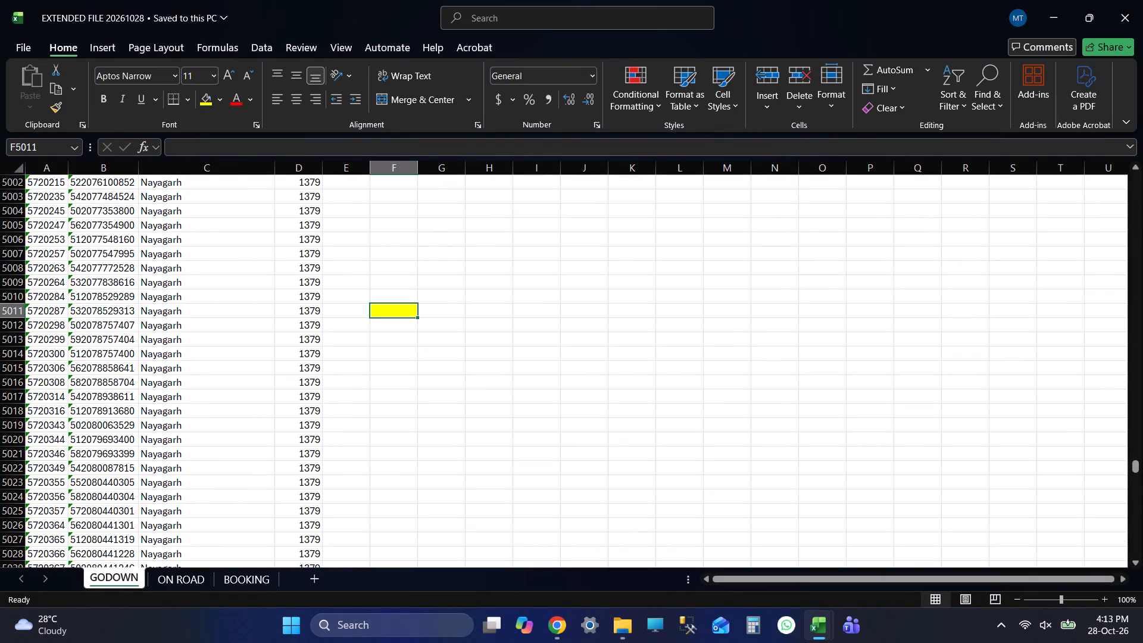
key("alt+Tab")
key("alt+Tab")
key("shift+Tab")
key("shift+Tab")
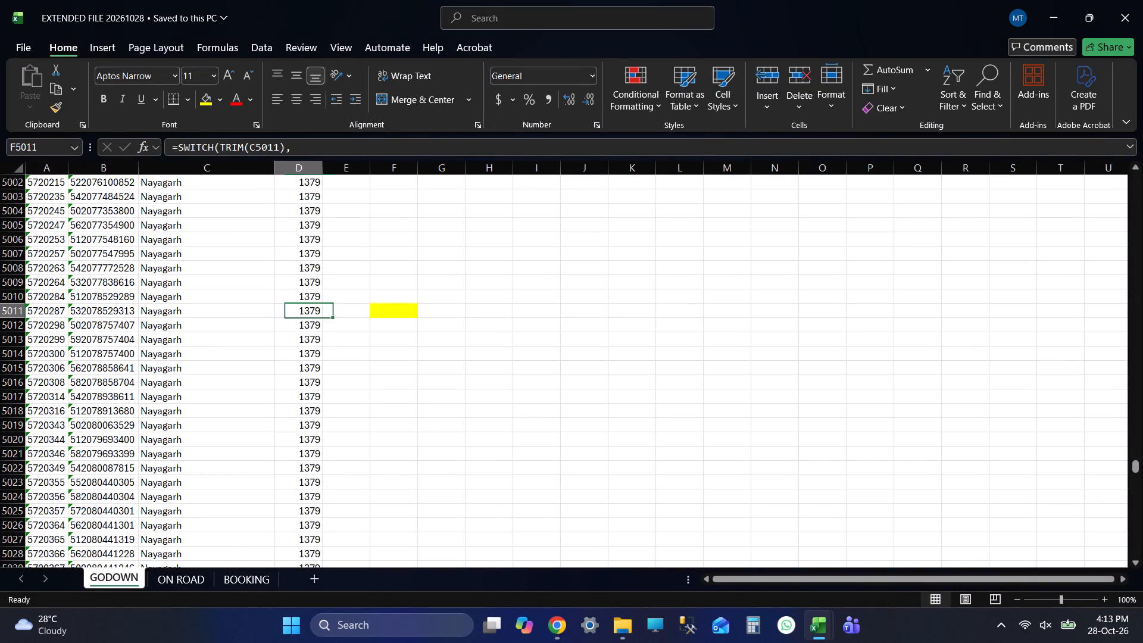
key("shift+Tab")
key("shift+Tab")
key("shift+Tab")
key("Tab")
key("alt+Tab")
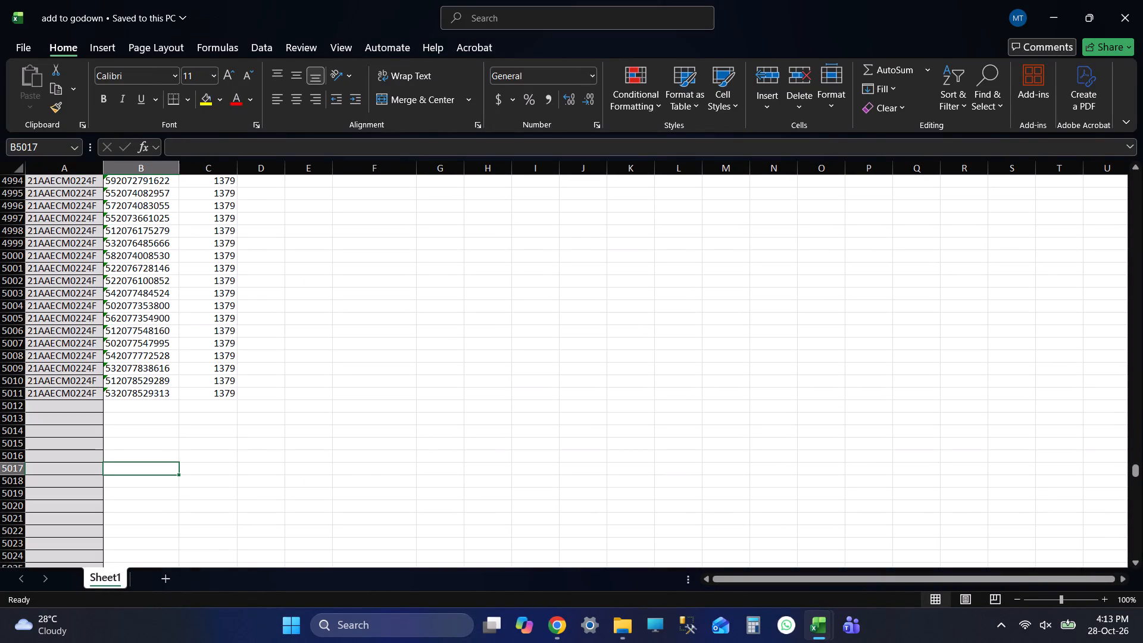
Save the add to godown workbook with the last filled e-way bill cell, B5011, selected.
left_click(160, 394)
key("ctrl+s")
key("ctrl+s")
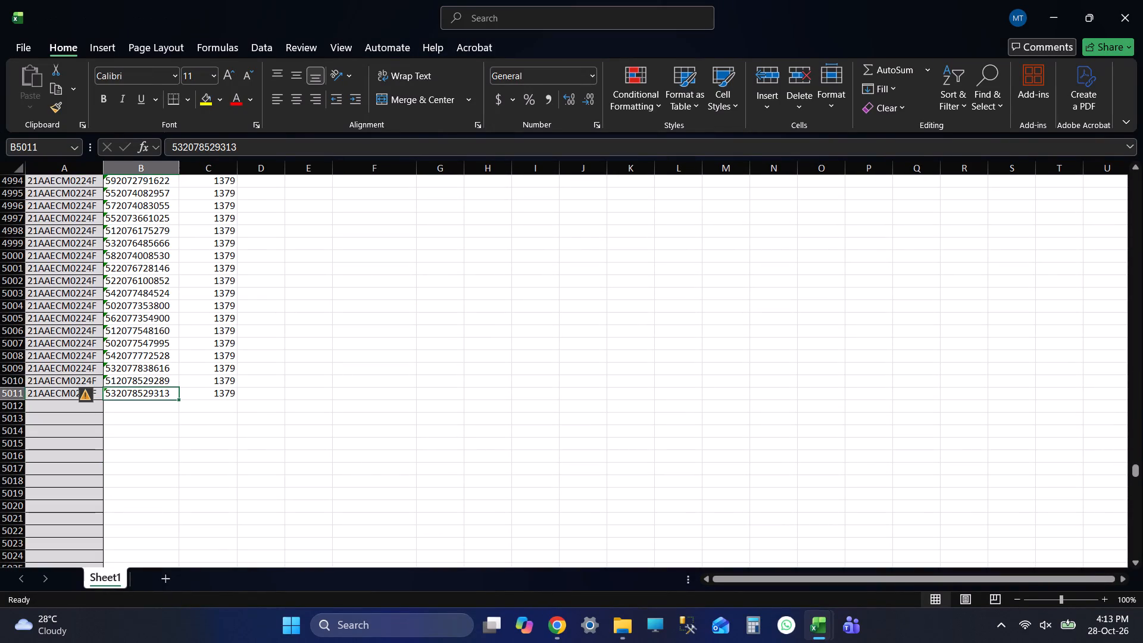
key("ctrl+s")
key("ctrl+s")
key("ctrl+s")
key("alt+Tab")
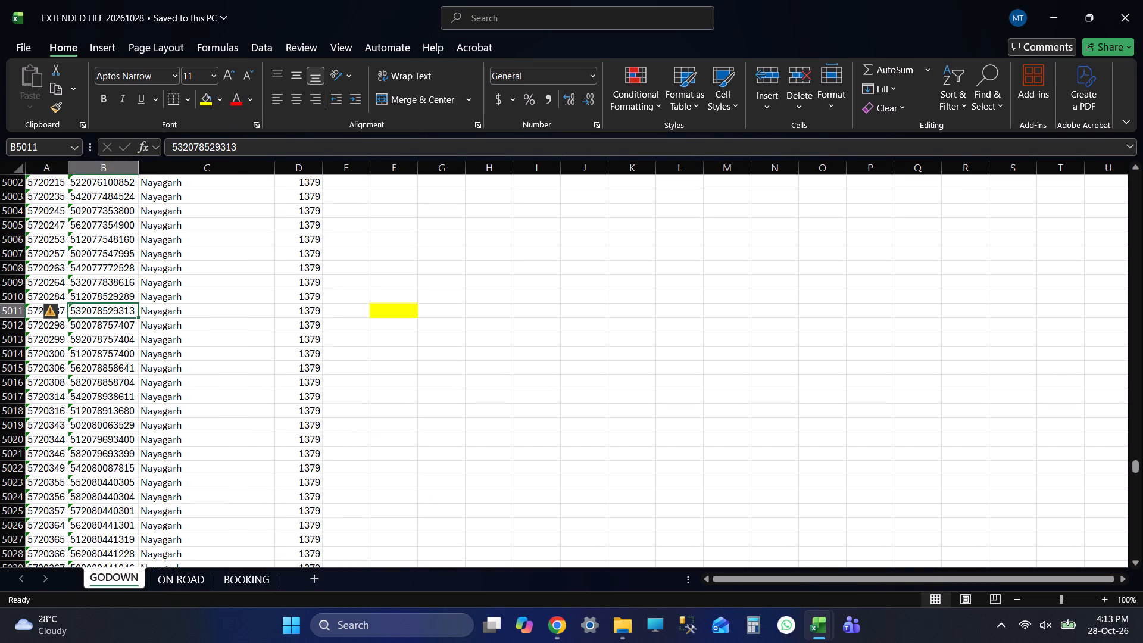
key("alt+Tab")
key("ctrl+s")
key("ctrl+s")
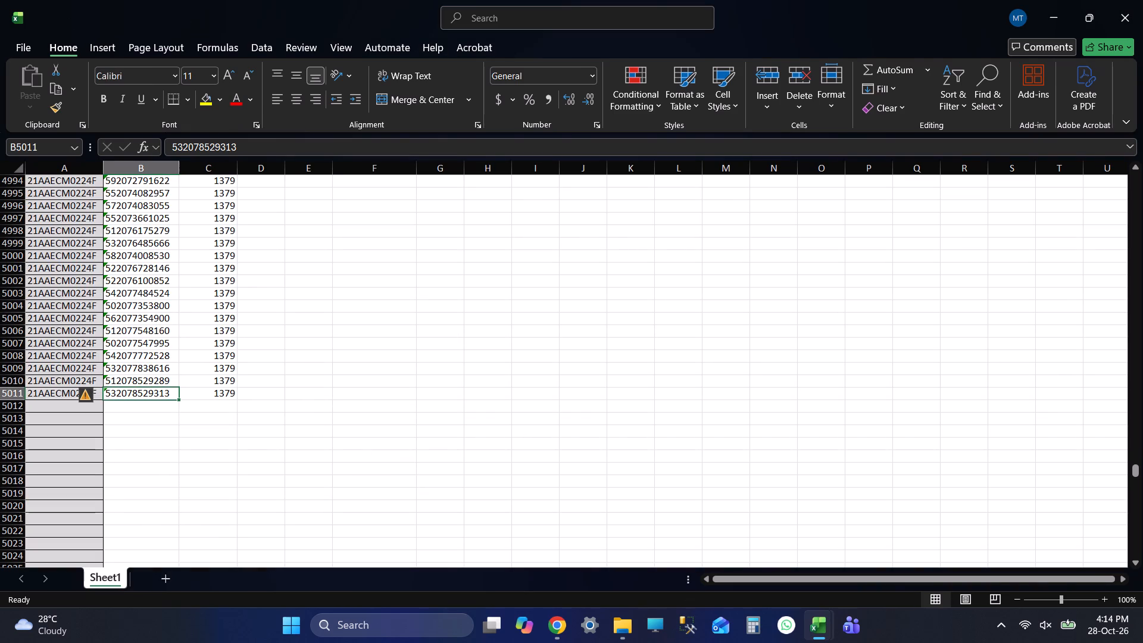
key("ctrl+s")
key("ctrl+s")
key("ctrl+s")
key("ctrl+s")
key("ctrl+s")
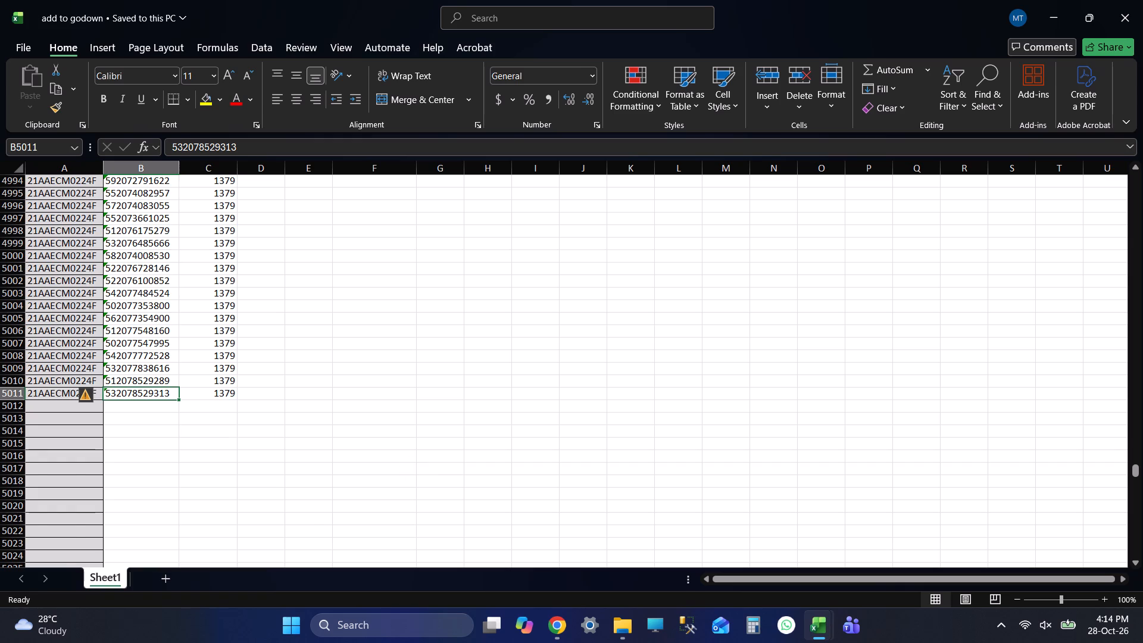
Switch to EXTENDED FILE 20261028 and review the first and last entries of the GODOWN sheet's WayBill column.
key("alt+Tab")
key("ctrl+Up")
key("Up")
key("Up")
key("Up")
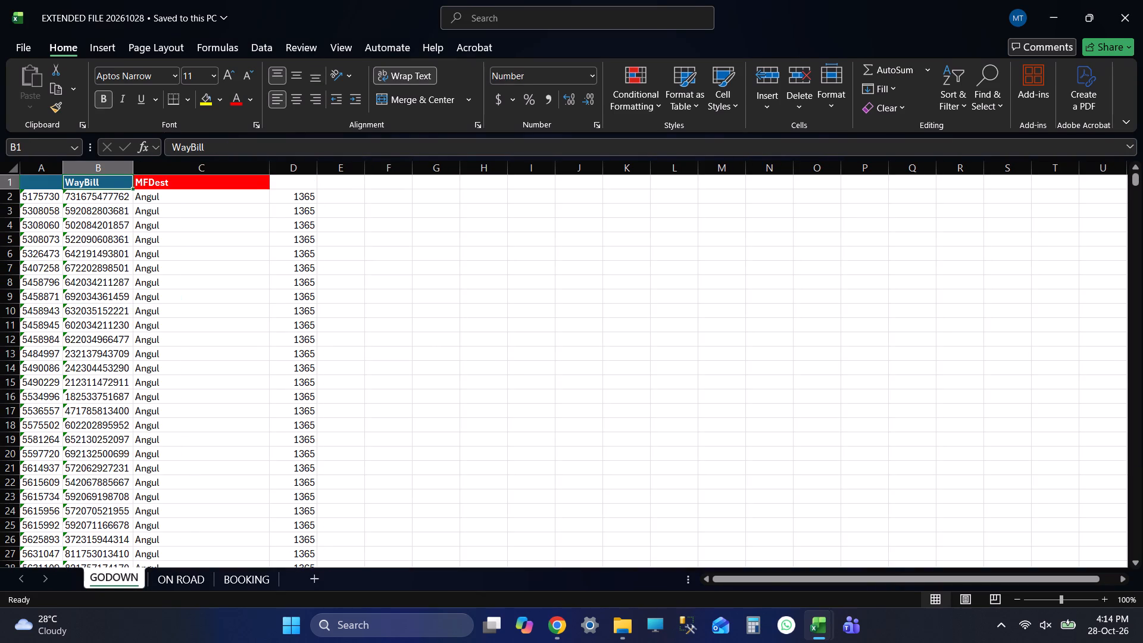
key("Right")
key("Right")
key("Left")
key("Left")
key("Down")
key("ctrl+Down")
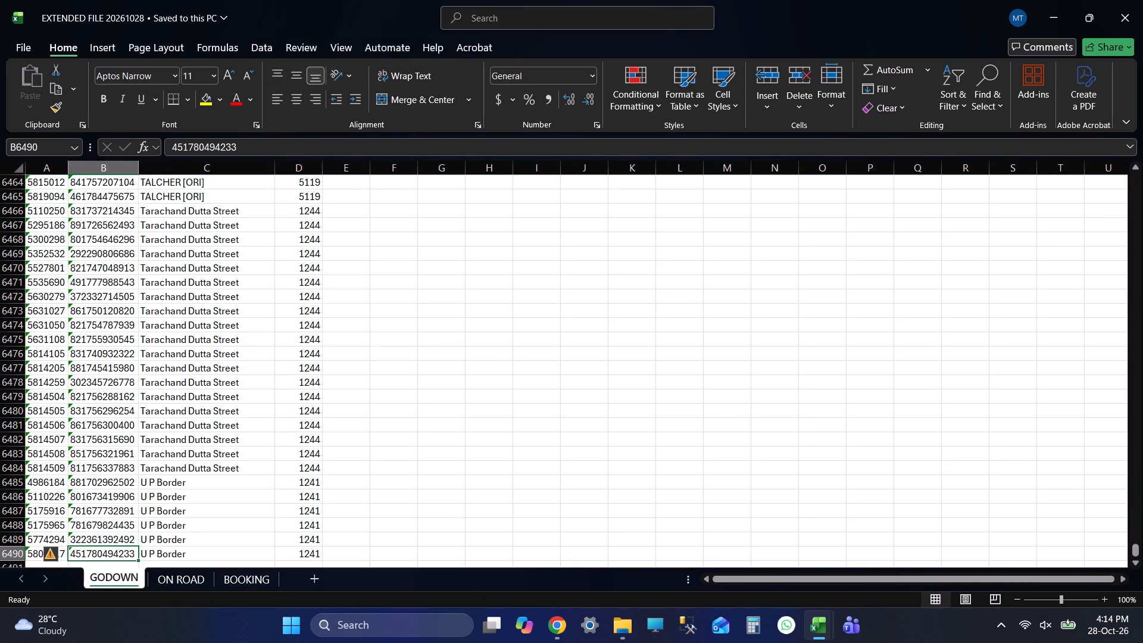
Look back through the GODOWN sheet's waybill rows from the end up to the yellow-marked row 5011.
key("Page_Up")
key("Page_Up")
key("Page_Up")
key("Page_Up")
key("Page_Up")
key("Page_Up")
key("Page_Up")
key("Page_Up")
key("Page_Up")
key("Page_Up")
key("Page_Up")
key("Page_Up")
key("Page_Up")
key("Page_Up")
key("Page_Up")
key("Page_Up")
key("Page_Up")
key("Page_Up")
key("Page_Up")
key("Page_Up")
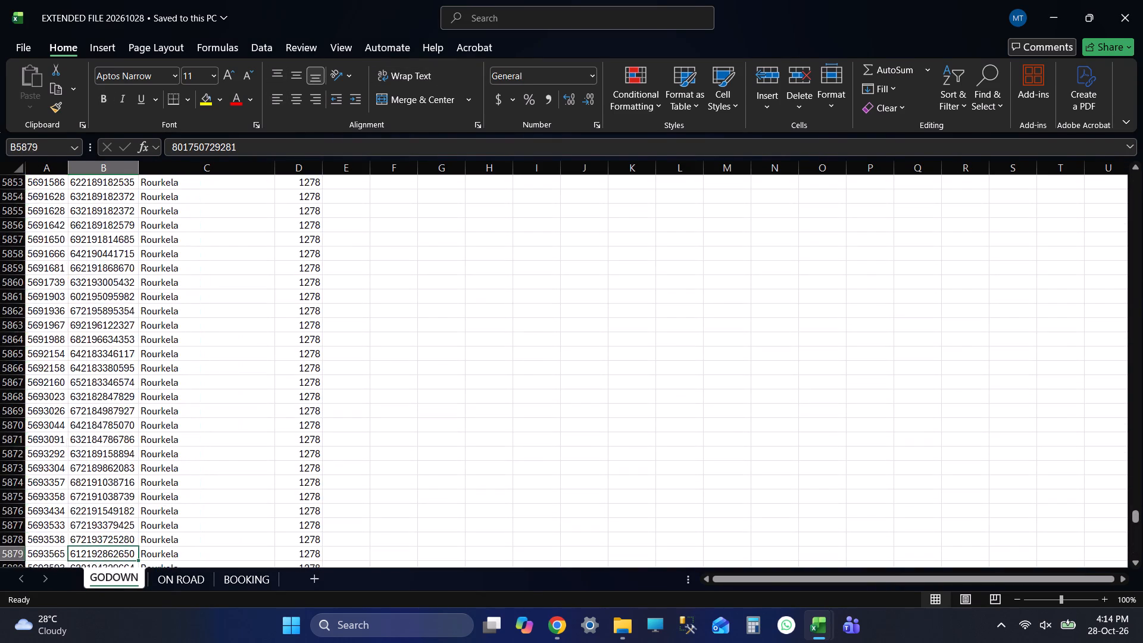
key("Page_Up")
key("Page_Up")
key("Page_Up")
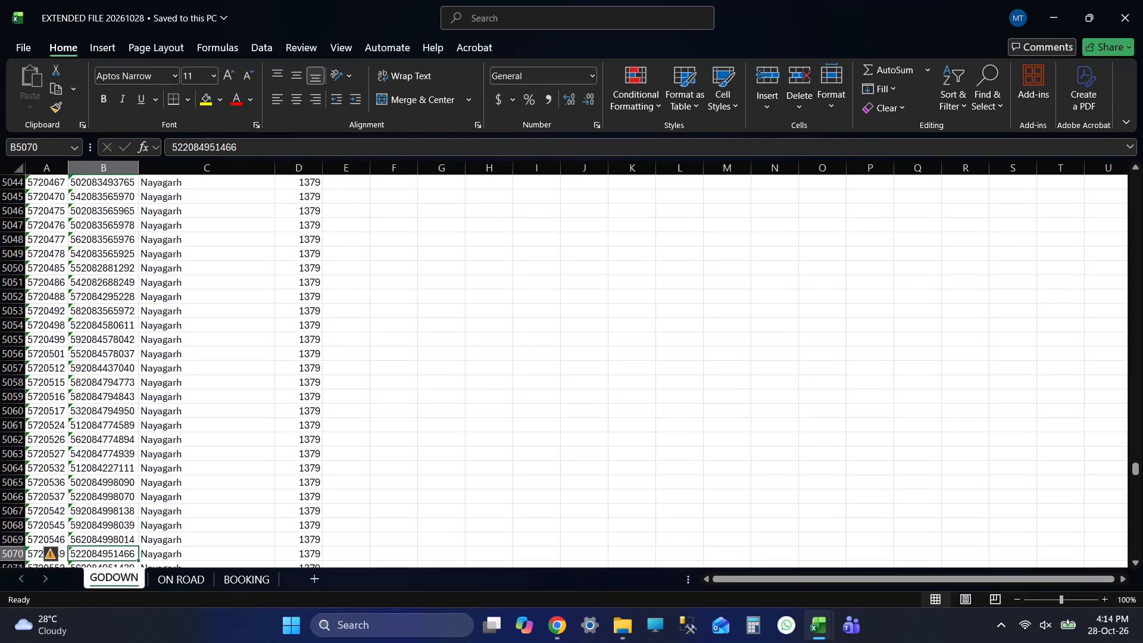
key("Page_Up")
key("Page_Up")
key("Up")
key("Up")
key("Up")
key("Up")
key("Up")
key("Up")
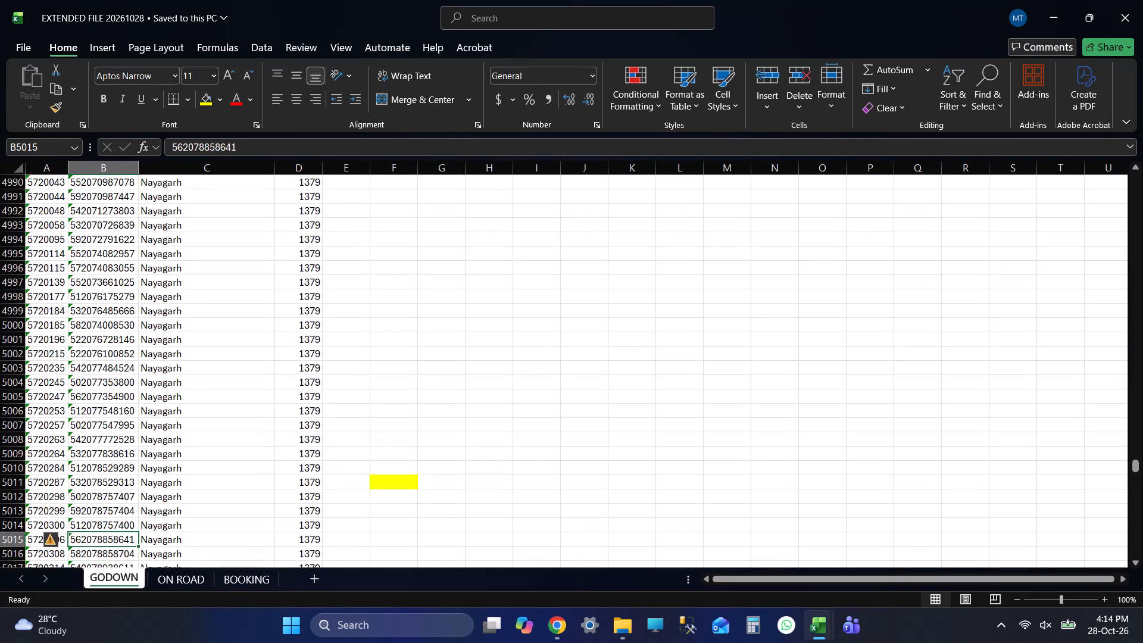
key("Down")
key("Right")
key("Right")
key("Right")
key("Right")
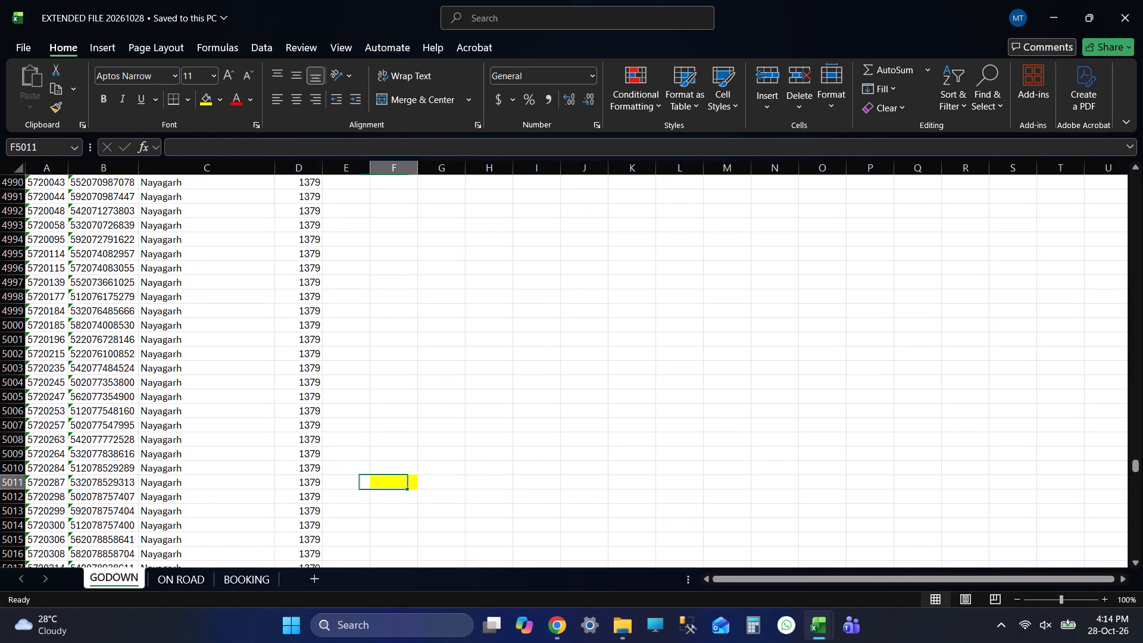
Select the godown IDs through row 5011 in the GODOWN sheet and in the add to godown workbook to compare their totals.
key("Left")
key("Left")
key("ctrl+shift+Up")
key("alt+Tab")
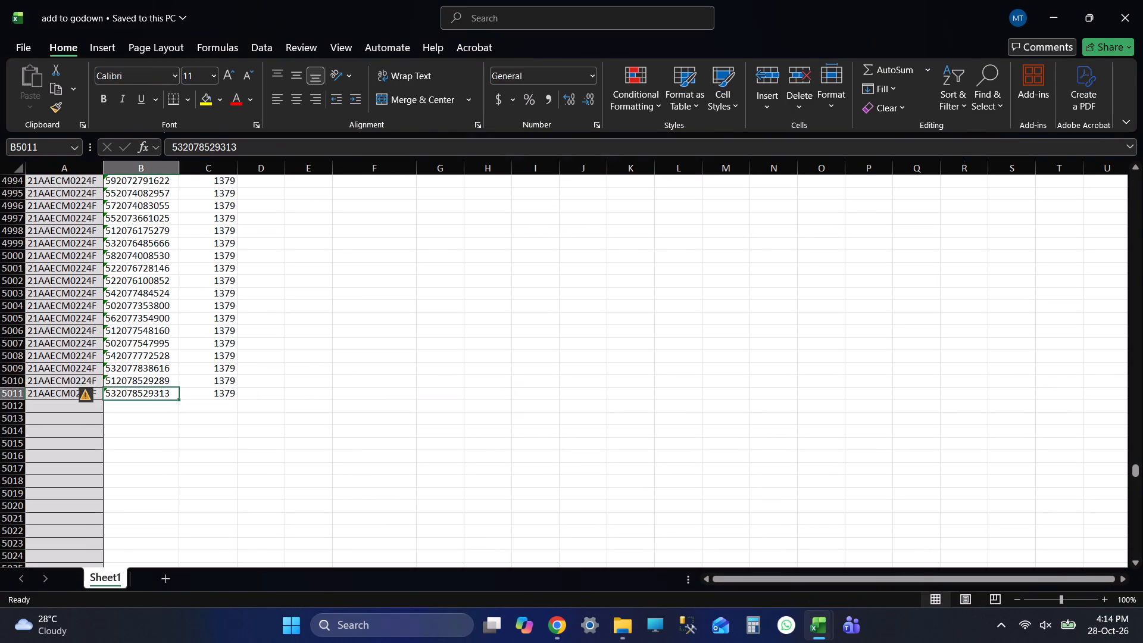
key("Up")
key("ctrl+Up")
key("Right")
key("Down")
key("ctrl+shift+Down")
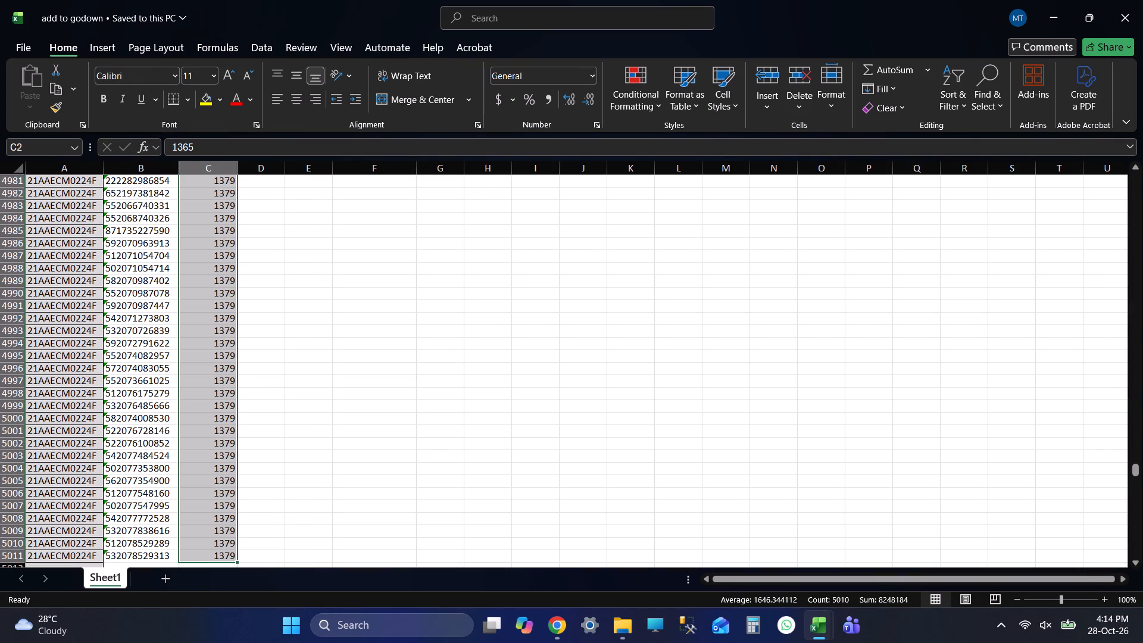
key("ctrl+Down")
key("Down")
key("Down")
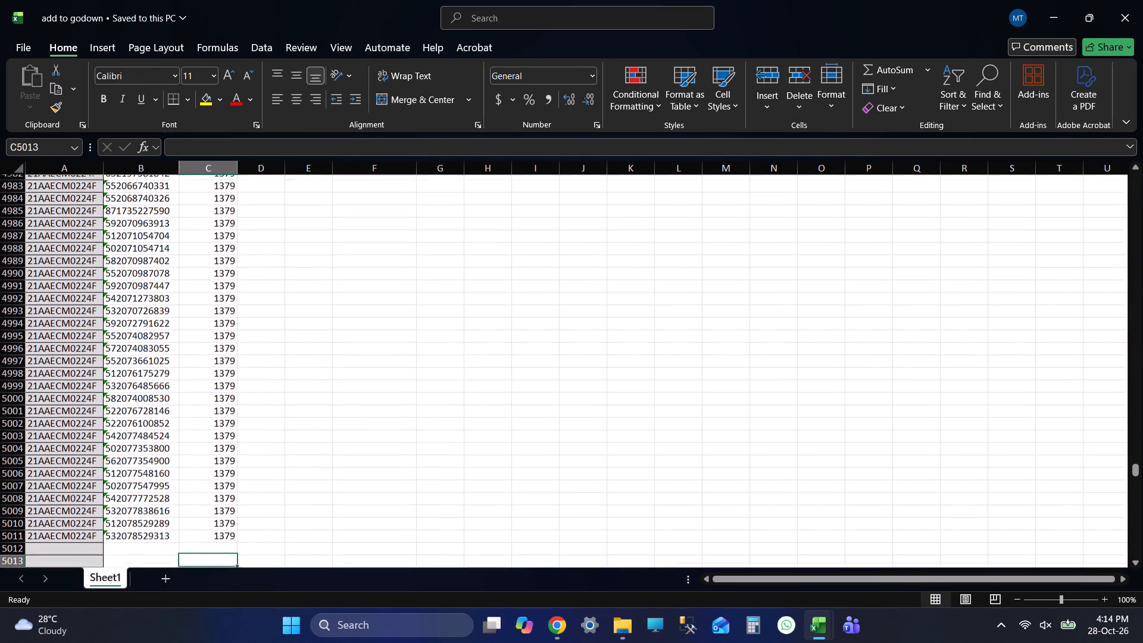
key("Down")
key("ctrl+Up")
Save the add to godown workbook after returning to the last filled e-way bill cell, B5011.
key("ctrl+s")
key("ctrl+s")
key("Left")
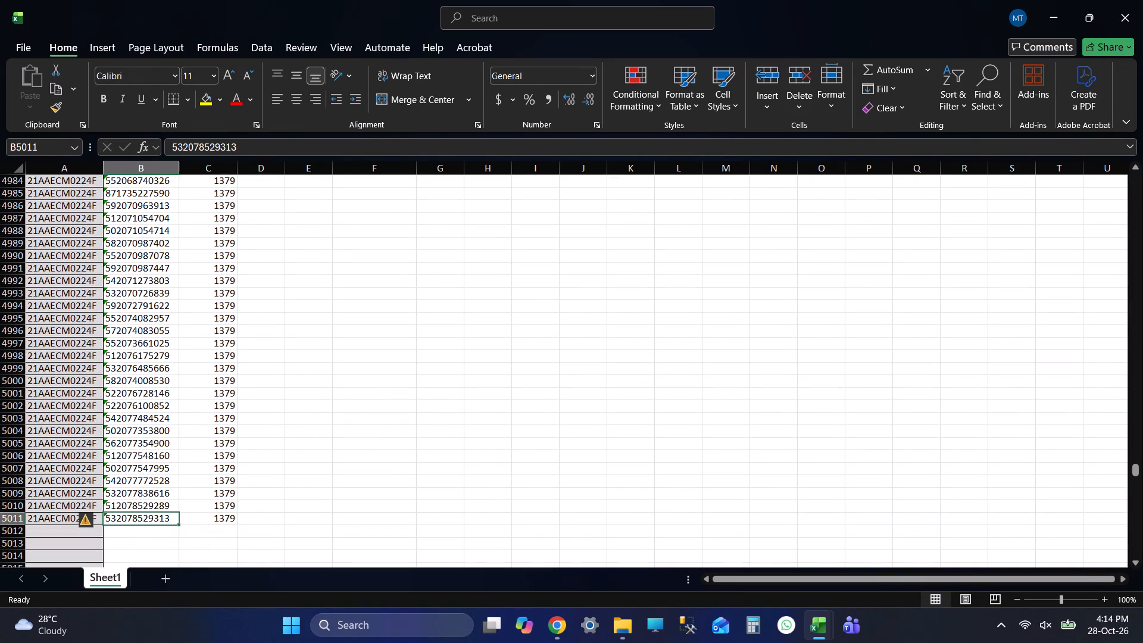
key("Down")
key("Down")
key("Down")
key("Down")
key("Down")
key("Down")
key("Down")
key("ctrl+Up")
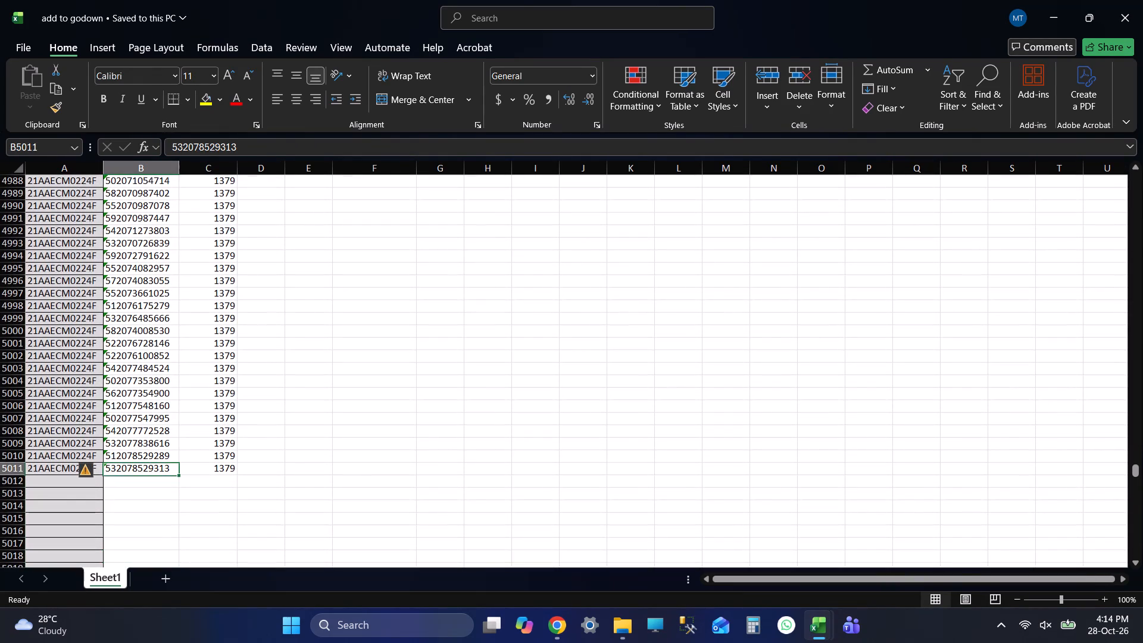
key("ctrl+s")
key("ctrl+s")
key("ctrl+s")
Recheck the selected godown IDs in EXTENDED FILE 20261028 against the last filled row of the add to godown workbook.
key("alt+Tab")
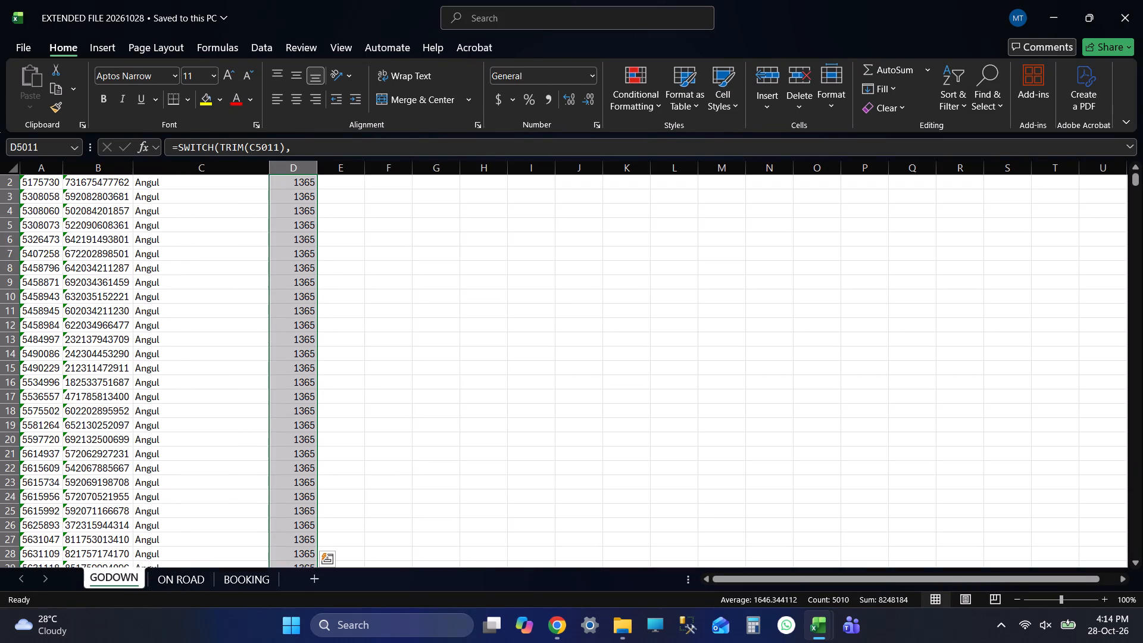
key("Right")
key("Left")
key("alt+Tab")
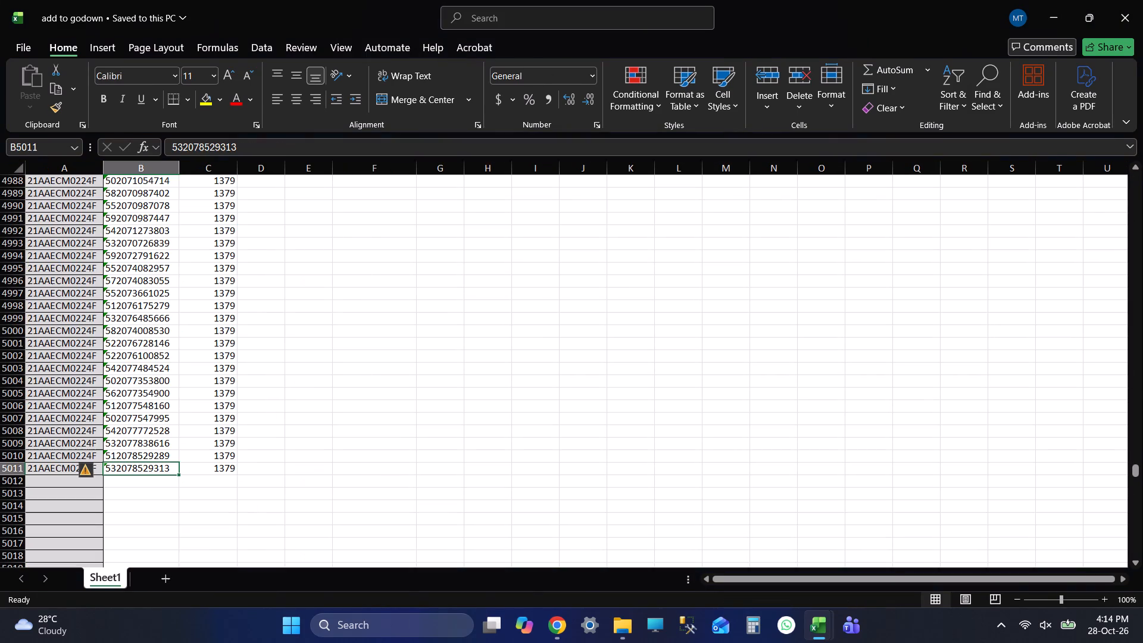
key("Down")
key("Down")
key("ctrl+Up")
key("alt+Tab")
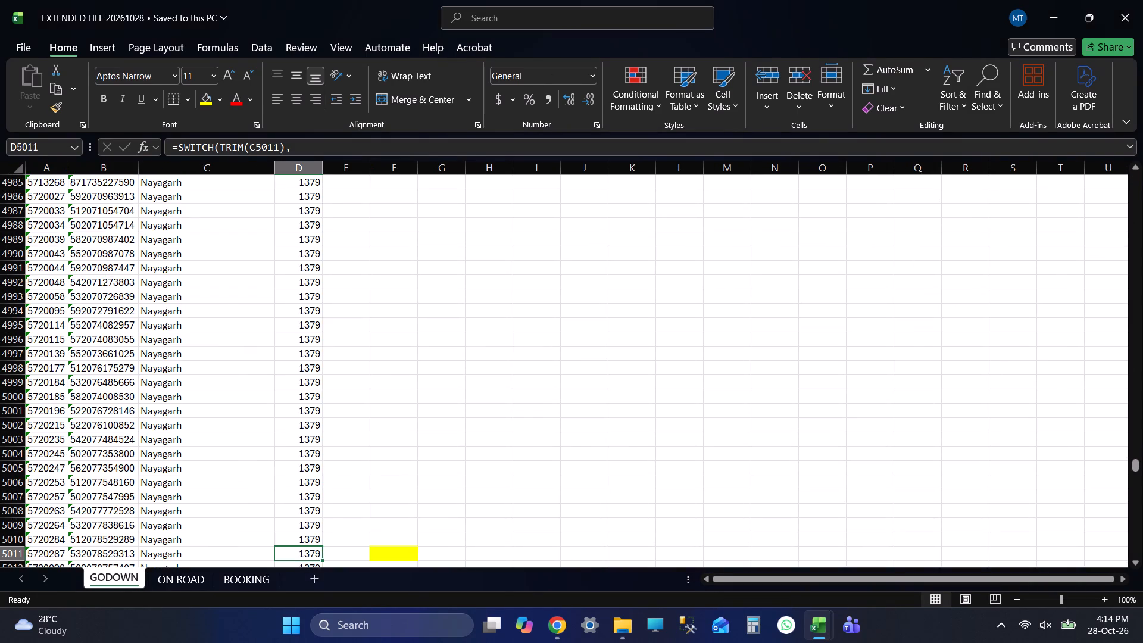
Return to the add to godown workbook and save it again.
key("alt+Tab")
key("ctrl+s")
key("ctrl+s")
key("ctrl+s")
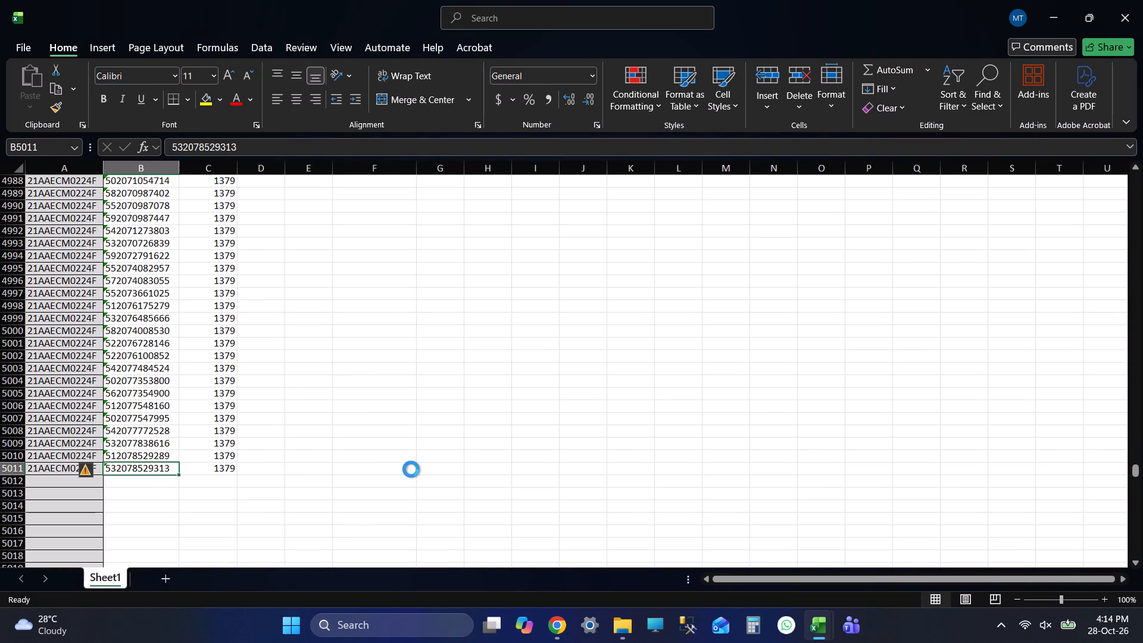
key("ctrl+s")
key("ctrl+s")
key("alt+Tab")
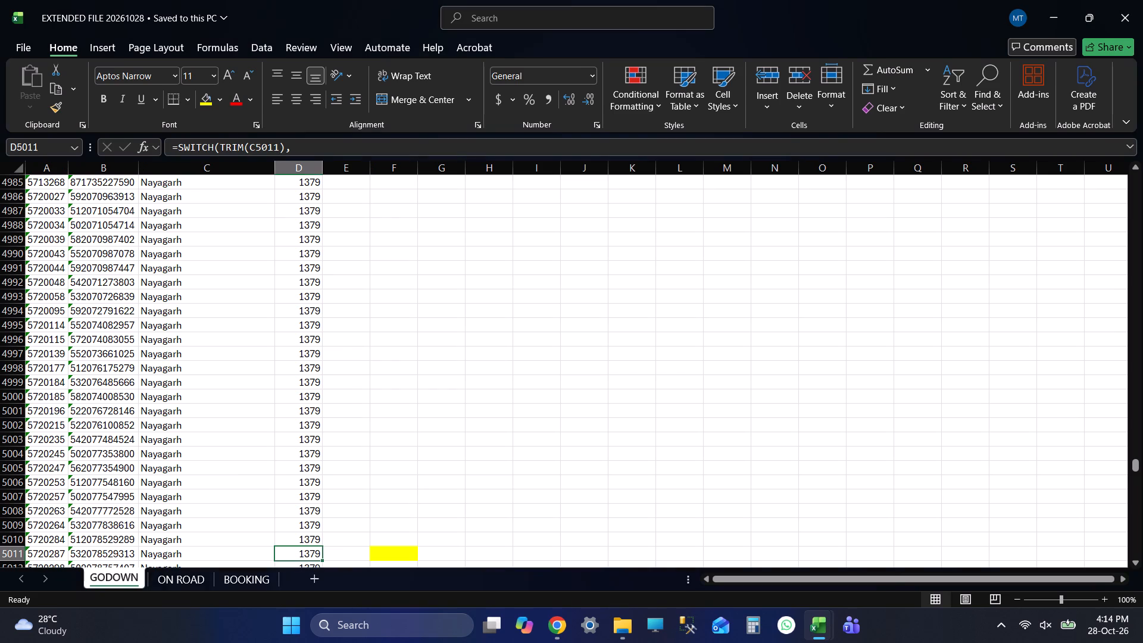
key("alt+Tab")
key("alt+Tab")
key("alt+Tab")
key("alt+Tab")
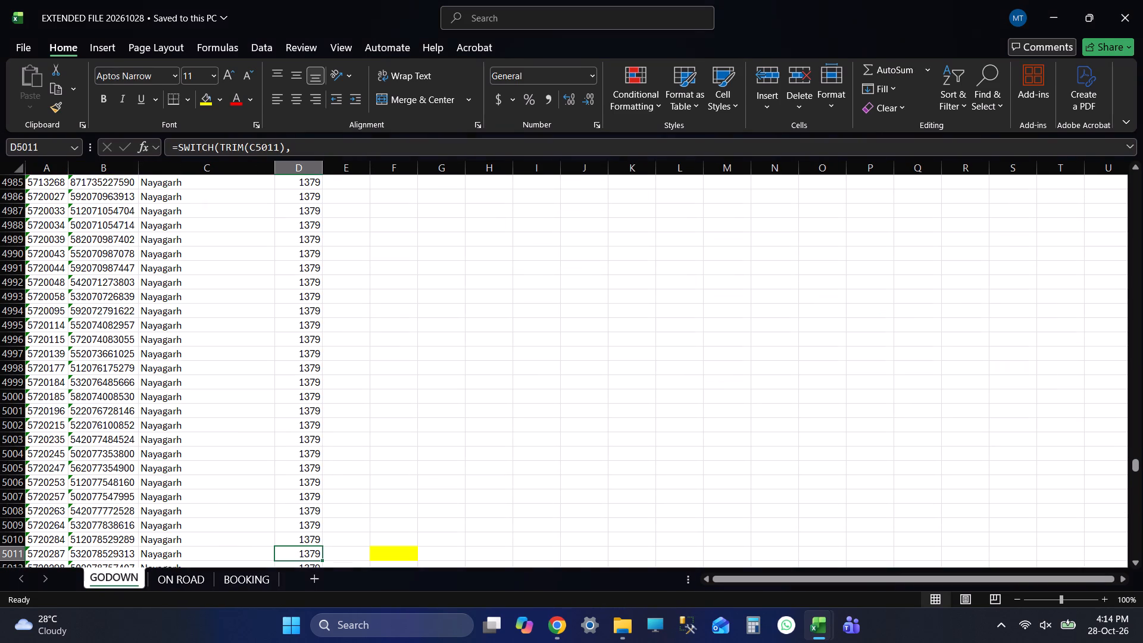
Save the add to godown workbook with the header cell B1 selected and close it.
key("alt+Tab")
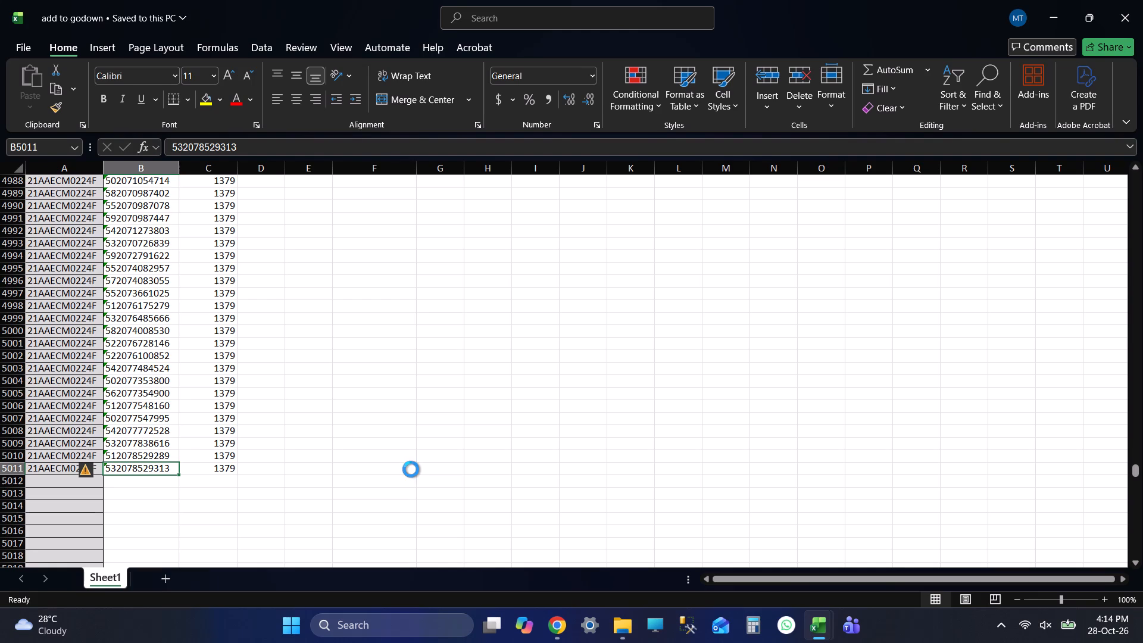
key("ctrl+s")
key("ctrl+s")
key("ctrl+Up")
key("Up")
key("Up")
key("ctrl+s")
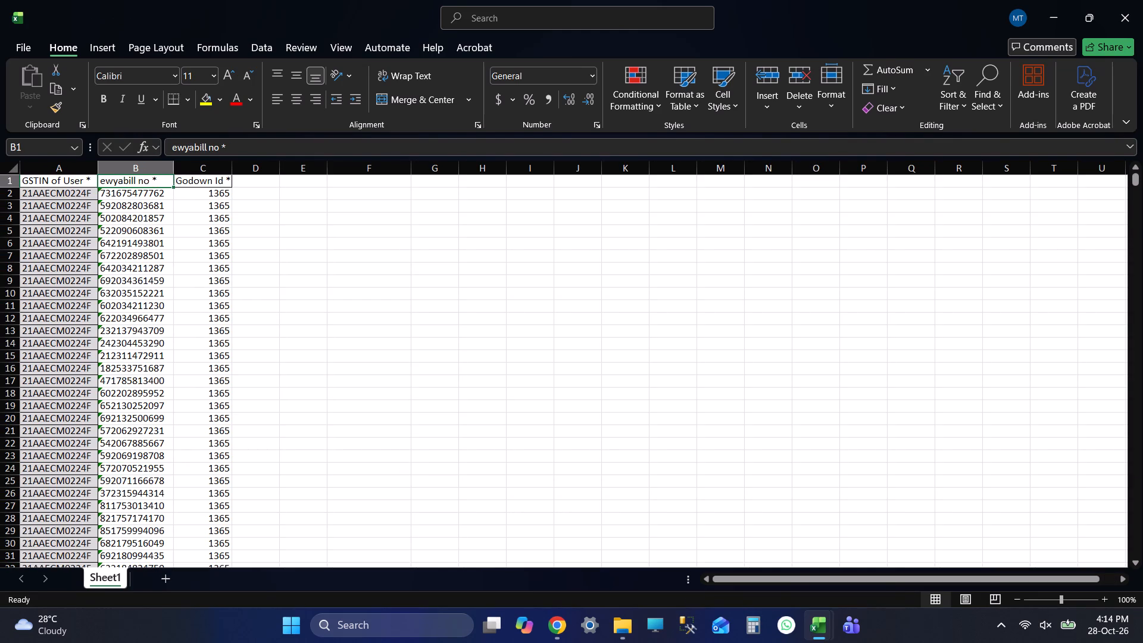
left_click(1142, 0)
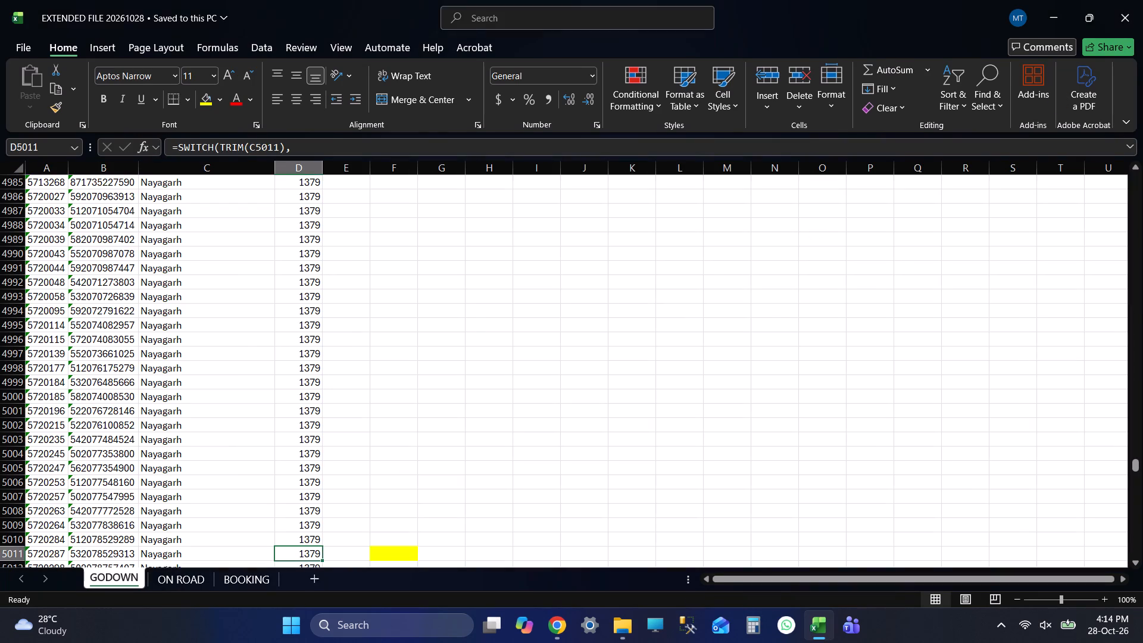
Switch to File Explorer and open the MOVEMENT EXTEND workbook from the E Way Bill folder.
key("alt+Tab")
scroll(299, 416, "down", 1)
scroll(304, 423, "up", 1)
scroll(304, 423, "down", 1)
scroll(304, 423, "up", 1)
scroll(304, 423, "down", 3)
scroll(298, 446, "up", 1)
scroll(297, 448, "down", 1)
scroll(296, 448, "up", 1)
scroll(235, 520, "down", 5)
scroll(285, 471, "up", 1)
scroll(285, 472, "down", 1)
scroll(285, 472, "up", 1)
scroll(285, 472, "down", 1)
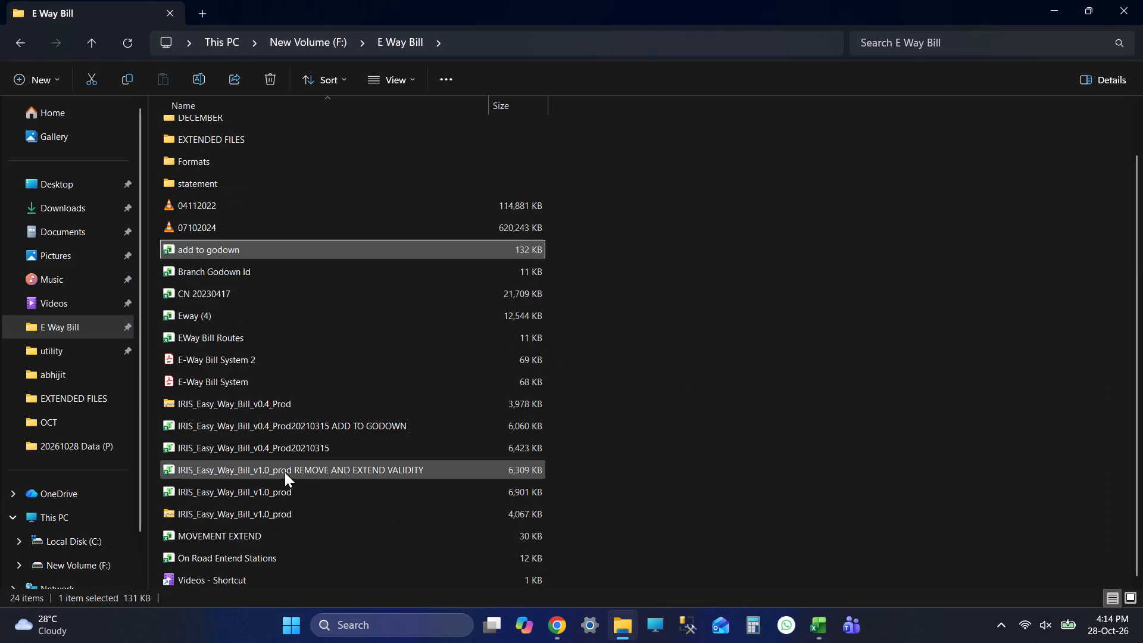
scroll(285, 472, "down", 2)
scroll(275, 504, "up", 1)
scroll(275, 504, "down", 2)
double_click(235, 541)
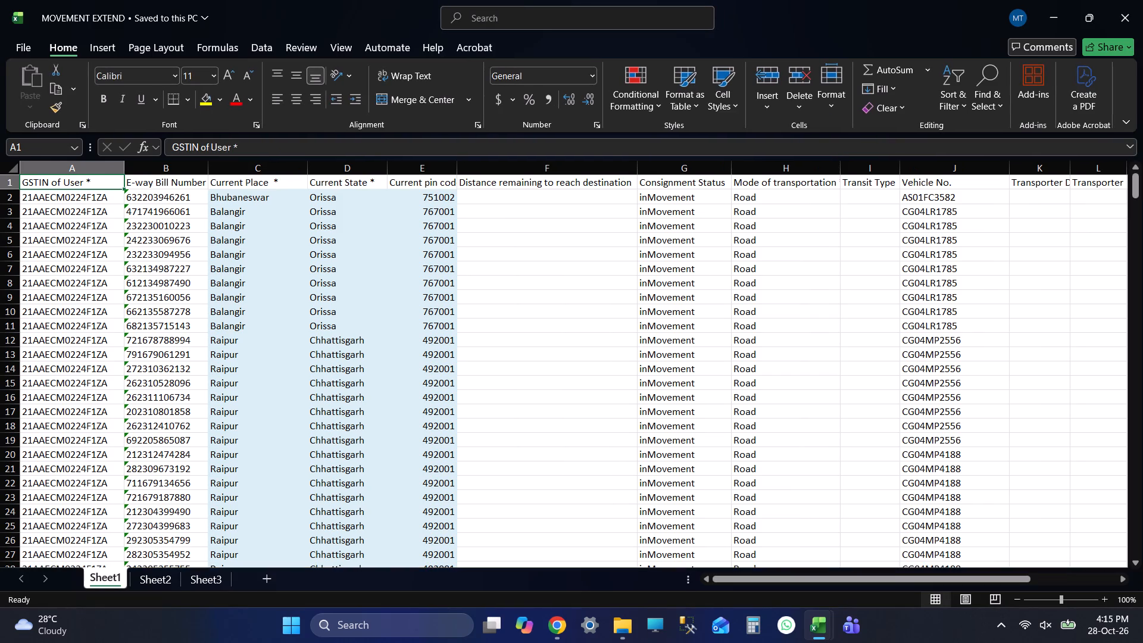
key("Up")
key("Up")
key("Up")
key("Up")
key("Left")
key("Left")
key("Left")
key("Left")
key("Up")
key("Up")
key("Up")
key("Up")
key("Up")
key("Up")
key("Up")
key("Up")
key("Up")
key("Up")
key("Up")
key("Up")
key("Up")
Clear all data rows below the header row on Sheet1 of the MOVEMENT EXTEND workbook, from cell A2 through the last filled column.
key("Down")
key("ctrl+shift+Right")
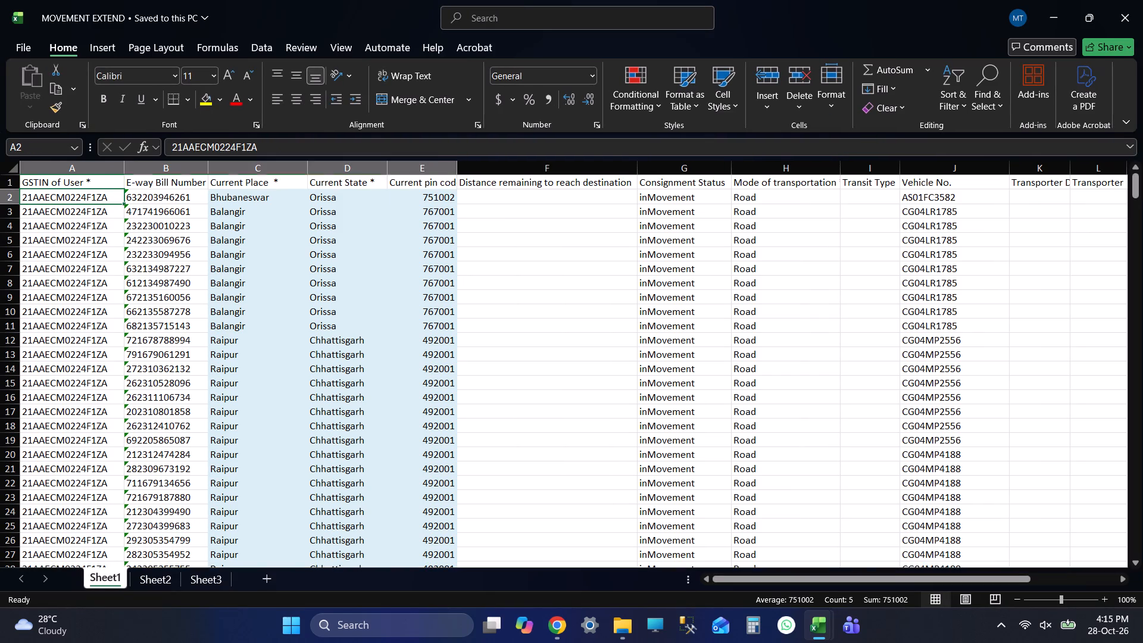
key("ctrl+shift+Right")
key("ctrl+shift+Right")
key("ctrl+shift+Right")
key("ctrl+shift+Right")
key("ctrl+shift+Right")
key("ctrl+shift+Right")
key("ctrl+shift+Right")
key("ctrl+shift+Right")
key("ctrl+shift+Right")
key("ctrl+shift+Right")
key("ctrl+shift+Down")
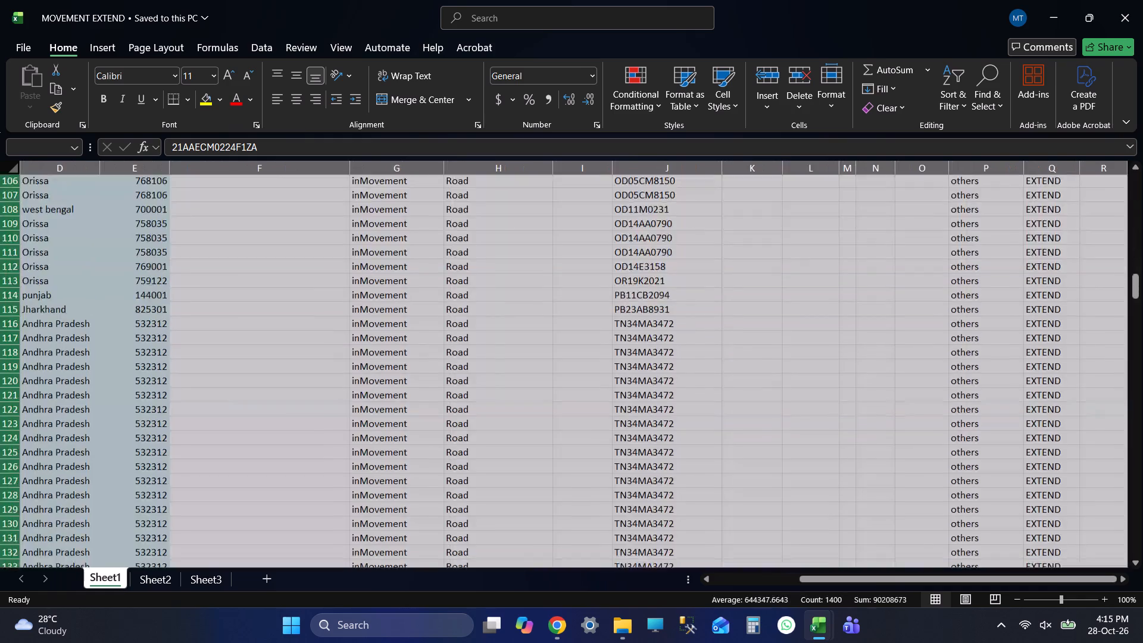
key("Delete")
Return to cell A2 below the headers and save the cleared MOVEMENT EXTEND workbook.
key("ctrl+Up")
key("Up")
key("Up")
key("Down")
key("ctrl+s")
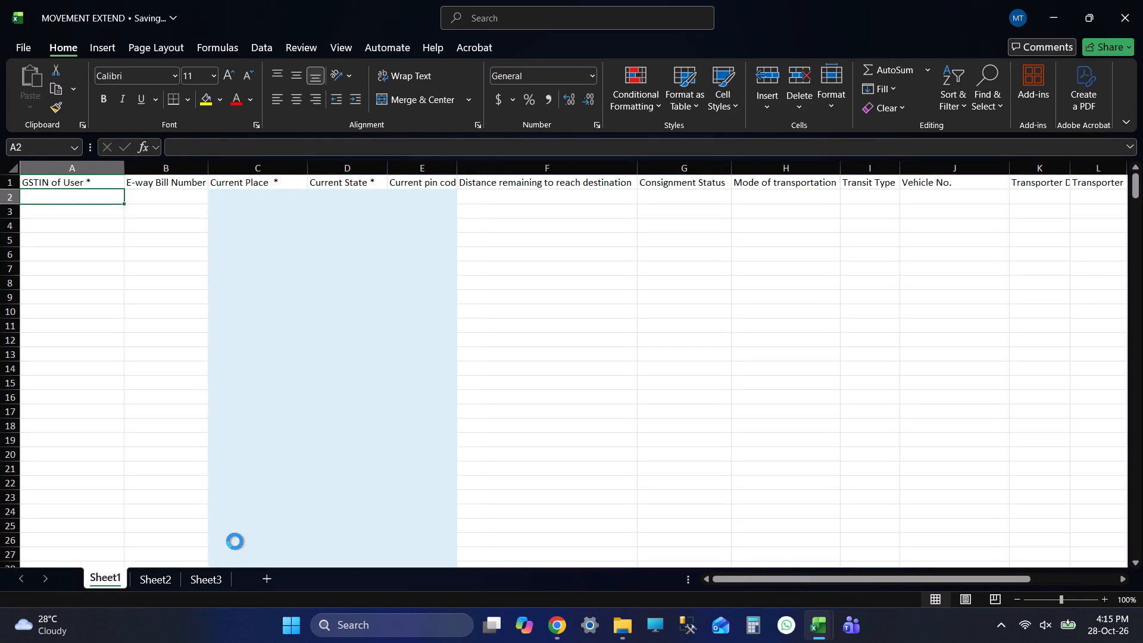
key("ctrl+s")
key("ctrl+s")
key("ctrl+s")
key("ctrl+s")
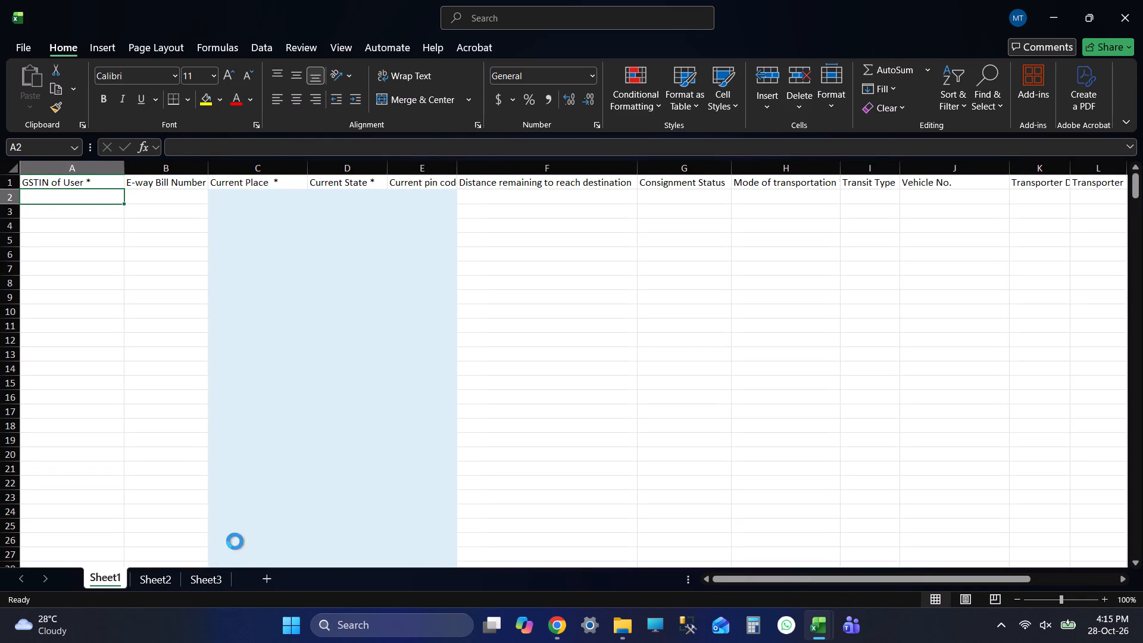
key("ctrl+s")
key("ctrl+s")
key("ctrl+s")
key("ctrl+s")
key("ctrl+s")
key("ctrl+s")
Go to the header cell A1, reselect cell A2 as the first empty row, and save the MOVEMENT EXTEND workbook again.
key("Up")
key("Up")
key("Up")
key("Up")
key("Left")
key("Left")
key("Left")
key("Up")
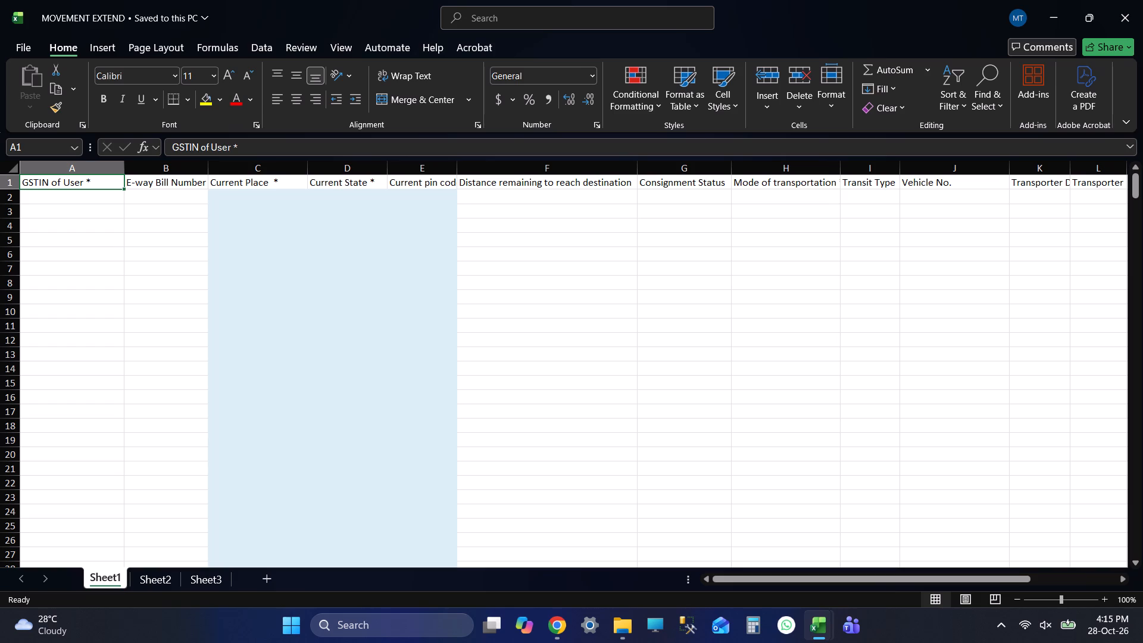
key("Up")
key("Up")
key("Down")
key("ctrl+s")
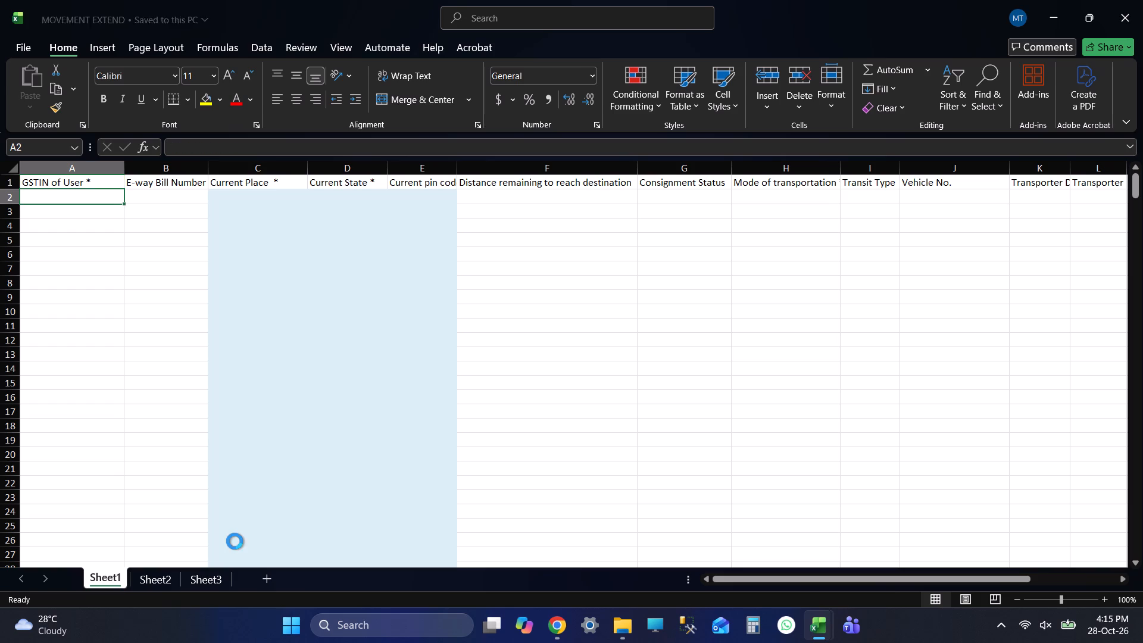
key("ctrl+s")
key("ctrl+s")
key("ctrl+s")
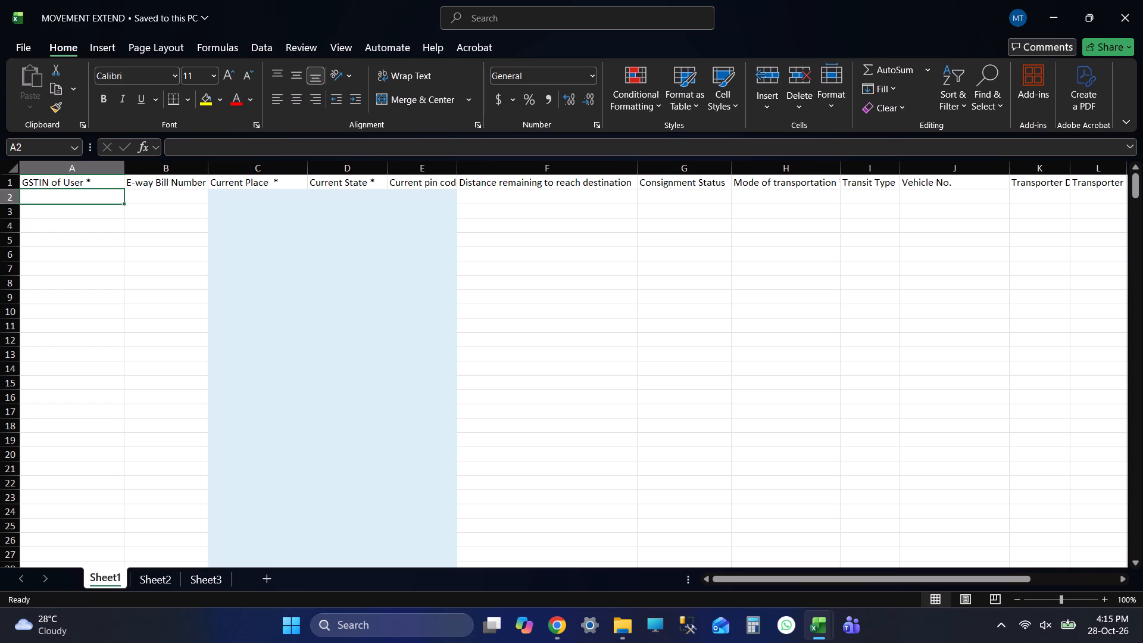
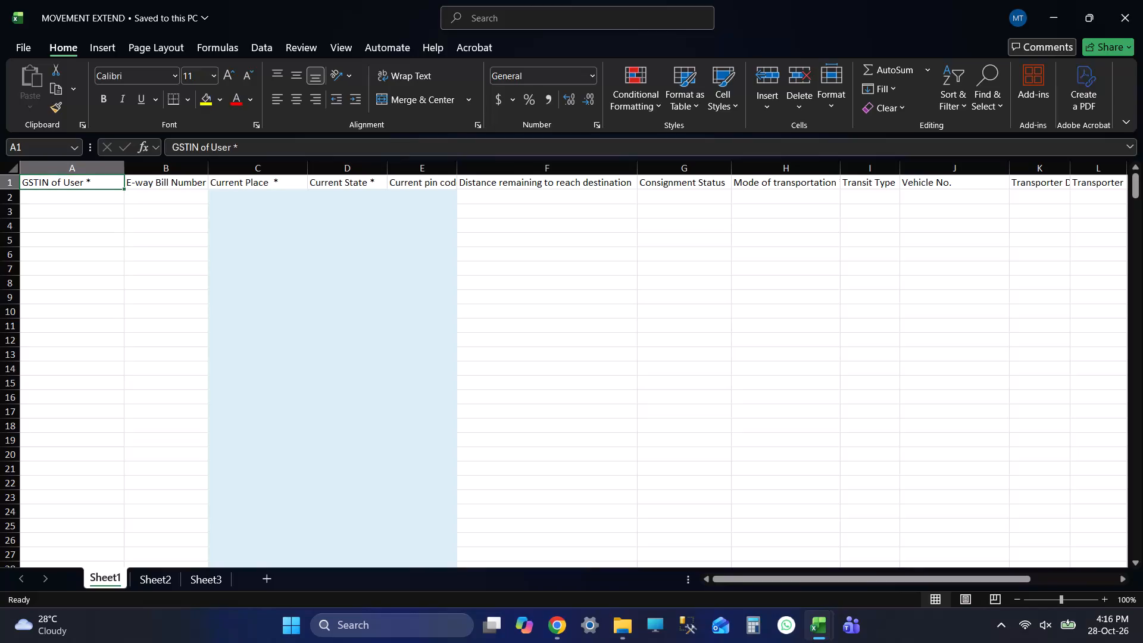
Return to header cell A1 on Sheet1 and save the cleared MOVEMENT EXTEND workbook.
key("Left")
key("Left")
key("Left")
key("Up")
key("Up")
key("Up")
key("Up")
key("ctrl+s")
key("ctrl+s")
key("ctrl+s")
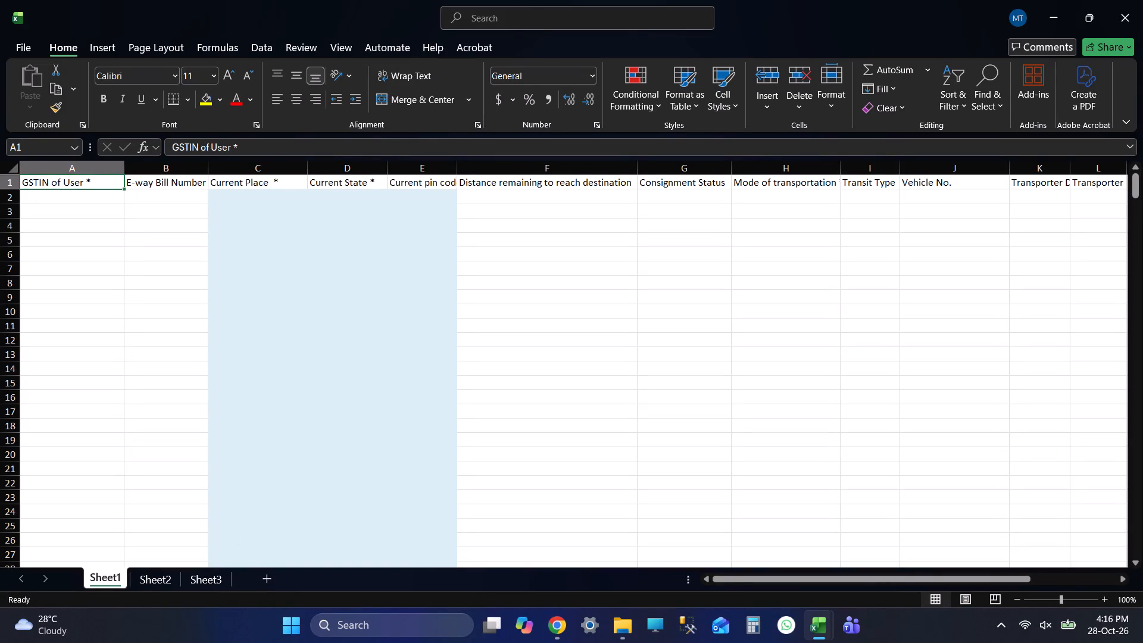
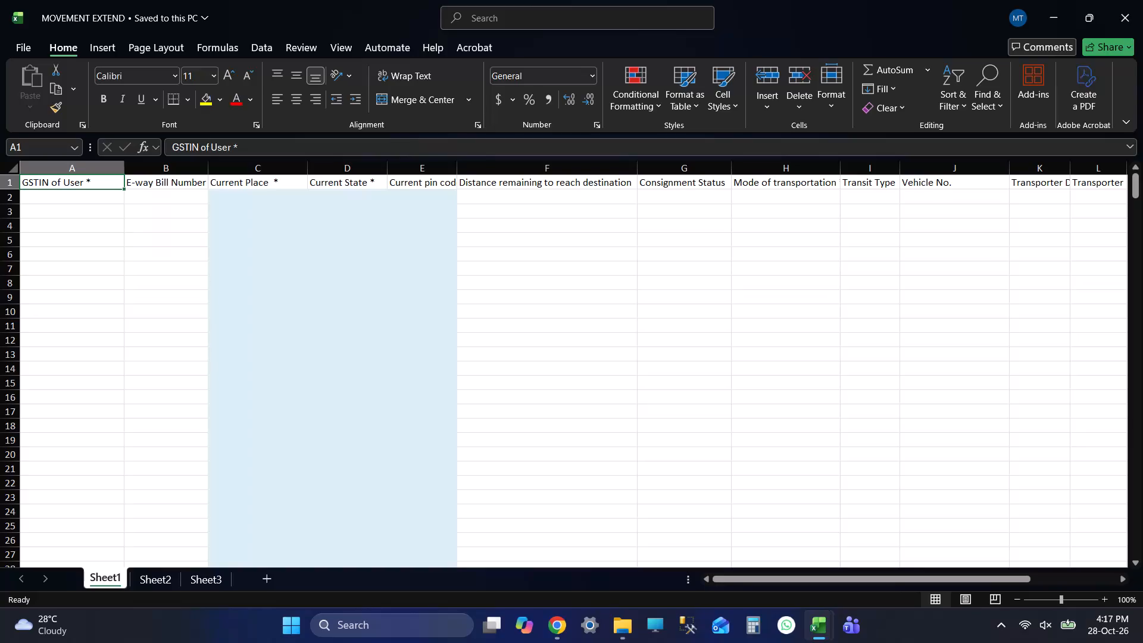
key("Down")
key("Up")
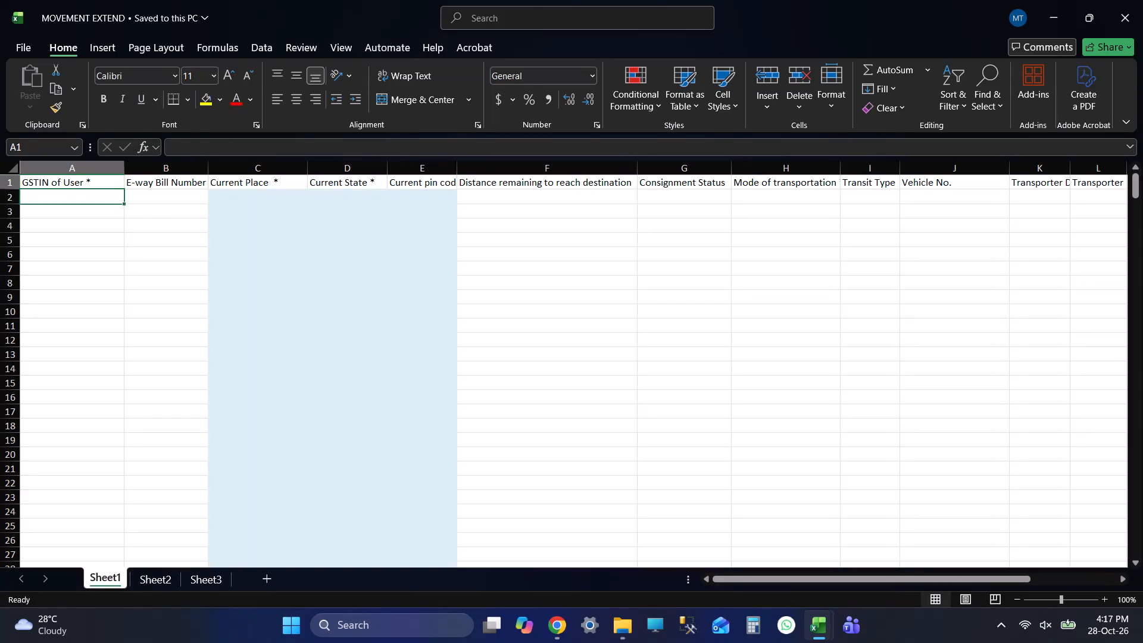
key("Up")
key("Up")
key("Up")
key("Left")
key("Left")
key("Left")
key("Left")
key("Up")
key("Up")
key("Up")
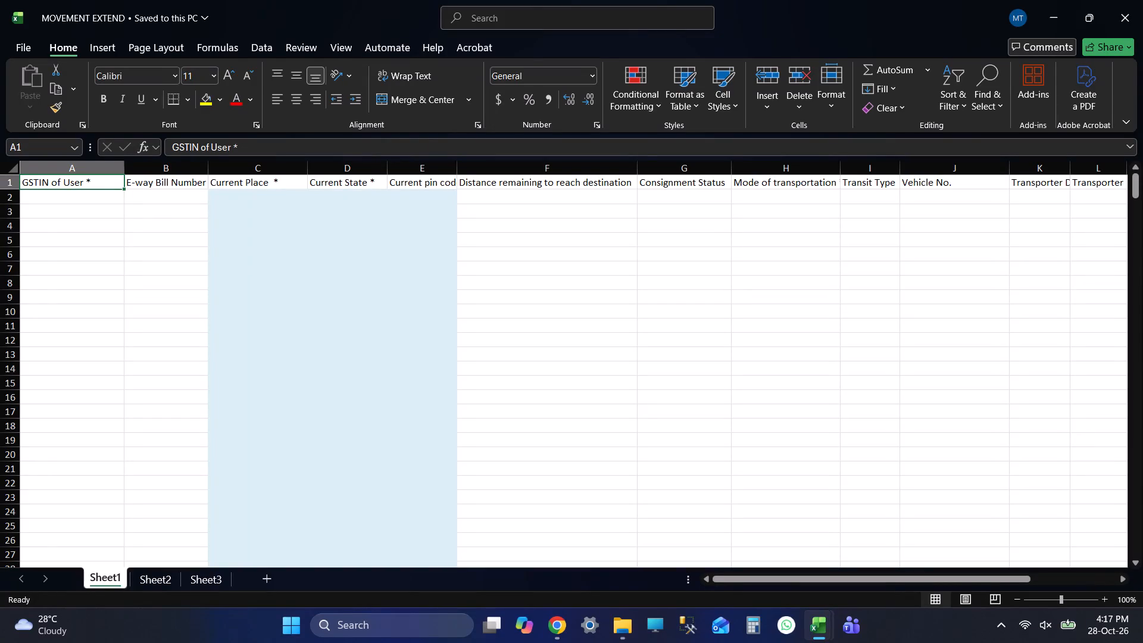
Select the first empty data cell, A2, on Sheet1 and save the MOVEMENT EXTEND workbook.
key("Down")
key("ctrl+s")
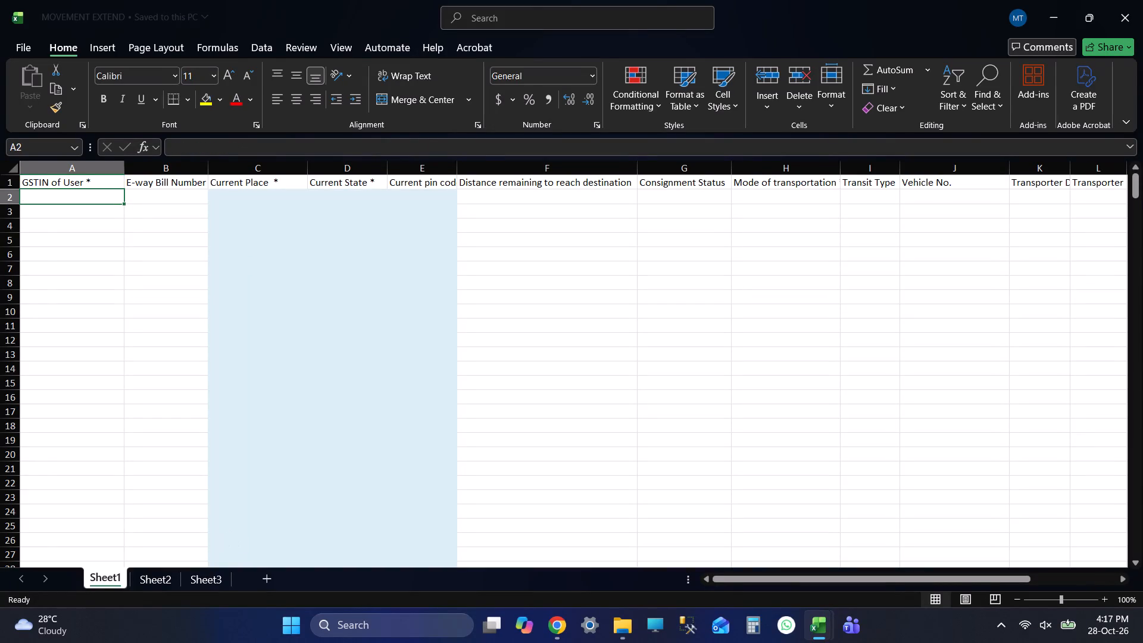
key("ctrl+s")
key("ctrl+s")
key("ctrl+s")
key("ctrl+s")
key("ctrl+s")
key("ctrl+s")
key("ctrl+s")
key("ctrl+s")
key("ctrl+s")
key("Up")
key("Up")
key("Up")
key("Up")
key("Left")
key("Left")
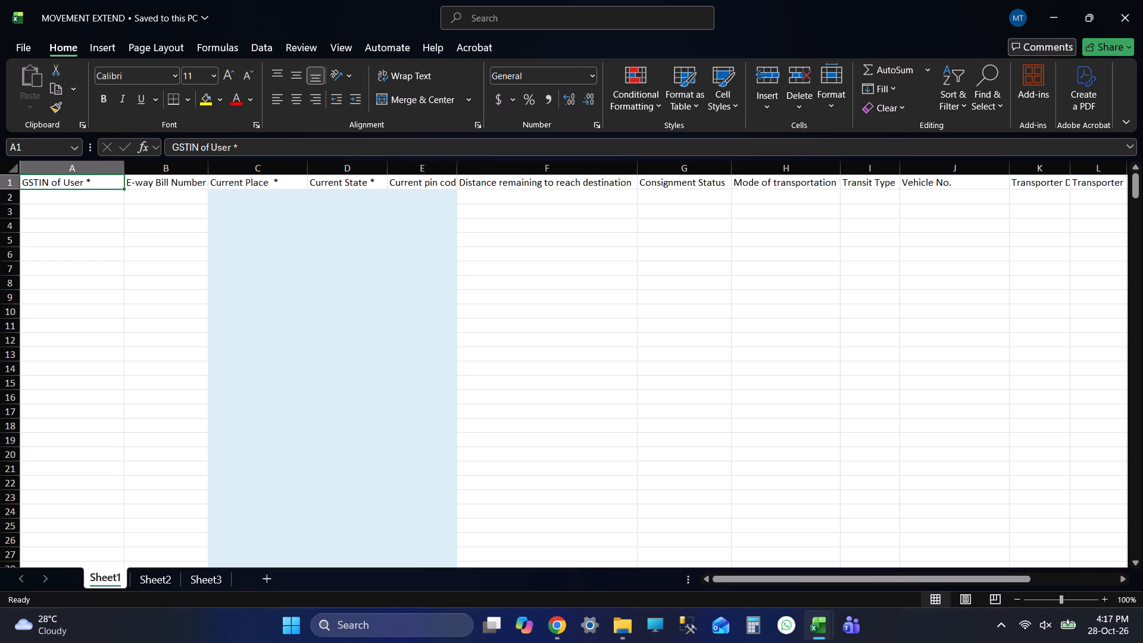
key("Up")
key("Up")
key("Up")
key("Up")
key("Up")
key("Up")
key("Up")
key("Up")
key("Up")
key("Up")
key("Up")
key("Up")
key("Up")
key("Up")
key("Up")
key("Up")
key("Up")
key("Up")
Make A2 on Sheet1 the active cell again and save the MOVEMENT EXTEND workbook.
key("Down")
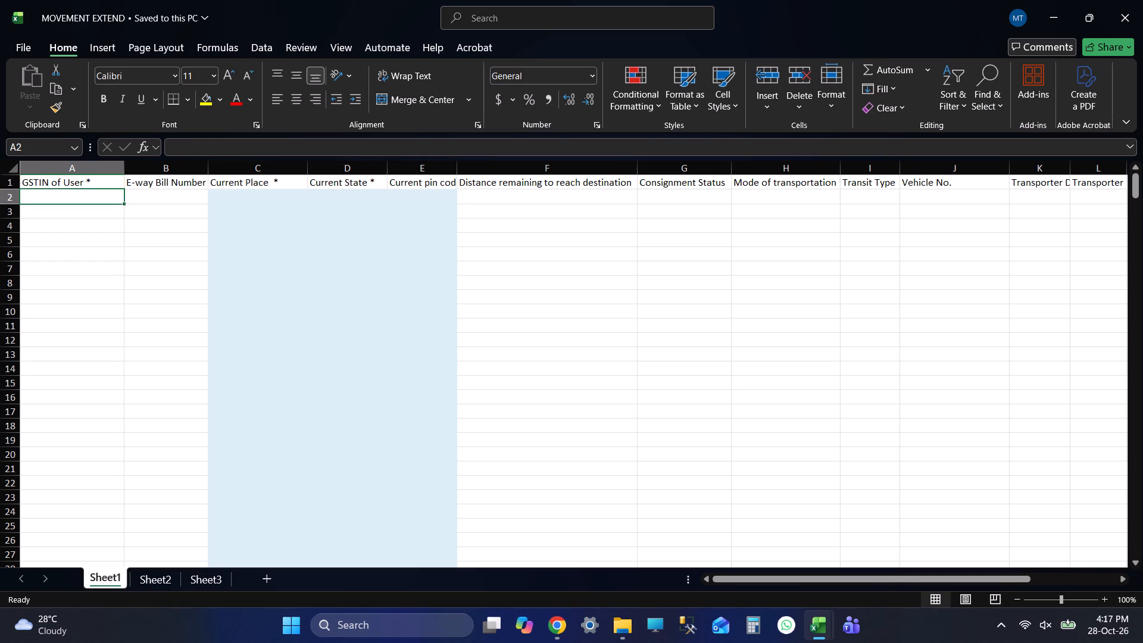
key("ctrl+s")
key("ctrl+s")
Switch to File Explorer and close the E Way Bill folder window.
key("alt+Tab")
key("alt+Tab")
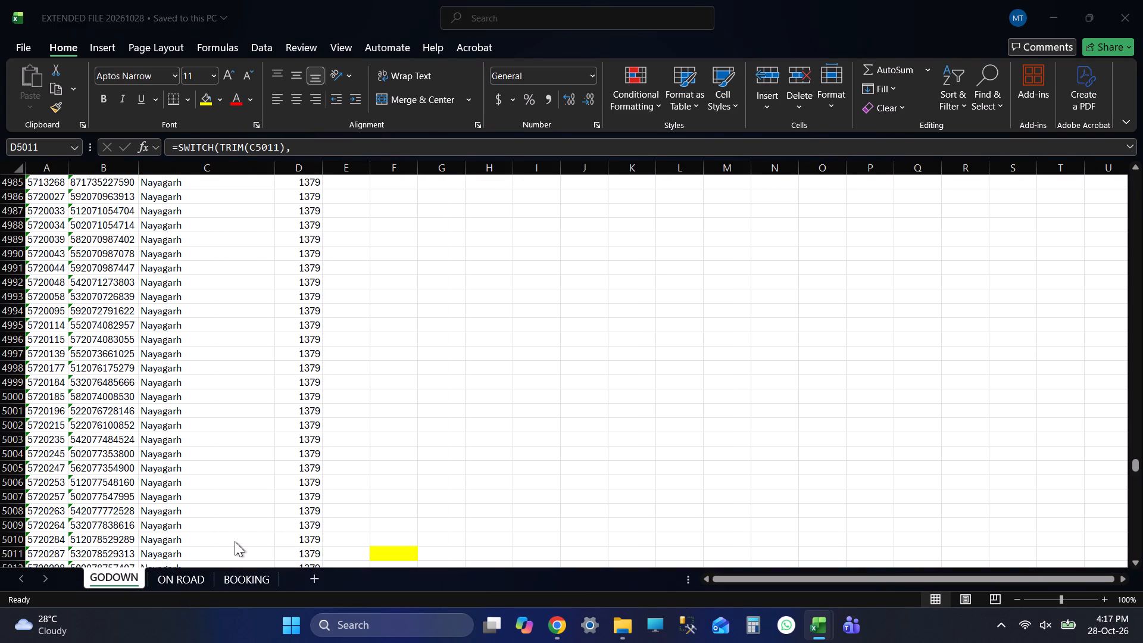
key("alt+Tab")
key("alt+Tab")
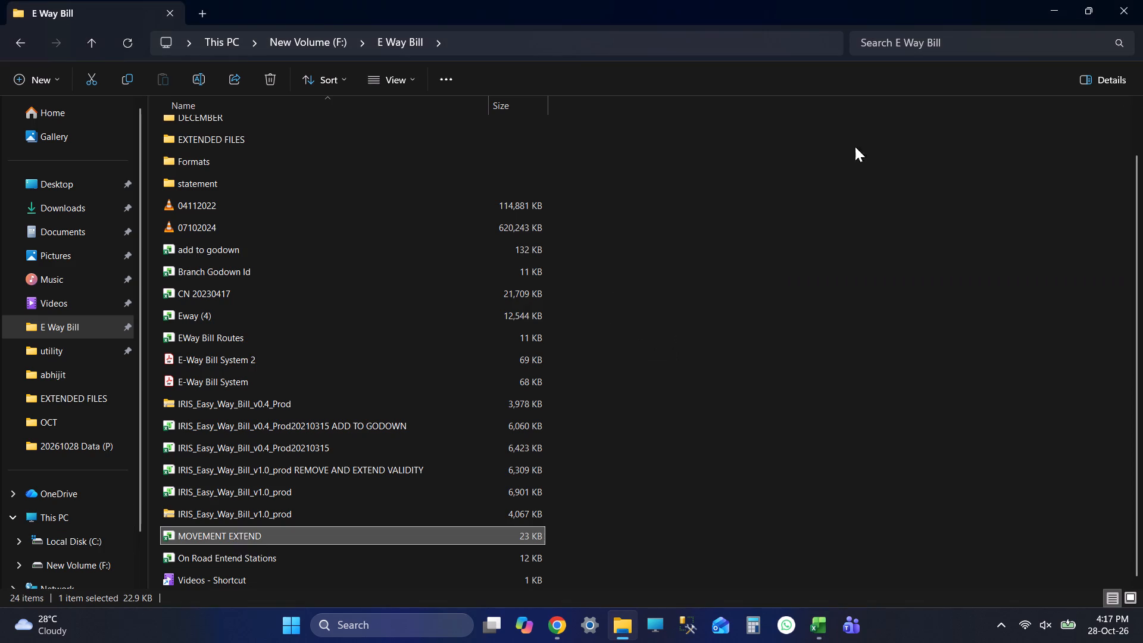
left_click(1142, 0)
Save the cleared MOVEMENT EXTEND workbook with A2 as the active cell.
key("ctrl+s")
key("ctrl+s")
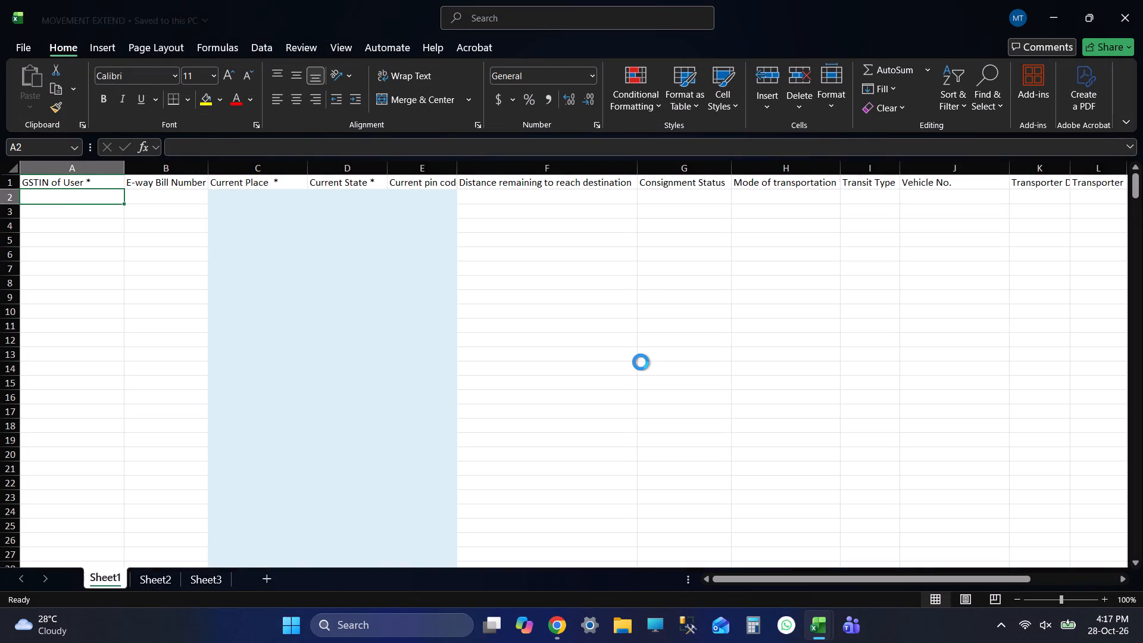
key("ctrl+s")
key("ctrl+s")
key("ctrl+s")
key("ctrl+s")
key("ctrl+s")
key("ctrl+s")
key("ctrl+s")
key("ctrl+s")
key("ctrl+s")
key("ctrl+s")
key("ctrl+s")
key("ctrl+s")
key("ctrl+s")
key("ctrl+s")
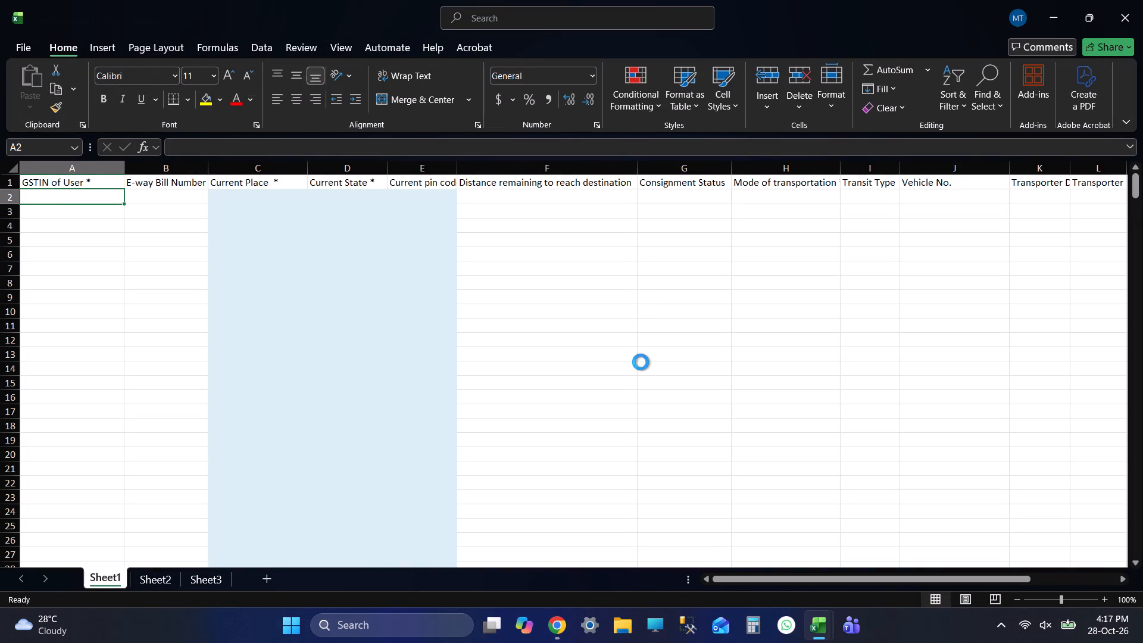
key("ctrl+s")
key("ctrl+s")
key("ctrl+s")
key("ctrl+s")
key("ctrl+s")
key("ctrl+s")
key("ctrl+s")
key("ctrl+s")
key("ctrl+s")
key("ctrl+s")
key("ctrl+s")
key("ctrl+s")
key("ctrl+s")
key("ctrl+s")
key("ctrl+s")
key("ctrl+s")
key("ctrl+s")
Switch to EXTENDED FILE 20261028 and go to the GSTIN of User header cell N1 on the ON ROAD sheet.
key("alt+Tab")
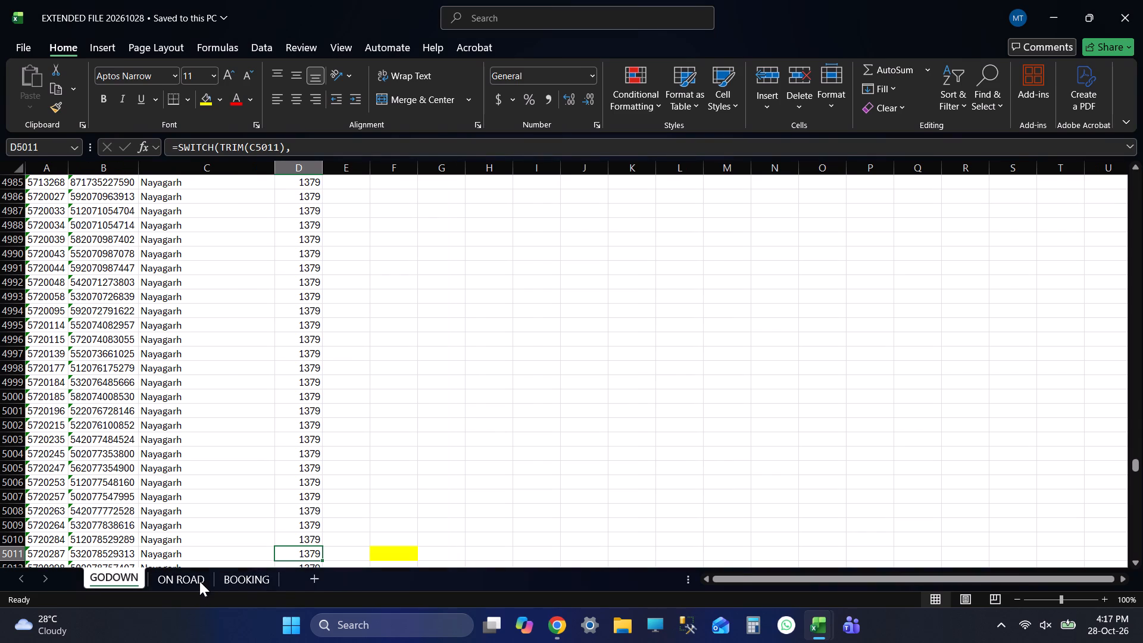
left_click(189, 578)
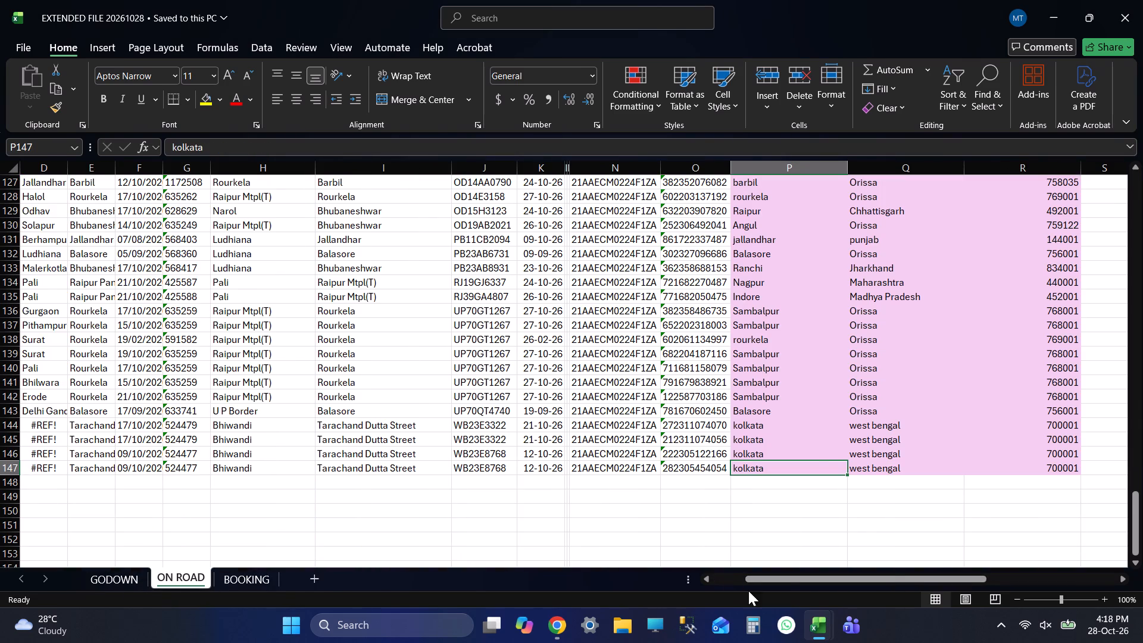
left_click_drag(783, 578, 719, 570)
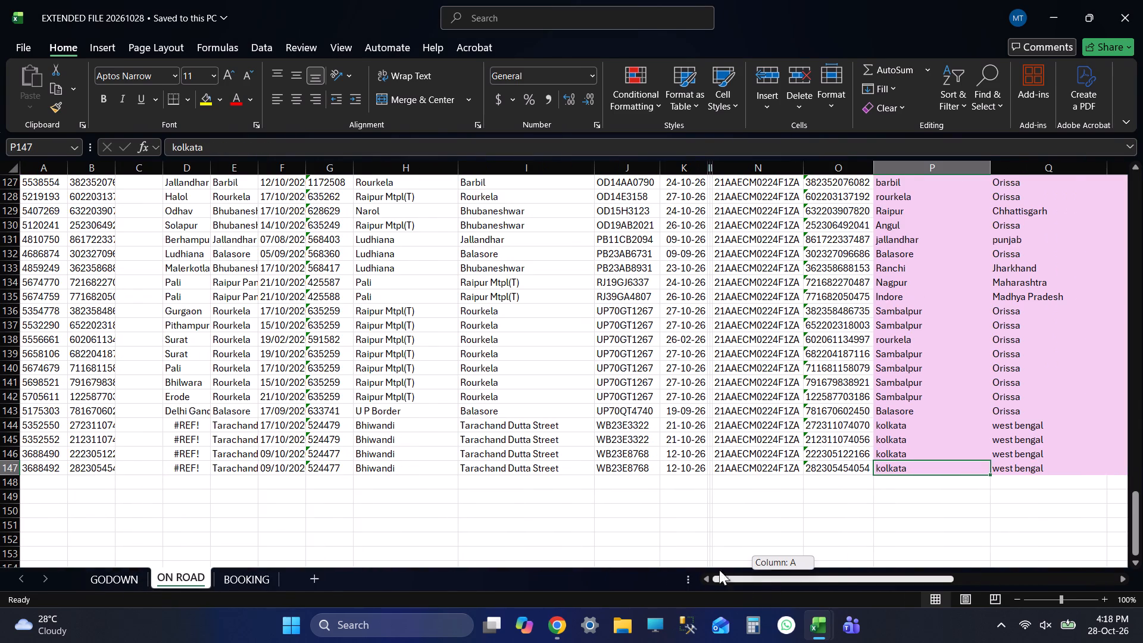
left_click_drag(719, 570, 819, 584)
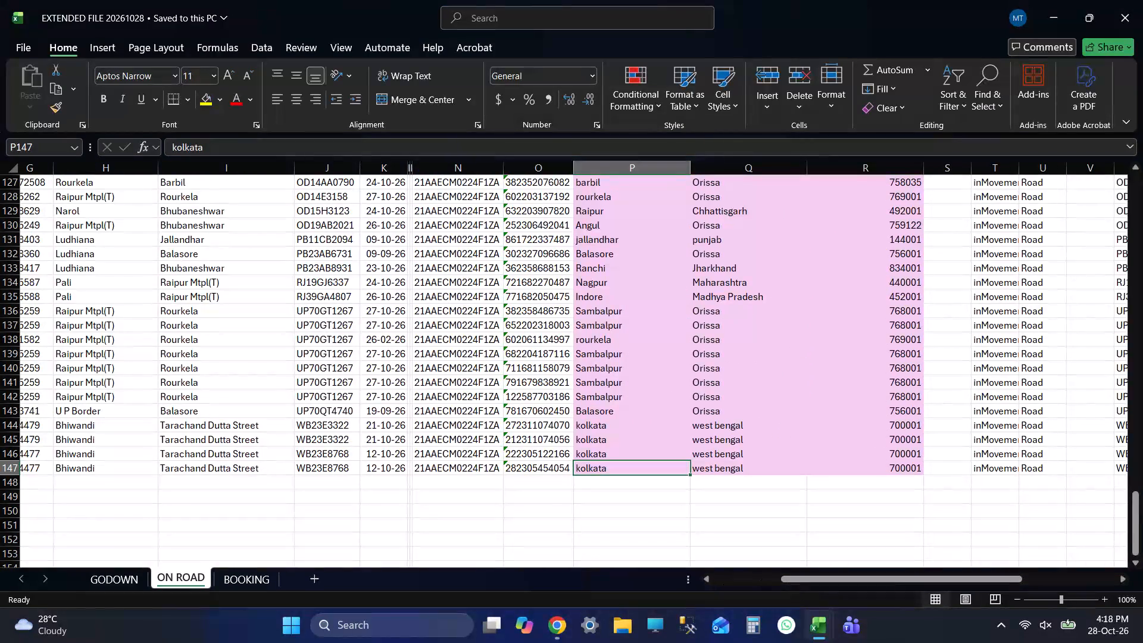
left_click(463, 365)
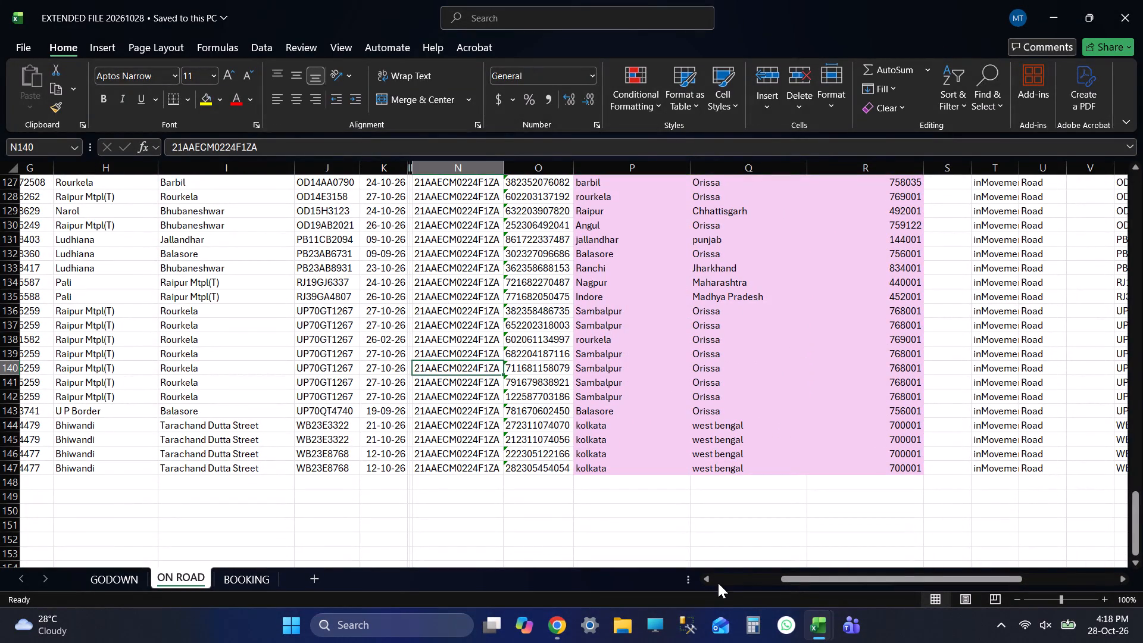
key("ctrl+Up")
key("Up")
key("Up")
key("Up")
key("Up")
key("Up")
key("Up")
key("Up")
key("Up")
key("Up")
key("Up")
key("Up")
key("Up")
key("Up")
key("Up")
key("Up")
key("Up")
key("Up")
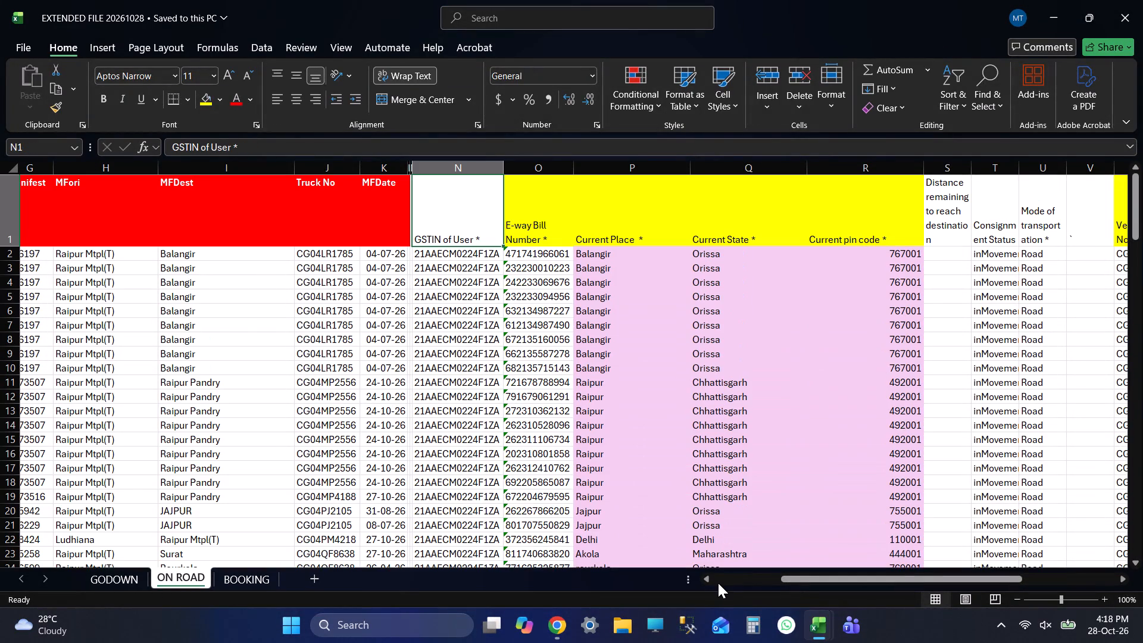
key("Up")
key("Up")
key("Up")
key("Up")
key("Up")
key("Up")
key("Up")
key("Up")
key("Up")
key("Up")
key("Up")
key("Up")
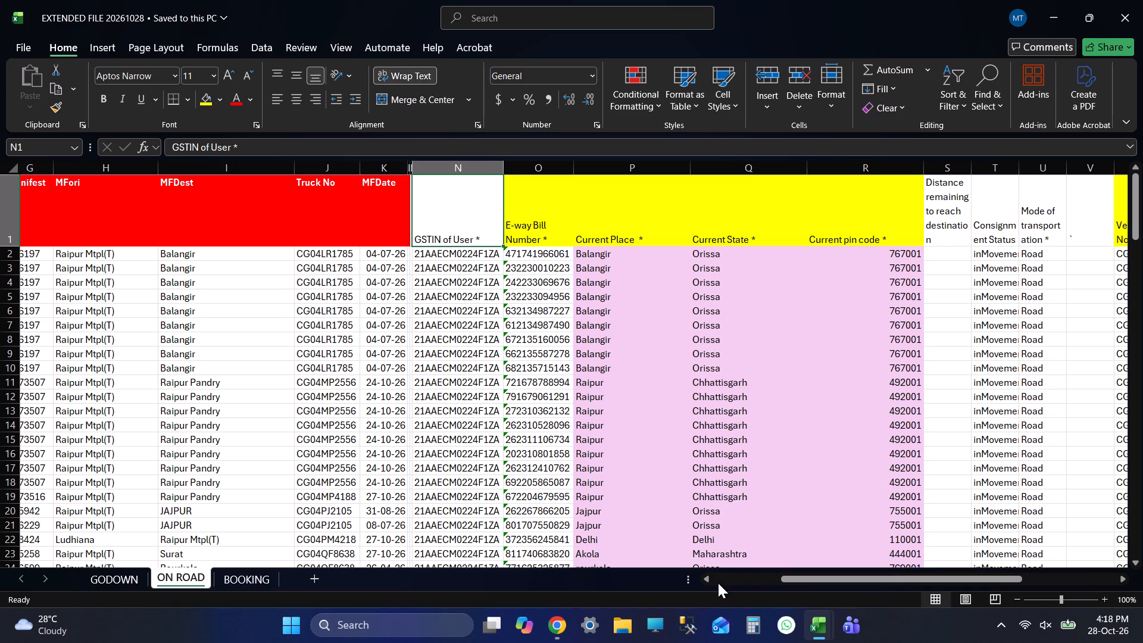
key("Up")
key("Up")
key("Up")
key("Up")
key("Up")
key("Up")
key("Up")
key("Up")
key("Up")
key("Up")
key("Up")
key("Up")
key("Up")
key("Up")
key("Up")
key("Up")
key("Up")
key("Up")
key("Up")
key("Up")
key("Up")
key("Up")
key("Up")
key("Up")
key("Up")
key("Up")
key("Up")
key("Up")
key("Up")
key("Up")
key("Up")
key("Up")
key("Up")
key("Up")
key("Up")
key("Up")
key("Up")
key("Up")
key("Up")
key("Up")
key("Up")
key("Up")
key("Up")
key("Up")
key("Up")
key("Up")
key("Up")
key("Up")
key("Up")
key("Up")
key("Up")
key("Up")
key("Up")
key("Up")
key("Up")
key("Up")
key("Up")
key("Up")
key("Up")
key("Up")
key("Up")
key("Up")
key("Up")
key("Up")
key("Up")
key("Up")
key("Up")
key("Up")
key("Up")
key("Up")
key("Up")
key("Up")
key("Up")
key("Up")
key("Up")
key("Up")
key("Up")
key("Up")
Copy the ON ROAD data range N2:AD147, from GSTIN of User through the reason for extension, without the header row.
key("Down")
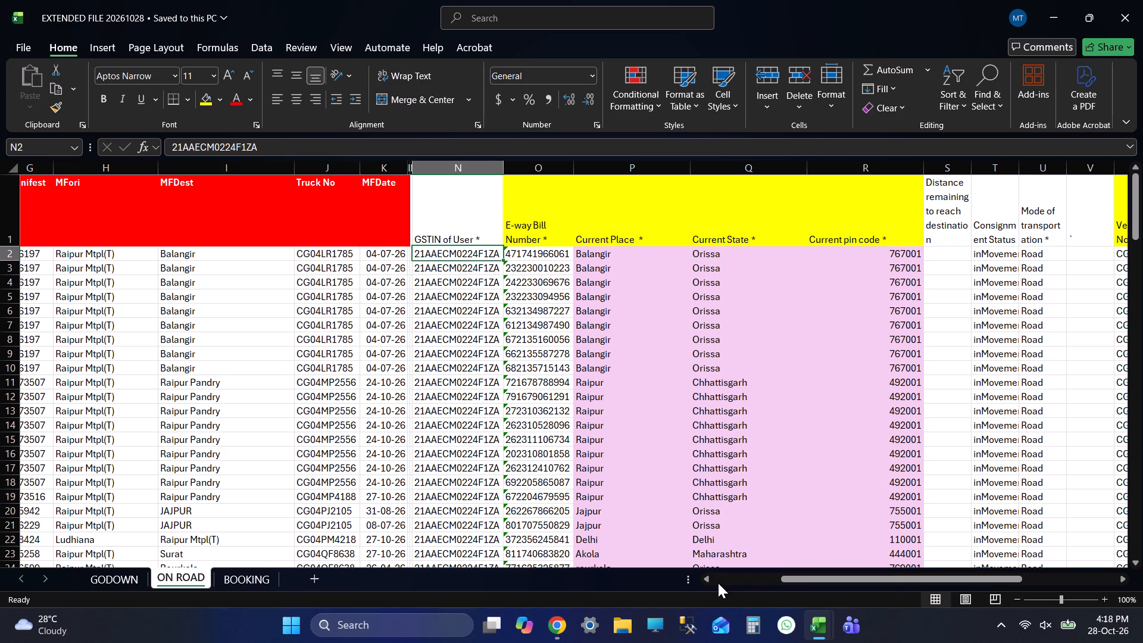
key("ctrl+shift+Right")
key("ctrl+shift+Right")
key("ctrl+shift+Right")
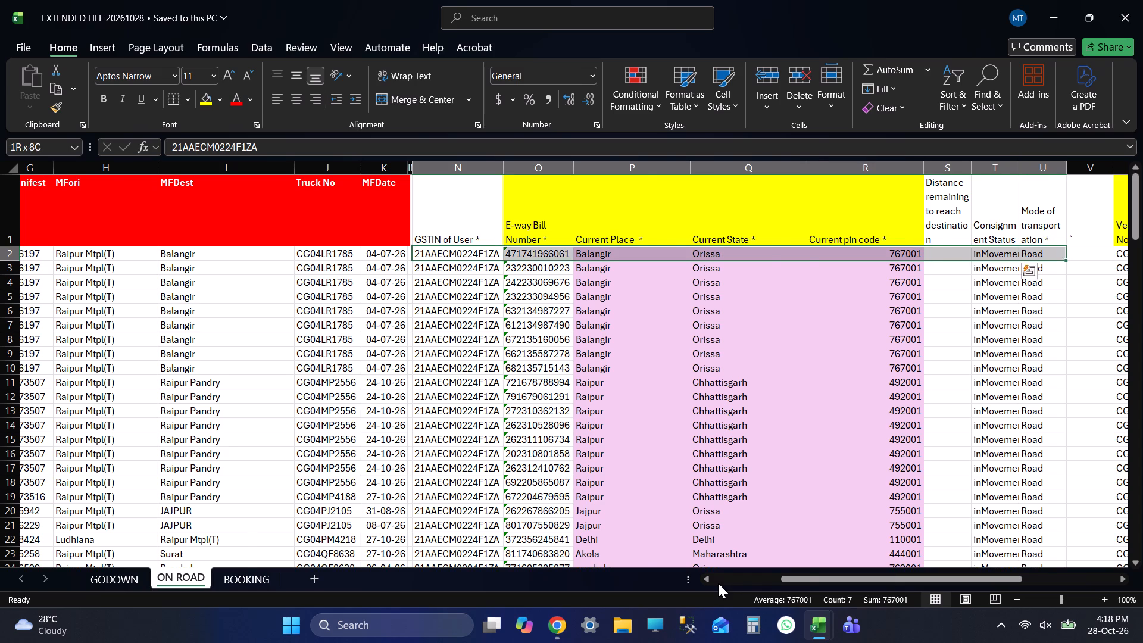
key("ctrl+shift+Right")
key("ctrl+shift+Right")
key("ctrl+shift+Right")
key("ctrl+shift+Down")
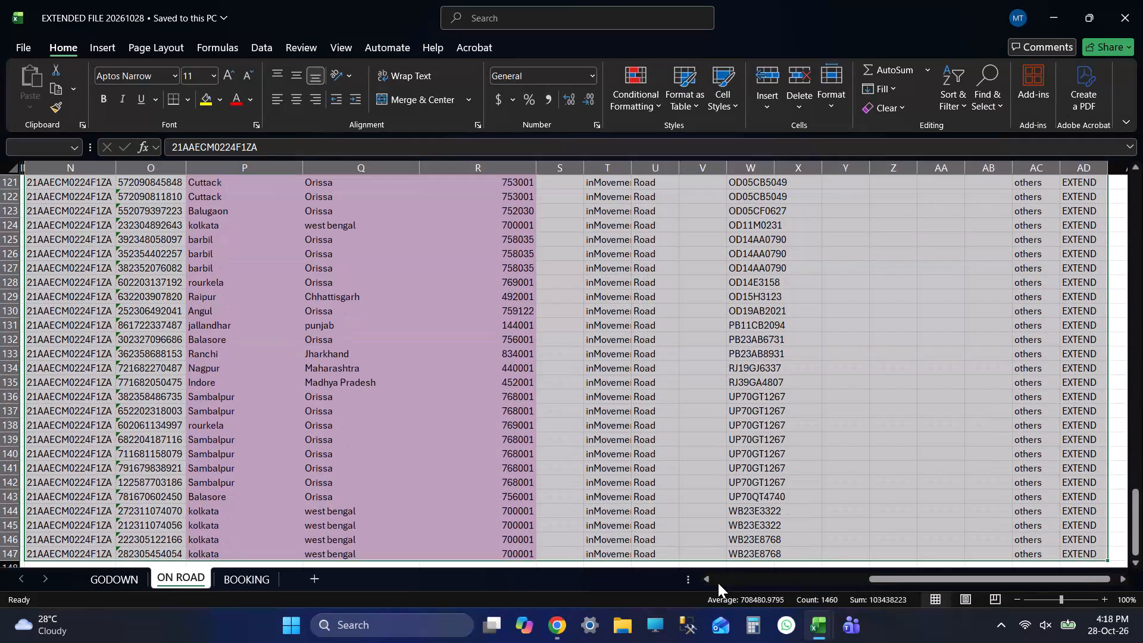
key("ctrl+c")
key("ctrl+c")
key("ctrl+c")
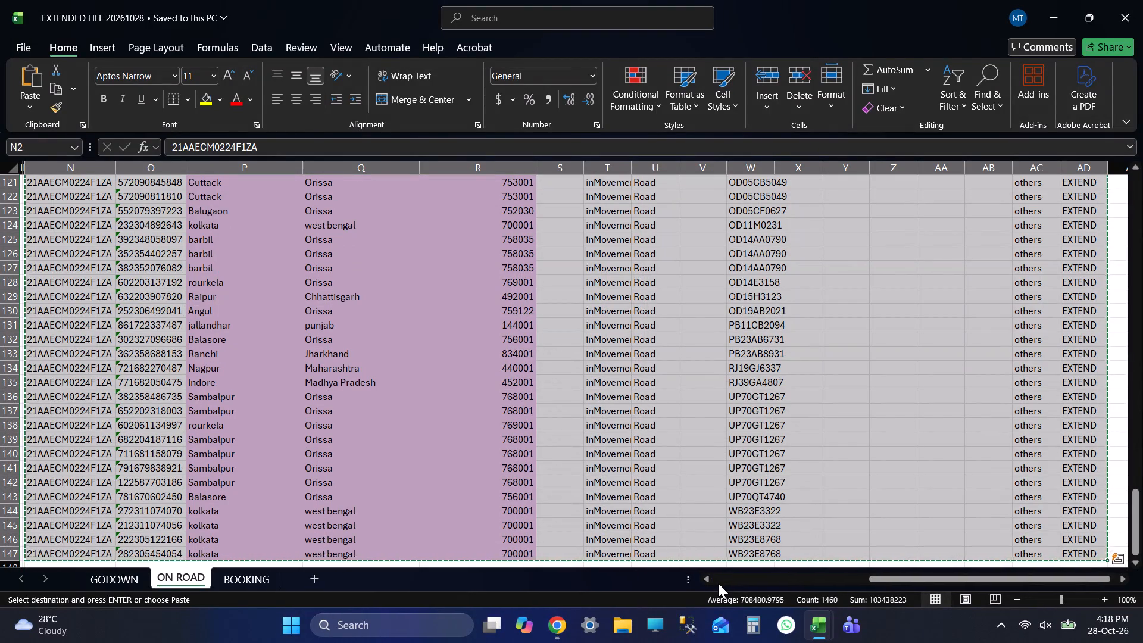
key("ctrl+c")
key("ctrl+c")
key("ctrl+c")
key("ctrl+c")
key("ctrl+c")
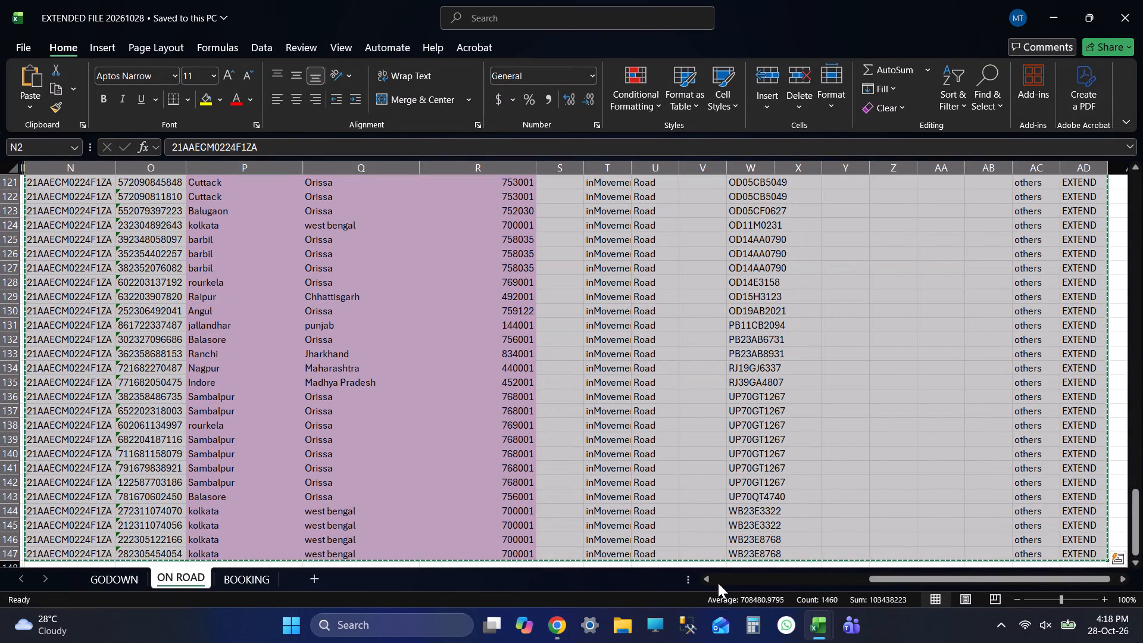
key("ctrl+c")
key("ctrl+c")
key("ctrl+c")
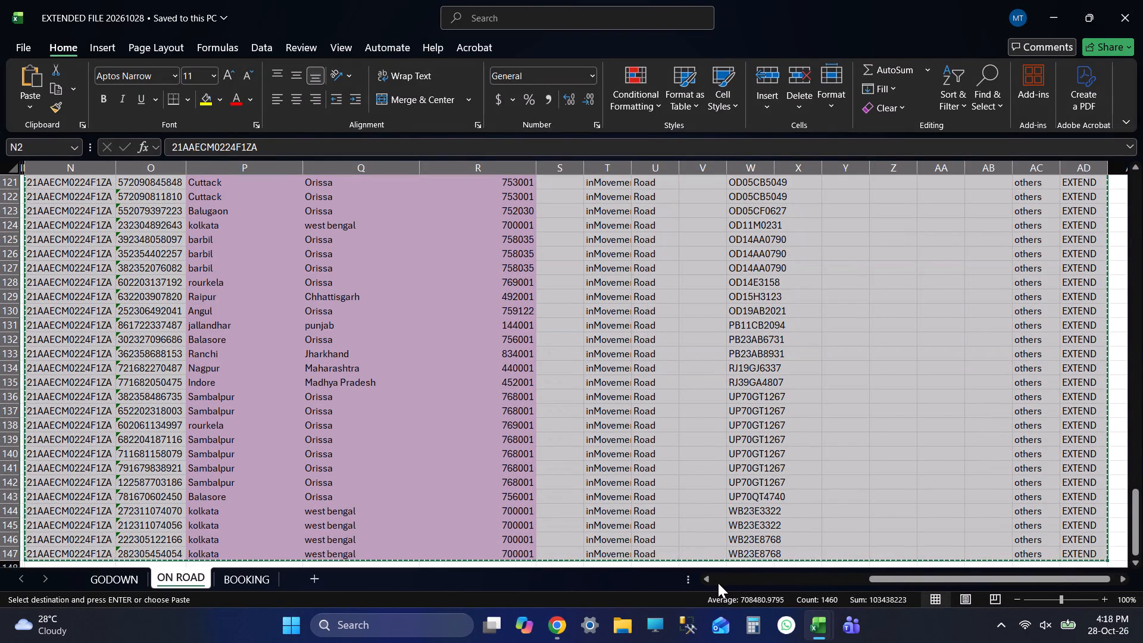
Switch to MOVEMENT EXTEND, paste the copied ON ROAD rows into Sheet1 starting at A2, and save the workbook with A1 active.
key("alt+Tab")
key("Up")
key("Down")
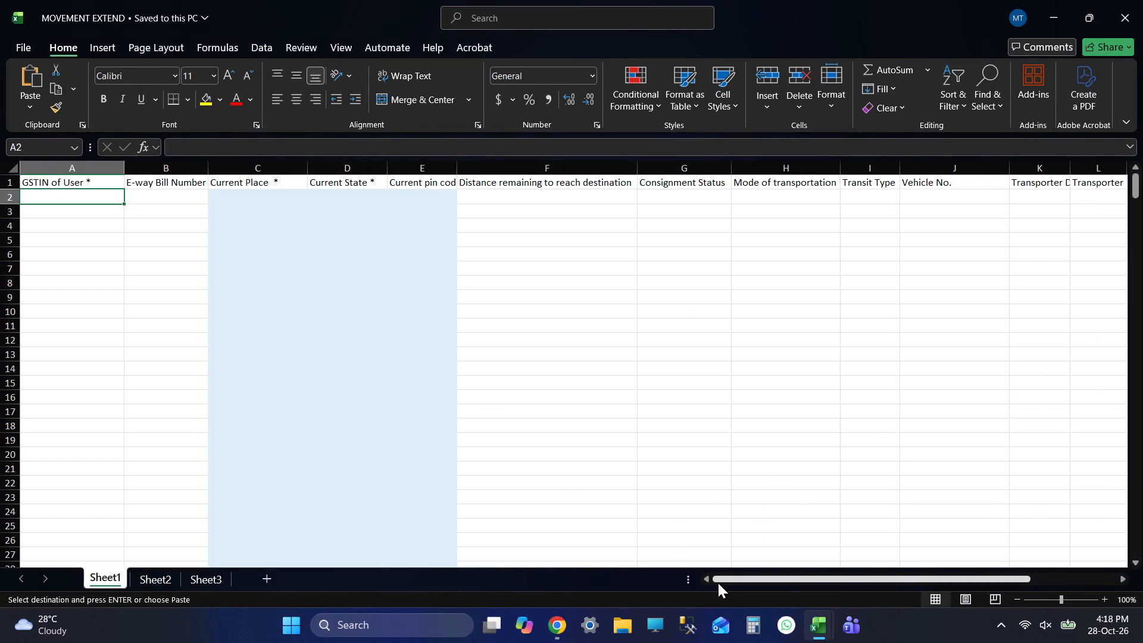
key("ctrl+v")
key("ctrl+Up")
key("ctrl+s")
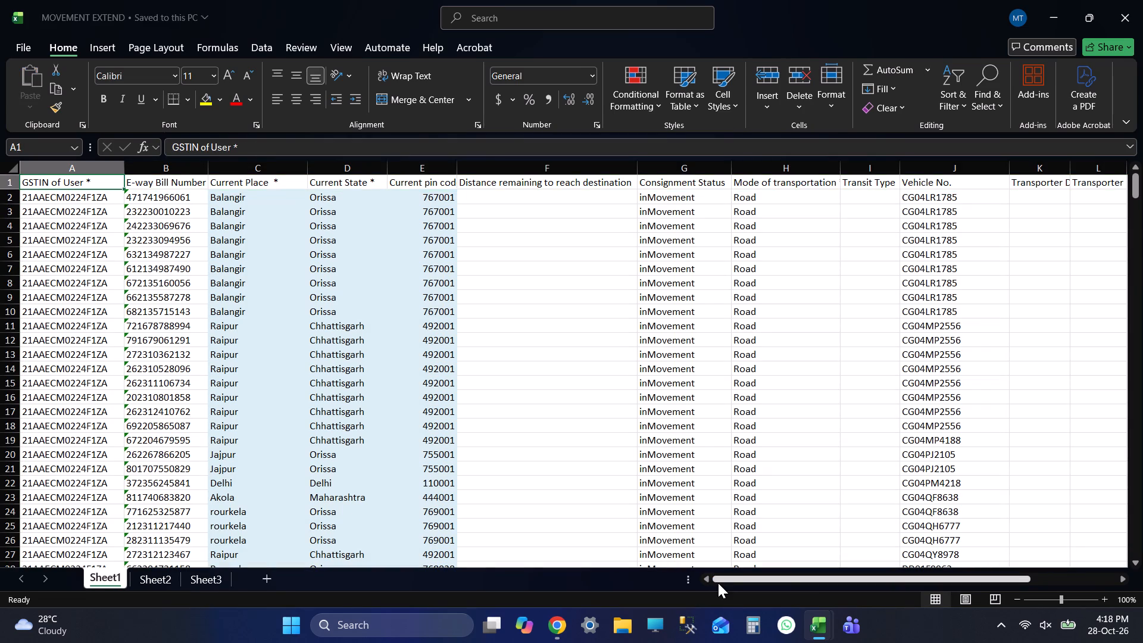
key("ctrl+s")
key("ctrl+s")
key("ctrl+s")
key("ctrl+s")
key("ctrl+s")
key("ctrl+s")
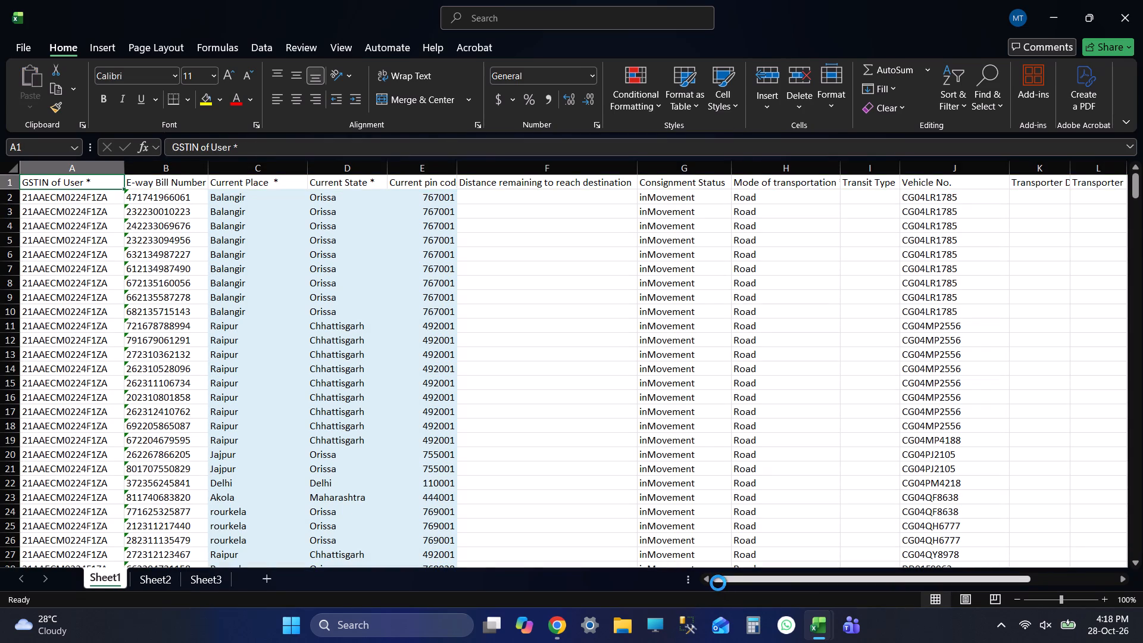
Switch to EXTENDED FILE 20261028 and make N2 on the ON ROAD sheet the active cell.
key("alt+Tab")
key("ctrl+Up")
key("Up")
key("Up")
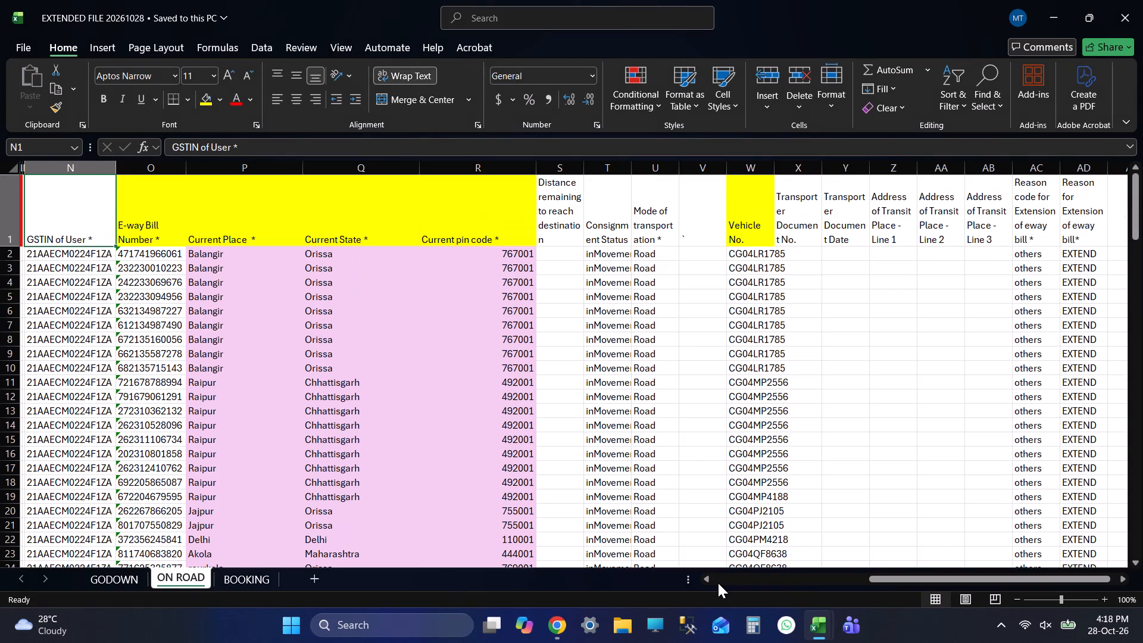
key("Down")
Return to MOVEMENT EXTEND and save the filled workbook again with A1 on Sheet1 as the active cell.
key("alt+Tab")
key("ctrl+Up")
key("Up")
key("ctrl+s")
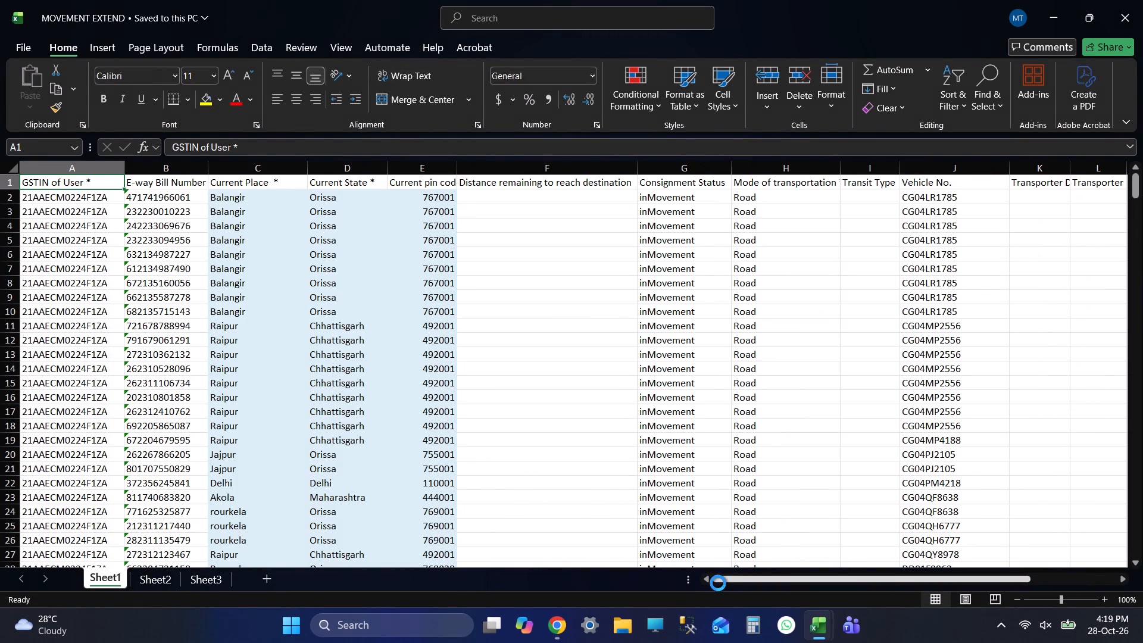
key("ctrl+s")
key("ctrl+s")
key("ctrl+s")
key("ctrl+s")
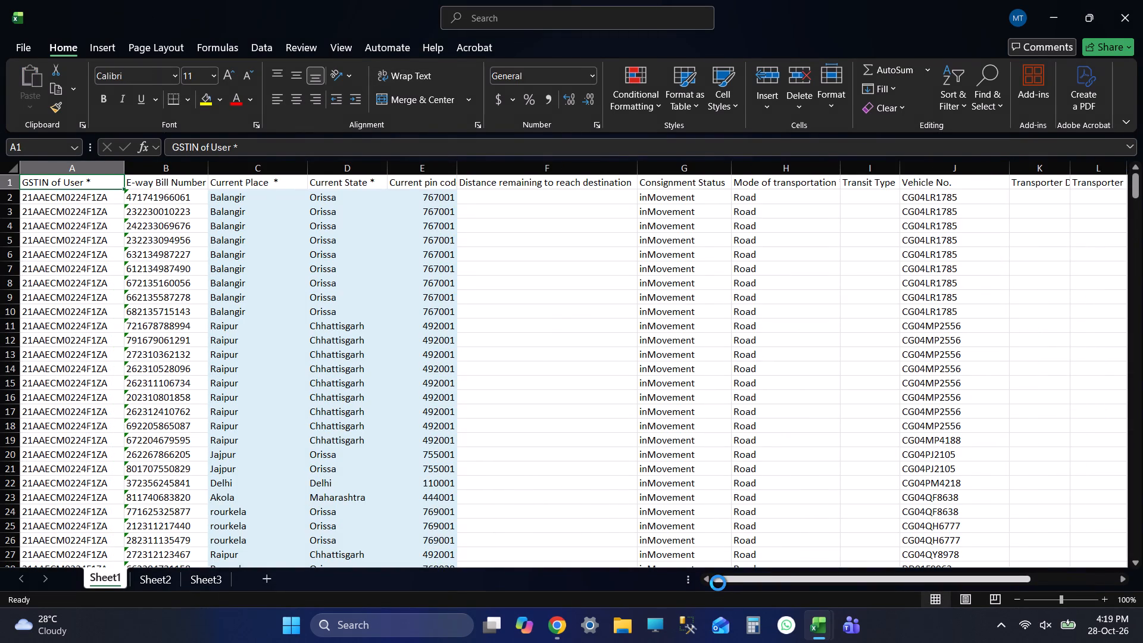
key("ctrl+s")
key("ctrl+s")
key("ctrl+s")
key("ctrl+s")
key("ctrl+s")
key("alt+Tab")
key("alt+Tab")
key("ctrl+Up")
key("Up")
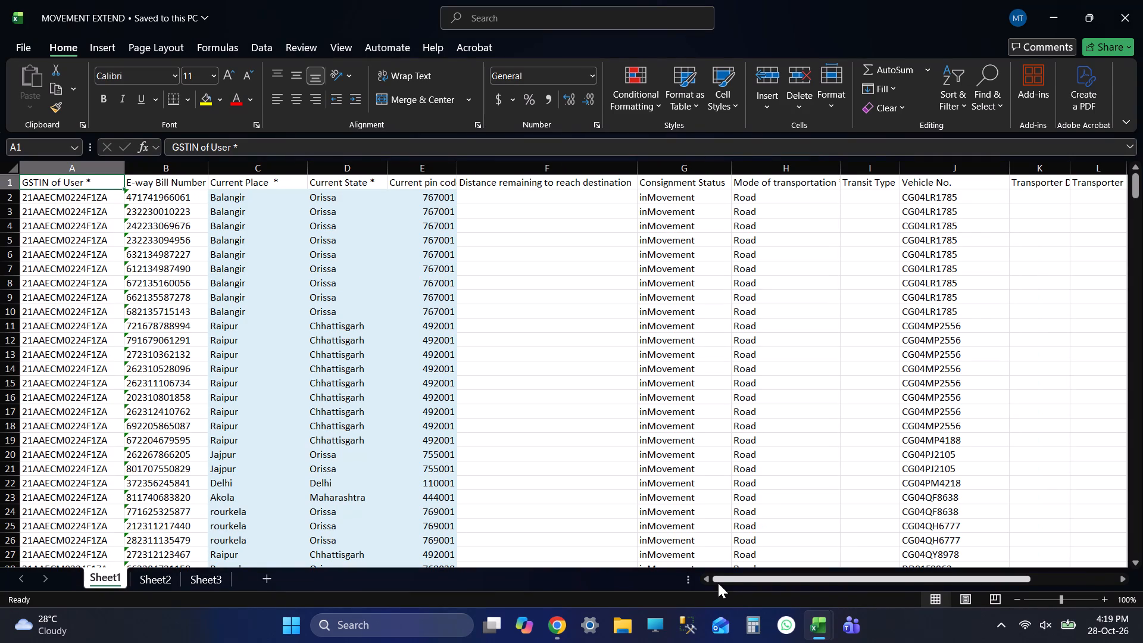
key("ctrl+s")
key("ctrl+s")
key("ctrl+s")
key("ctrl+s")
key("ctrl+s")
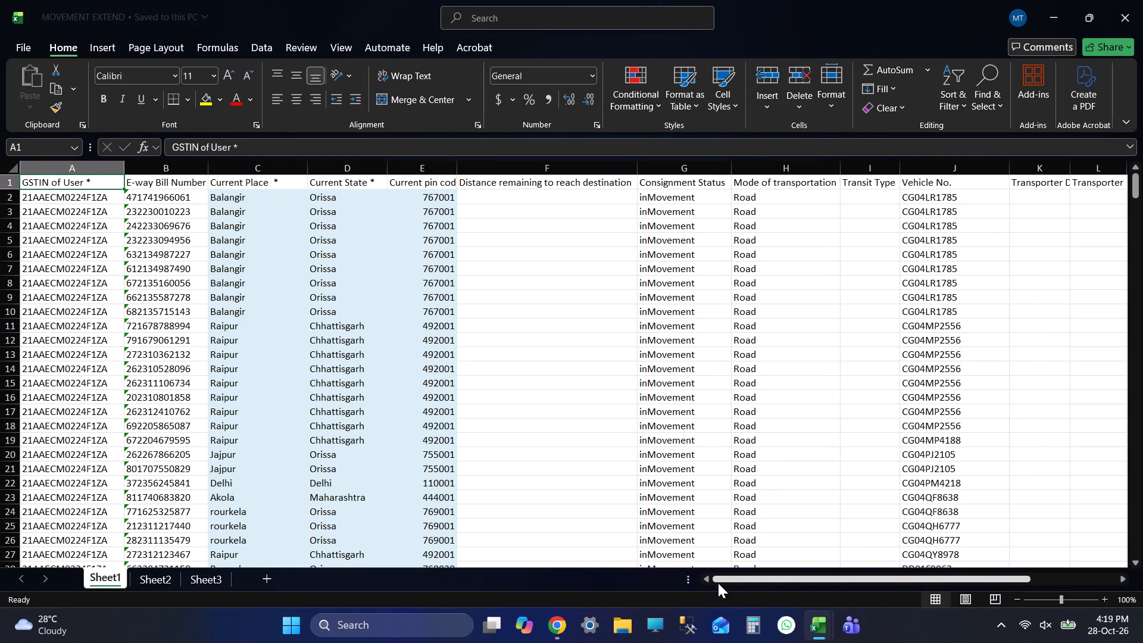
key("ctrl+s")
key("ctrl+s")
key("ctrl+s")
key("ctrl+s")
key("ctrl+s")
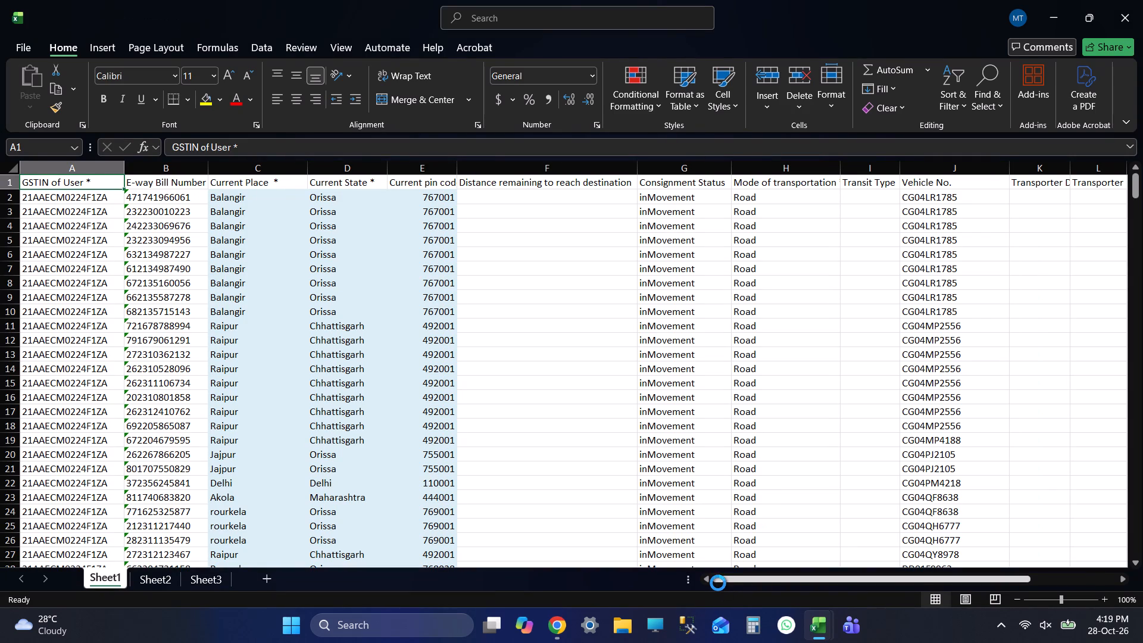
key("ctrl+s")
key("ctrl+s")
key("ctrl+s")
key("ctrl+s")
Compare the first rows of the ON ROAD sheet with the pasted rows on Sheet1 of MOVEMENT EXTEND.
key("alt+Tab")
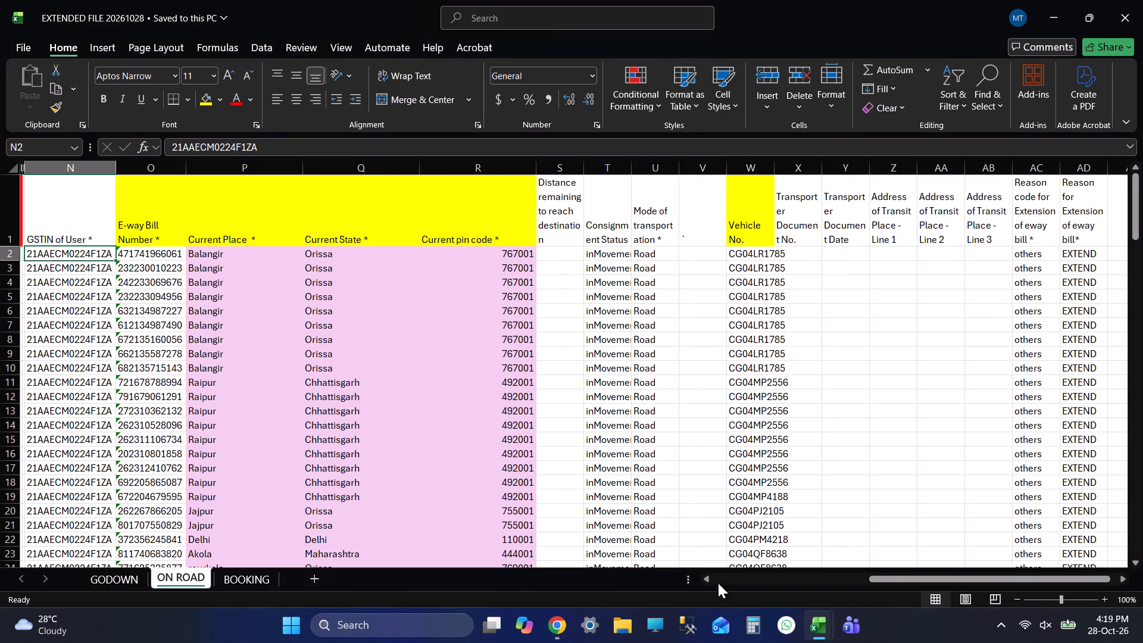
key("Up")
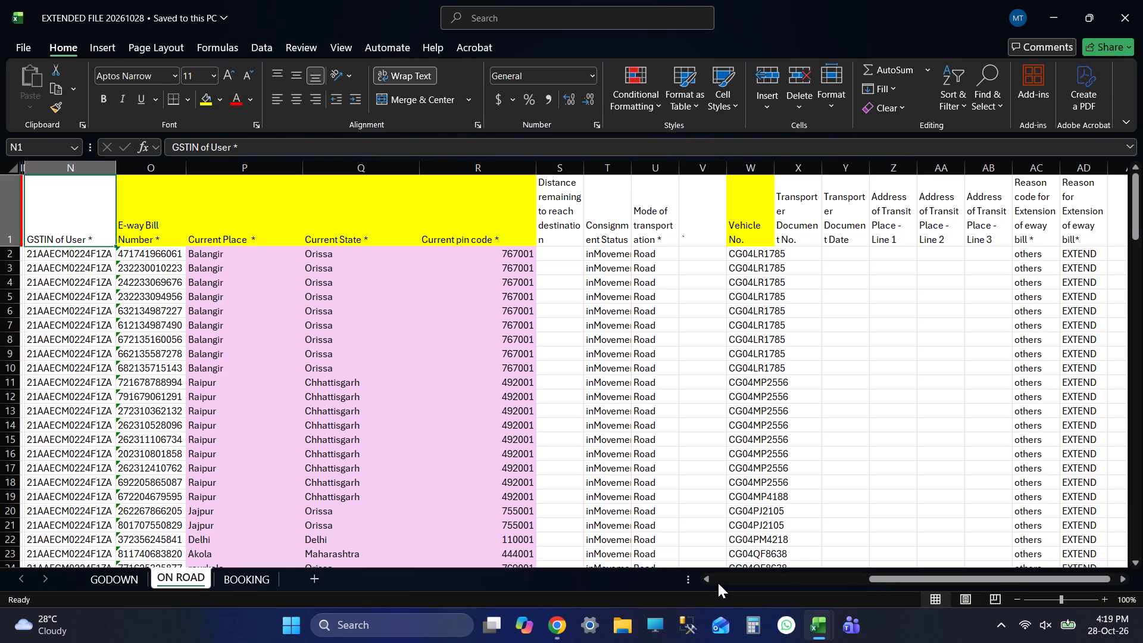
key("Up")
key("Up")
key("Up")
key("Down")
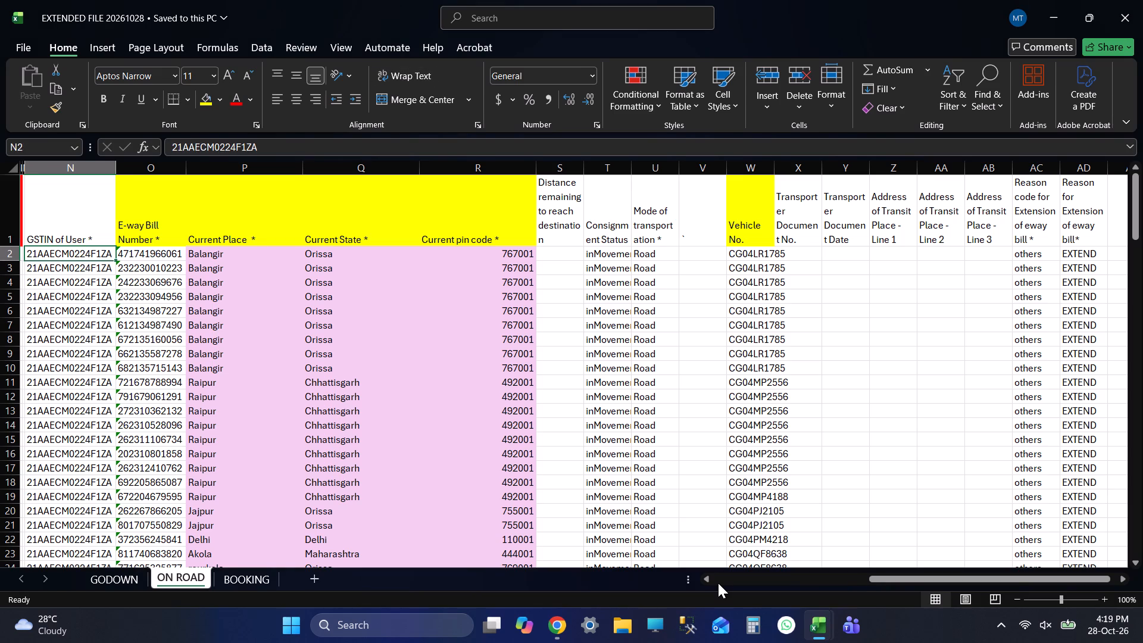
key("alt+Tab")
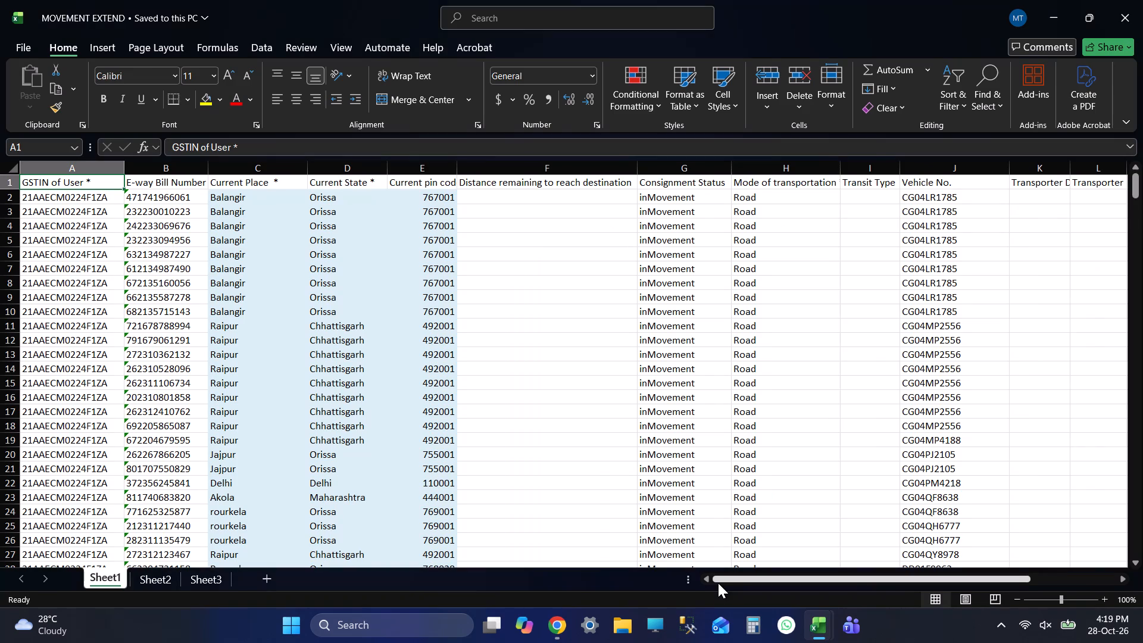
key("alt+Tab")
key("alt+Tab")
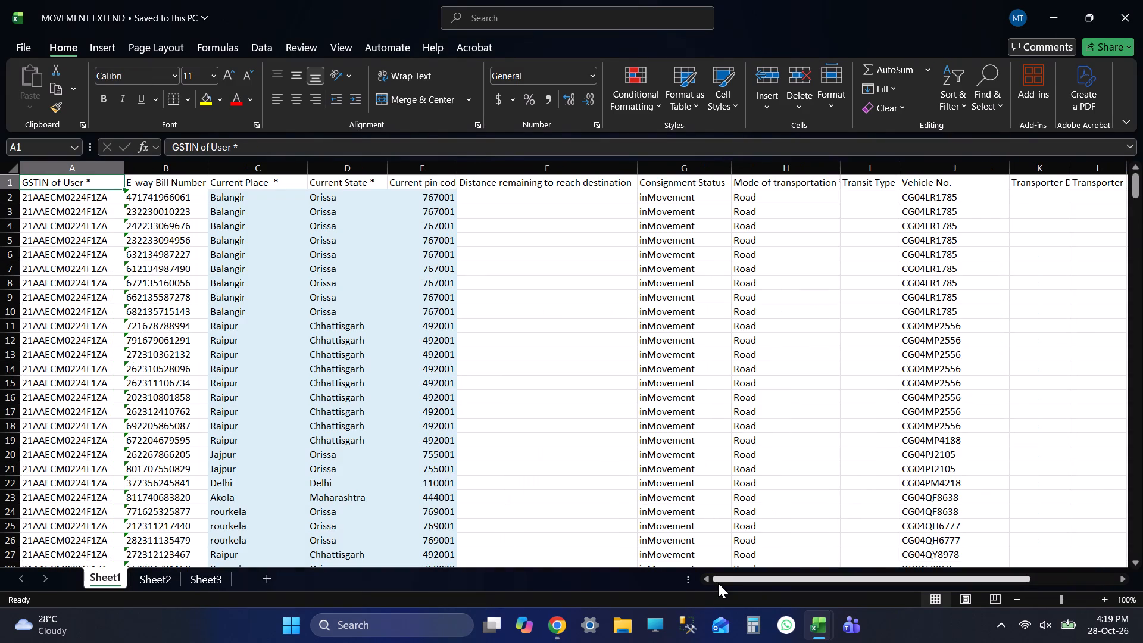
key("alt+Tab")
key("alt+Tab")
key("Up")
key("Up")
key("Up")
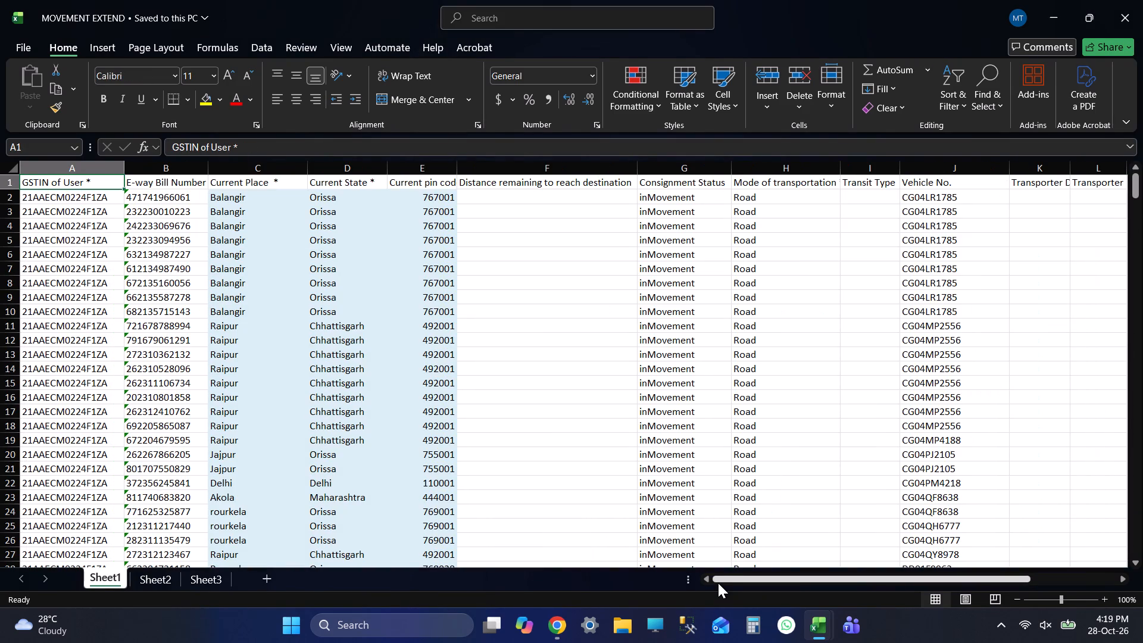
key("ctrl+s")
Compare the last filled rows of Sheet1 in MOVEMENT EXTEND and the ON ROAD sheet in EXTENDED FILE 20261028.
key("ctrl+Down")
key("alt+Tab")
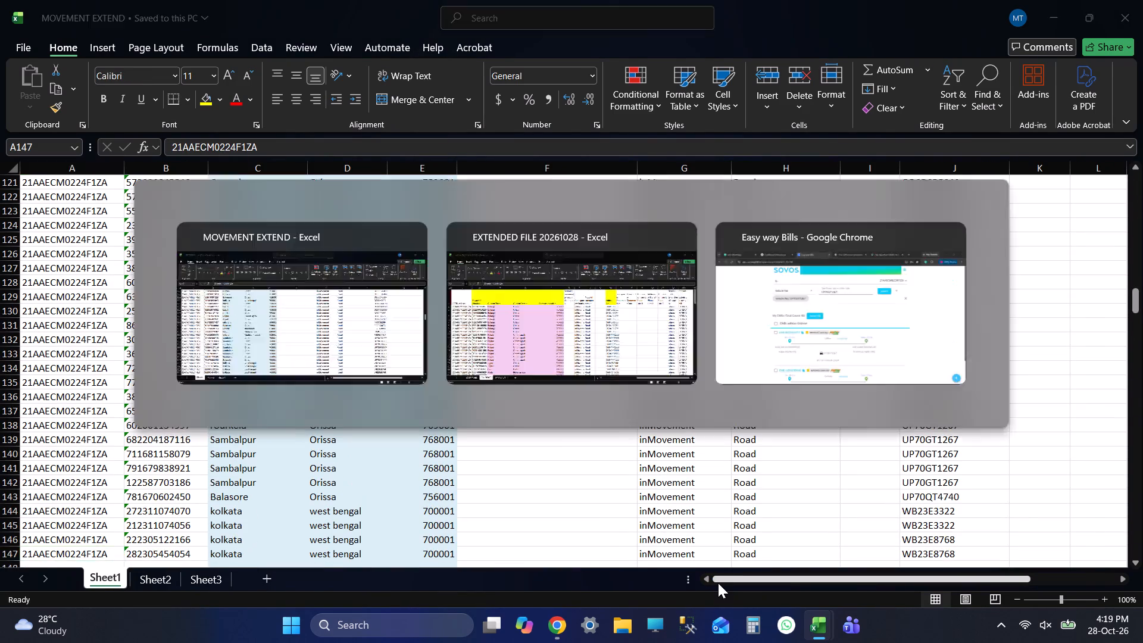
key("ctrl+Down")
key("alt+Tab")
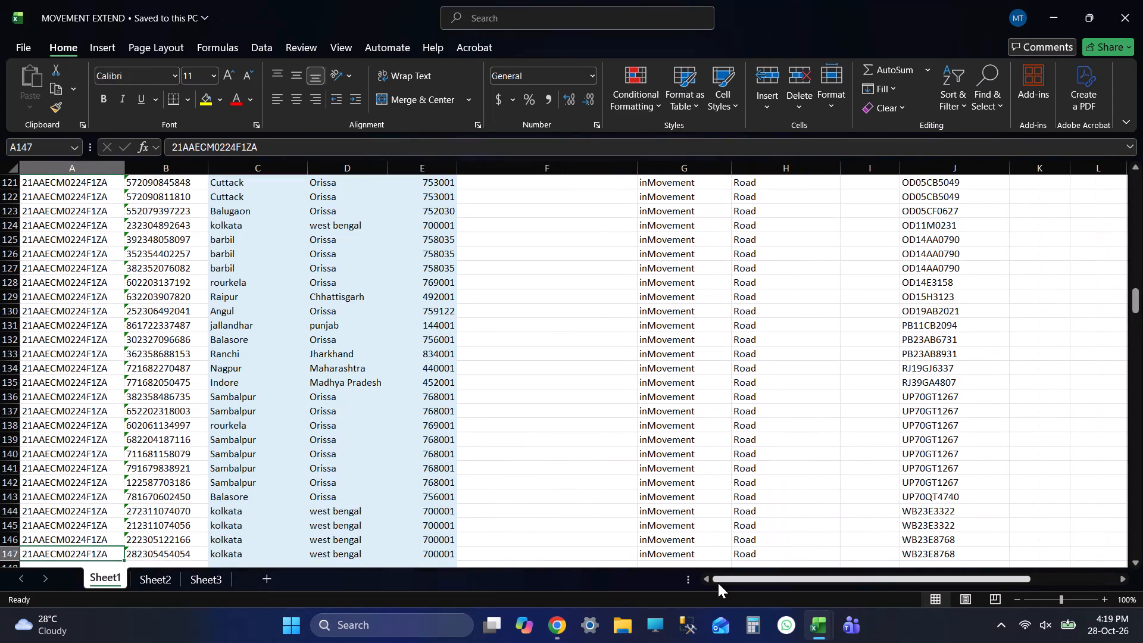
key("alt+Tab")
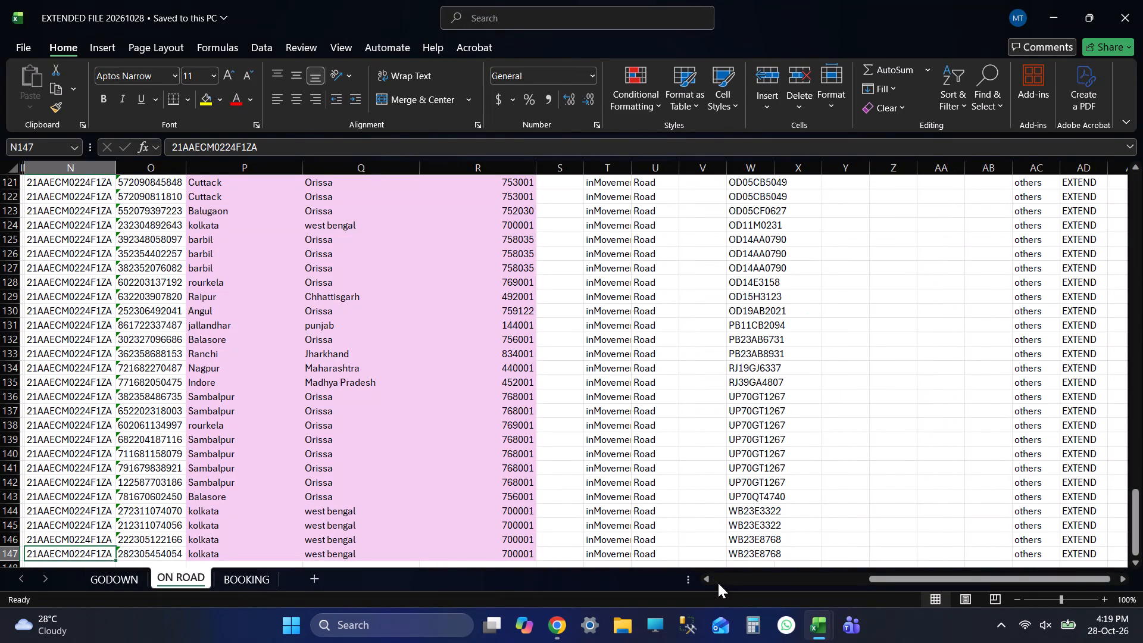
key("alt+Tab")
key("alt+Tab")
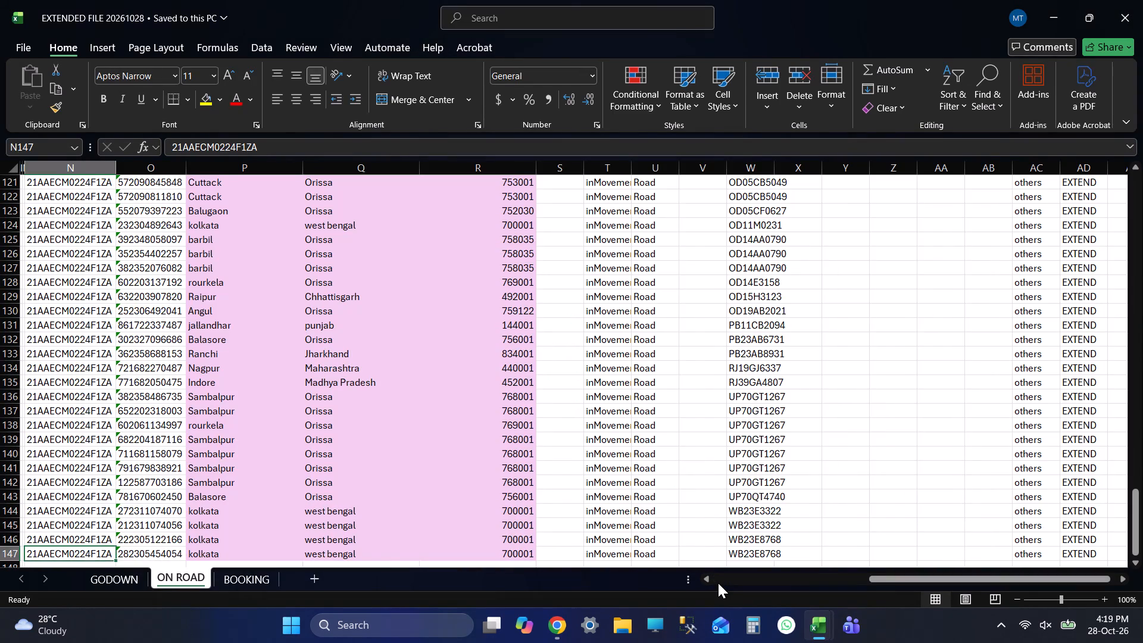
key("alt+Tab")
key("alt+Tab")
key("alt+Tab")
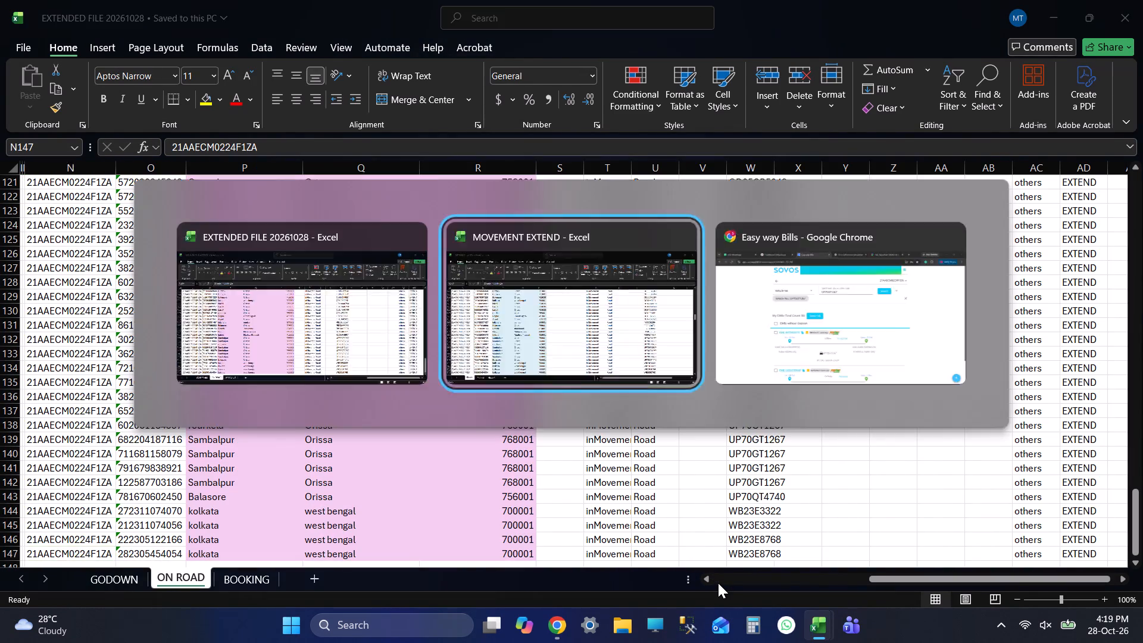
Save MOVEMENT EXTEND and make A1 on Sheet1 the active cell before saving it once more.
key("ctrl+s")
key("ctrl+s")
key("ctrl+s")
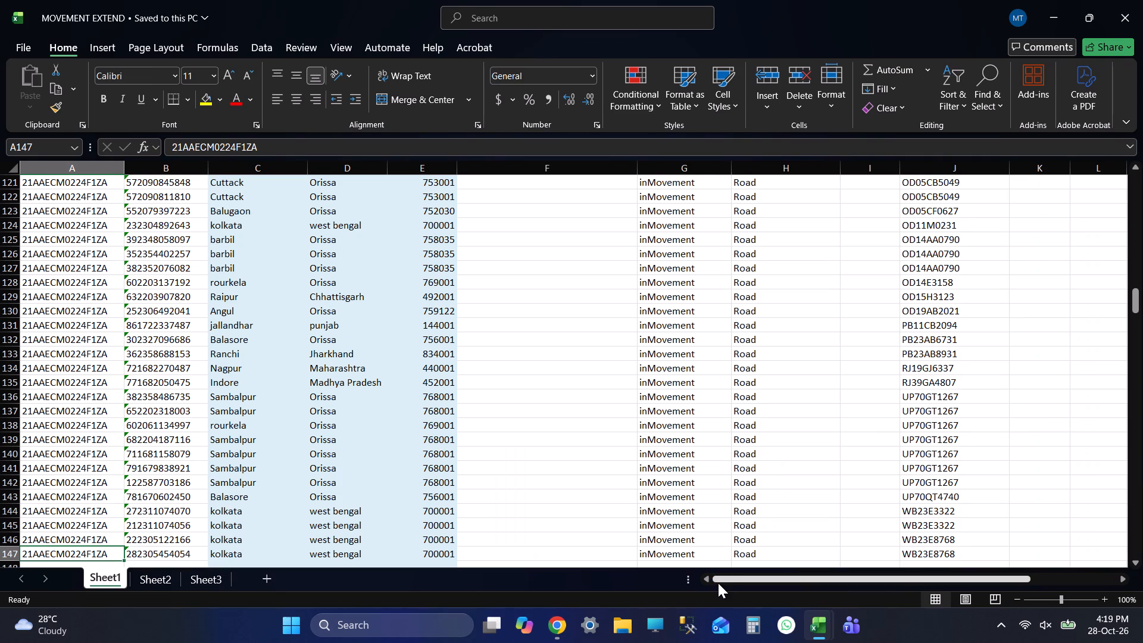
key("ctrl+s")
key("ctrl+s")
key("ctrl+s")
key("ctrl+Up")
key("Up")
key("Up")
key("Up")
key("Up")
key("ctrl+s")
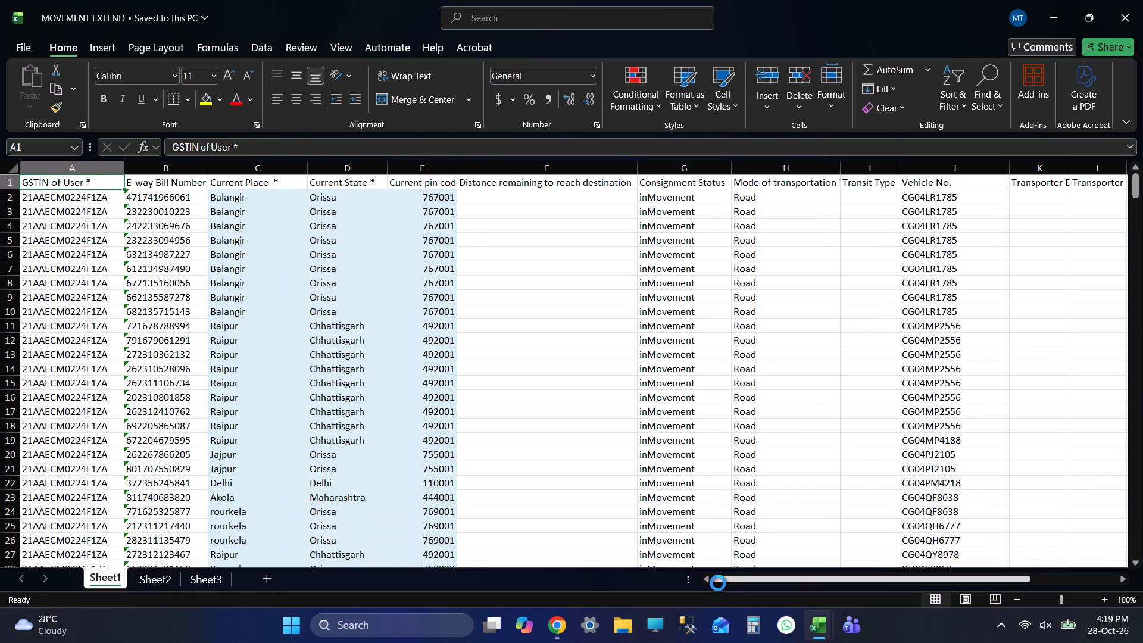
Save the filled MOVEMENT EXTEND workbook and close it.
key("ctrl+s")
left_click(1142, 0)
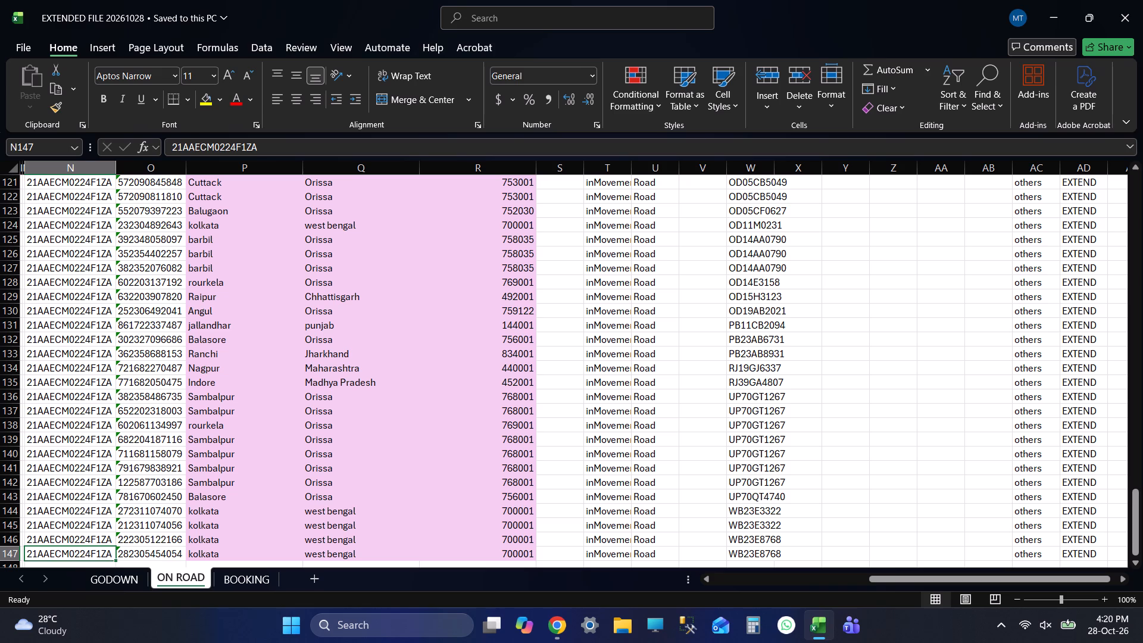
Make N1 on the ON ROAD sheet the active cell and save EXTENDED FILE 20261028.
key("ctrl+Up")
key("Up")
key("Up")
key("Up")
key("Up")
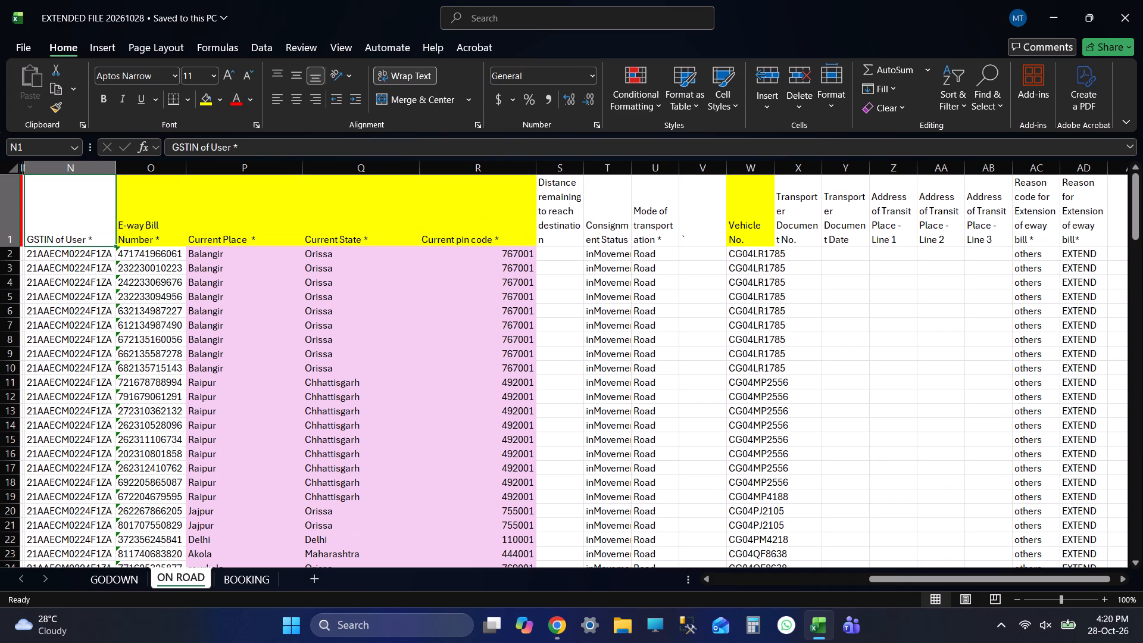
key("ctrl+s")
key("ctrl+s")
key("ctrl+s")
key("ctrl+s")
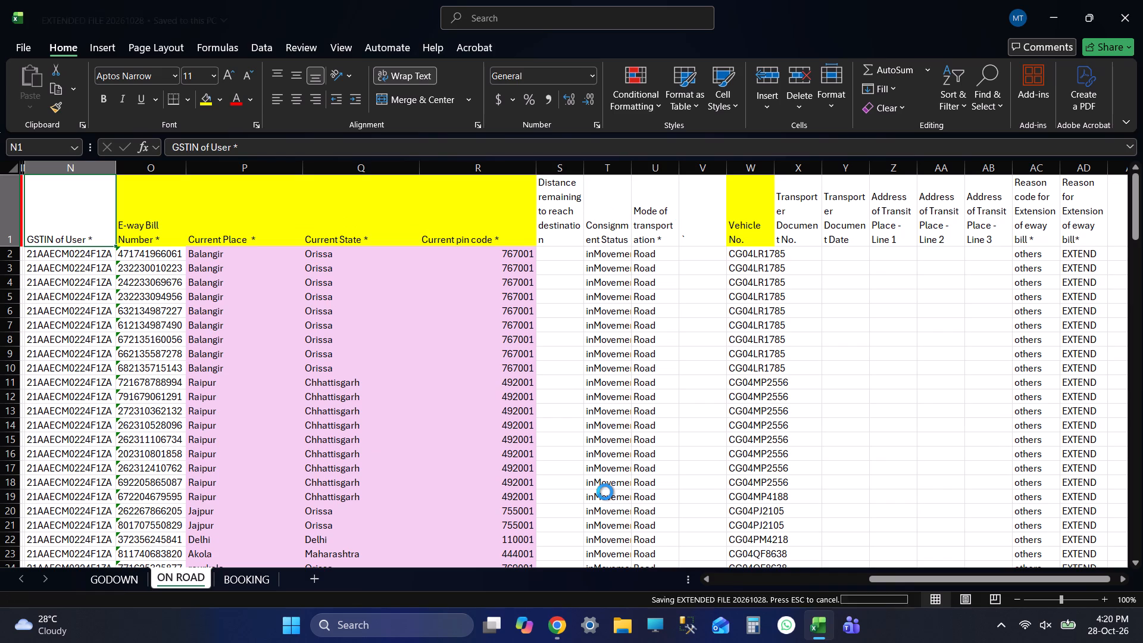
key("ctrl+s")
key("ctrl+s")
key("Up")
key("Up")
key("Up")
key("Up")
key("Up")
key("Up")
key("Up")
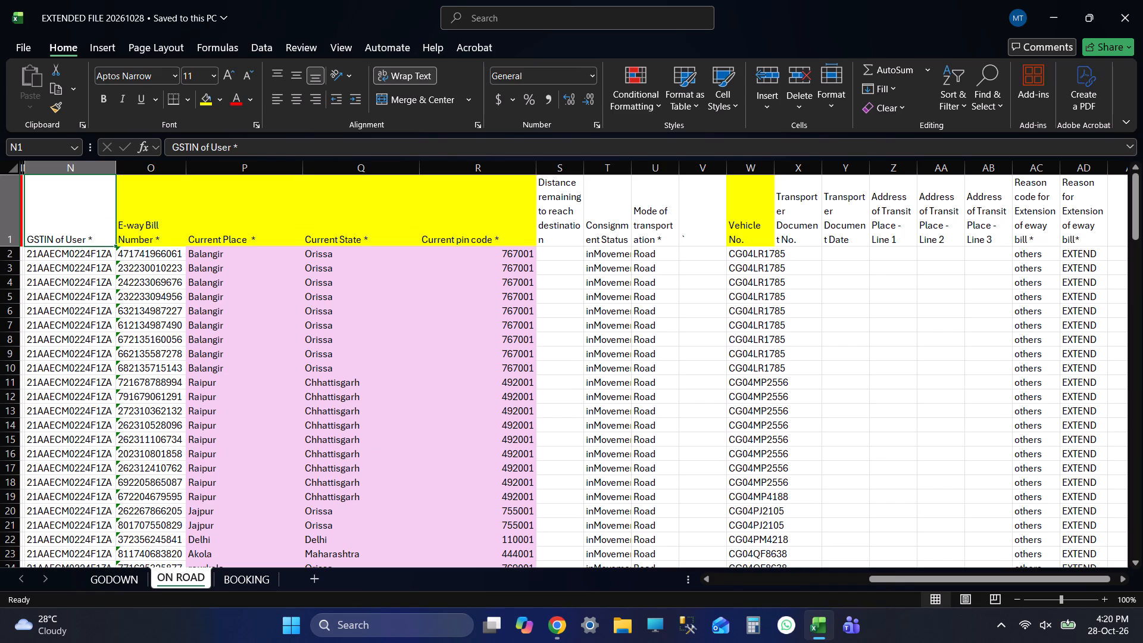
Go to the last filled row of the ON ROAD sheet, N147, and save EXTENDED FILE 20261028 again.
key("ctrl+Down")
key("Down")
key("Down")
key("Down")
key("Down")
key("ctrl+Up")
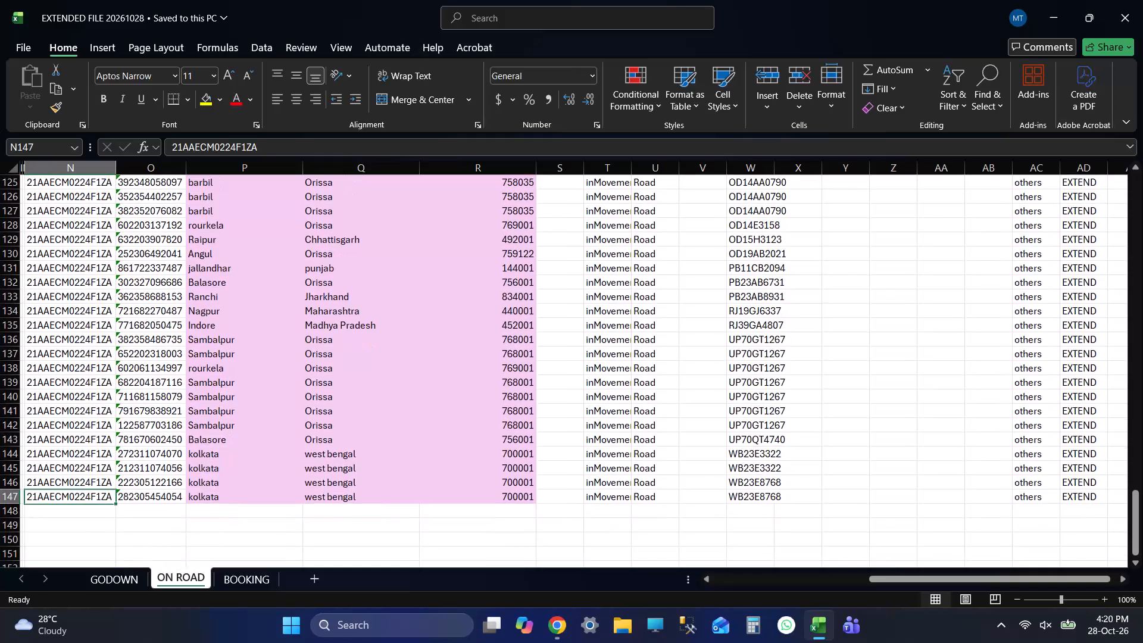
key("ctrl+s")
key("ctrl+s")
key("ctrl+s")
key("ctrl+s")
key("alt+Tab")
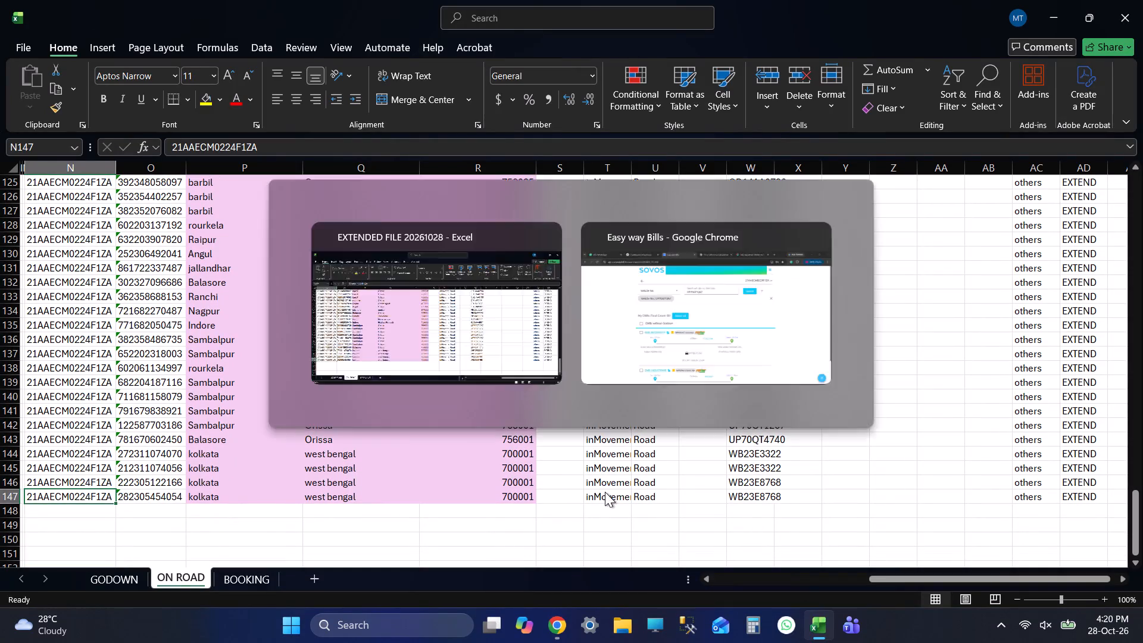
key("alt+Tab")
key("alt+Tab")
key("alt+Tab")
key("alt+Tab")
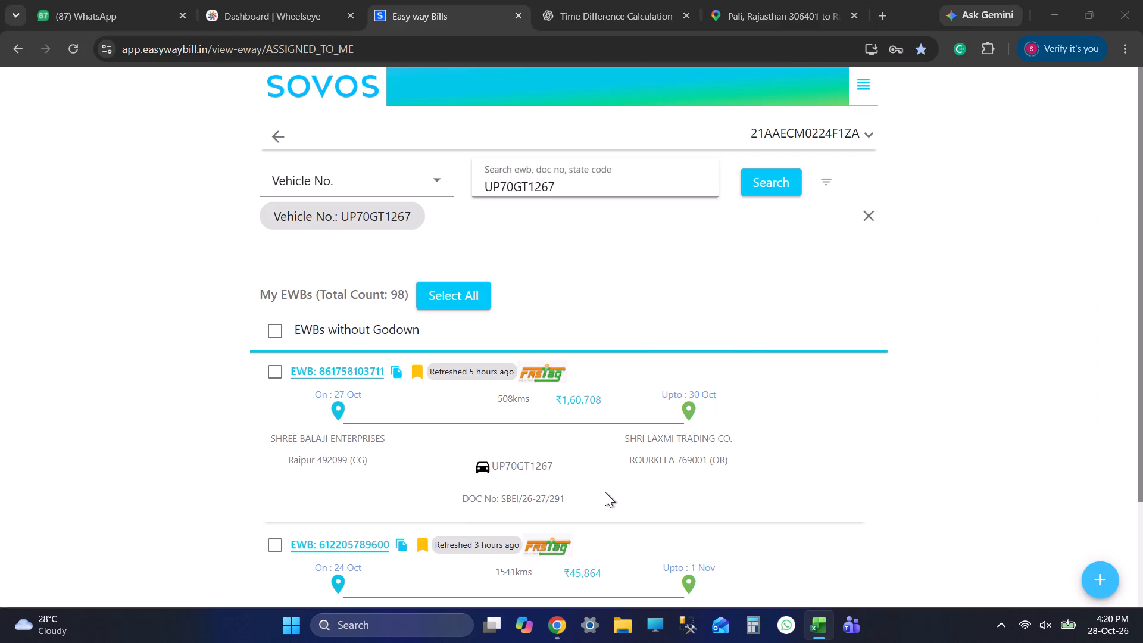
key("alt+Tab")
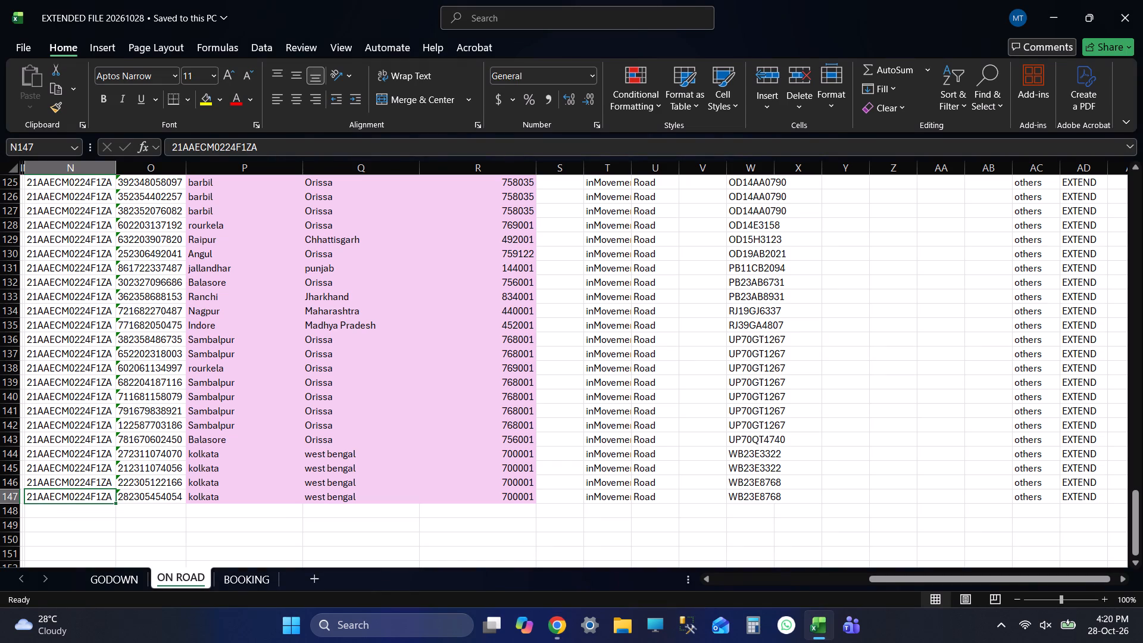
Return to header cell N1 on the ON ROAD sheet and save EXTENDED FILE 20261028 again.
key("ctrl+s")
key("ctrl+s")
key("ctrl+s")
key("ctrl+Up")
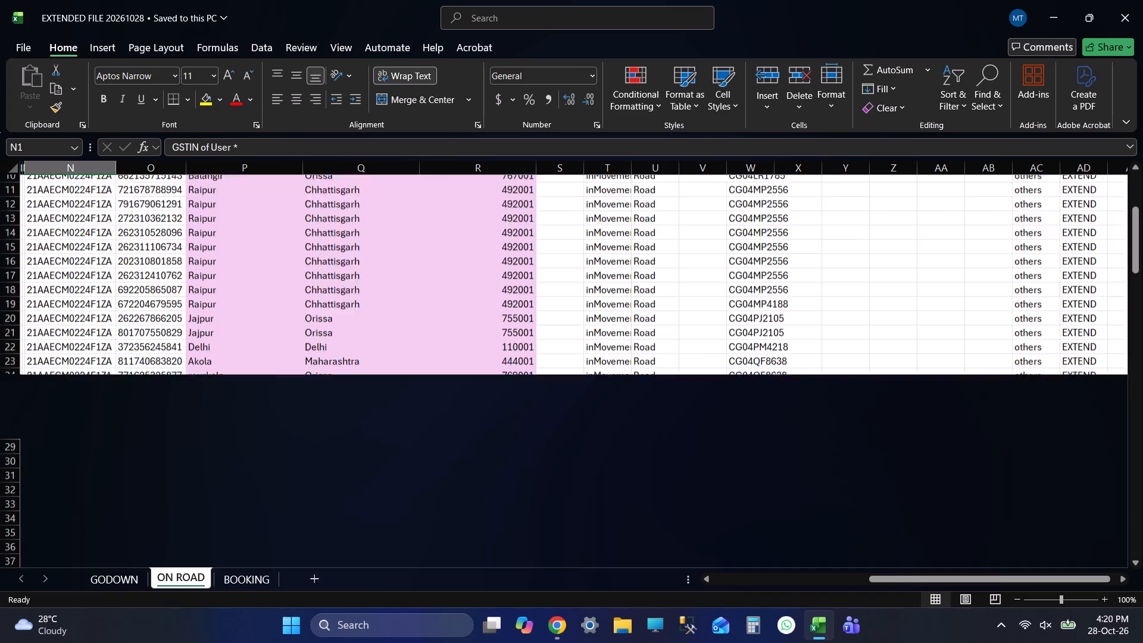
key("Up")
key("Up")
key("Up")
key("ctrl+s")
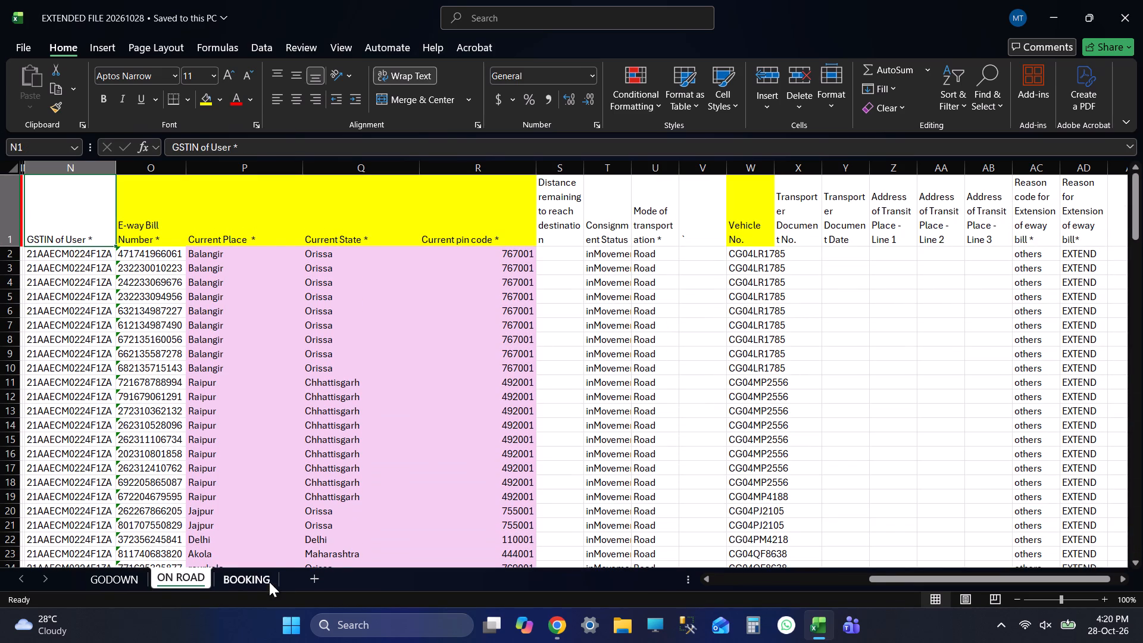
View the BOOKING sheet, make GODOWN the active sheet, and save EXTENDED FILE 20261028.
left_click(255, 577)
key("alt+Tab")
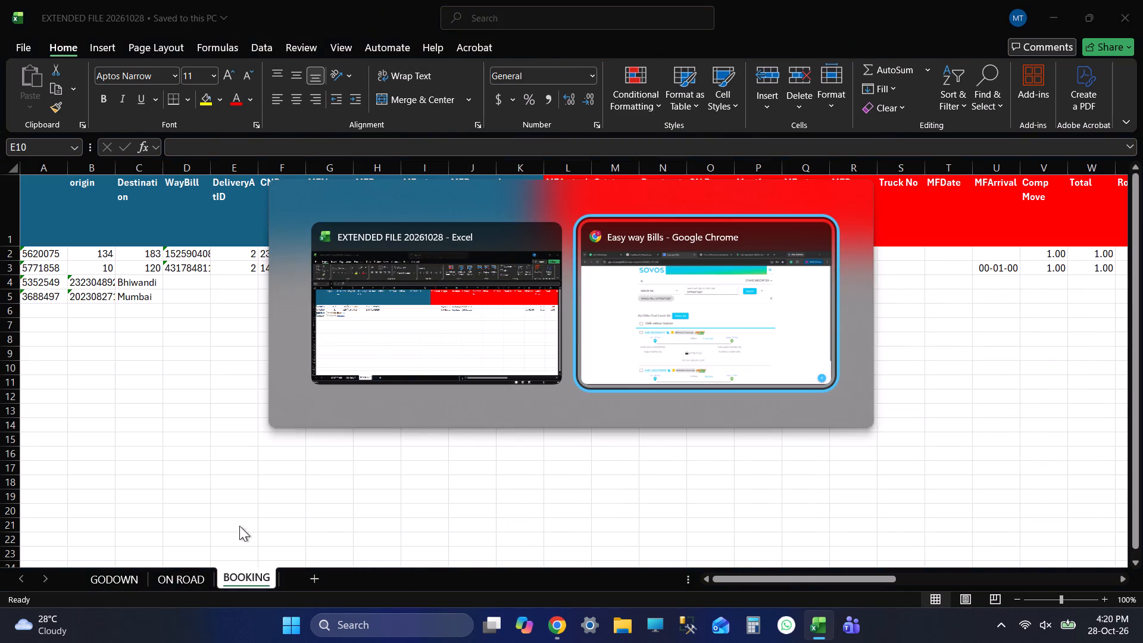
key("alt+Tab")
left_click(122, 578)
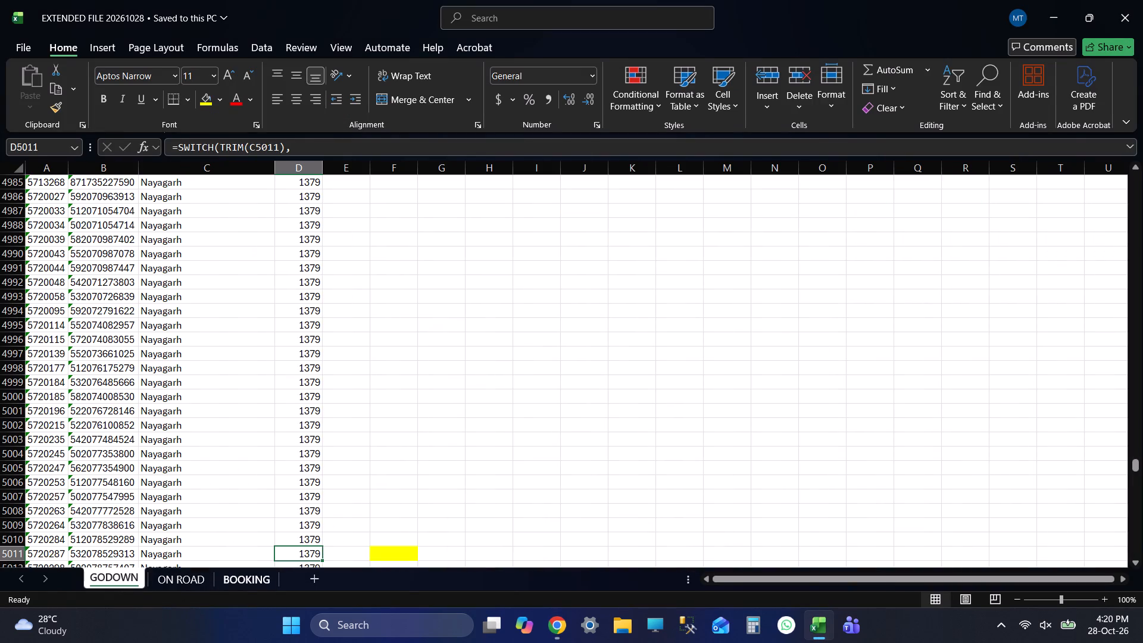
key("ctrl+s")
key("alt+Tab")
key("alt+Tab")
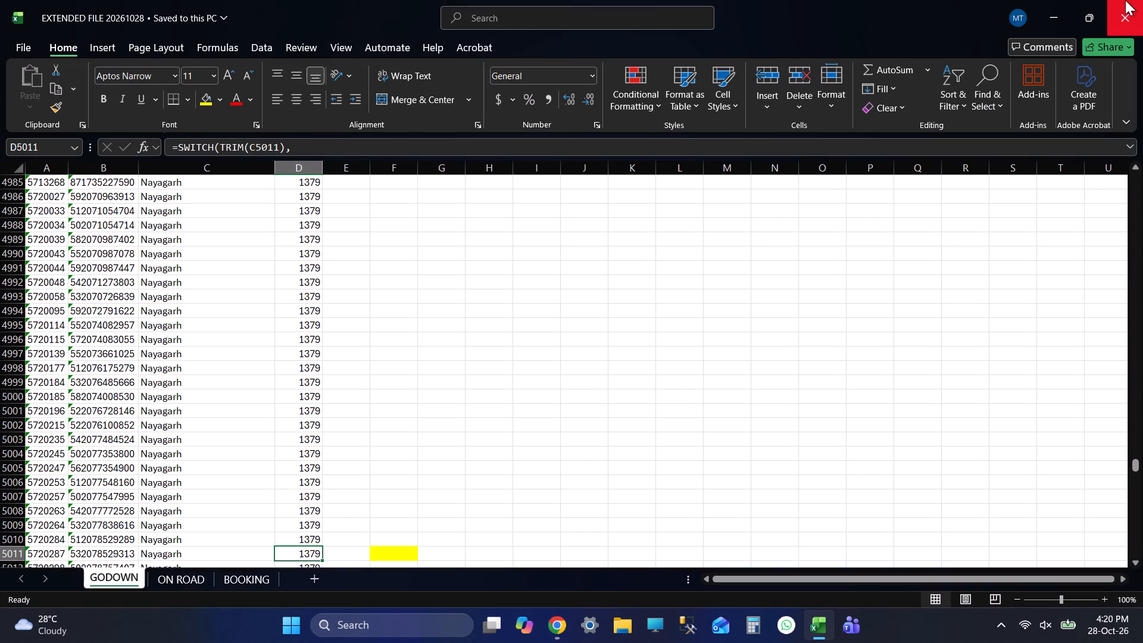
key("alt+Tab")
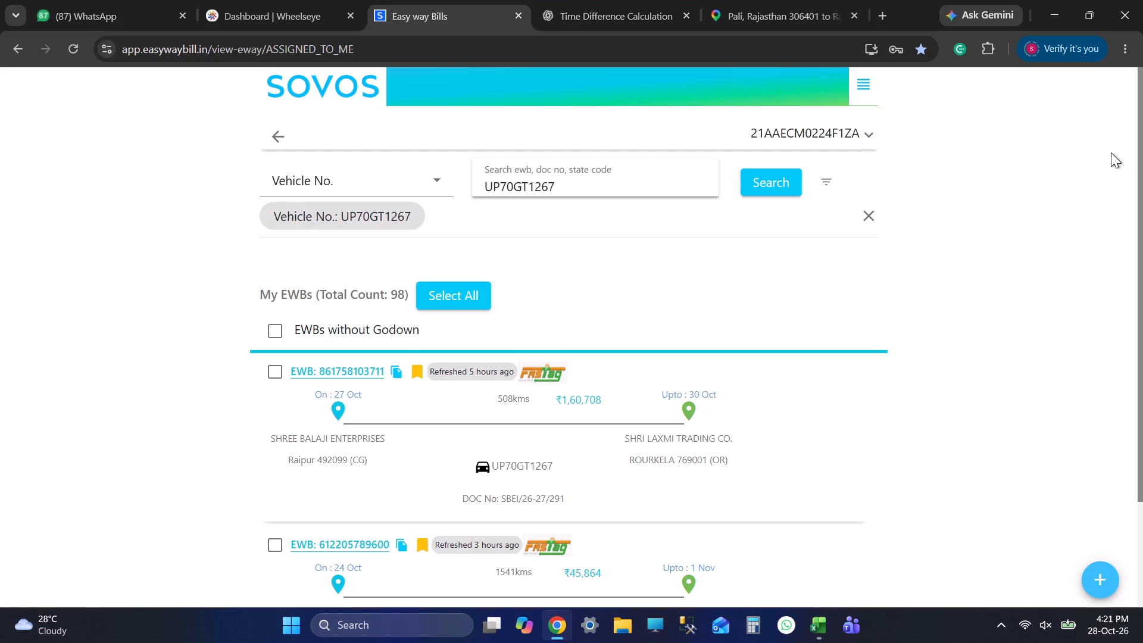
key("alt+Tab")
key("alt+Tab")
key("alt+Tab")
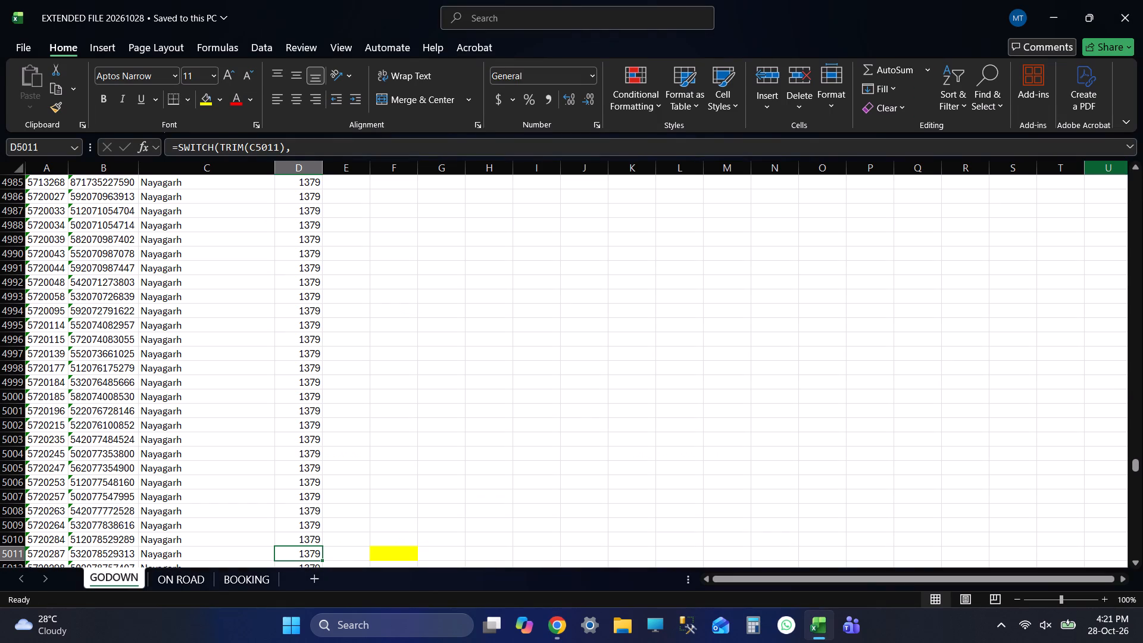
Open the add to godown workbook from the E Way Bill folder on New Volume (F:).
double_click(1047, 9)
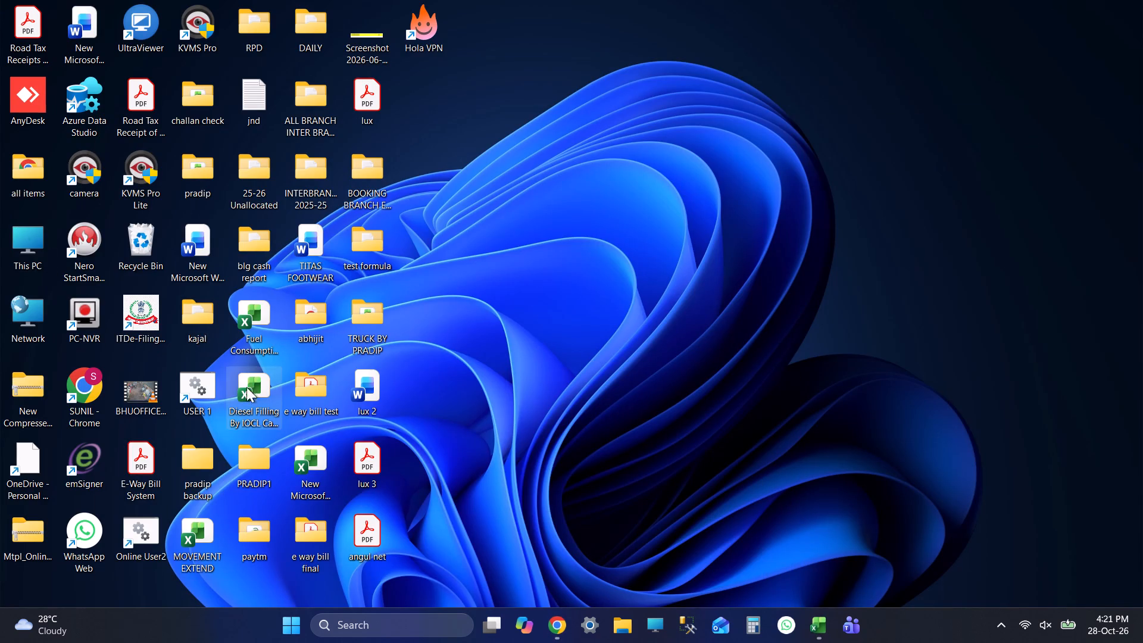
double_click(24, 228)
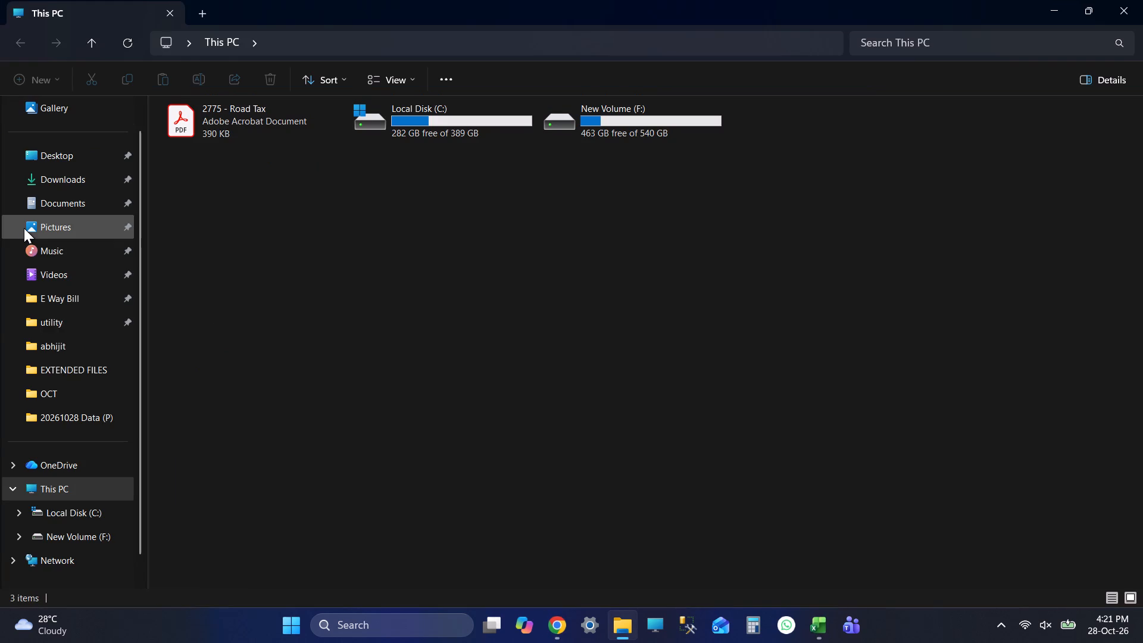
left_click(74, 288)
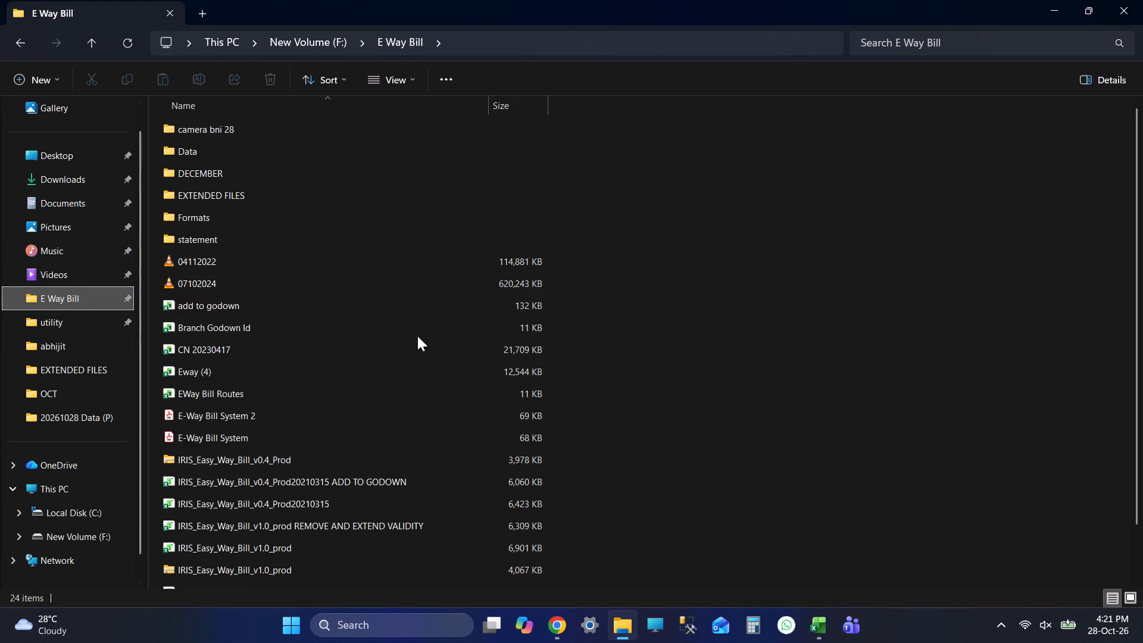
double_click(320, 305)
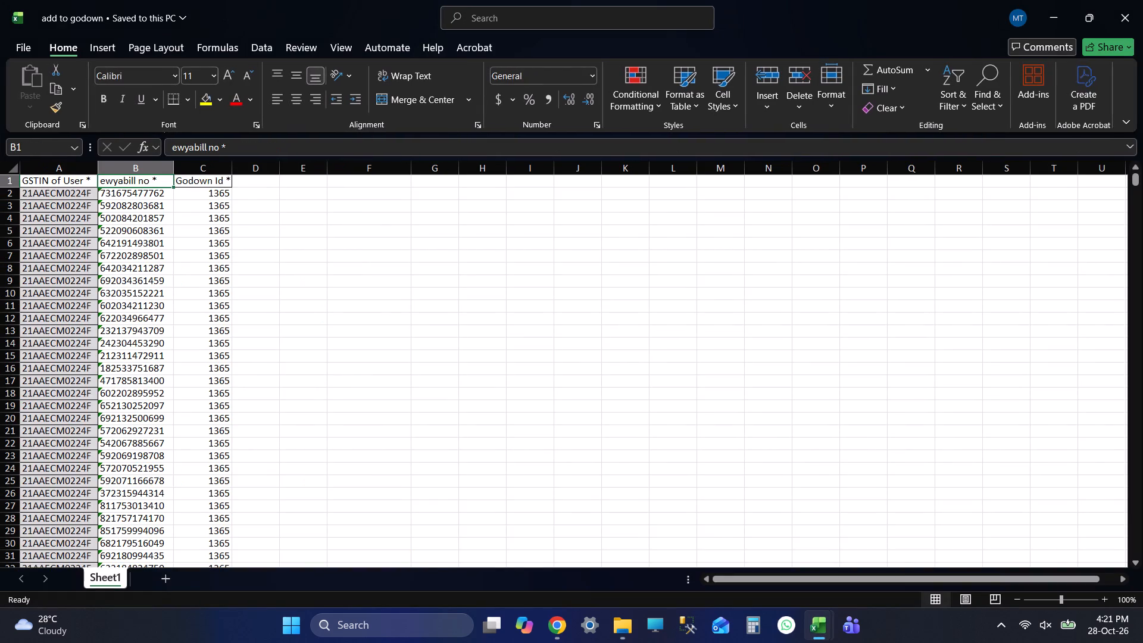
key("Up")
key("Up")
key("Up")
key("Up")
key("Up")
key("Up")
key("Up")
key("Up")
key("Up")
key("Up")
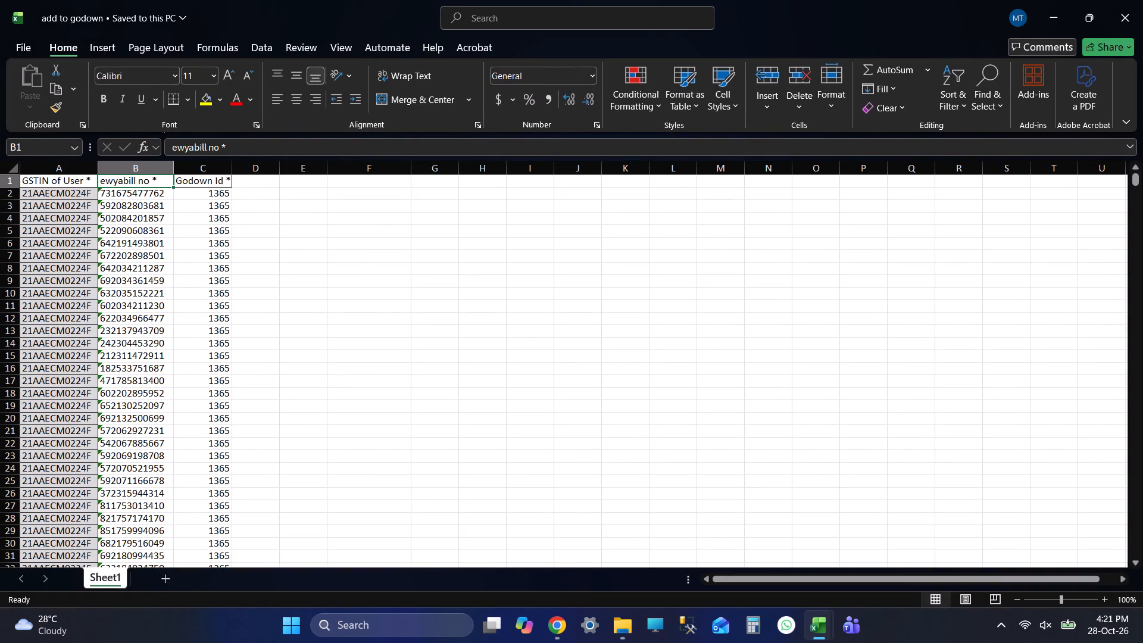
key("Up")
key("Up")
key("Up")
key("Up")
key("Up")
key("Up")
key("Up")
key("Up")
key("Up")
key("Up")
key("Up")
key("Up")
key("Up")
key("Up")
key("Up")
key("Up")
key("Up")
Clear the e-way bill numbers and godown IDs in B2:C5011 of add to godown, keeping the headers and GSTIN column, and save it.
key("Down")
key("ctrl+shift+Right")
key("ctrl+shift+Down")
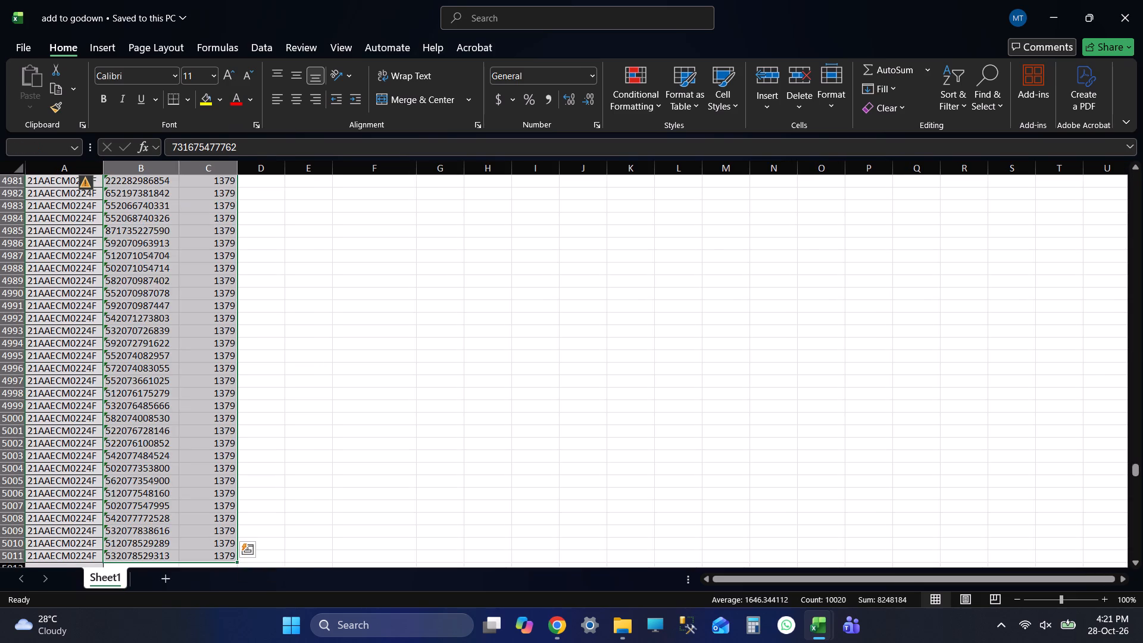
key("Delete")
key("ctrl+Up")
key("Up")
key("Up")
key("Up")
key("Up")
key("Down")
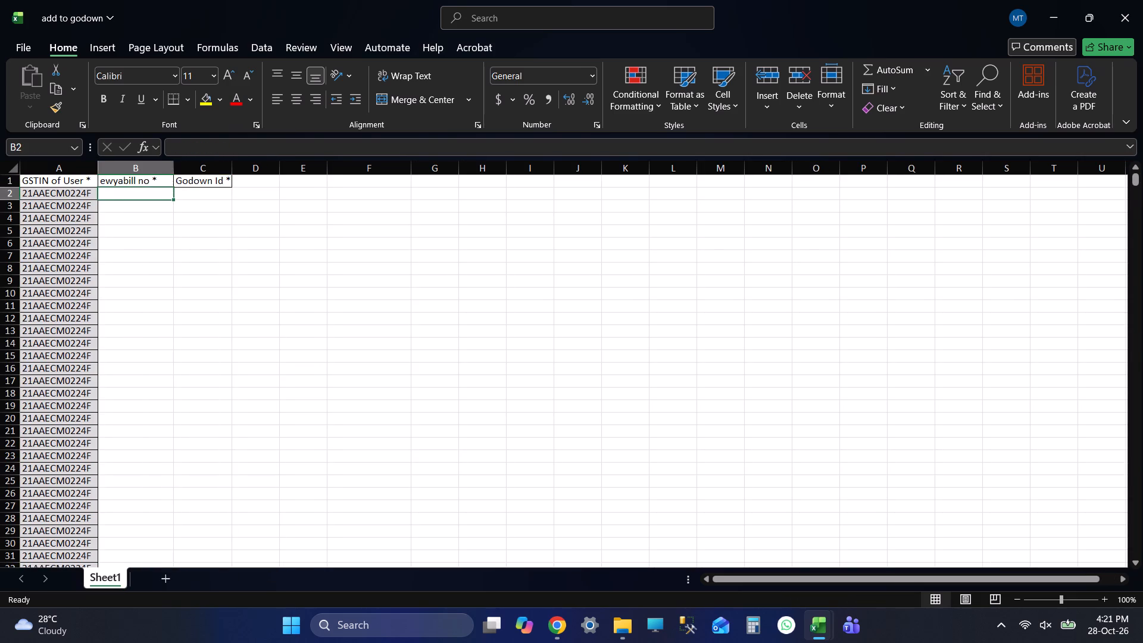
key("ctrl+s")
key("ctrl+s")
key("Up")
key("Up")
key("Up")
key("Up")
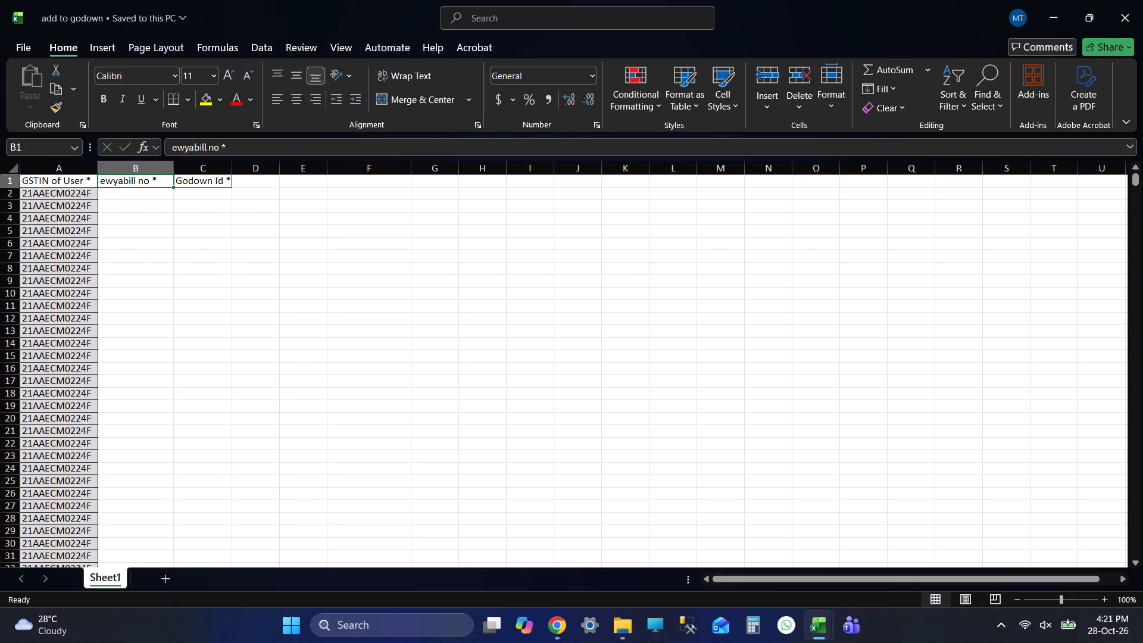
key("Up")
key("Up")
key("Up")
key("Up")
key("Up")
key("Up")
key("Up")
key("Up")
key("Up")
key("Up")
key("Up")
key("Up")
Make B2 on Sheet1 the active cell and save the cleared add to godown workbook again.
key("Down")
key("ctrl+s")
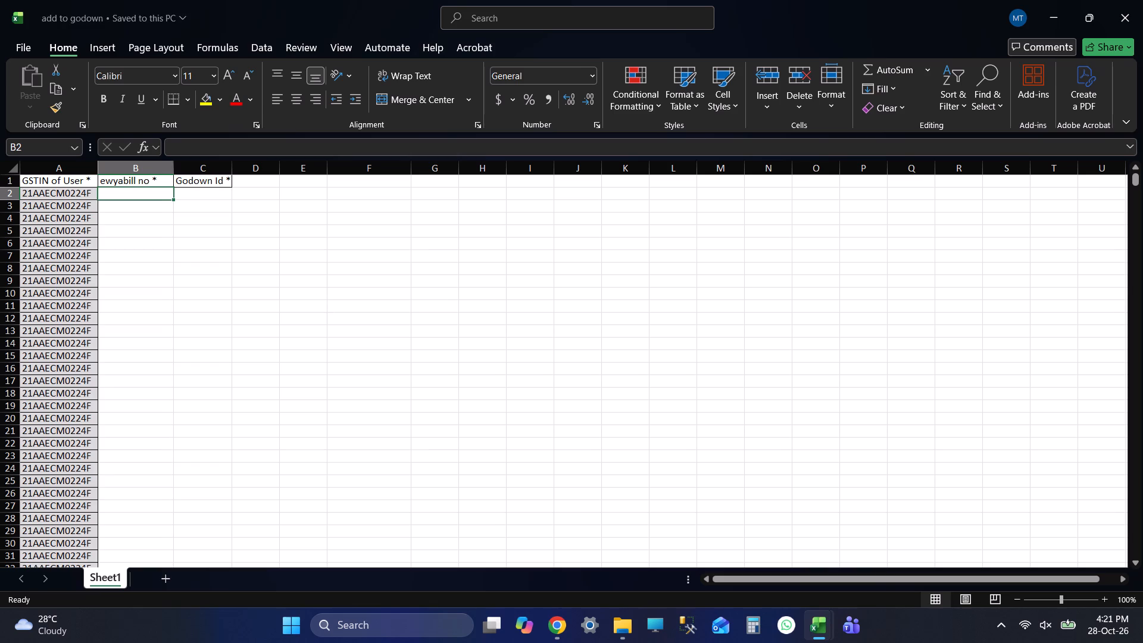
key("ctrl+s")
key("ctrl+s")
key("ctrl+s")
key("ctrl+s")
key("ctrl+s")
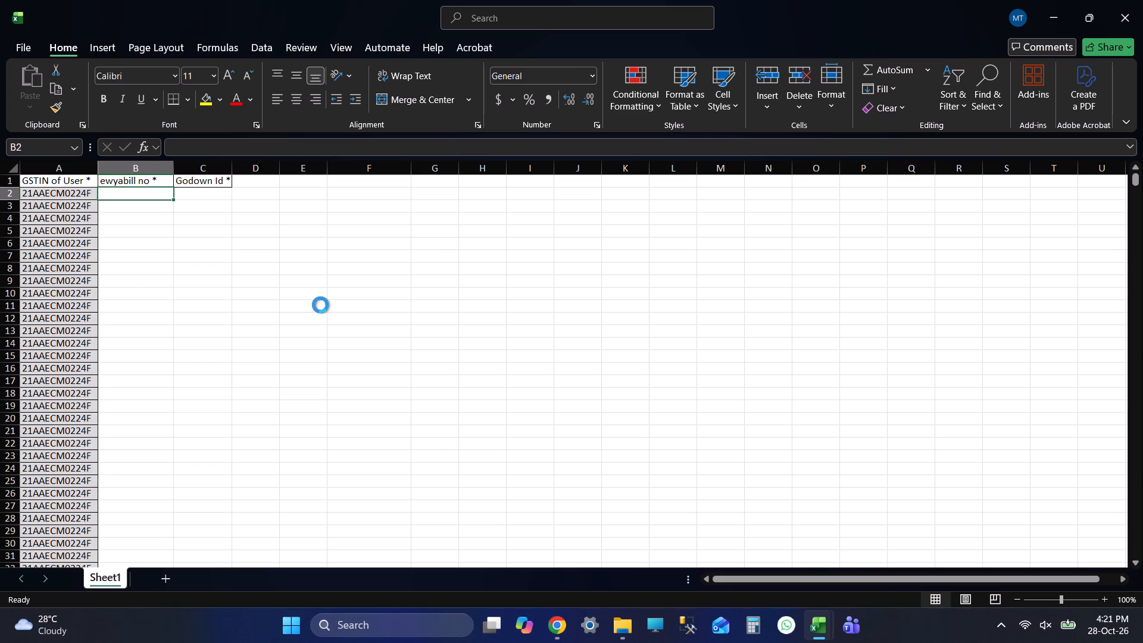
key("ctrl+s")
key("ctrl+s")
key("ctrl+s")
key("ctrl+s")
key("ctrl+s")
key("ctrl+s")
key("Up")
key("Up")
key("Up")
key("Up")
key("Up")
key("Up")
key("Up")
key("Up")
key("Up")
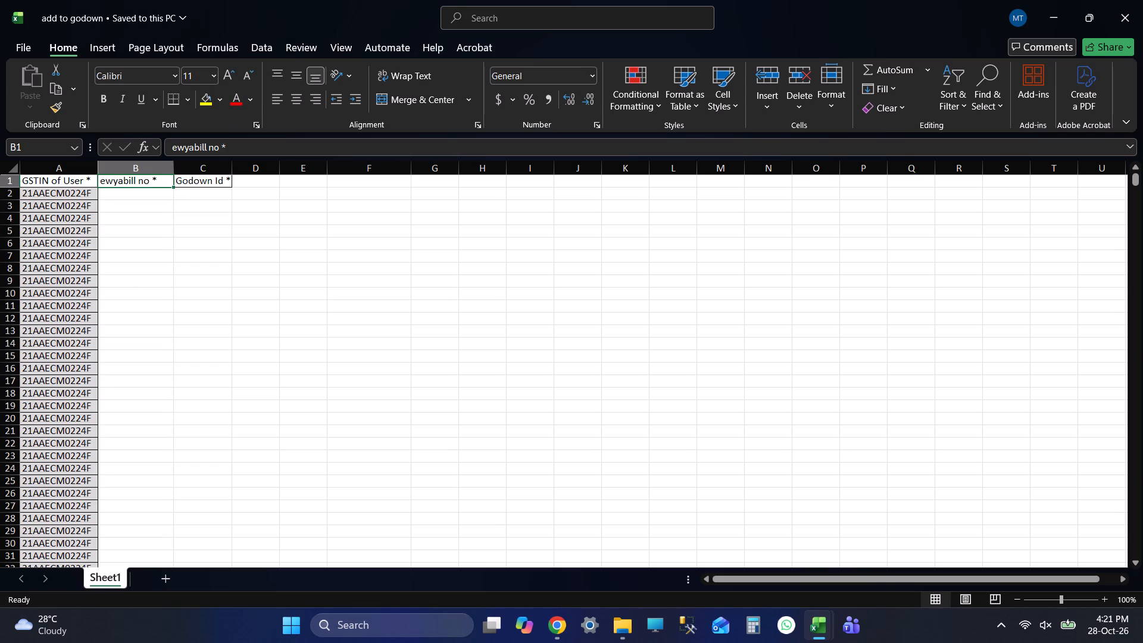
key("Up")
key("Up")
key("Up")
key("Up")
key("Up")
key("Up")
Select B2 on Sheet1 and save the add to godown workbook once more.
key("Down")
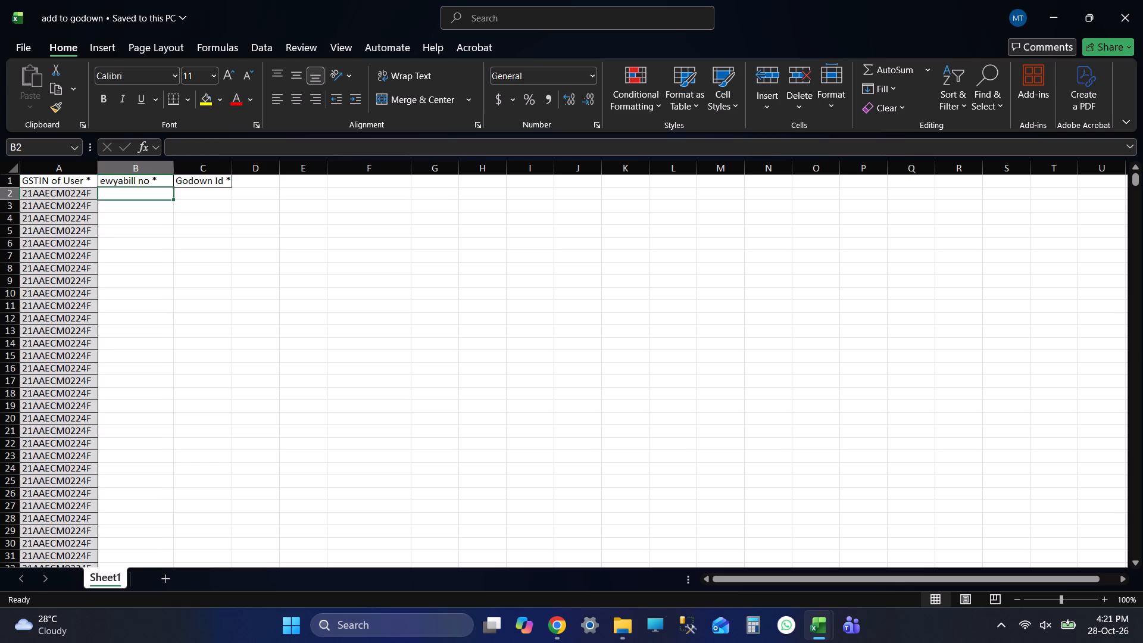
key("ctrl+s")
key("ctrl+s")
key("ctrl+s")
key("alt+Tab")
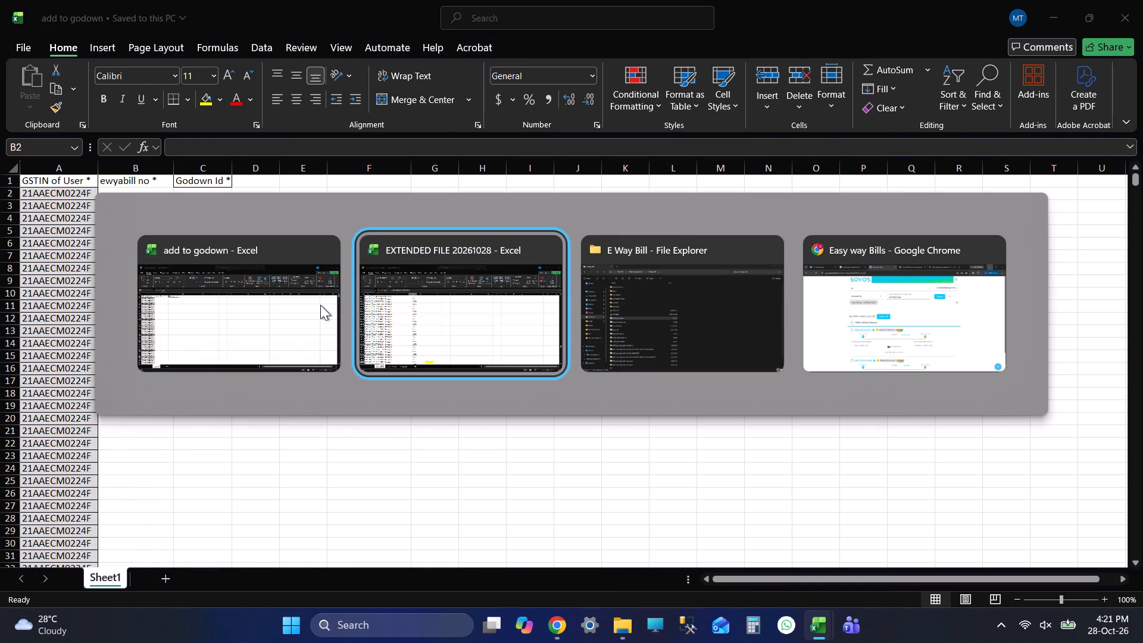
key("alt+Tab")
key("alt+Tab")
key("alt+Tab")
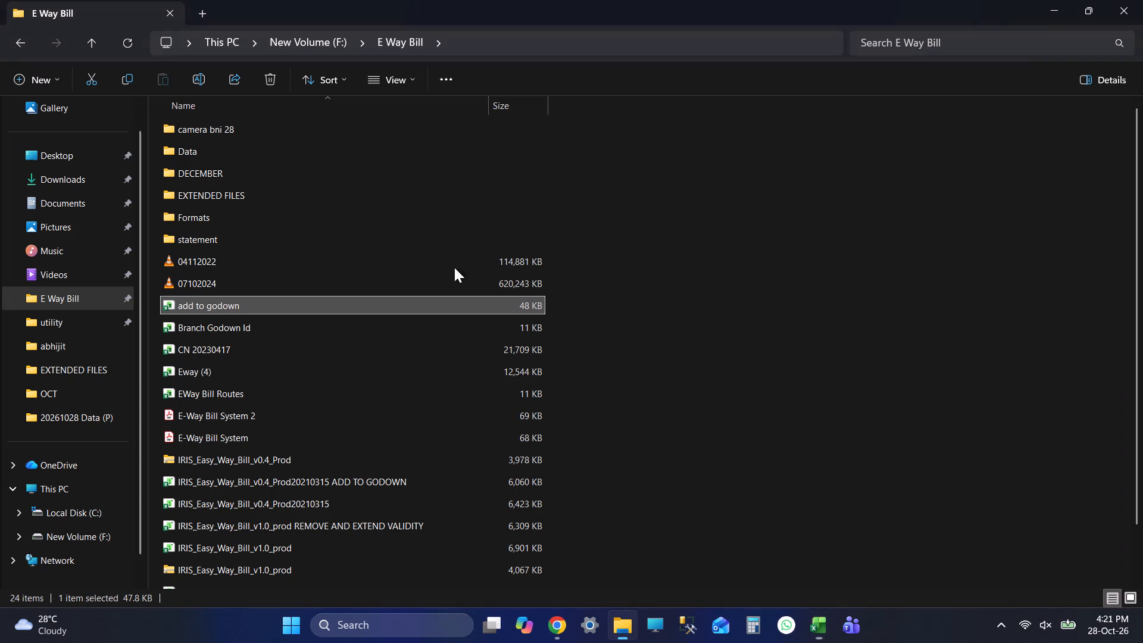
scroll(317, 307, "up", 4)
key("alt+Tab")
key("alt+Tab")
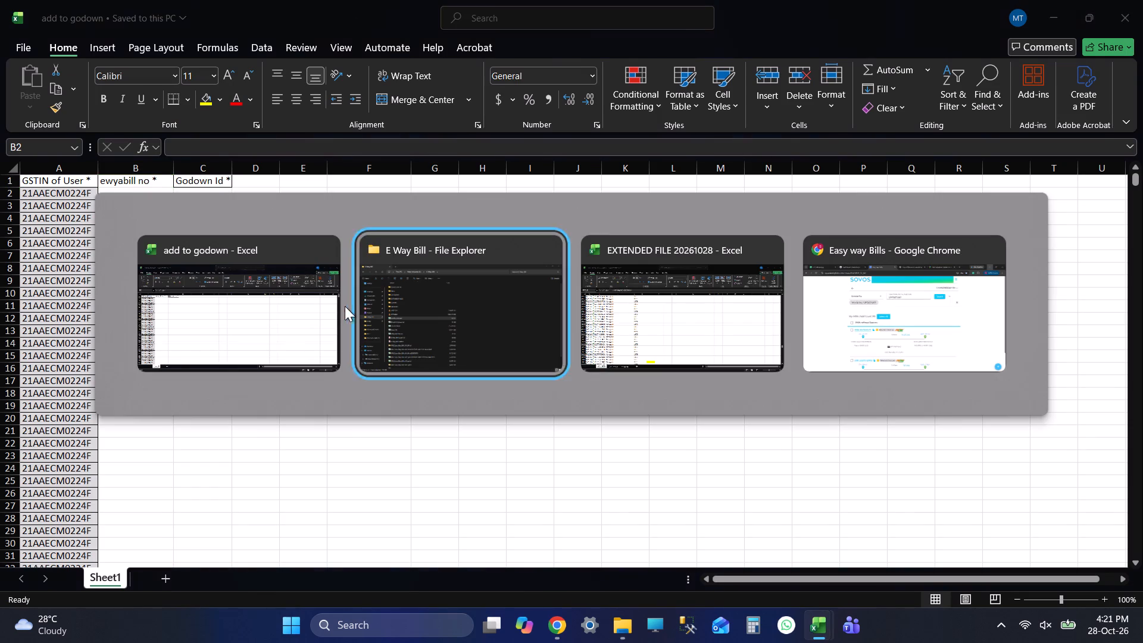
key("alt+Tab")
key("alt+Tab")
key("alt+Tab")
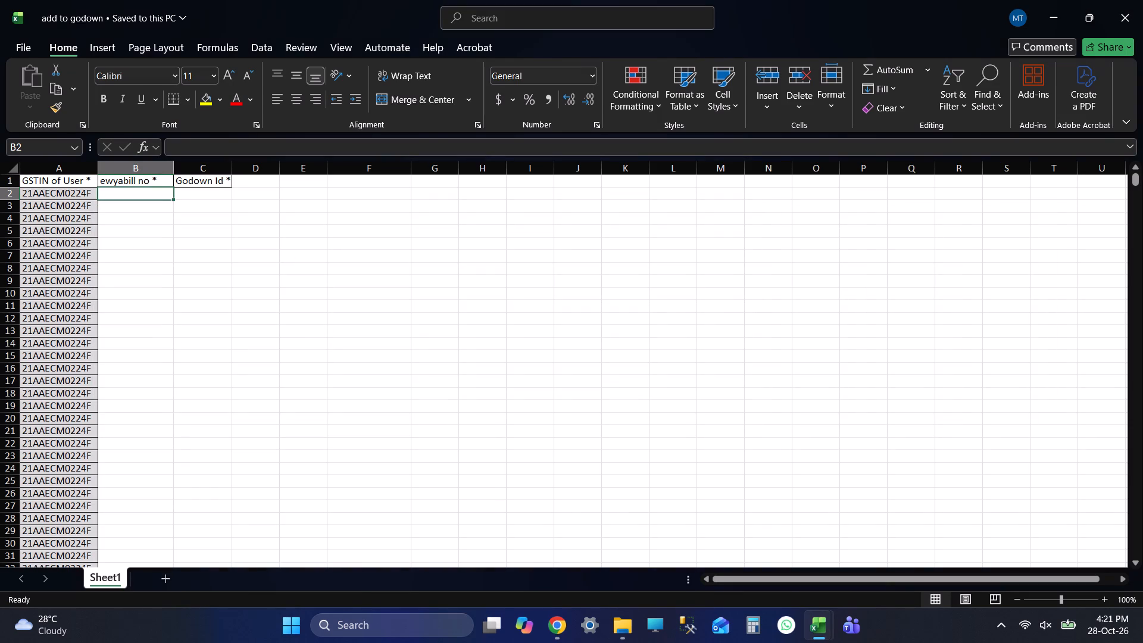
Undo the clearing of B2:C5011 in add to godown, go to the last e-way bill number in column B, and save the workbook.
key("ctrl+z")
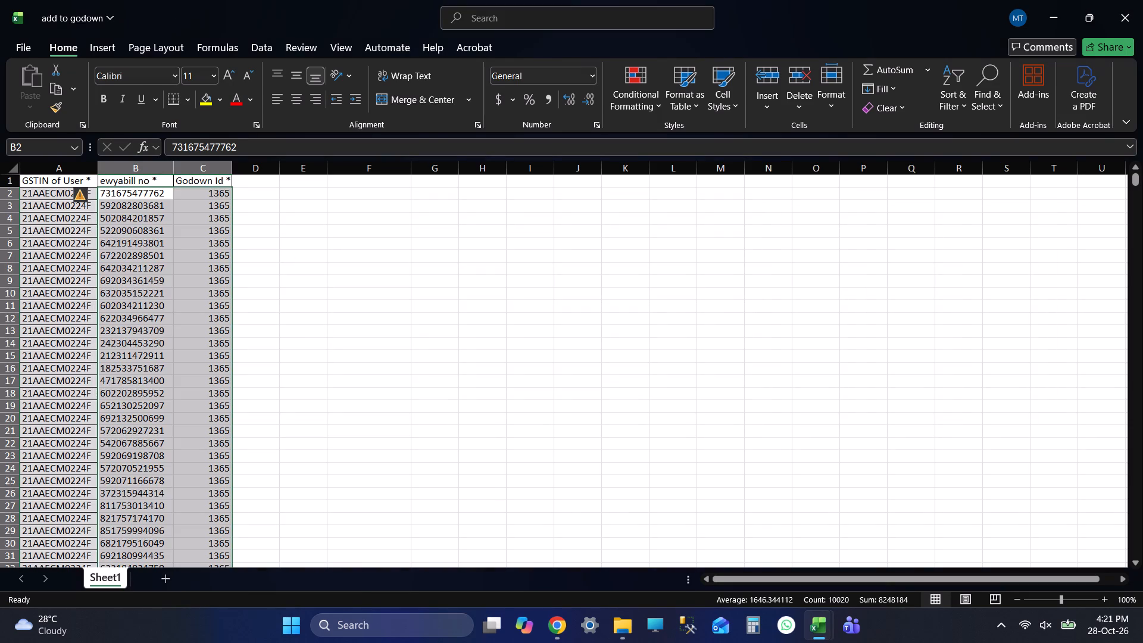
left_click(314, 282)
left_click(144, 193)
key("ctrl+Down")
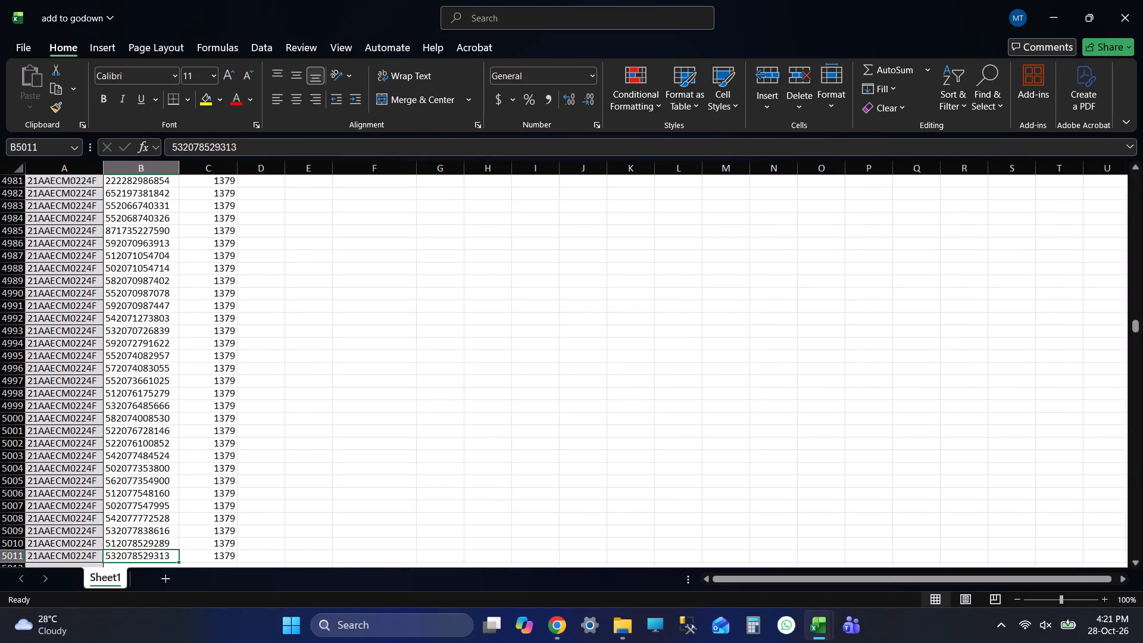
key("Down")
key("Down")
key("Down")
key("Down")
key("ctrl+Up")
key("ctrl+s")
key("ctrl+s")
key("ctrl+s")
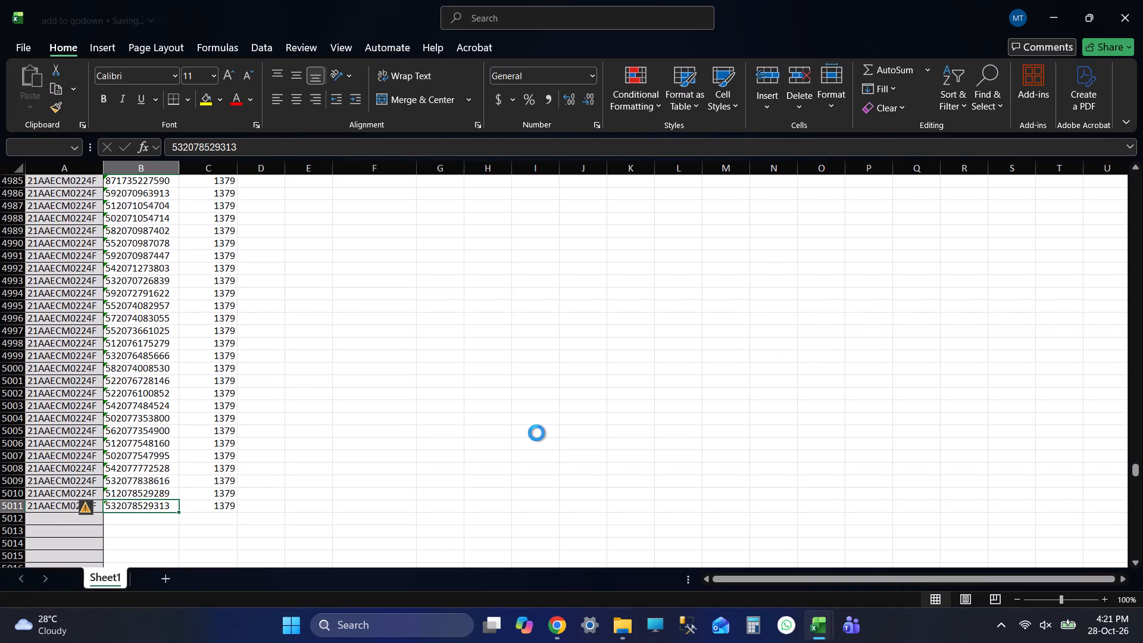
Compare the last e-way bill numbers in add to godown, rows 5009 to 5011, with the GODOWN sheet of EXTENDED FILE 20261028.
key("alt+Tab")
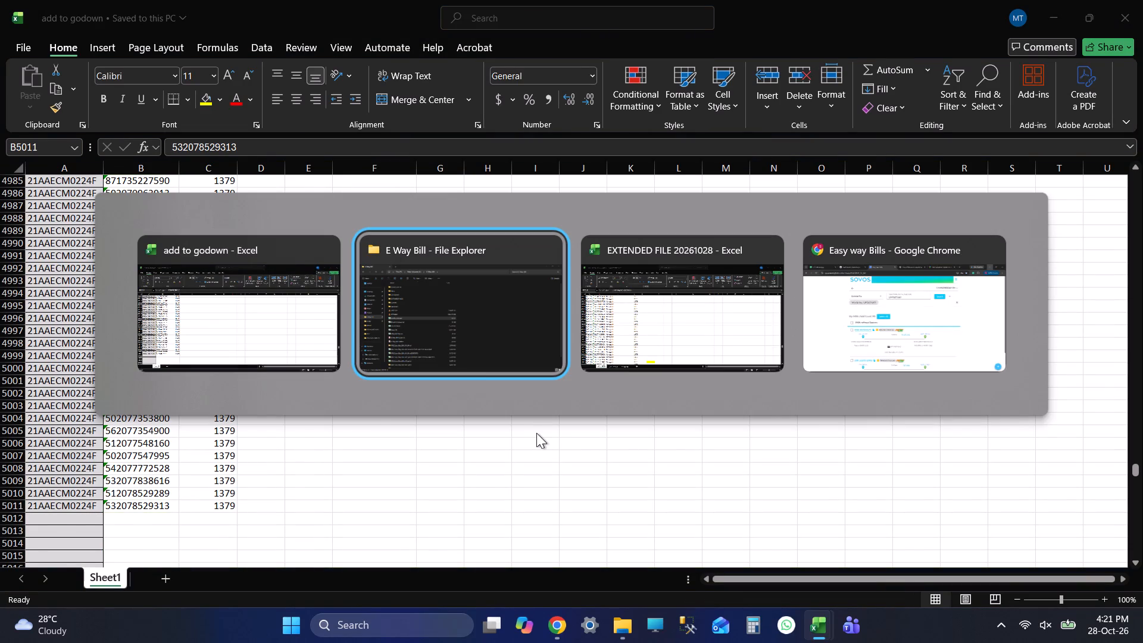
key("alt+Tab")
scroll(521, 485, "down", 4)
key("Tab")
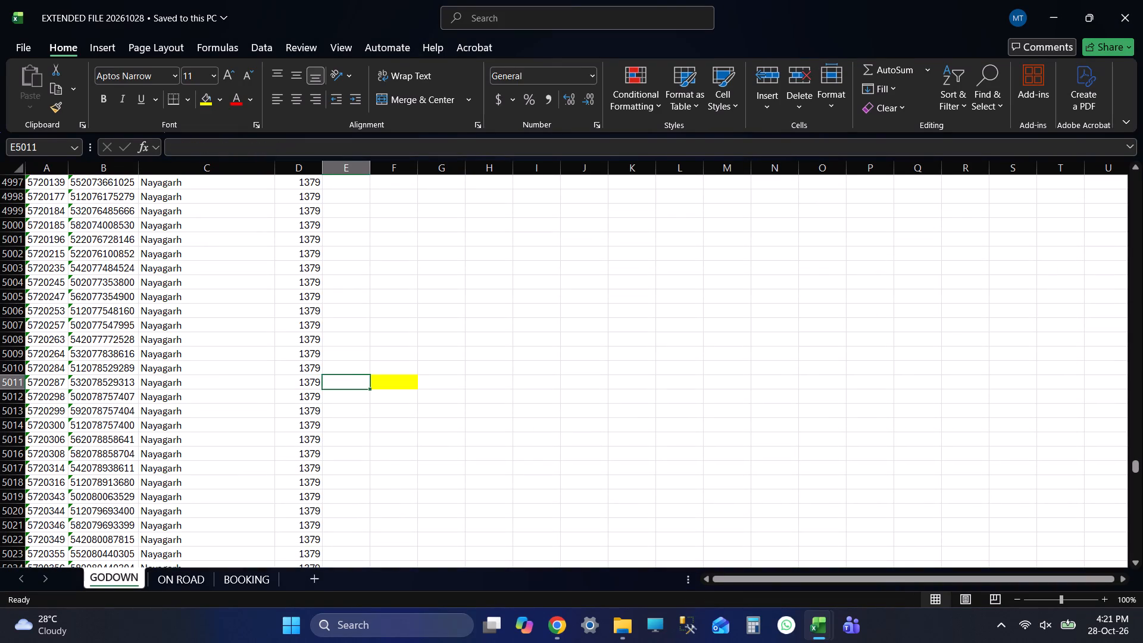
key("Tab")
key("shift+Tab")
key("shift+Tab")
key("shift+Tab")
key("shift+Tab")
key("alt+Tab")
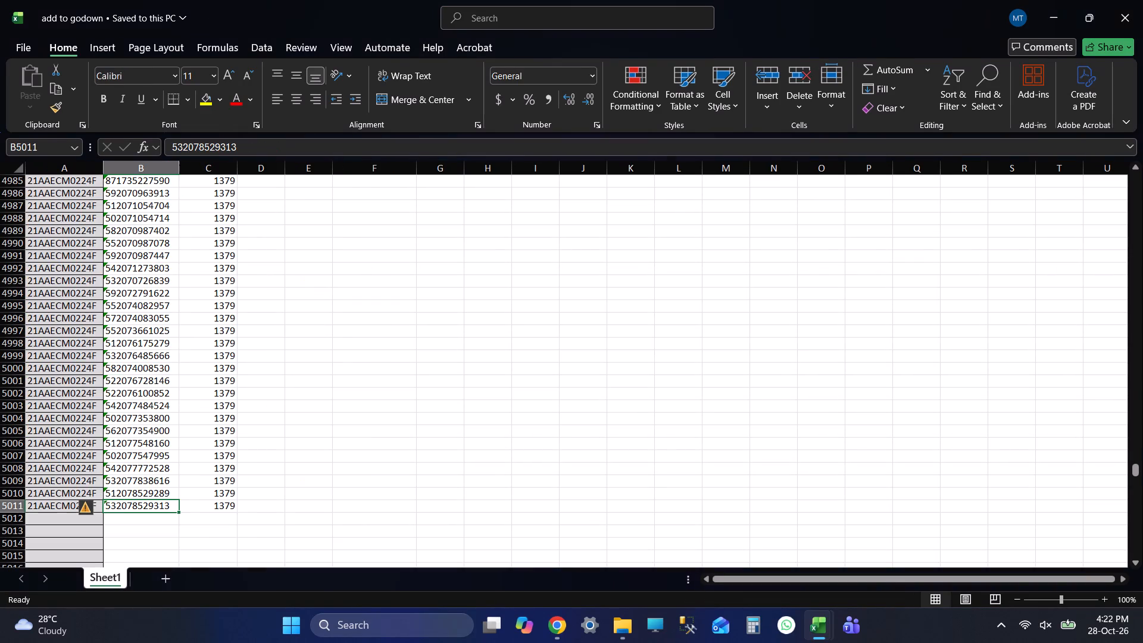
left_click(161, 477)
key("alt+Tab")
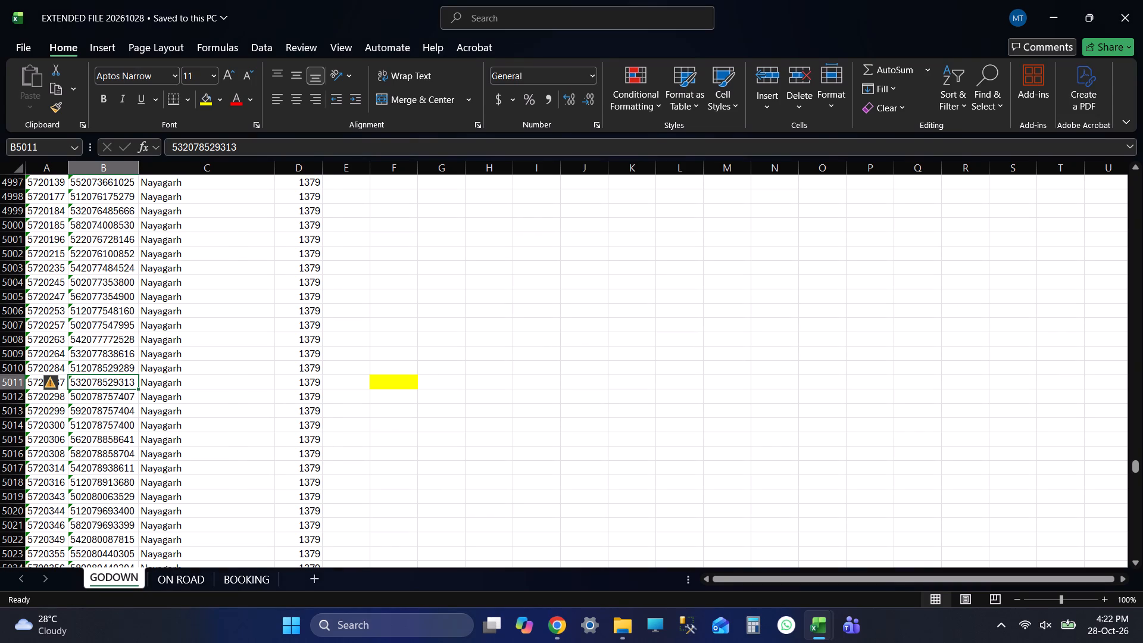
key("alt+Tab")
key("alt+Tab")
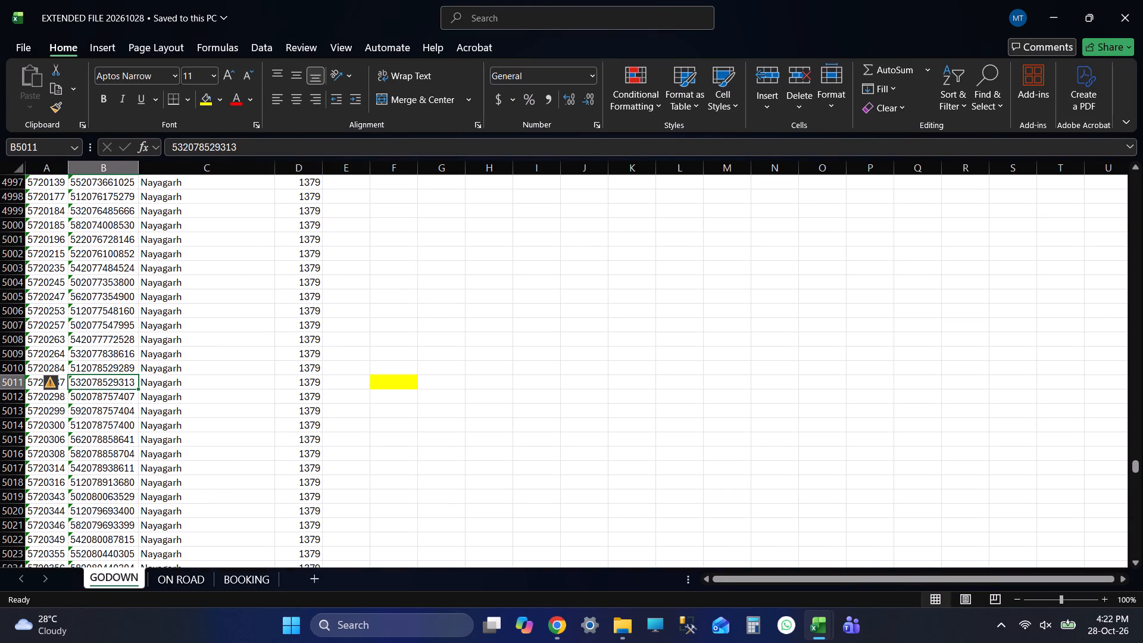
key("alt+Tab")
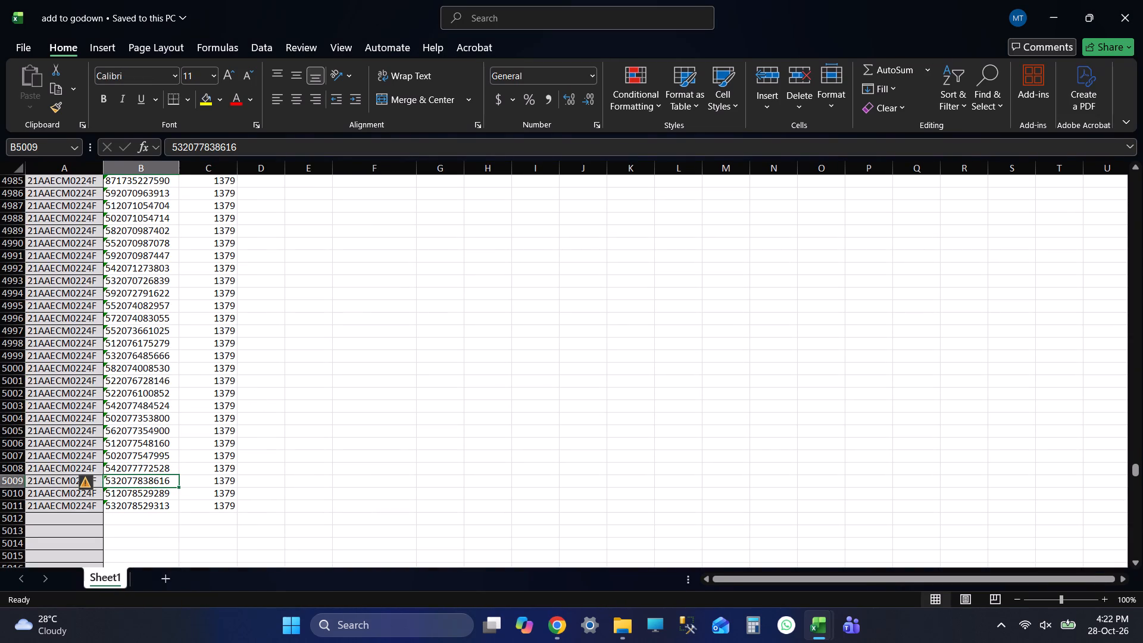
left_click(143, 482)
left_click(164, 492)
key("alt+Tab")
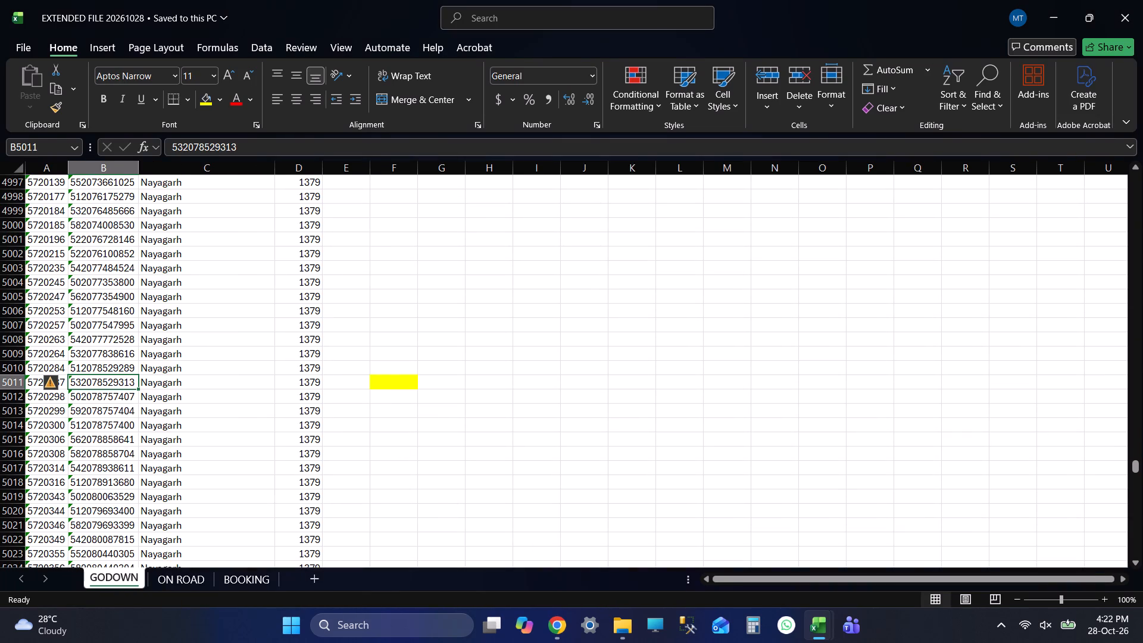
key("alt+Tab")
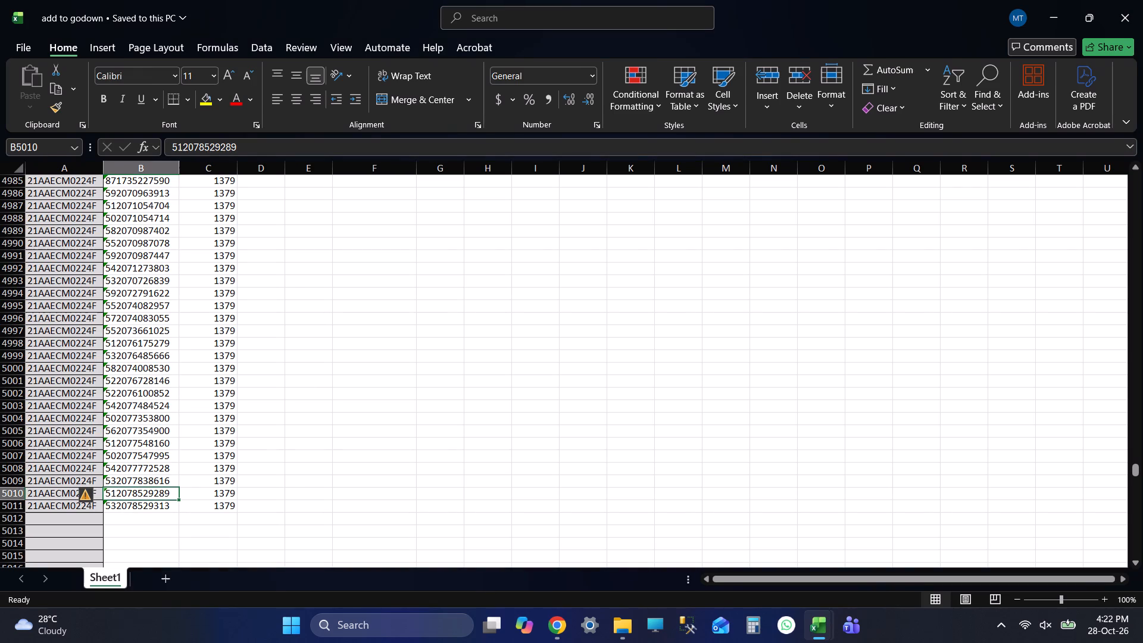
left_click(155, 505)
key("alt+Tab")
key("alt+Tab")
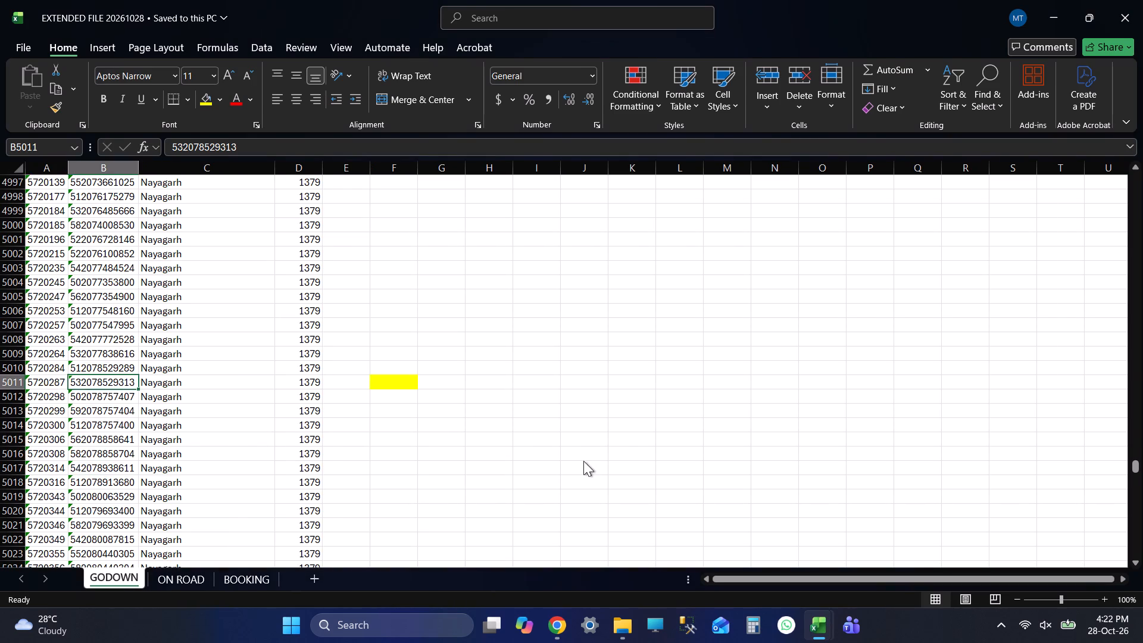
Check the Godown Id column of add to godown from C2 to C5011, save the workbook and close it.
key("ctrl+s")
key("Right")
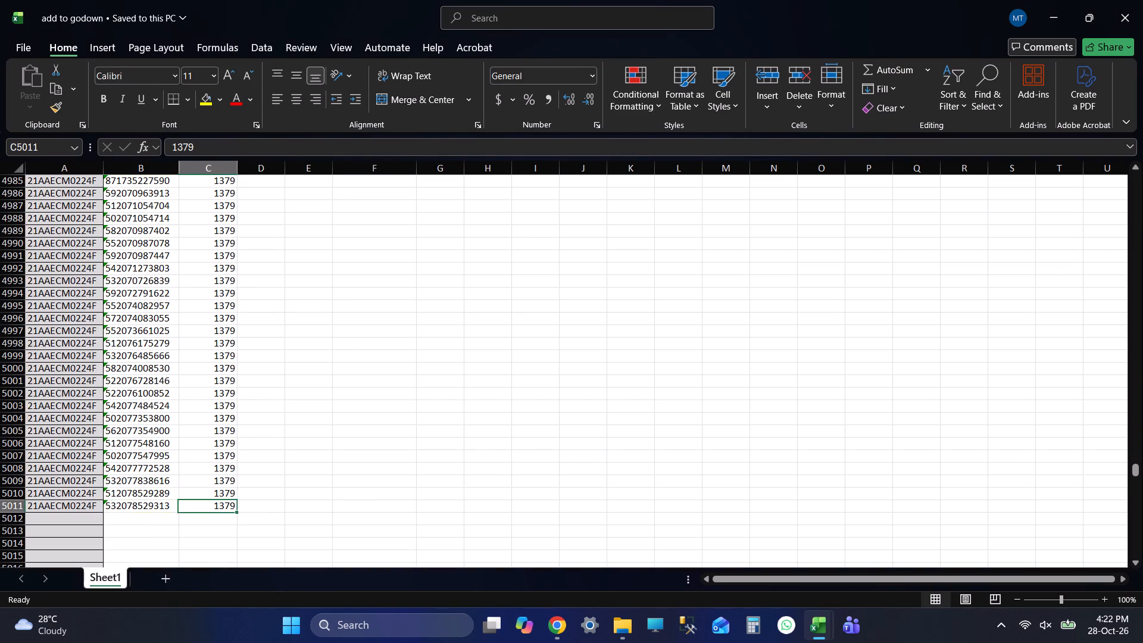
key("ctrl+shift+Up")
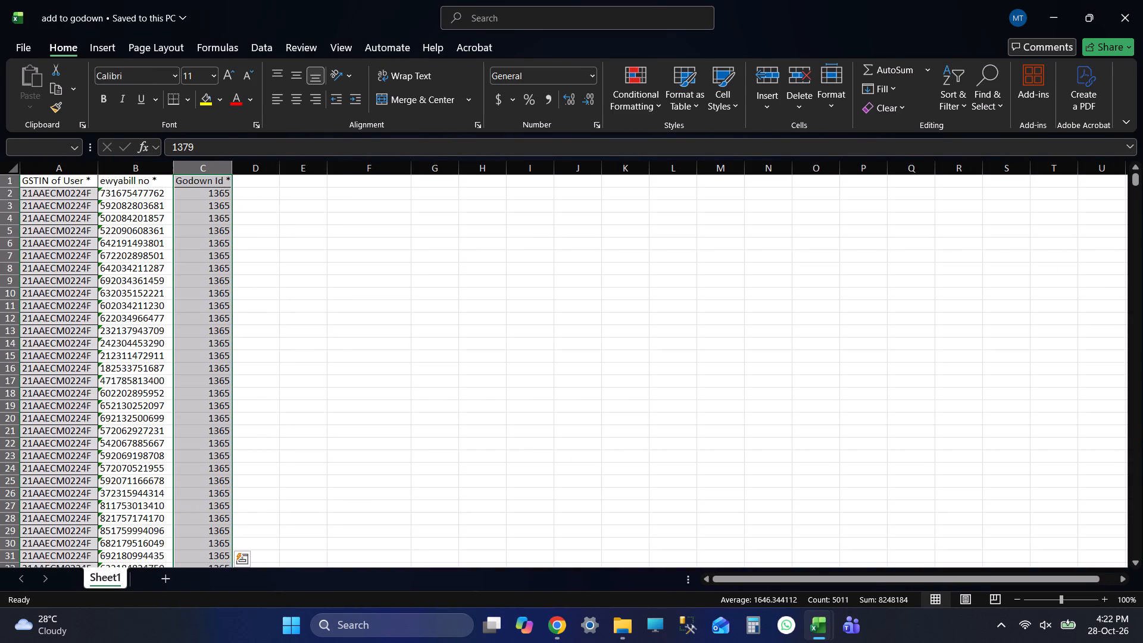
key("Up")
key("Up")
key("ctrl+Up")
key("Down")
key("ctrl+shift+Down")
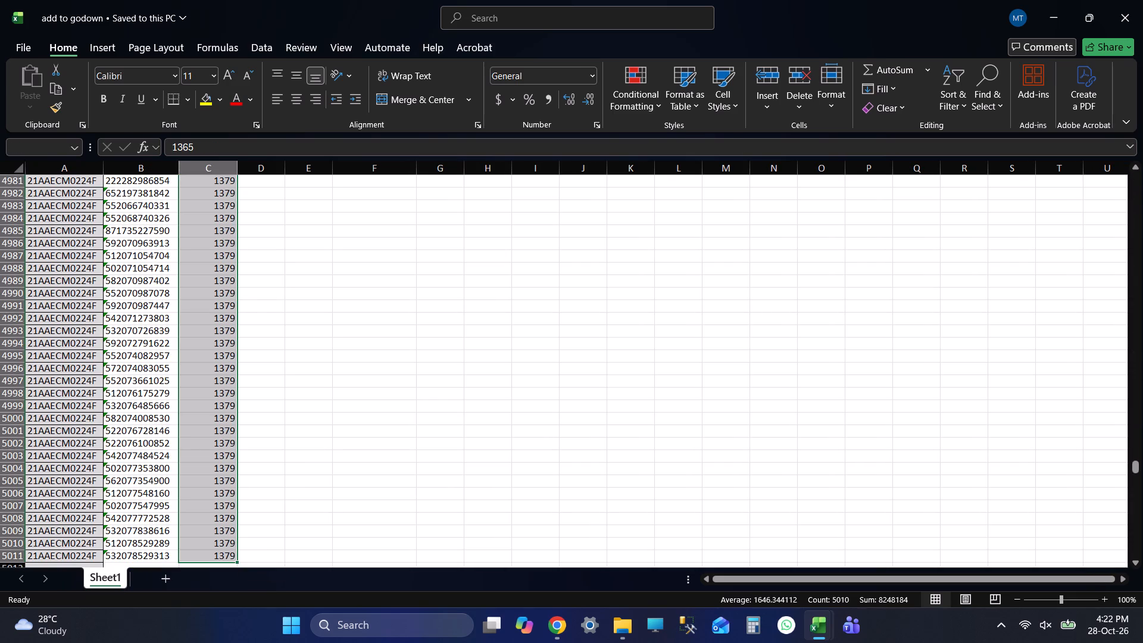
key("ctrl+Down")
key("Down")
key("Down")
key("Down")
key("ctrl+Up")
key("ctrl+s")
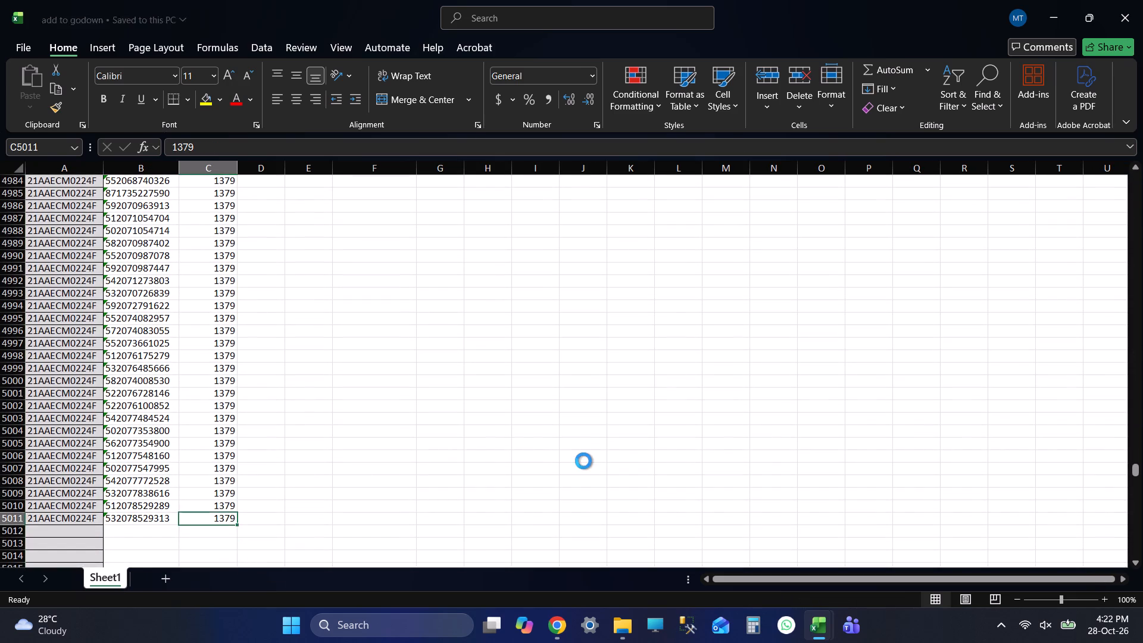
key("ctrl+s")
left_click(1142, 0)
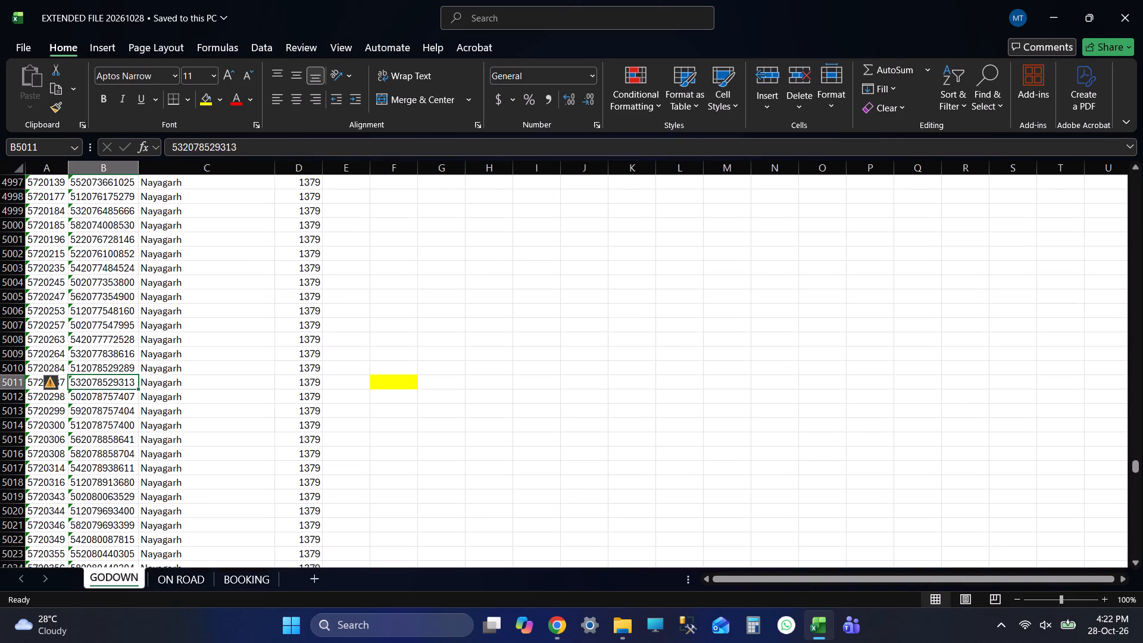
Save the EXTENDED FILE 20261028 workbook.
key("ctrl+s")
Switch to File Explorer and open IRIS_Easy_Way_Bill_v1.0_prod REMOVE AND EXTEND VALIDITY from the utility folder on New Volume (F:).
key("alt+Tab")
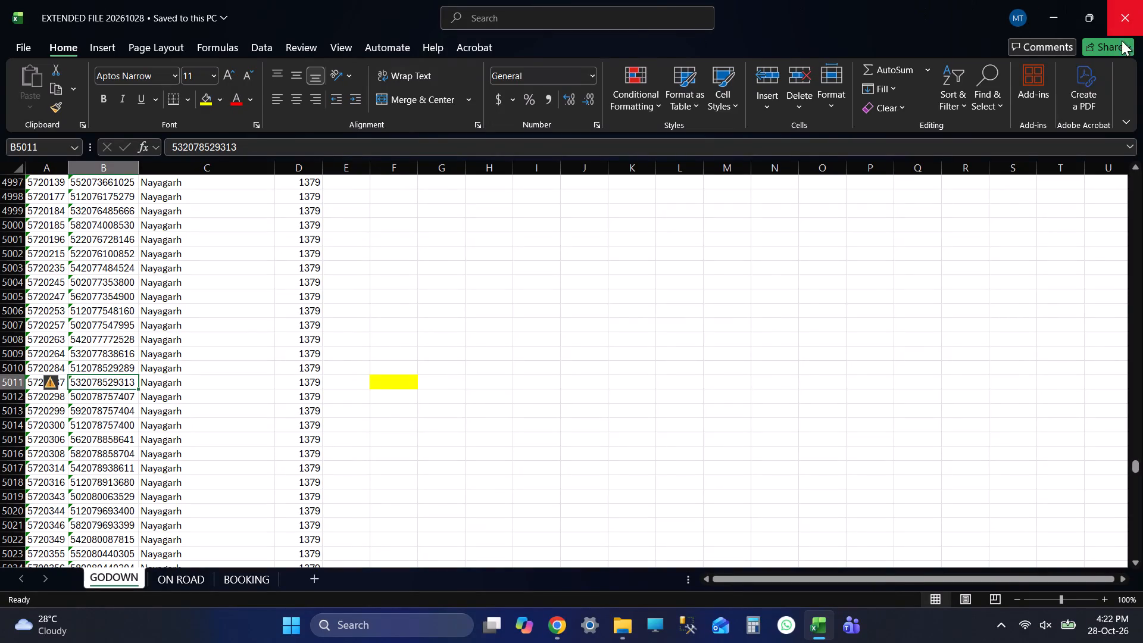
key("alt+Tab")
key("alt+Tab")
key("alt+Tab")
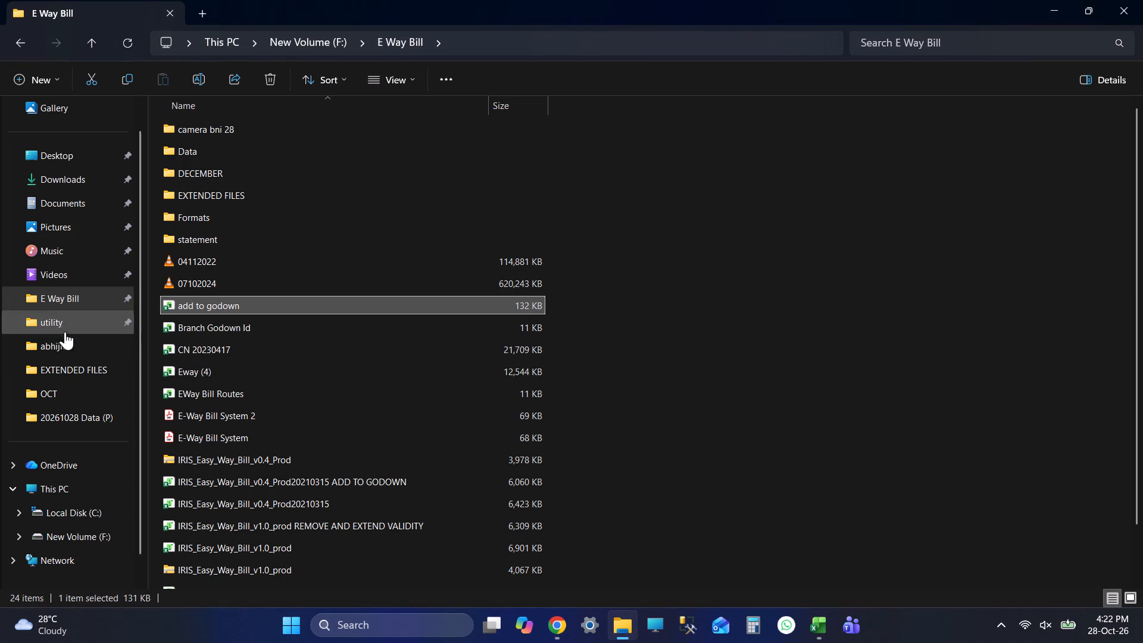
left_click(73, 314)
double_click(323, 159)
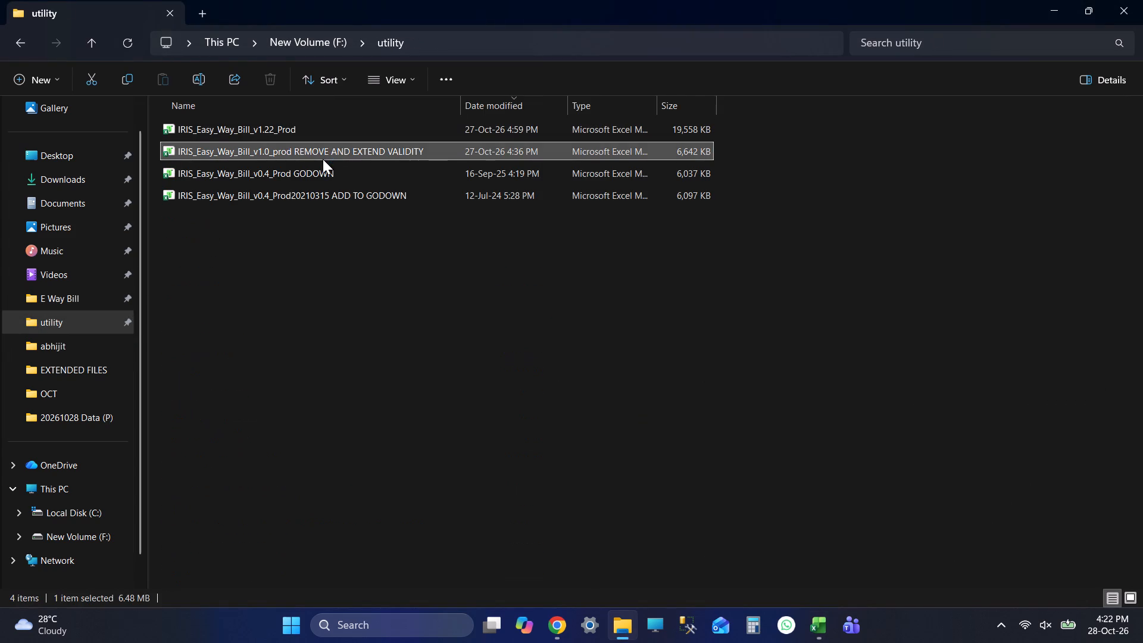
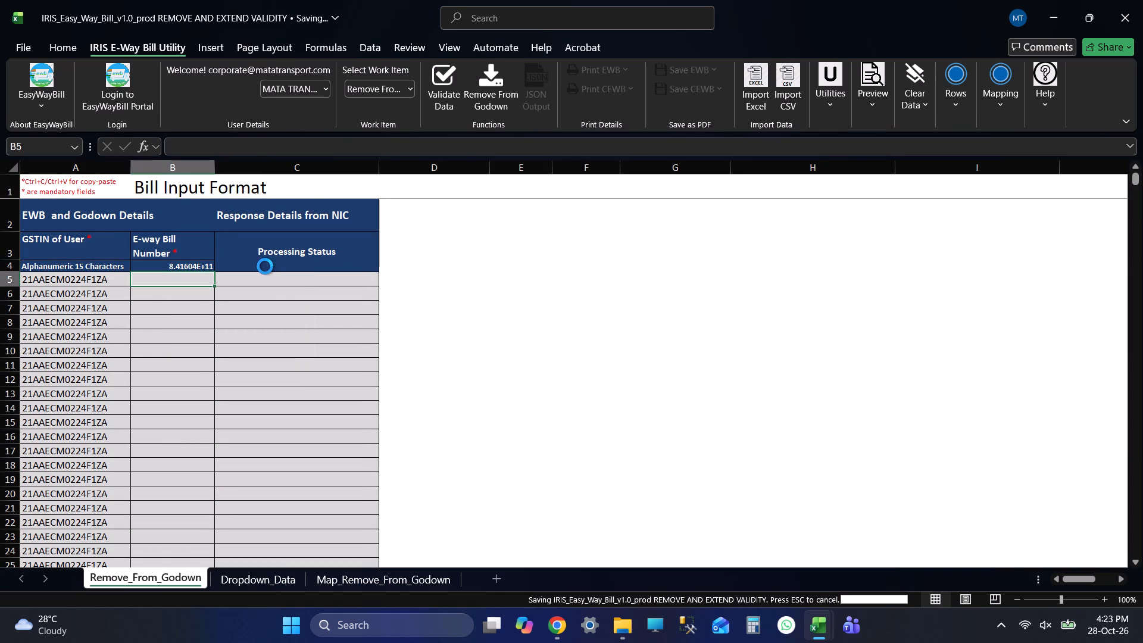
Save the IRIS_Easy_Way_Bill_v1.0_prod REMOVE AND EXTEND VALIDITY workbook with cell B5 of Remove_From_Godown selected.
key("Up")
key("Up")
key("Up")
key("Up")
key("Up")
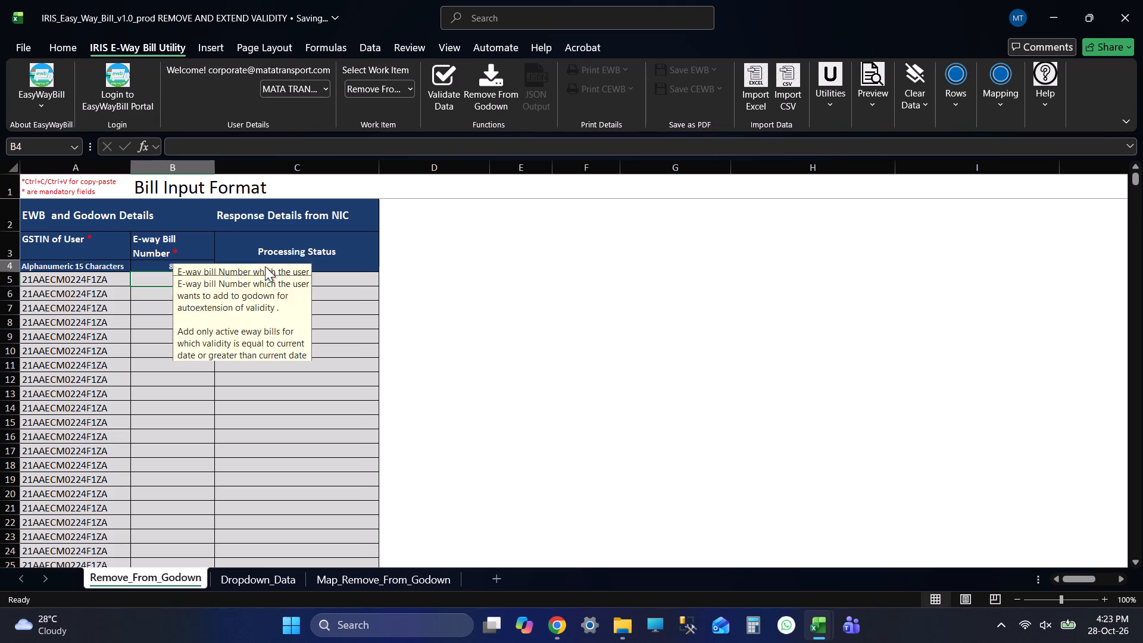
key("Up")
key("Up")
key("Up")
key("Up")
key("Down")
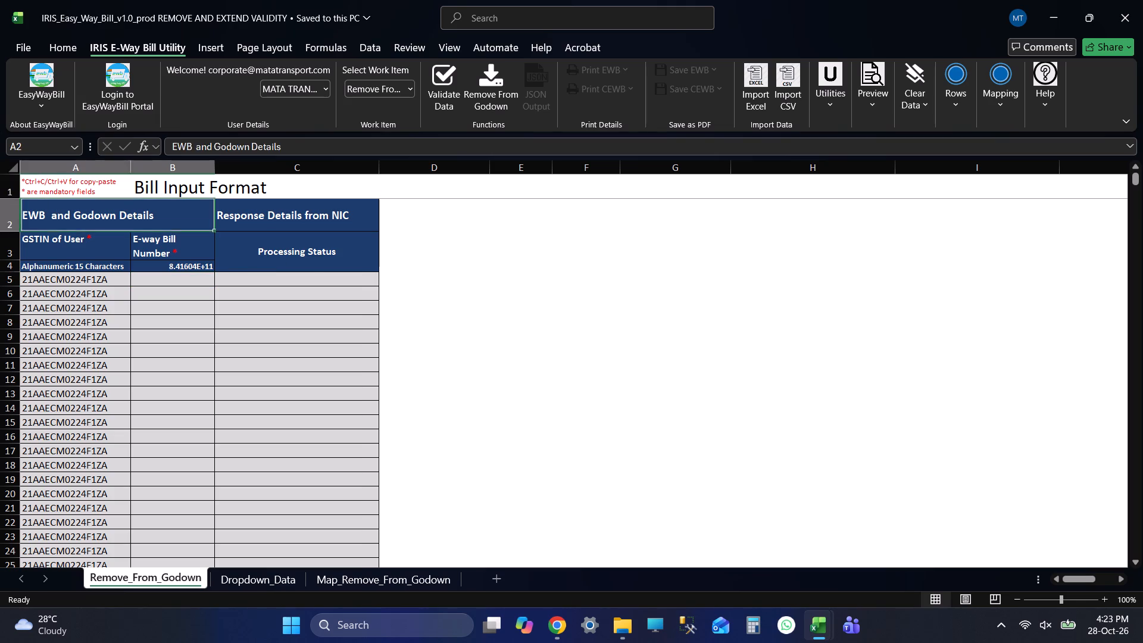
key("Down")
key("Down")
key("Down")
key("ctrl+s")
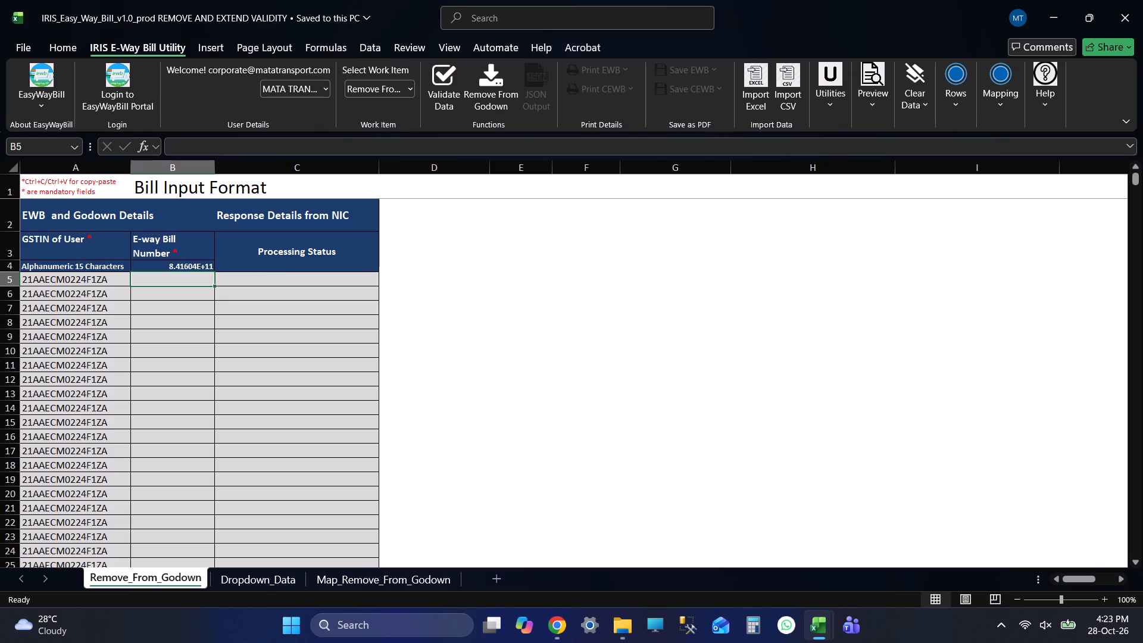
key("Up")
key("Down")
key("ctrl+s")
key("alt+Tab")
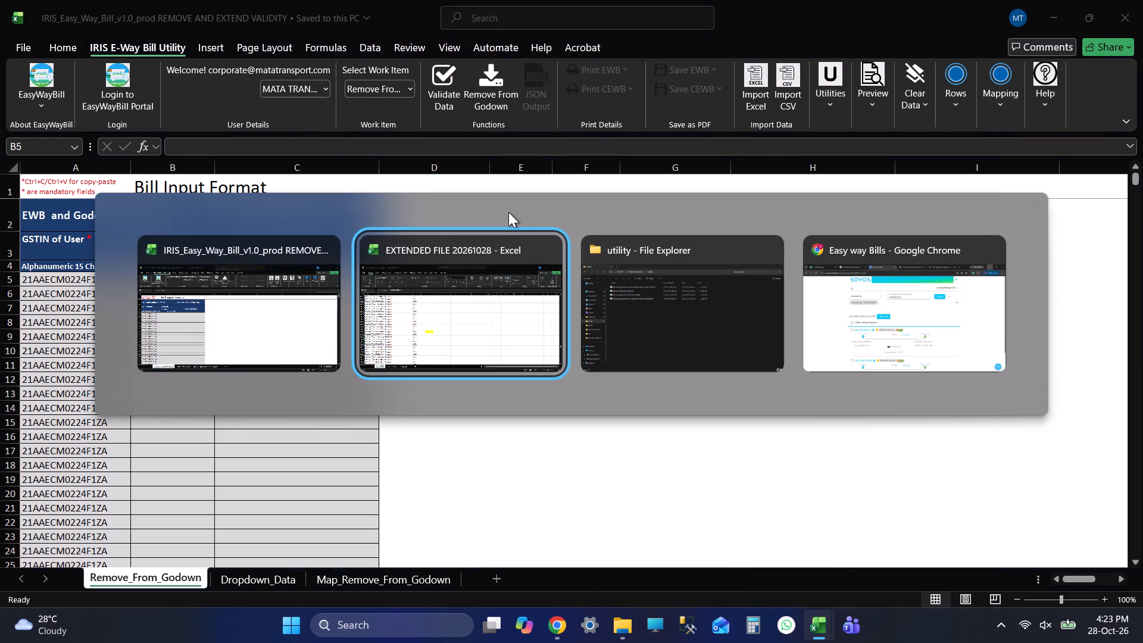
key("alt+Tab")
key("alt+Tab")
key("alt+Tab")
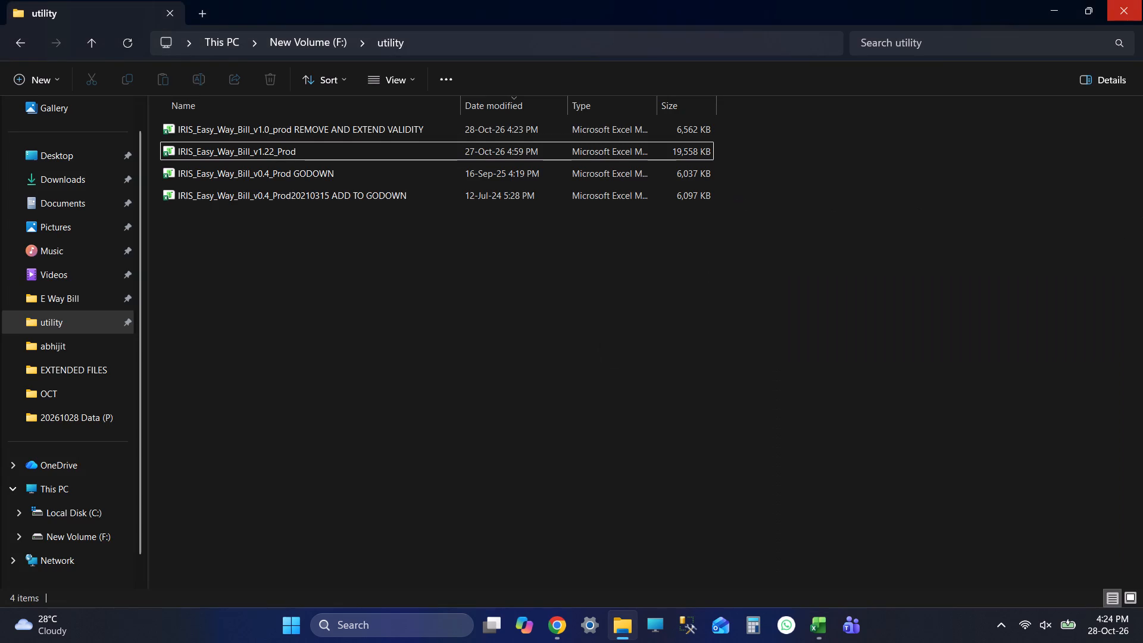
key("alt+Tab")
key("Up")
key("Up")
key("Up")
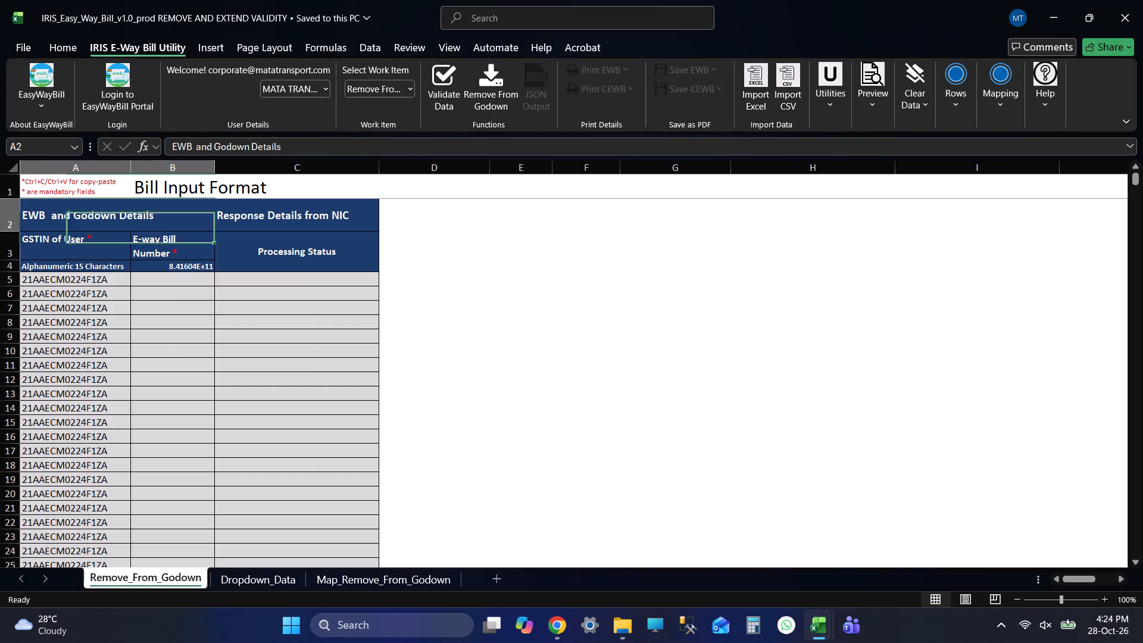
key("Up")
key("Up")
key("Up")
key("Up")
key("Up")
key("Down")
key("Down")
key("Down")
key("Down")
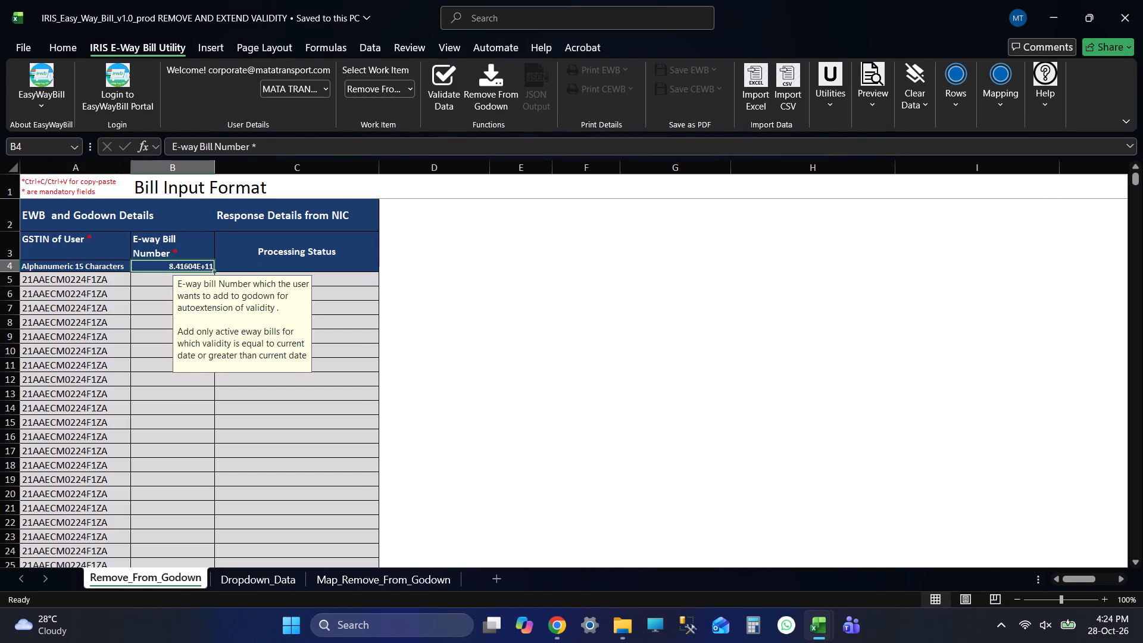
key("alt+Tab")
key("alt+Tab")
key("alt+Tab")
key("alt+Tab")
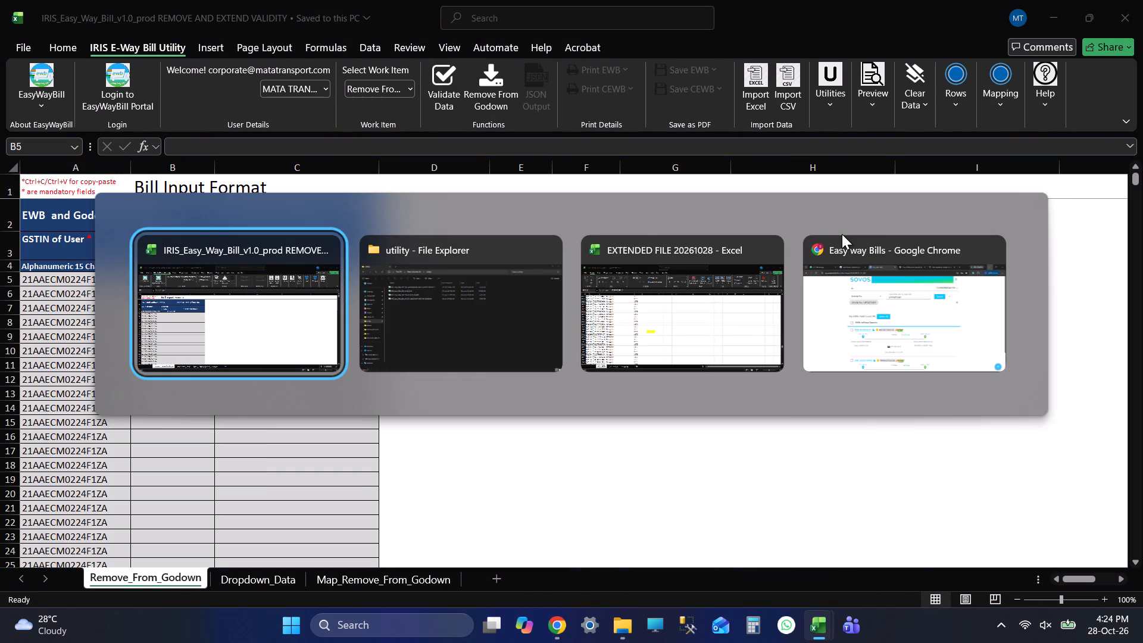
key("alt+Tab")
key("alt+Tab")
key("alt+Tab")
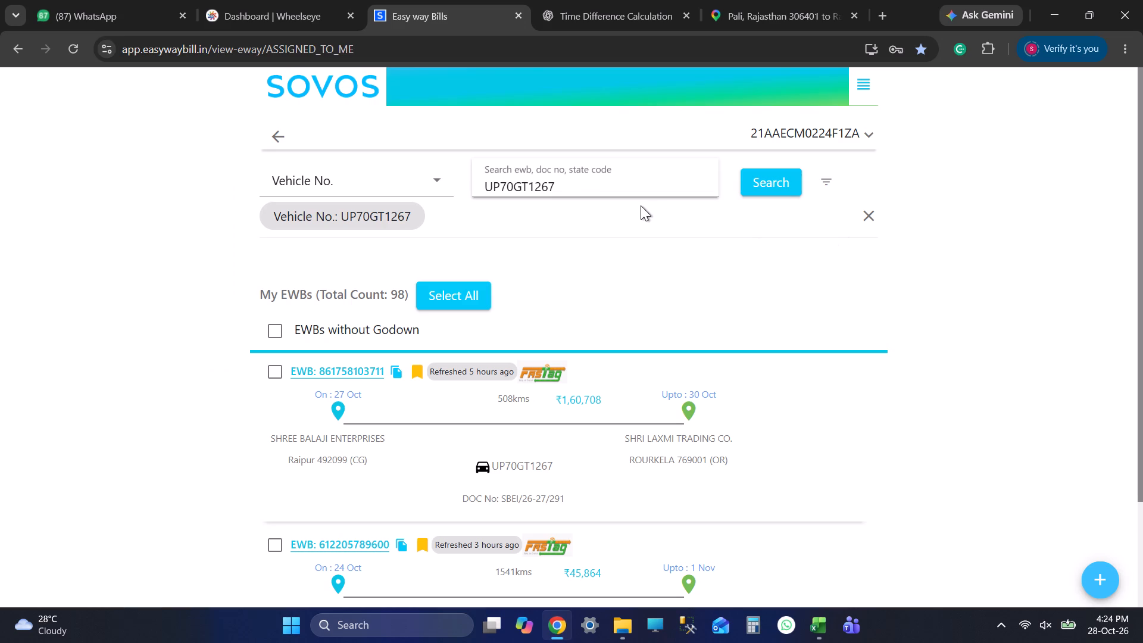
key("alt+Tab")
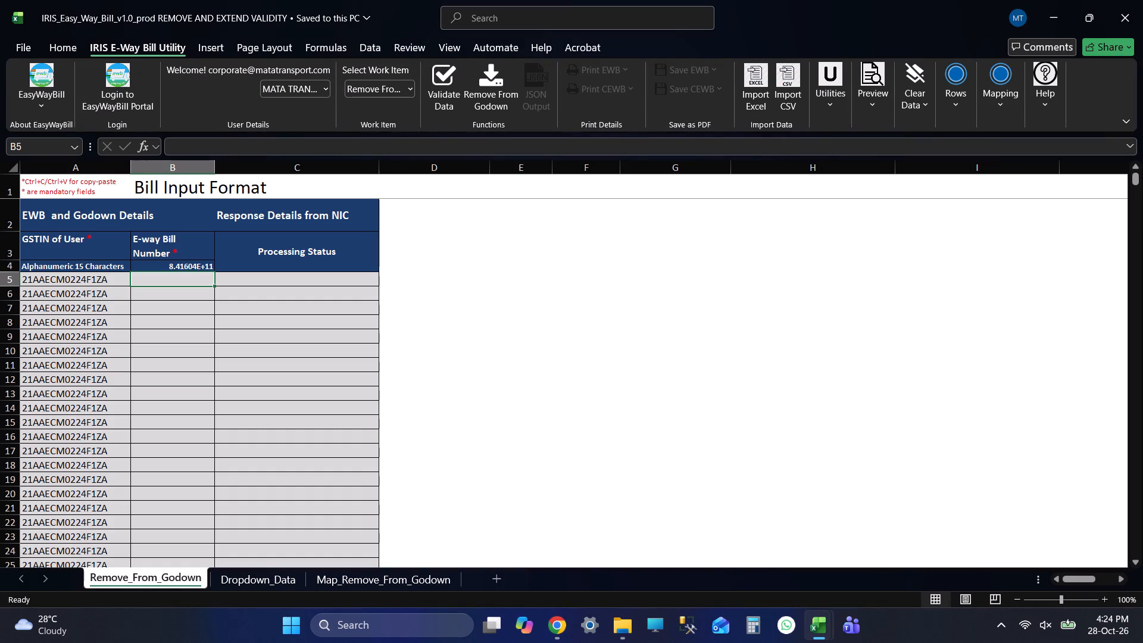
Select cell B5 of Remove_From_Godown and save the REMOVE AND EXTEND VALIDITY workbook again.
key("Up")
key("Up")
key("Up")
key("Up")
key("Up")
key("Down")
key("Down")
key("Down")
key("Down")
key("ctrl+s")
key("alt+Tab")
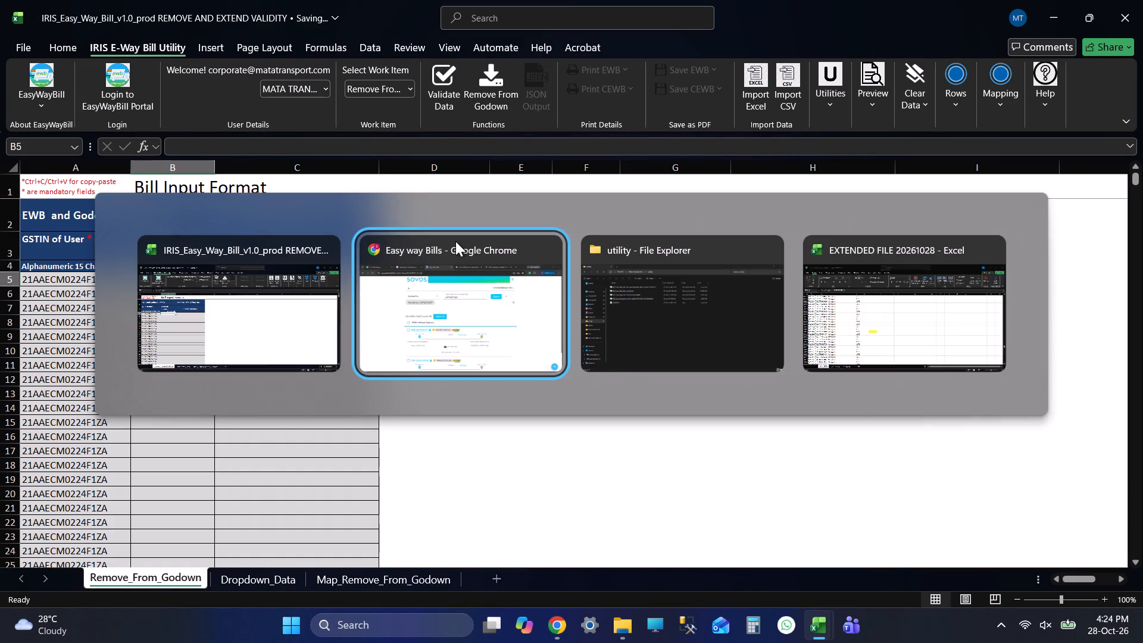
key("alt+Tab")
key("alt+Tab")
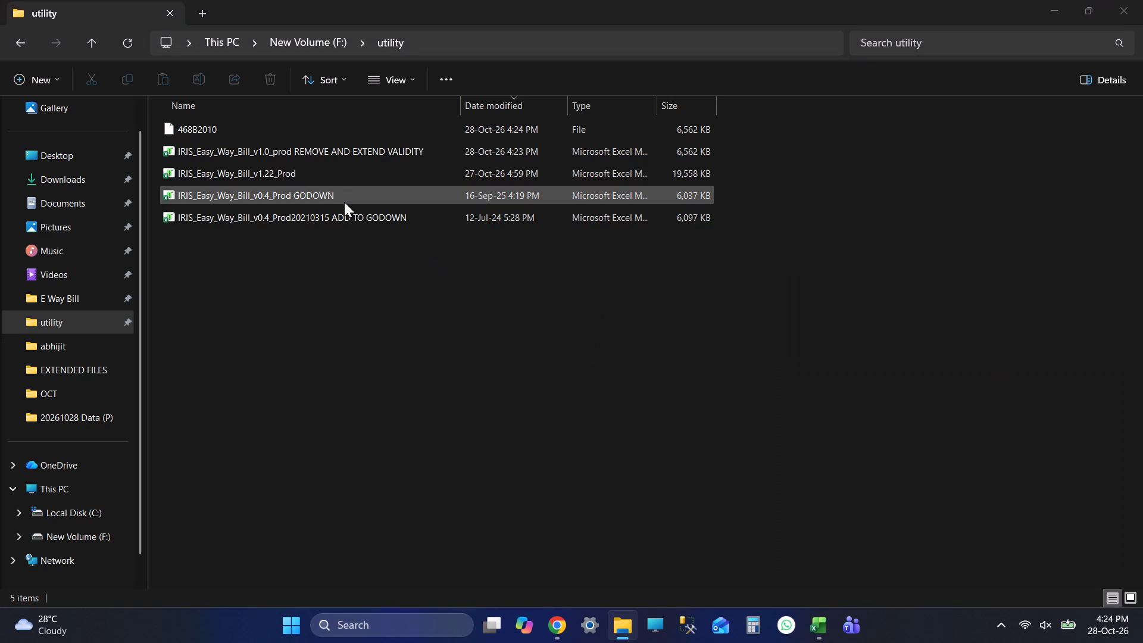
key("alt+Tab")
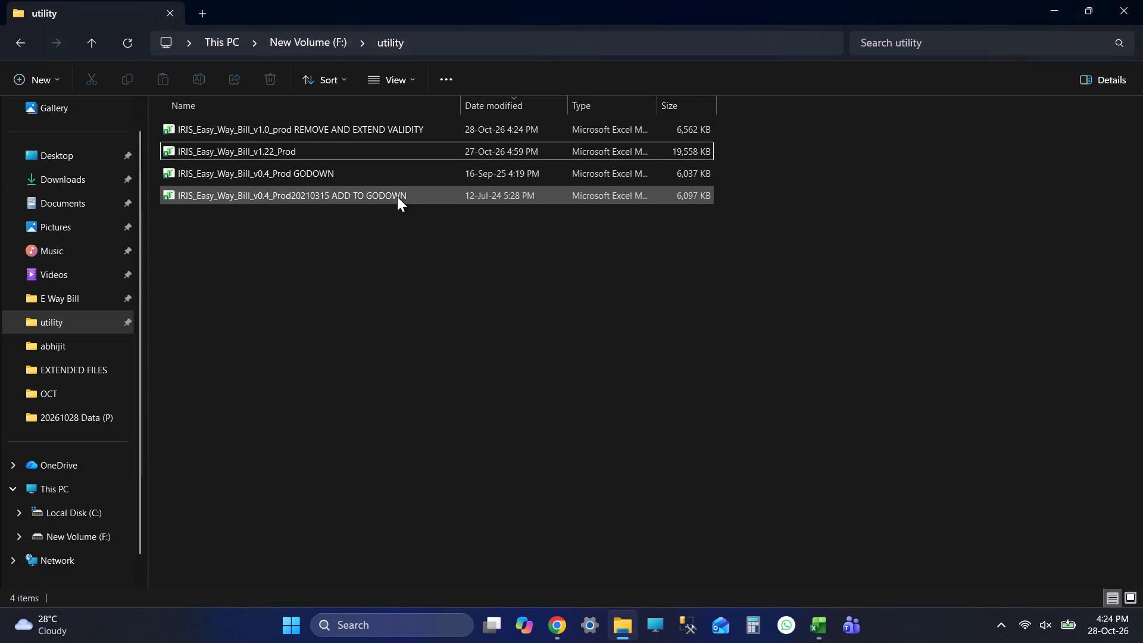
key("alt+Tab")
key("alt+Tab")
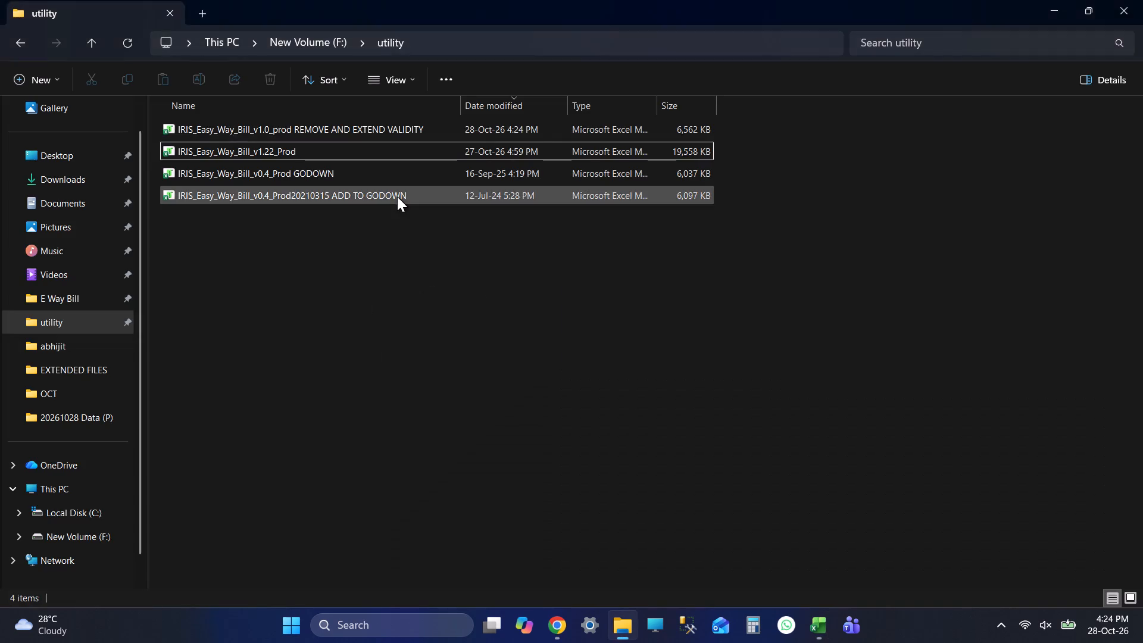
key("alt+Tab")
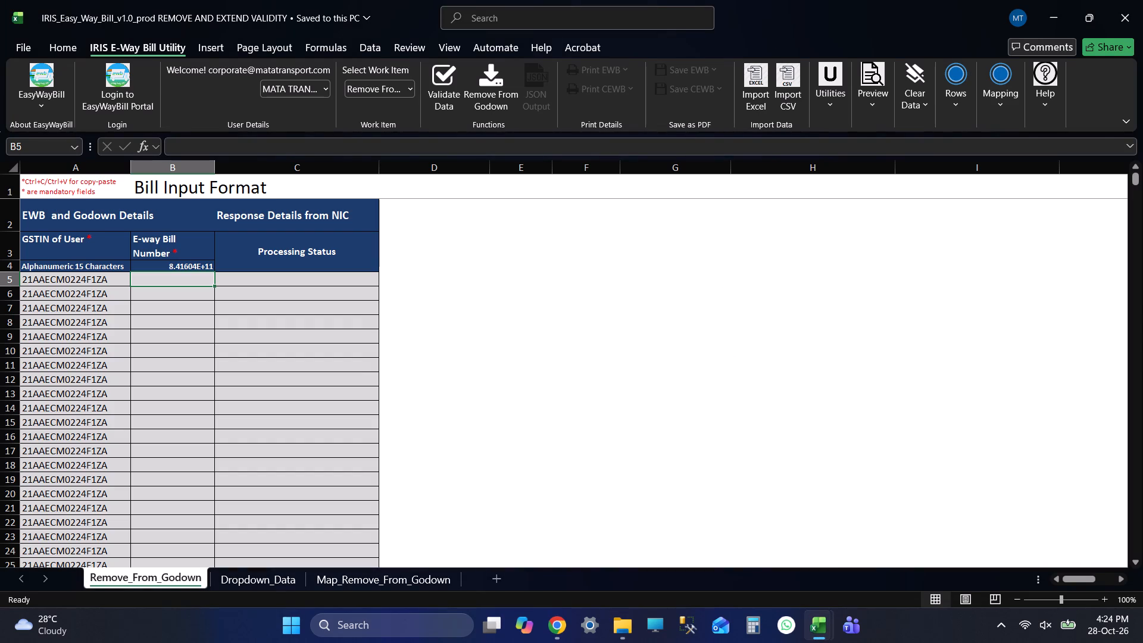
Switch to Chrome, go to the Easy way Bills dashboard and download the My EWB file of all actionable EWBs.
key("alt+Tab")
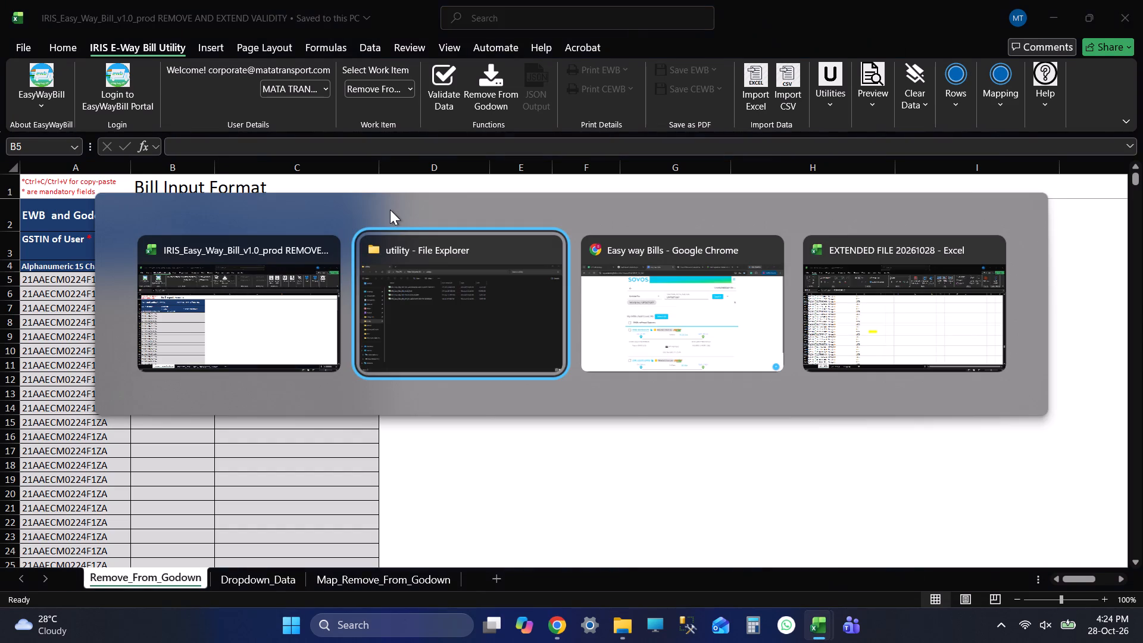
key("alt+Tab")
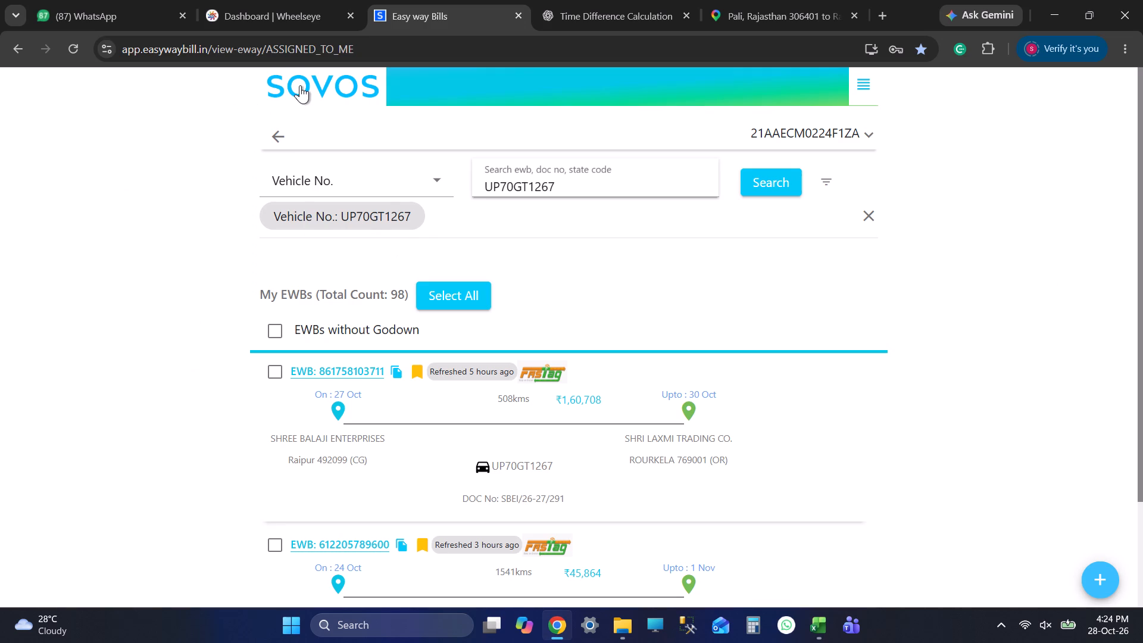
left_click(300, 85)
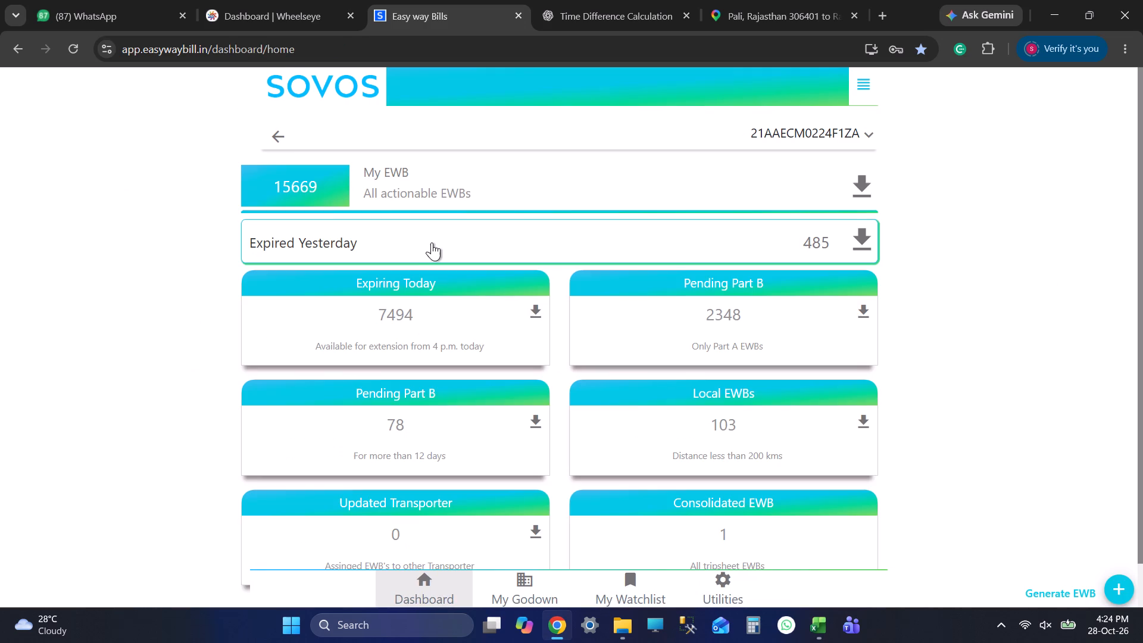
scroll(327, 280, "up", 6)
scroll(329, 286, "down", 1)
scroll(329, 286, "up", 2)
scroll(329, 286, "down", 1)
scroll(329, 286, "up", 3)
scroll(339, 286, "down", 1)
scroll(339, 286, "up", 9)
scroll(339, 286, "down", 1)
scroll(339, 286, "up", 2)
left_click(870, 174)
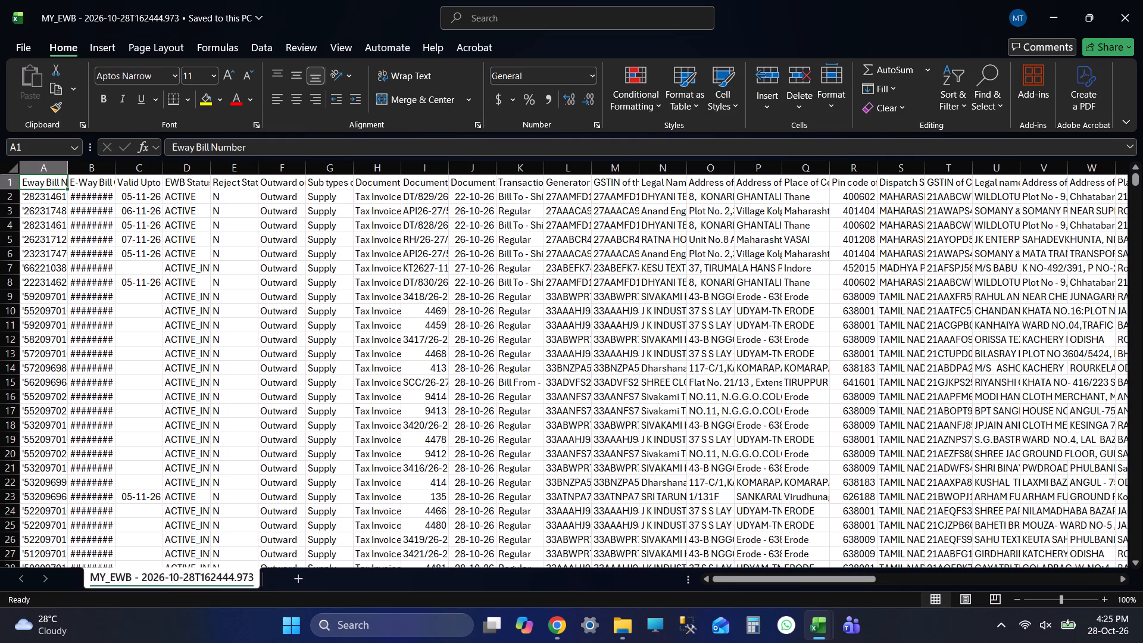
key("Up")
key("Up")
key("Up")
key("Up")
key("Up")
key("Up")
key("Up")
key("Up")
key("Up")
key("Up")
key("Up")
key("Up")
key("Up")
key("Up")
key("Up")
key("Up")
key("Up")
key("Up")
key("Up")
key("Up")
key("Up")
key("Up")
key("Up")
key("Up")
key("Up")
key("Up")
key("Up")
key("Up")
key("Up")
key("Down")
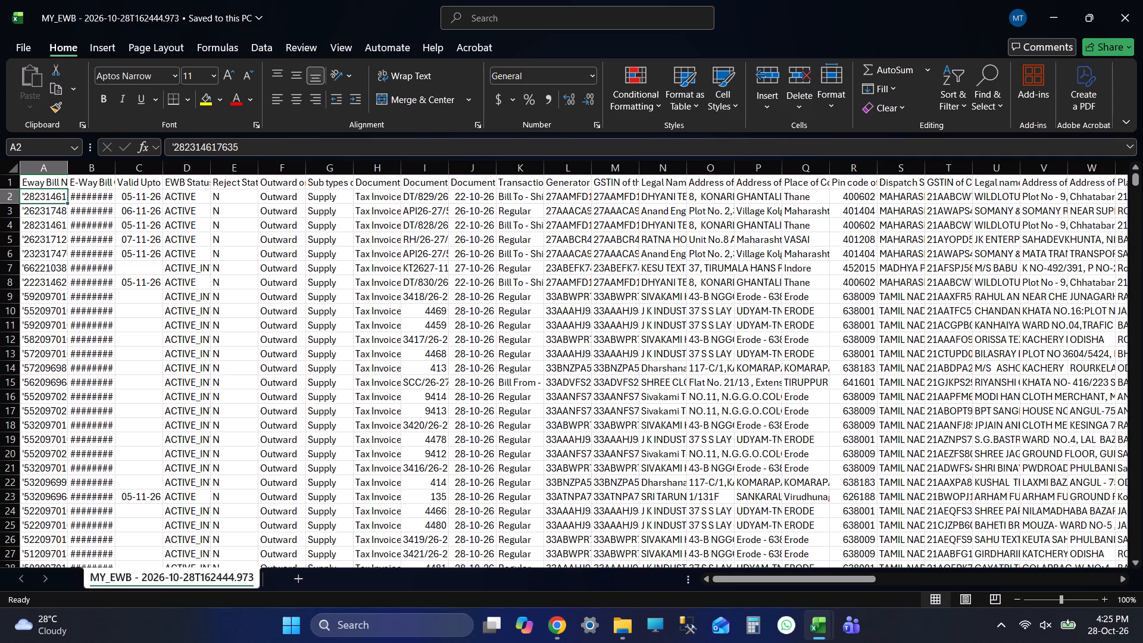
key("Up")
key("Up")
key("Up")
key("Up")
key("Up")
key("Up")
Format the Eway Bill Number column of the MY_EWB file as Number from A2 to the last entry, A15670.
key("Down")
key("ctrl+shift+Down")
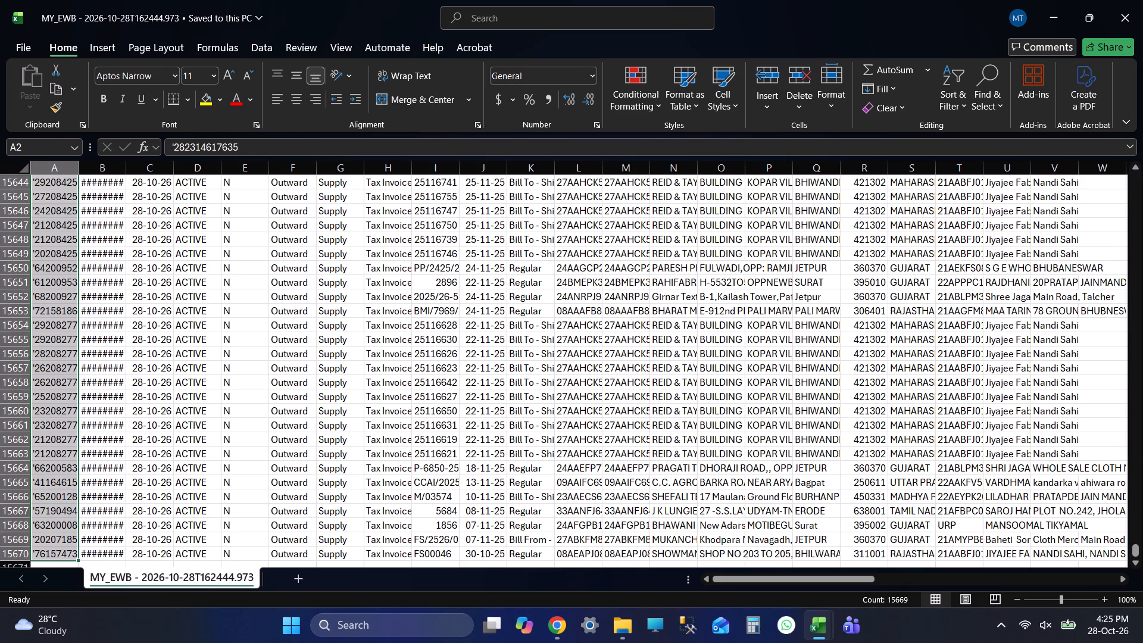
scroll(963, 246, "down", 3)
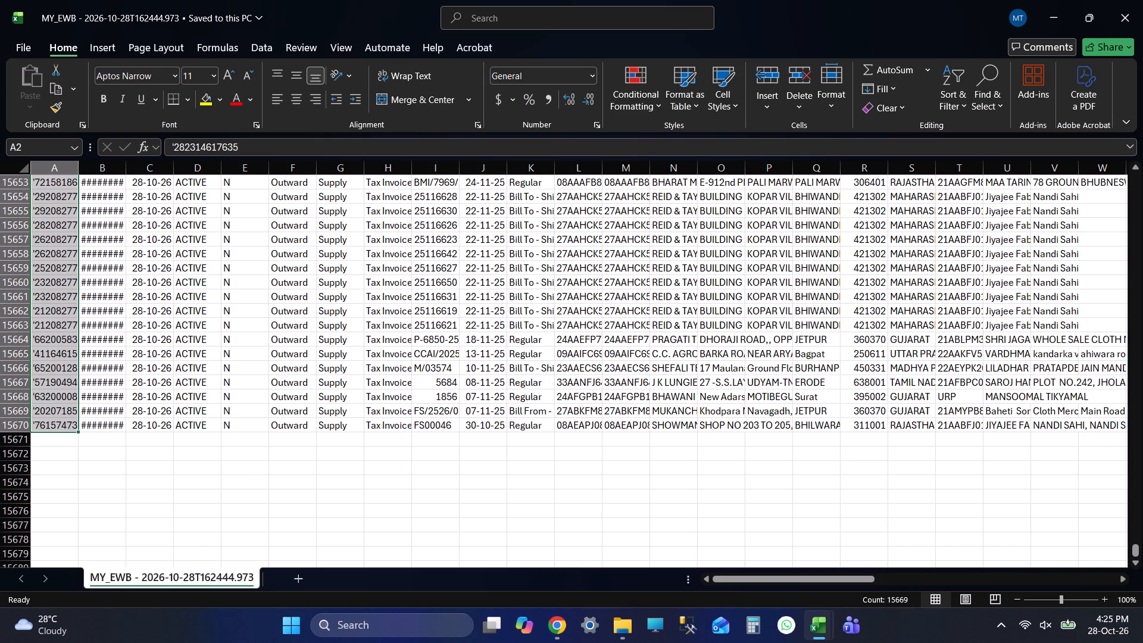
left_click(592, 76)
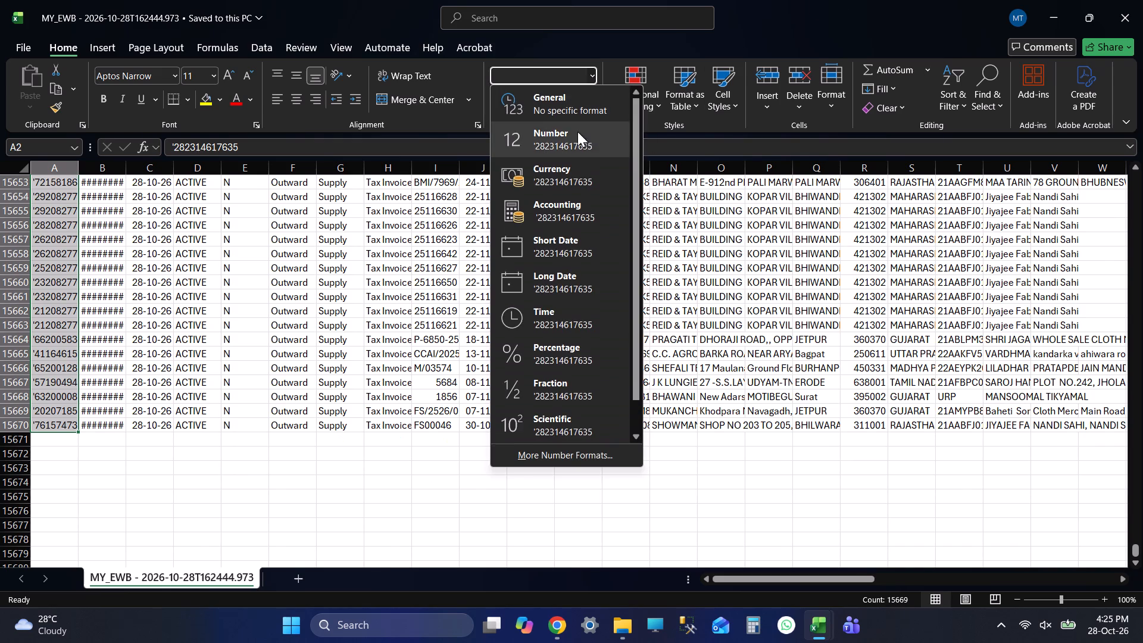
left_click(577, 132)
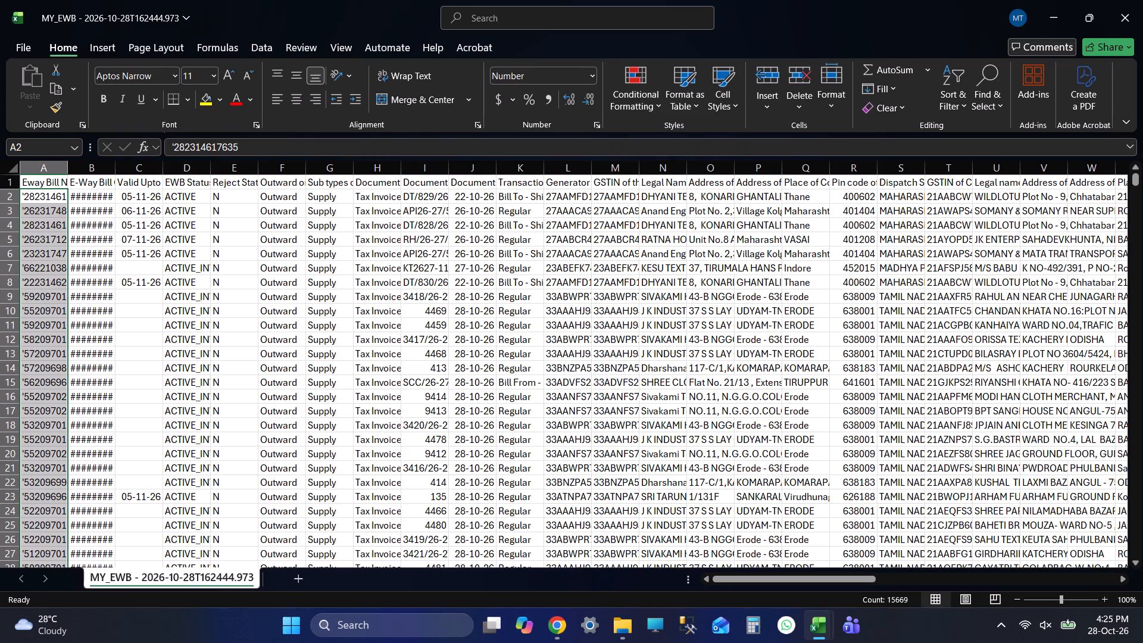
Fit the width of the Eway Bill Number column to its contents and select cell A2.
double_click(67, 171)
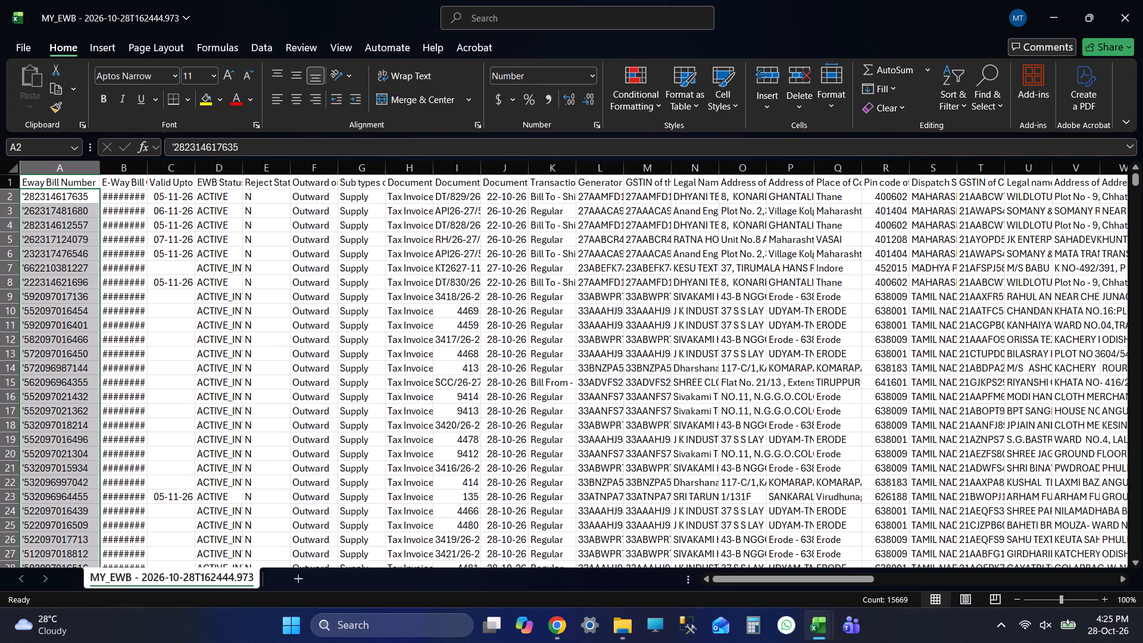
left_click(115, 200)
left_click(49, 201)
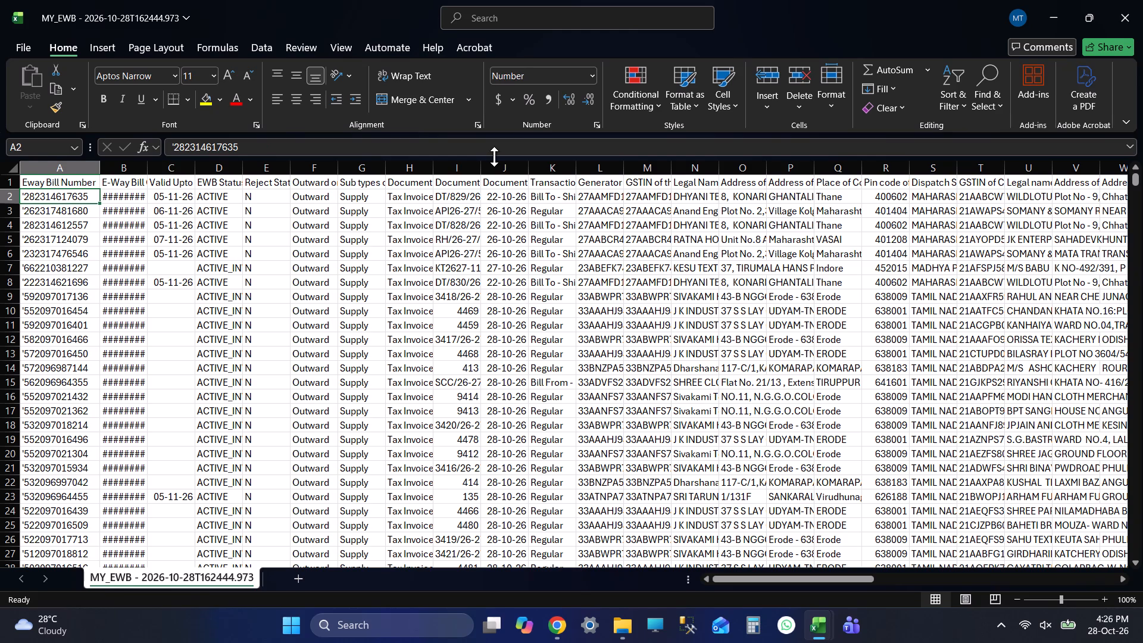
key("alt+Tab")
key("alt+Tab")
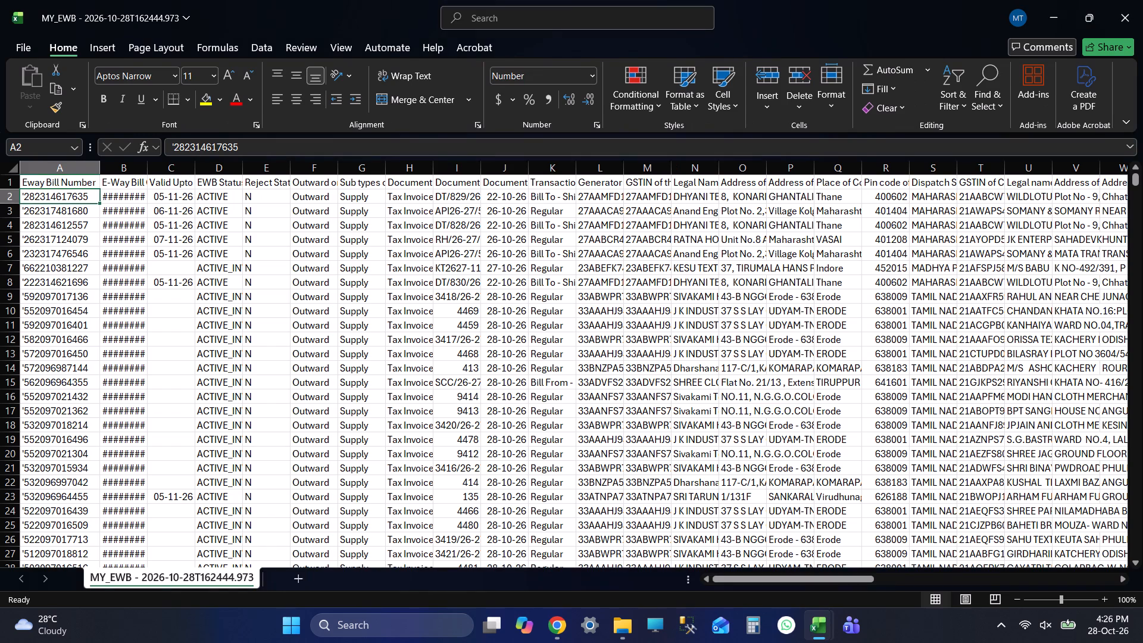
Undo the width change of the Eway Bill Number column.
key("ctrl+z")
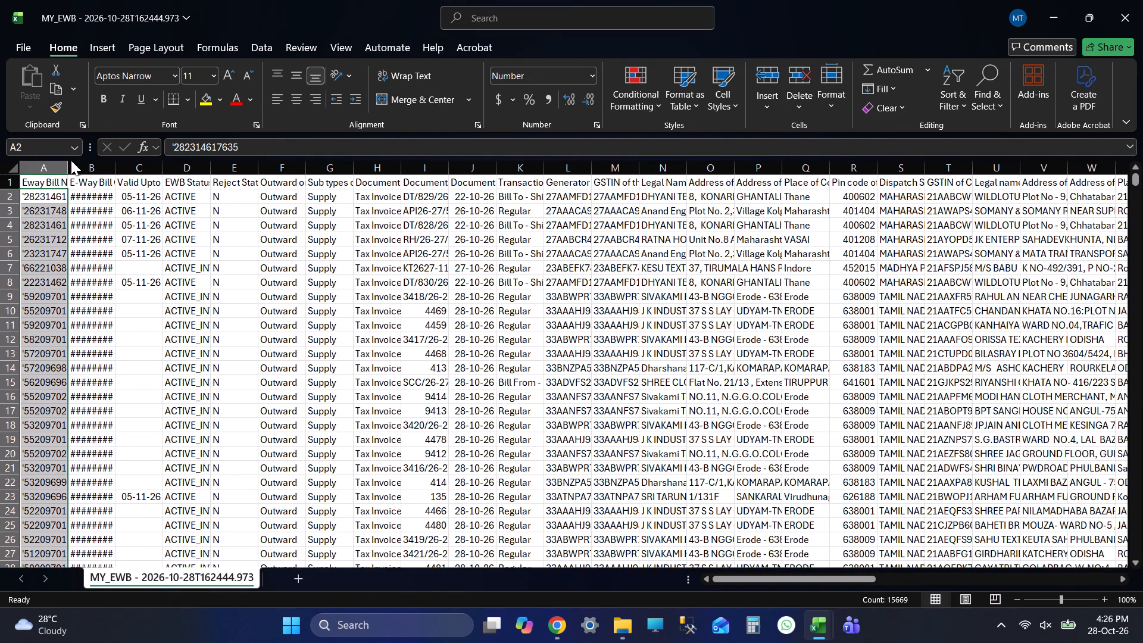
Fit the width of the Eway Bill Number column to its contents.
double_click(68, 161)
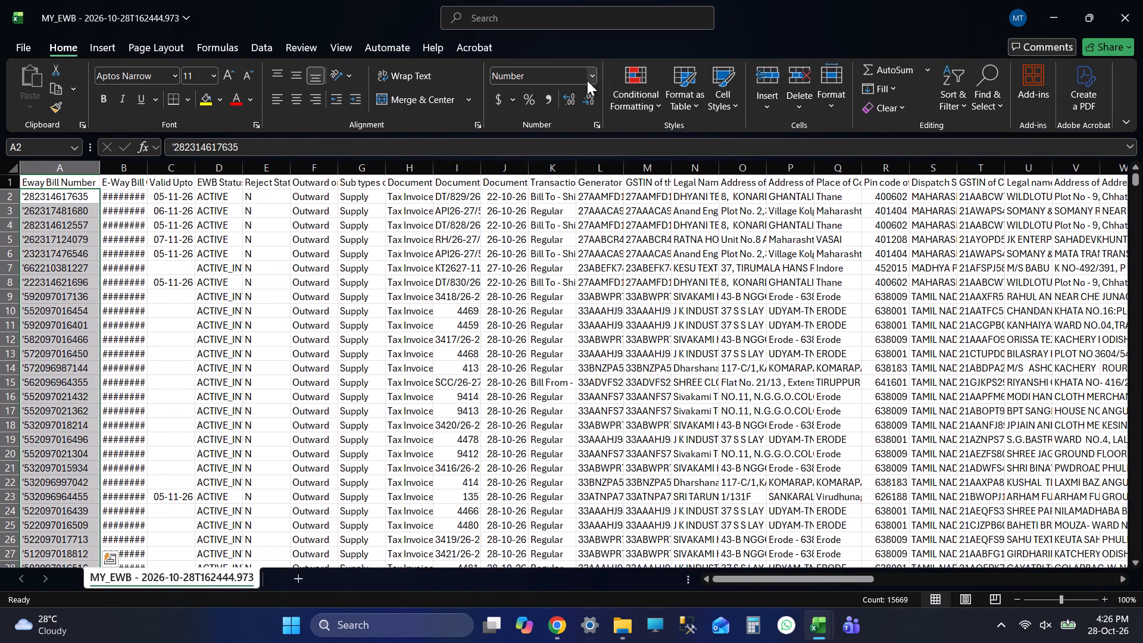
Set the search text in Find and Replace to an apostrophe (') and close the dialog without searching.
key("ctrl+f")
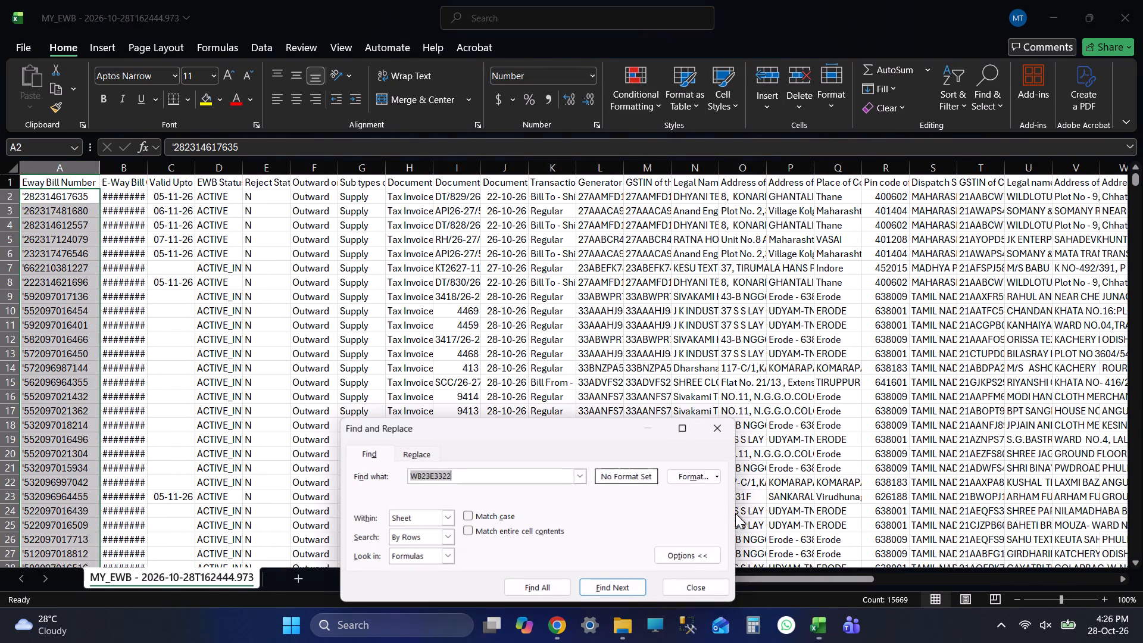
key("BackSpace")
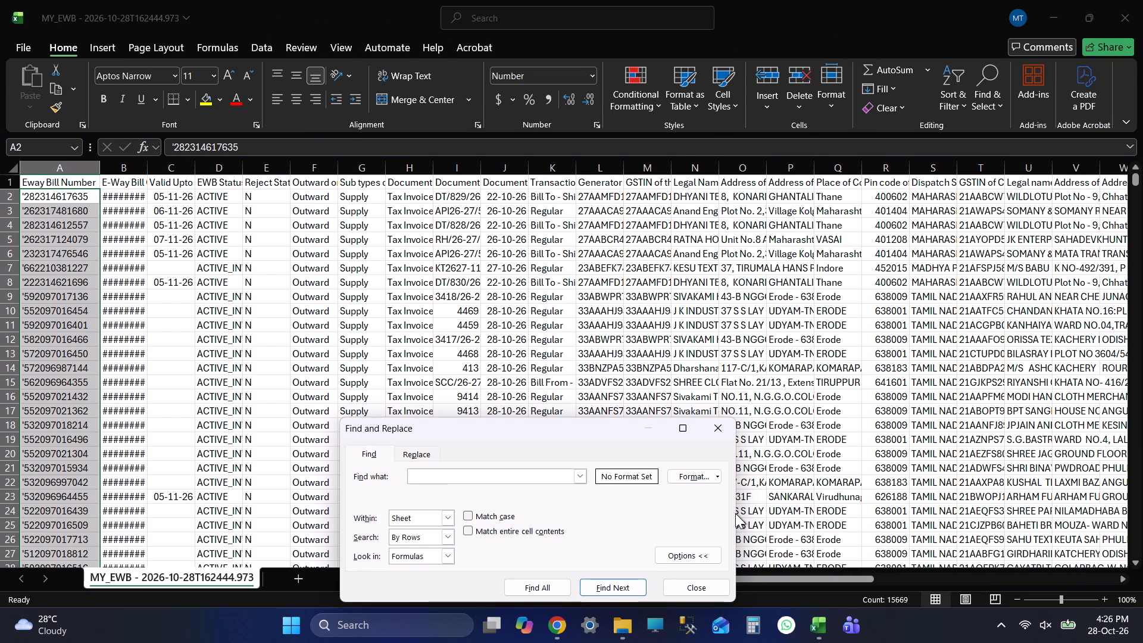
key("apostrophe")
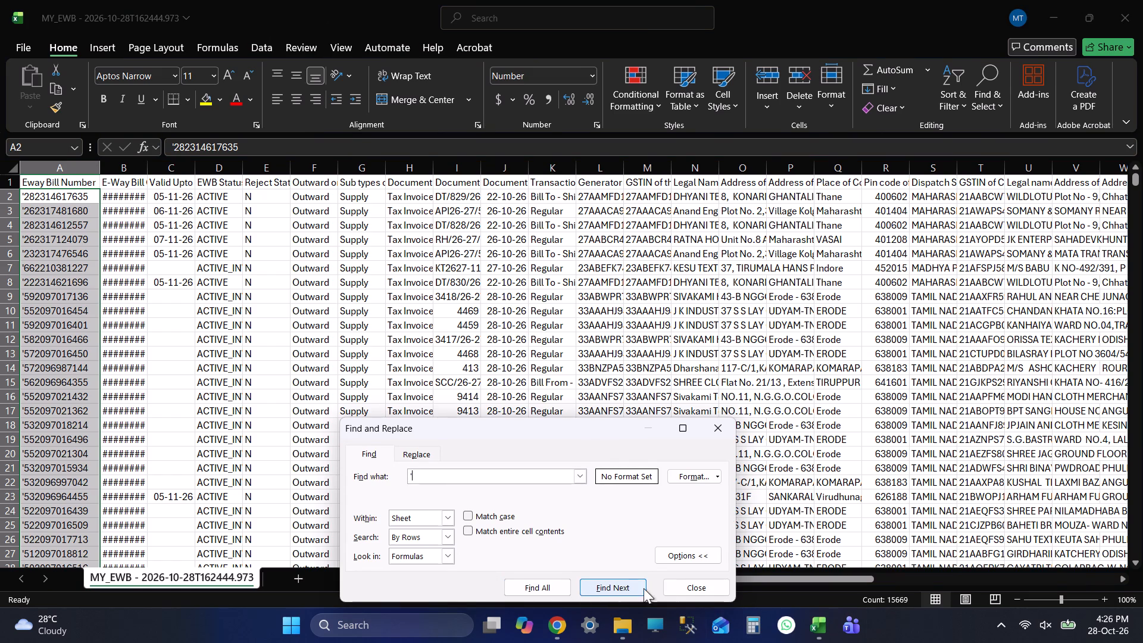
left_click(692, 589)
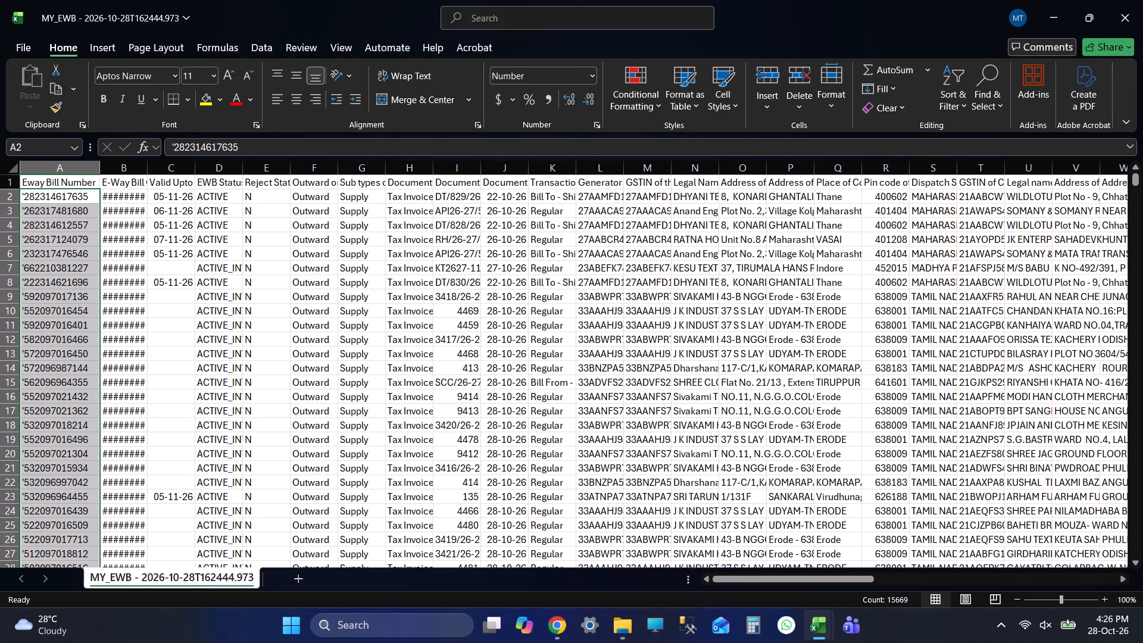
Close the MY_EWB file without saving its changes.
left_click(1142, 0)
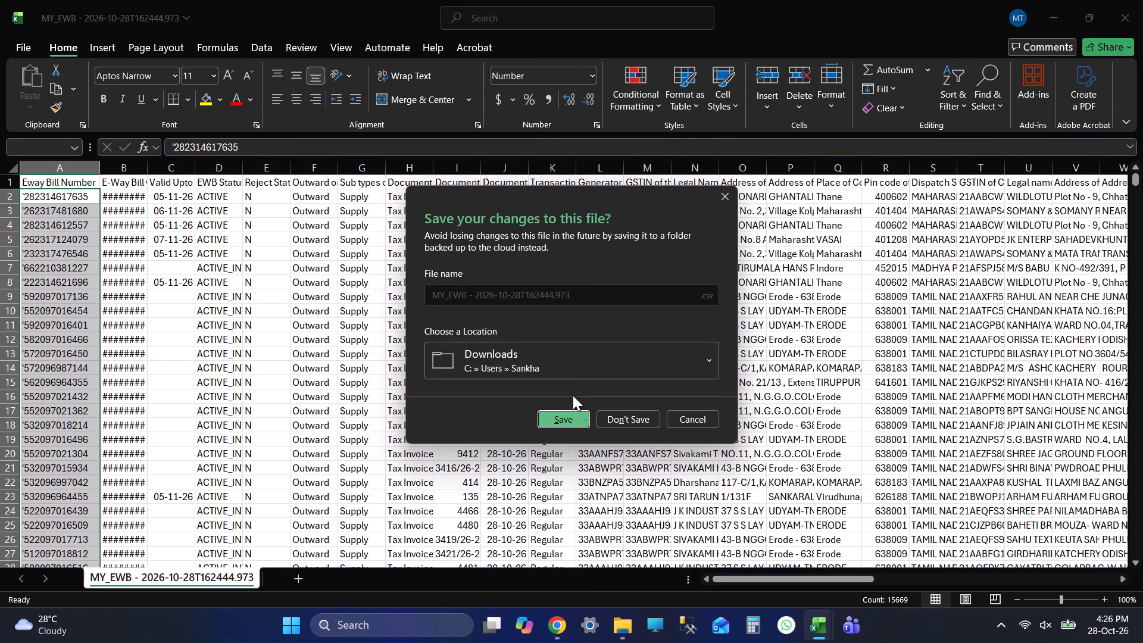
left_click(623, 419)
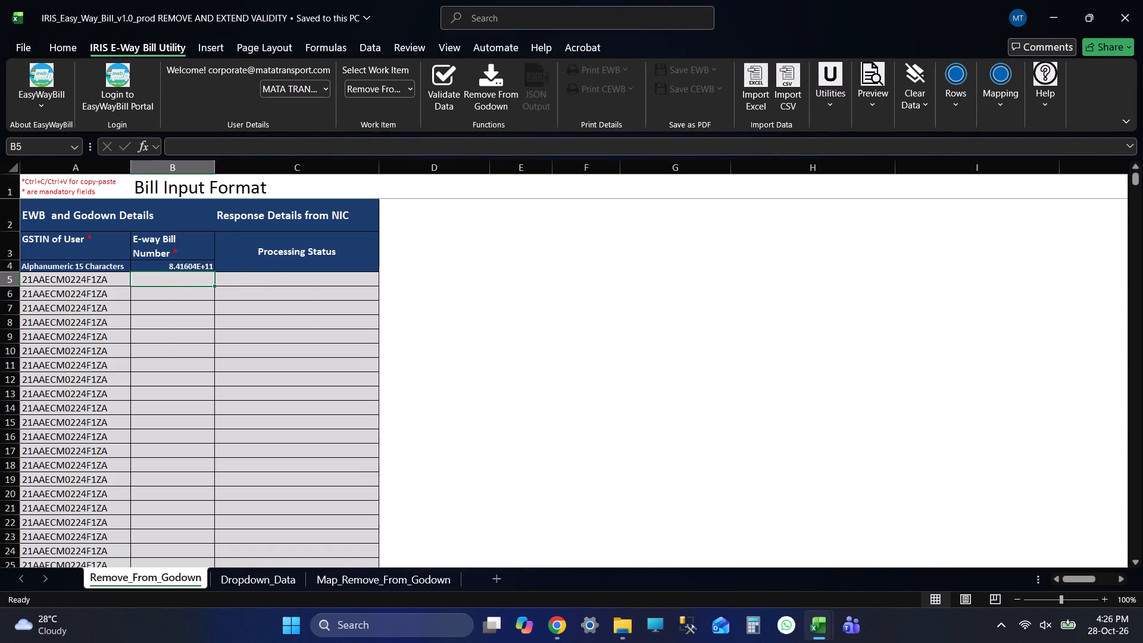
Switch to Chrome and download a fresh My EWB file of all actionable EWBs from the Easy way Bills dashboard.
left_click(161, 248)
left_click(155, 280)
key("alt+Tab")
key("alt+Tab")
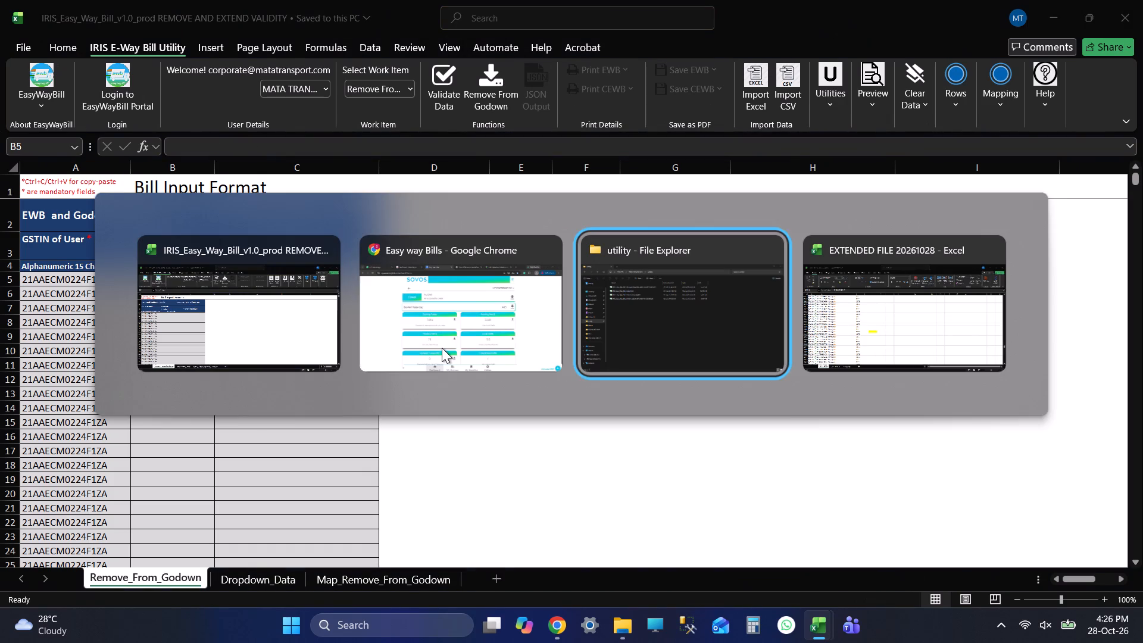
key("alt+Tab")
key("alt+Tab")
key("alt+Tab")
left_click(136, 279)
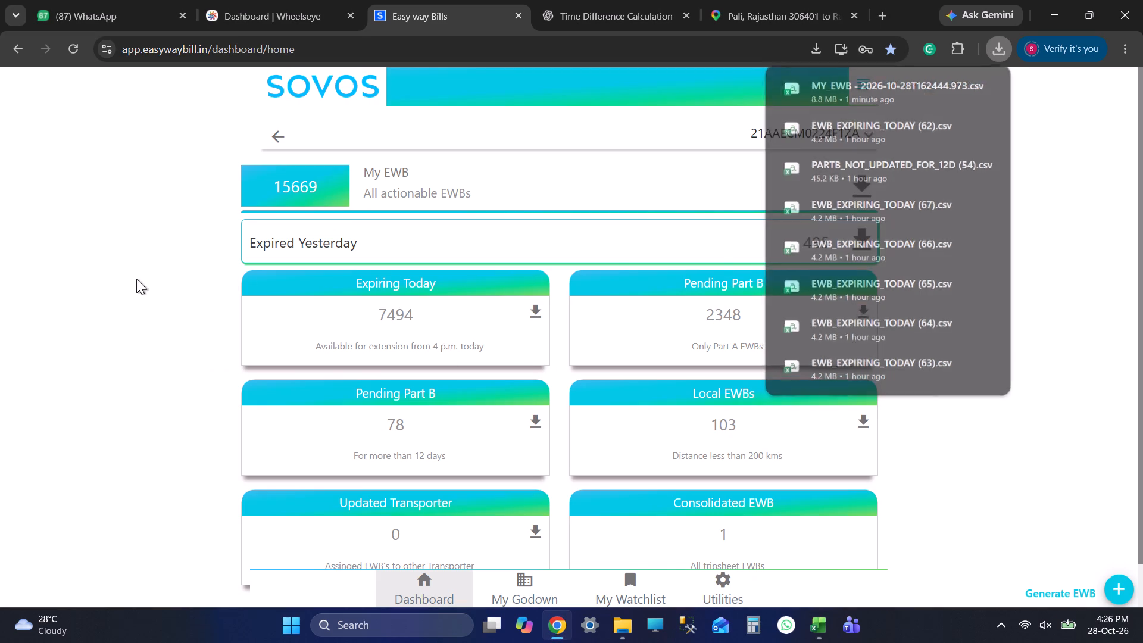
left_click(867, 176)
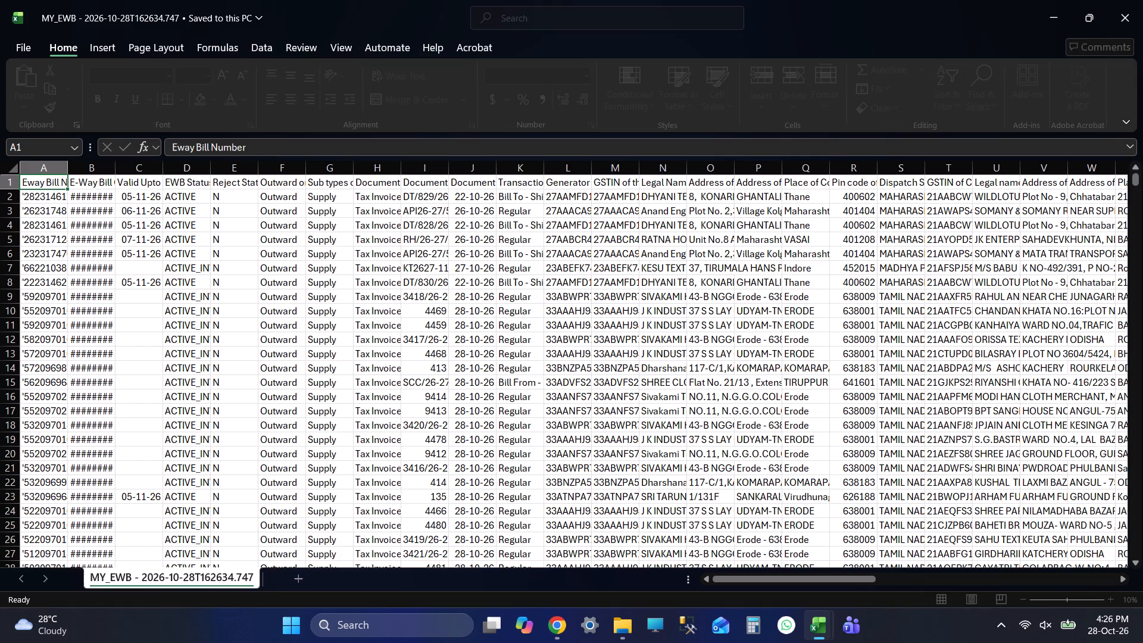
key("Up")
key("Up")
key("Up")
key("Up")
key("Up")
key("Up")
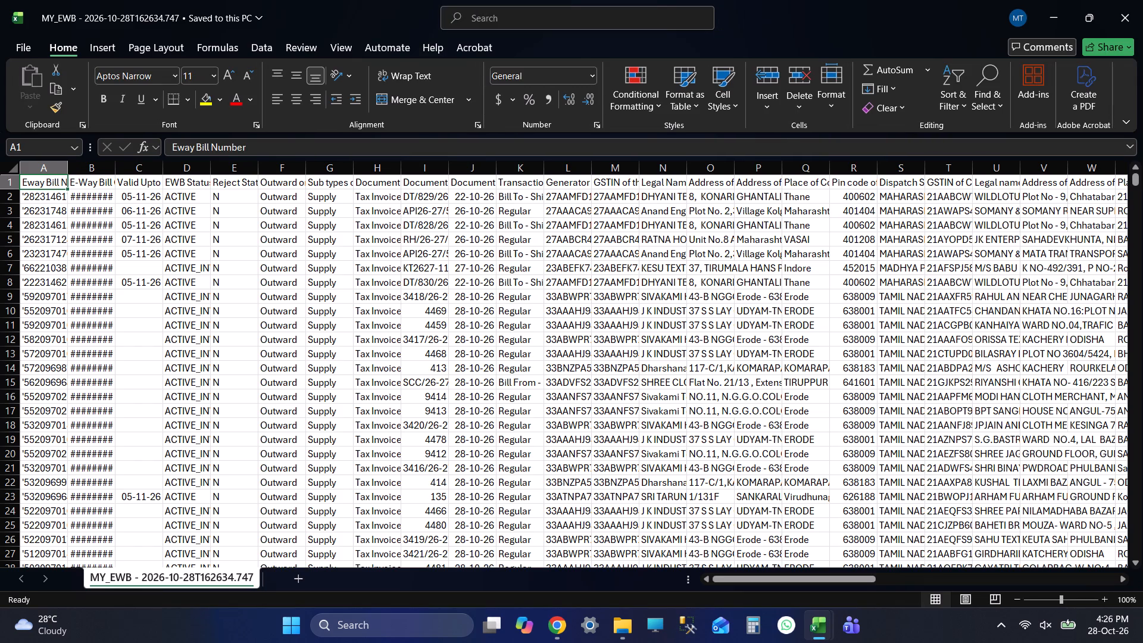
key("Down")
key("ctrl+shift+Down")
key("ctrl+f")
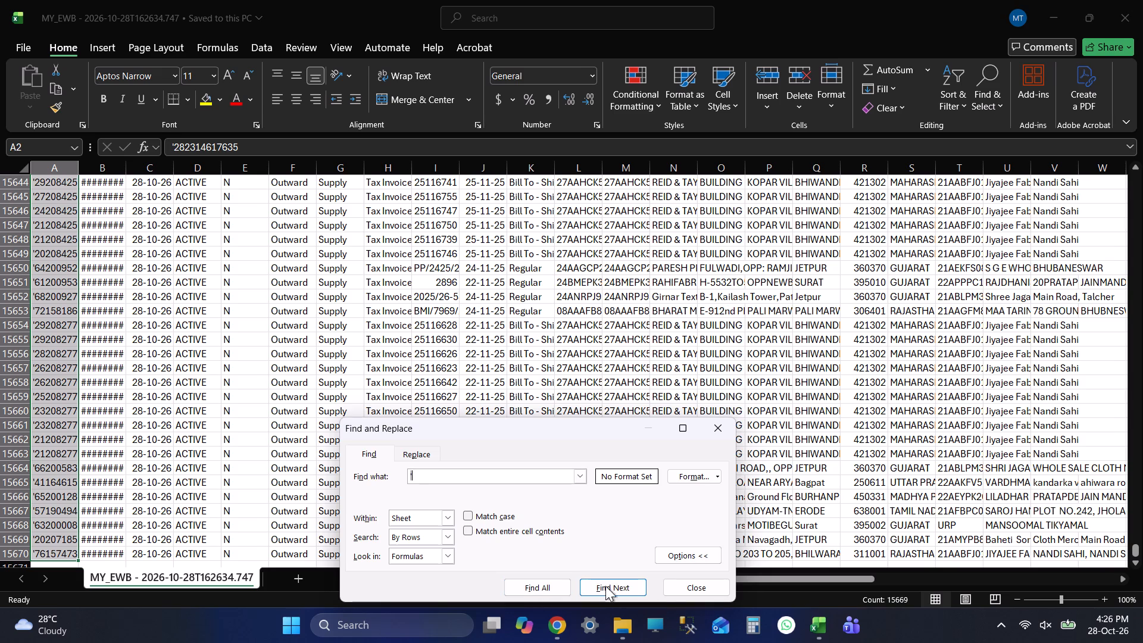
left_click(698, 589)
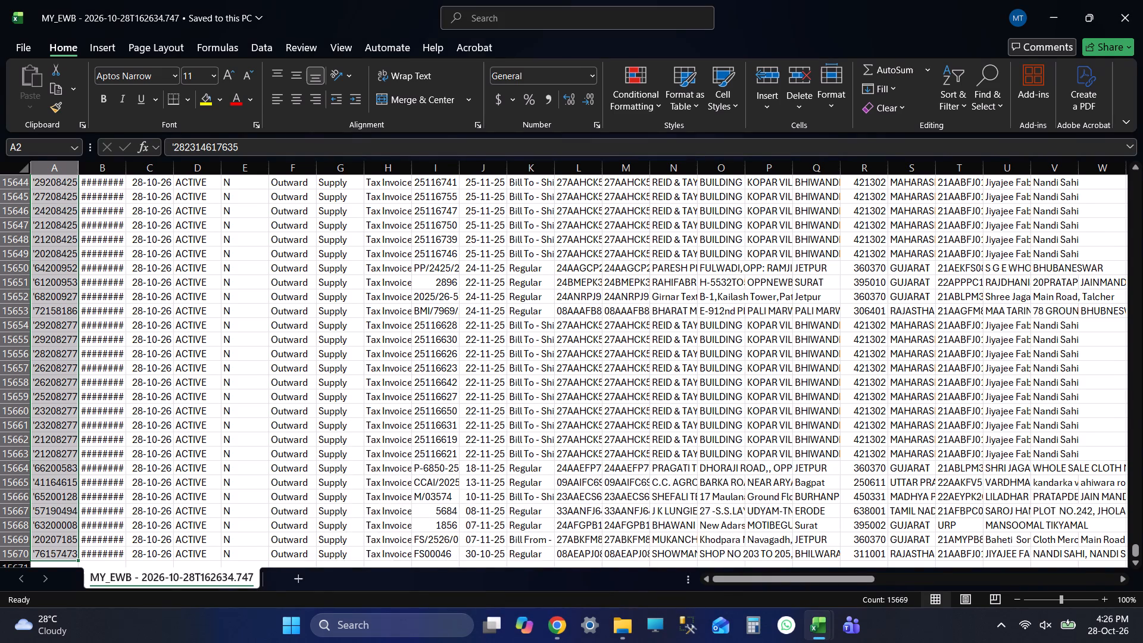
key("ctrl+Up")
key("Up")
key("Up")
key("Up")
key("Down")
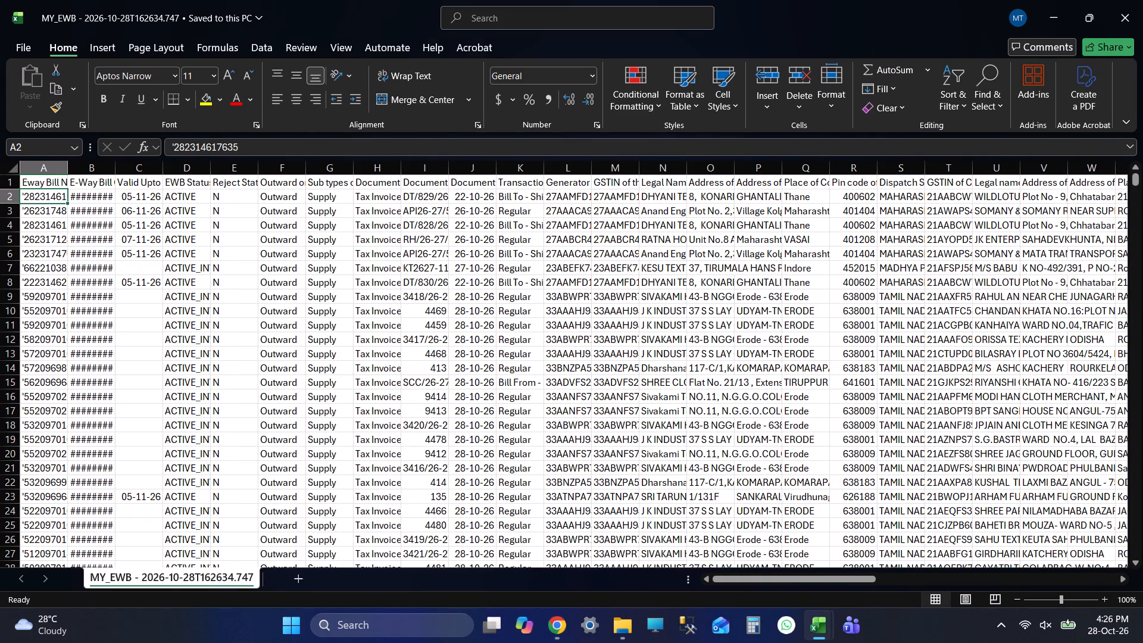
Fit the width of the Eway Bill Number column in the new MY_EWB file to its contents.
double_click(64, 168)
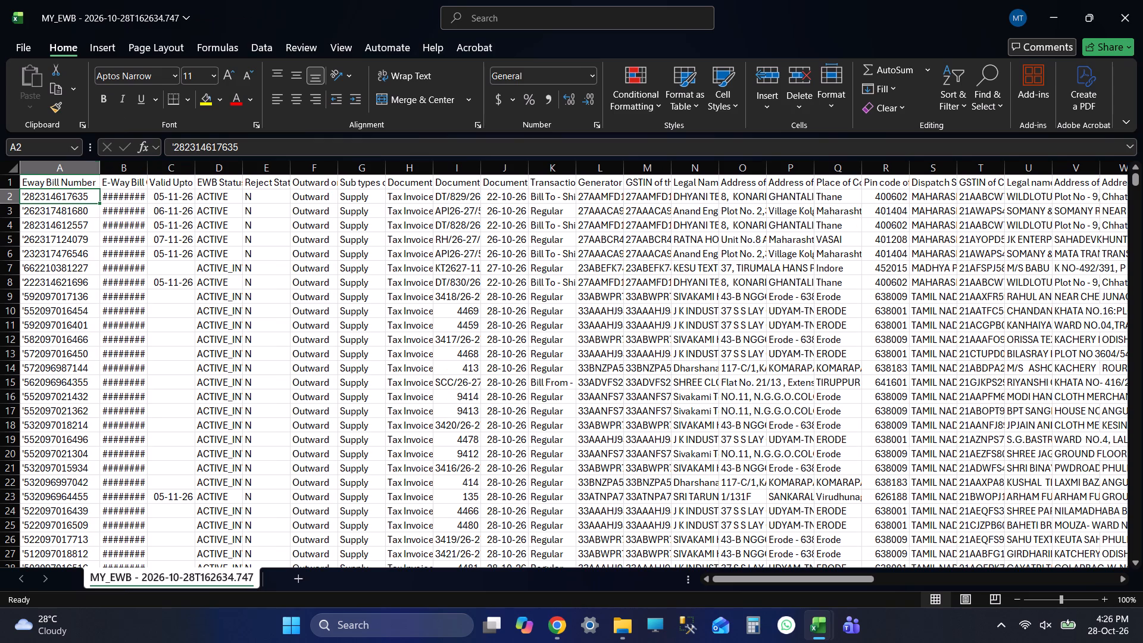
Replace every apostrophe (') with nothing in the Eway Bill Number entries from A2 down to A15670.
key("Up")
key("Up")
key("Up")
key("Down")
key("ctrl+shift+Down")
key("ctrl+h")
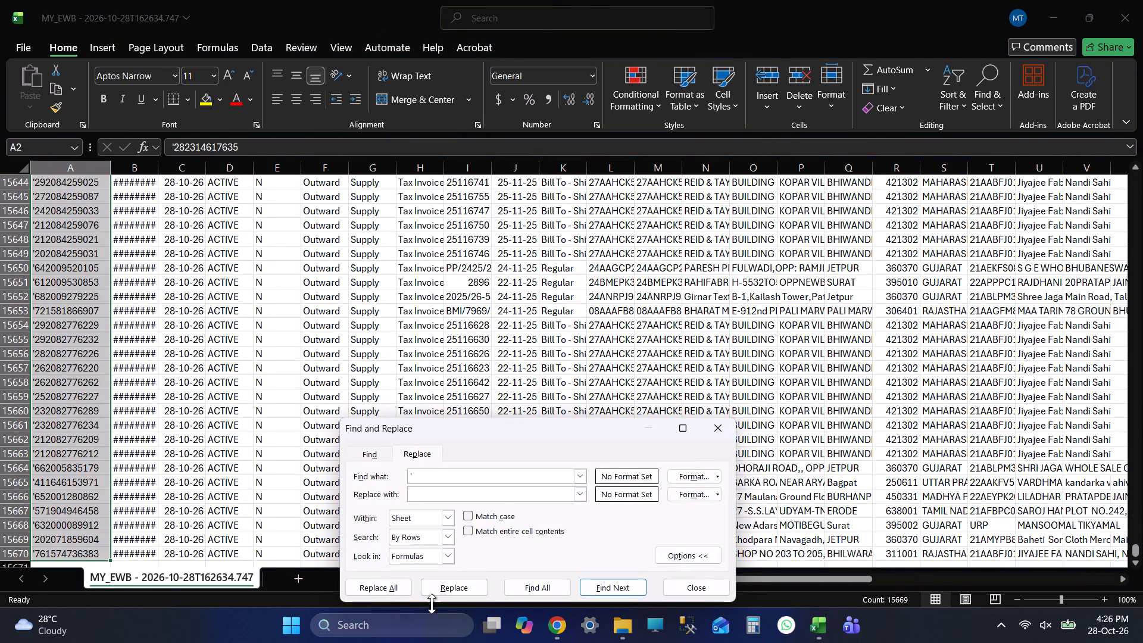
left_click(388, 586)
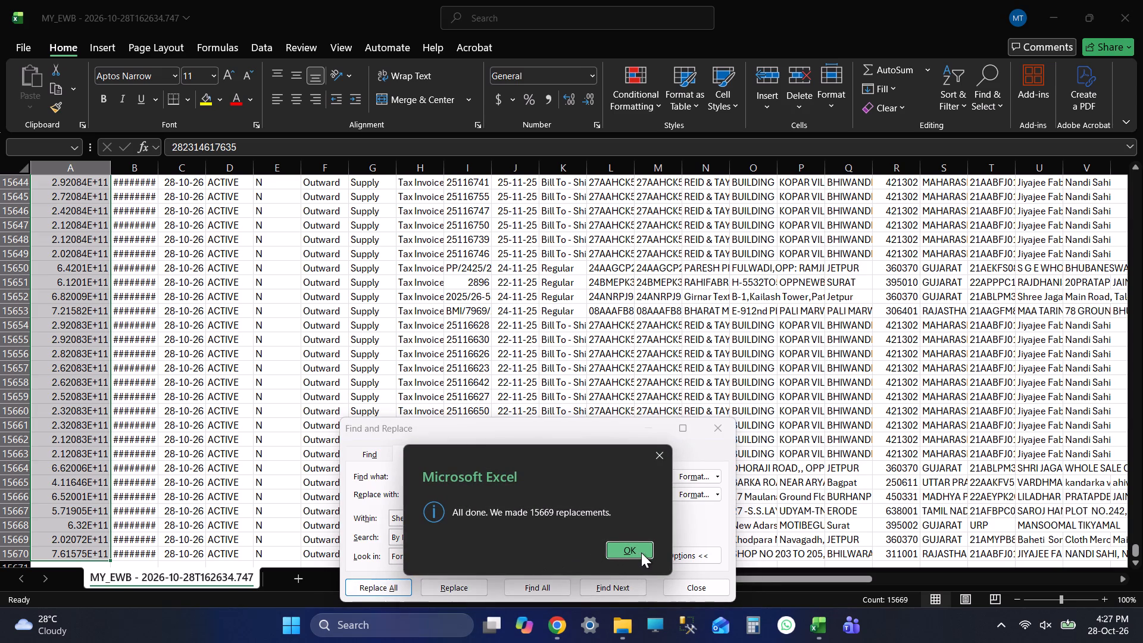
left_click(641, 553)
left_click(705, 594)
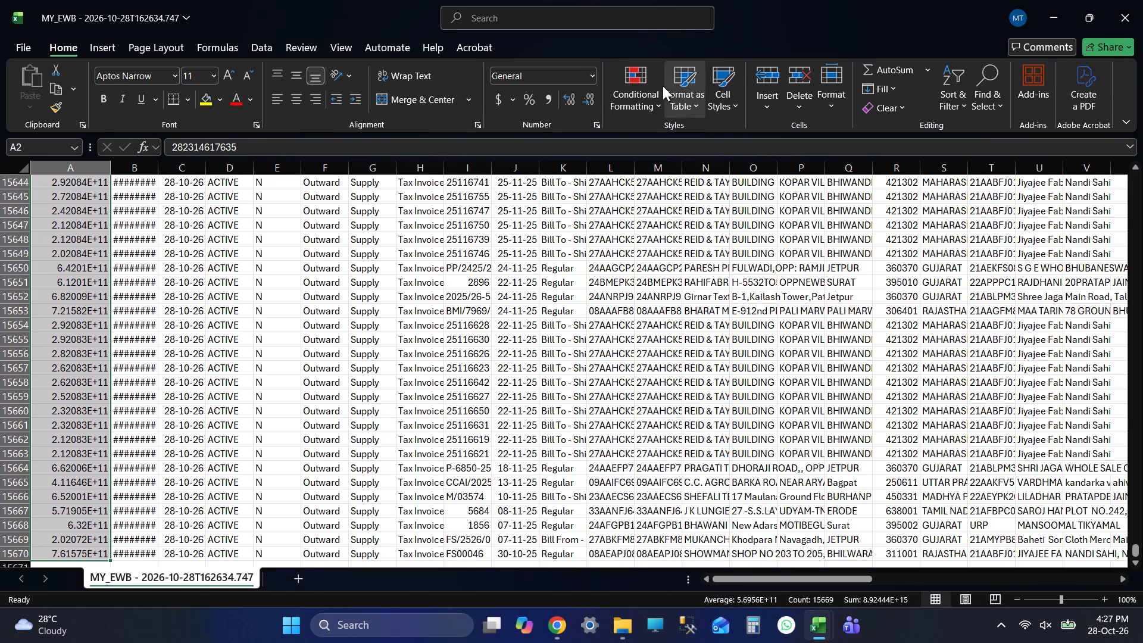
Format the selected Eway Bill Number entries as Number with no decimal places.
left_click(591, 80)
left_click(582, 136)
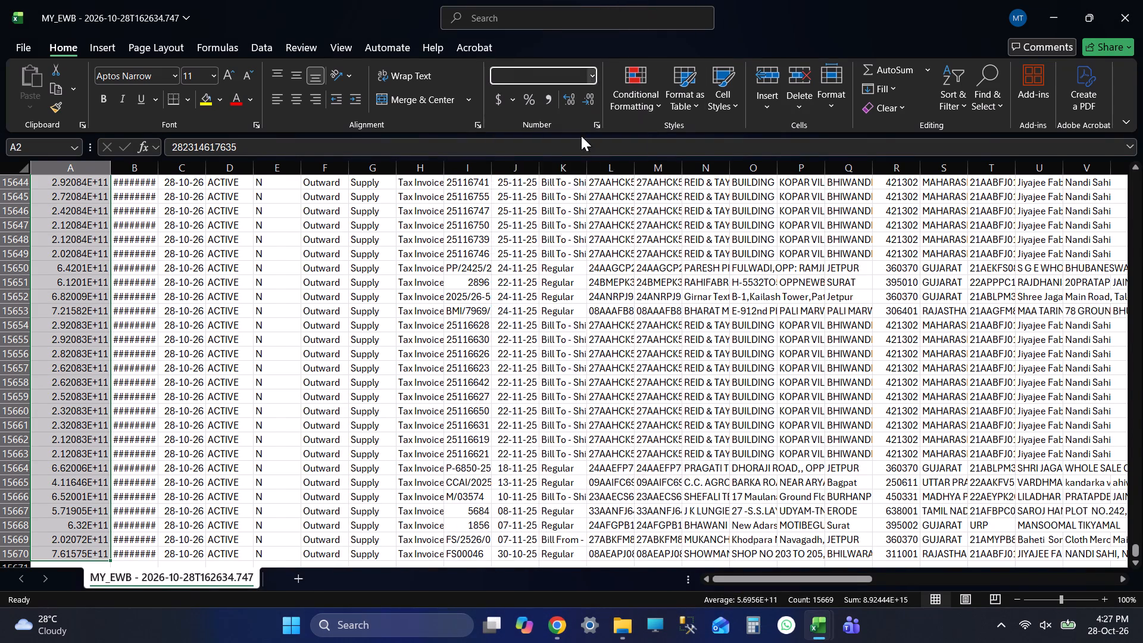
double_click(590, 99)
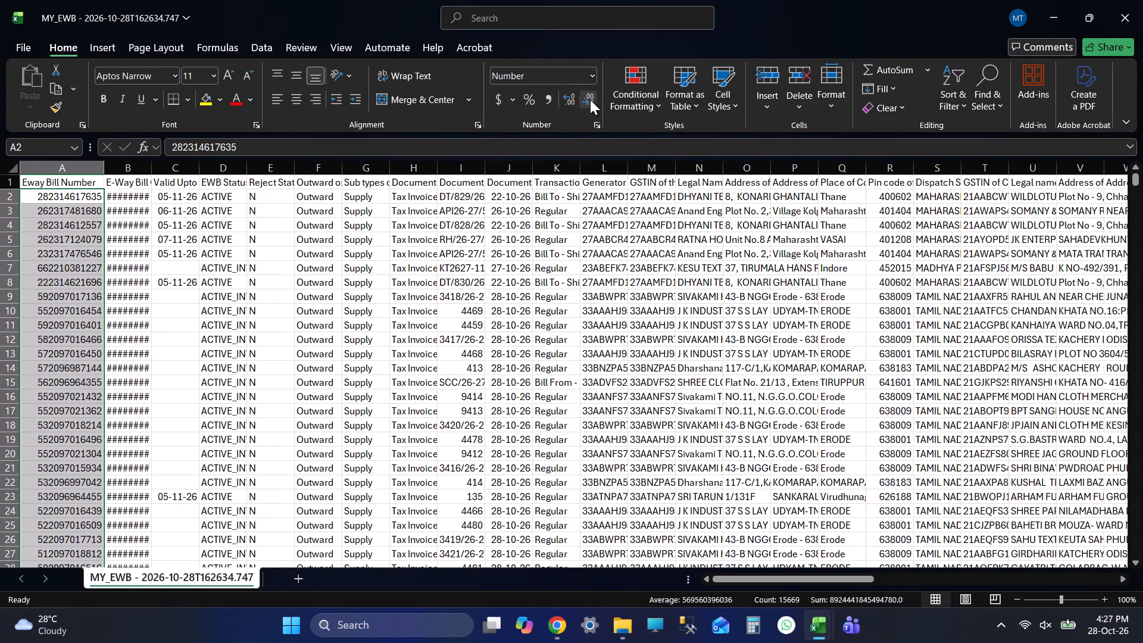
Return to header cell A1 and save the MY_EWB file.
left_click(132, 185)
key("shift+Tab")
key("shift+Tab")
key("ctrl+s")
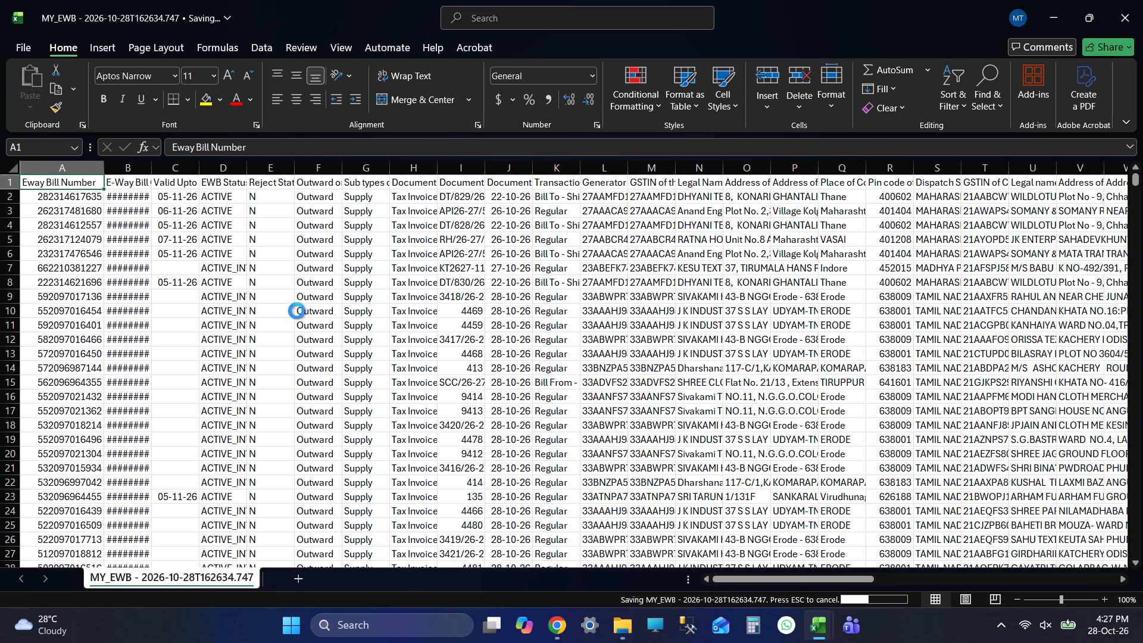
key("ctrl+s")
key("ctrl+s")
key("ctrl+s")
key("ctrl+s")
key("ctrl+s")
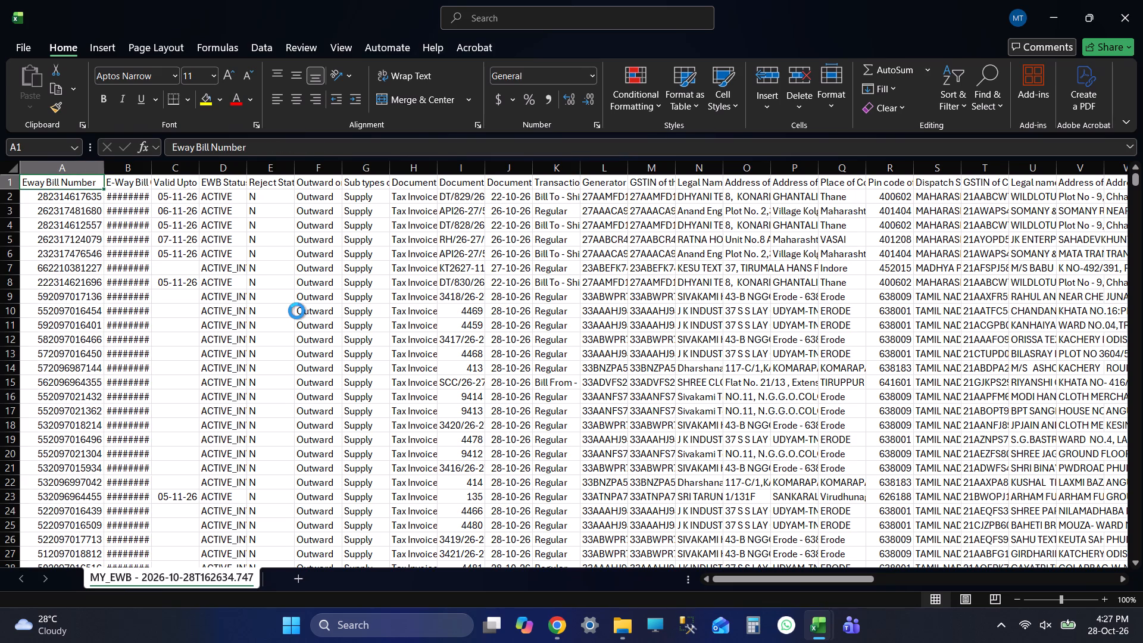
key("ctrl+s")
key("ctrl+s")
key("ctrl+s")
key("ctrl+s")
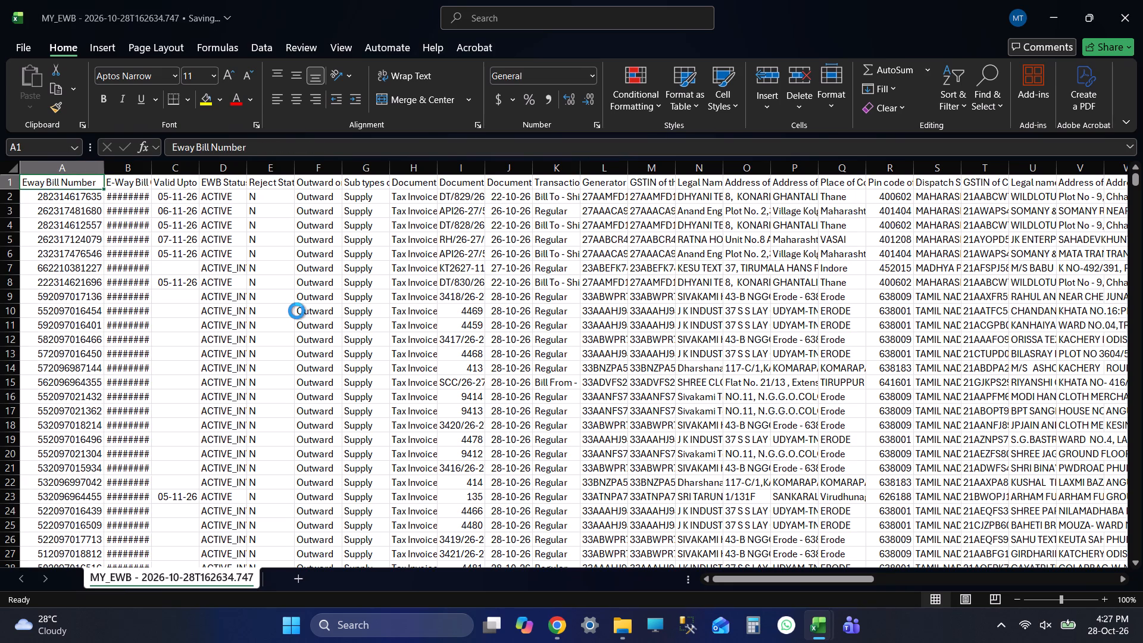
Check the Eway Bill Number column down to its last entry and return to header cell A1.
key("ctrl+Up")
key("Up")
key("Up")
key("Up")
key("Up")
key("Up")
key("Up")
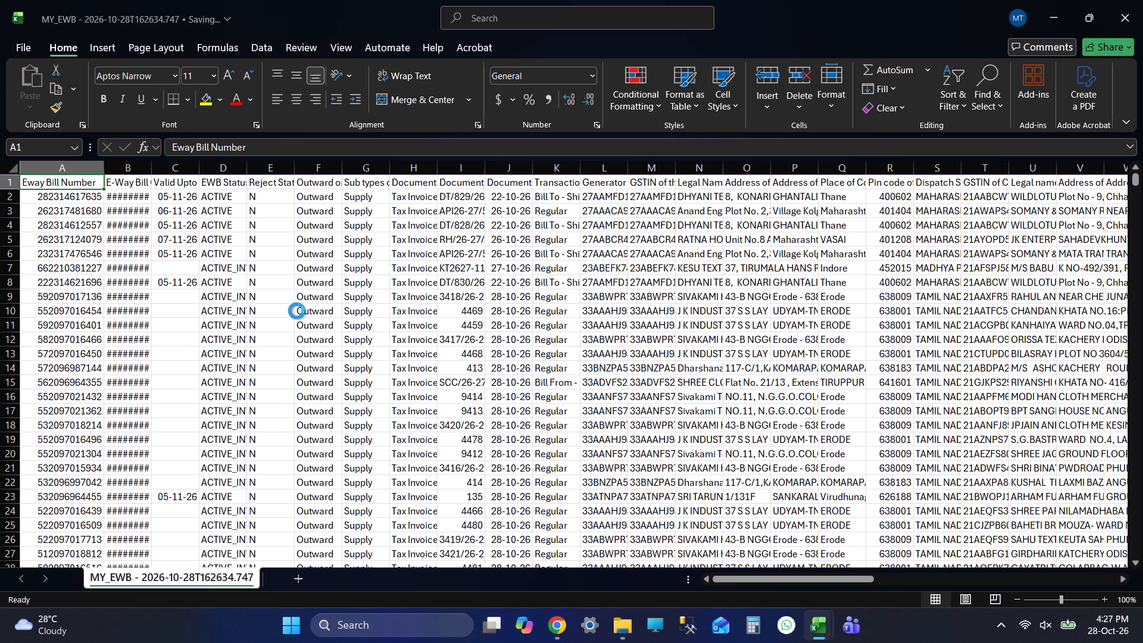
key("Down")
key("ctrl+Down")
key("Down")
key("Down")
key("Down")
key("Down")
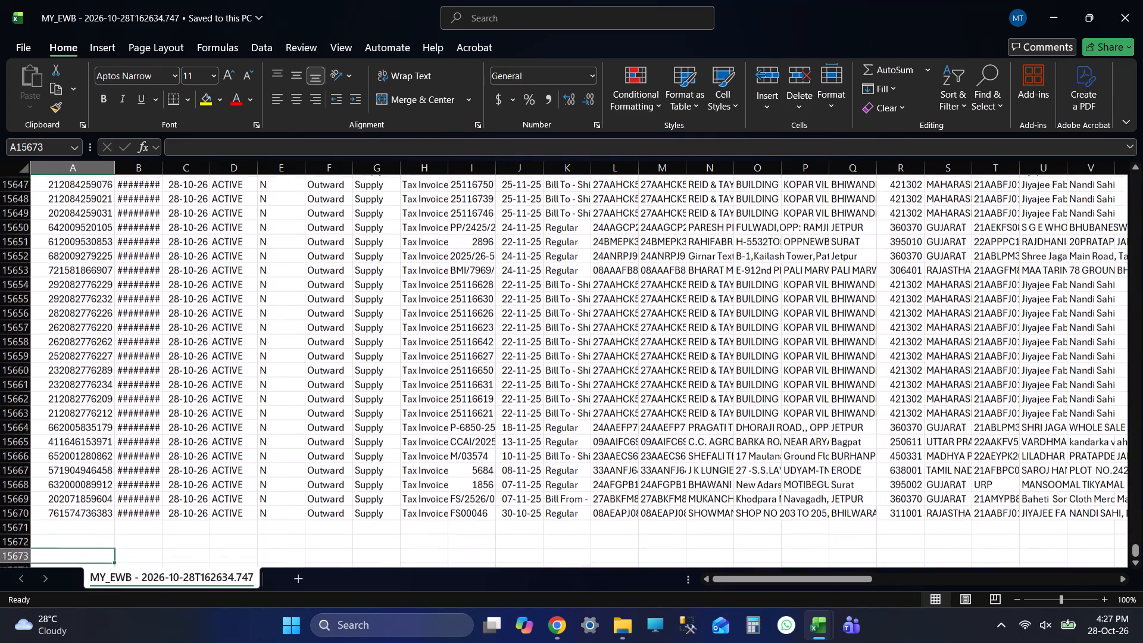
key("Down")
key("Down")
key("ctrl+Up")
key("Up")
key("Up")
key("Up")
key("ctrl+Up")
key("Up")
key("Up")
key("Up")
key("Up")
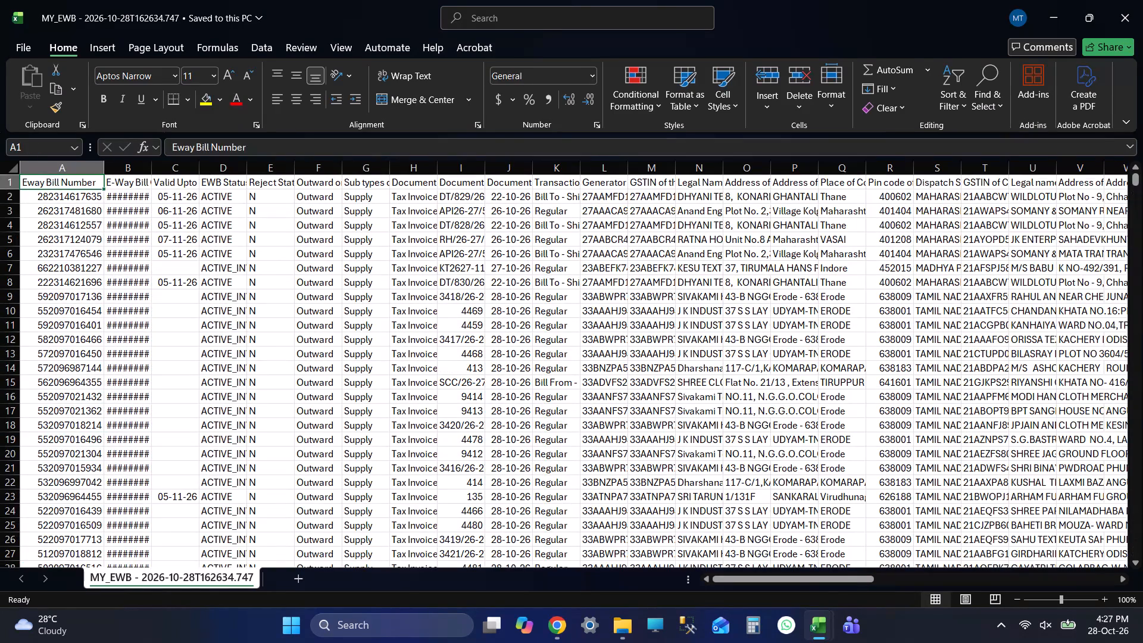
Turn on filters for the header row of the MY_EWB data.
key("Up")
key("Left")
key("Left")
key("Up")
key("Up")
key("Up")
key("Up")
key("ctrl+shift+l")
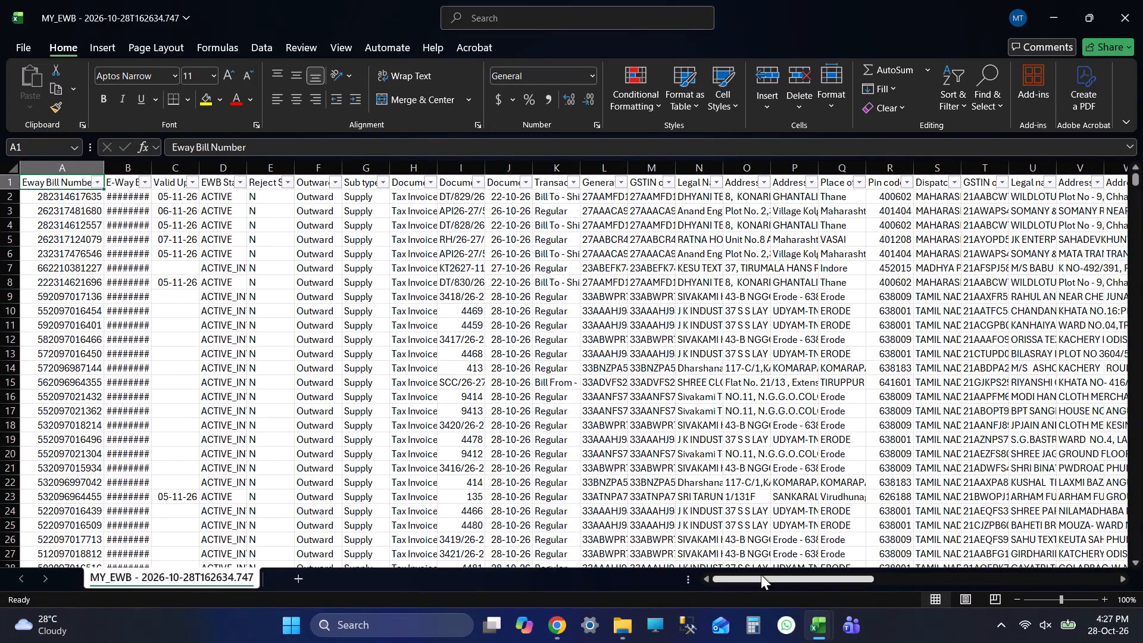
Filter the Godown Name column to exclude (Blanks).
left_click_drag(761, 575, 891, 594)
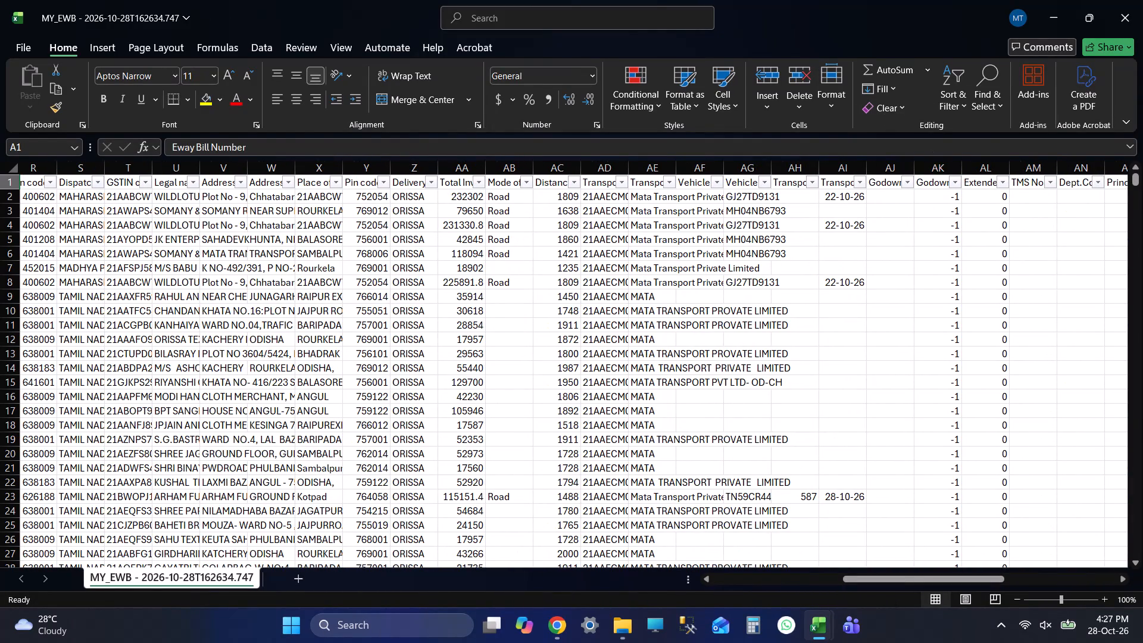
left_click(895, 198)
left_click(889, 180)
left_click(911, 181)
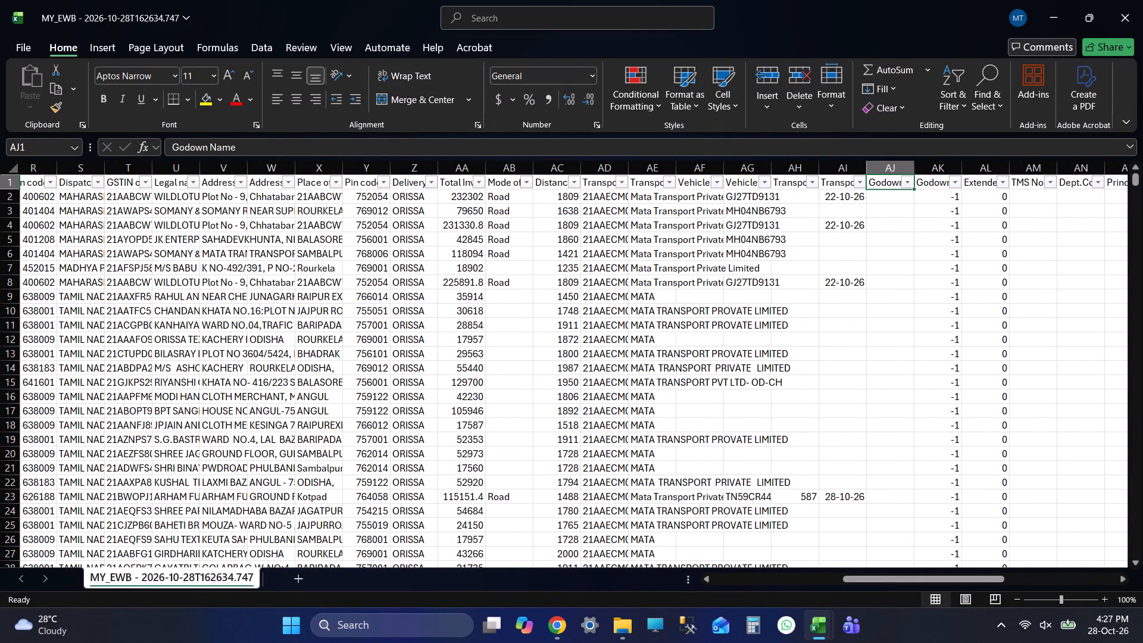
left_click_drag(899, 397, 901, 507)
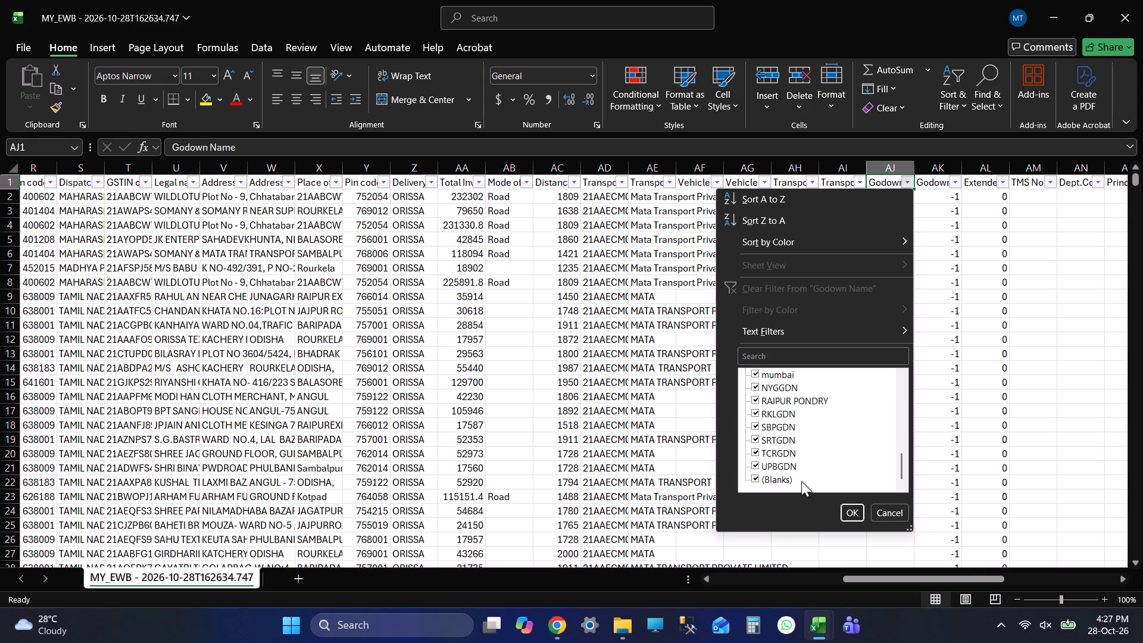
left_click(781, 479)
left_click(853, 507)
Check the Godown Name filter list down to its (Blanks) entry, keeping the current selection.
left_click(957, 297)
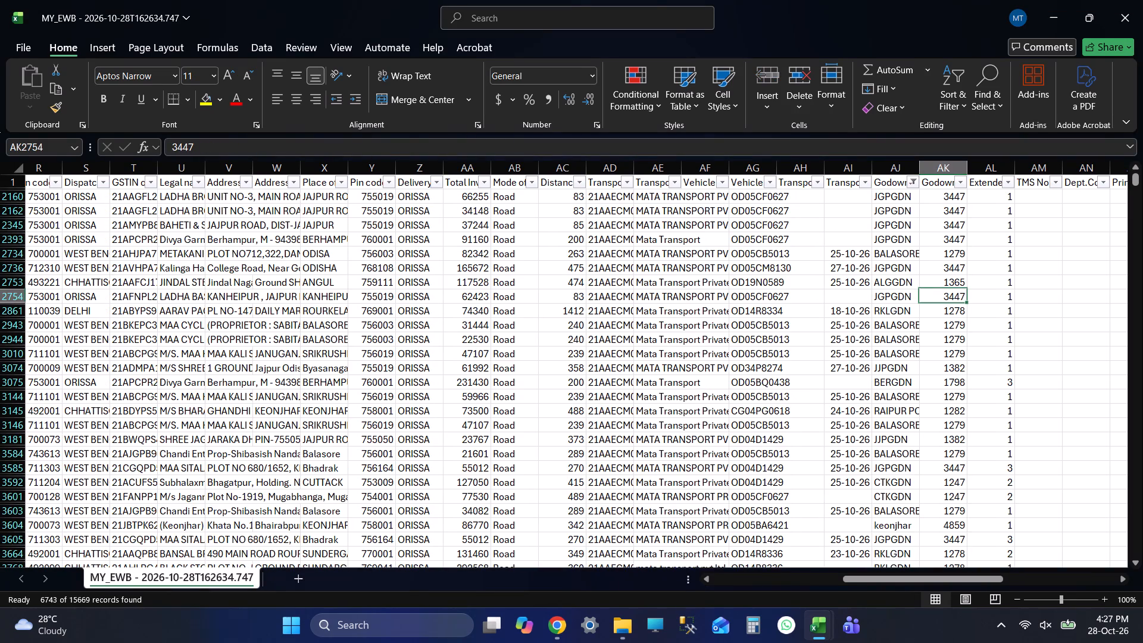
key("ctrl+Up")
key("ctrl+Up")
key("Up")
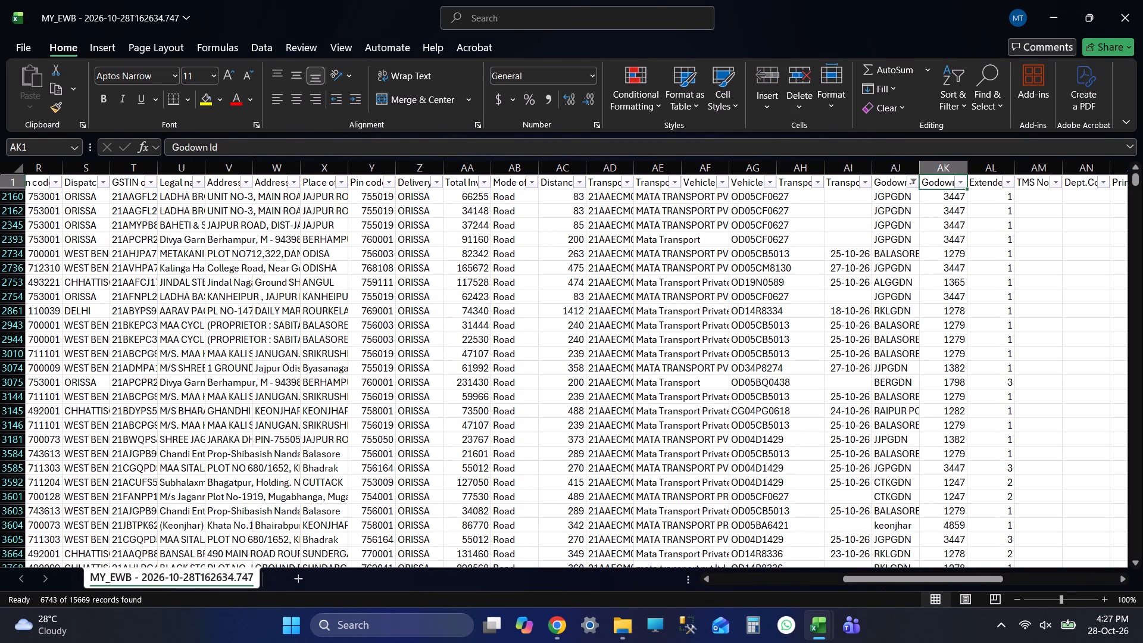
left_click(912, 180)
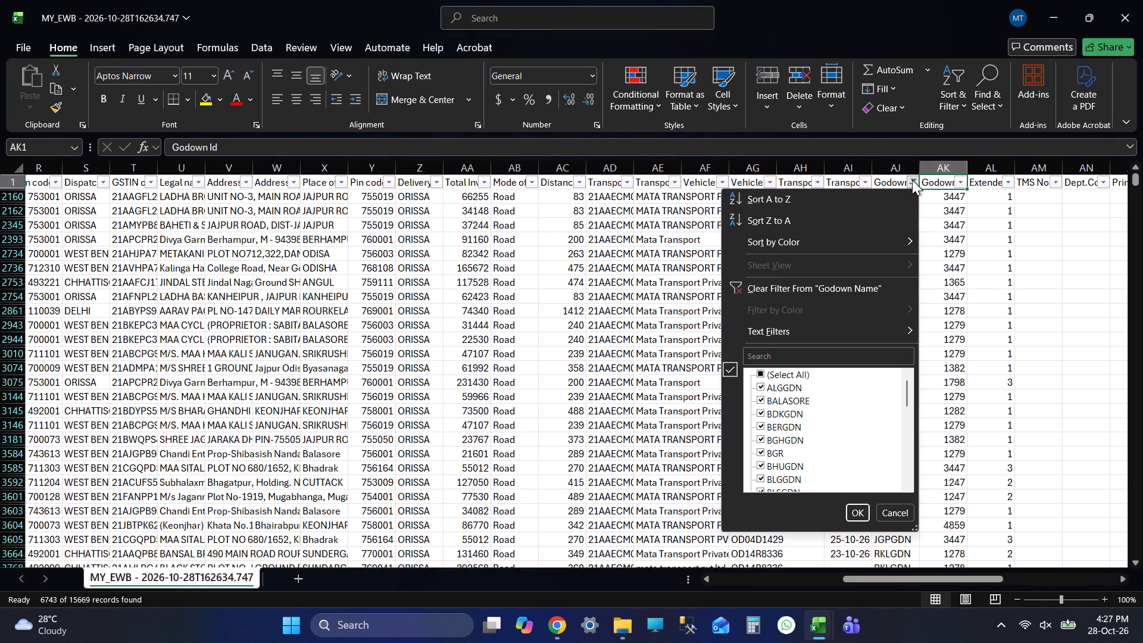
left_click_drag(907, 384, 904, 486)
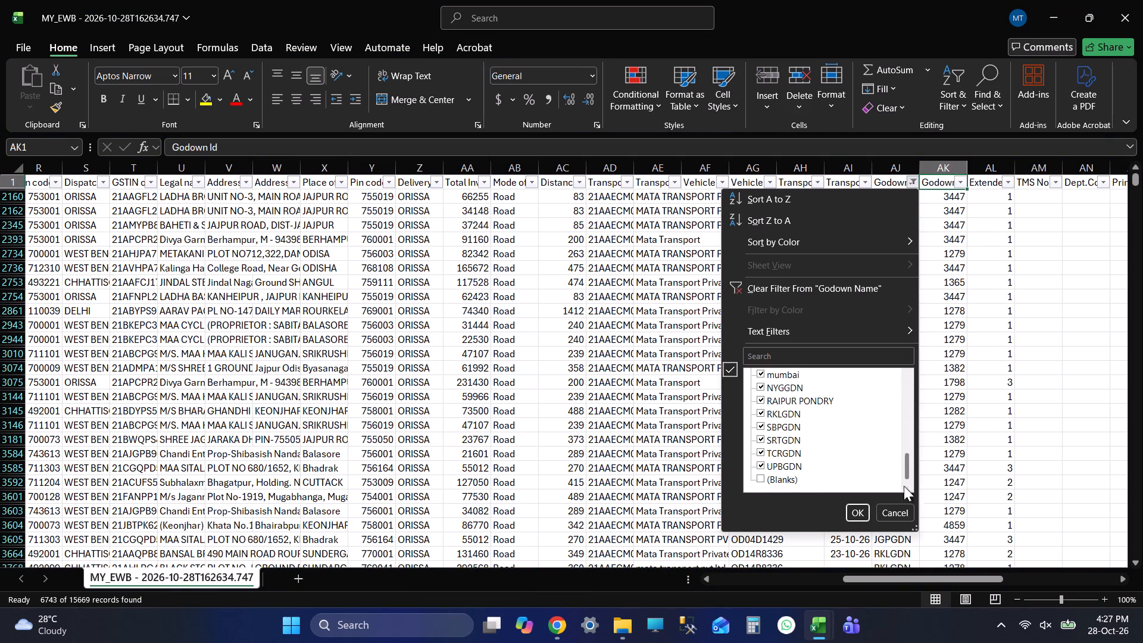
left_click_drag(904, 486, 913, 497)
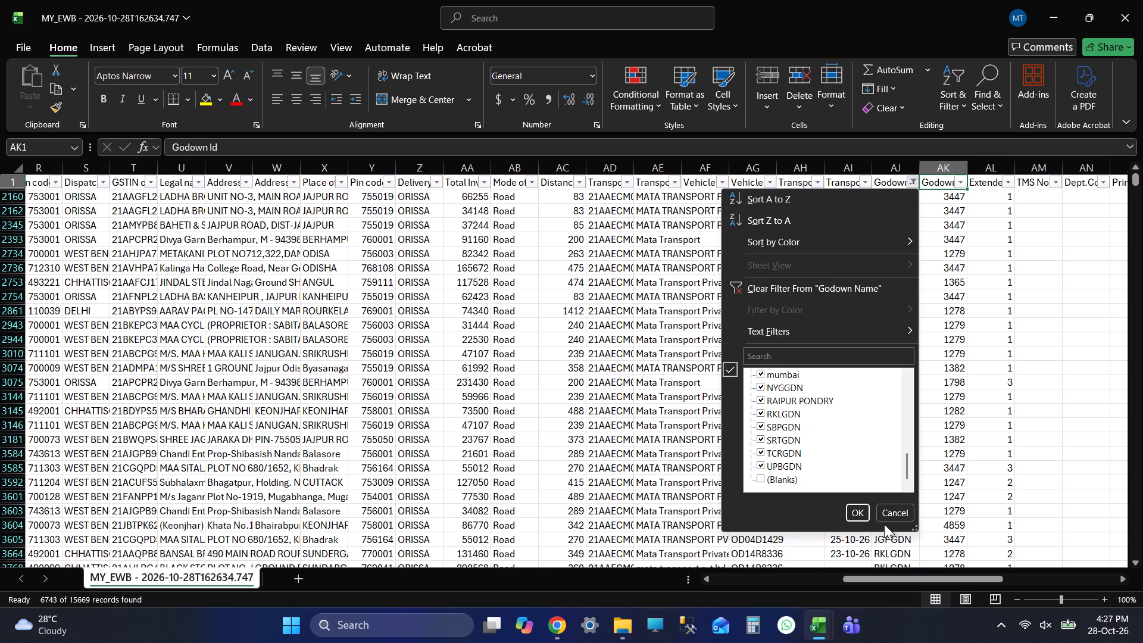
left_click(894, 510)
left_click(1049, 273)
key("ctrl+Up")
key("Up")
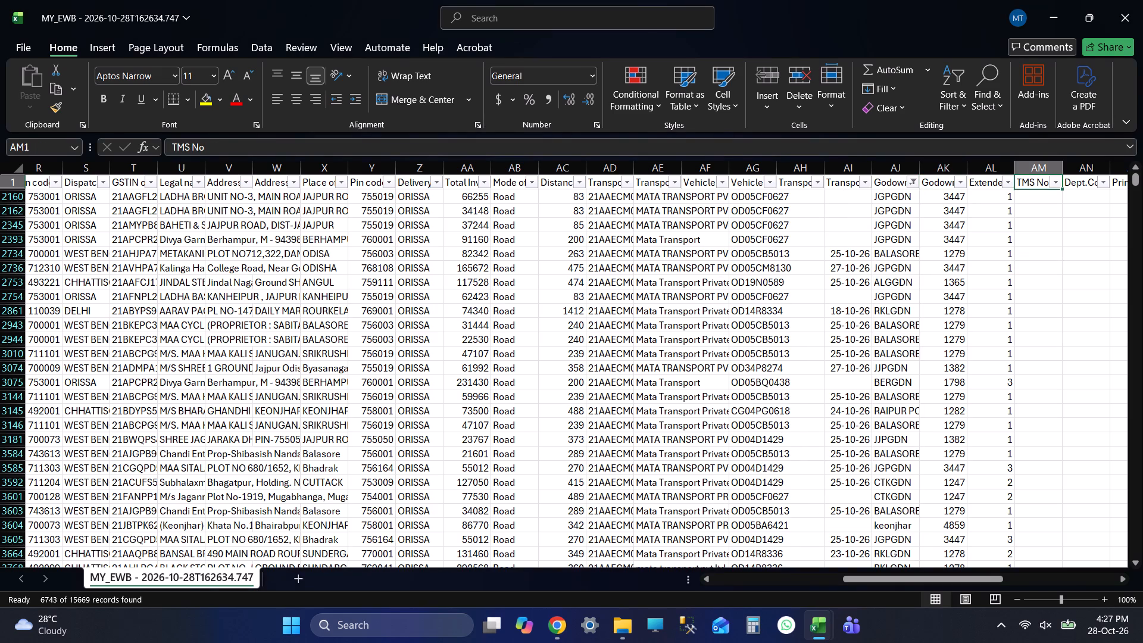
key("Up")
key("Up")
key("Up")
key("Up")
key("Up")
key("Left")
key("Left")
key("Left")
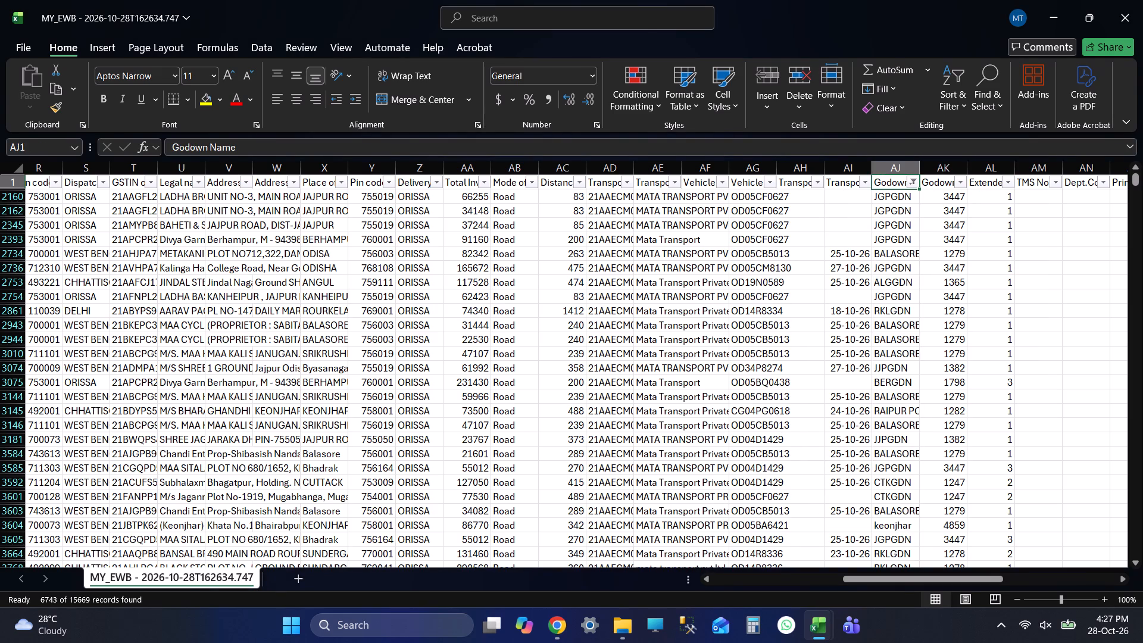
left_click(916, 183)
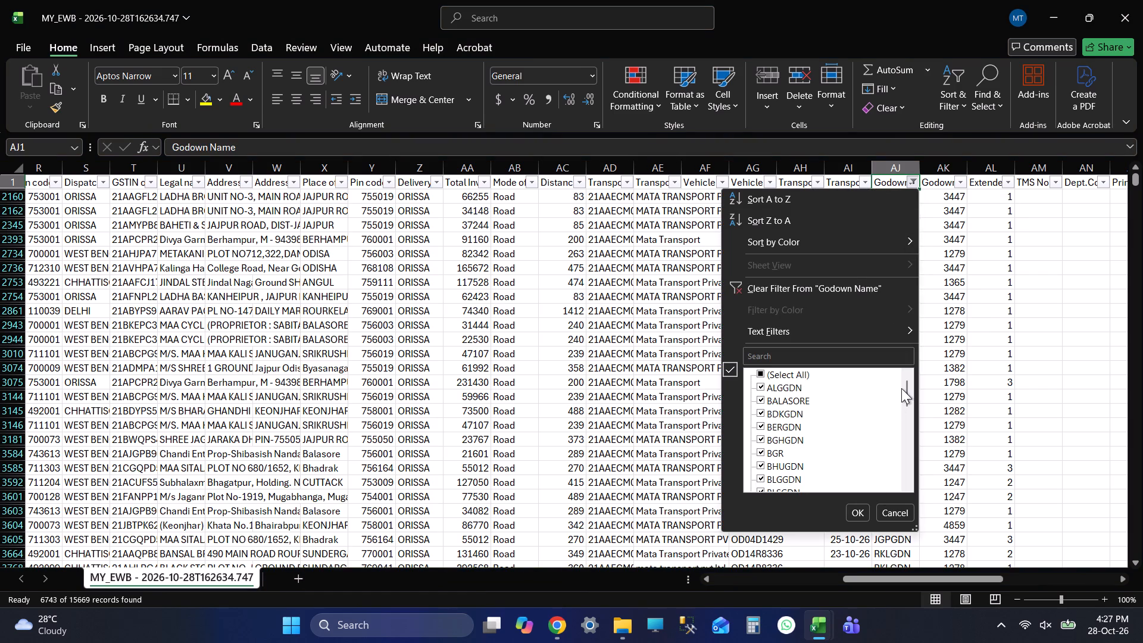
left_click_drag(905, 398, 910, 357)
left_click_drag(910, 357, 906, 487)
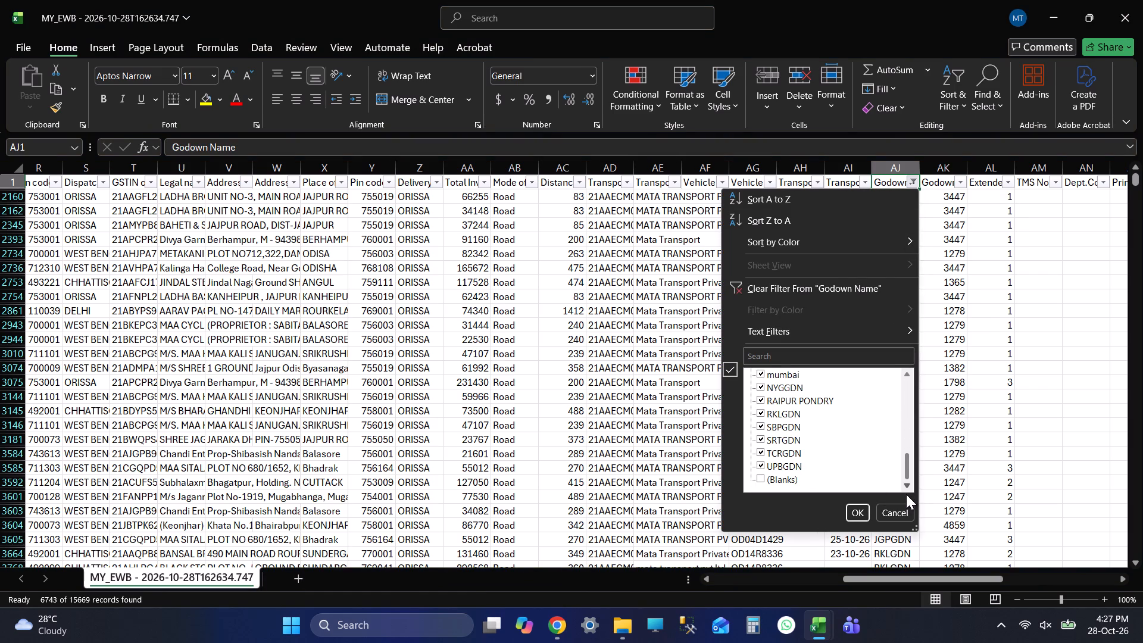
left_click(851, 517)
left_click(951, 176)
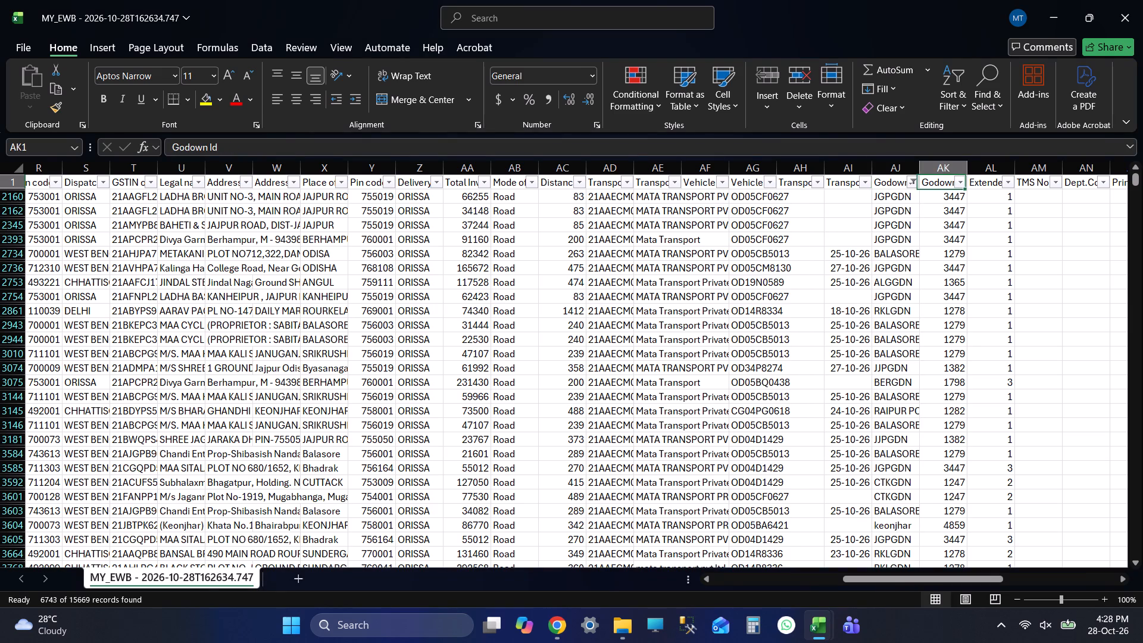
left_click(892, 182)
left_click(917, 181)
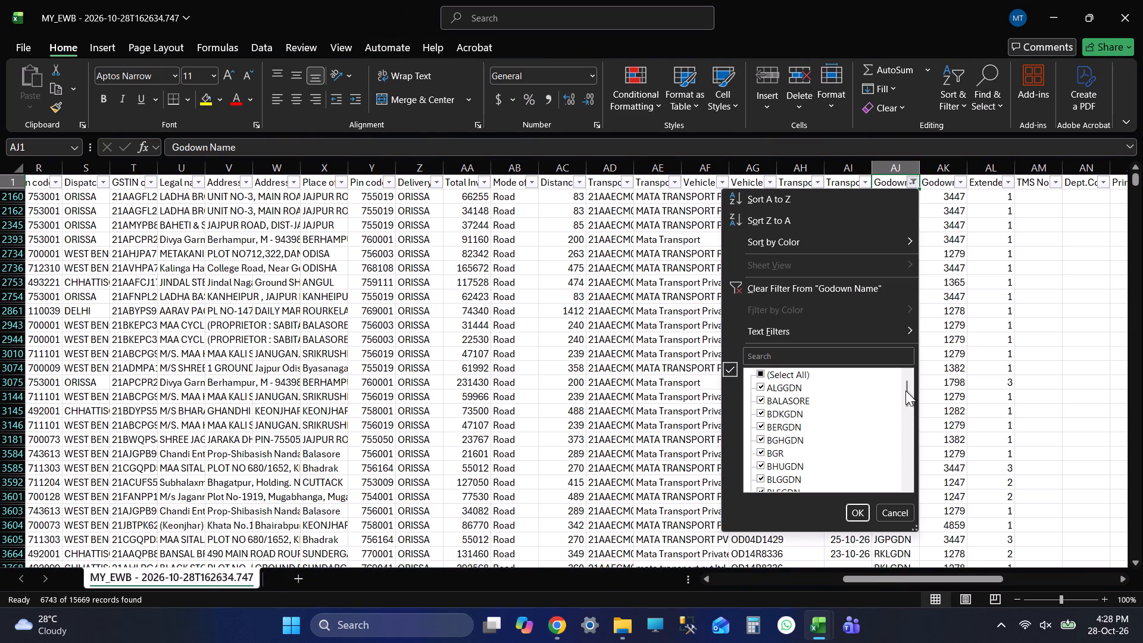
left_click_drag(905, 391, 907, 486)
left_click(889, 511)
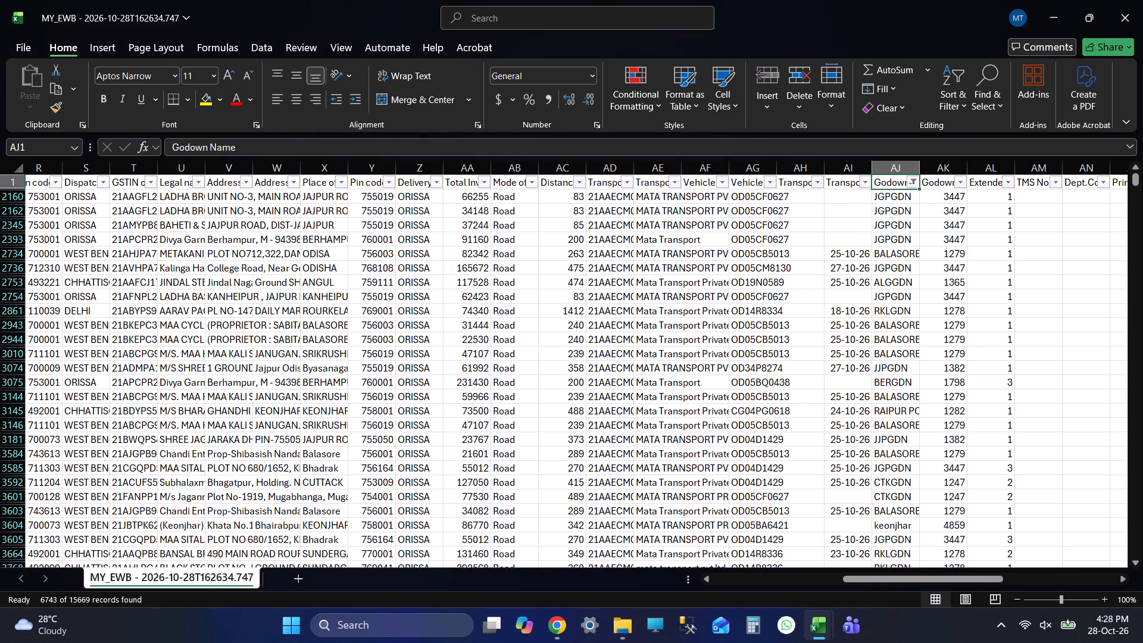
Copy the filtered Eway Bill Number values in column A, from the first visible row below the header to the last entry.
left_click(1013, 290)
key("ctrl+Up")
key("ctrl+Up")
key("Up")
key("ctrl+Left")
key("Left")
key("Left")
key("Left")
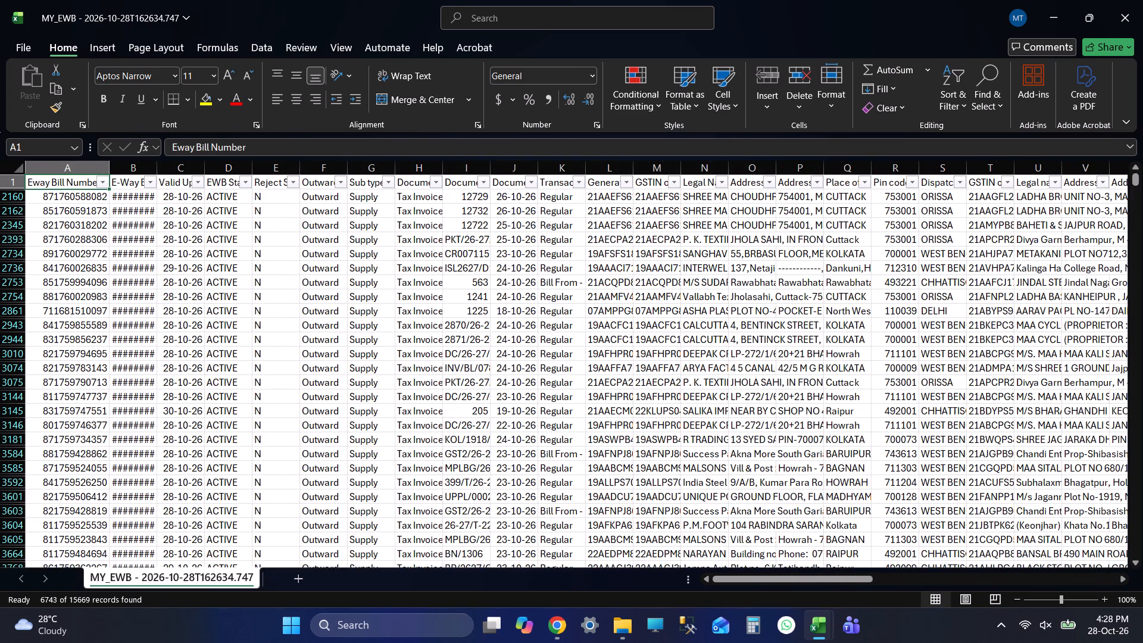
key("Up")
key("Up")
key("Up")
key("Down")
key("ctrl+shift+Down")
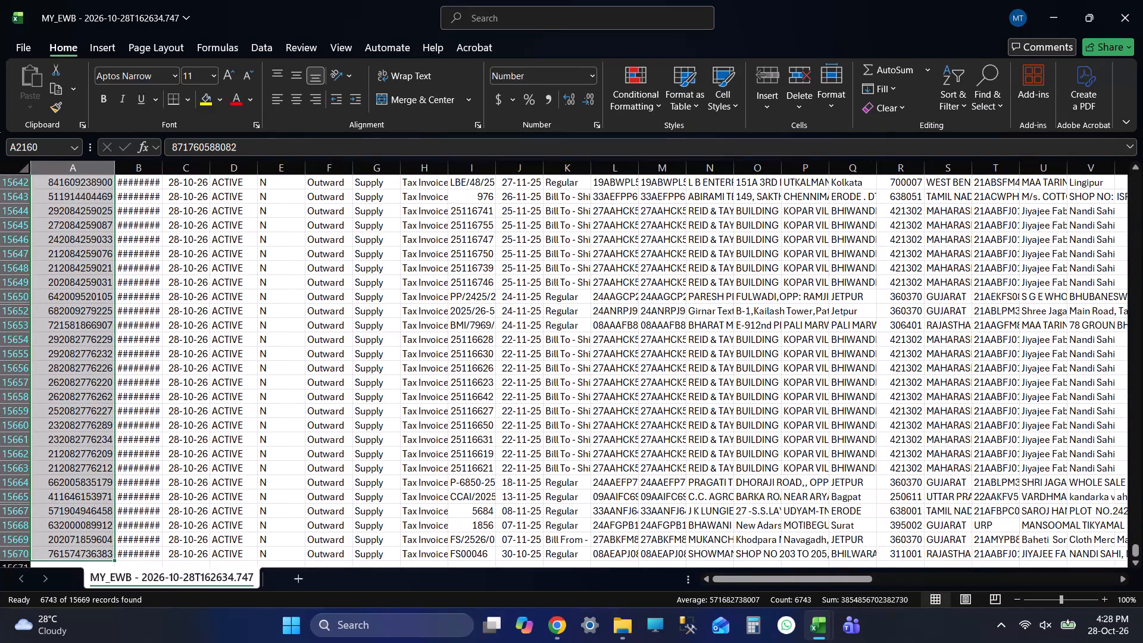
key("ctrl+c")
key("ctrl+c")
key("ctrl+c")
Switch to the IRIS REMOVE AND EXTEND VALIDITY workbook and paste the copied numbers into the E-way Bill Number column from cell B5.
key("alt+Tab")
key("Up")
key("Up")
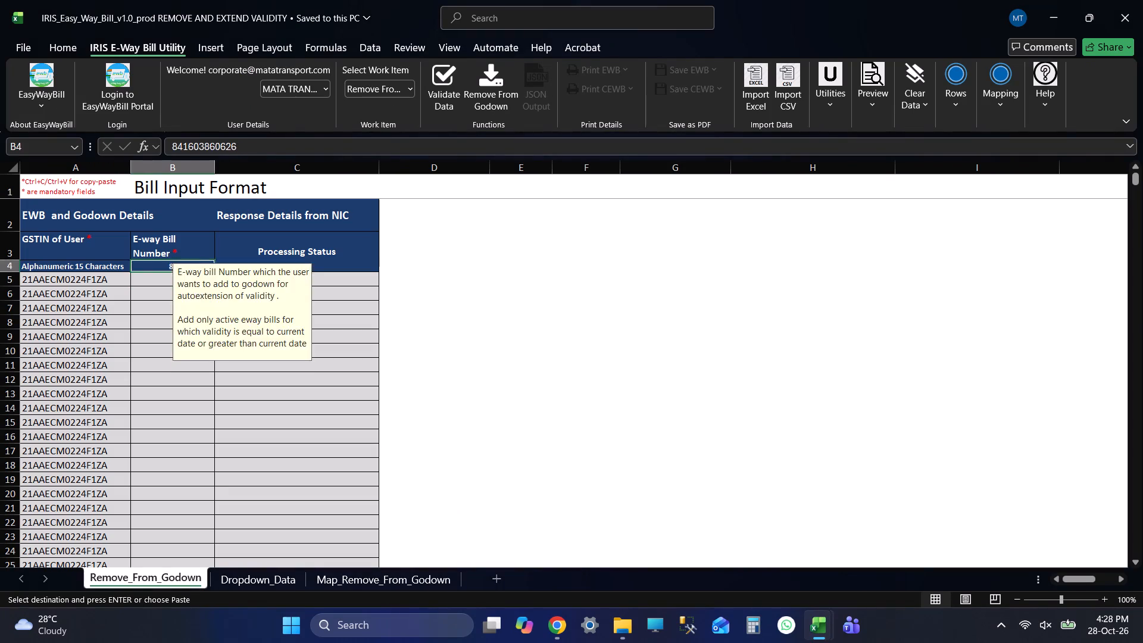
key("Up")
key("Up")
key("Up")
key("Up")
key("Down")
key("Down")
key("Down")
key("Down")
key("Up")
key("Up")
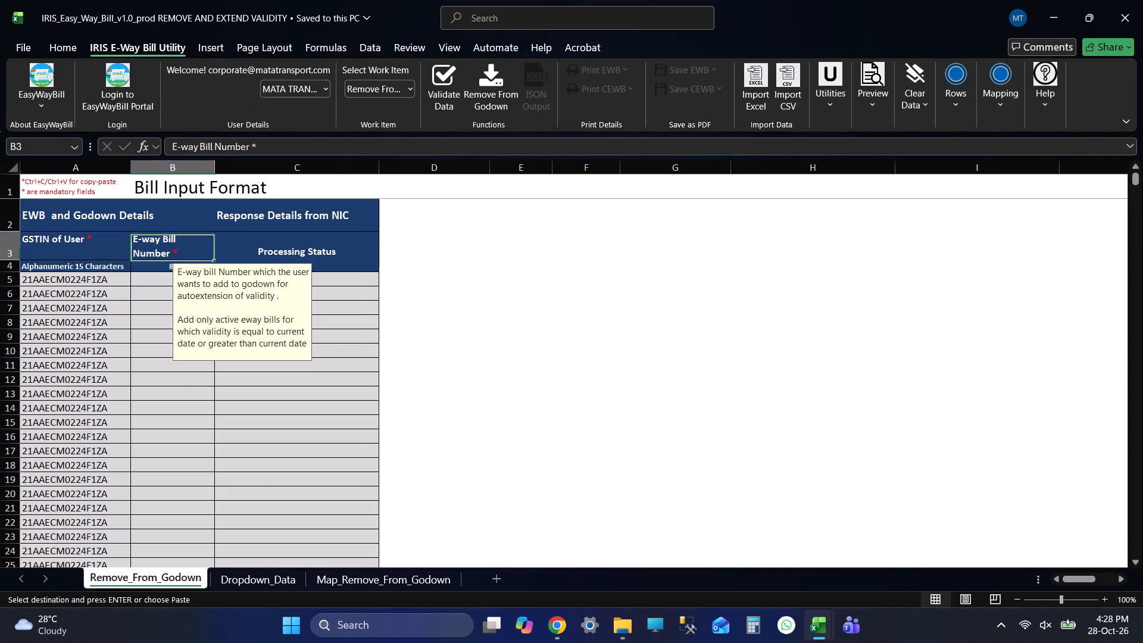
key("Up")
key("Up")
key("Up")
key("Up")
key("Up")
key("Down")
key("Down")
key("Down")
key("Down")
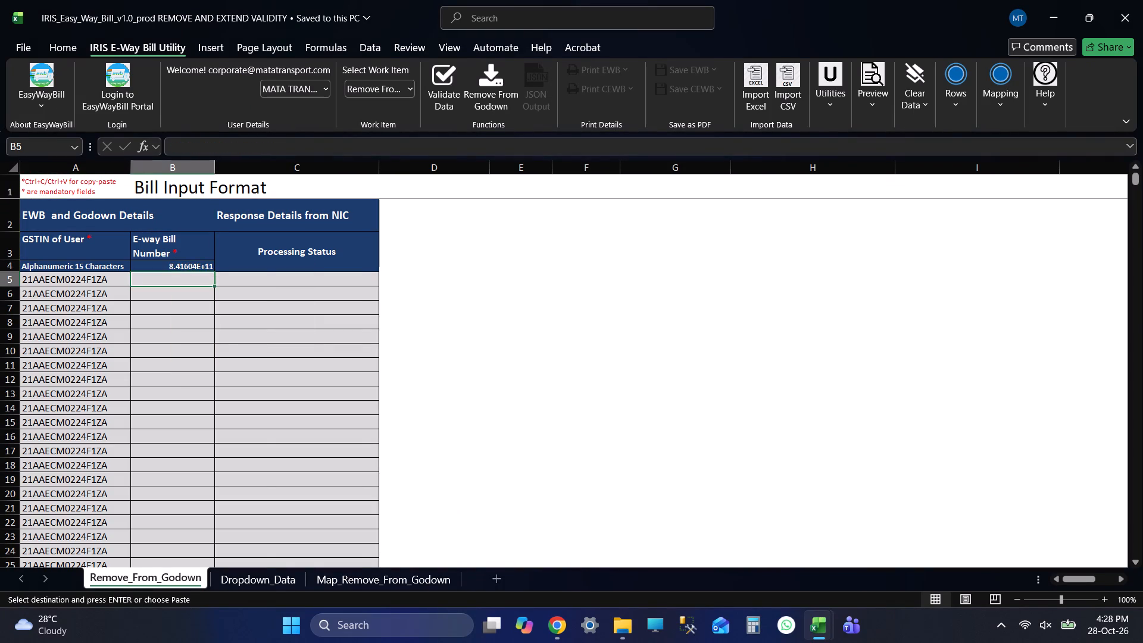
key("ctrl+v")
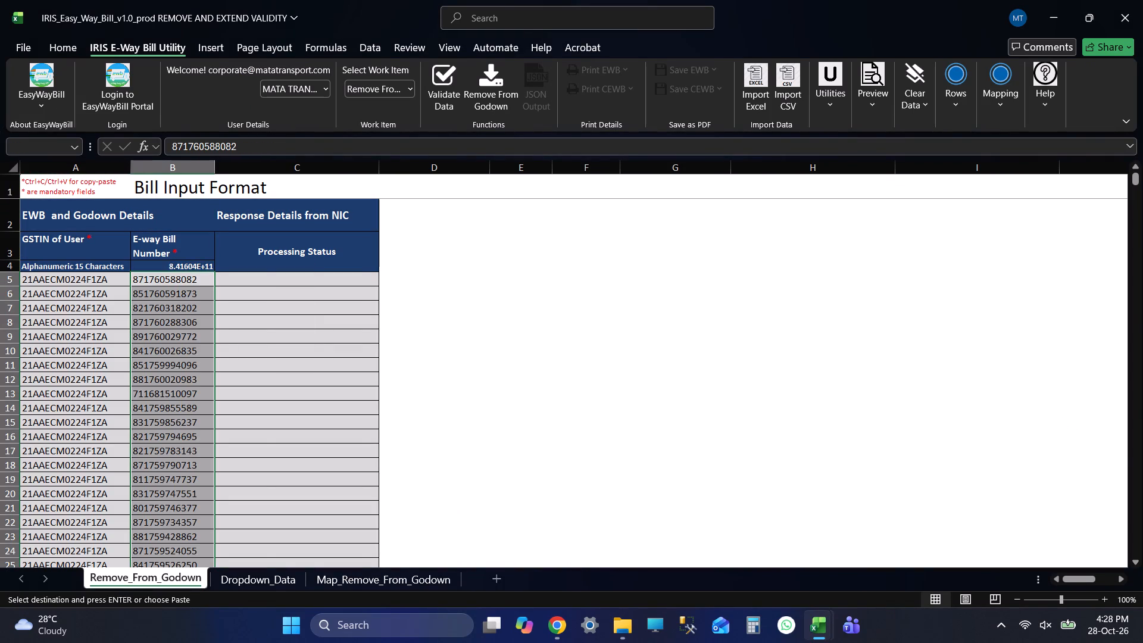
Check the pasted E-way Bill Number column down to its end and return to the header rows.
key("ctrl+Down")
key("Down")
key("Down")
key("Down")
key("Down")
key("ctrl+Up")
key("ctrl+Up")
key("Up")
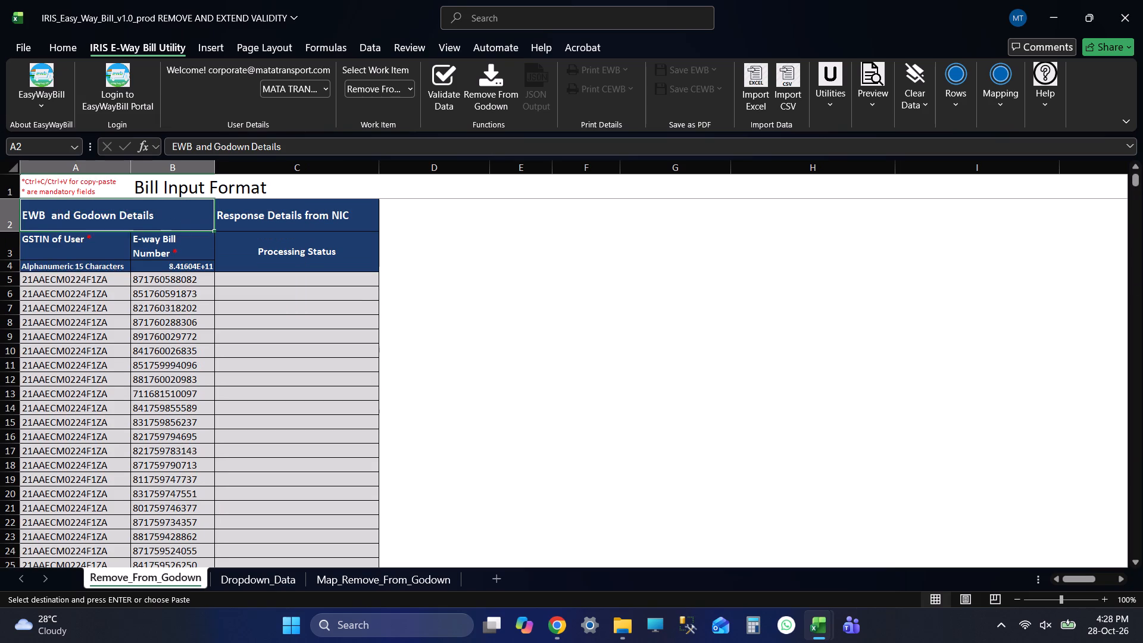
Copy the last GSTIN of User entry at A6612 down column A to row 6747, alongside the last e-way bill number.
key("ctrl+Left")
key("ctrl+Left")
key("Down")
key("ctrl+Down")
key("ctrl+c")
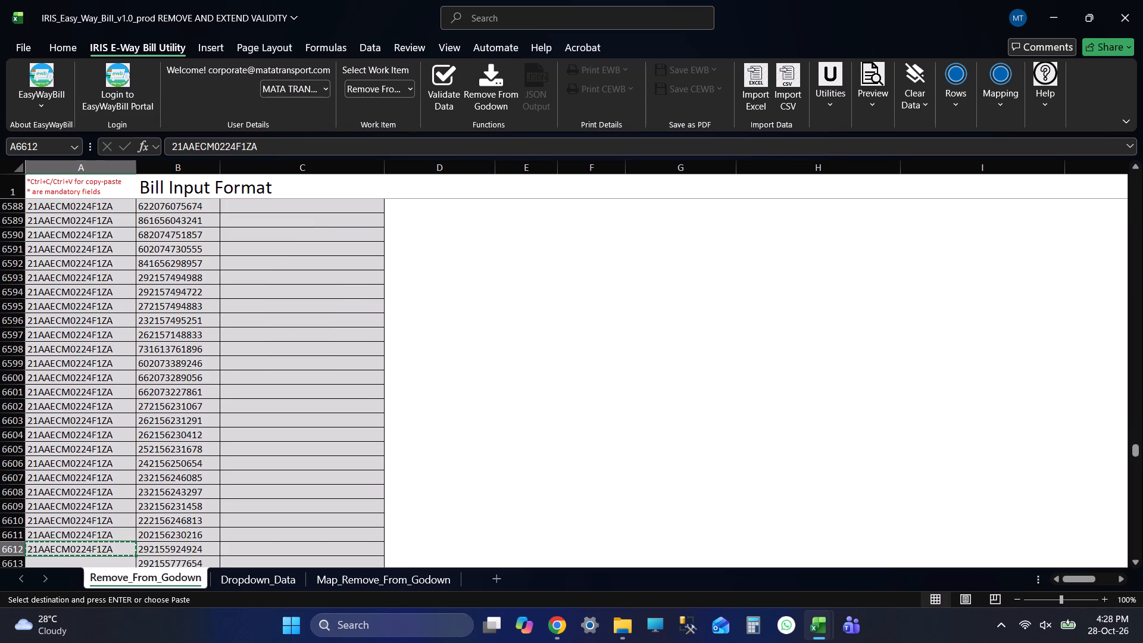
key("shift+Page_Down")
key("shift+Page_Down")
key("shift+Page_Down")
key("shift+Page_Down")
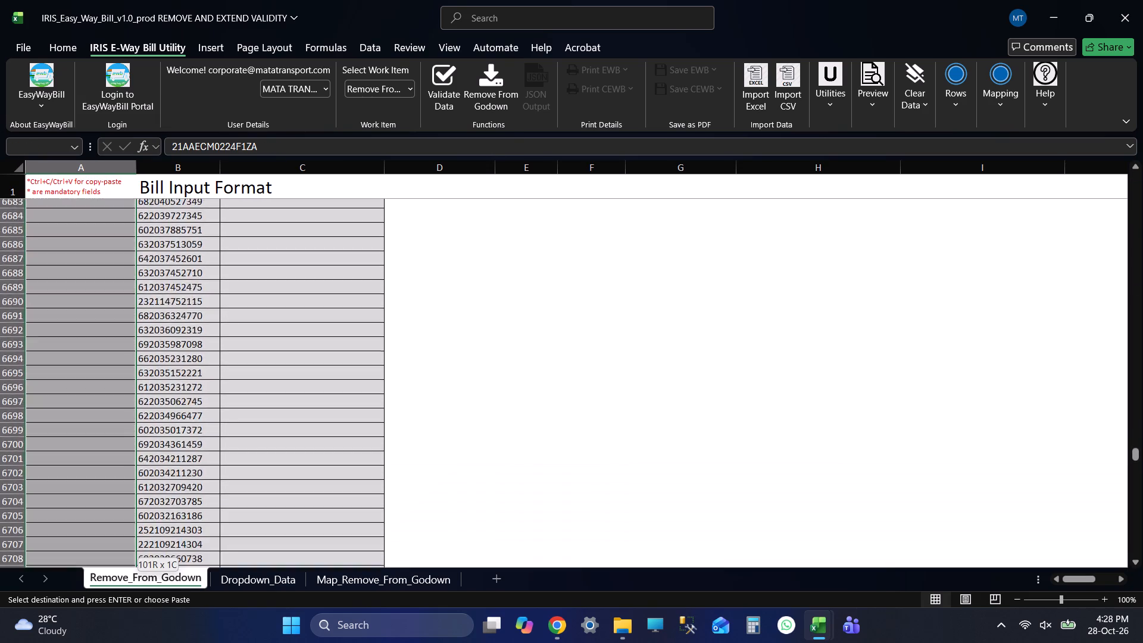
key("shift+Page_Down")
key("shift+Page_Down")
key("shift+Page_Down")
key("shift+Page_Up")
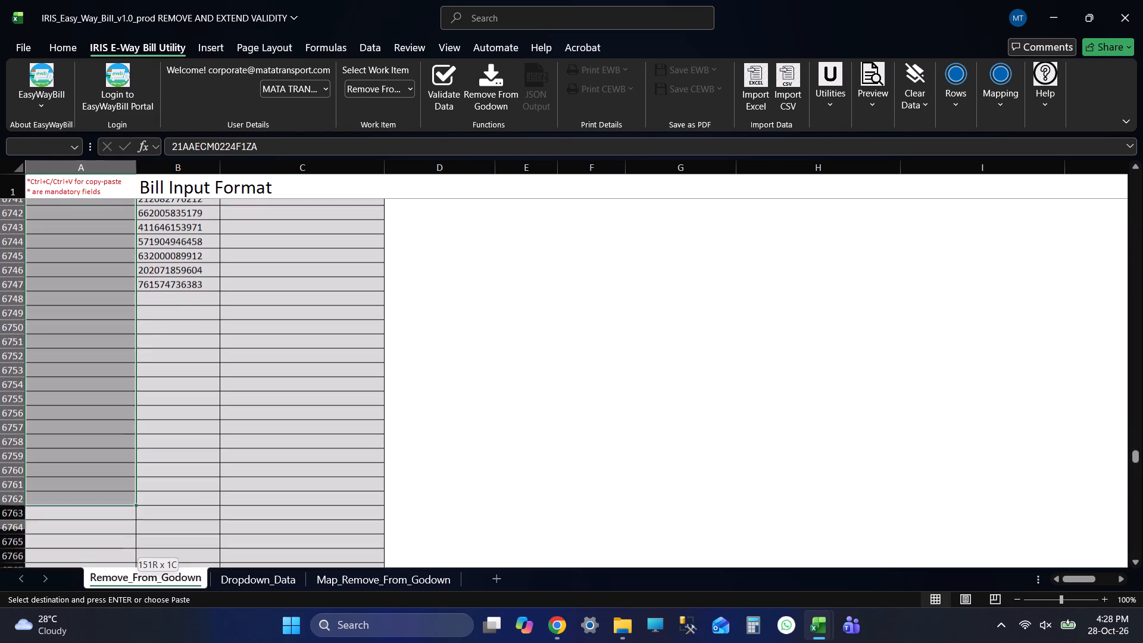
key("shift+Up")
key("shift+Up")
key("shift+Up")
key("shift+Up")
key("shift+Up")
key("shift+Up")
key("shift+Up")
key("shift+Up")
key("shift+Up")
key("shift+Up")
key("shift+Up")
key("shift+Up")
key("shift+Up")
key("shift+Up")
key("shift+Up")
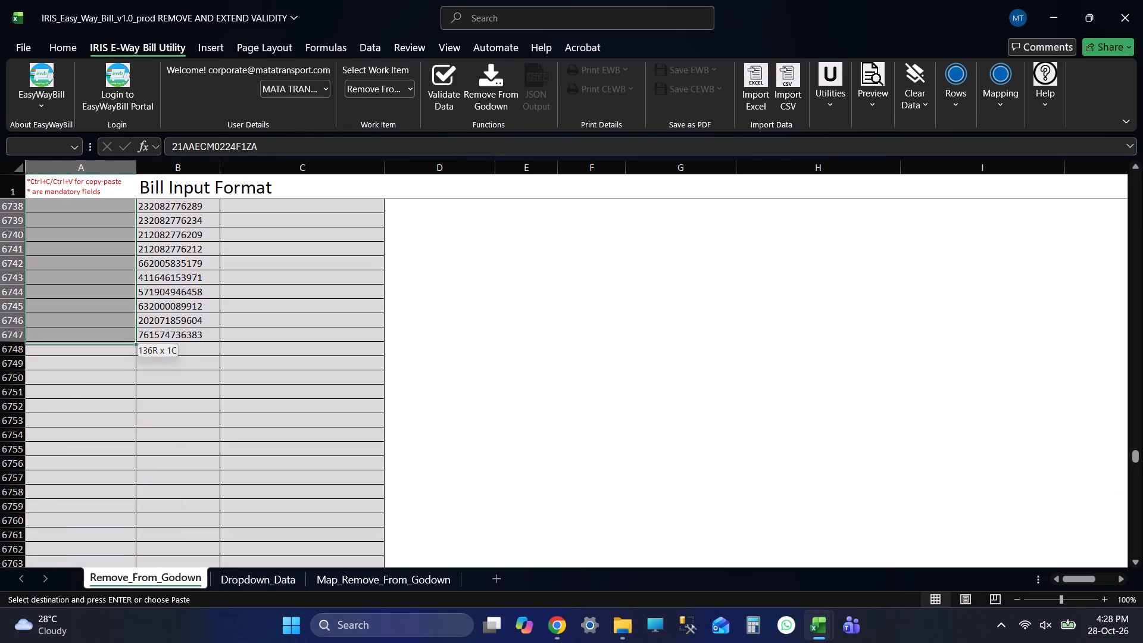
key("ctrl+v")
Check the end of the GSTIN and E-way Bill Number columns and save the IRIS utility workbook.
key("ctrl+Down")
key("Down")
key("Down")
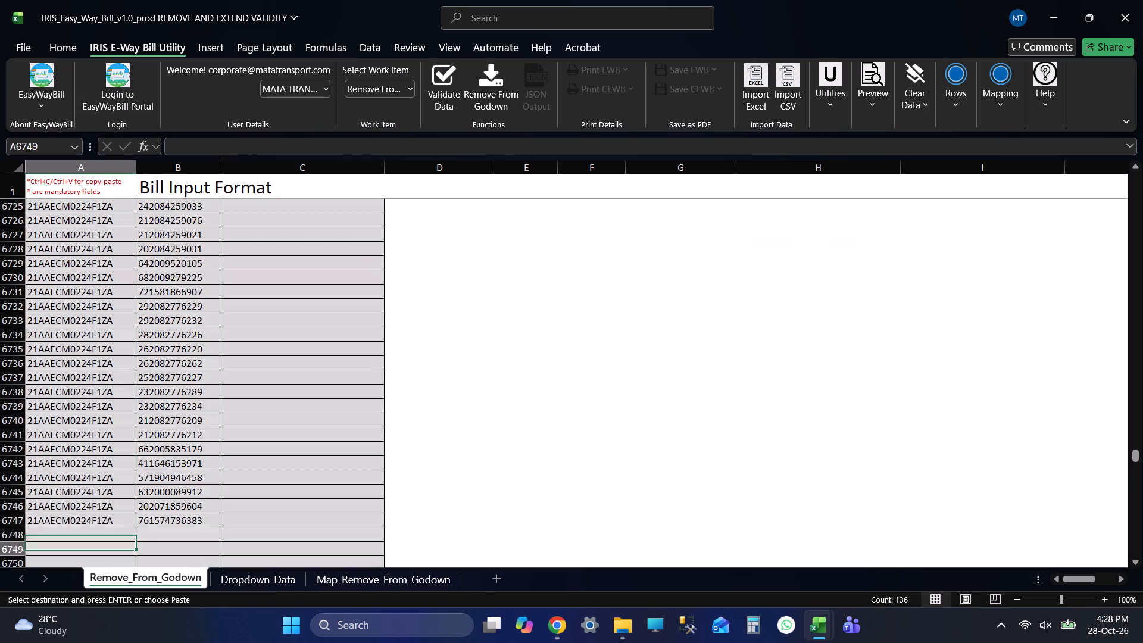
key("Down")
key("Down")
key("Down")
key("Down")
key("Down")
key("Right")
key("Down")
key("Down")
key("Down")
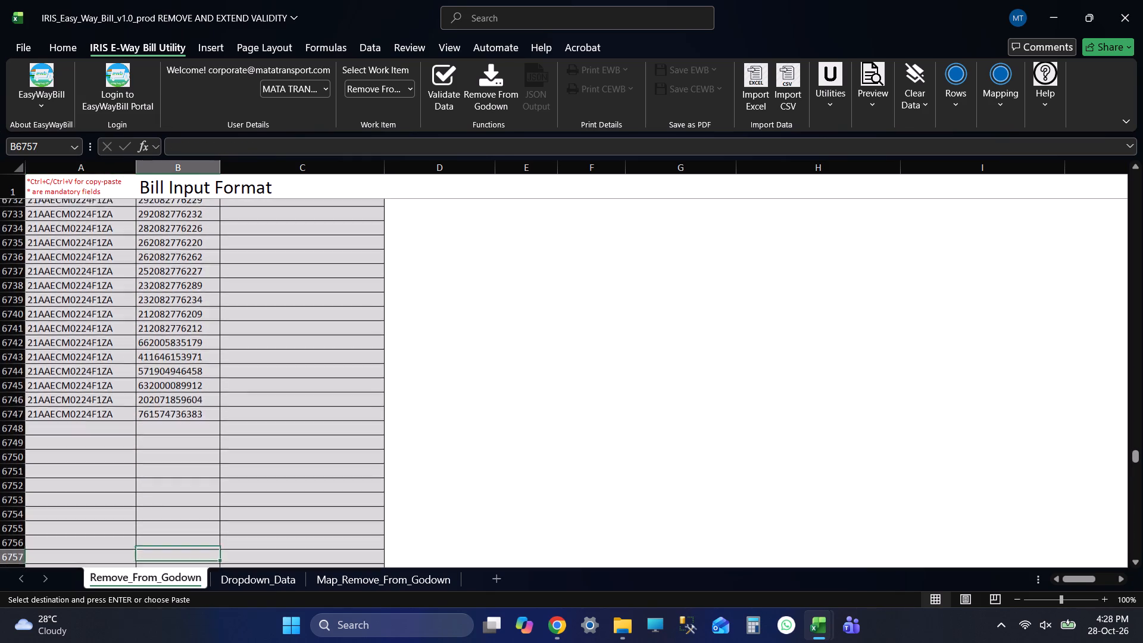
key("ctrl+Up")
key("ctrl+s")
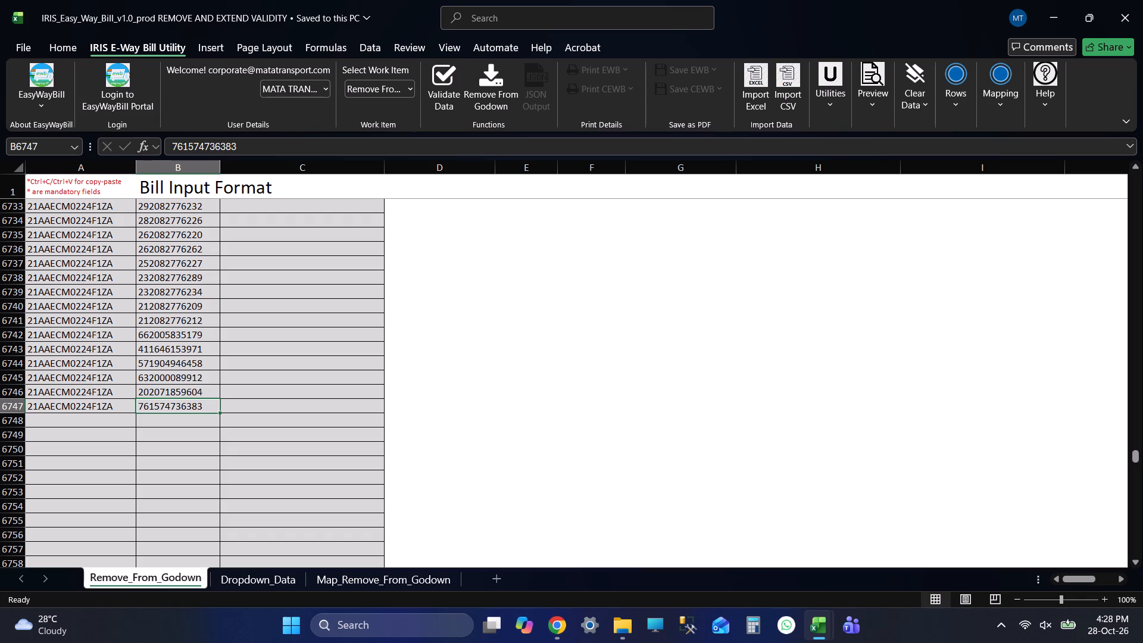
Go back to the top of the Remove_From_Godown sheet and check the first E-way Bill Number entry at B5.
key("Up")
key("Up")
key("Up")
key("ctrl+Up")
key("Up")
key("Up")
key("Up")
key("Up")
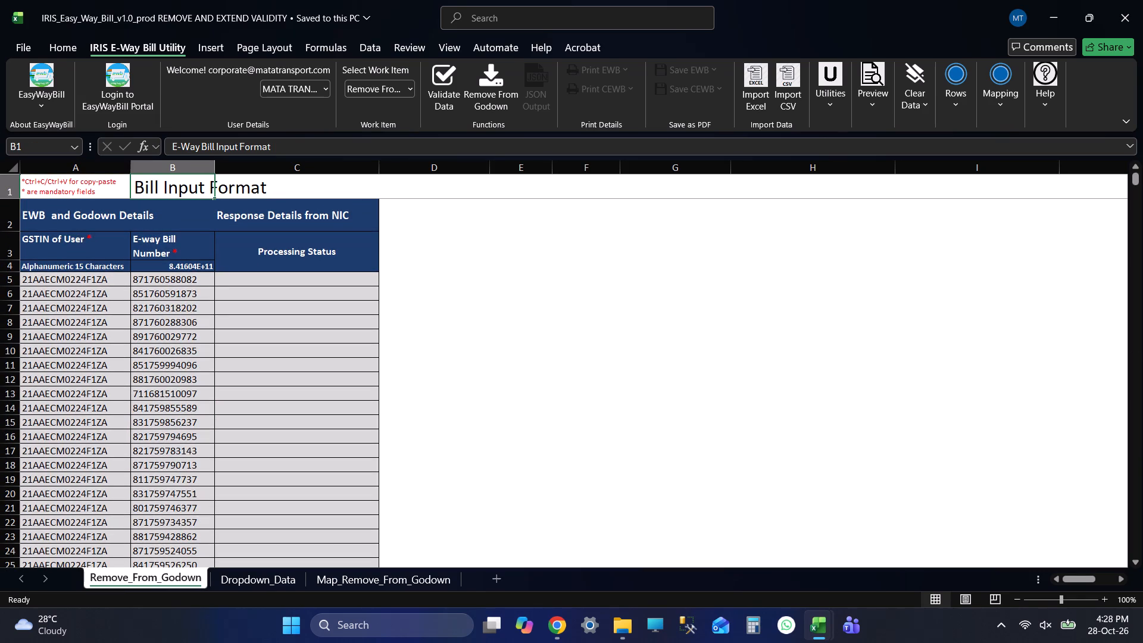
key("Up")
key("Up")
key("Up")
key("Up")
key("Up")
key("Down")
key("Down")
key("Down")
key("Down")
key("Down")
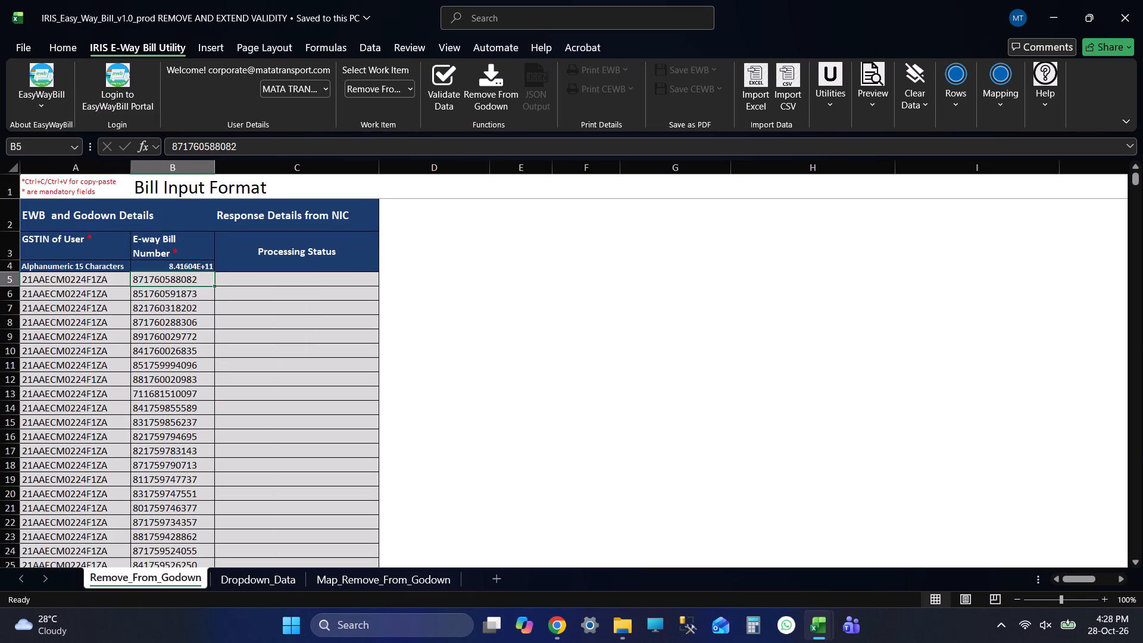
Check the last E-way Bill Number entry and the rows below it on the Remove_From_Godown sheet.
key("ctrl+Down")
key("Down")
key("Down")
key("Down")
key("Down")
key("Down")
key("Down")
key("Down")
key("Down")
key("ctrl+Up")
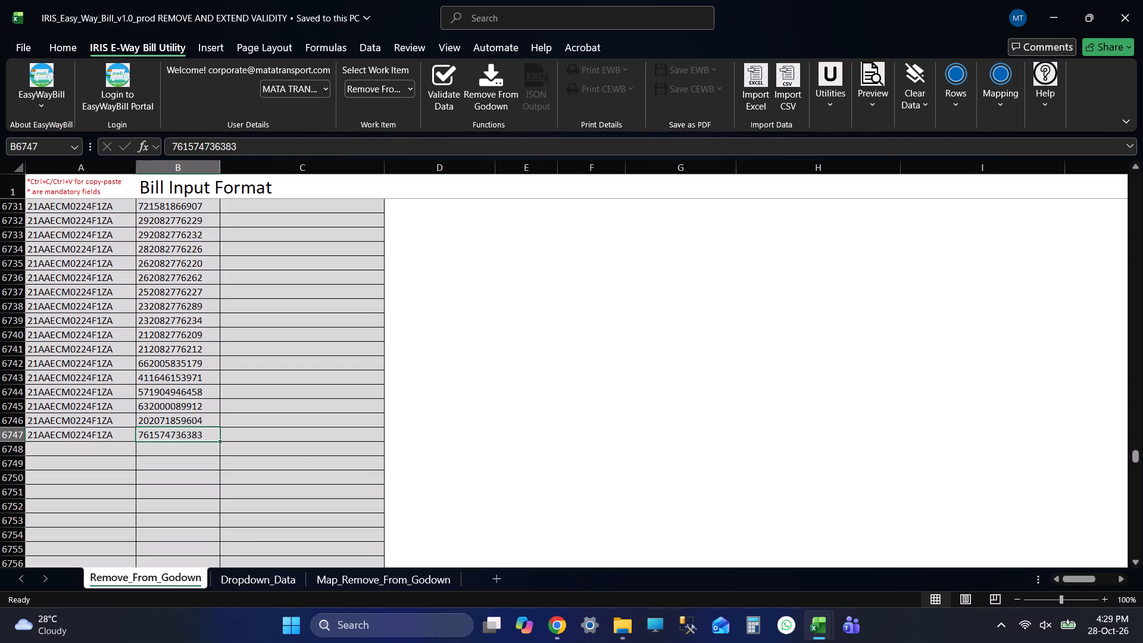
key("Down")
key("Down")
key("Down")
key("Down")
key("Down")
key("Down")
key("Down")
key("Down")
key("Down")
key("Down")
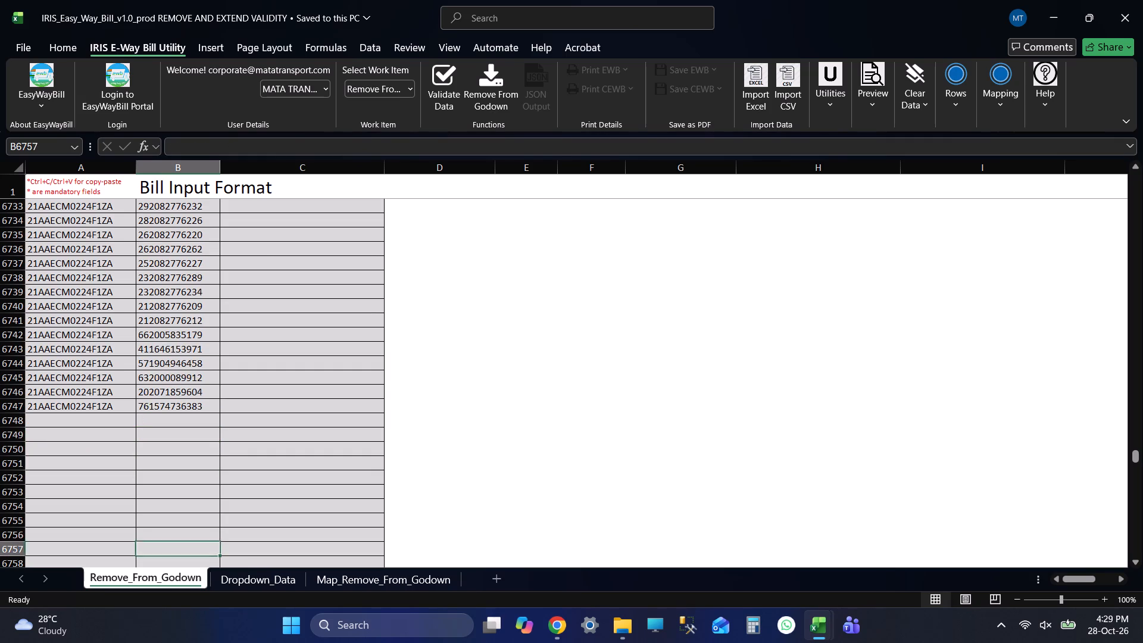
Check the first and last E-way Bill Number entries and the rows beyond them on the Remove_From_Godown sheet.
key("Down")
key("Down")
key("Down")
key("Down")
key("Down")
key("ctrl+Up")
key("ctrl+Up")
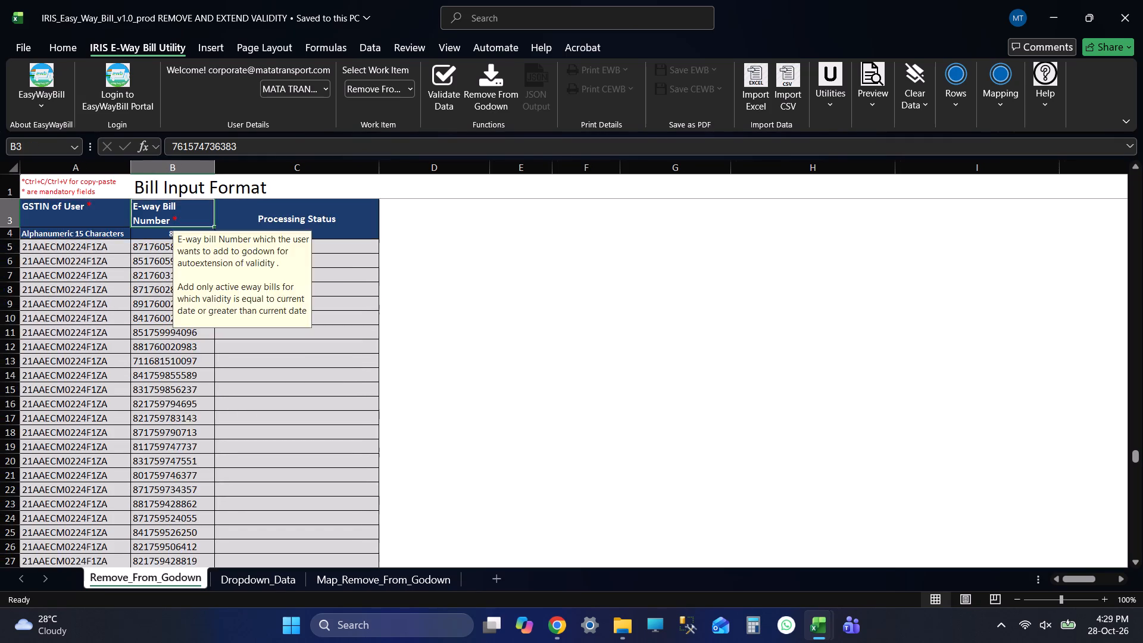
key("Up")
key("Up")
key("Down")
key("Down")
key("Down")
key("Down")
key("ctrl+Down")
key("Down")
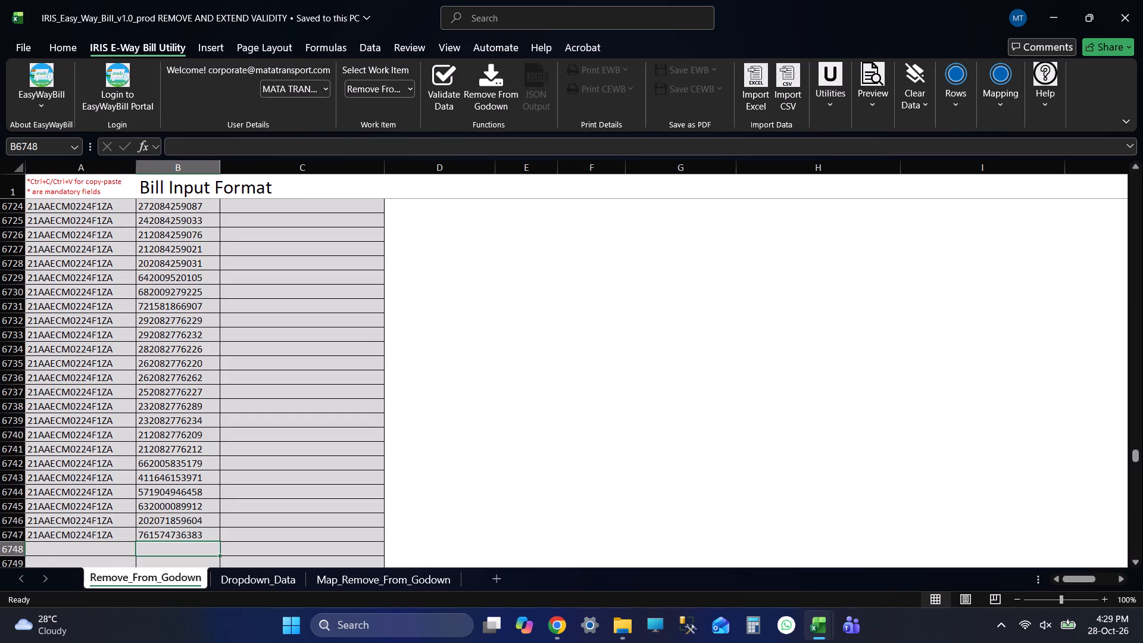
Check the last e-way bill number in column A of the My EWB file, and save and close that file.
key("alt+Tab")
key("ctrl+Down")
key("Down")
key("Down")
key("Down")
key("Down")
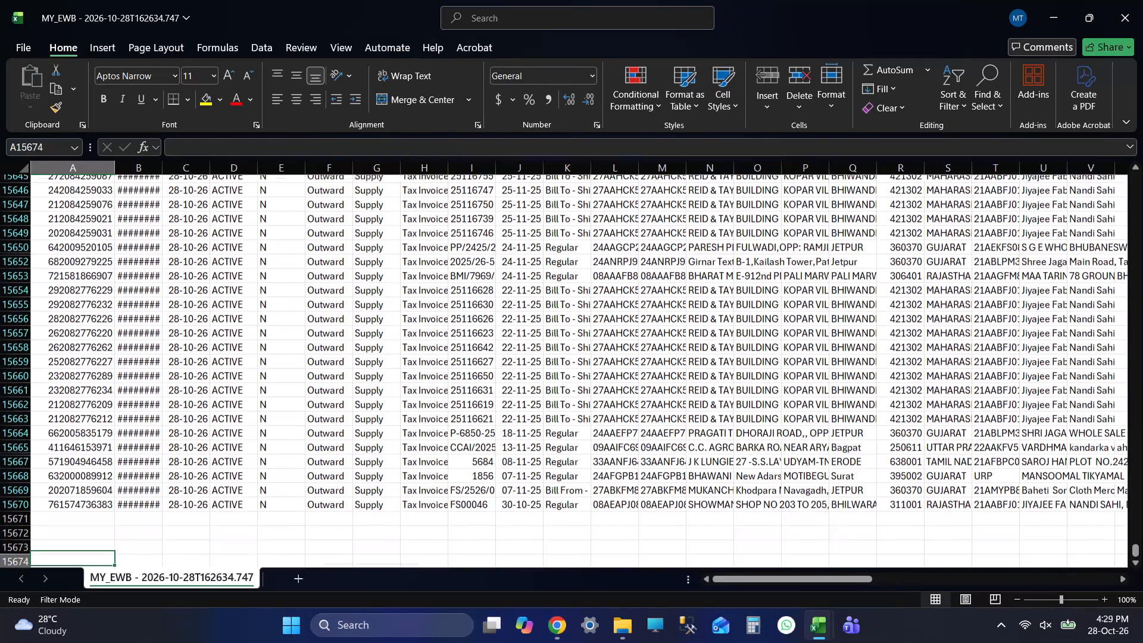
key("ctrl+Up")
key("ctrl+s")
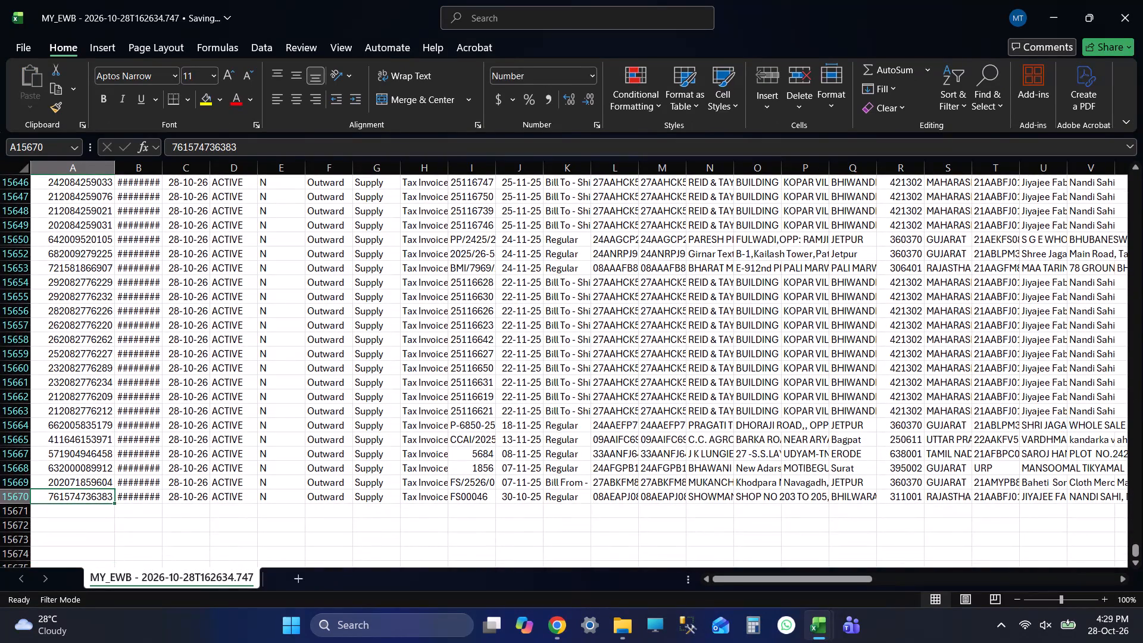
left_click(1138, 0)
Recheck the top and the last filled row of the E-way Bill Number column on the Remove_From_Godown sheet.
scroll(176, 510, "down", 4)
left_click(204, 455)
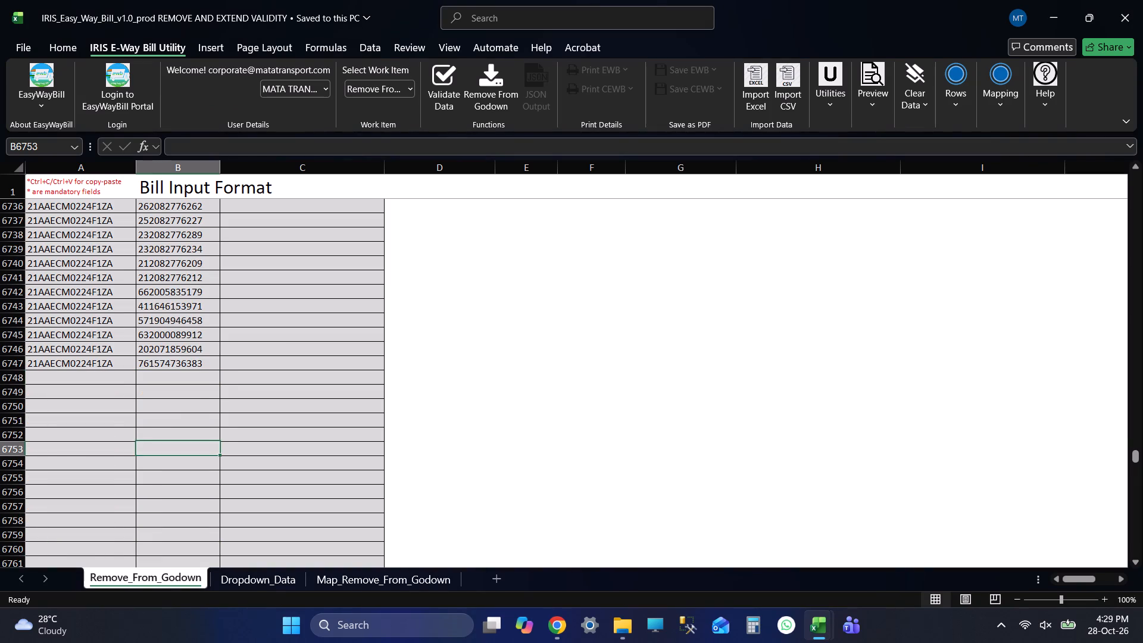
key("ctrl+Up")
key("ctrl+Up")
key("Up")
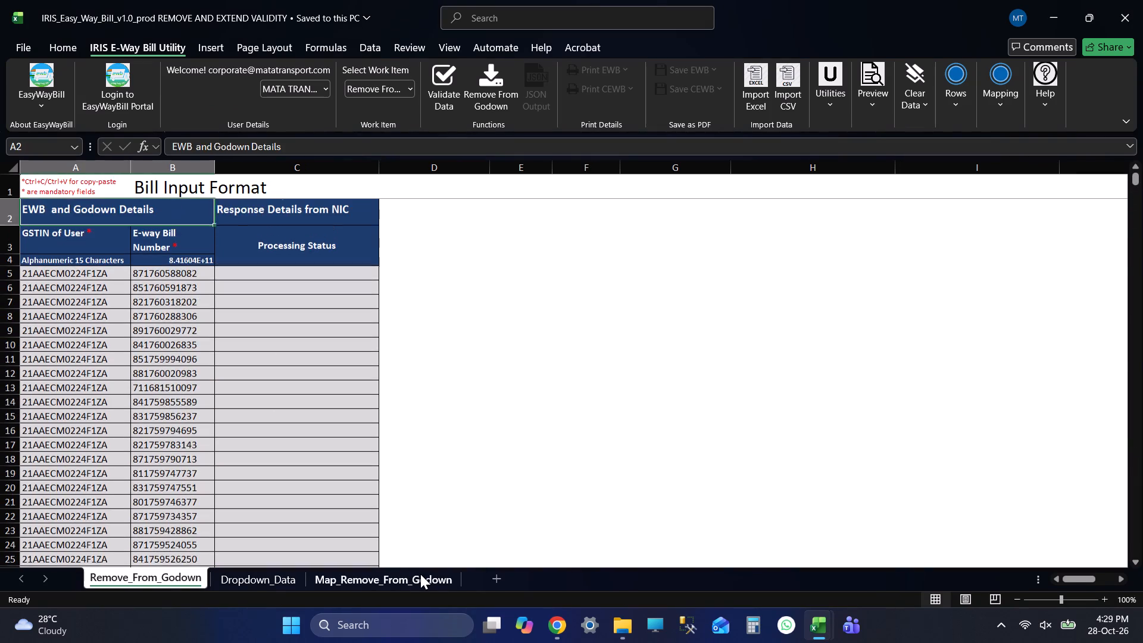
key("Up")
key("Up")
key("Down")
key("Down")
key("Down")
key("Down")
key("ctrl+Down")
key("Down")
key("Down")
key("Down")
key("ctrl+Up")
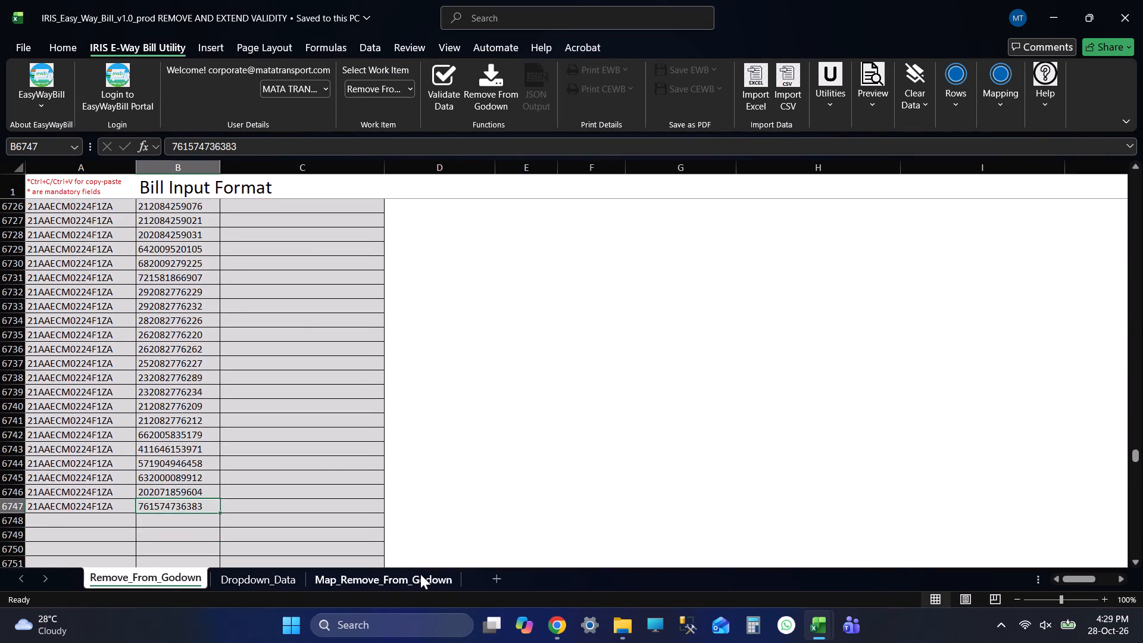
Return to cell A1 and run Remove From Godown for all listed e-way bills, agreeing to proceed with the removal.
key("ctrl+Up")
key("Up")
key("Up")
key("Up")
key("Up")
key("ctrl+Left")
key("Left")
key("Up")
key("Up")
key("Up")
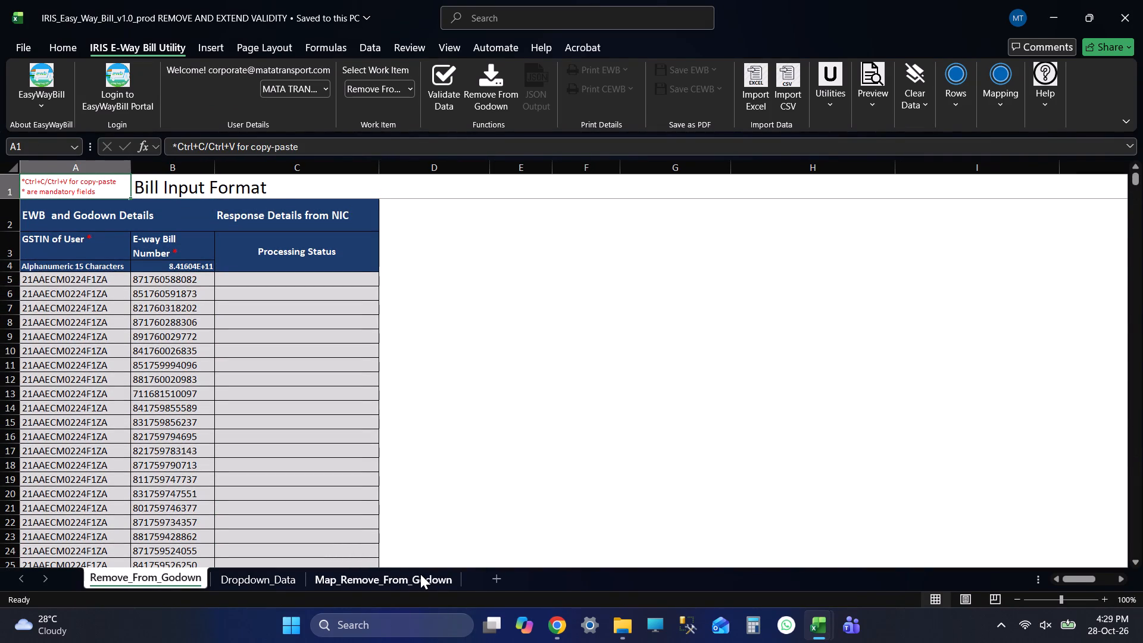
key("Up")
key("Up")
key("Up")
key("Up")
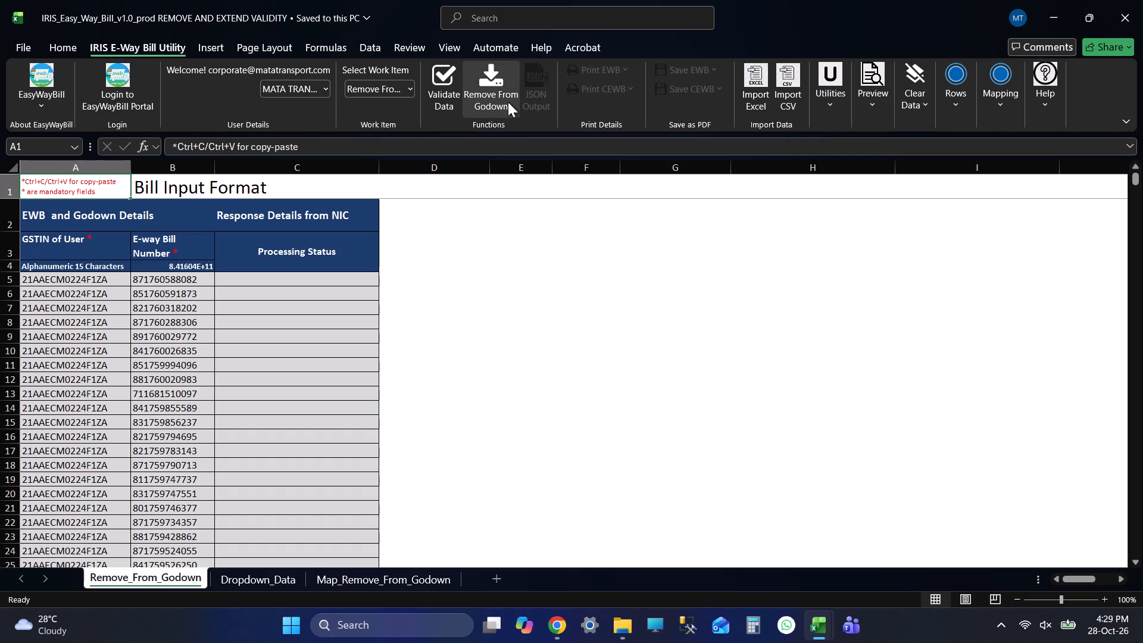
left_click(501, 101)
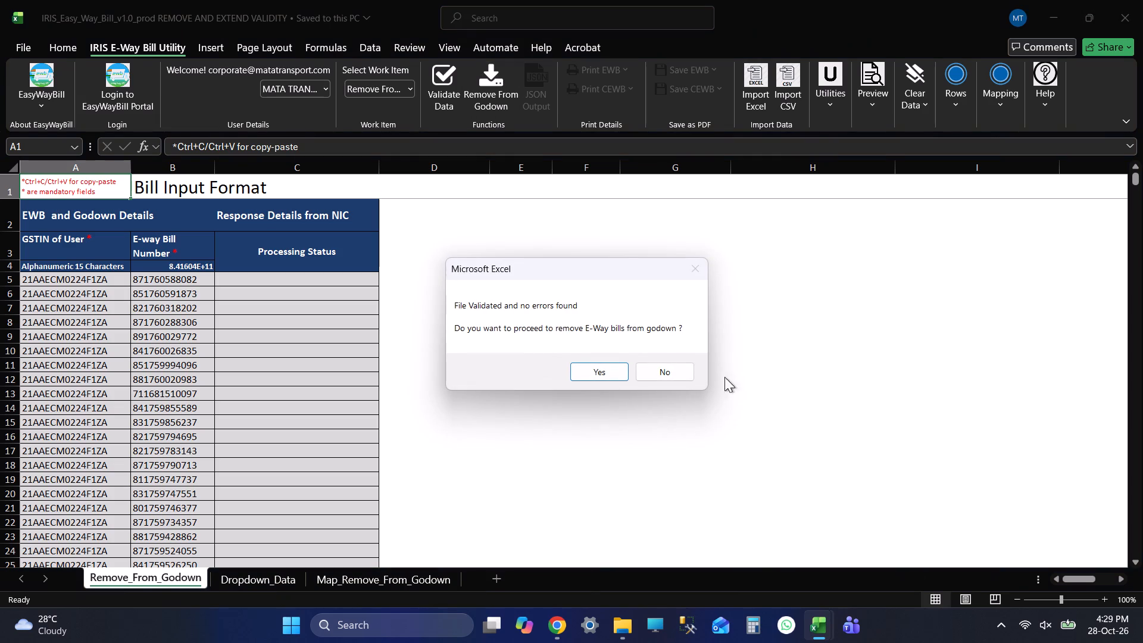
left_click(602, 369)
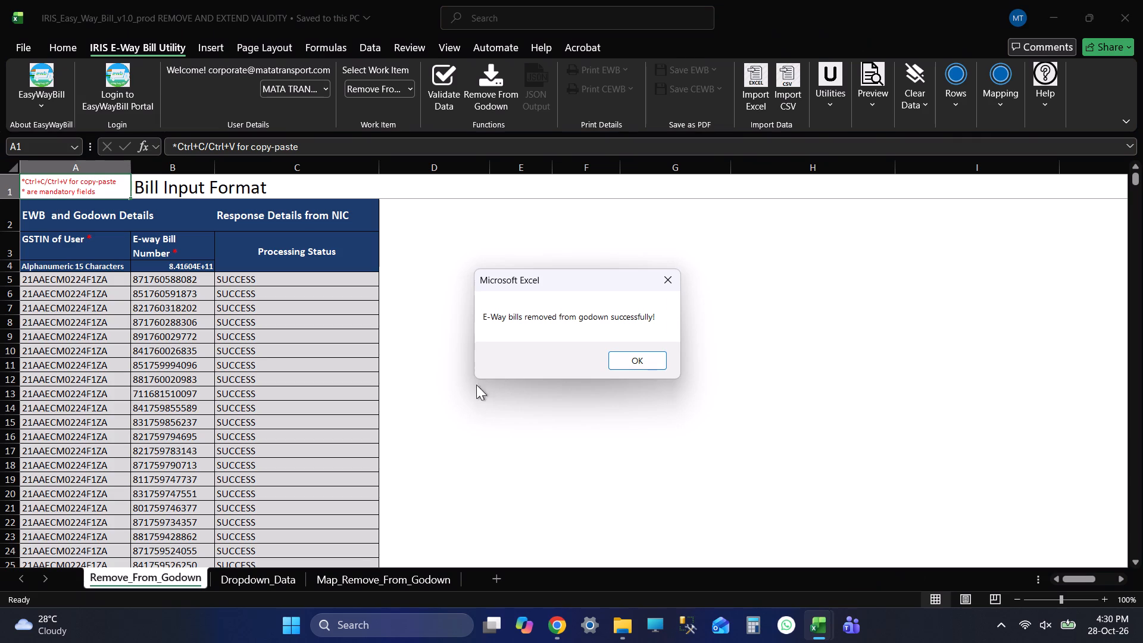
left_click(629, 359)
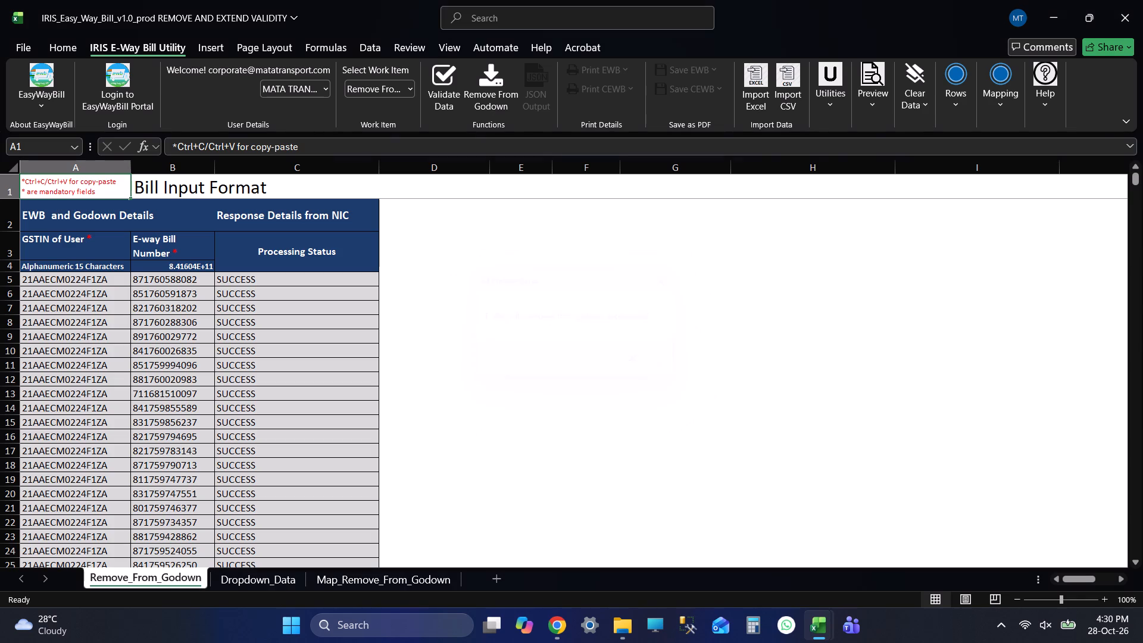
Check the Processing Status down to the last e-way bill in row 6747 and save the workbook.
left_click(174, 345)
key("ctrl+Down")
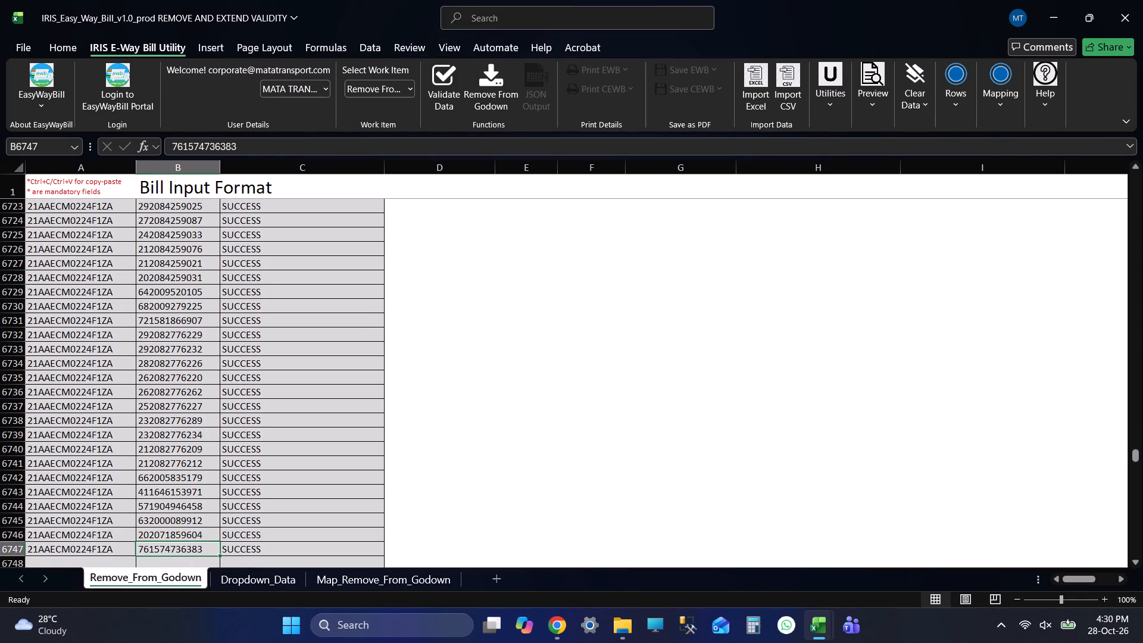
key("ctrl+s")
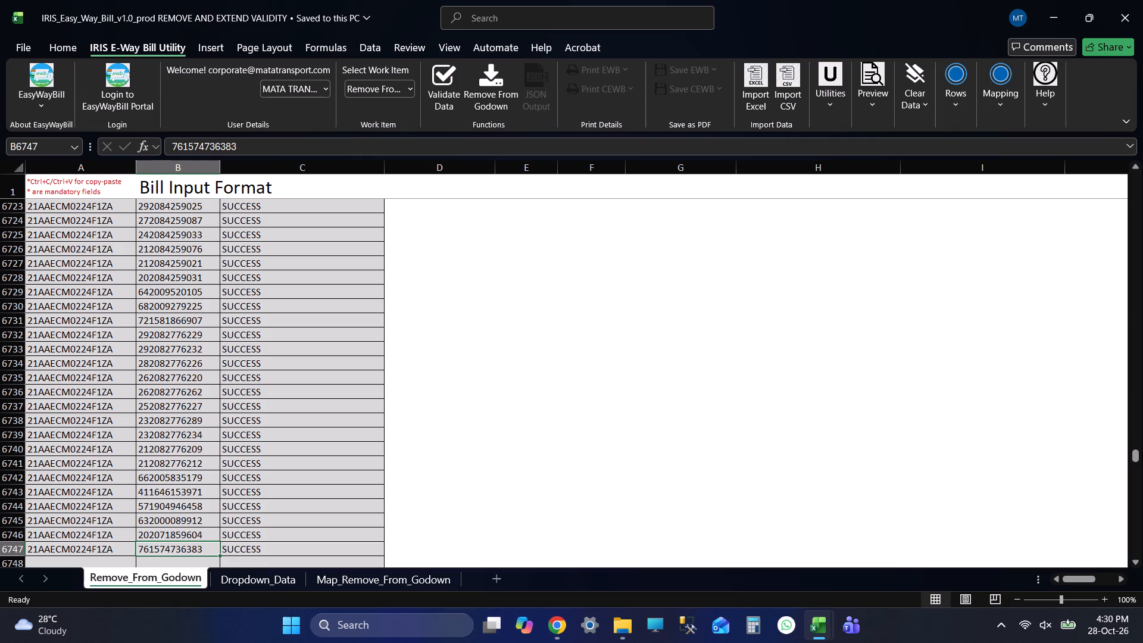
scroll(559, 427, "down", 2)
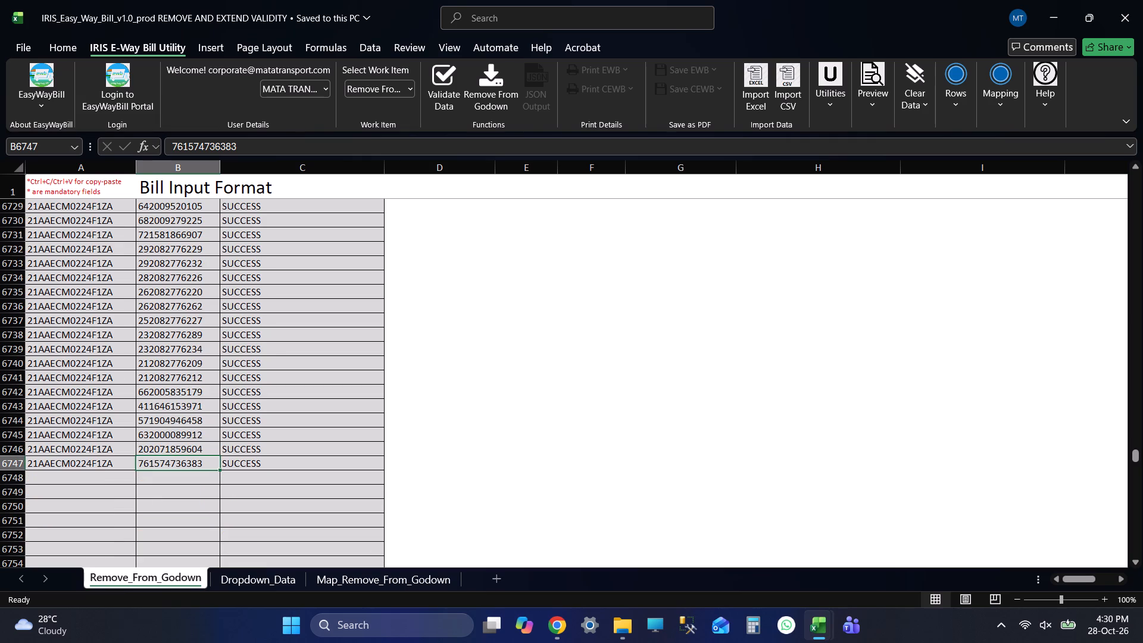
scroll(770, 380, "down", 1)
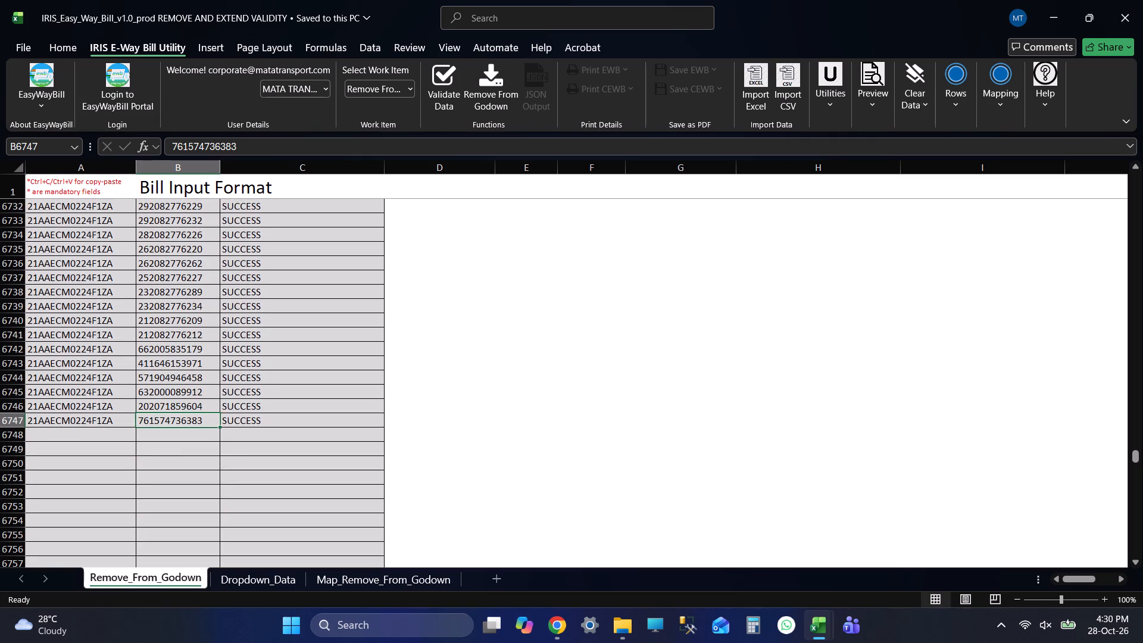
left_click(338, 416)
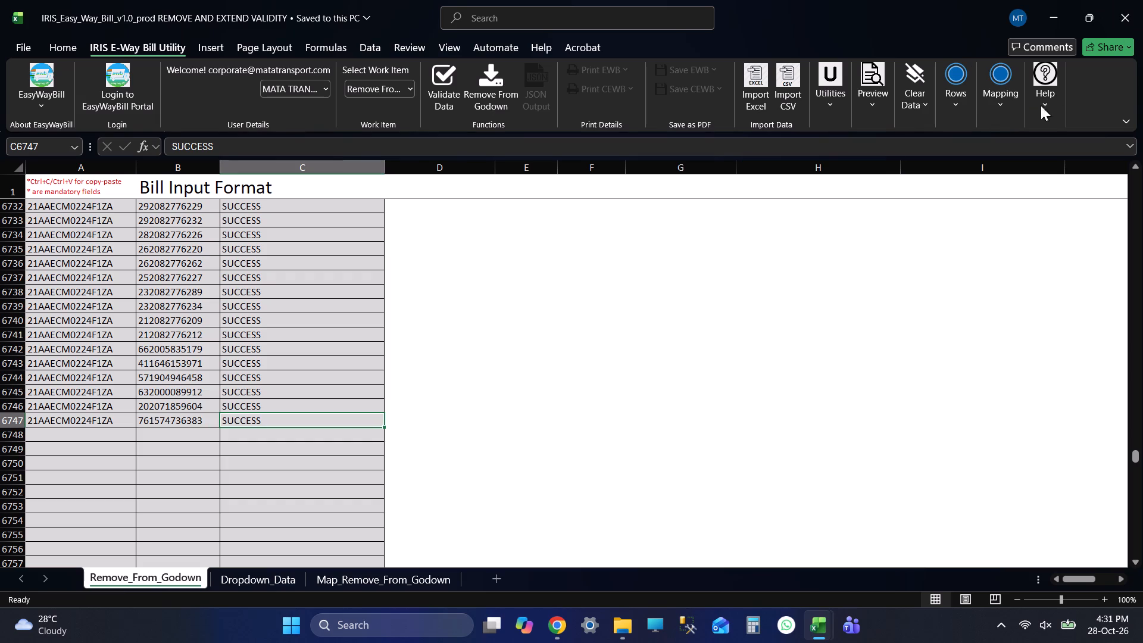
key("ctrl+s")
Examine the Processing Status of the last rows and the empty rows below them on the Remove_From_Godown sheet.
scroll(449, 385, "down", 4)
scroll(449, 385, "up", 1)
scroll(449, 385, "down", 3)
scroll(449, 385, "up", 3)
scroll(449, 385, "down", 1)
scroll(449, 385, "up", 4)
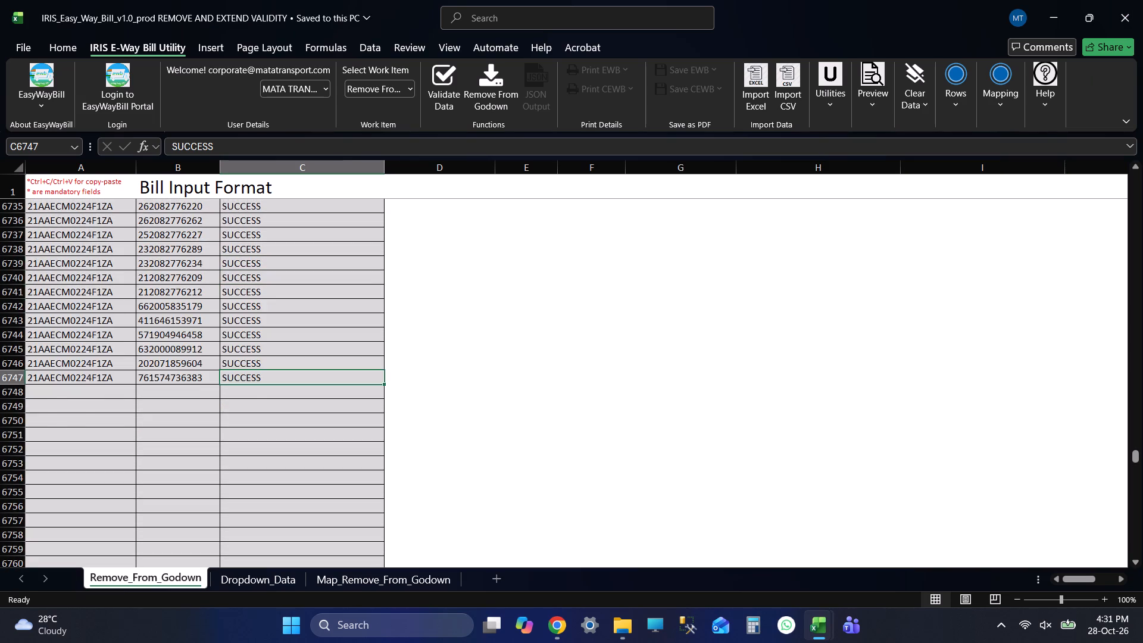
scroll(449, 385, "up", 1)
scroll(449, 385, "down", 6)
scroll(449, 385, "up", 1)
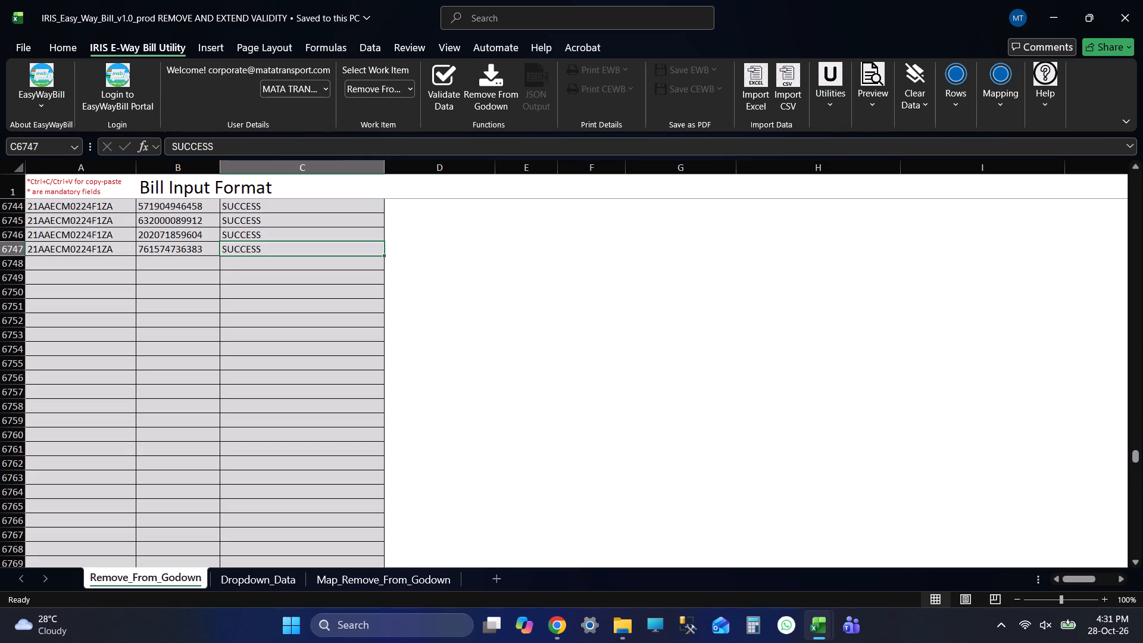
scroll(483, 401, "up", 15)
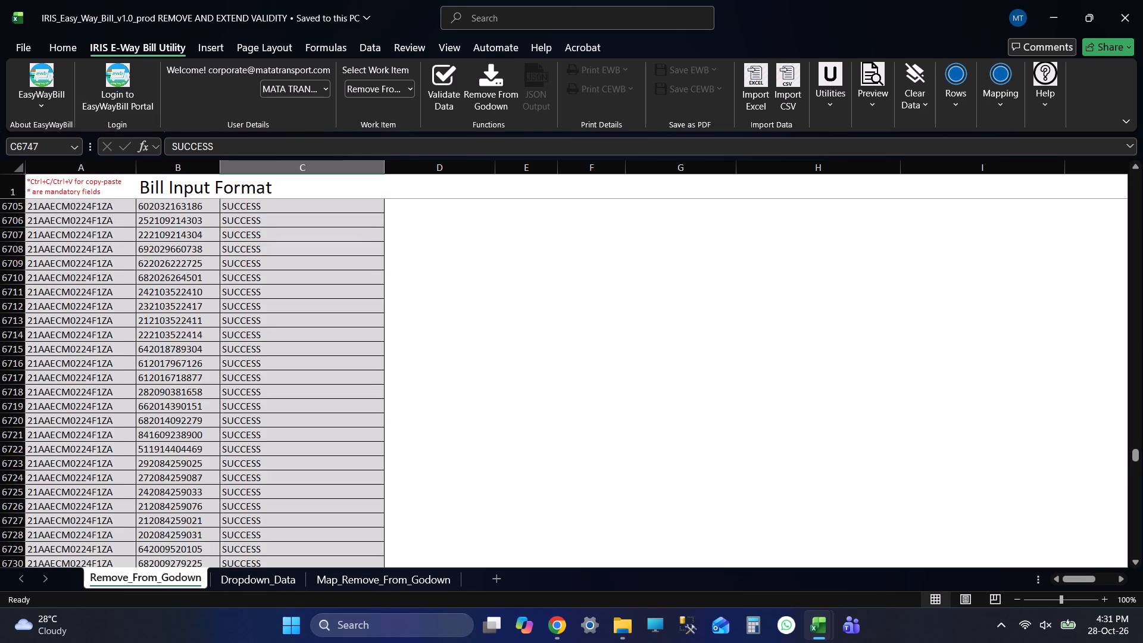
scroll(483, 401, "up", 5)
scroll(483, 401, "down", 4)
scroll(483, 401, "up", 1)
scroll(483, 401, "down", 1)
scroll(483, 401, "up", 1)
scroll(483, 401, "down", 7)
scroll(483, 401, "up", 1)
scroll(483, 401, "down", 3)
scroll(483, 401, "up", 1)
scroll(483, 401, "down", 1)
scroll(483, 401, "up", 1)
scroll(483, 401, "down", 4)
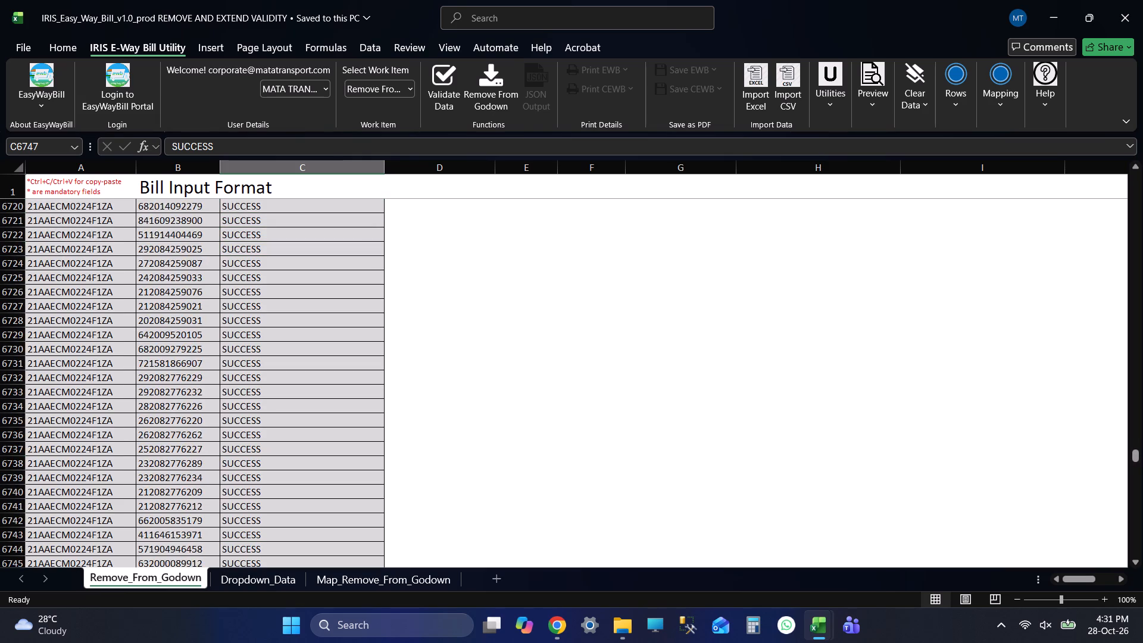
scroll(483, 401, "down", 4)
Close the IRIS remove and extend validity utility workbook.
left_click(1142, 0)
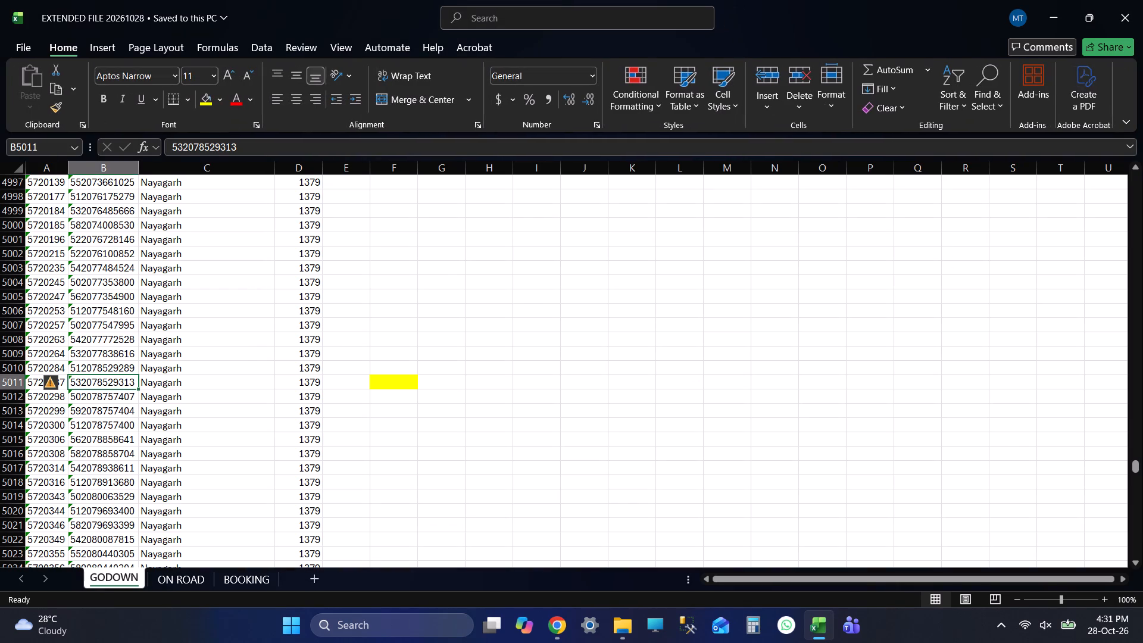
Switch to File Explorer and open the IRIS_Easy_Way_Bill_v1.22_Prod workbook from the utility folder.
key("alt+Tab")
key("alt+Tab")
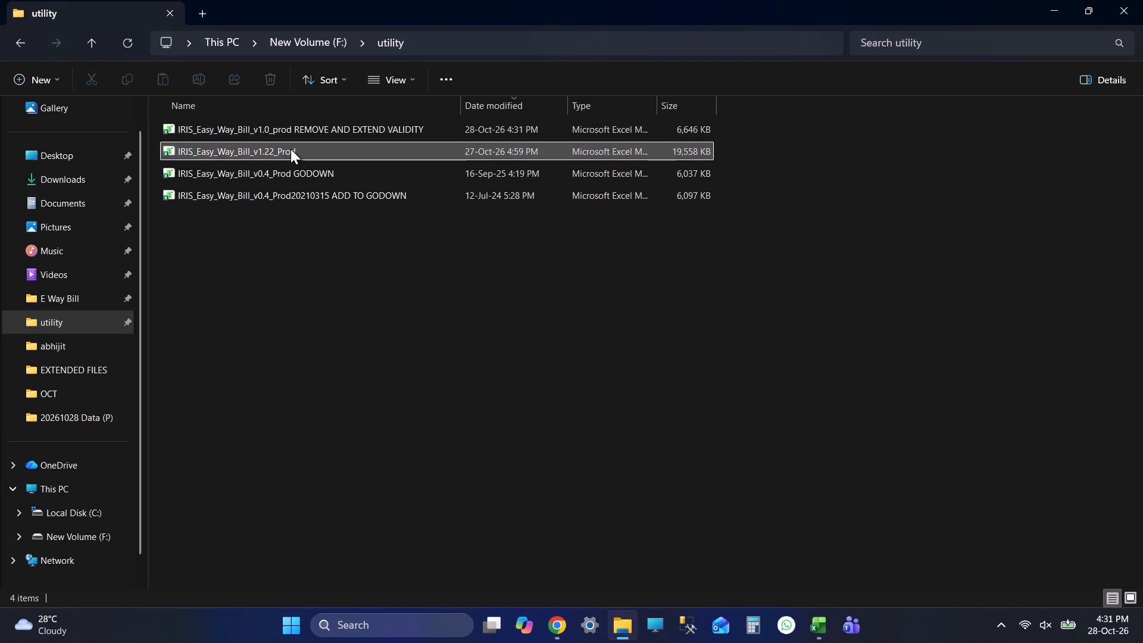
double_click(291, 149)
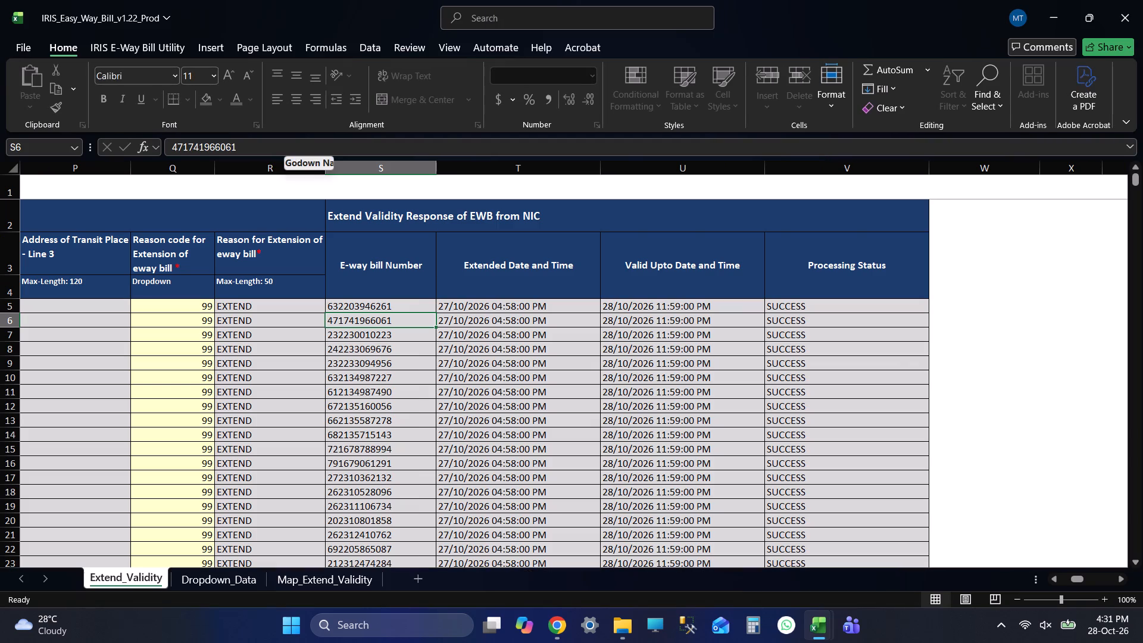
Go to cell A1 of the Extend_Validity sheet and look over the existing response and input columns.
left_click(130, 187)
key("shift+Tab")
key("shift+Tab")
key("shift+Tab")
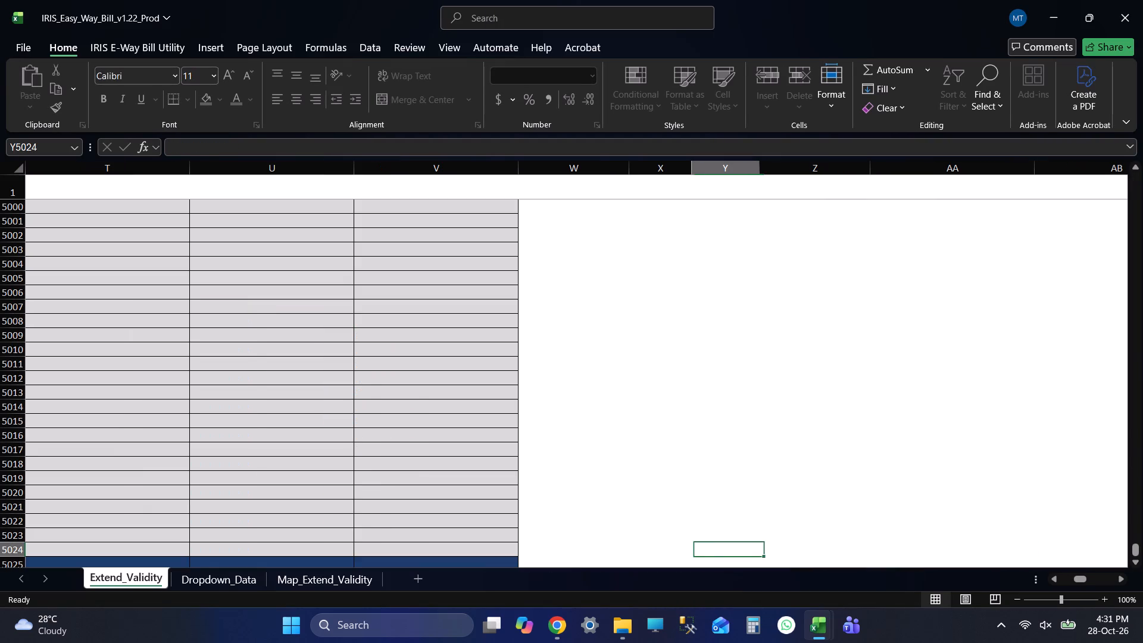
left_click(246, 279)
key("ctrl+Up")
key("Up")
key("Up")
key("ctrl+Up")
key("ctrl+Up")
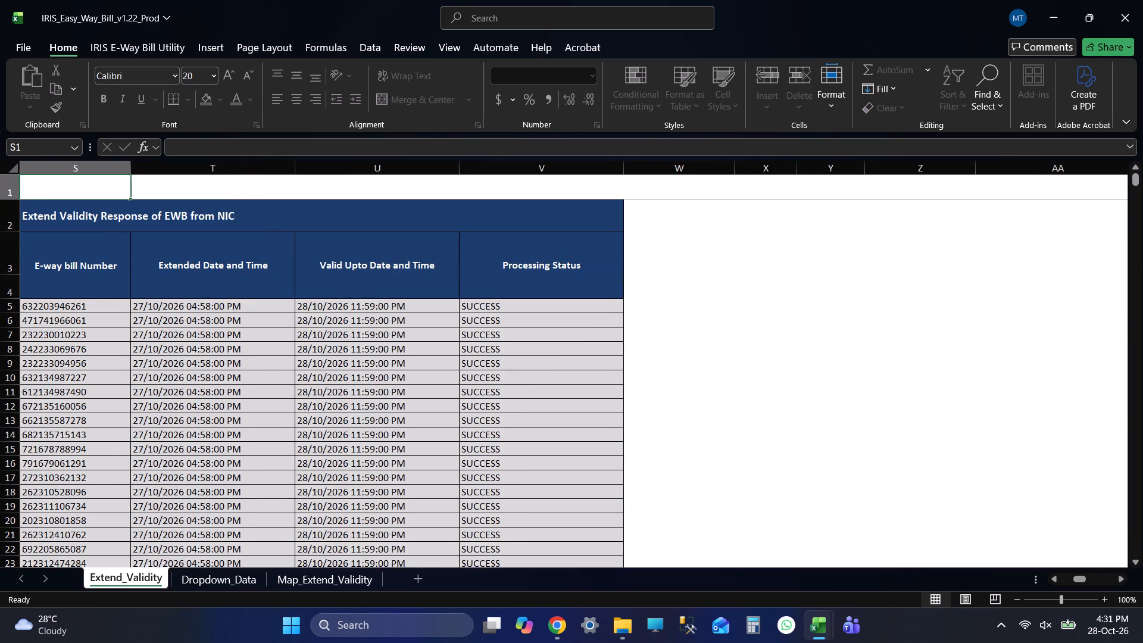
key("ctrl+Up")
key("ctrl+Left")
key("ctrl+Left")
key("ctrl+Left")
key("ctrl+Left")
key("ctrl+Up")
key("ctrl+Up")
key("ctrl+Up")
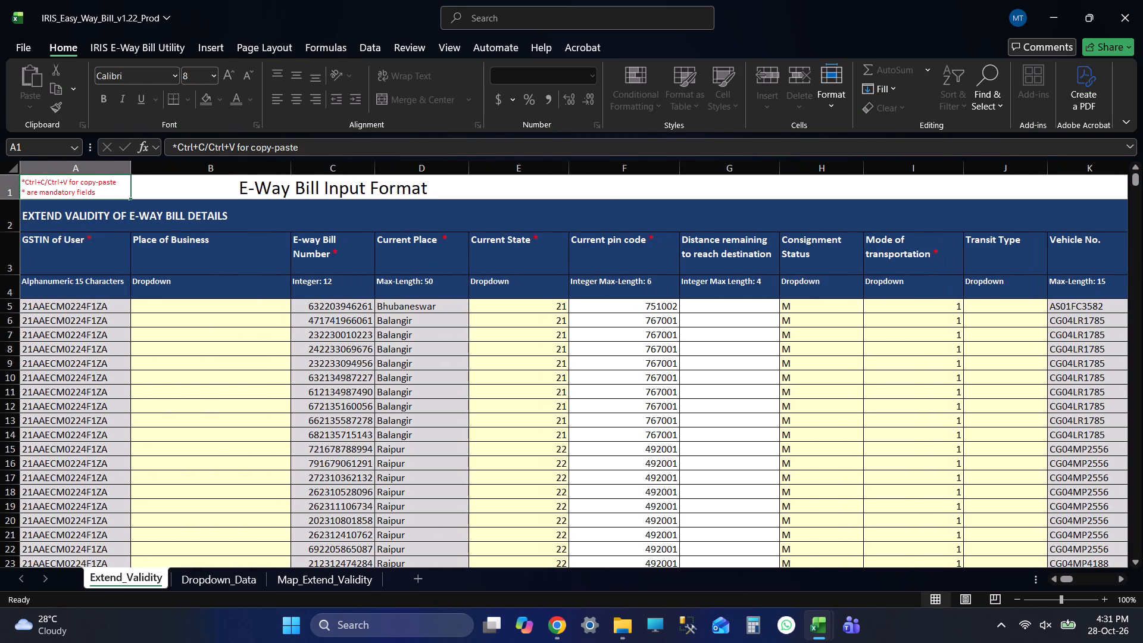
key("ctrl+Left")
key("ctrl+Left")
key("ctrl+Left")
key("Up")
key("Up")
key("Up")
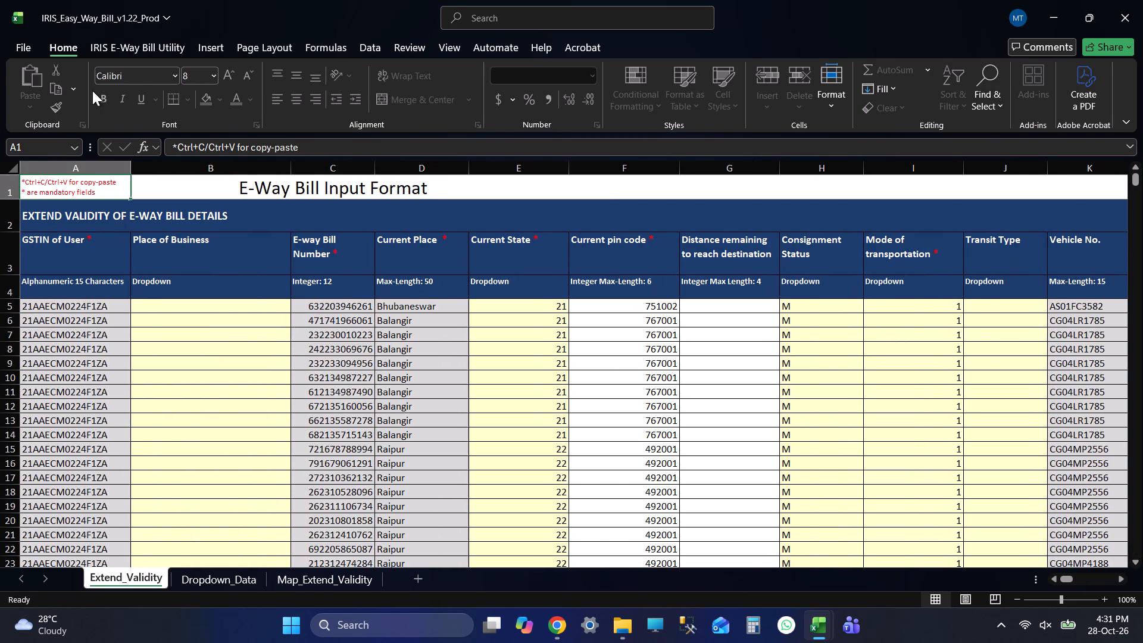
left_click(122, 35)
left_click(267, 14)
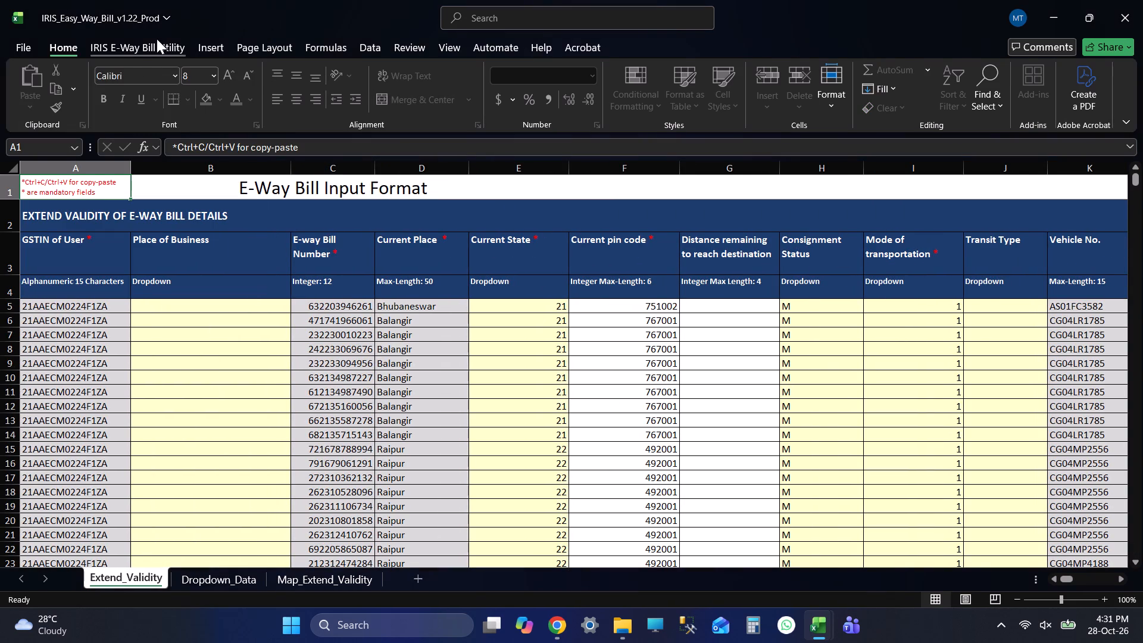
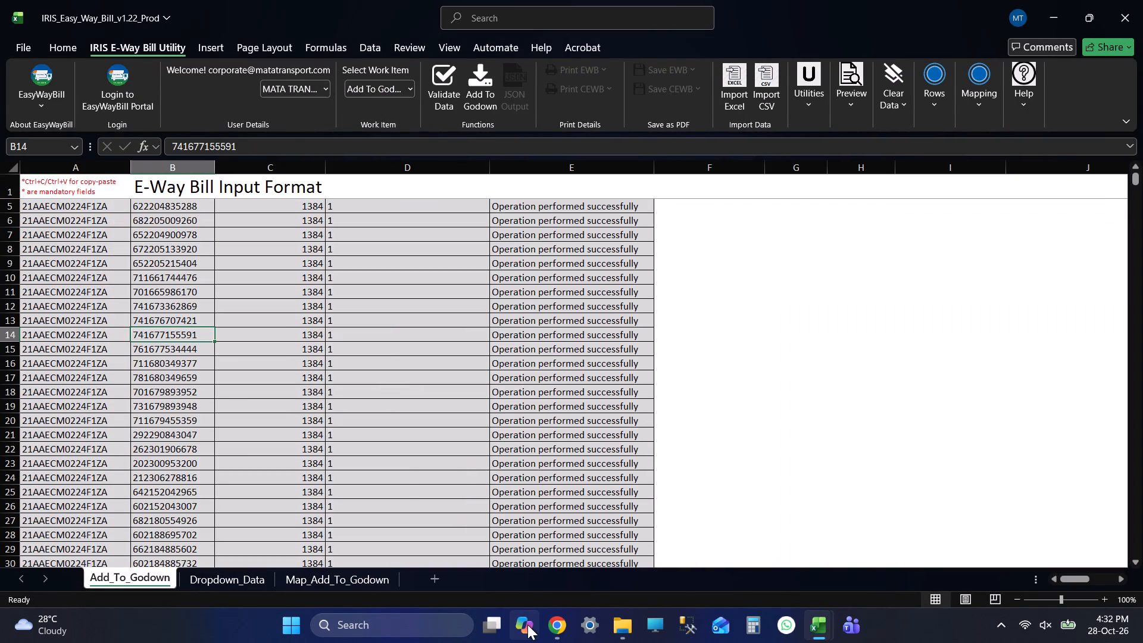
Go to cell A1 of the Add_To_Godown sheet and look over the existing entries and response columns.
key("ctrl+Up")
key("Up")
key("Up")
key("Up")
key("Up")
key("Up")
key("Up")
key("ctrl+Left")
key("ctrl+Left")
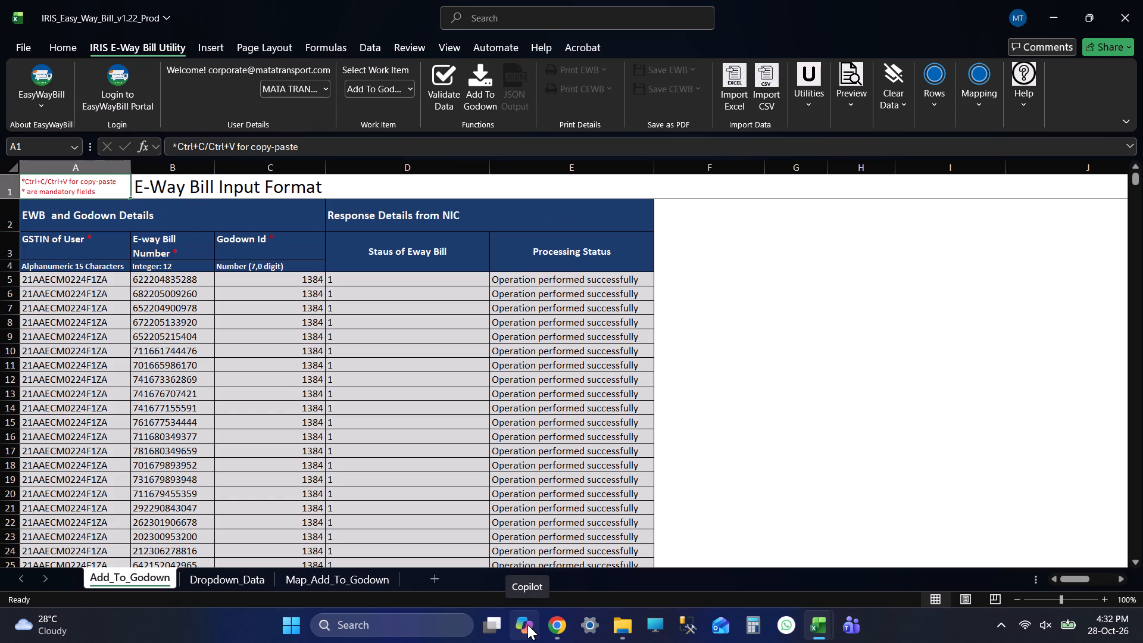
key("ctrl+Left")
key("ctrl+Left")
key("Up")
key("Up")
key("Up")
key("Up")
key("Up")
key("Up")
key("Up")
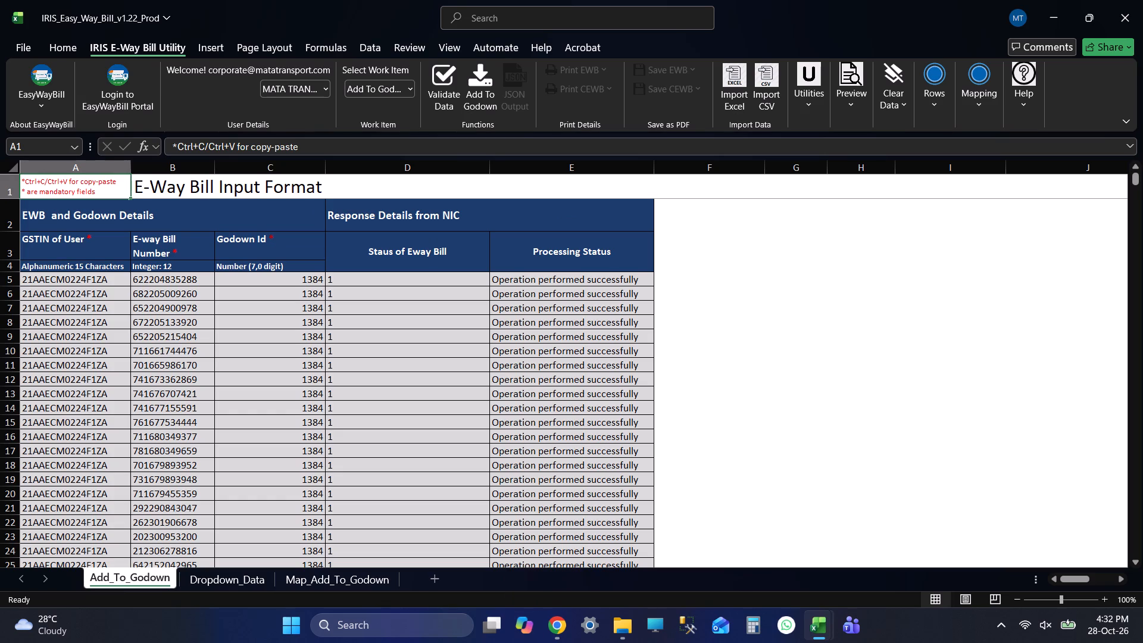
Import the "add to godown" XLSX file from the E Way Bill folder on drive F into Add_To_Godown, overwriting the existing data.
left_click(735, 98)
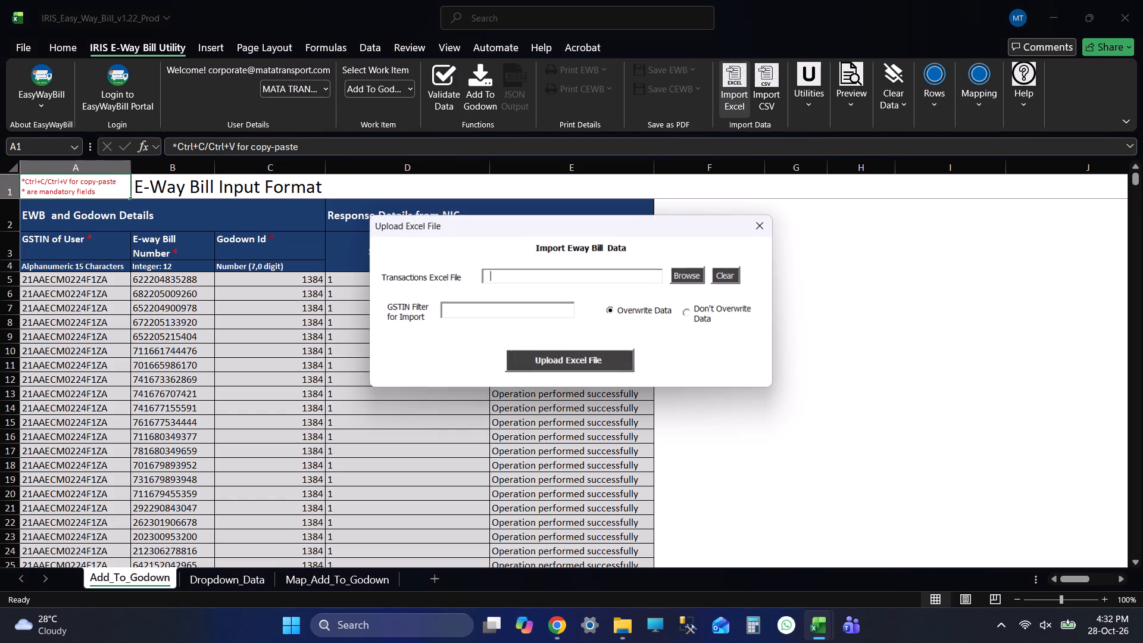
left_click(684, 273)
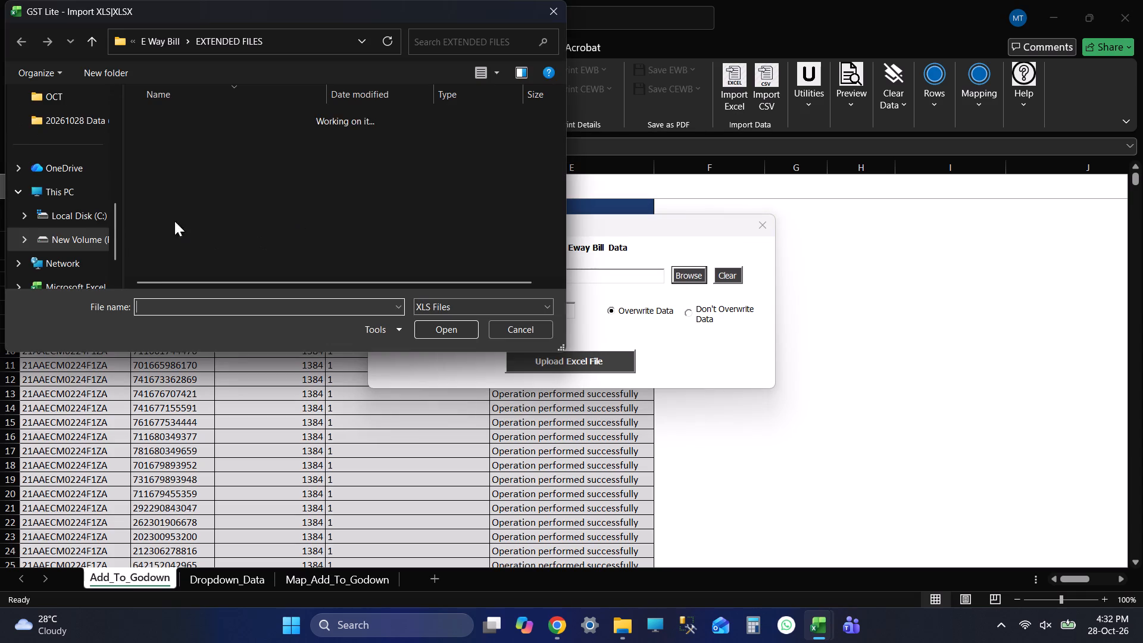
left_click(101, 242)
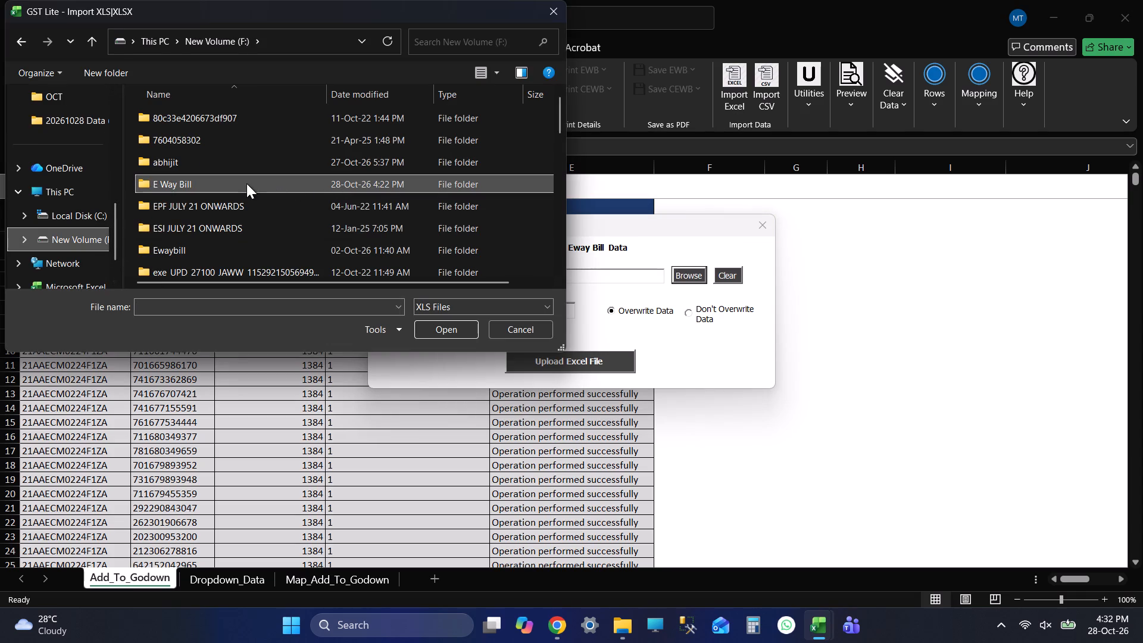
double_click(246, 183)
left_click(452, 302)
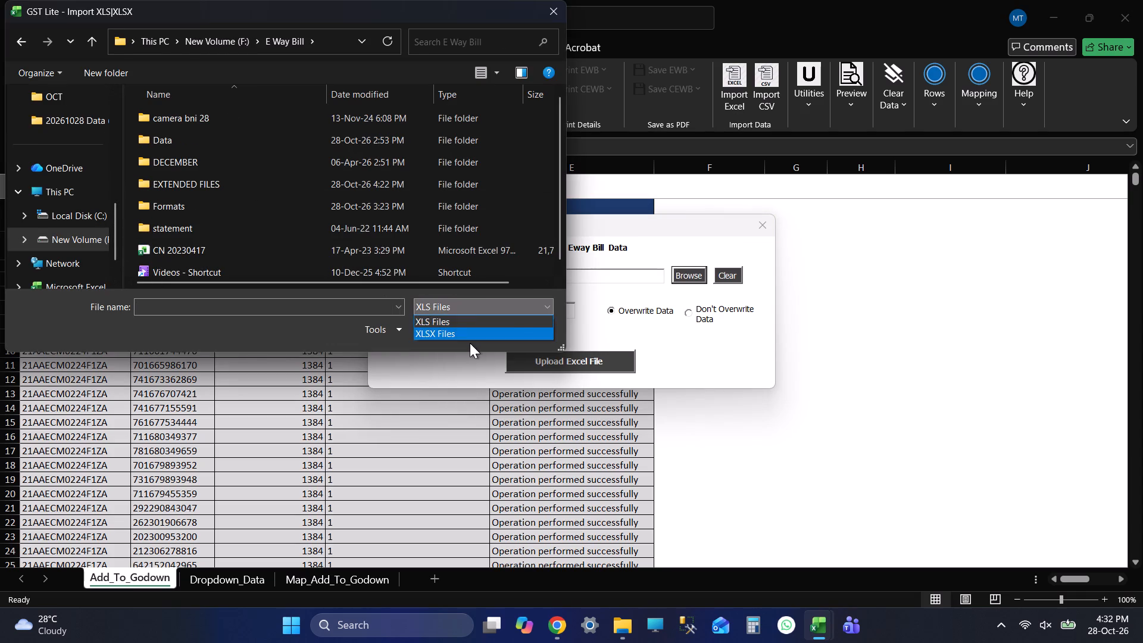
left_click(470, 343)
left_click(448, 304)
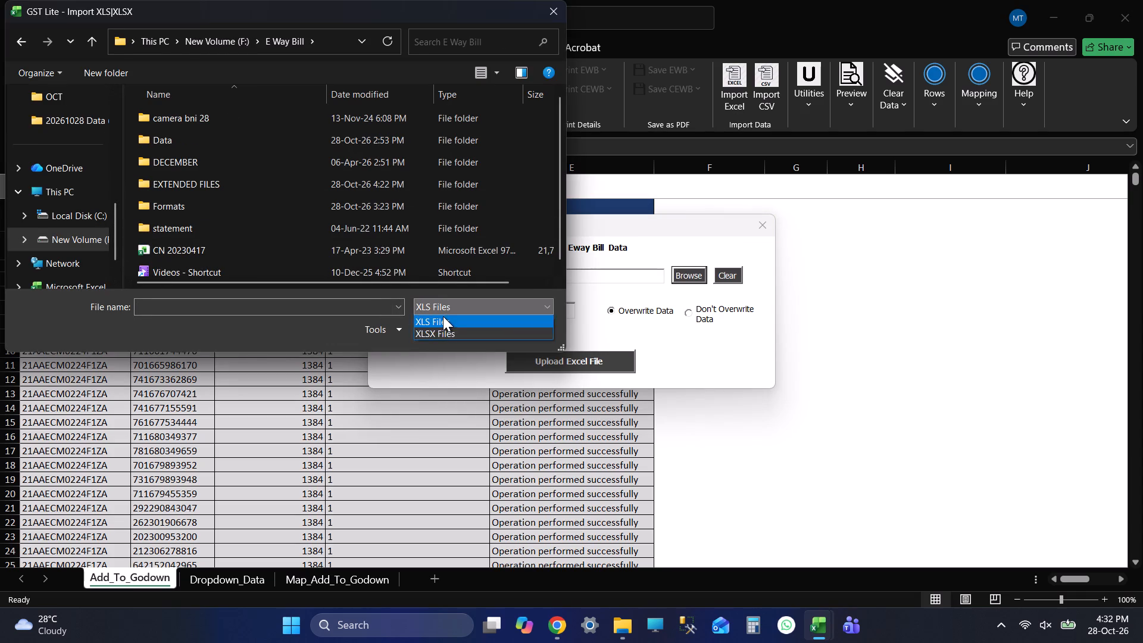
left_click(439, 330)
left_click(269, 251)
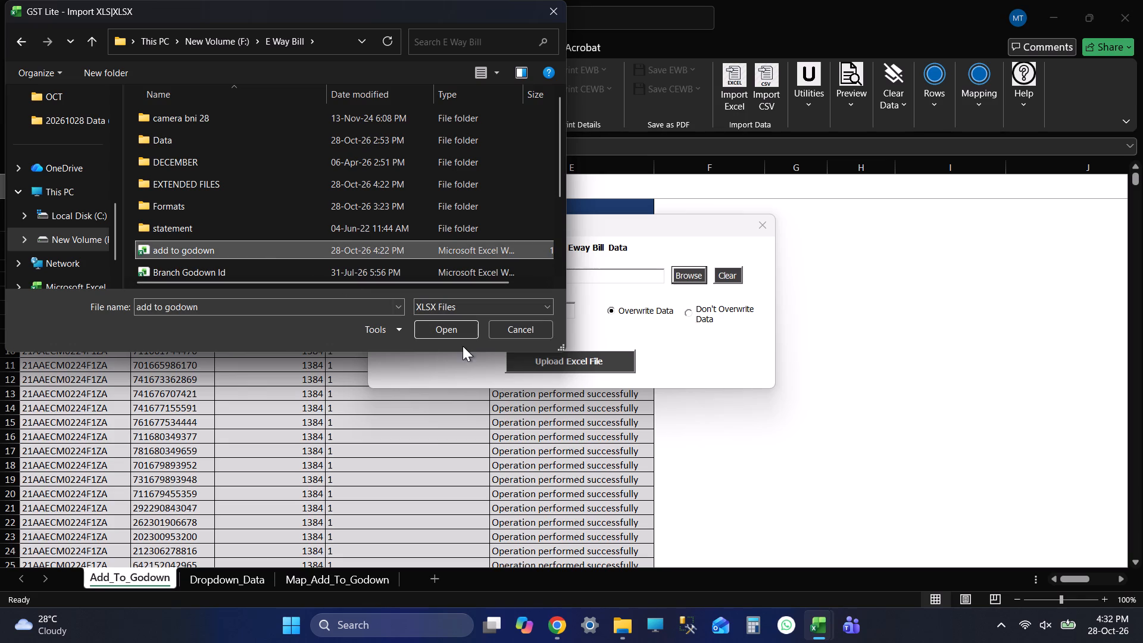
left_click(452, 328)
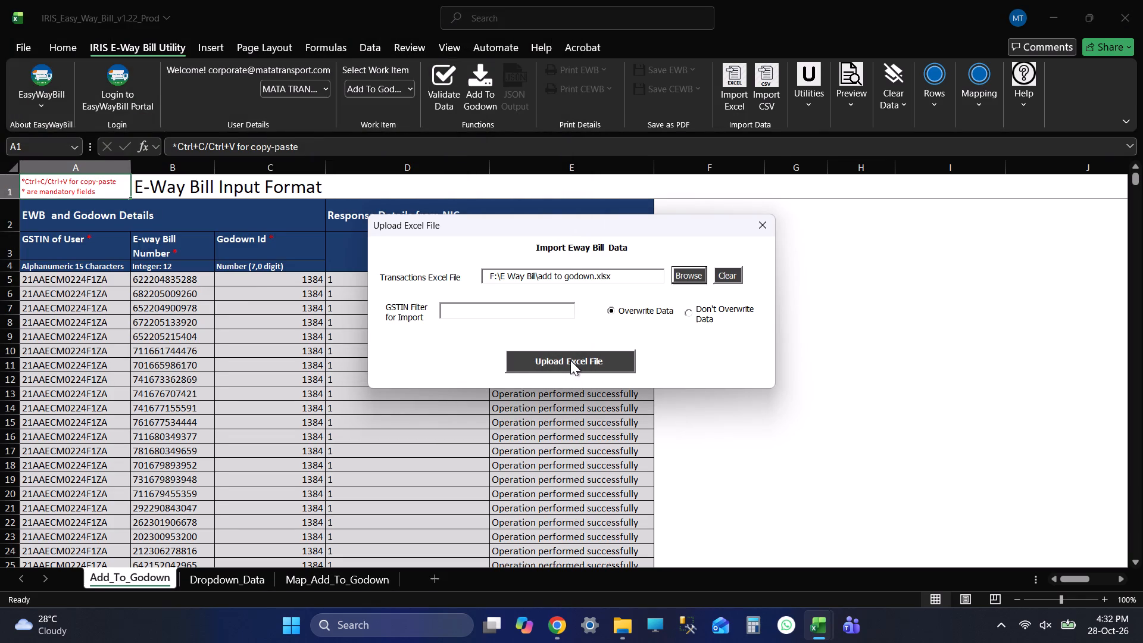
left_click(563, 370)
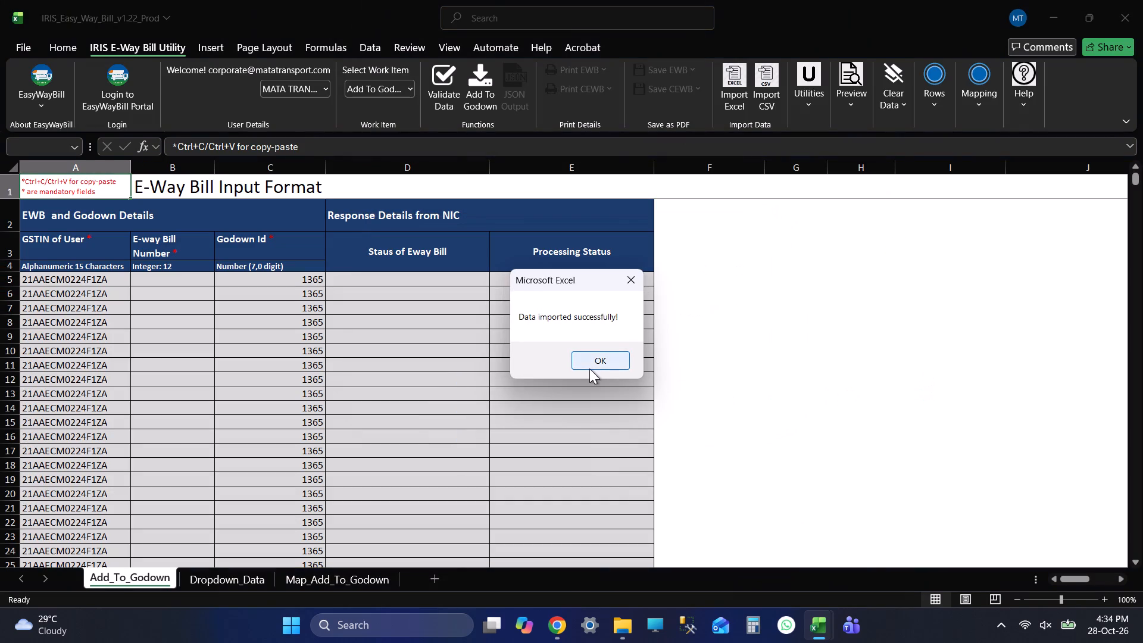
left_click(591, 354)
Switch to the EXTENDED FILE 20261028 workbook and examine the entries in row 5011 of the GODOWN sheet.
key("alt+Tab")
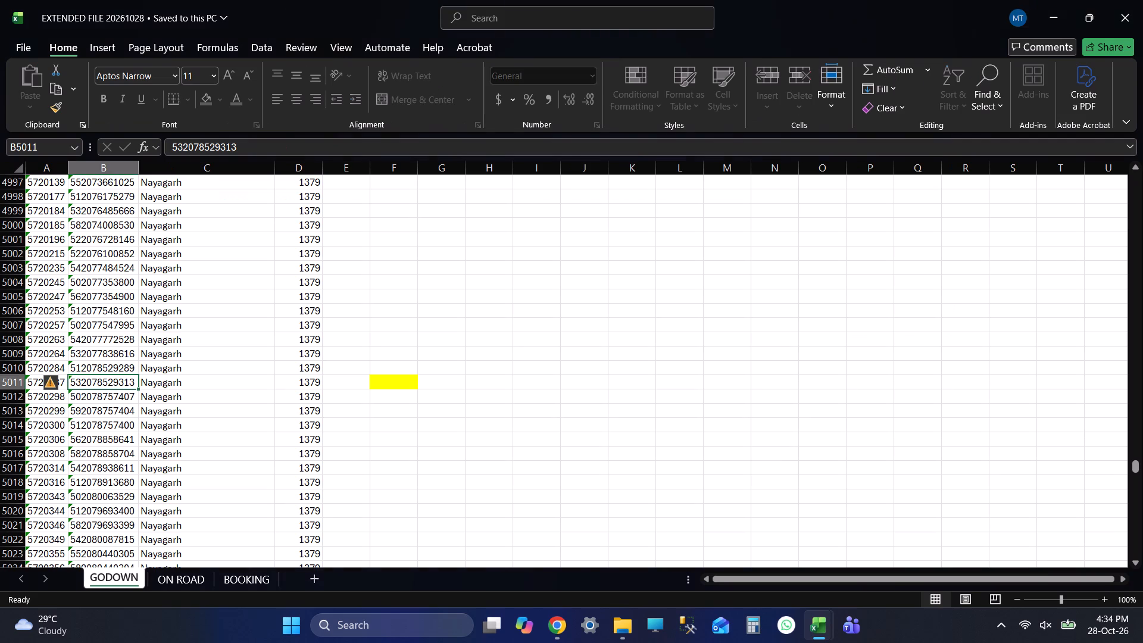
key("alt+Tab")
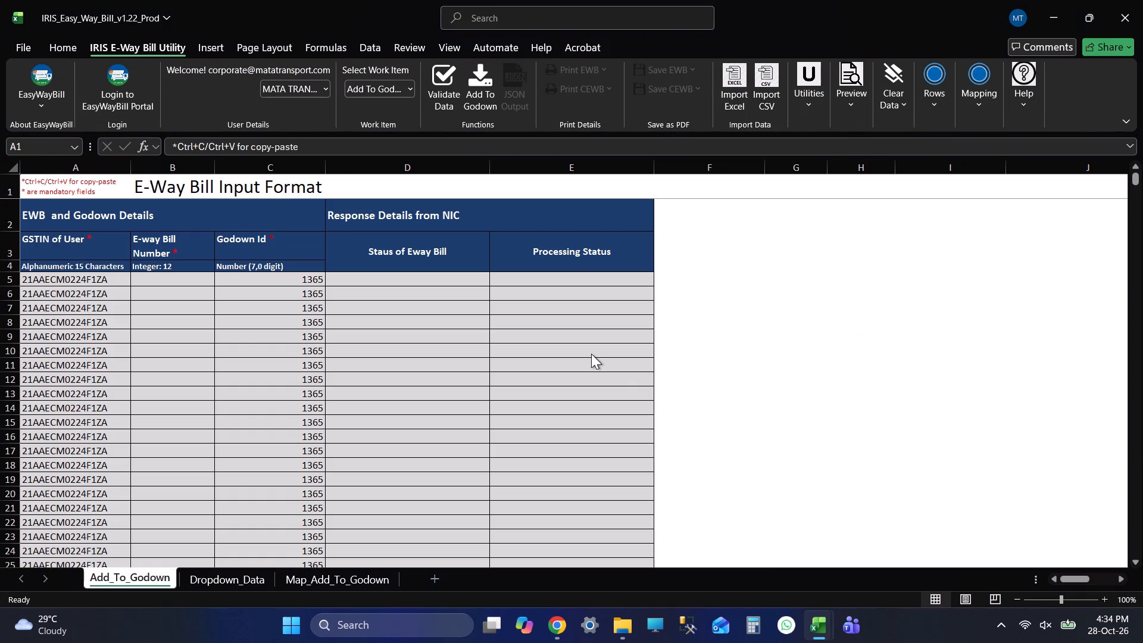
key("alt+Tab")
key("Right")
key("Right")
key("Right")
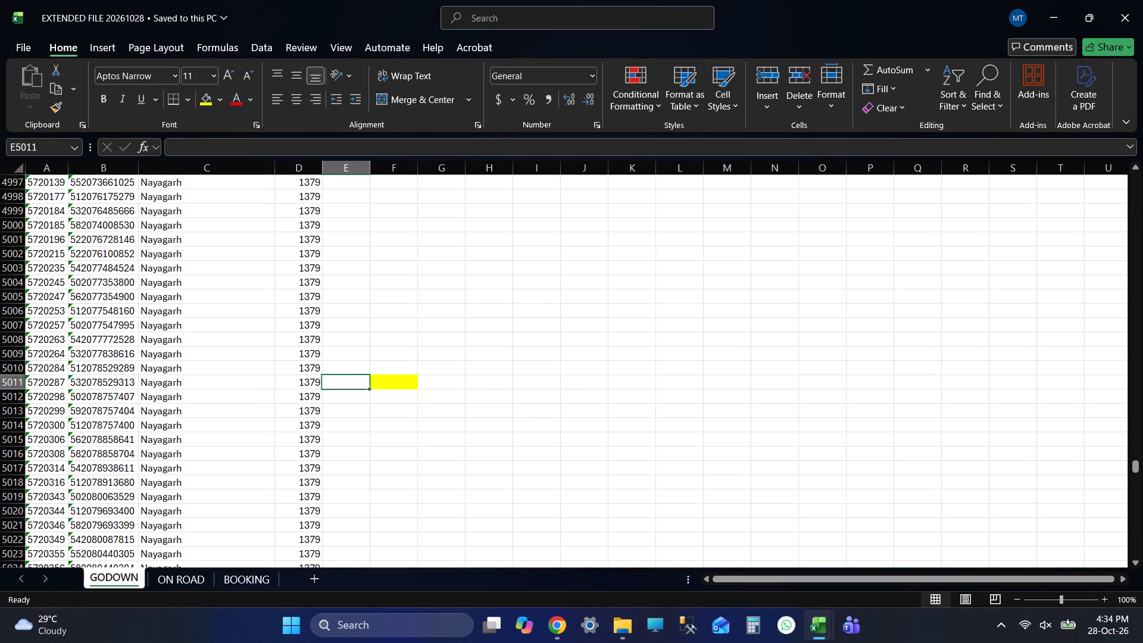
key("Right")
key("Right")
key("Left")
key("Left")
key("Left")
key("Left")
key("Left")
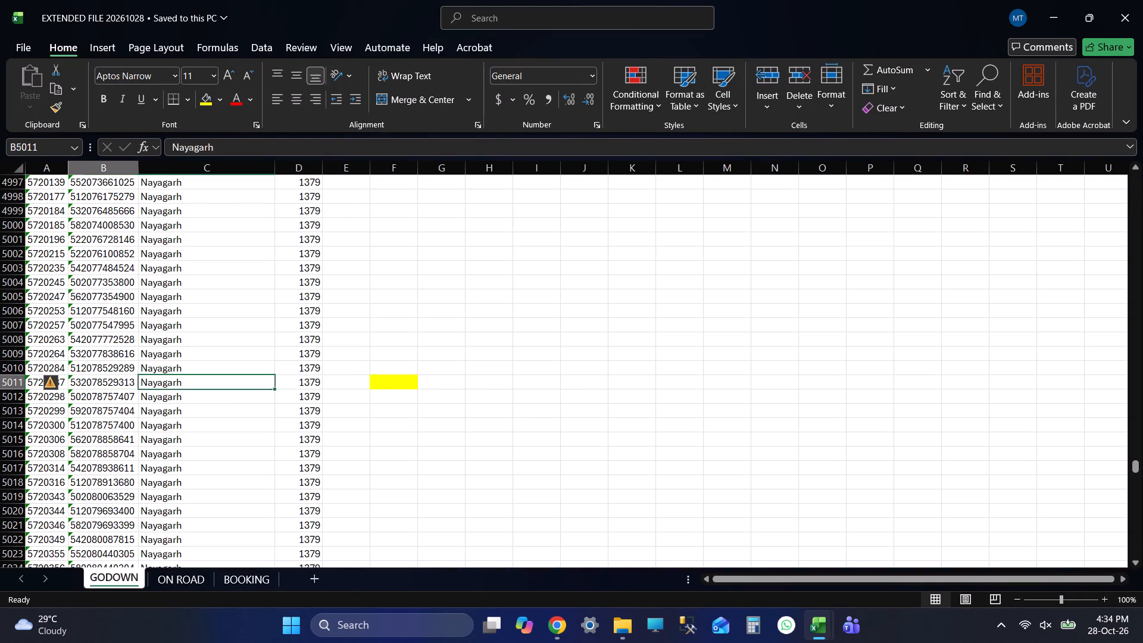
Switch to File Explorer and open the "add to godown" workbook from the E Way Bill folder.
key("alt+Tab")
key("alt+Tab")
key("alt+Tab")
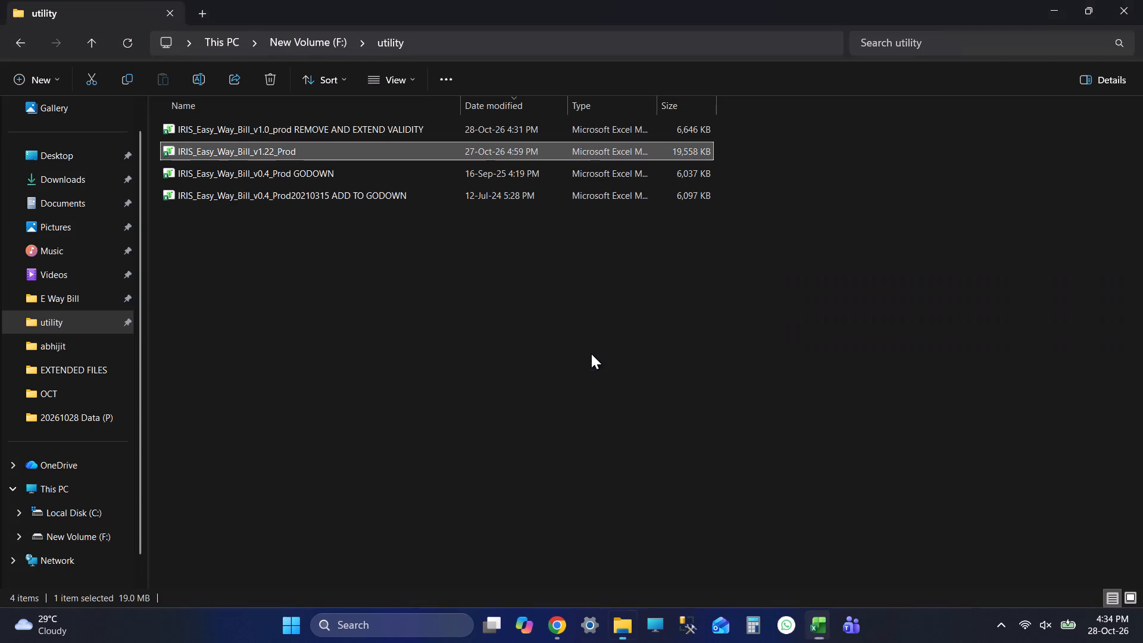
left_click(80, 295)
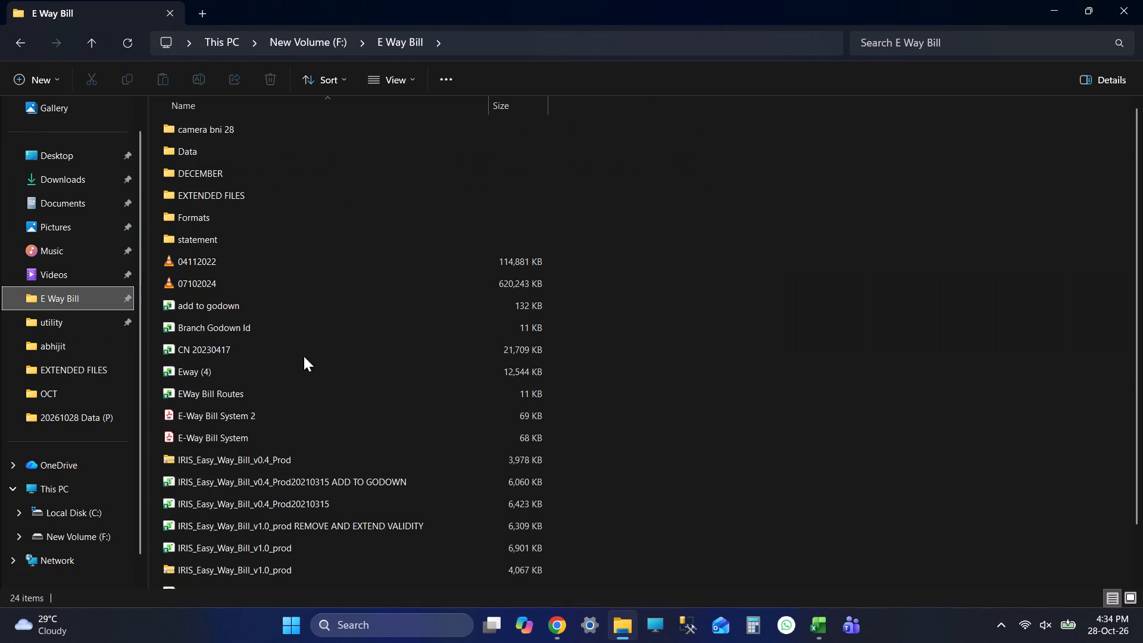
double_click(266, 301)
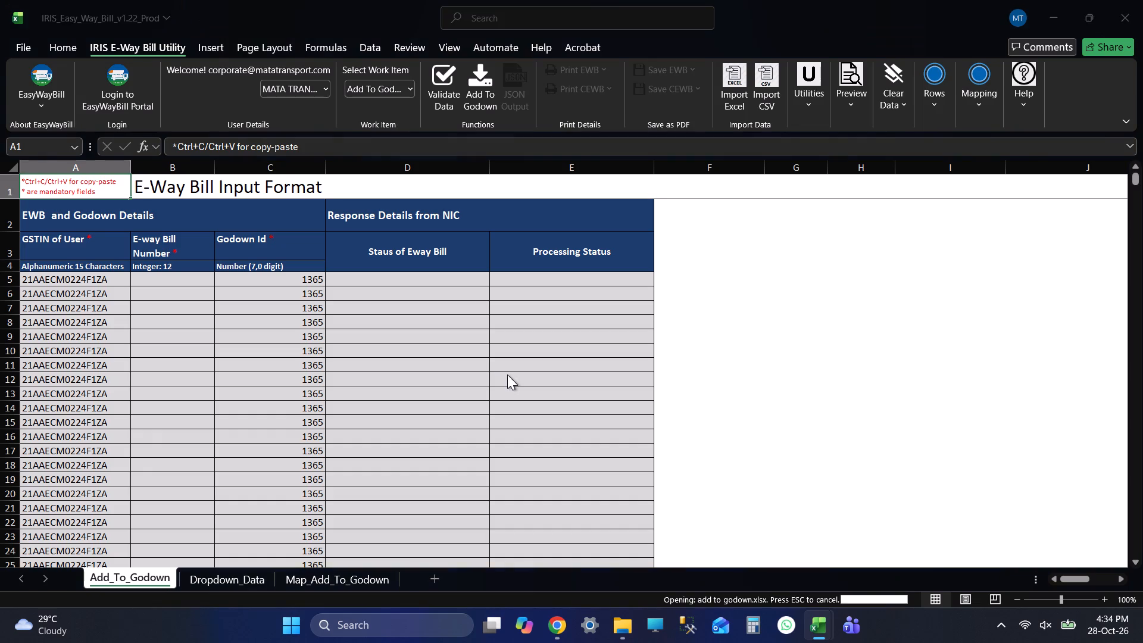
Copy the e-way bill numbers in column B from B2 to B5011, leaving out the header.
key("ctrl+Up")
key("Up")
key("Up")
key("Up")
key("Up")
key("Up")
key("Up")
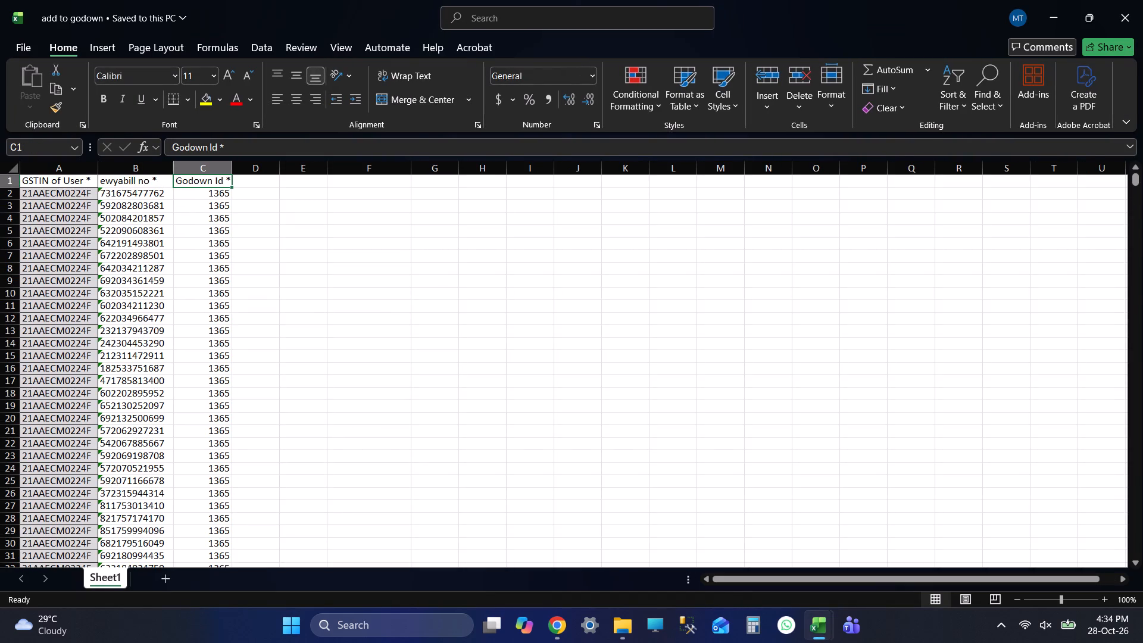
key("Up")
key("Up")
key("Up")
key("Up")
key("Up")
key("Up")
key("Left")
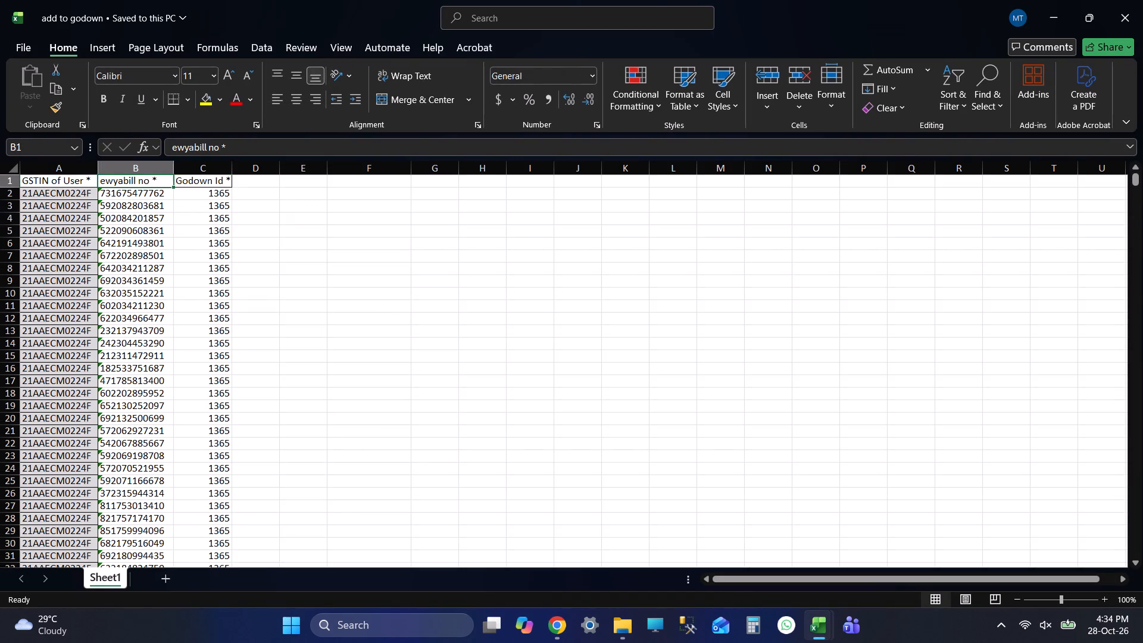
key("Up")
key("Up")
key("Up")
key("Up")
key("Up")
key("Up")
key("Up")
key("Up")
key("Down")
key("ctrl+shift+Down")
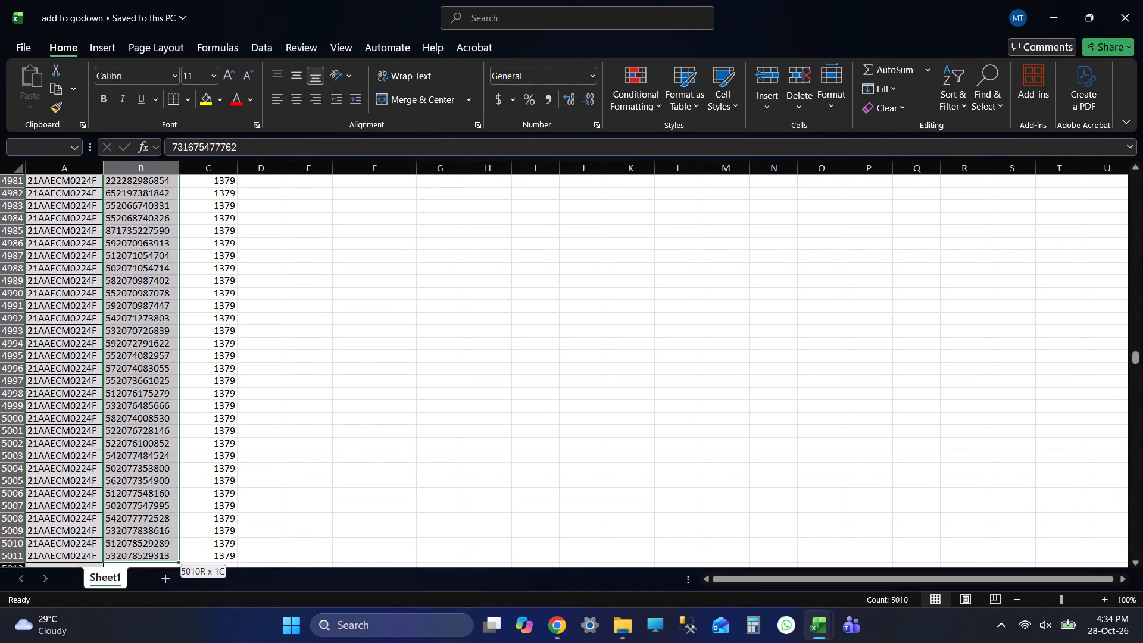
key("ctrl+c")
key("ctrl+c")
key("ctrl+c")
key("ctrl+c")
key("ctrl+c")
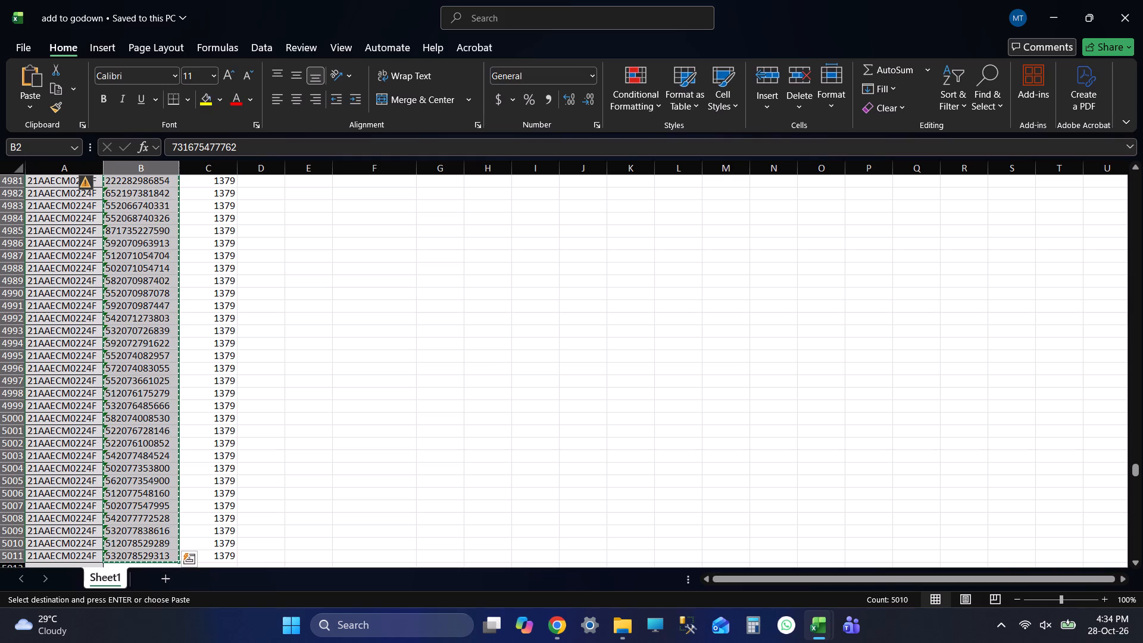
Switch to the IRIS_Easy_Way_Bill_v1.22_Prod workbook and paste the numbers into the E-way Bill Number column from cell B5.
key("alt+Tab")
key("Up")
key("Right")
key("Down")
key("Down")
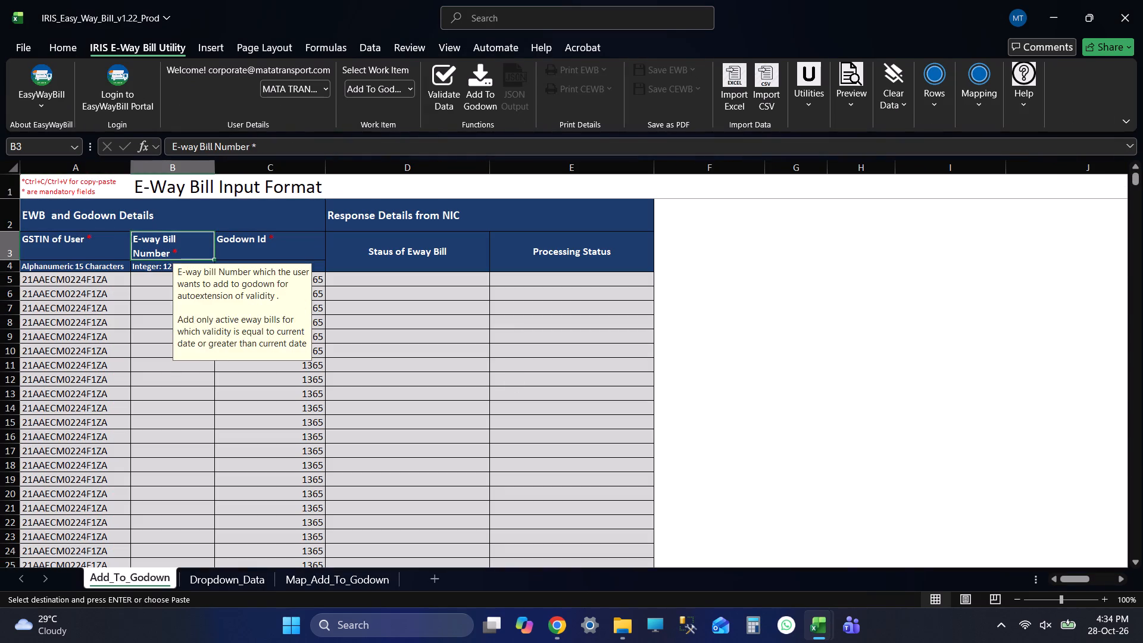
key("Down")
key("Down")
key("ctrl+v")
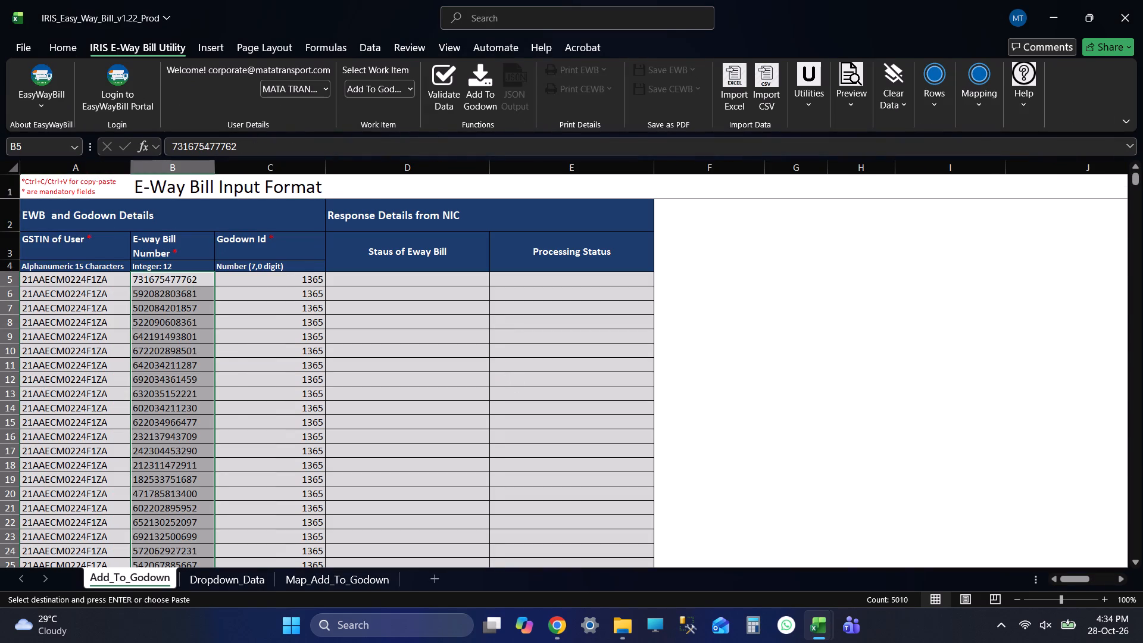
Check the first and last rows of the pasted e-way bill numbers against the GSTIN and Godown Id columns.
key("ctrl+Down")
key("Down")
key("Down")
key("Down")
key("Down")
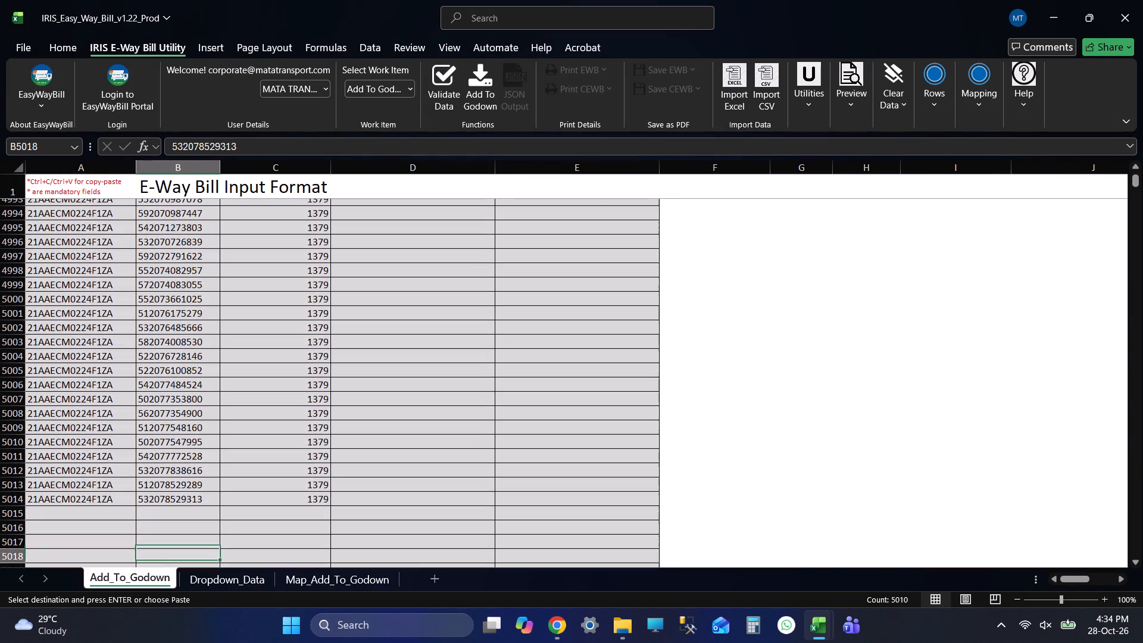
key("ctrl+Up")
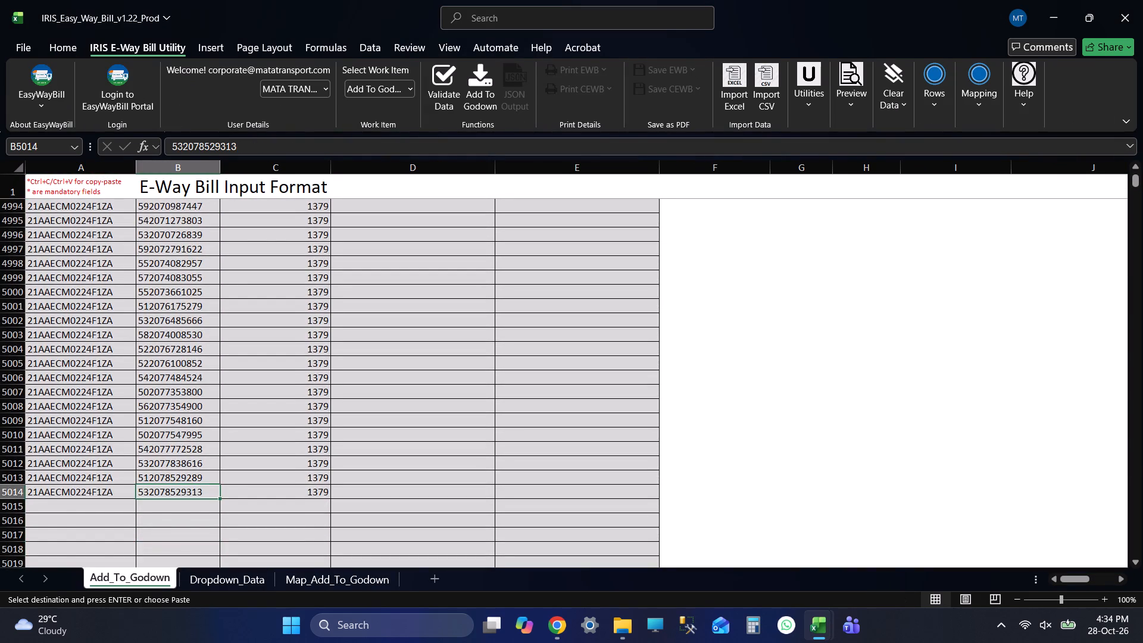
key("ctrl+Up")
key("Up")
key("Up")
key("Up")
key("Up")
key("Up")
key("Up")
key("Up")
key("Up")
key("Up")
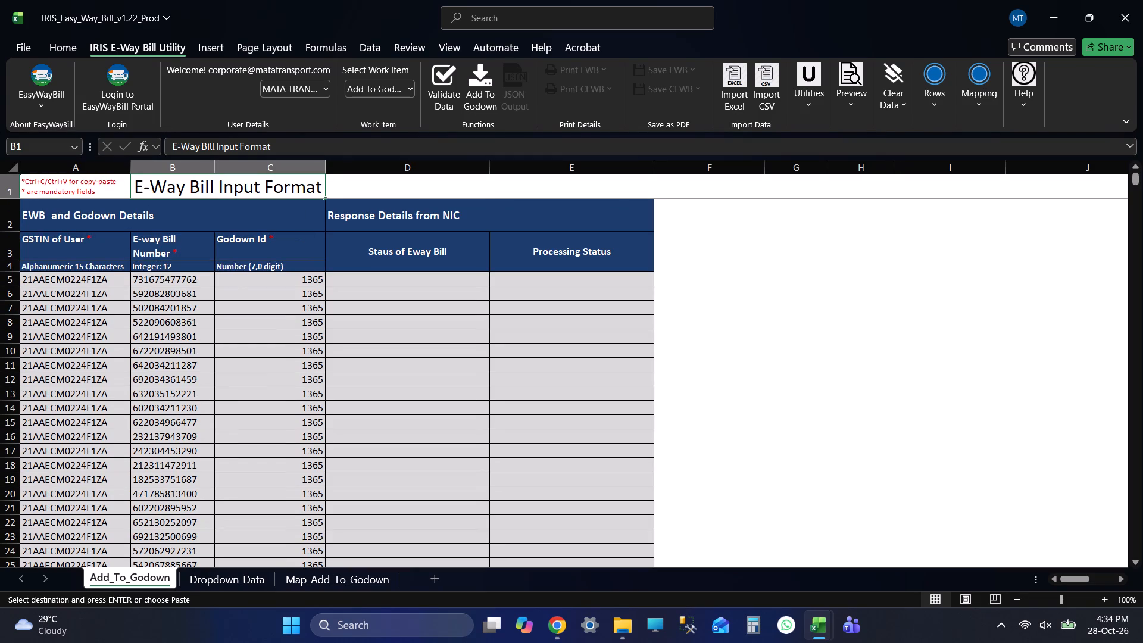
key("Down")
key("Down")
key("Down")
key("Down")
key("Down")
key("ctrl+Down")
key("Down")
key("Down")
key("Down")
key("Down")
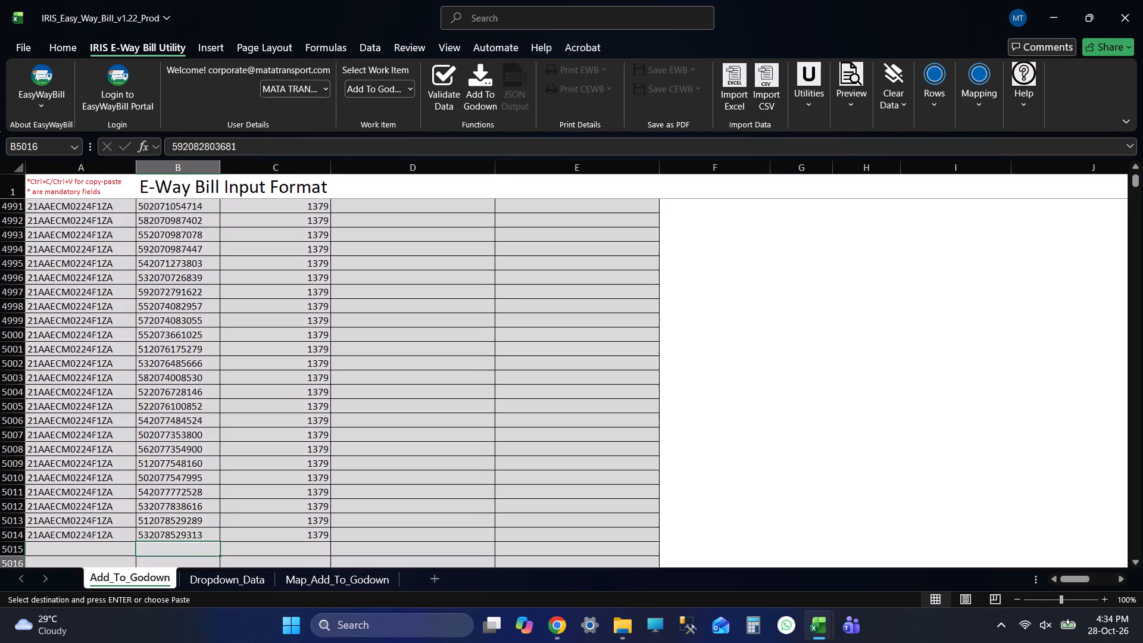
key("Down")
key("ctrl+Up")
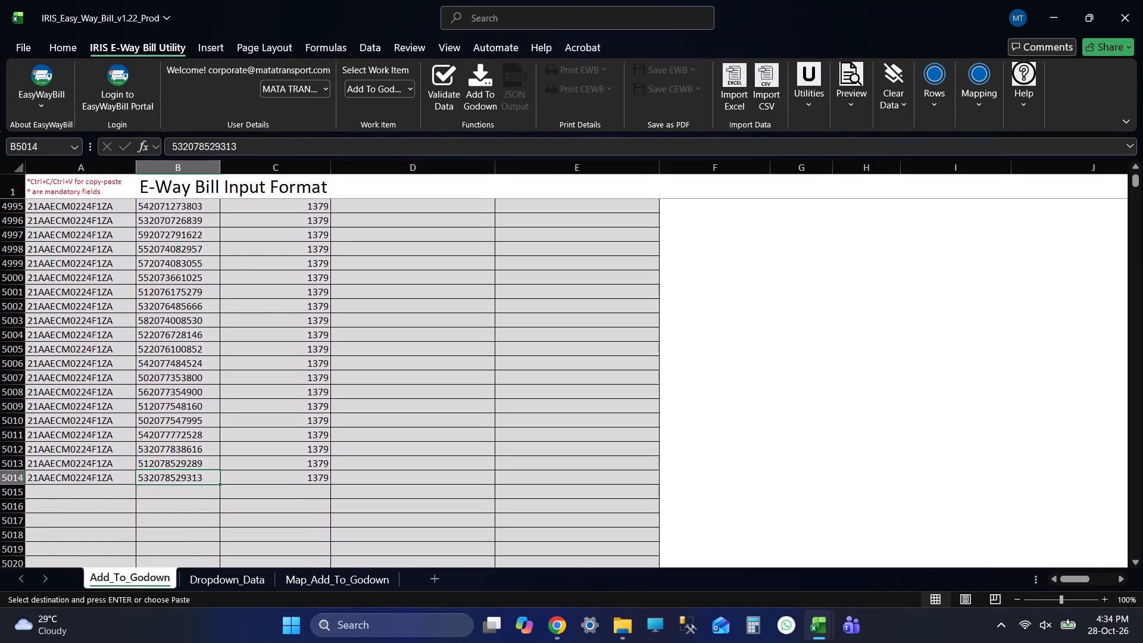
key("ctrl+Up")
key("Up")
key("Up")
key("Up")
key("Up")
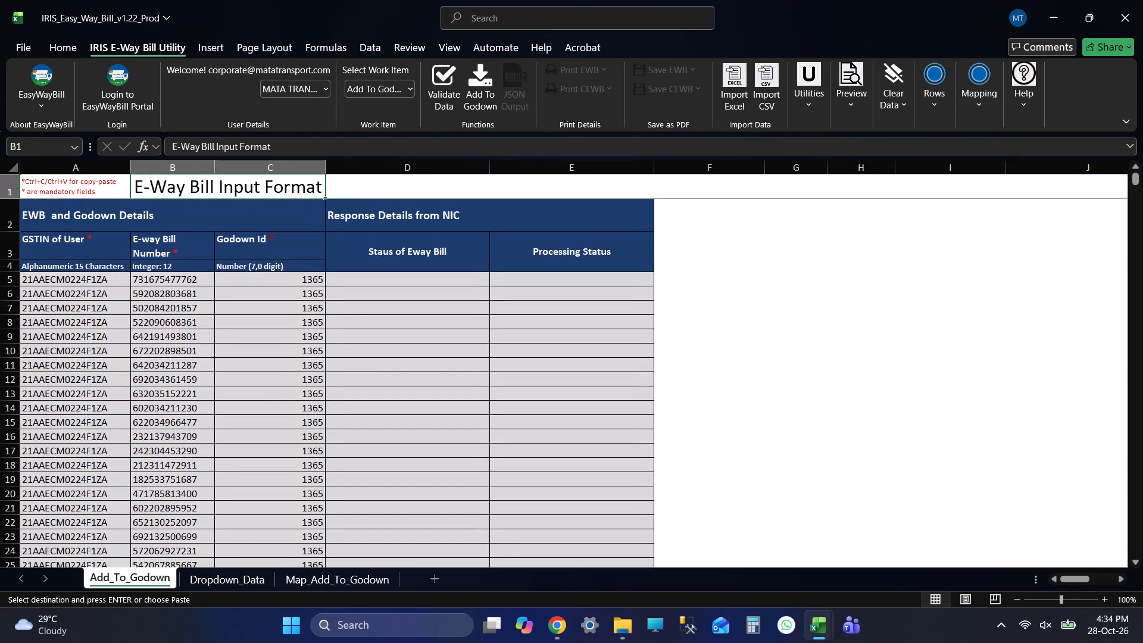
Run the Add To Godown function on the listed e-way bills.
left_click(485, 92)
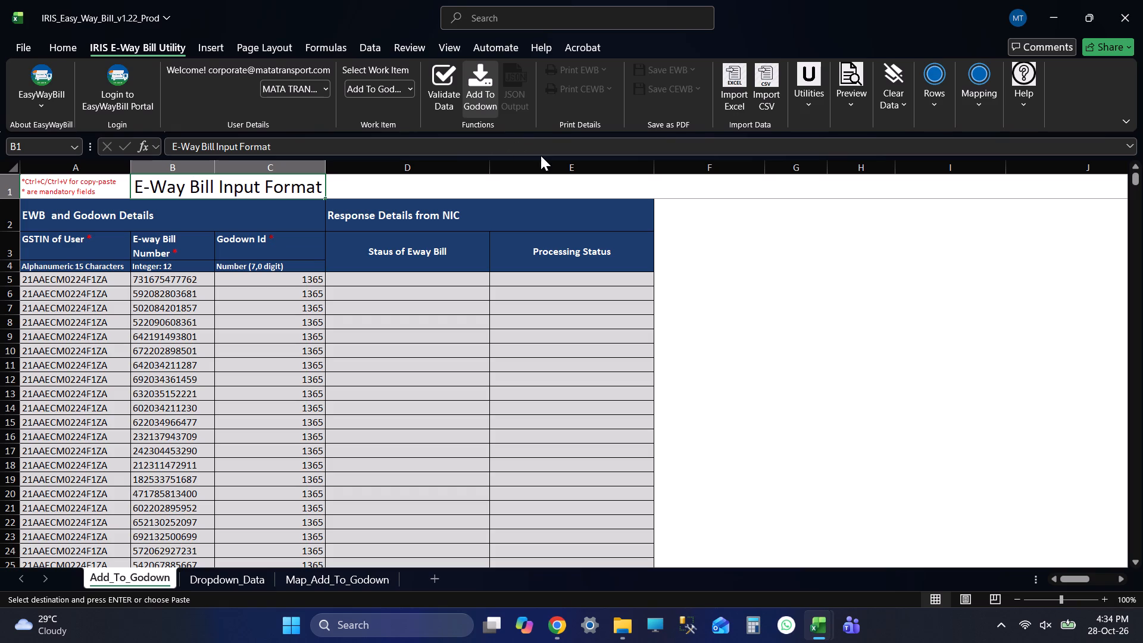
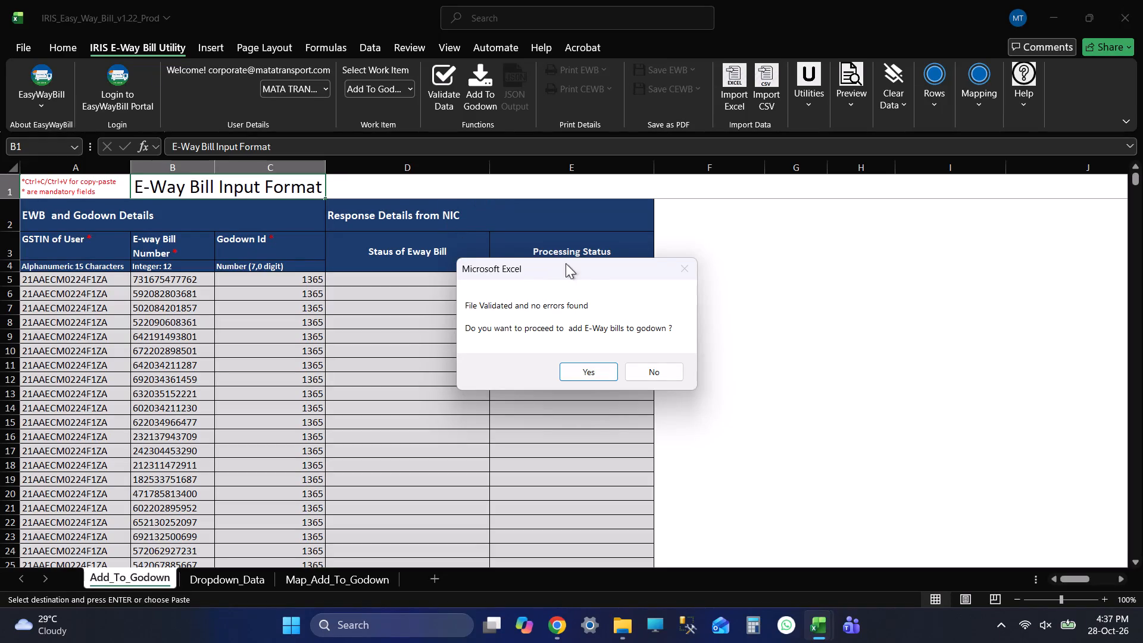
Confirm adding the listed e-way bills to godown.
left_click(592, 367)
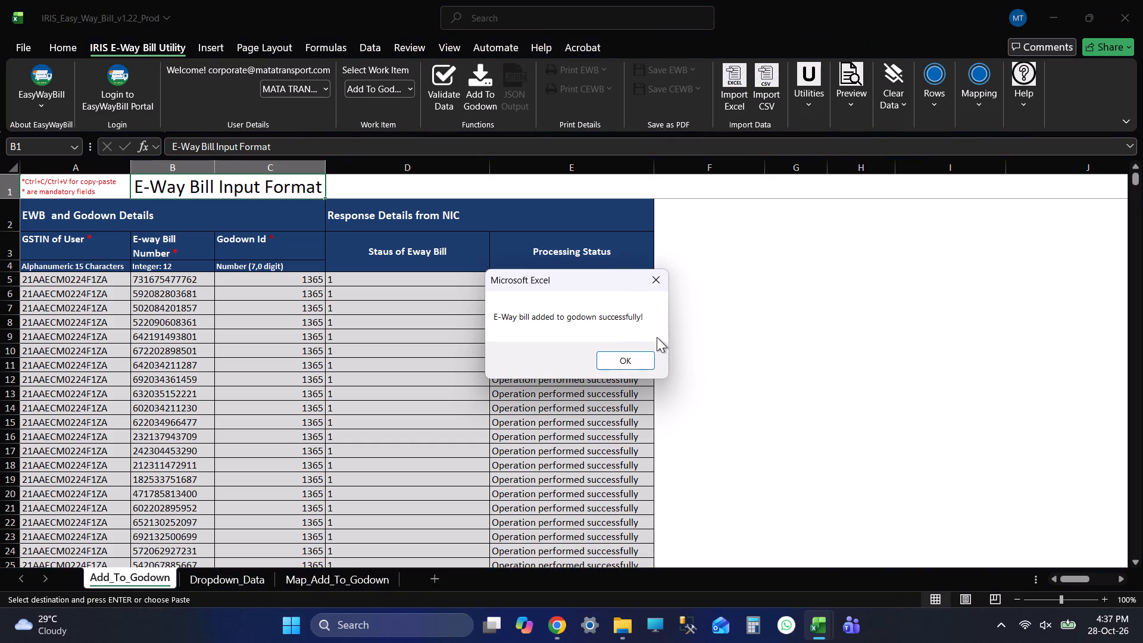
left_click(639, 361)
Check the NIC response columns for the first and last e-way bill rows on the Add_To_Godown sheet.
left_click(166, 308)
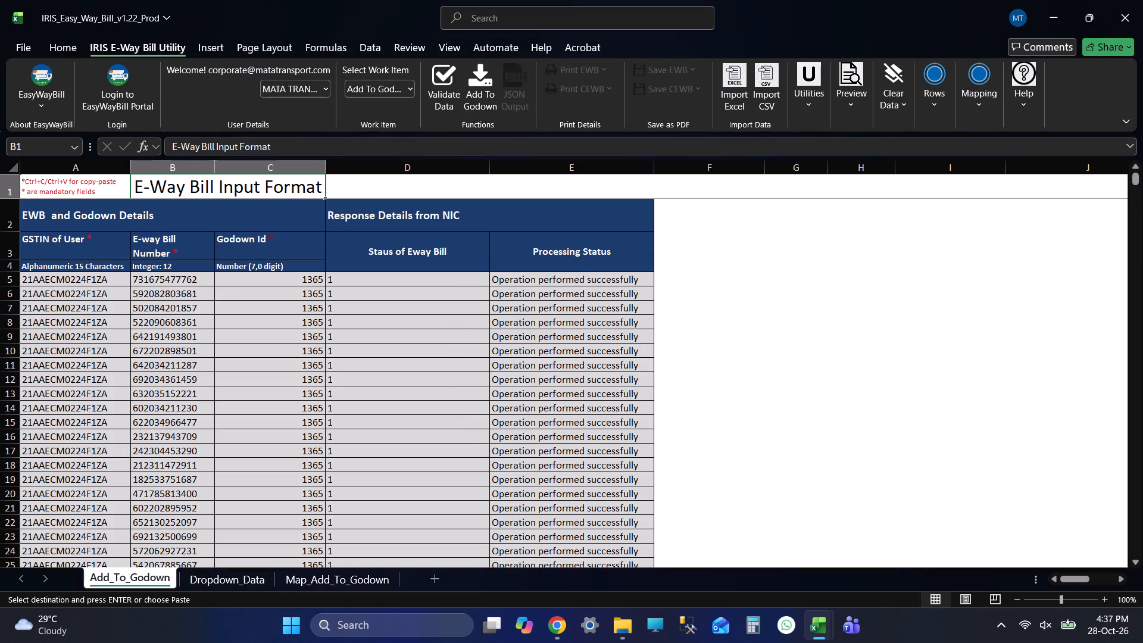
key("ctrl+Down")
key("Down")
key("Down")
key("Down")
key("Down")
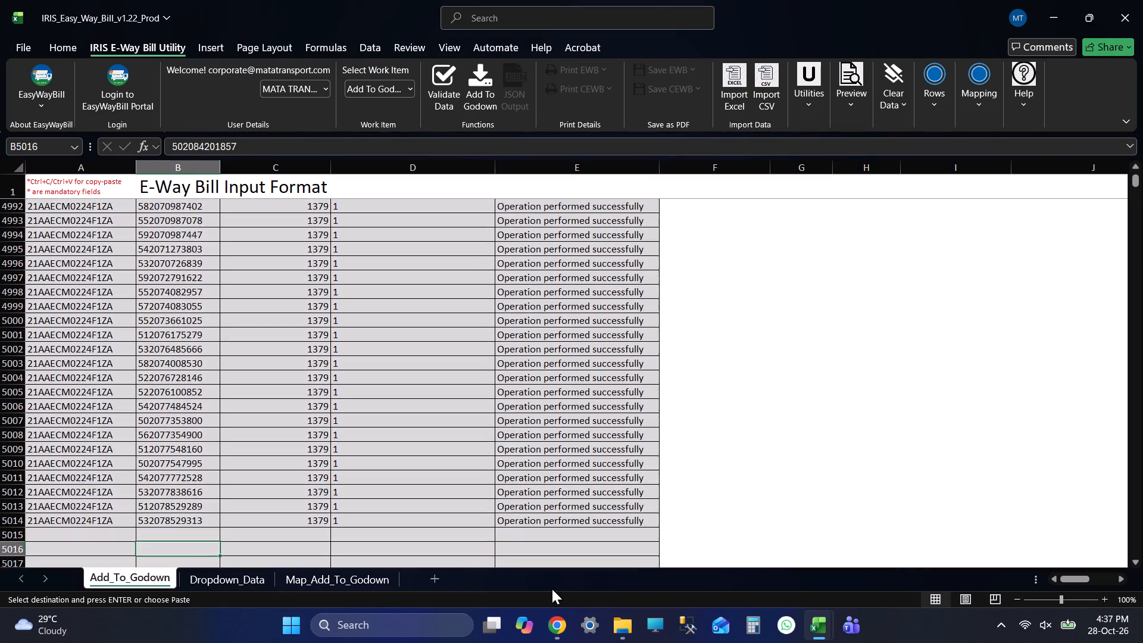
key("ctrl+Up")
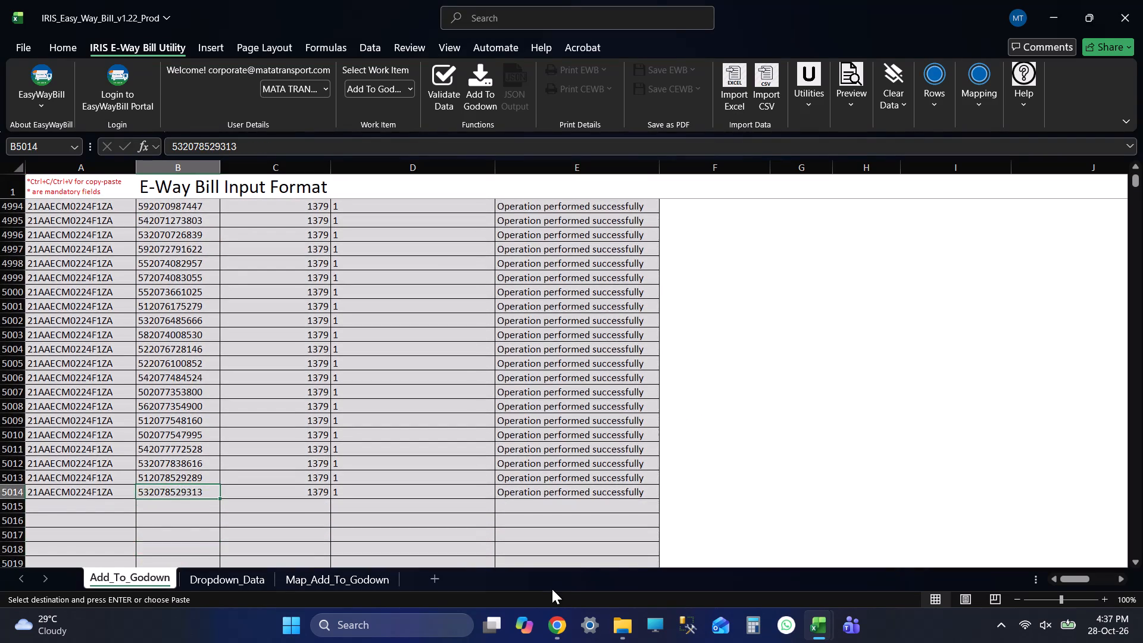
key("ctrl+Up")
key("Up")
key("Up")
key("Up")
key("Up")
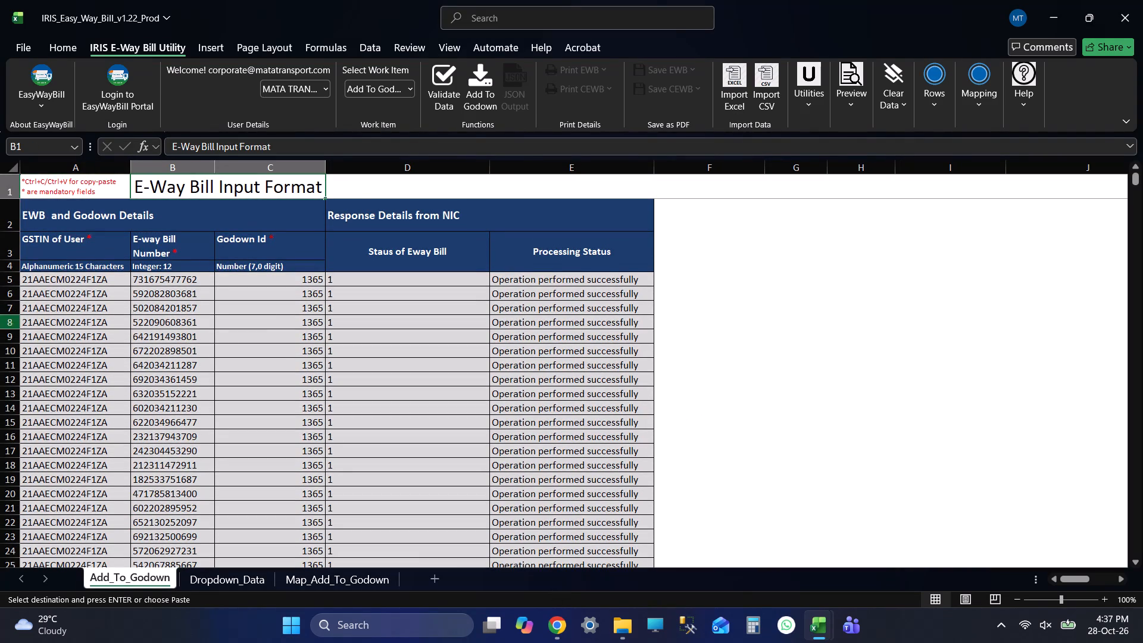
Copy the entire Add_To_Godown sheet and paste it into a new blank workbook starting at cell A1.
left_click(10, 158)
left_click(13, 173)
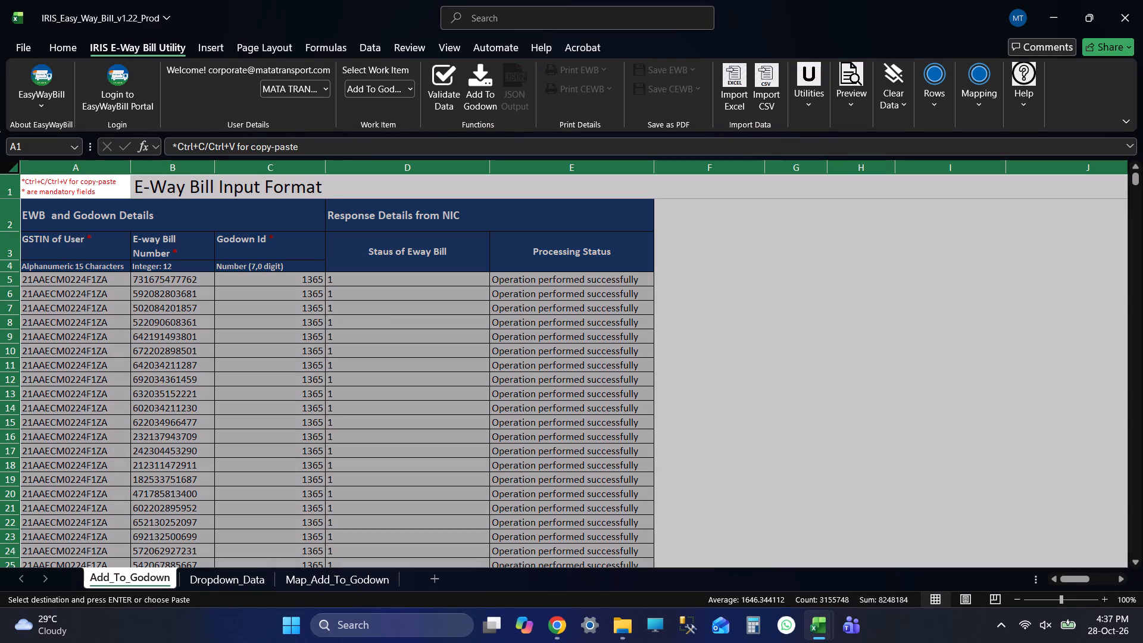
key("ctrl+c")
key("ctrl+c")
key("ctrl+c")
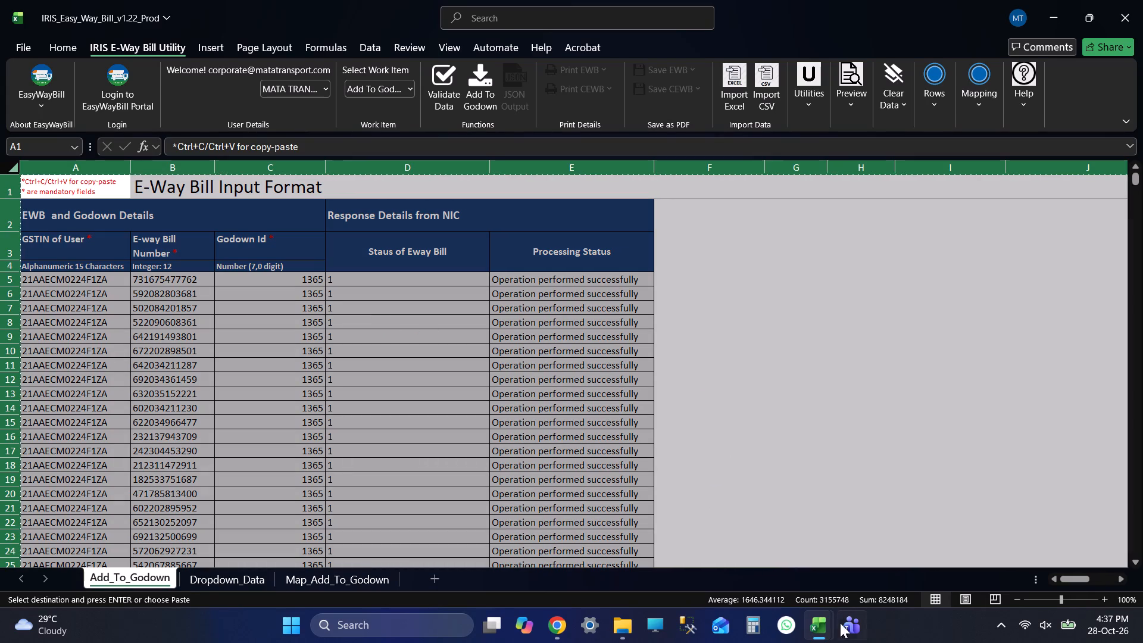
right_click(817, 620)
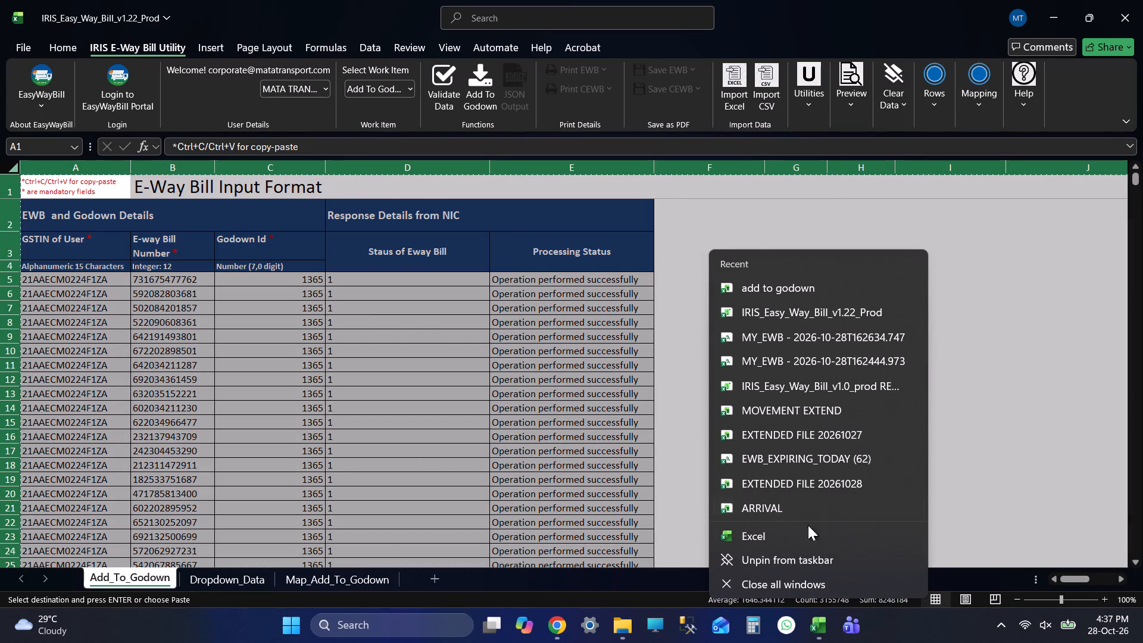
left_click(781, 539)
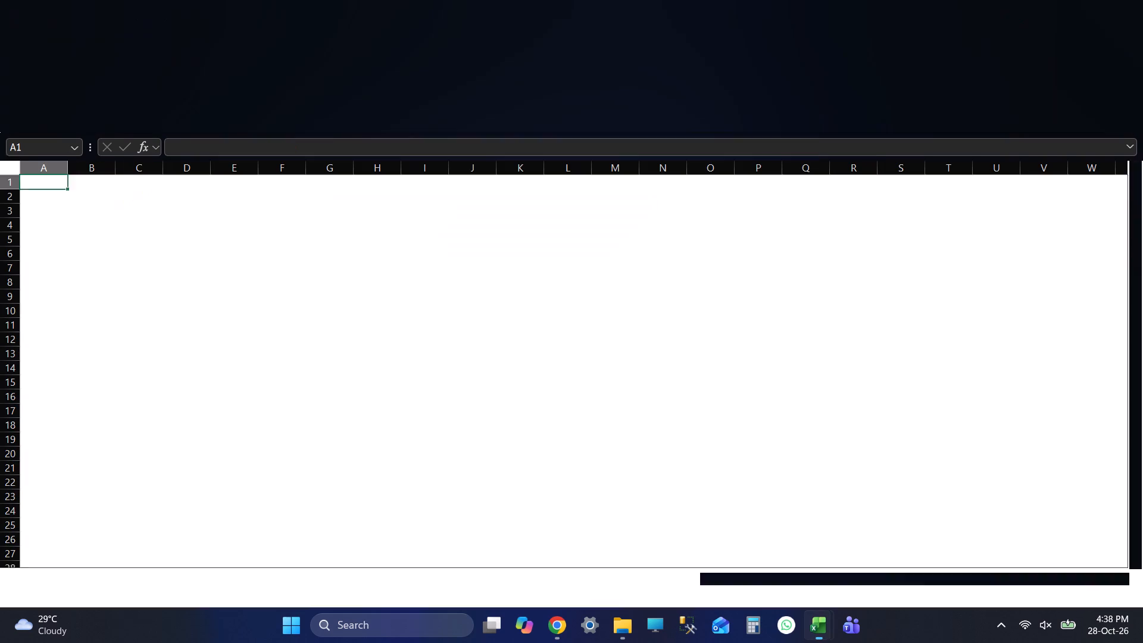
key("ctrl+v")
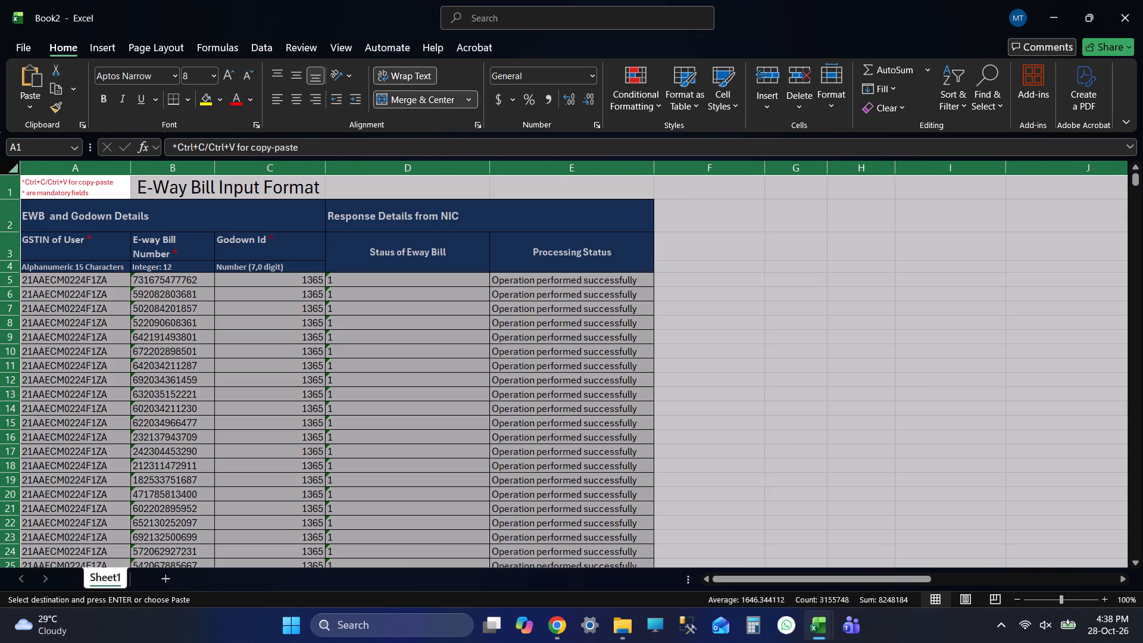
left_click(57, 182)
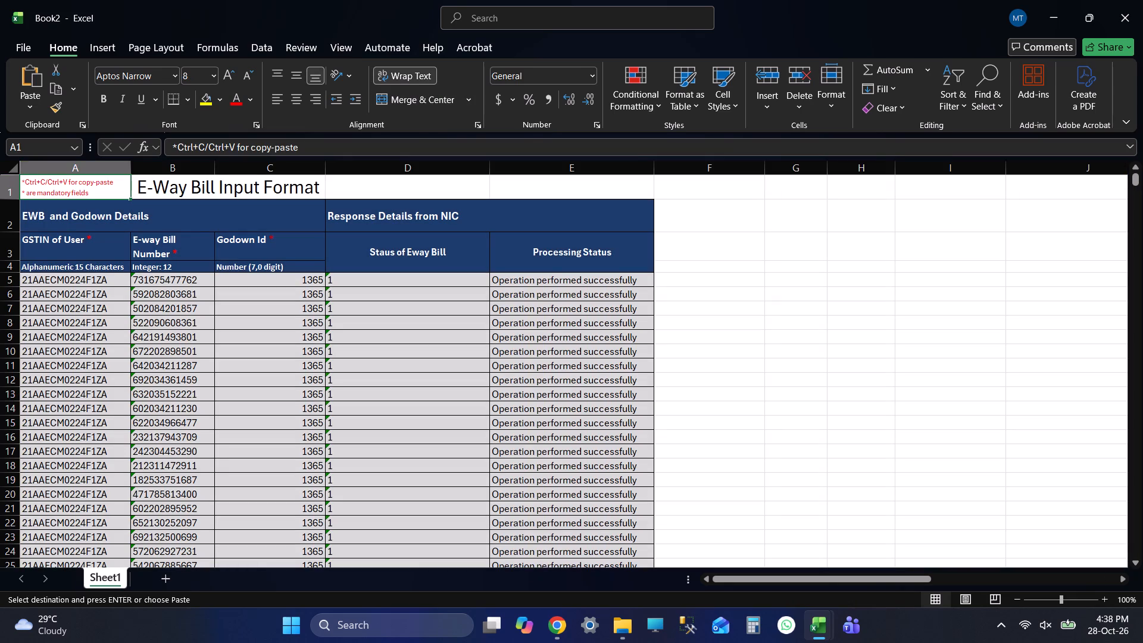
Check the first and last e-way bill rows of the pasted copy against its godown and response columns.
left_click(135, 327)
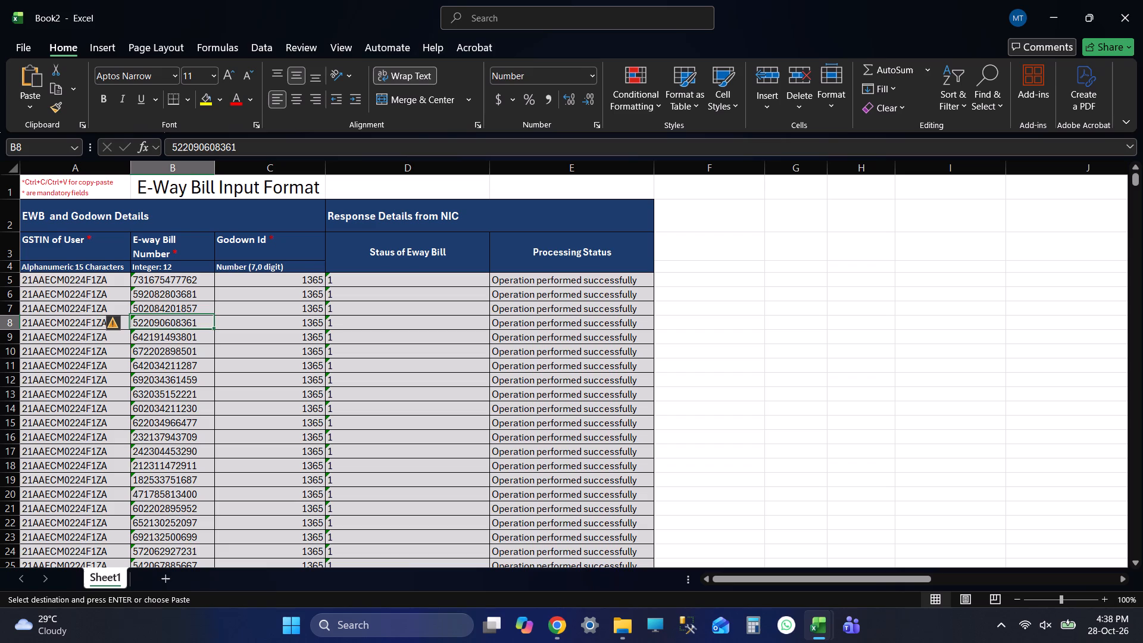
key("Down")
key("Down")
key("Down")
key("ctrl+Down")
key("Down")
key("Down")
key("Down")
key("Down")
key("Down")
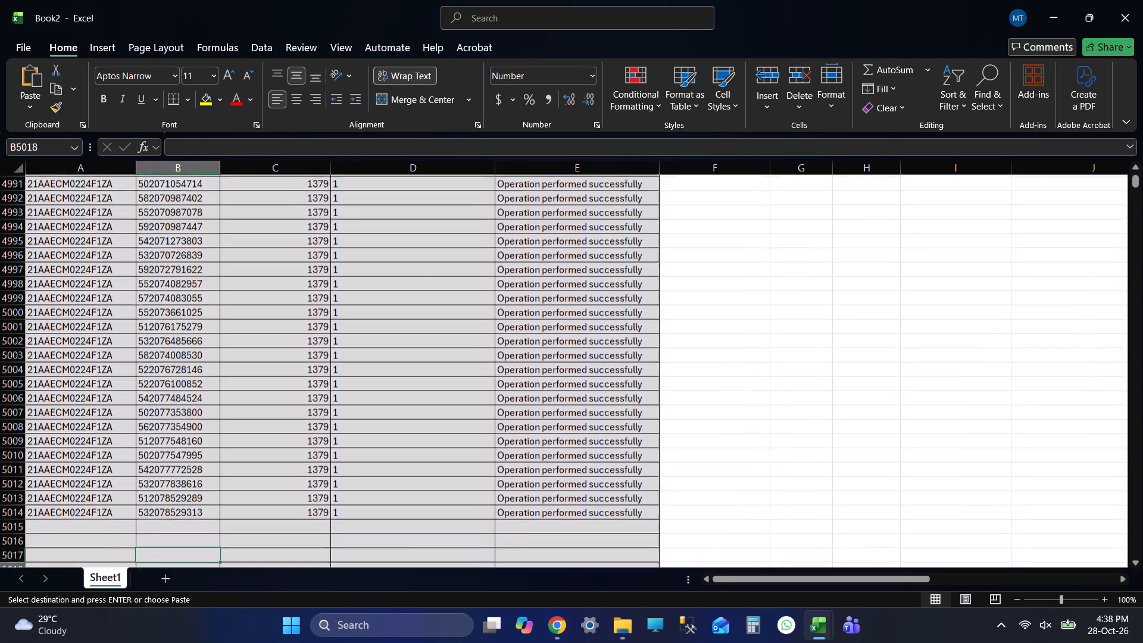
key("Down")
key("Down")
key("ctrl+Up")
key("ctrl+Up")
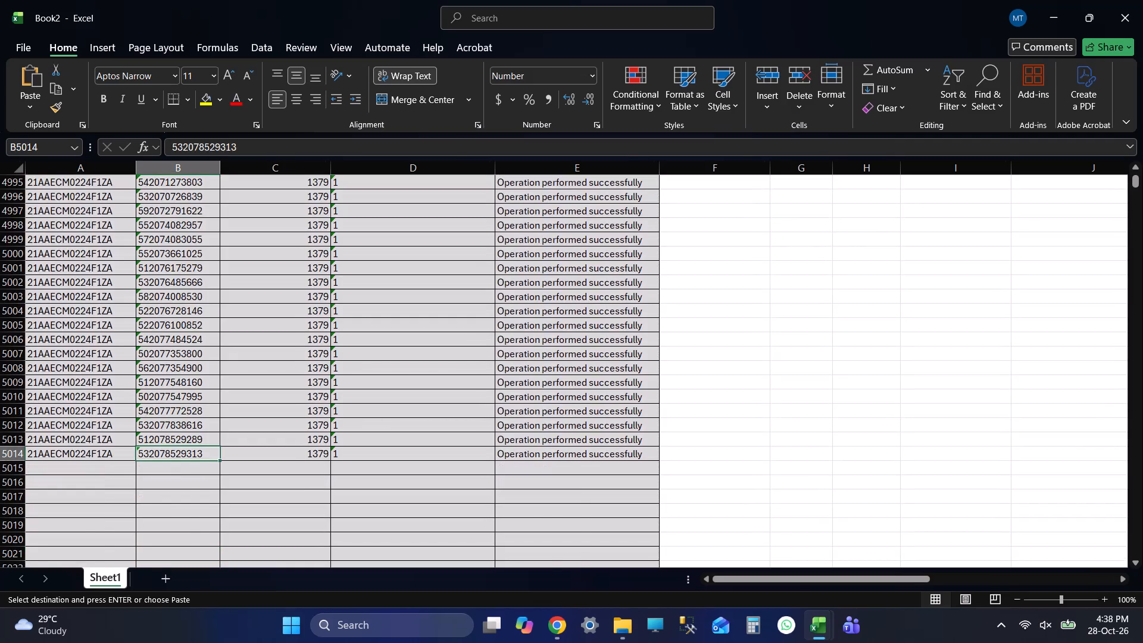
key("Up")
key("Up")
key("Up")
key("Up")
key("Up")
key("Up")
key("Up")
key("Up")
key("Up")
key("Up")
key("Up")
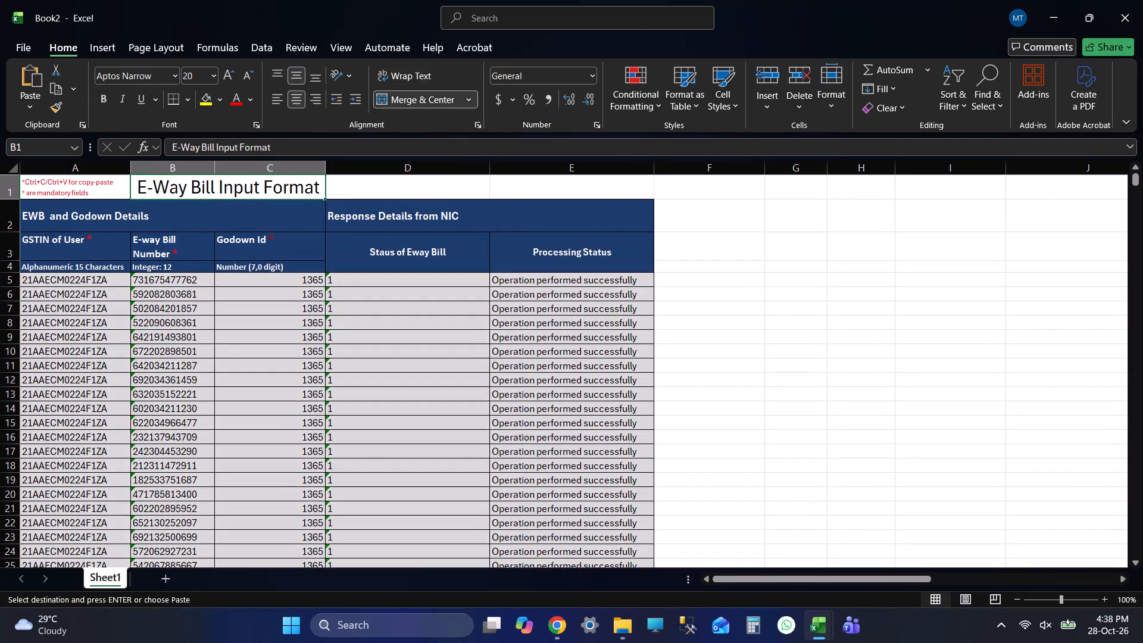
key("Up")
key("Up")
key("Up")
key("Down")
key("Down")
key("Down")
key("Down")
key("Down")
key("ctrl+Down")
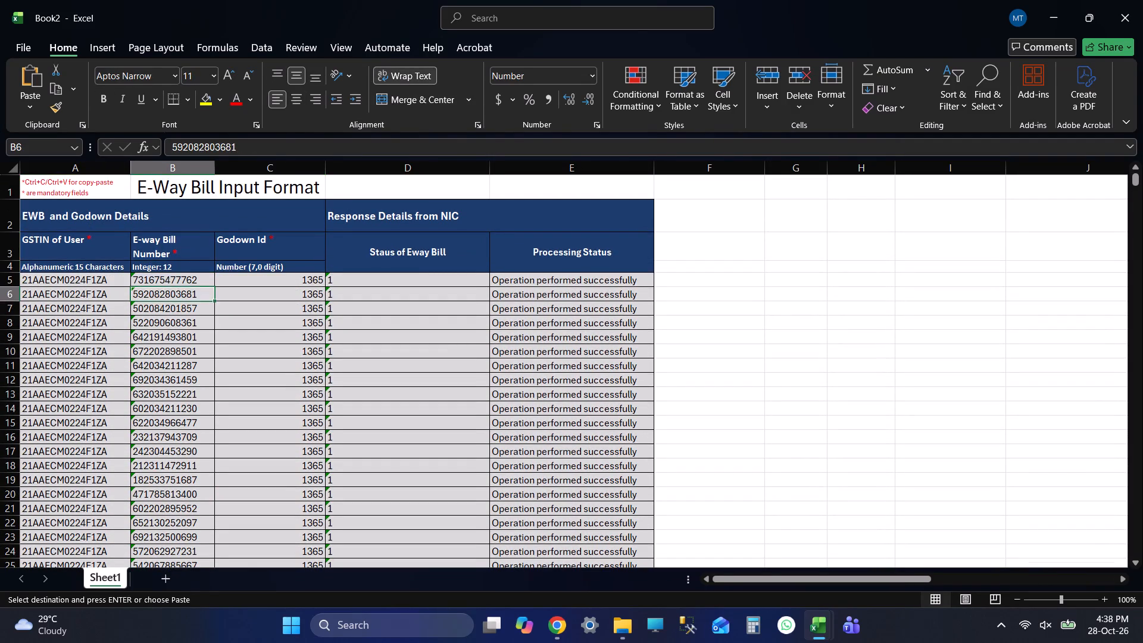
key("Down")
key("Down")
key("Down")
key("Down")
key("ctrl+Up")
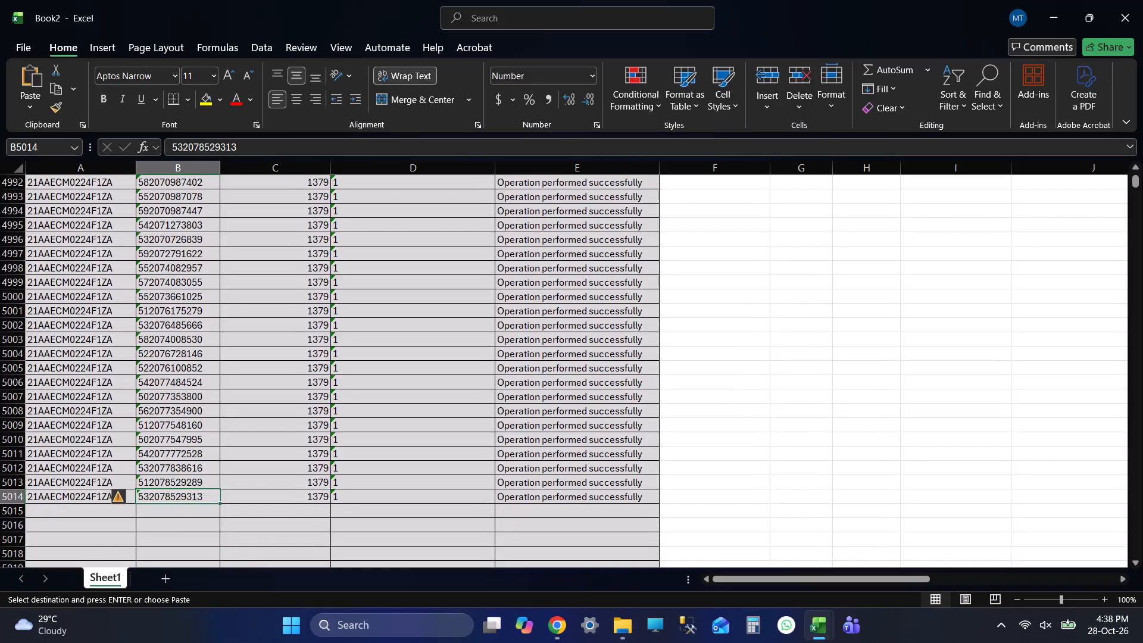
key("ctrl+Up")
key("Up")
key("Up")
key("Up")
key("Up")
key("Down")
key("Down")
key("Down")
key("Down")
key("Down")
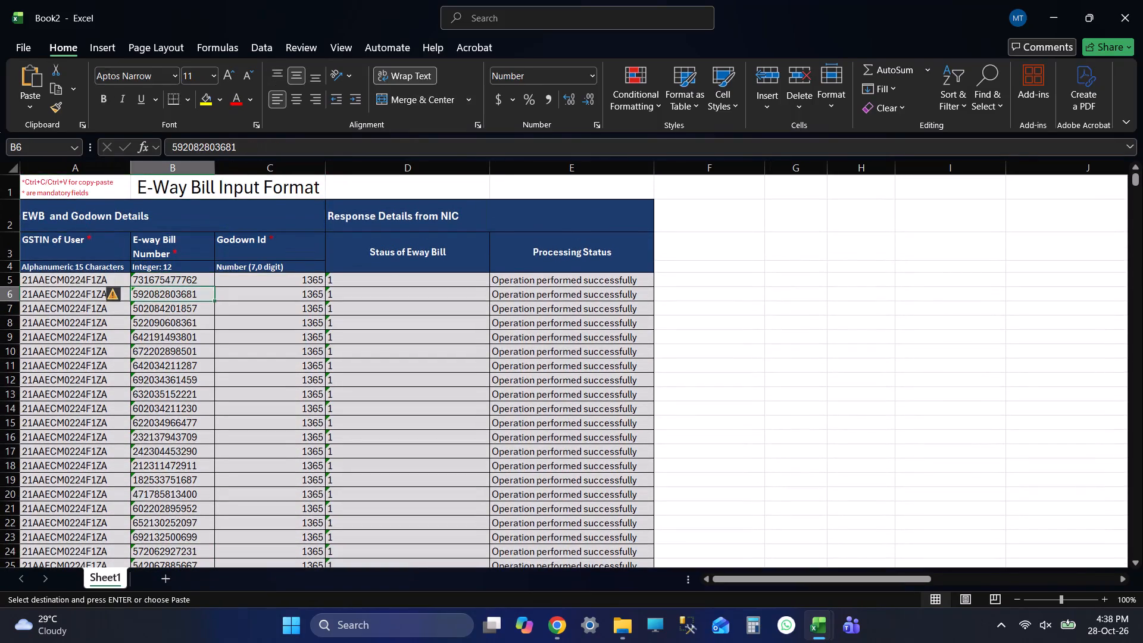
key("ctrl+Down")
Save the new workbook as "20261028 godown" in the abhijit folder on New Volume (F:).
left_click(23, 49)
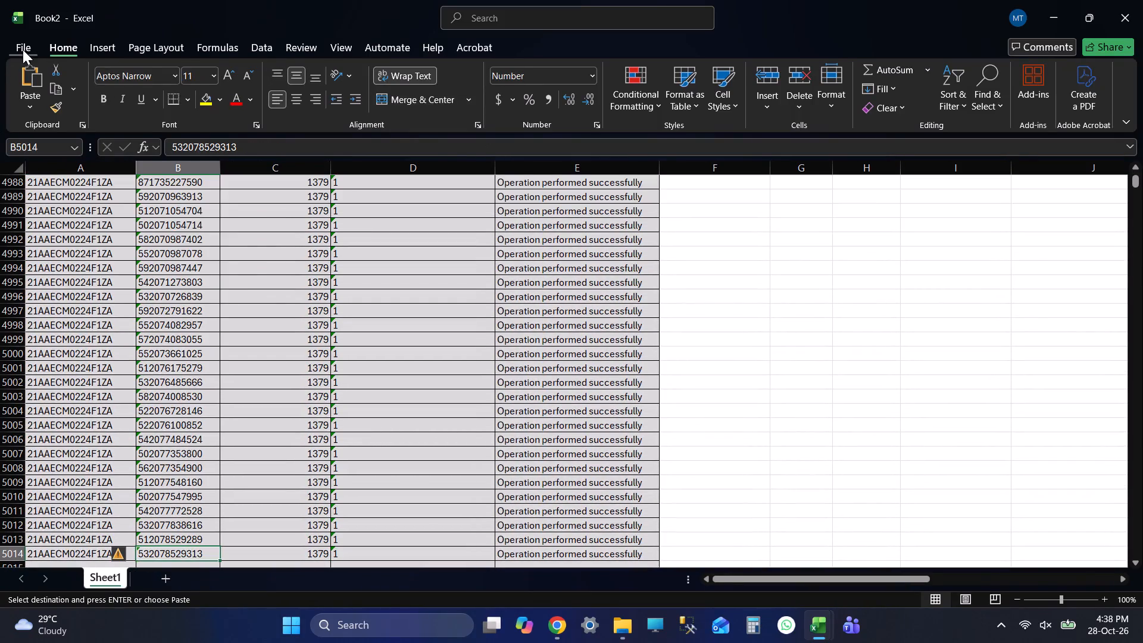
left_click(65, 249)
double_click(211, 295)
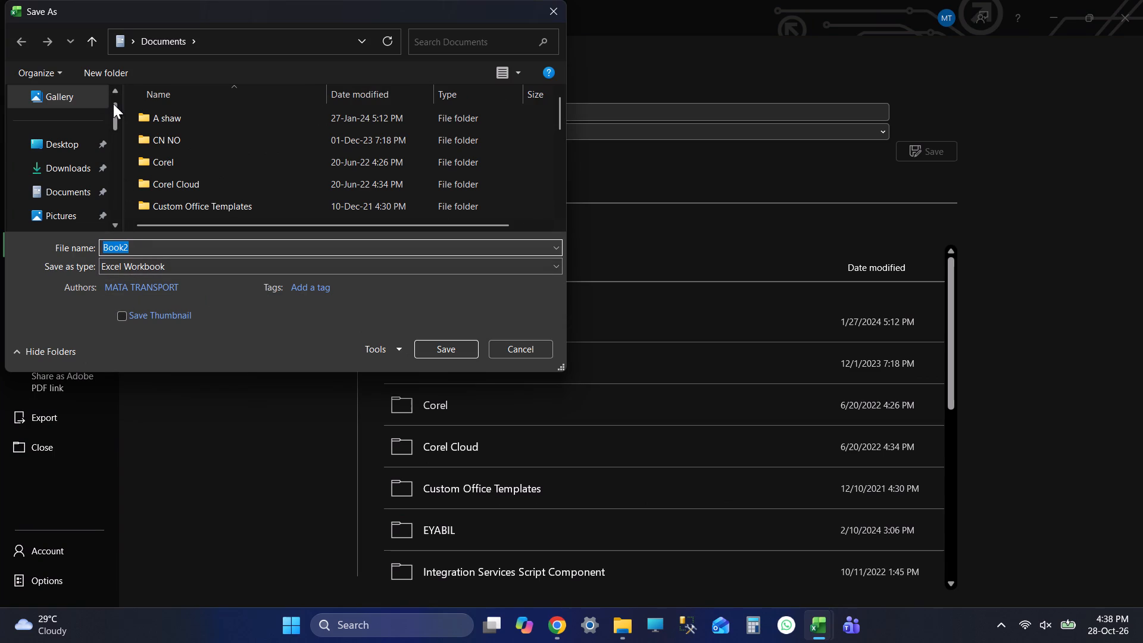
left_click_drag(113, 104, 113, 197)
left_click(100, 143)
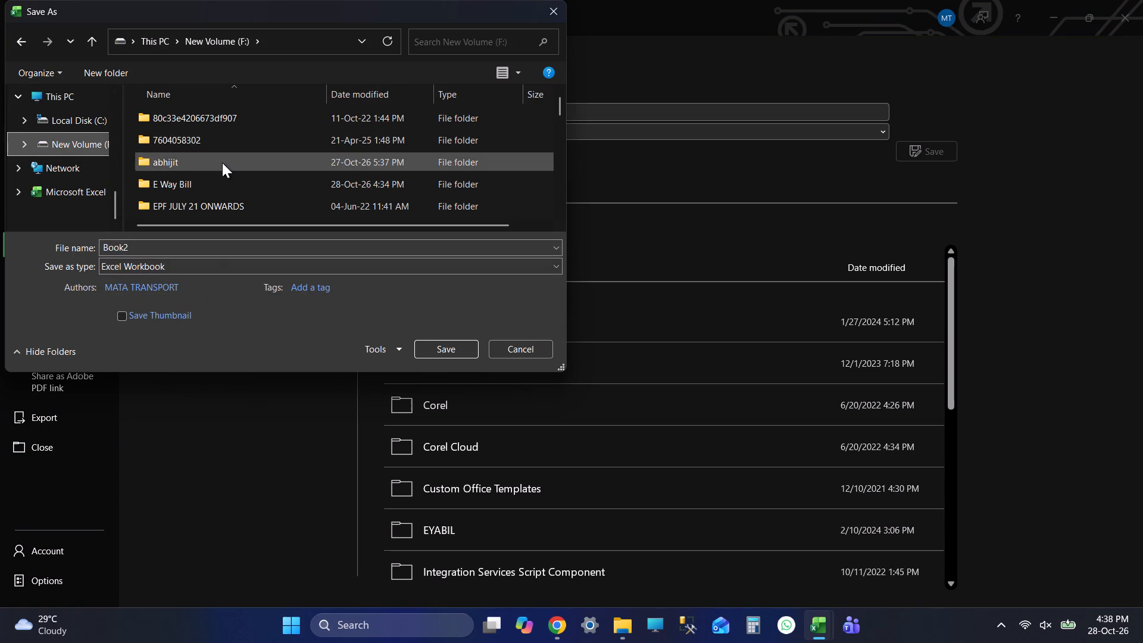
double_click(222, 163)
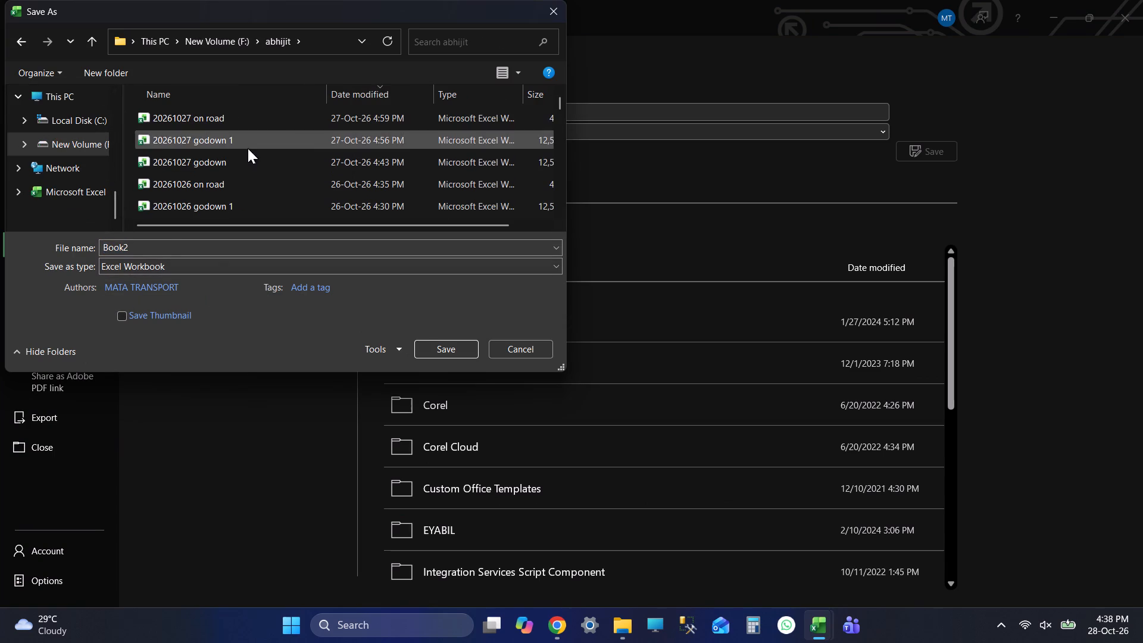
left_click(216, 163)
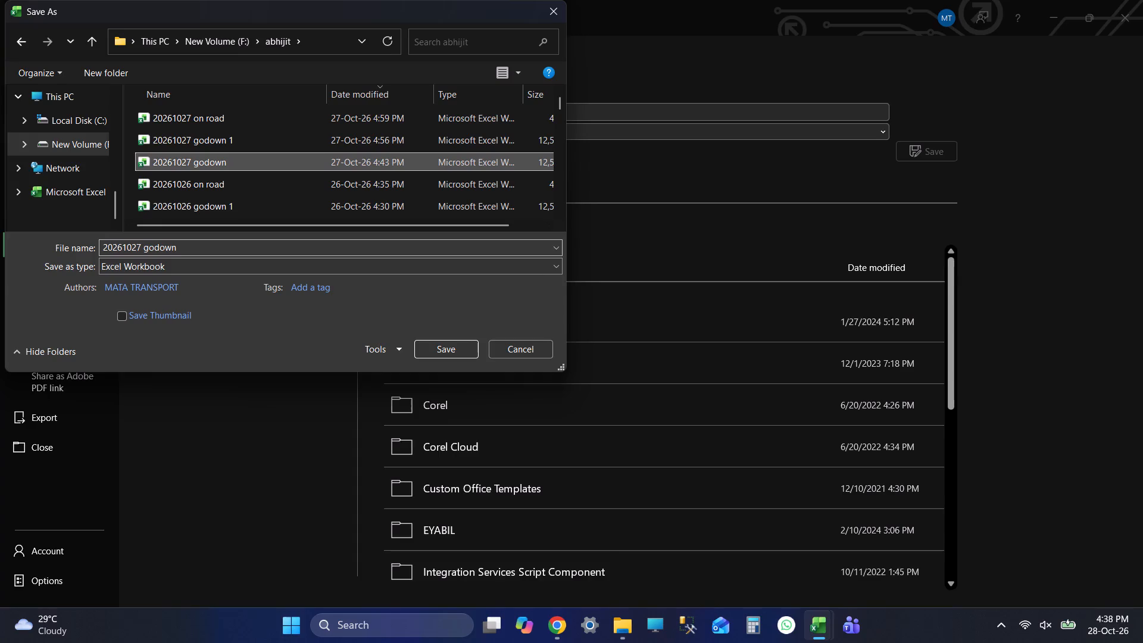
triple_click(135, 246)
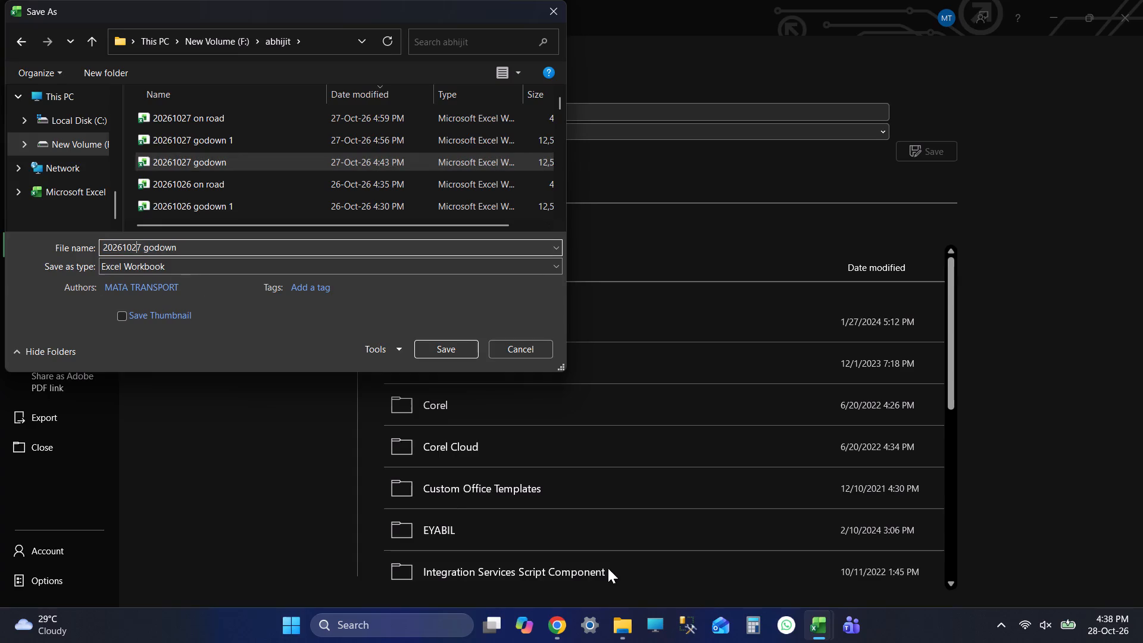
key("Delete")
key("8")
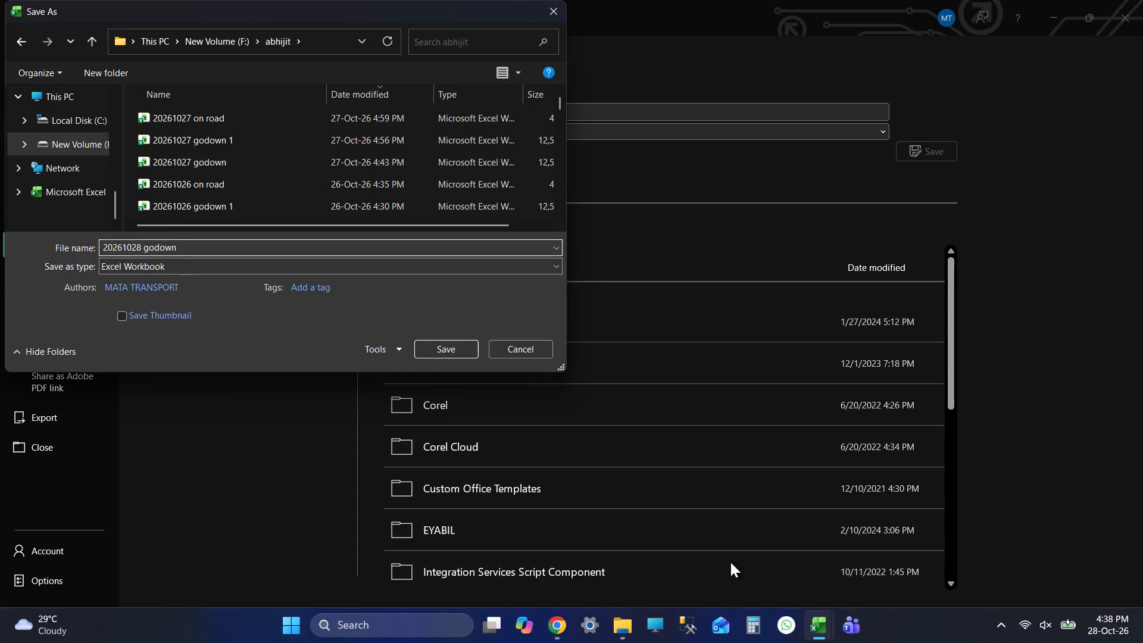
left_click(441, 349)
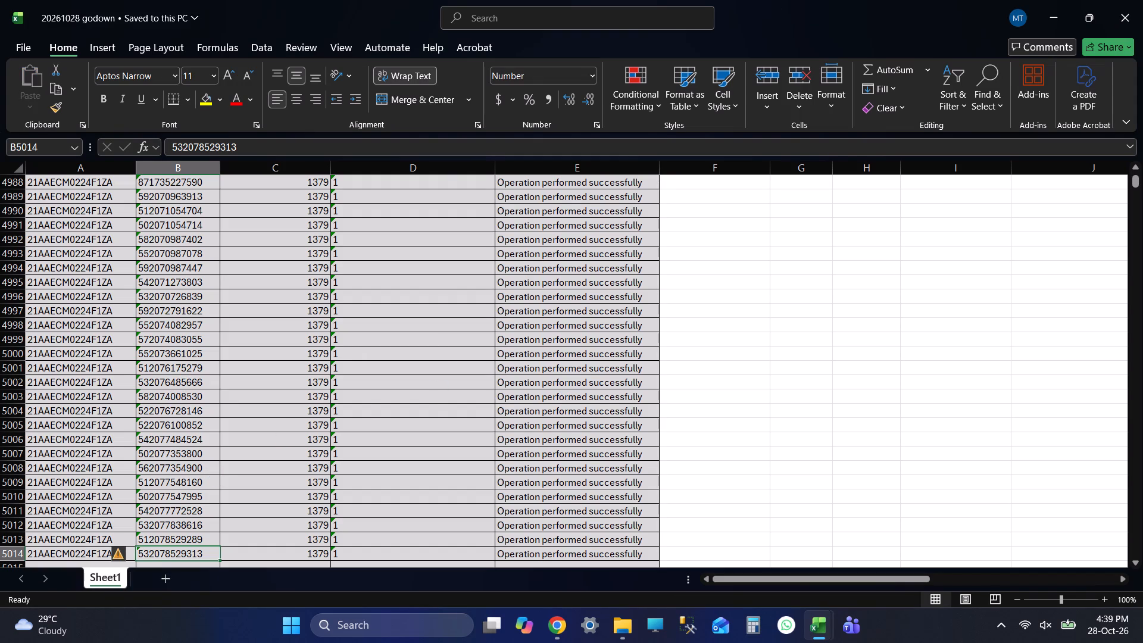
Review the top and bottom e-way bill rows of the 20261028 godown workbook once more.
left_click(183, 292)
key("ctrl+Up")
key("Up")
key("Up")
key("Up")
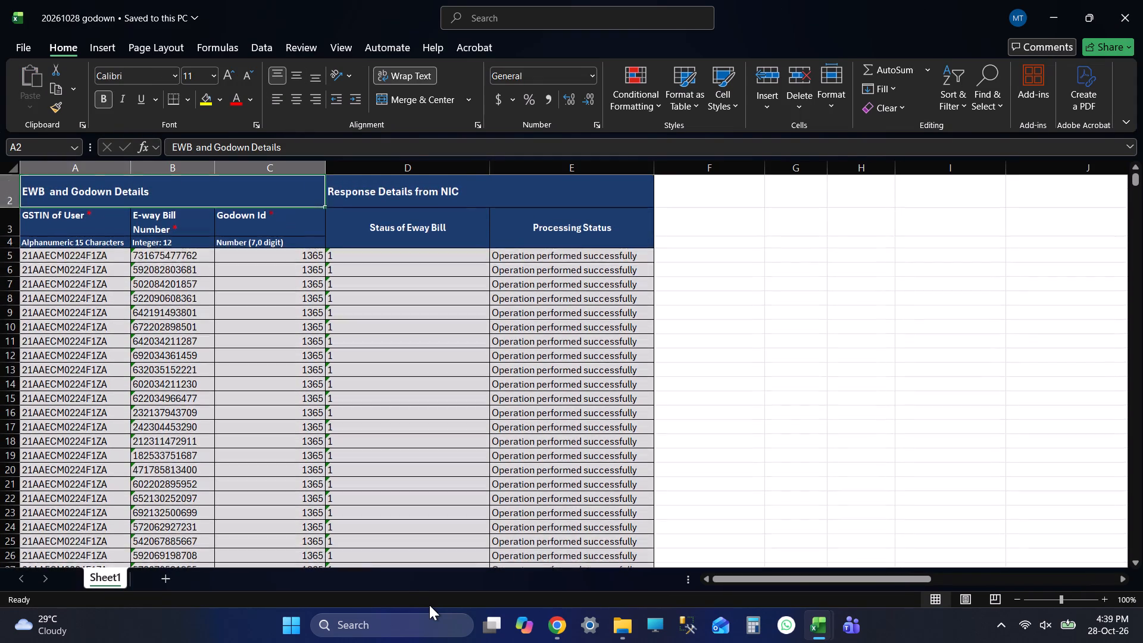
key("Up")
key("Up")
key("Up")
key("Up")
key("Up")
key("Up")
key("Up")
key("Down")
key("Down")
key("Down")
key("Down")
key("Down")
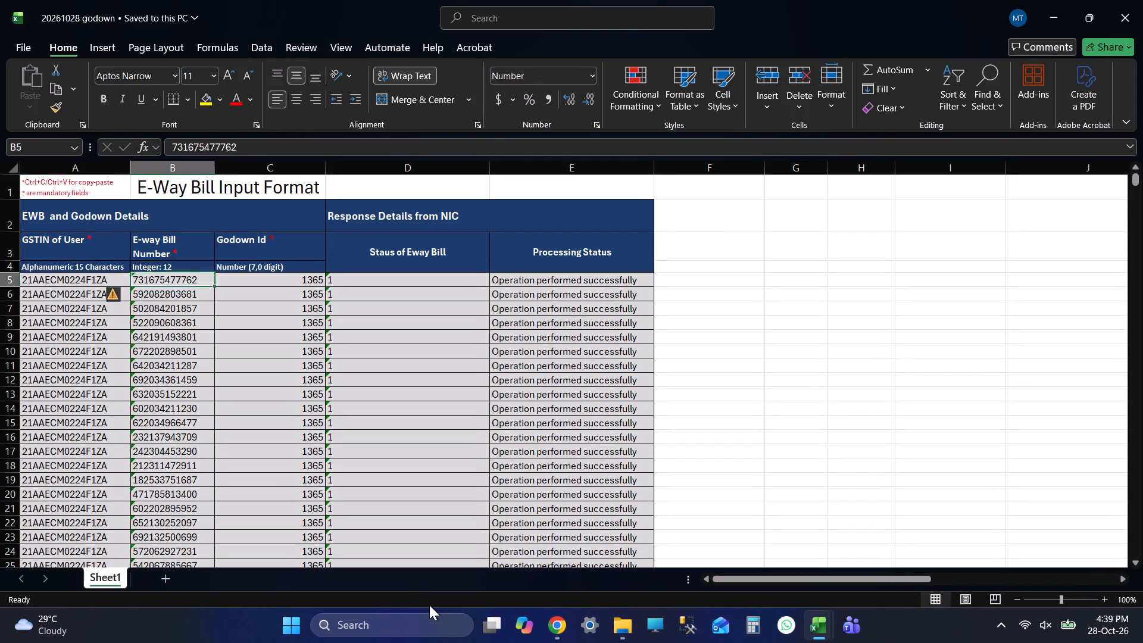
key("ctrl+Down")
key("Down")
key("Down")
key("Down")
key("Down")
key("Down")
key("ctrl+Up")
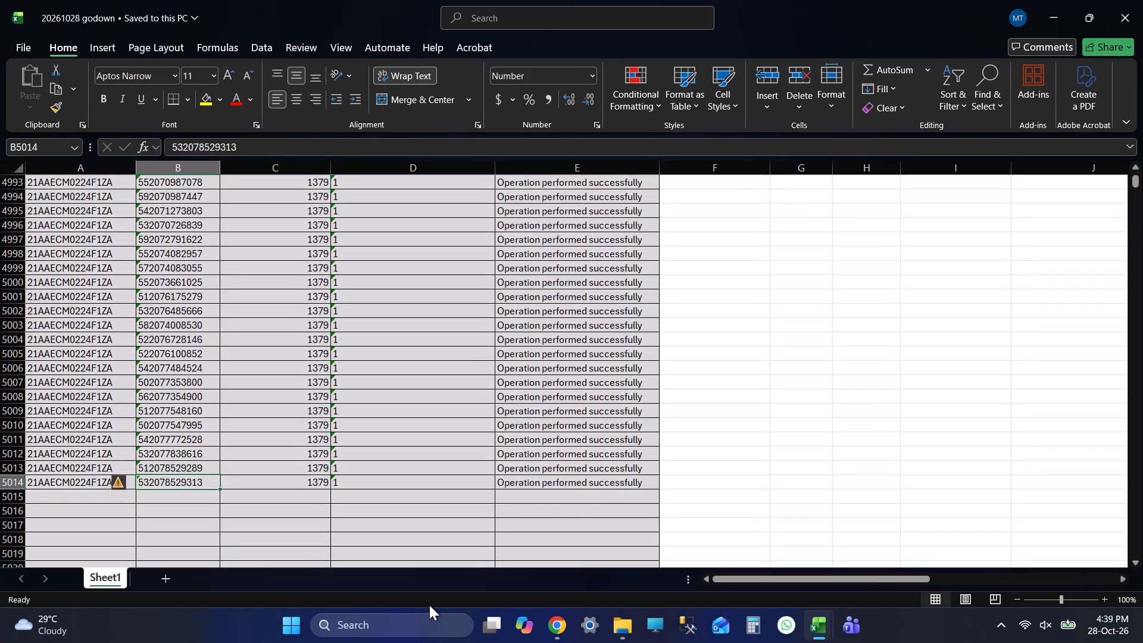
key("ctrl+Up")
key("Up")
key("Up")
key("Up")
key("Up")
key("Up")
key("Up")
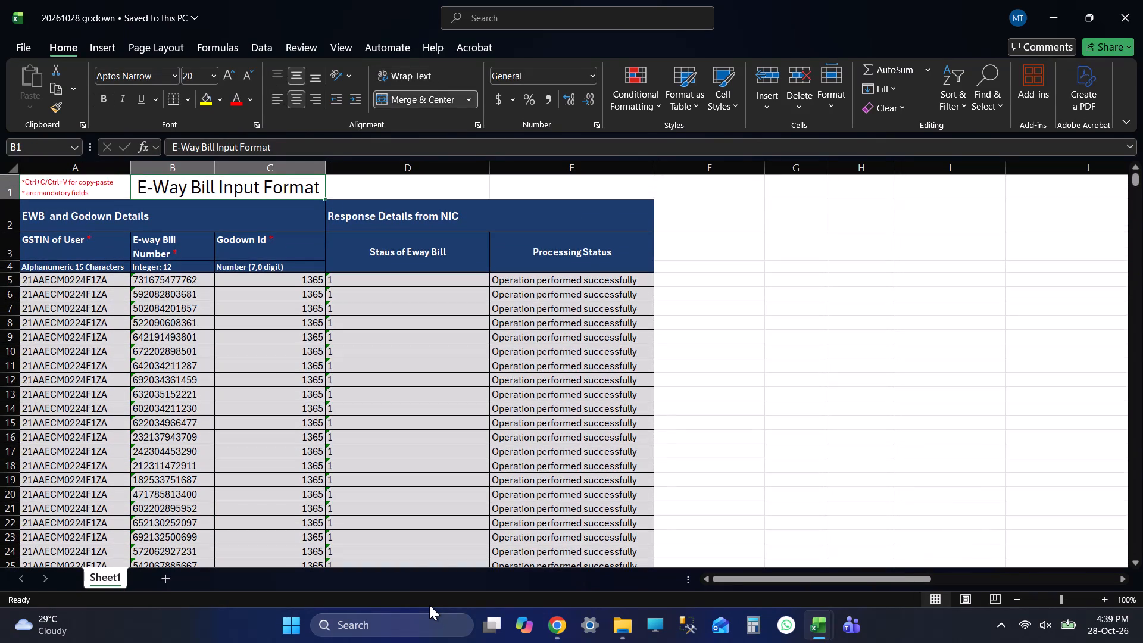
Save and close the 20261028 godown workbook, returning to cell A1 of the IRIS_Easy_Way_Bill_v1.22_Prod workbook.
key("ctrl+s")
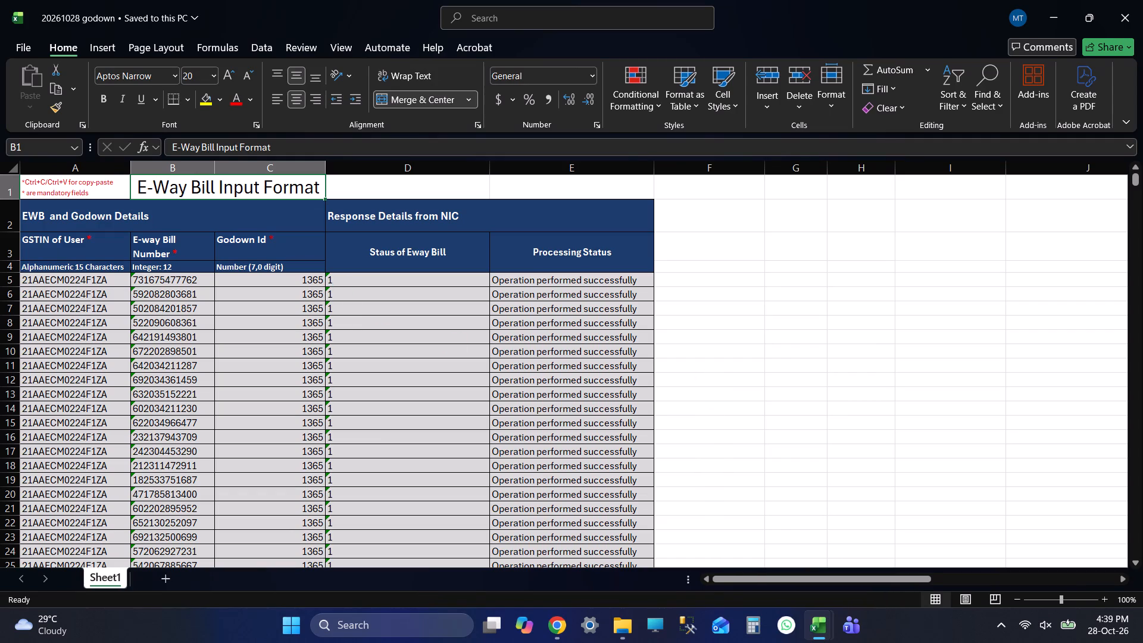
left_click(1142, 0)
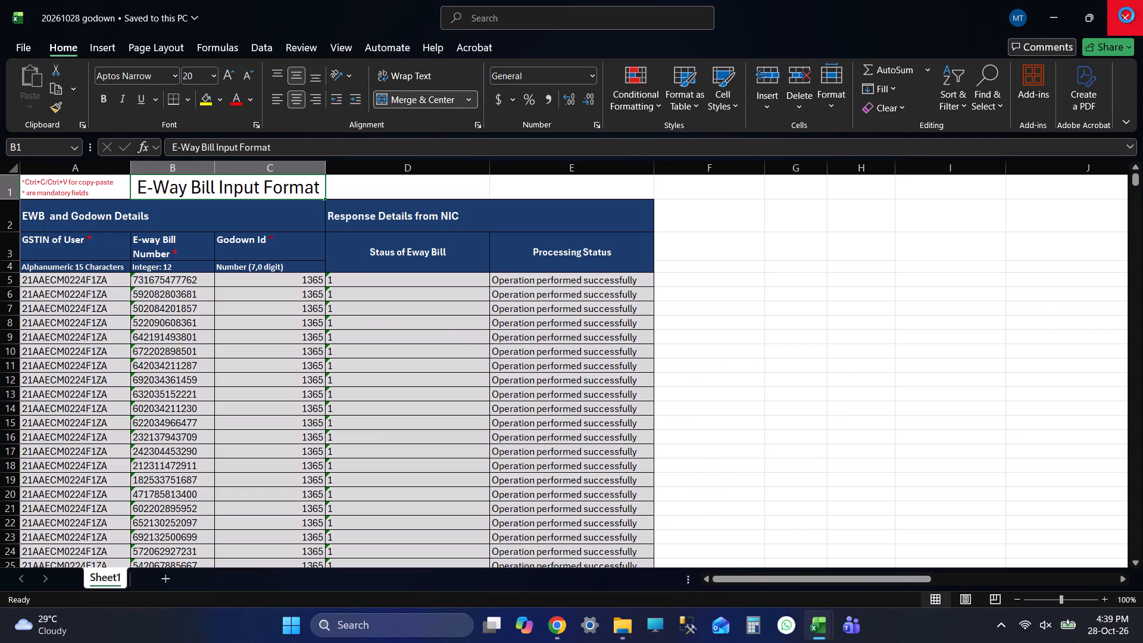
left_click(49, 192)
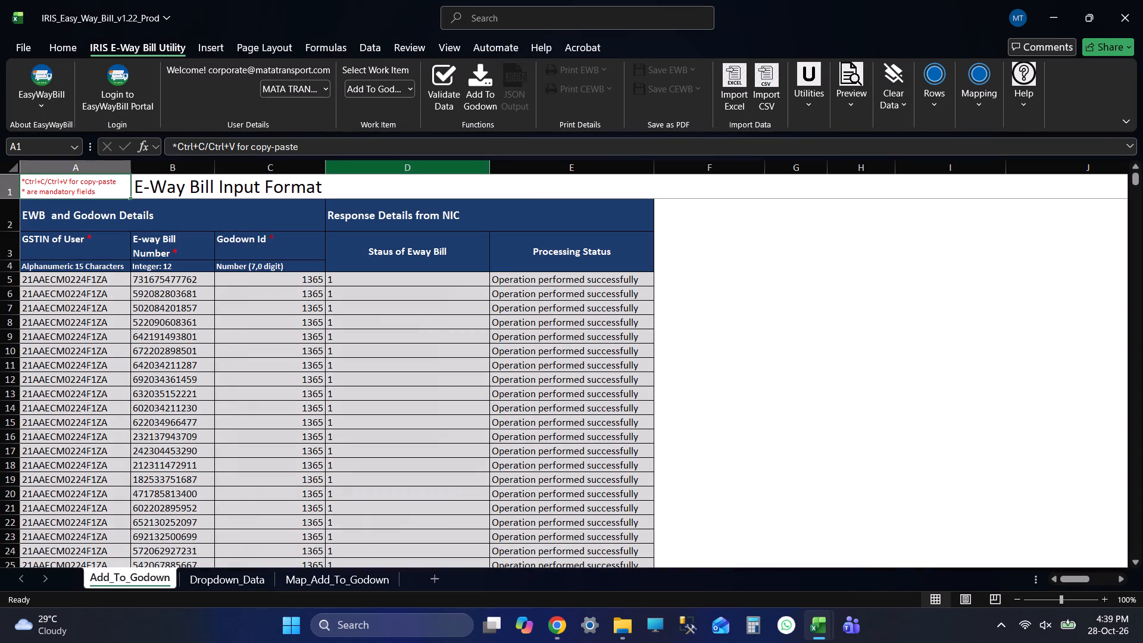
Switch to the add to godown workbook and clear the e-way bill numbers and Godown Ids in B2:C5011, keeping the headers.
key("alt+Tab")
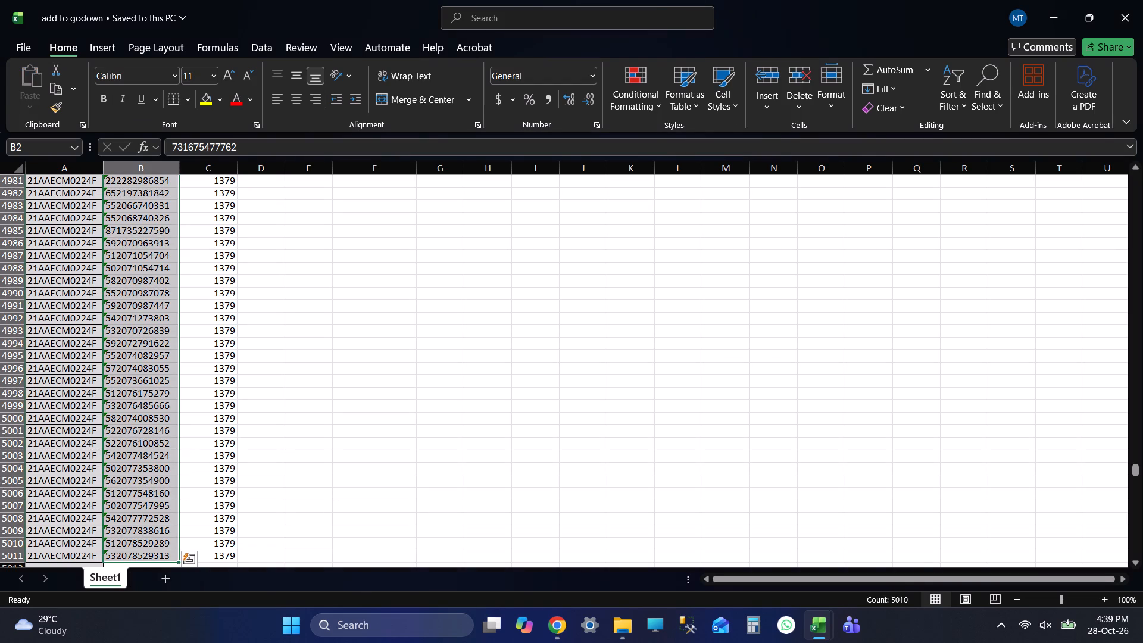
key("ctrl+shift+Right")
key("Delete")
key("ctrl+Up")
key("Up")
key("Up")
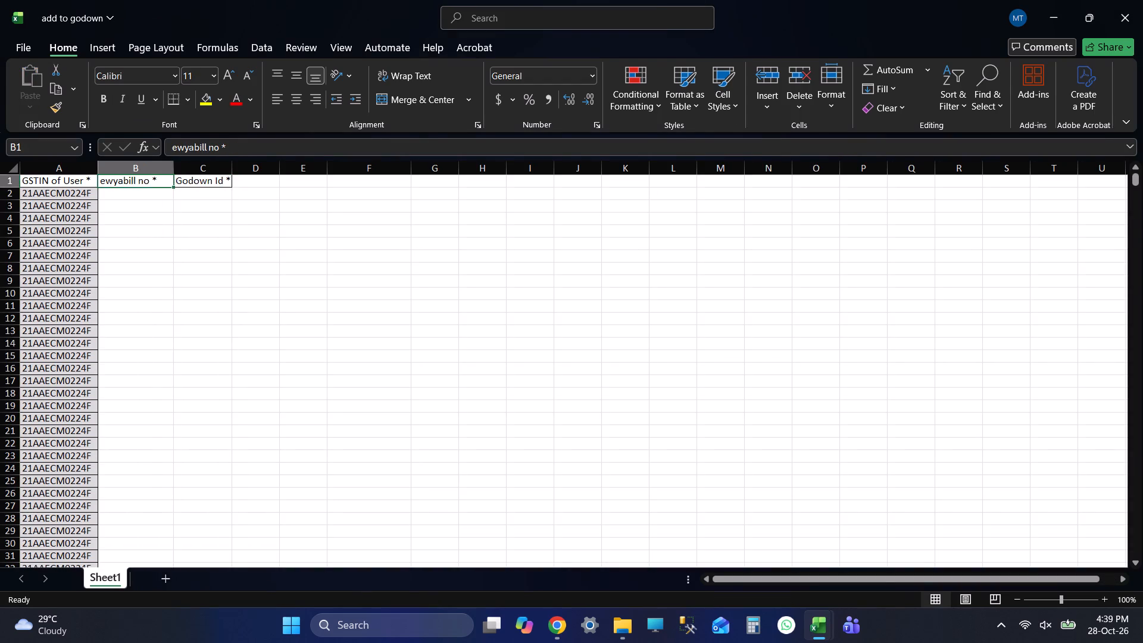
Save the cleared add to godown workbook with cell B2 selected.
key("Down")
key("ctrl+s")
Copy e-way bill numbers B5012:B6490 from the GODOWN sheet of EXTENDED FILE 20261028 into add to godown, starting at B2.
key("alt+Tab")
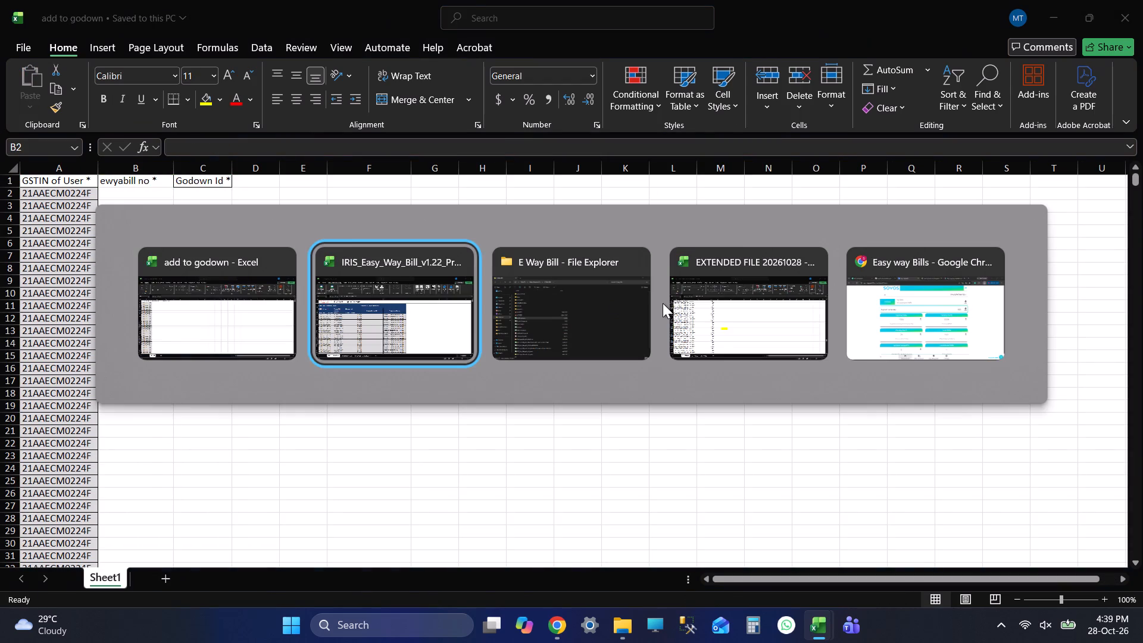
key("alt+Tab")
key("alt+Tab")
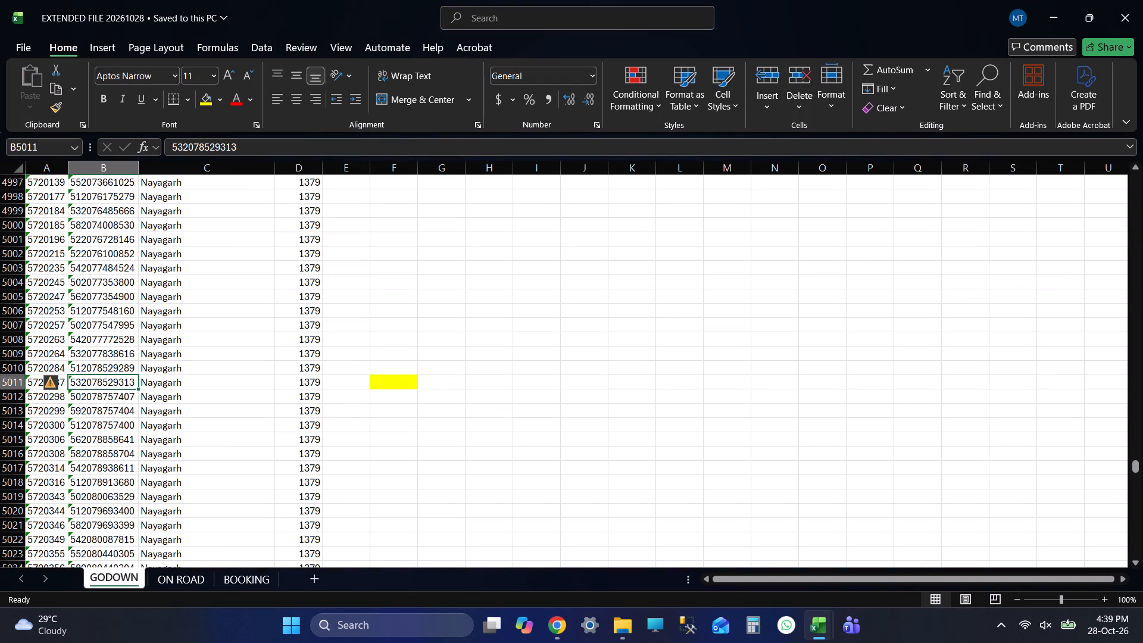
key("Tab")
key("Tab")
key("Tab")
key("Tab")
key("shift+Tab")
key("shift+Tab")
key("shift+Tab")
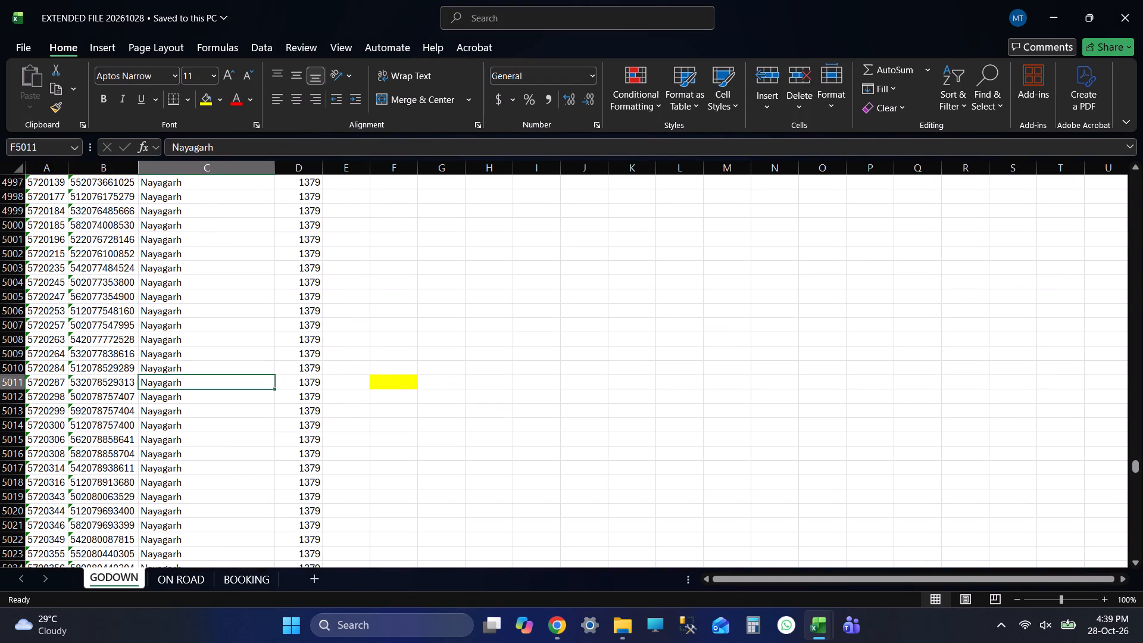
key("shift+Tab")
key("Down")
key("ctrl+shift+Down")
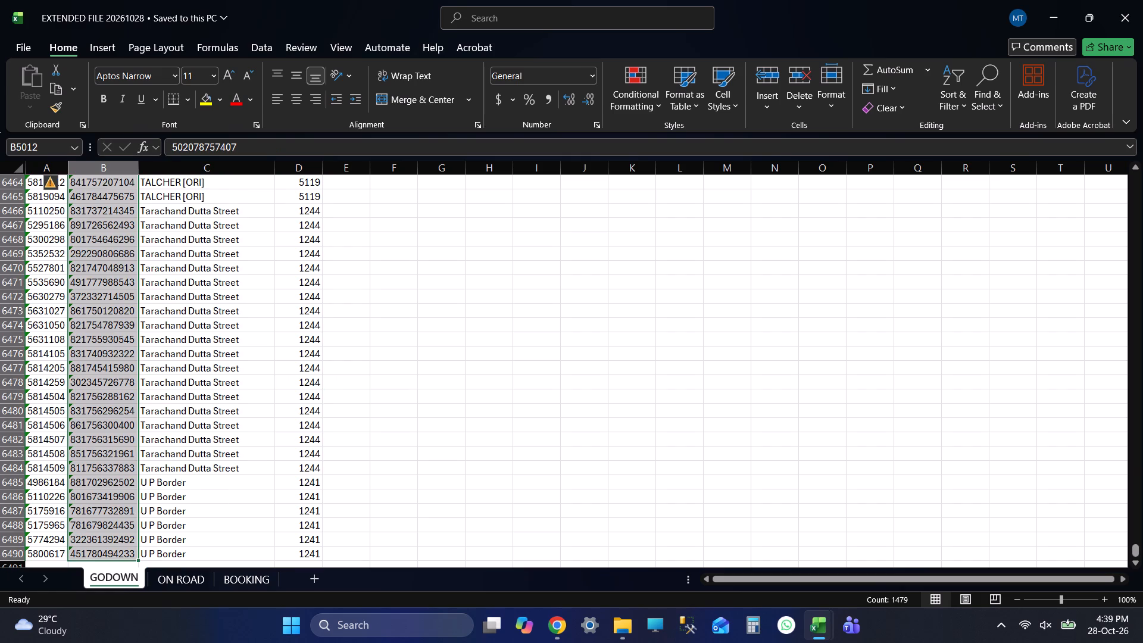
key("ctrl+c")
key("ctrl+c")
key("alt+Tab")
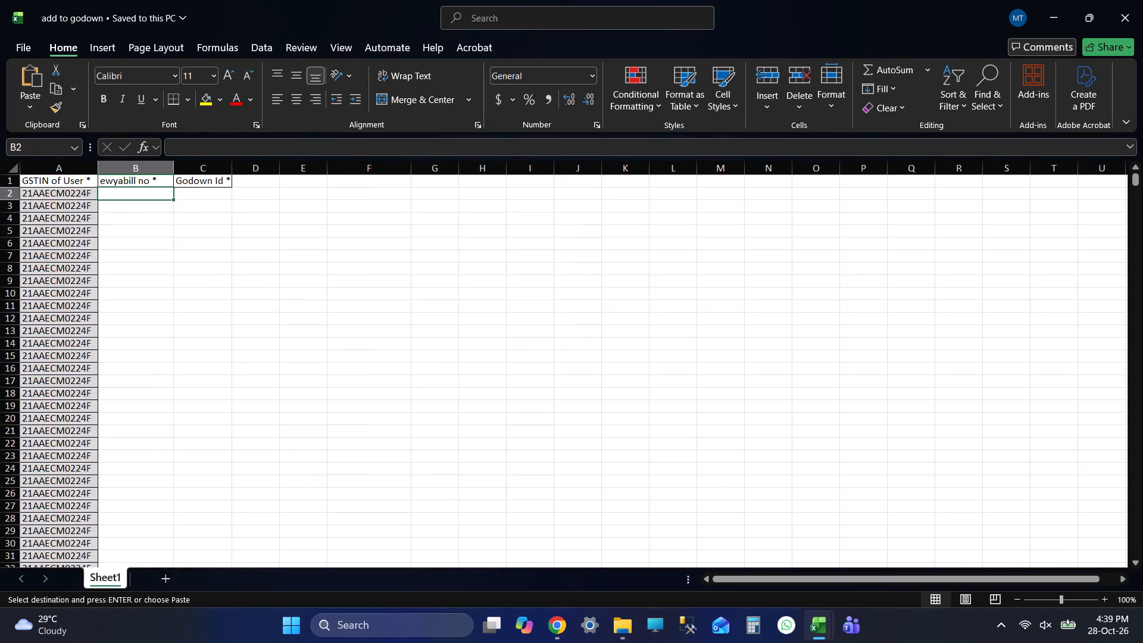
key("Up")
key("Down")
key("ctrl+v")
Copy the matching Godown Ids D5012:D6490 from EXTENDED FILE 20261028, paste them as values from C2 of add to godown, and save.
key("Right")
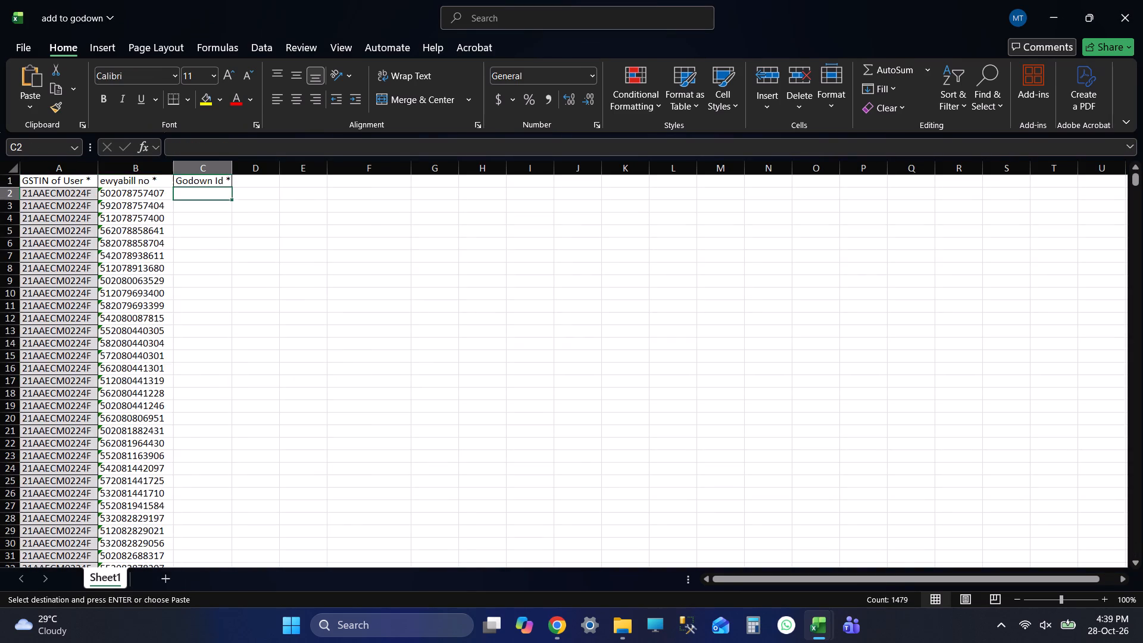
key("alt+Tab")
key("Tab")
key("Tab")
key("Tab")
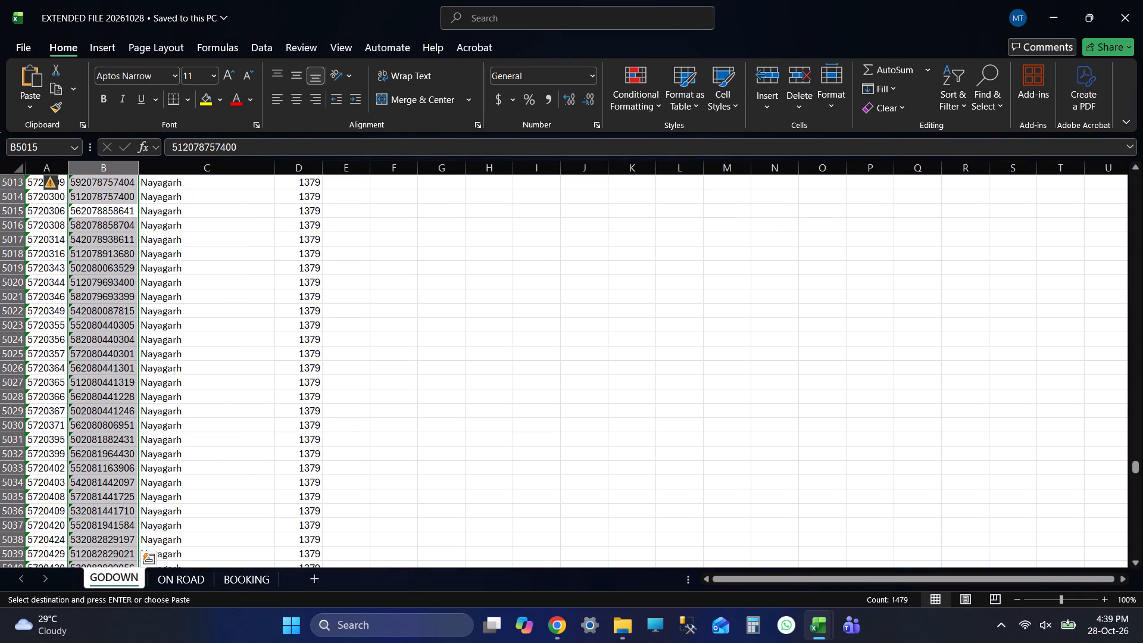
scroll(280, 210, "up", 3)
left_click(126, 294)
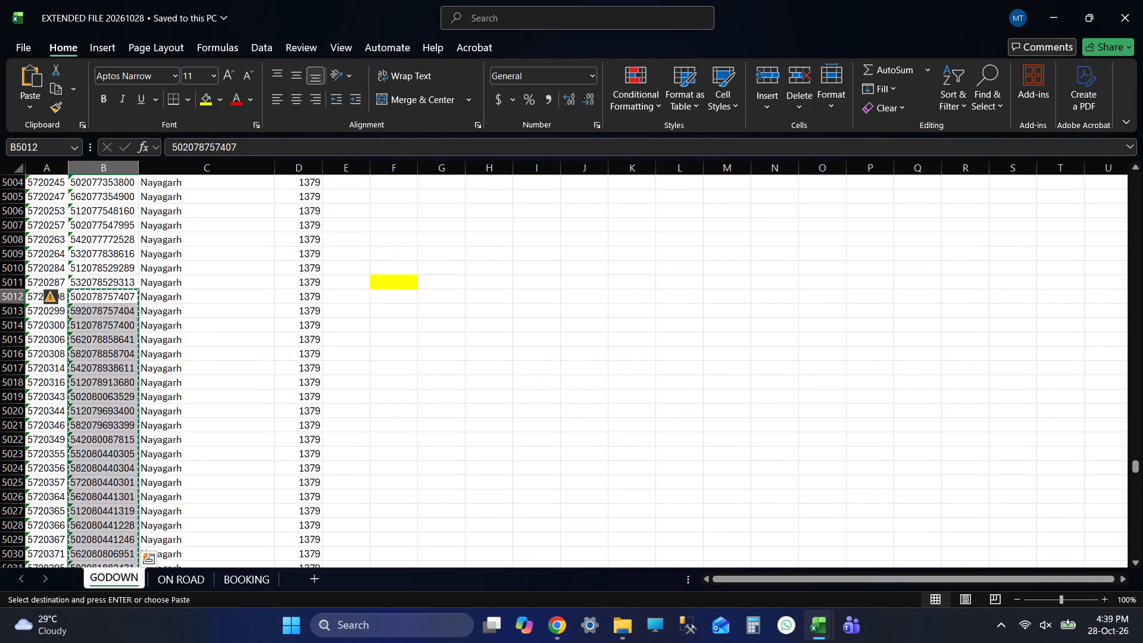
key("Tab")
key("Tab")
key("Tab")
key("Tab")
key("shift+Tab")
key("shift+Tab")
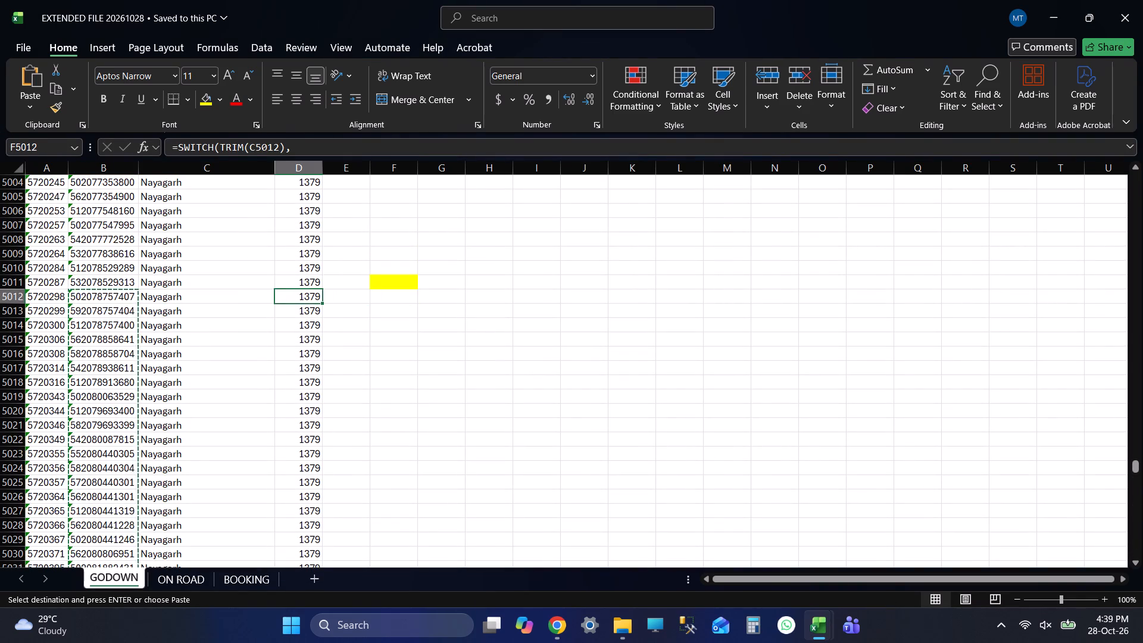
key("ctrl+shift+Down")
key("ctrl+c")
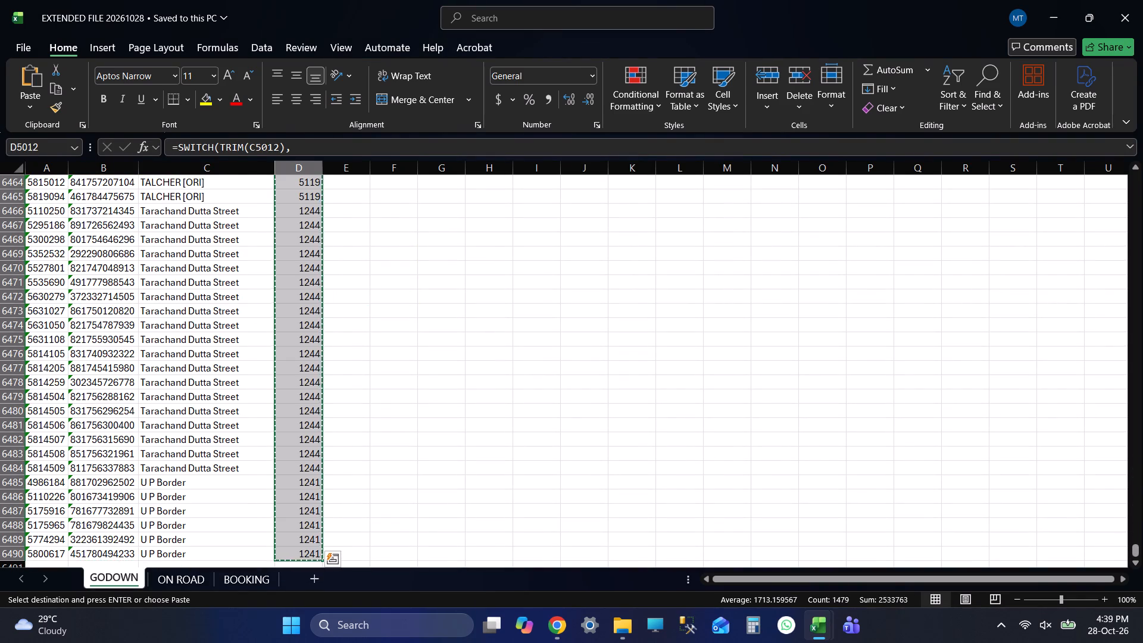
key("alt+Tab")
key("Up")
key("Down")
key("ctrl+alt+v")
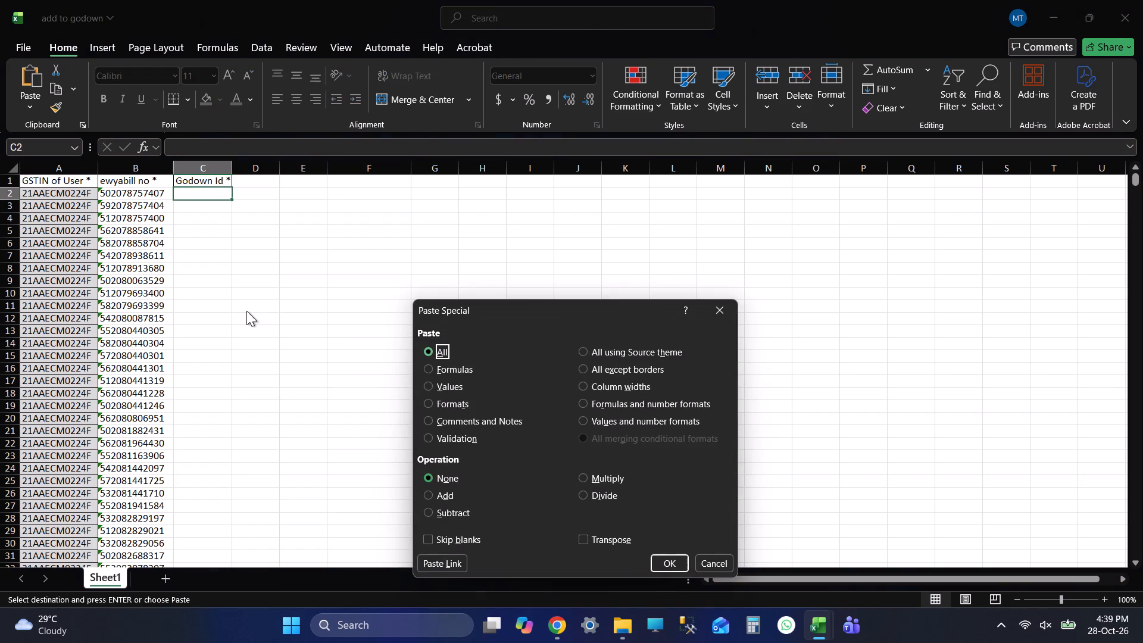
left_click(451, 379)
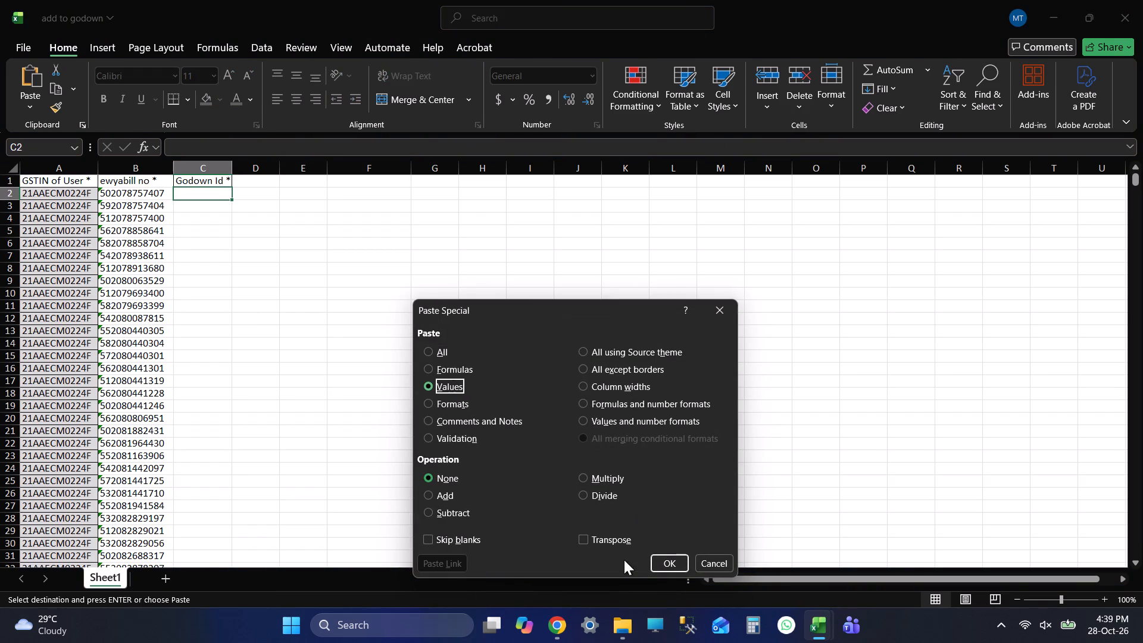
left_click(663, 560)
left_click(274, 300)
key("ctrl+s")
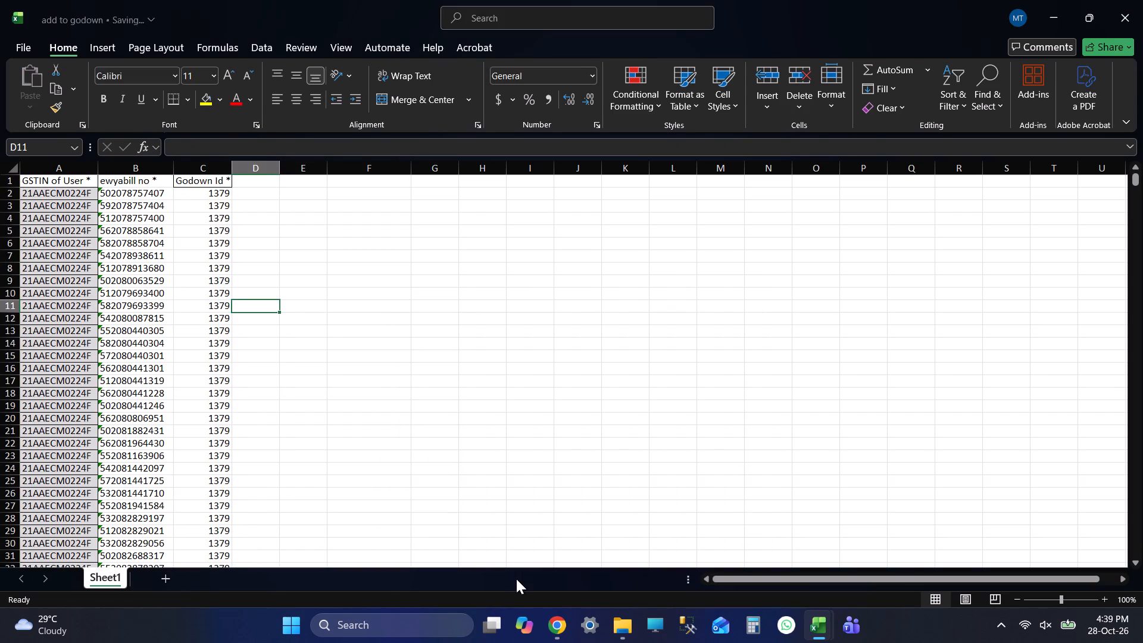
Check where the pasted Godown Ids end in column C of add to godown, saving the workbook along the way.
key("Left")
key("ctrl+Down")
key("Down")
key("Down")
key("Down")
key("Down")
key("ctrl+Up")
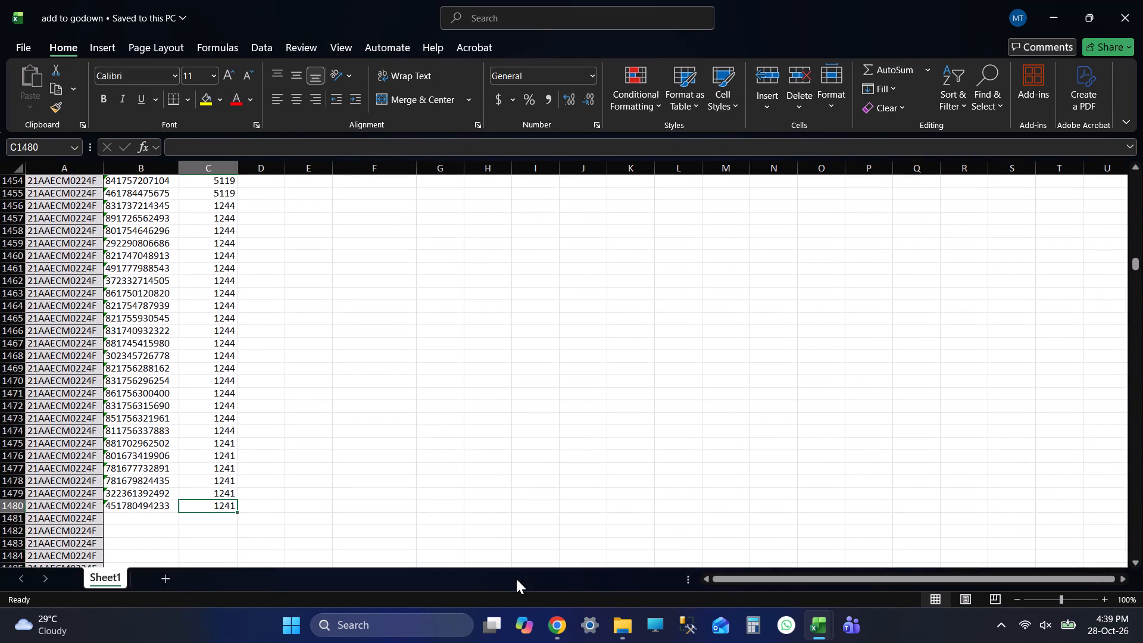
key("ctrl+s")
key("ctrl+s")
key("Down")
key("Down")
key("Down")
key("Down")
key("Down")
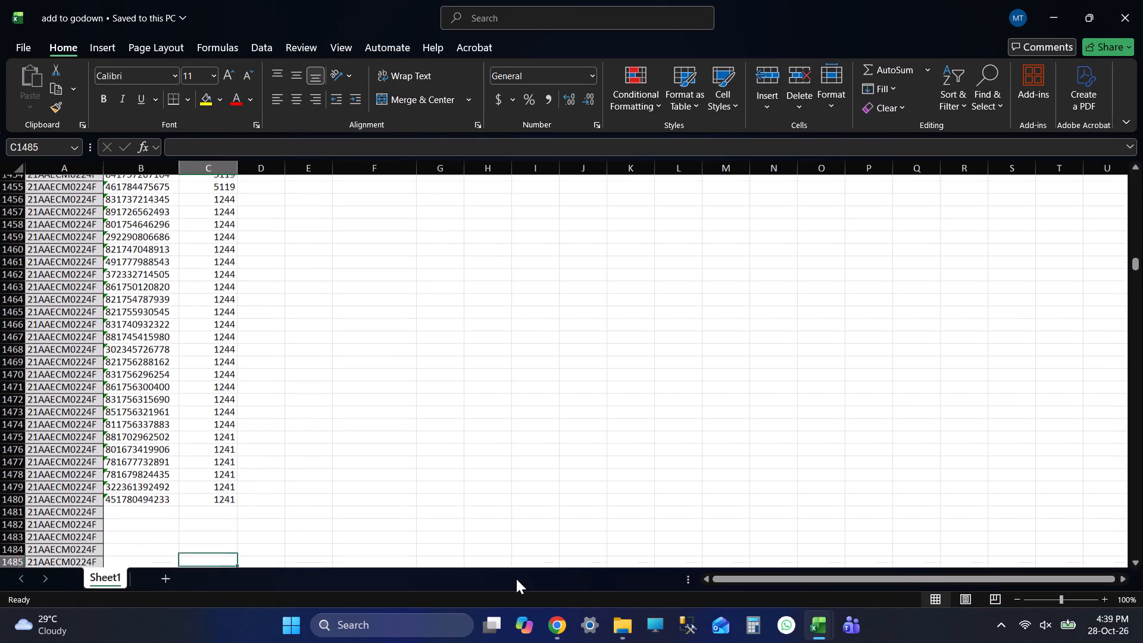
key("ctrl+Up")
key("ctrl+s")
key("ctrl+s")
Delete the surplus GSTIN entries in column A from row 1481 downward and save the add to godown workbook.
key("Left")
key("Left")
key("Left")
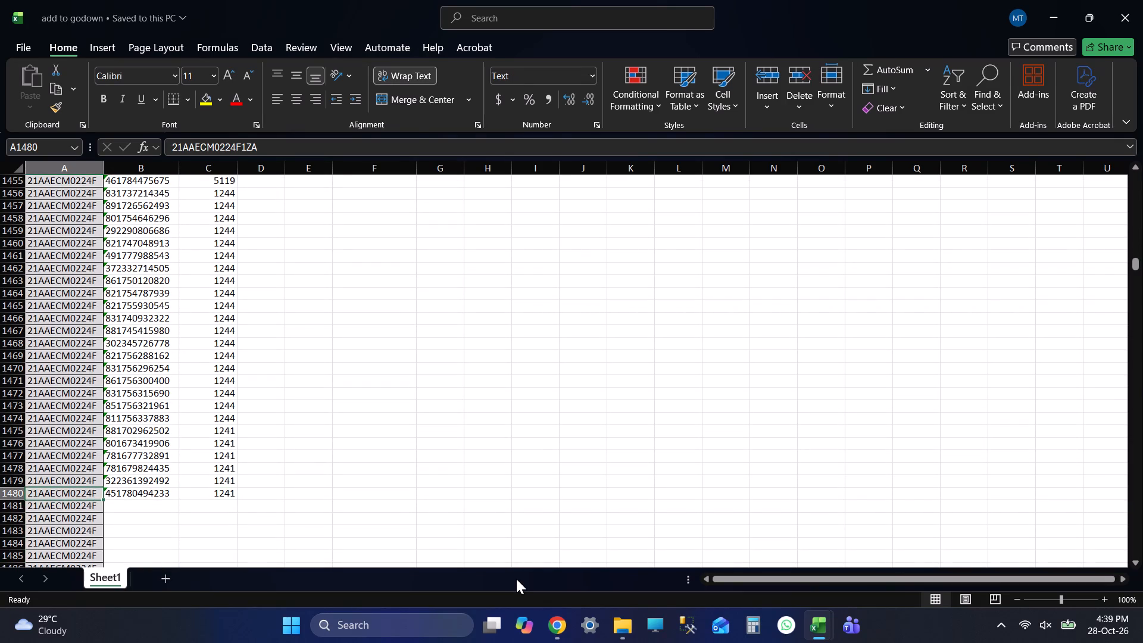
key("Down")
key("ctrl+shift+Down")
key("Delete")
key("Up")
key("Right")
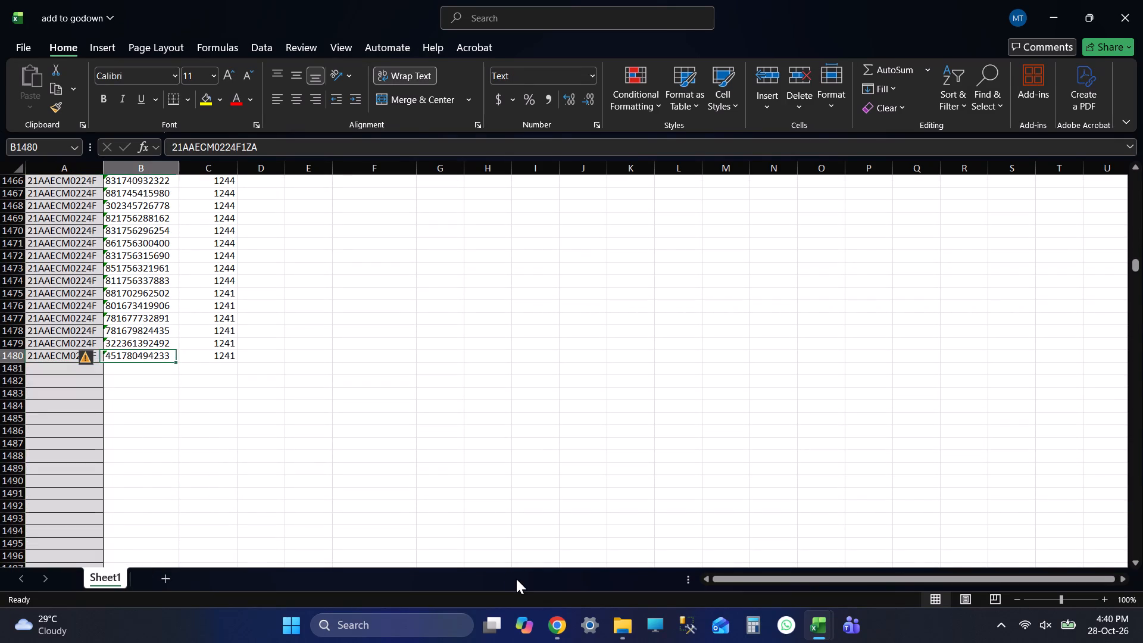
key("ctrl+s")
Check the last row of the GODOWN sheet in EXTENDED FILE 20261028 and save that workbook.
key("alt+Tab")
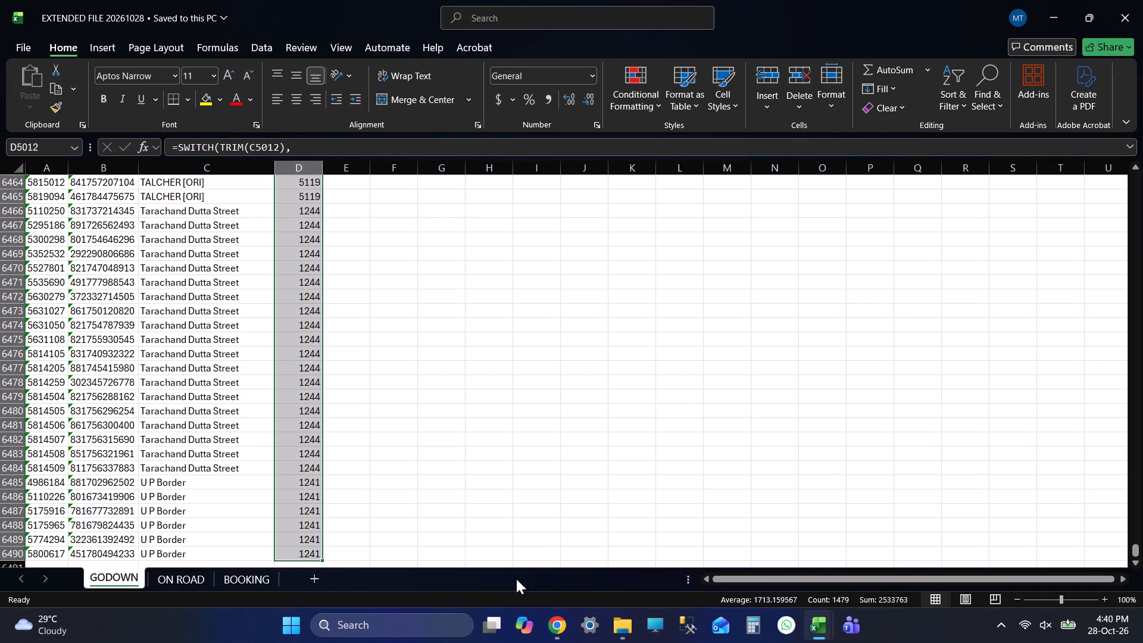
key("ctrl+Down")
key("Down")
key("Down")
key("Down")
key("Down")
key("Down")
key("Down")
key("Down")
key("ctrl+Up")
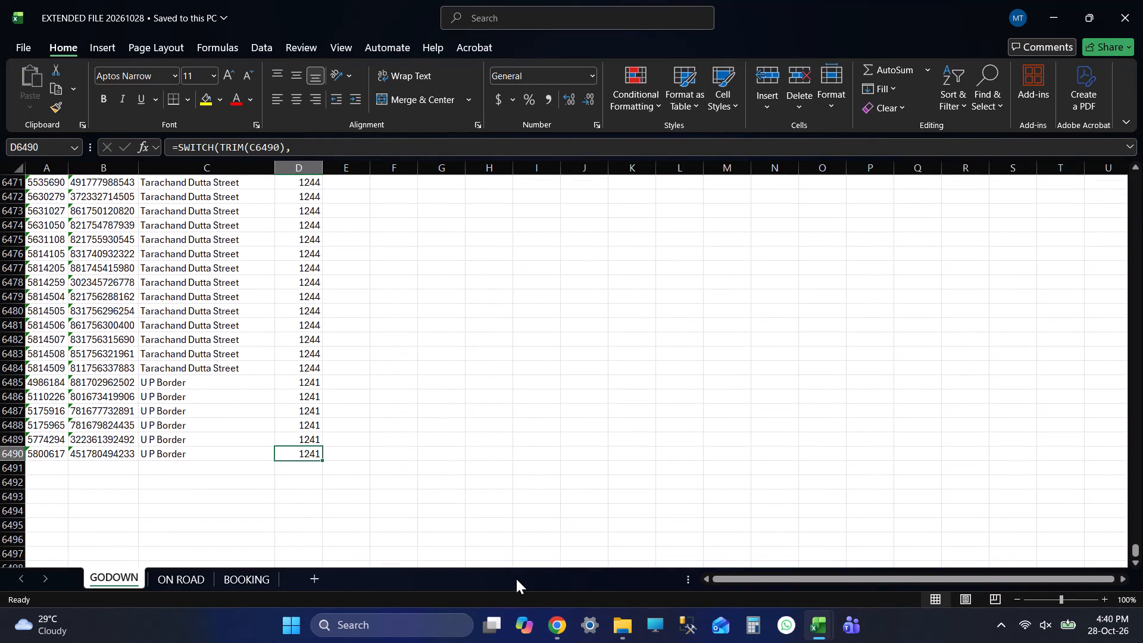
key("ctrl+s")
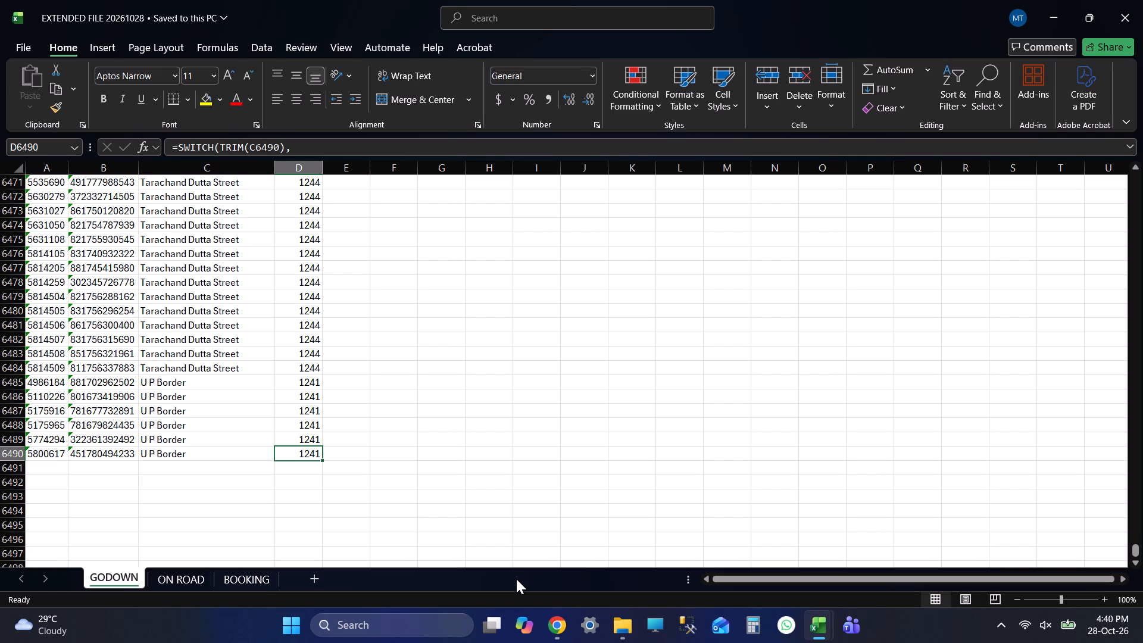
Compare with the last e-way bill row in the add to godown workbook and save it again.
key("alt+Tab")
key("Down")
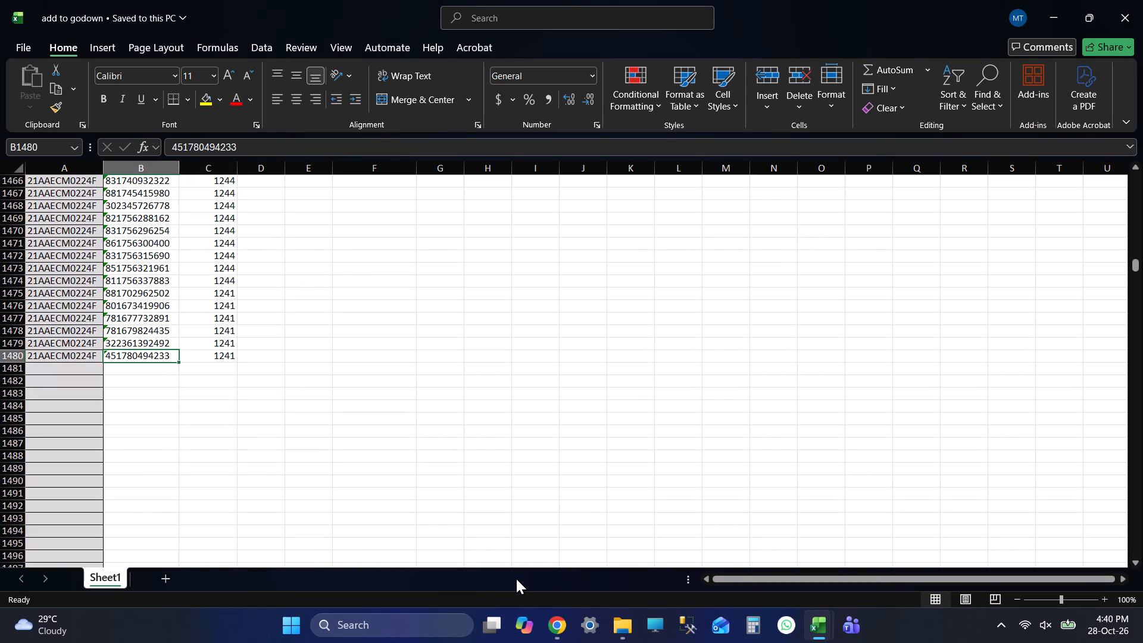
key("Down")
key("Down")
key("Down")
key("Down")
key("Down")
key("ctrl+Up")
key("ctrl+s")
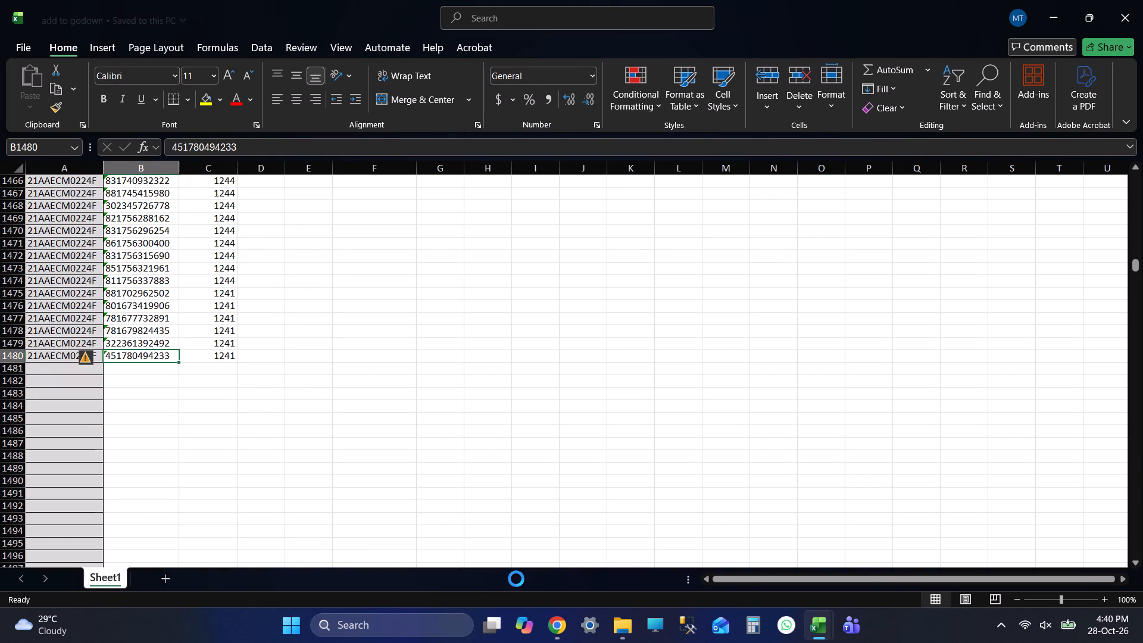
key("ctrl+s")
key("ctrl+s")
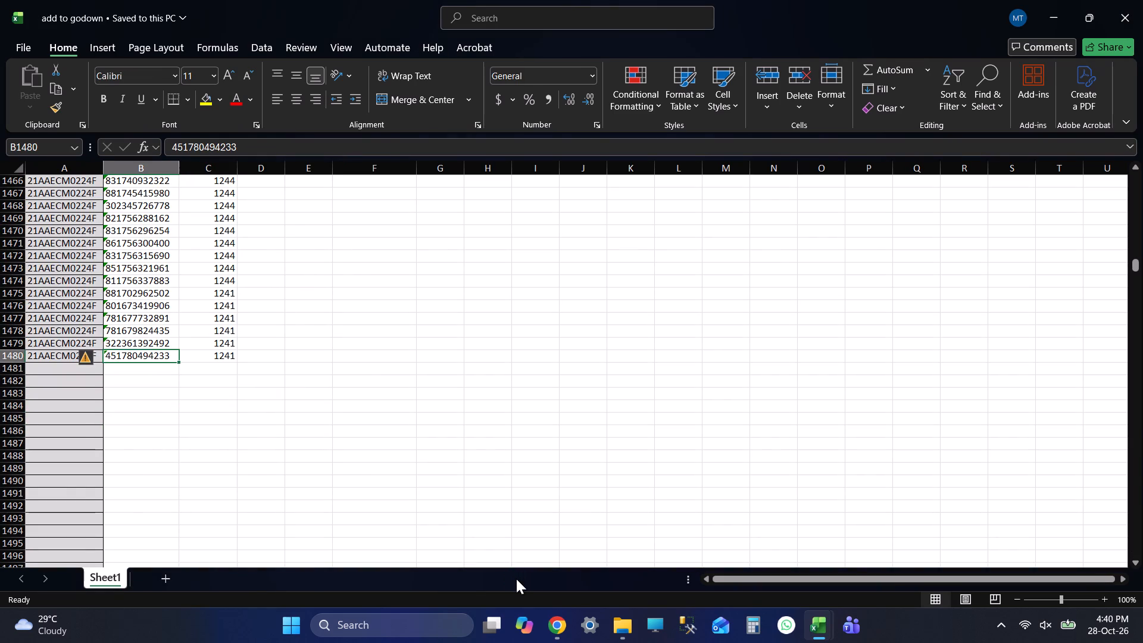
Return to the header row at B1 of add to godown, then save and close the workbook.
key("ctrl+Up")
key("Up")
key("Up")
key("Up")
key("ctrl+s")
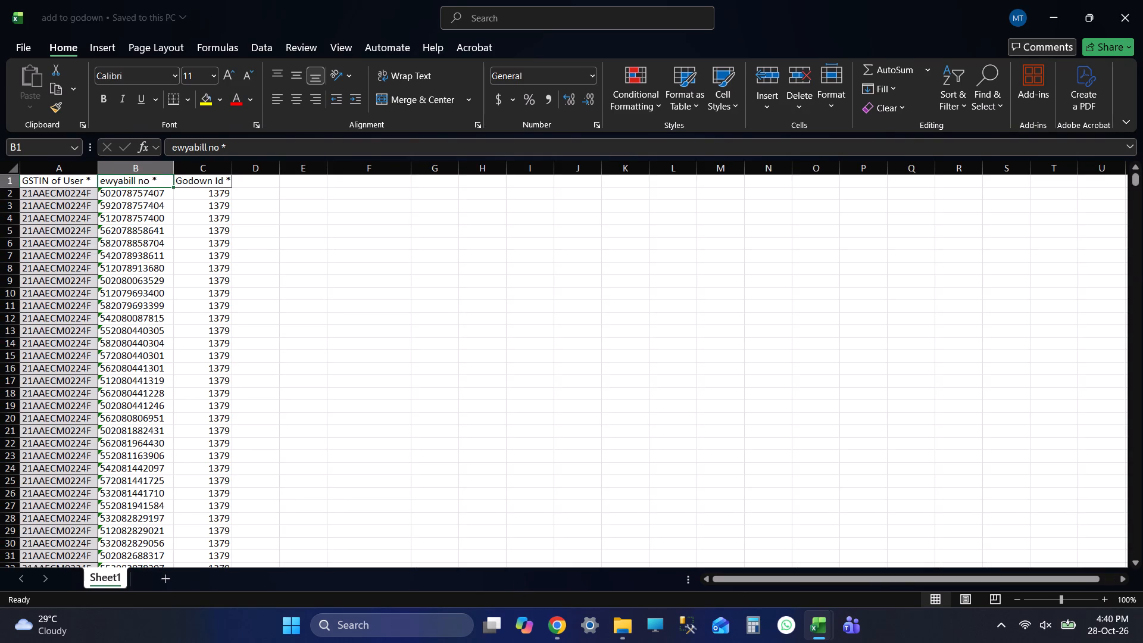
left_click(1142, 0)
Import add to godown.xlsx from F:\E Way Bill into the Add_To_Godown sheet of IRIS_Easy_Way_Bill_v1.22_Prod, with Overwrite Data selected.
key("alt+Tab")
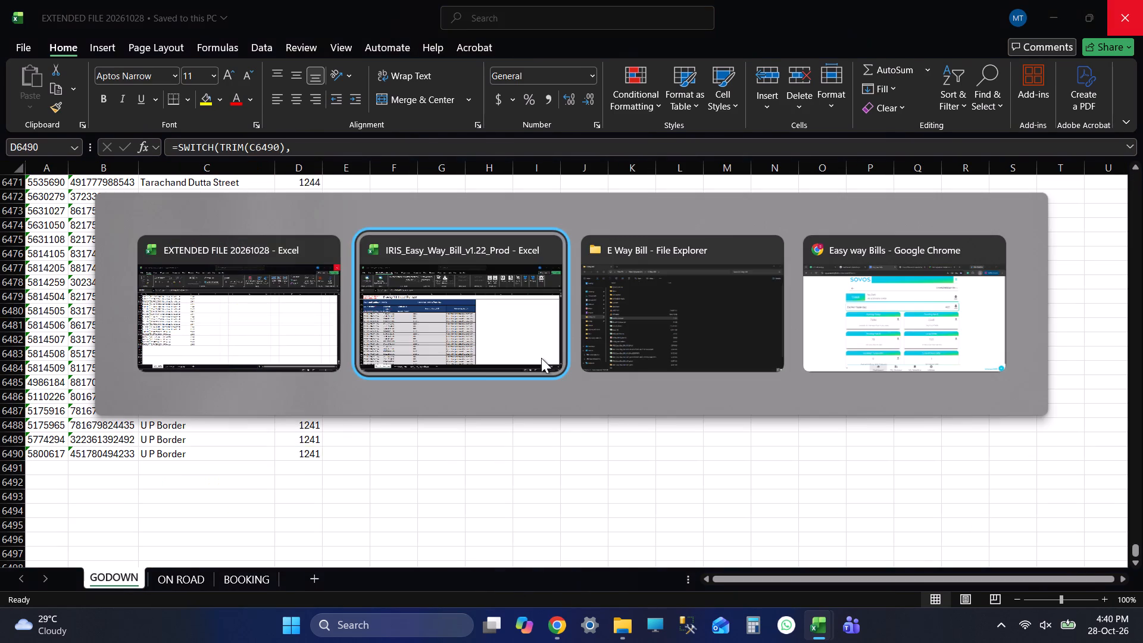
scroll(263, 372, "up", 5)
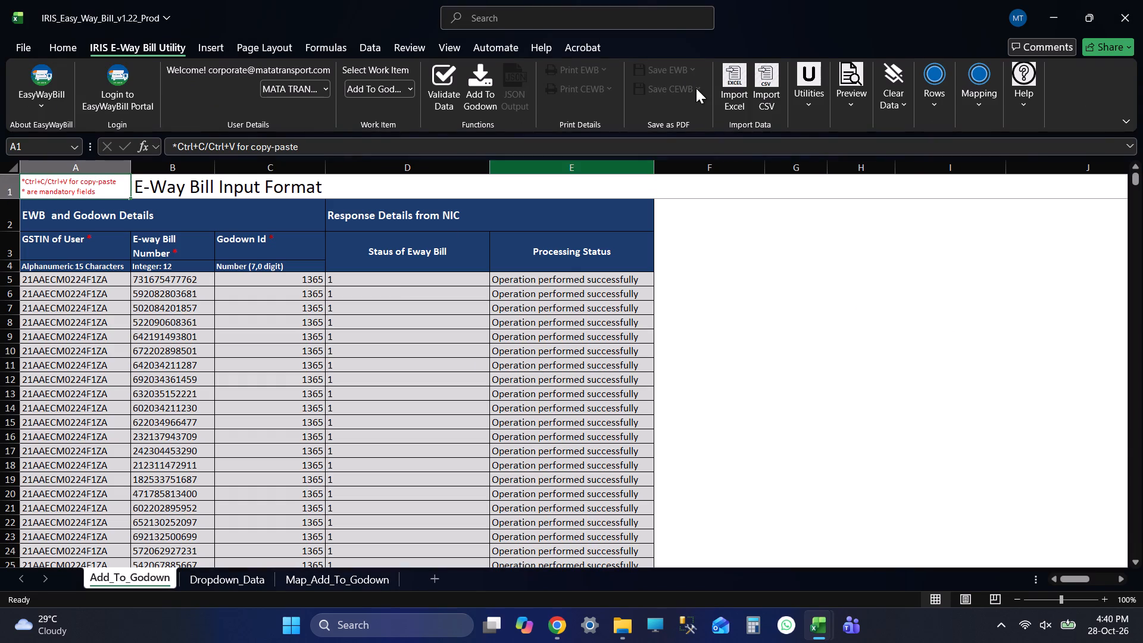
left_click(732, 79)
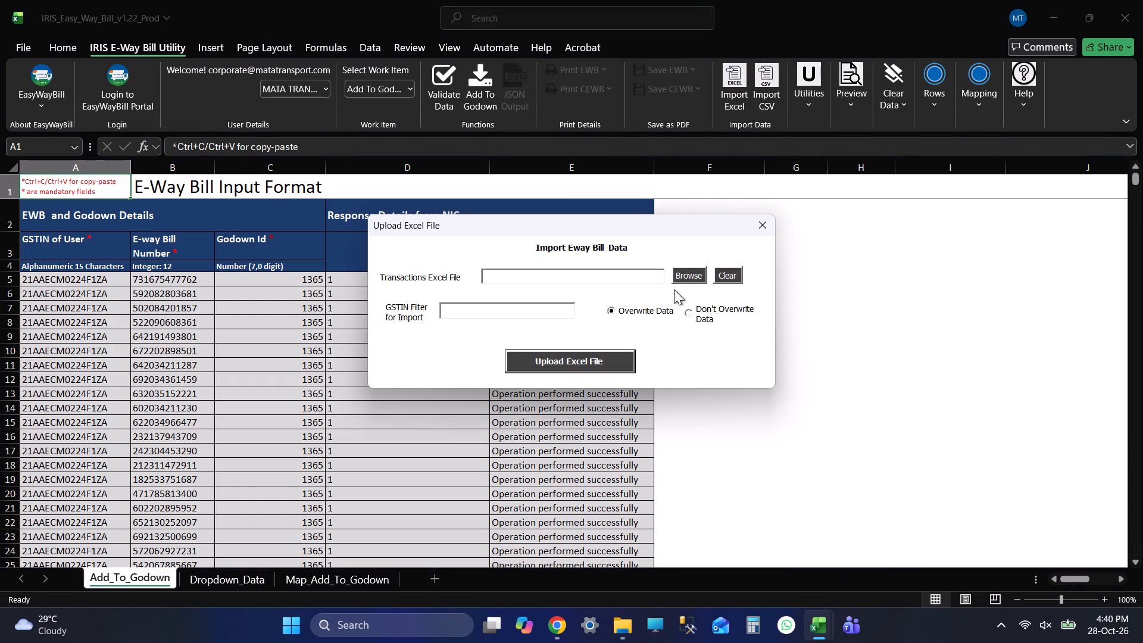
left_click(685, 274)
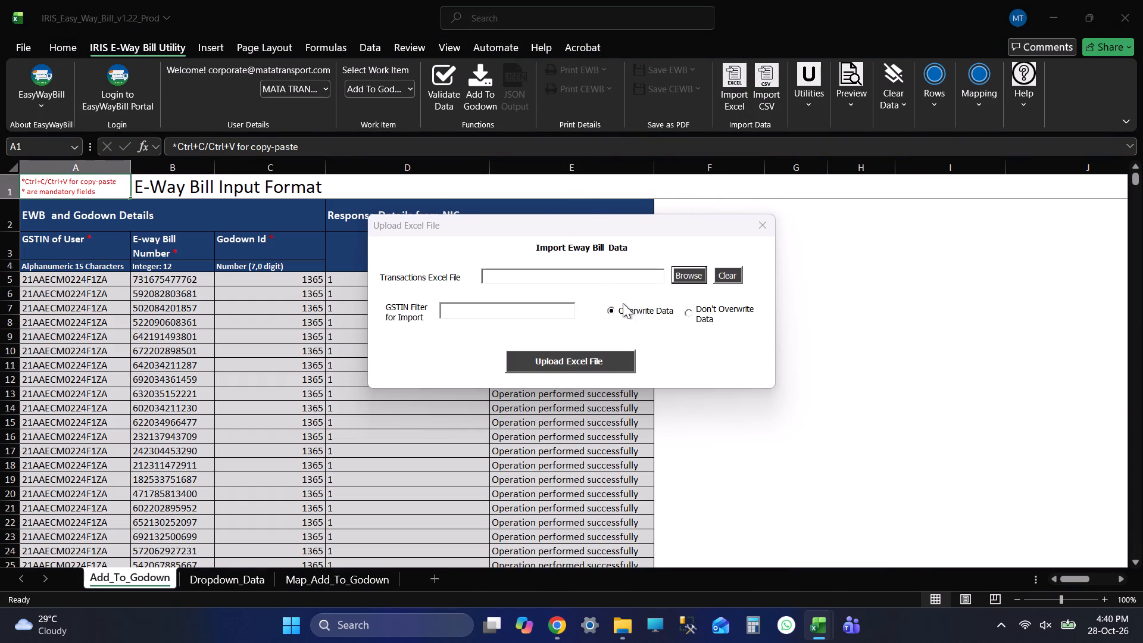
left_click(51, 235)
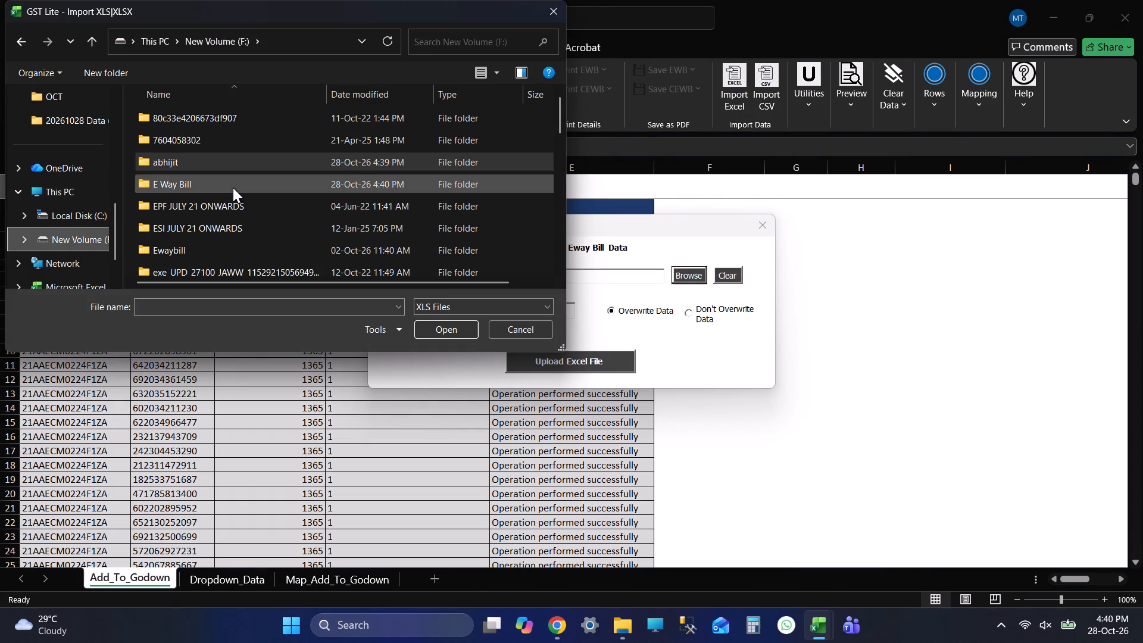
double_click(233, 188)
left_click(451, 302)
left_click(451, 329)
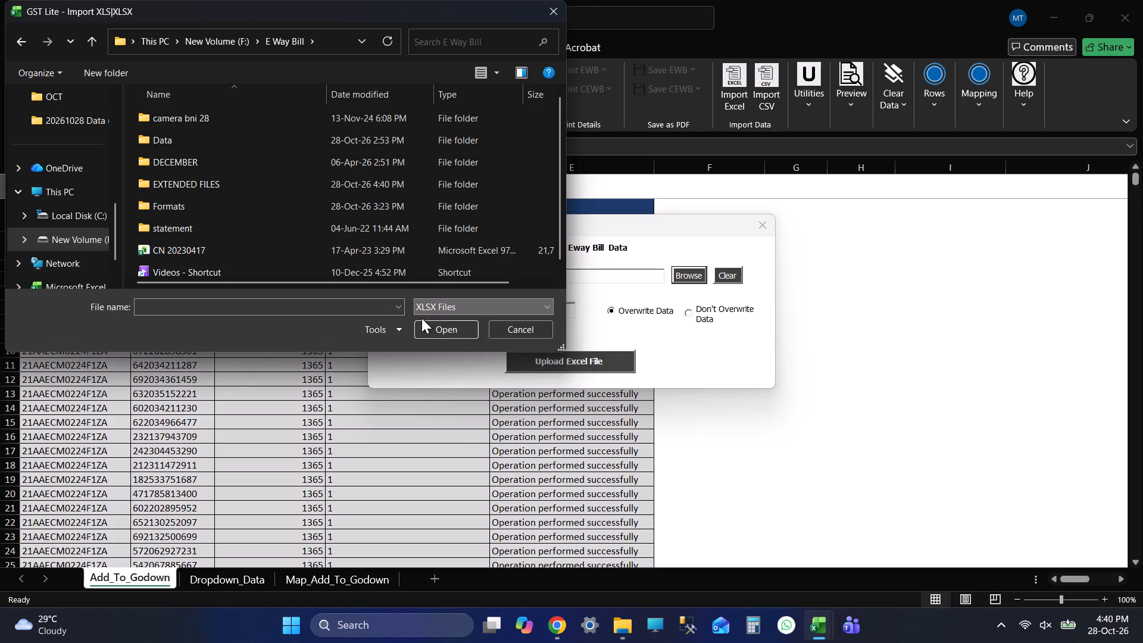
left_click(245, 246)
left_click(447, 326)
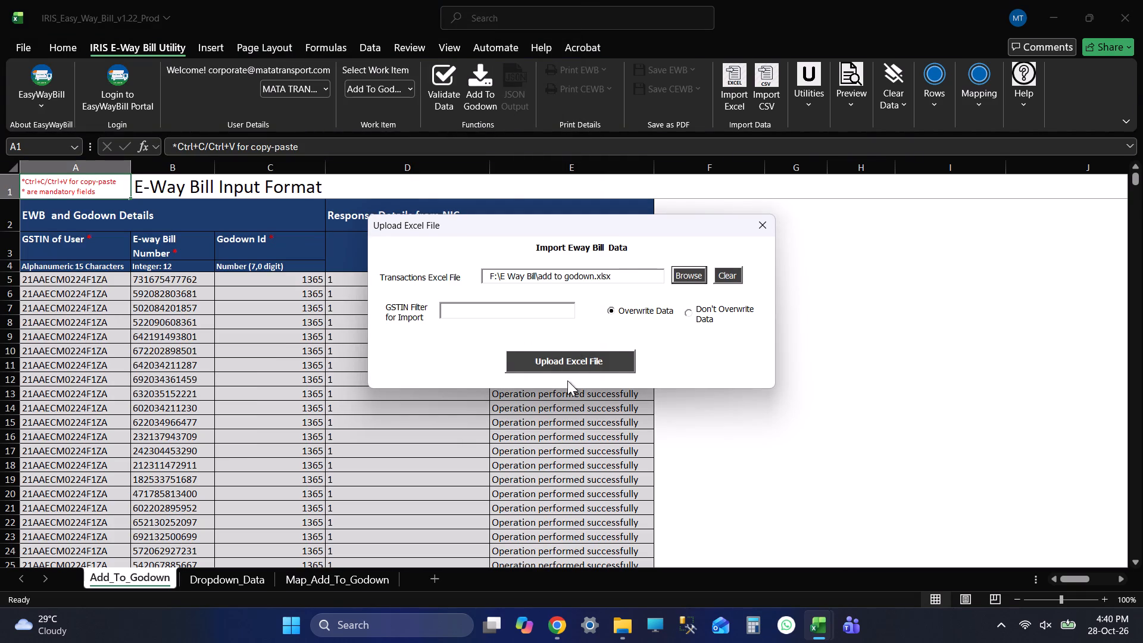
left_click(567, 380)
left_click(566, 360)
left_click(524, 365)
left_click(555, 362)
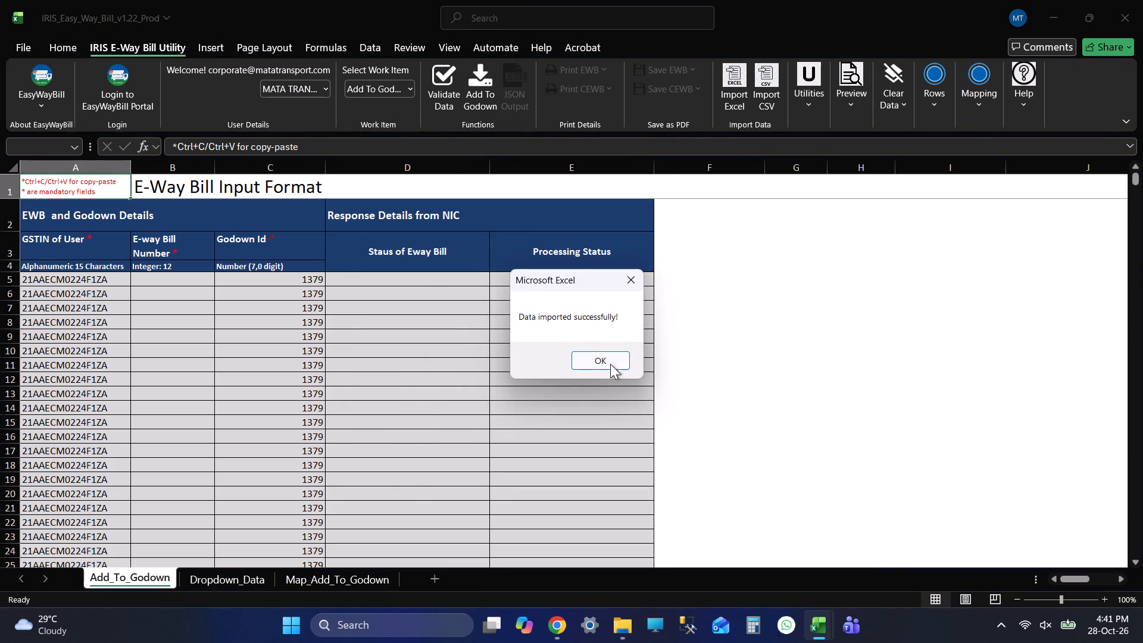
left_click(591, 351)
Open the add to godown workbook from the E Way Bill folder on F: in File Explorer.
key("alt+Tab")
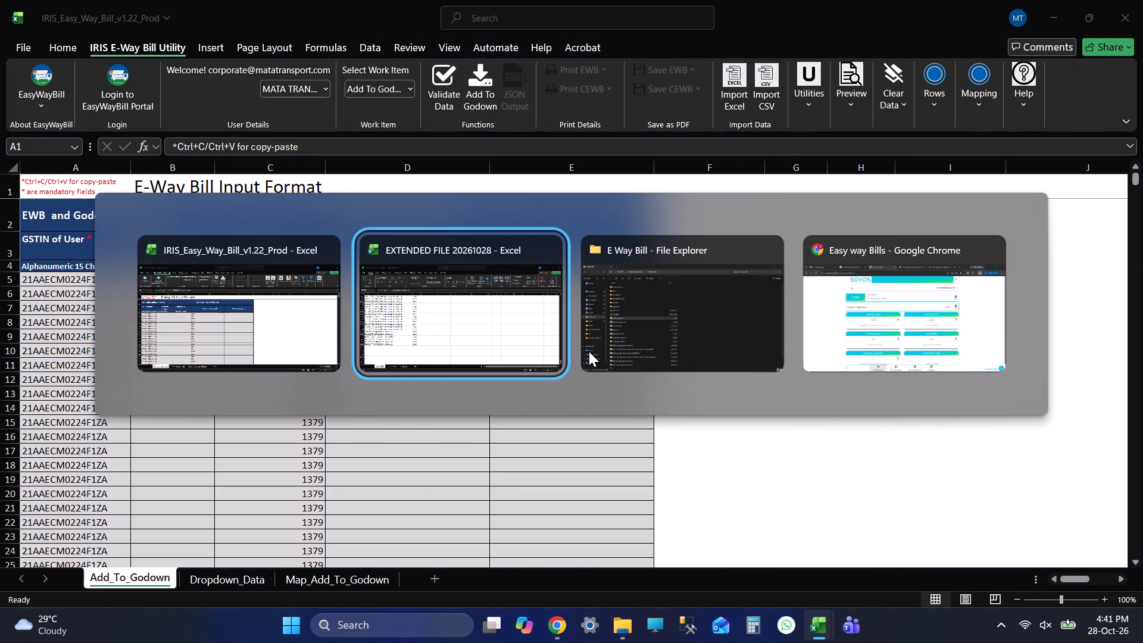
key("alt+Tab")
key("alt+Tab")
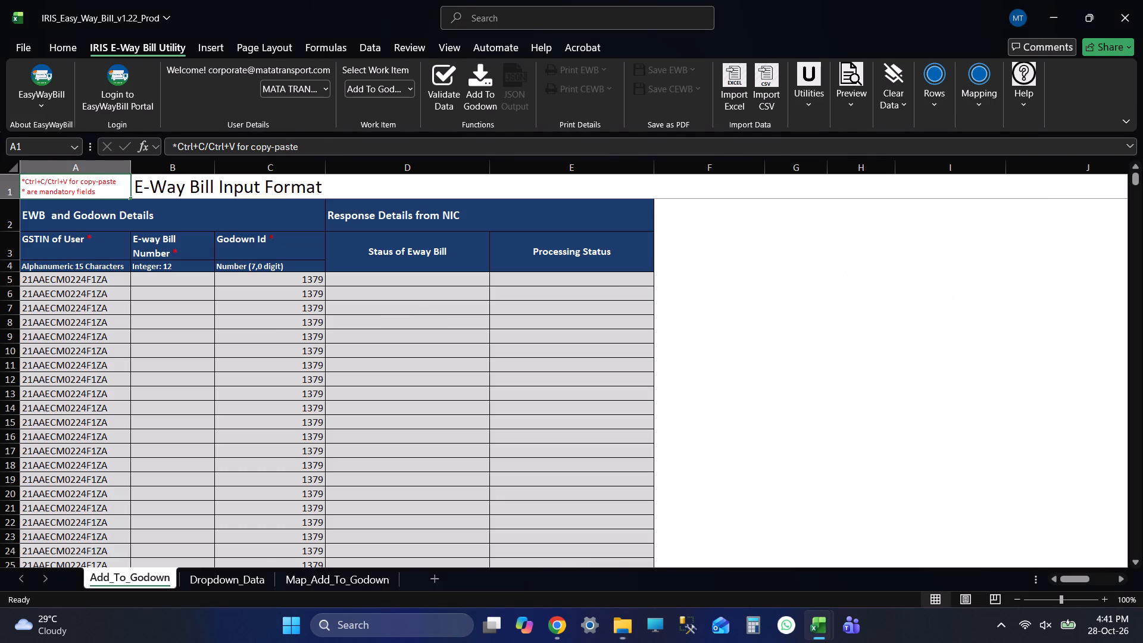
key("alt+Tab")
key("alt+Tab")
key("alt+Tab")
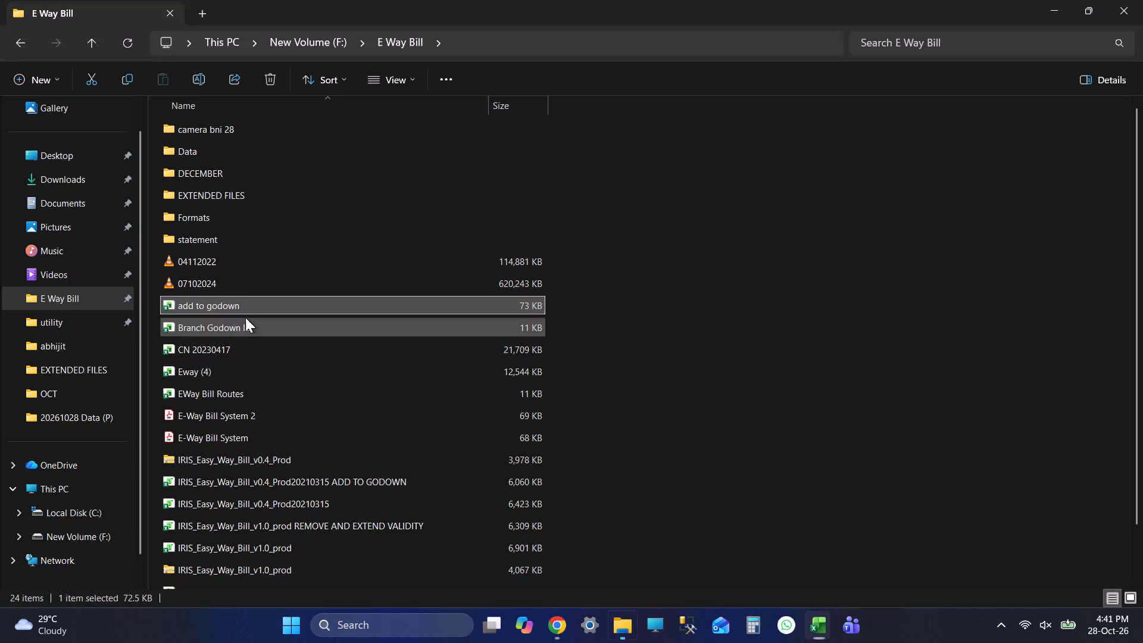
double_click(233, 309)
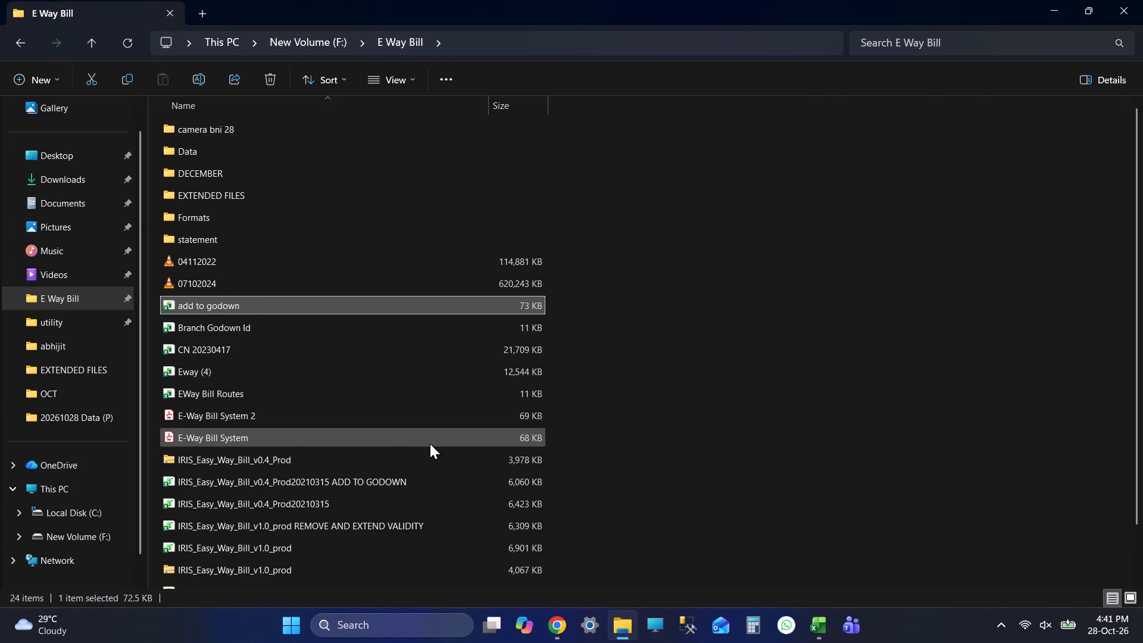
key("Up")
key("Up")
key("Up")
key("Up")
key("Up")
key("Up")
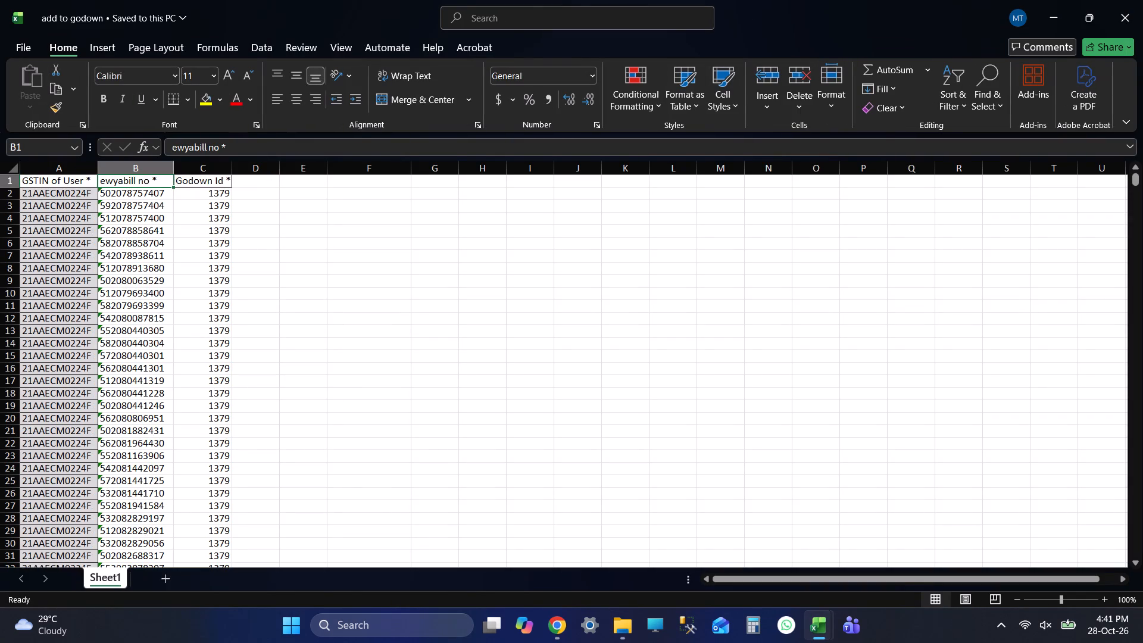
Copy the e-way bill numbers B2:B1480 from add to godown into the E-way Bill Number column of the Add_To_Godown sheet, starting at B5.
key("Down")
key("ctrl+shift+Down")
key("ctrl+c")
key("ctrl+c")
key("ctrl+c")
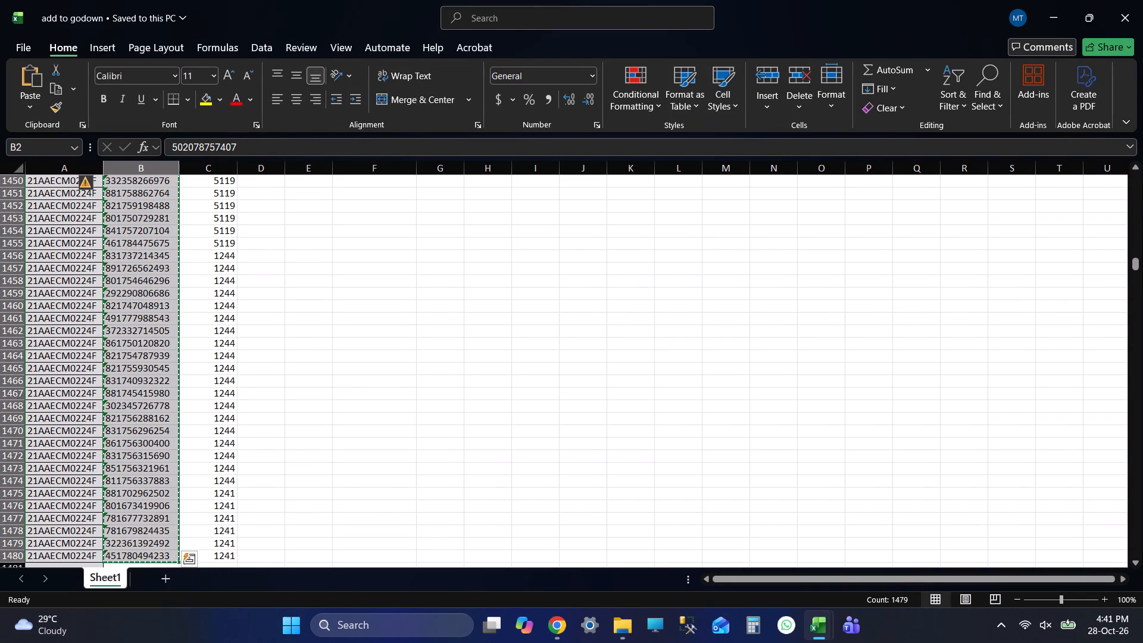
key("alt+Tab")
key("Up")
key("Right")
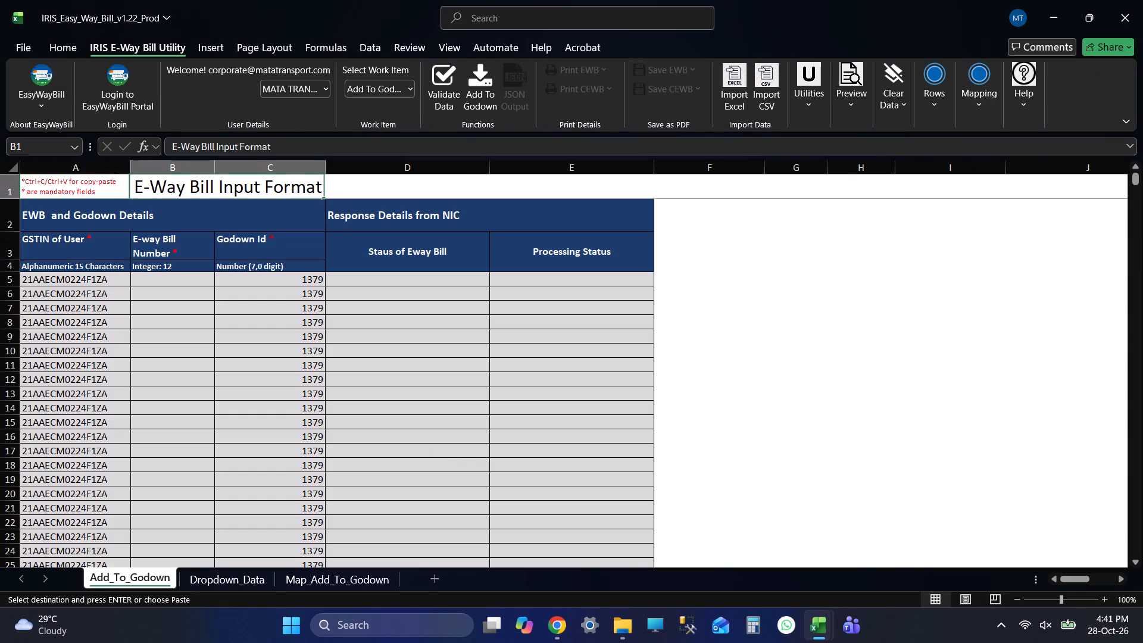
key("Down")
key("Down")
key("Down")
key("Down")
key("ctrl+v")
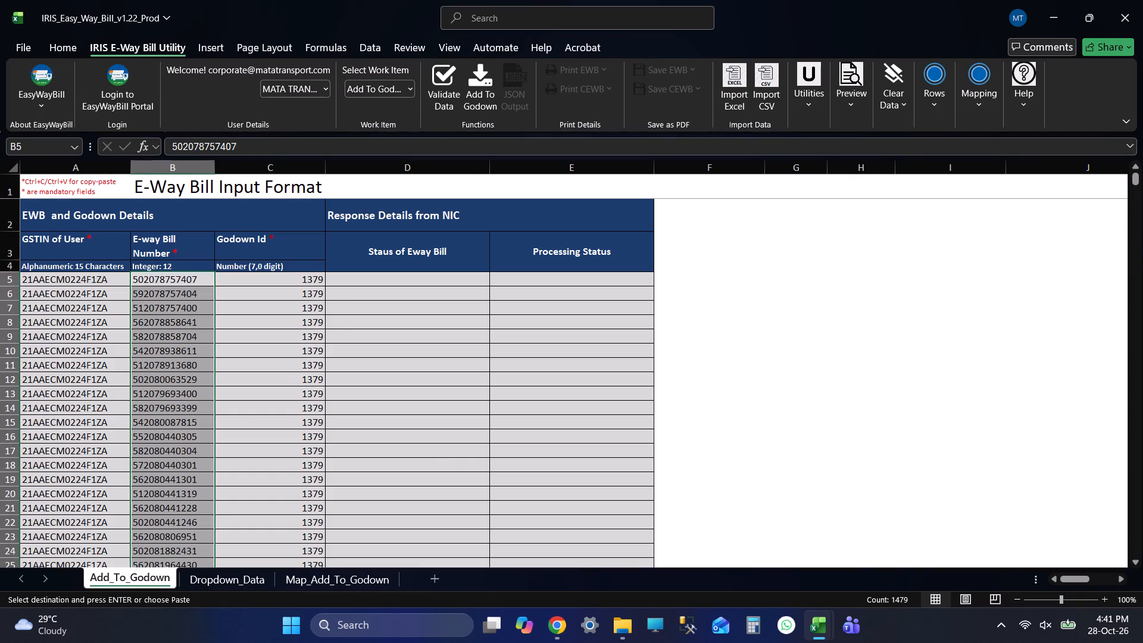
Compare the first e-way bill number in add to godown with the first one in the Add_To_Godown sheet.
key("alt+Tab")
key("ctrl+Up")
key("Up")
key("Up")
key("Down")
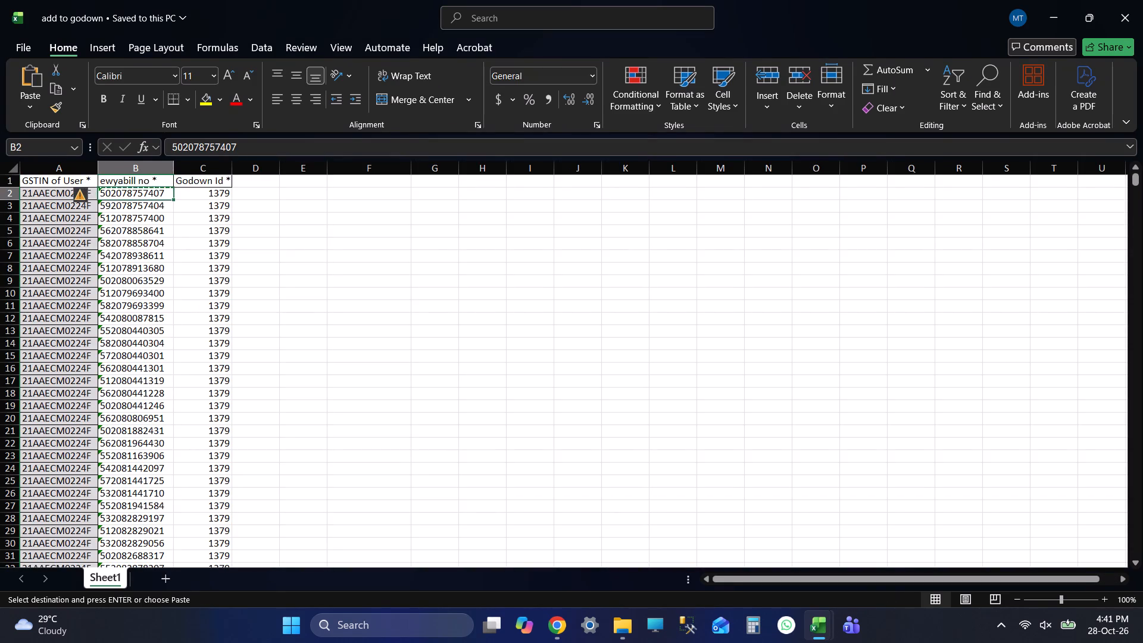
key("alt+Tab")
key("alt+Tab")
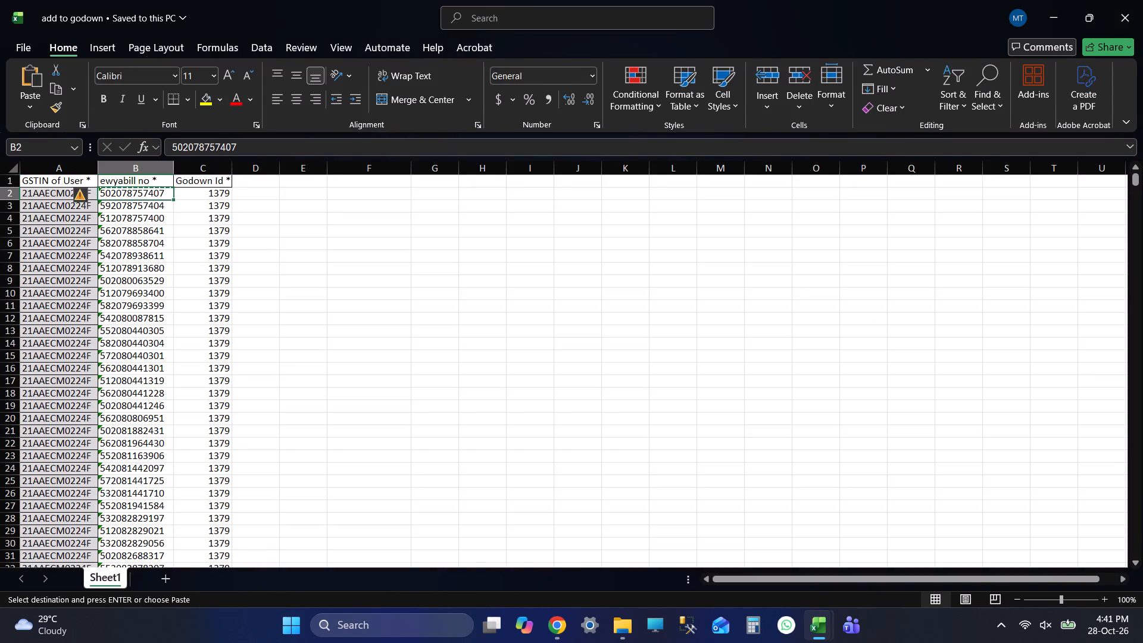
Compare the last filled e-way bill row of the Add_To_Godown sheet with the last one in add to godown.
key("alt+Tab")
key("ctrl+Down")
key("alt+Tab")
key("ctrl+Down")
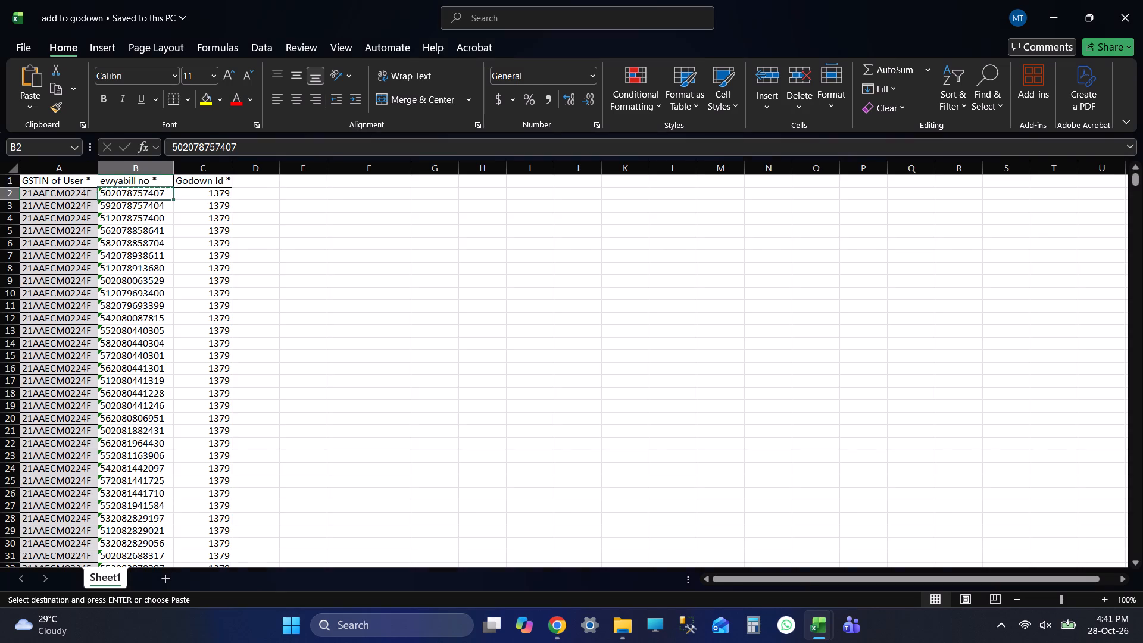
key("Down")
key("Down")
key("Down")
key("Down")
key("ctrl+Up")
key("alt+Tab")
key("Down")
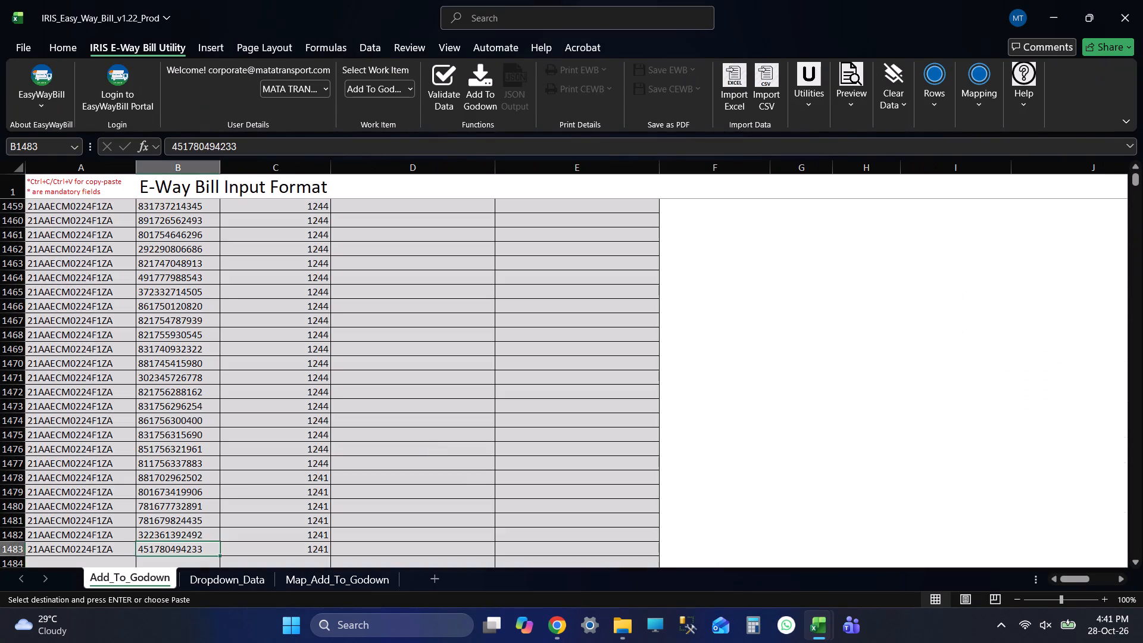
key("Down")
key("Down")
key("Down")
key("Down")
key("Down")
key("ctrl+Up")
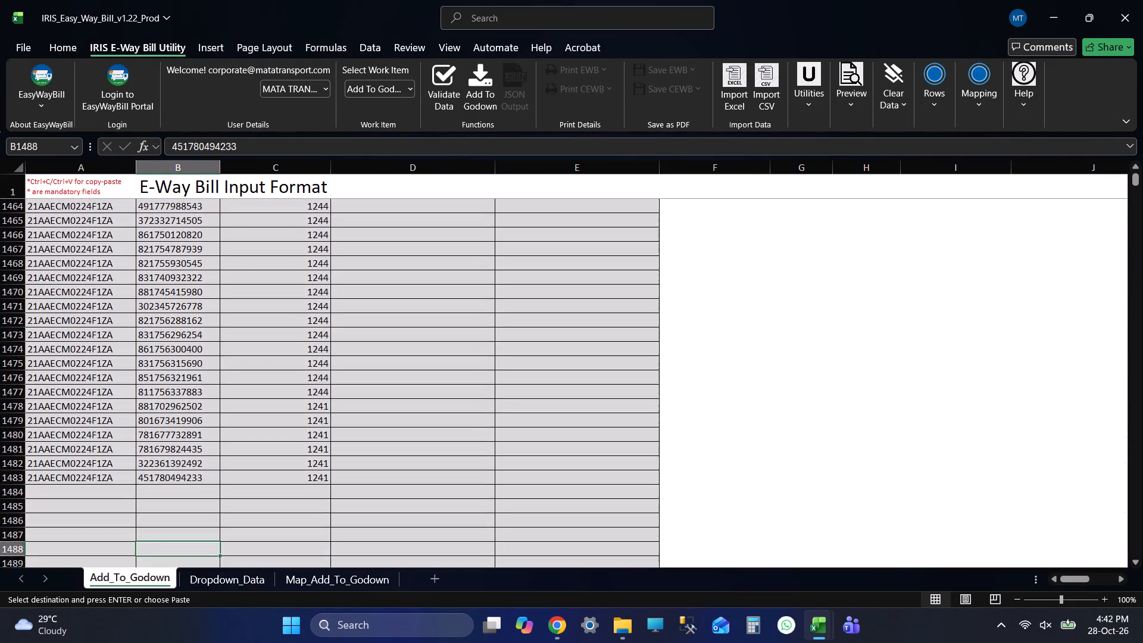
key("alt+Tab")
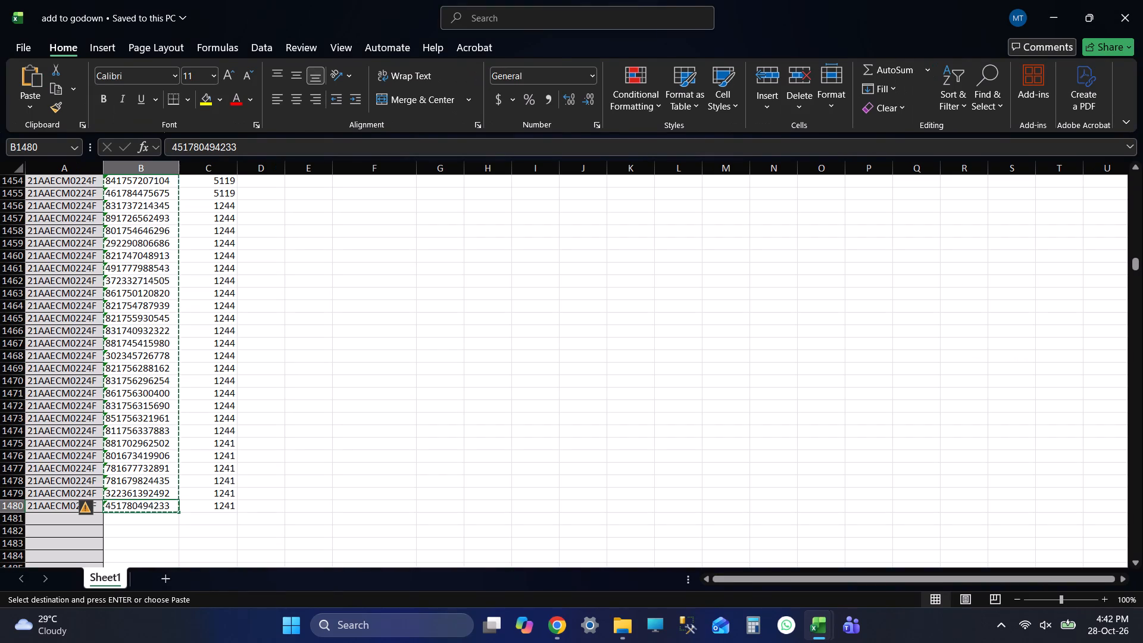
Close the add to godown workbook without keeping the copied data on the clipboard.
left_click(1142, 0)
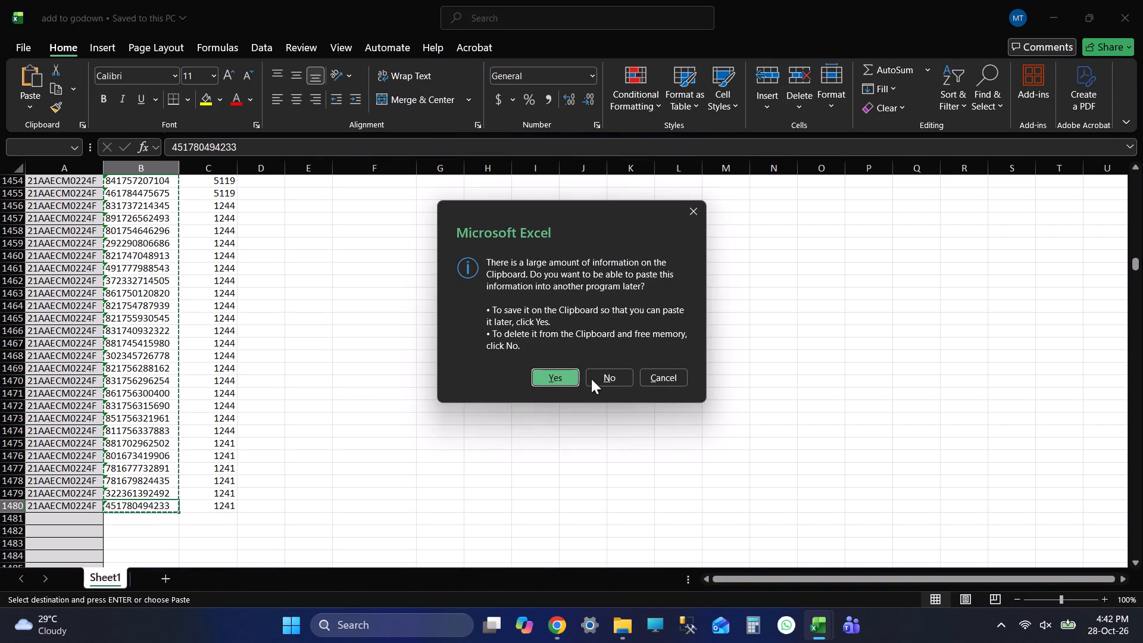
left_click(603, 372)
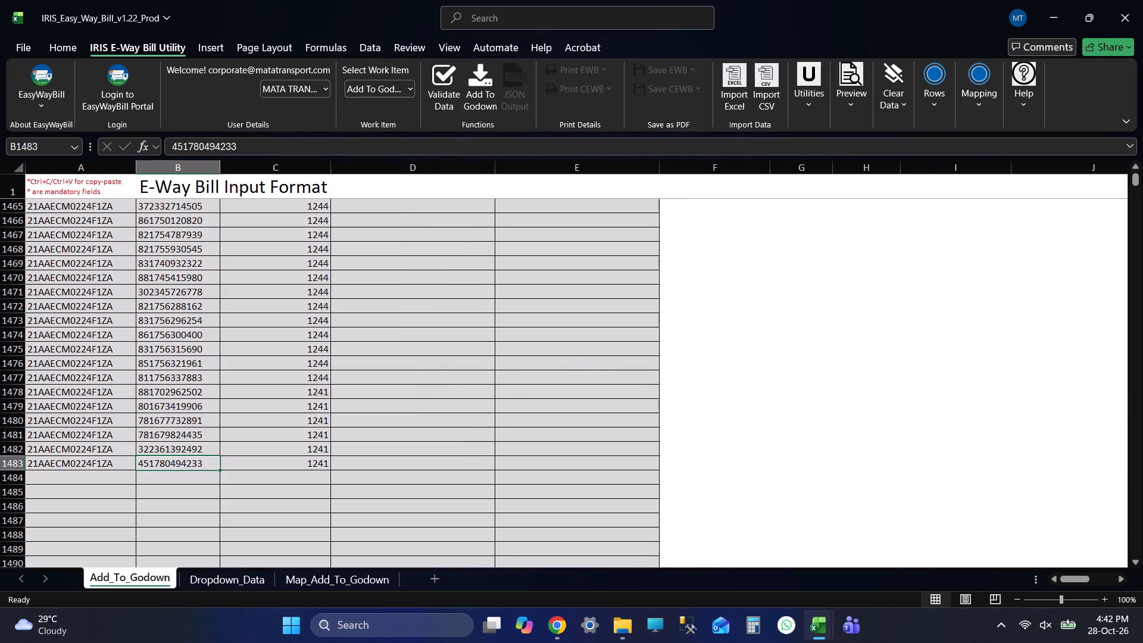
Return to B1 of the Add_To_Godown sheet, run Add To Godown and agree to proceed with adding the e-way bills.
key("ctrl+Up")
key("Up")
key("Up")
key("Up")
key("Up")
key("Up")
key("Up")
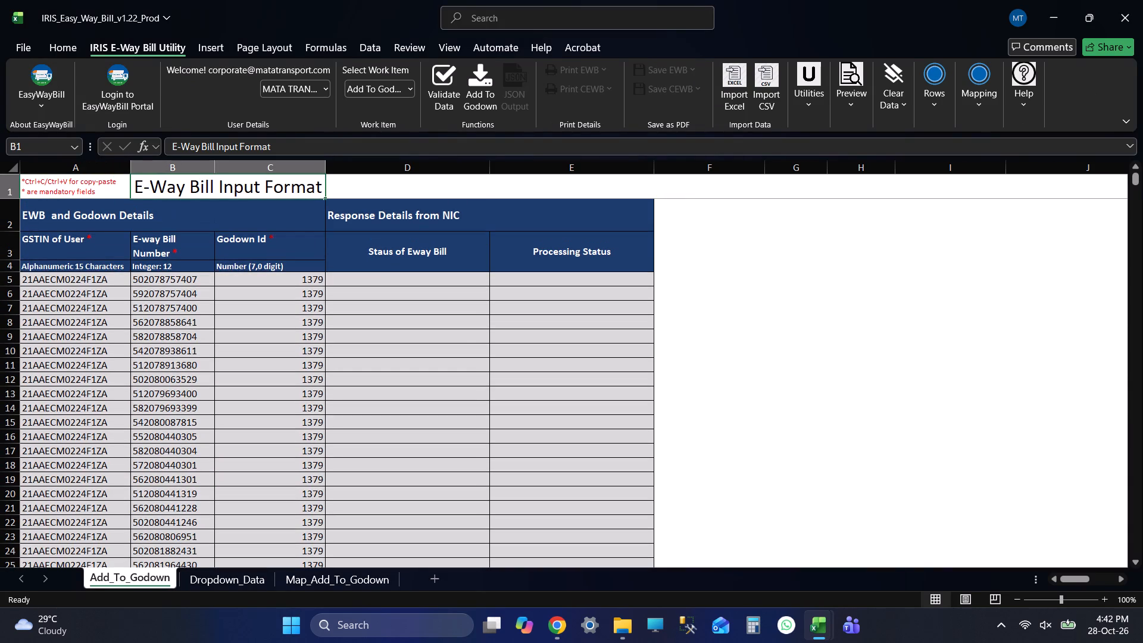
left_click(485, 101)
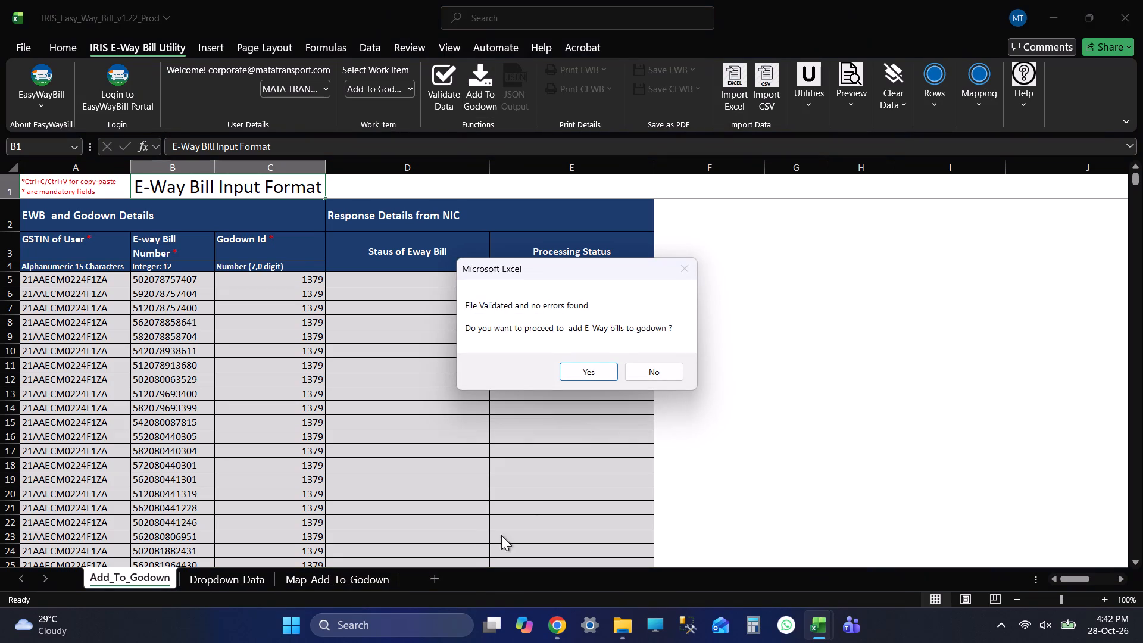
left_click(594, 370)
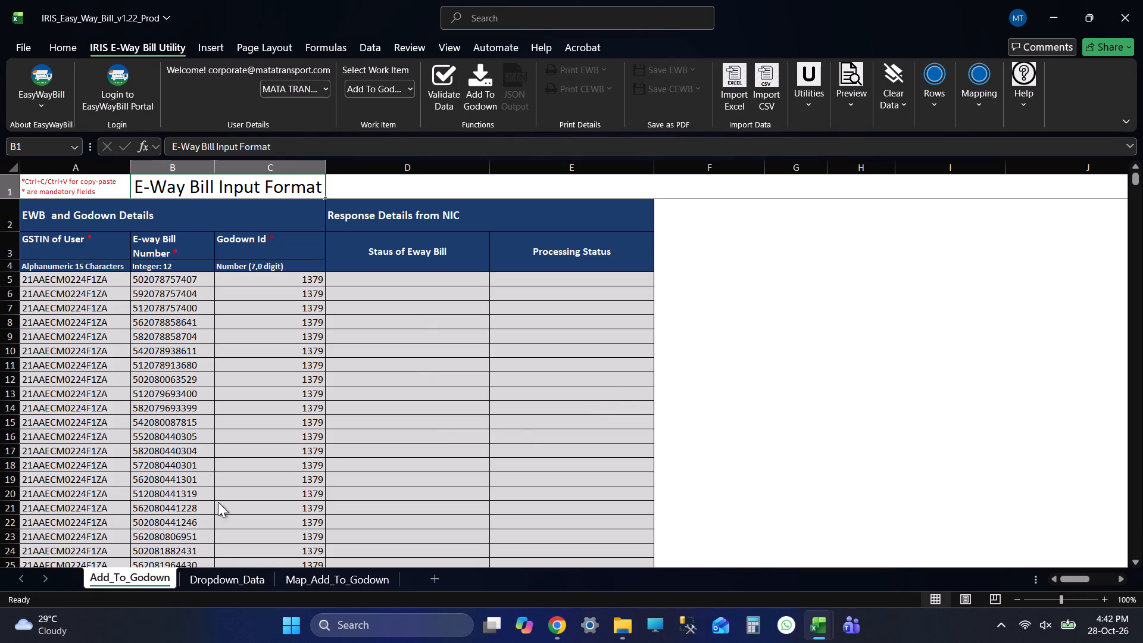
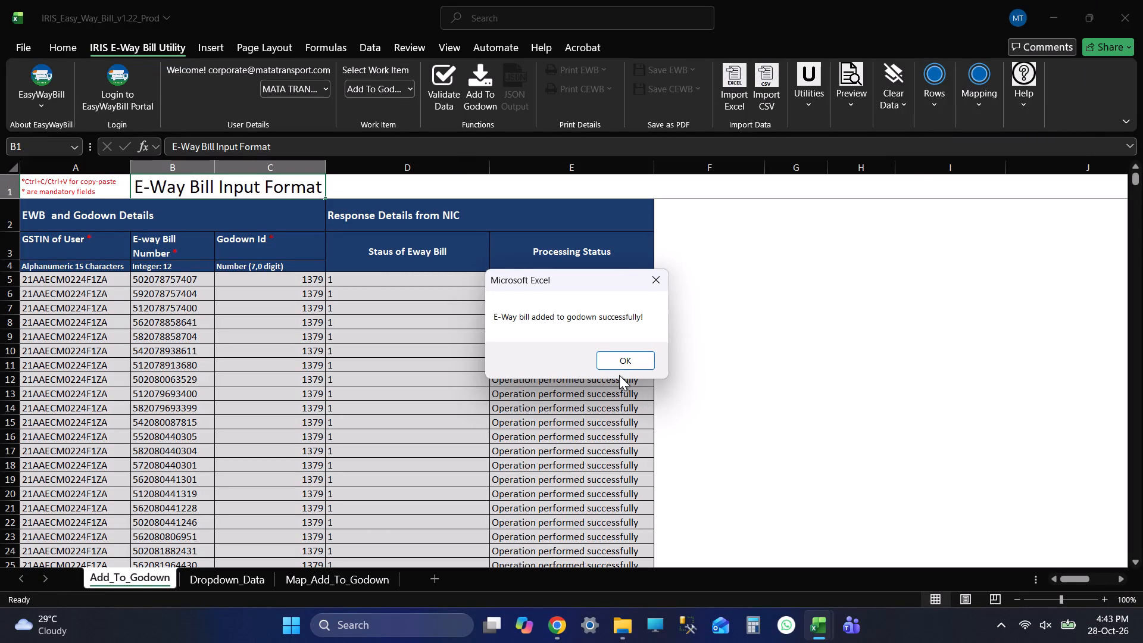
Dismiss the completion message of the Add To Godown run.
left_click(614, 348)
left_click(625, 355)
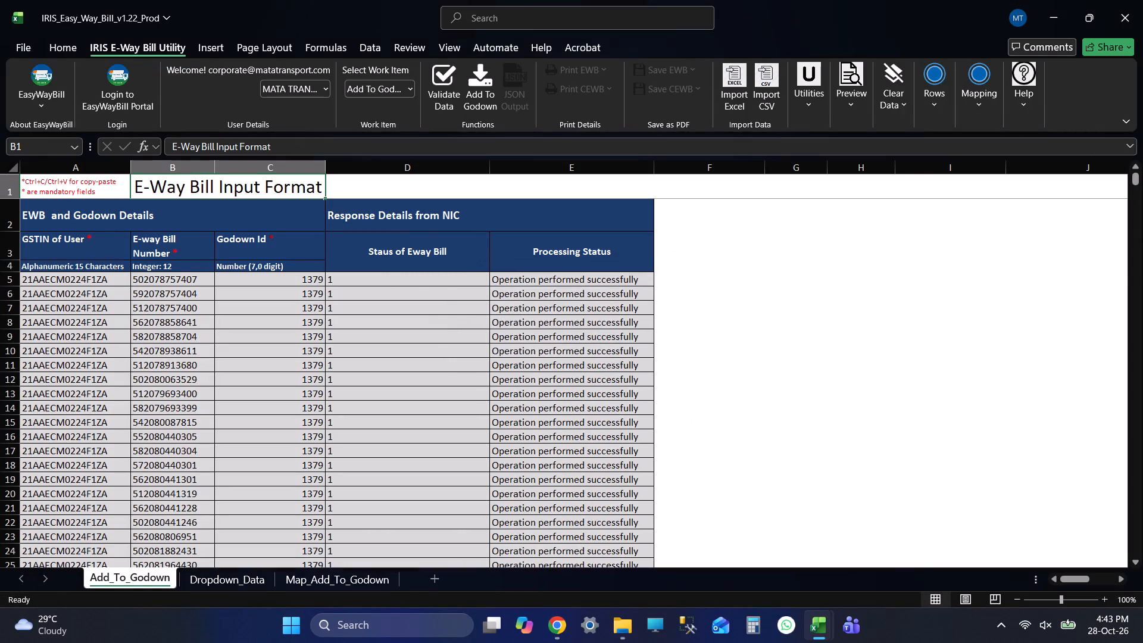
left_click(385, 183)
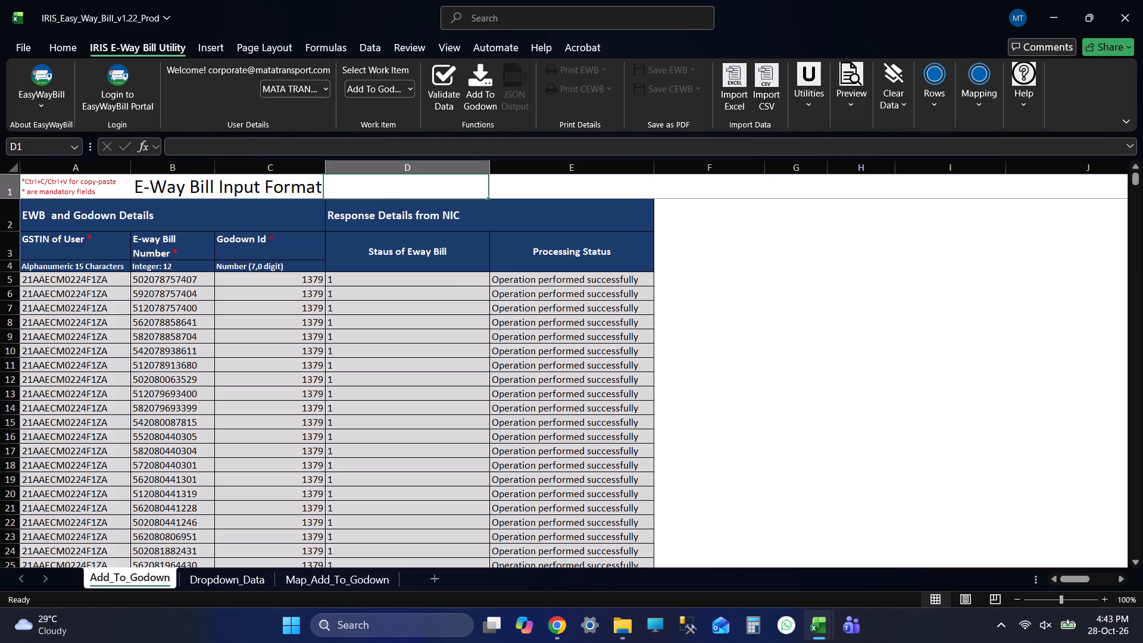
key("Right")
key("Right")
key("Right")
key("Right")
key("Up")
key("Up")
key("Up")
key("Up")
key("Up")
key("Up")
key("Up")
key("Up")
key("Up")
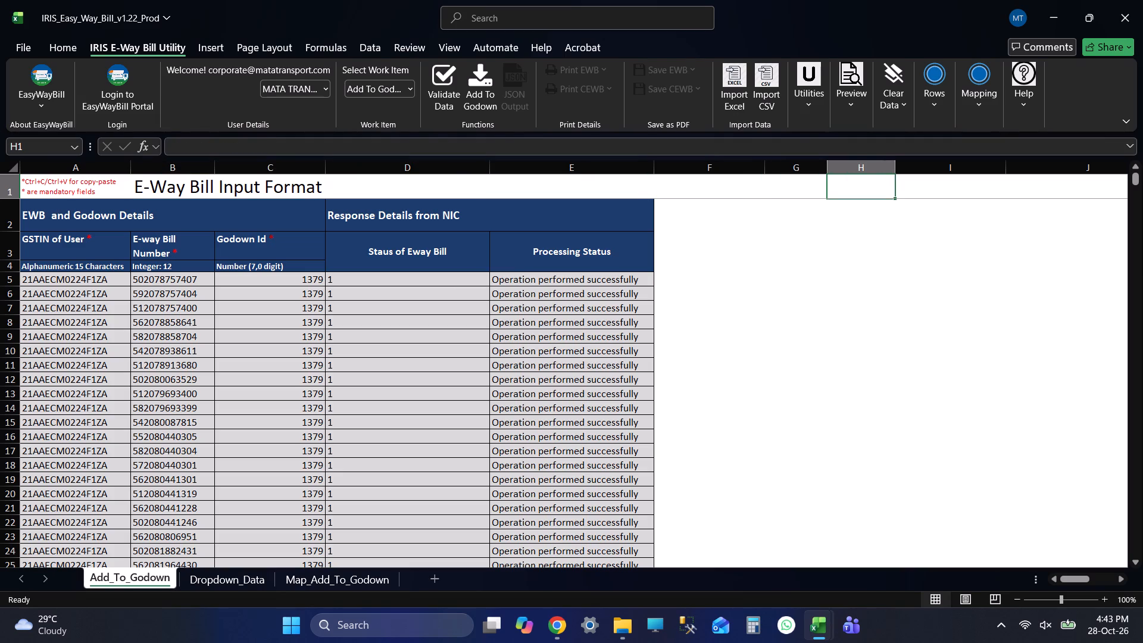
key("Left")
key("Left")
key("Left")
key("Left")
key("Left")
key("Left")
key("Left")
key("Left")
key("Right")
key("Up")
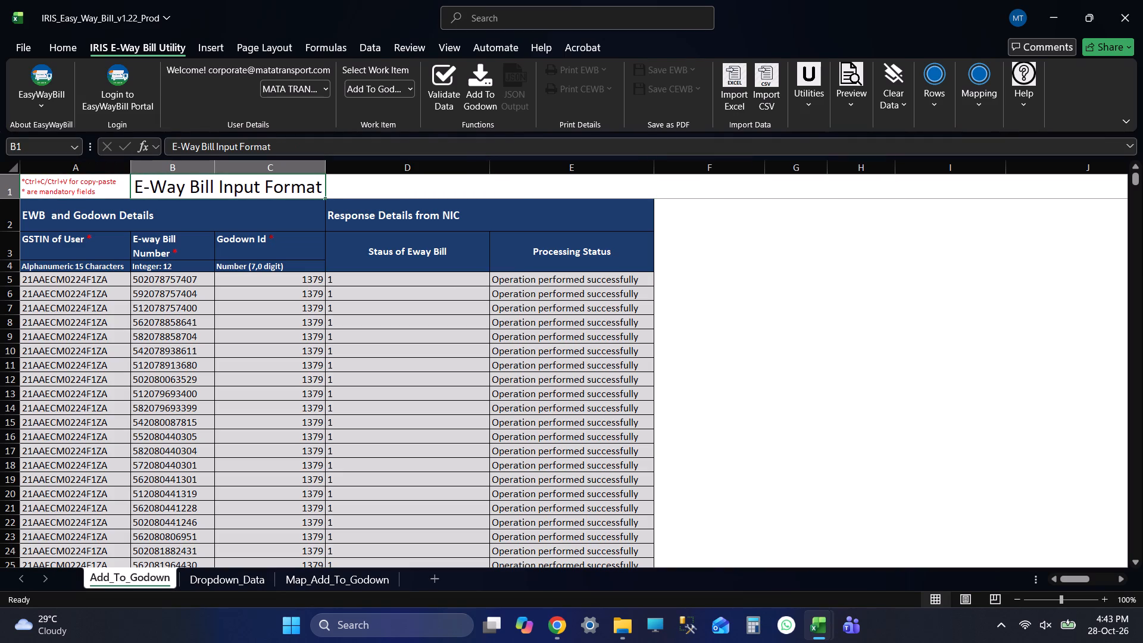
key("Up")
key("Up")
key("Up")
Examine the processing status from the first to the last filled e-way bill row of the Add_To_Godown sheet.
key("Down")
key("Down")
key("Down")
key("Down")
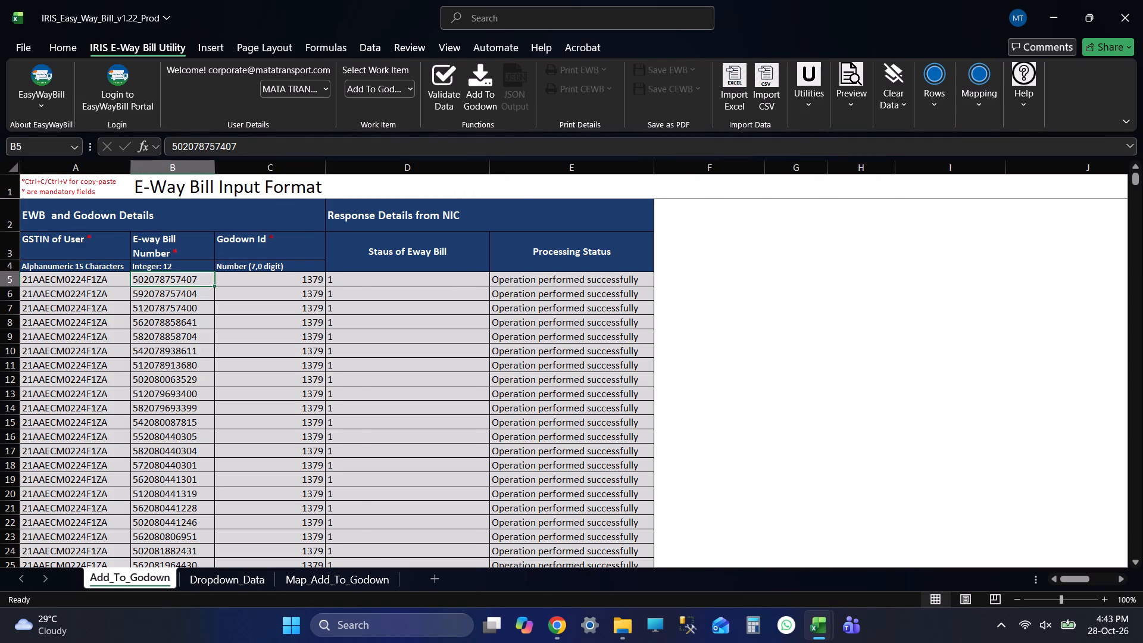
key("ctrl+Down")
key("Down")
key("Down")
key("Down")
key("Down")
key("Down")
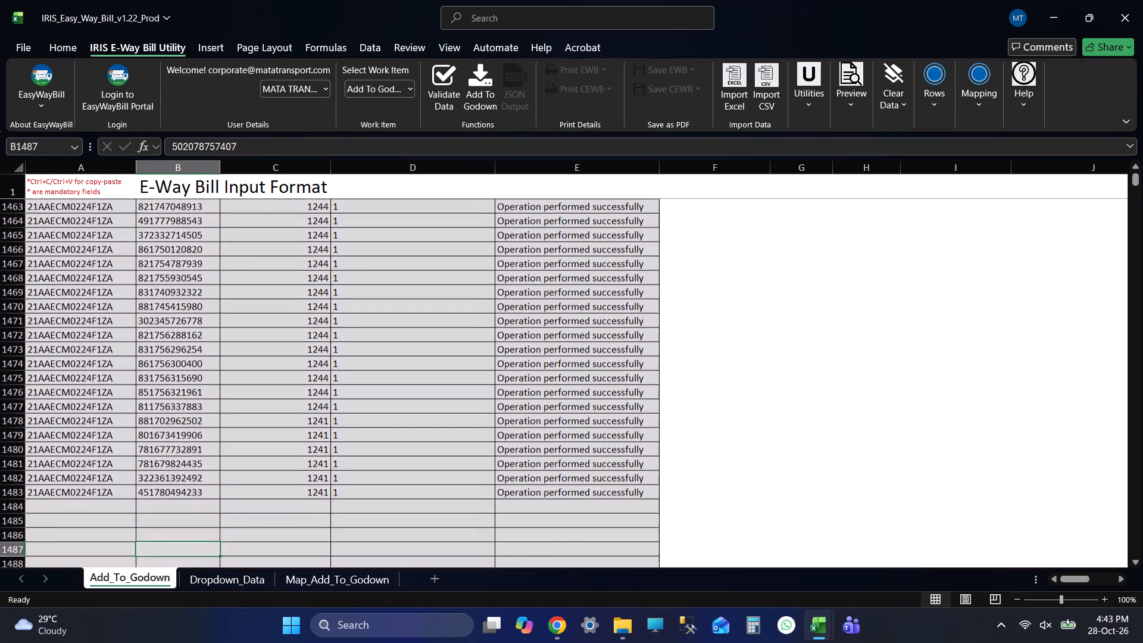
key("ctrl+Up")
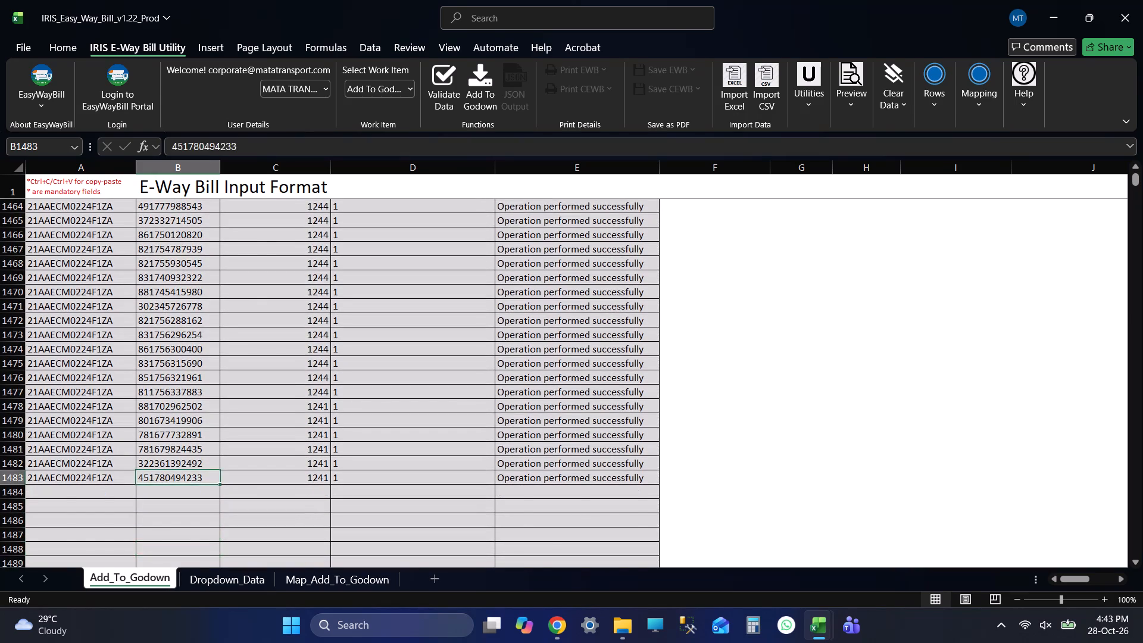
key("ctrl+Up")
key("Up")
key("Up")
key("Up")
key("Up")
Recheck the processing status of the last filled e-way bill rows in Add_To_Godown and return to B1.
key("Down")
key("Down")
key("Down")
key("Down")
key("Down")
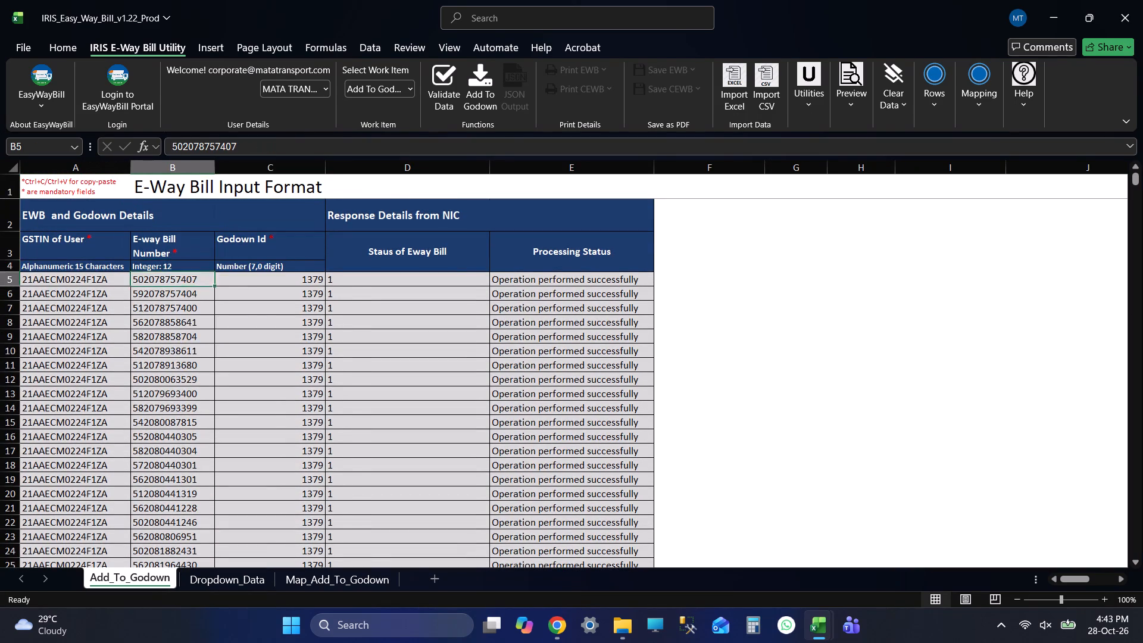
key("ctrl+Down")
key("Down")
key("Down")
key("Down")
key("Down")
key("Down")
key("Down")
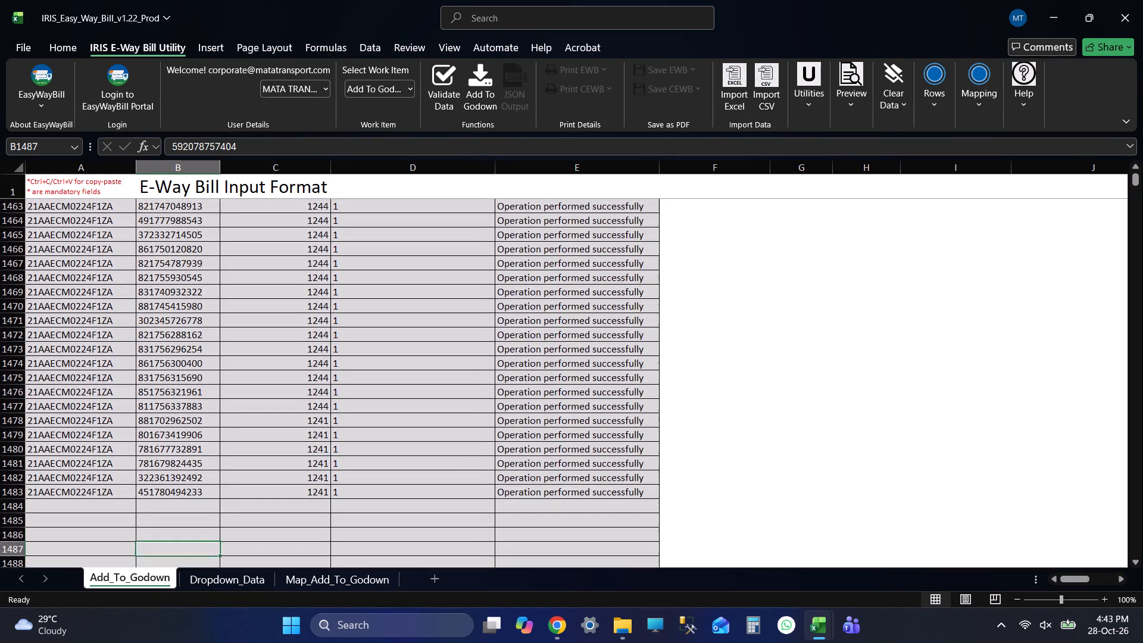
key("ctrl+Up")
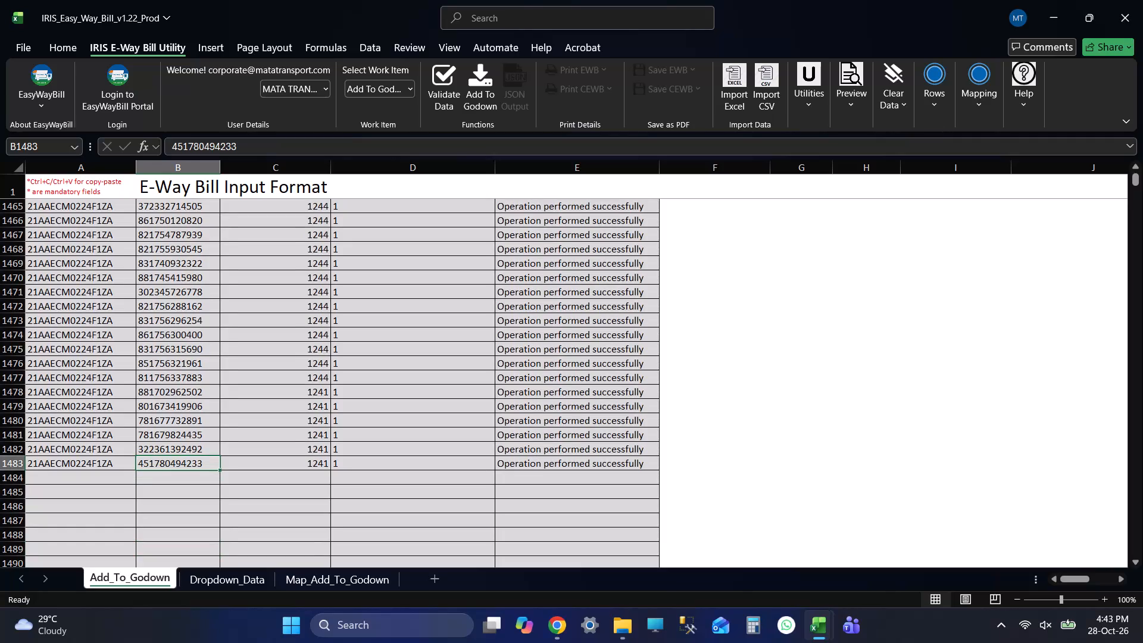
key("ctrl+Up")
key("Up")
key("Up")
key("Up")
key("Up")
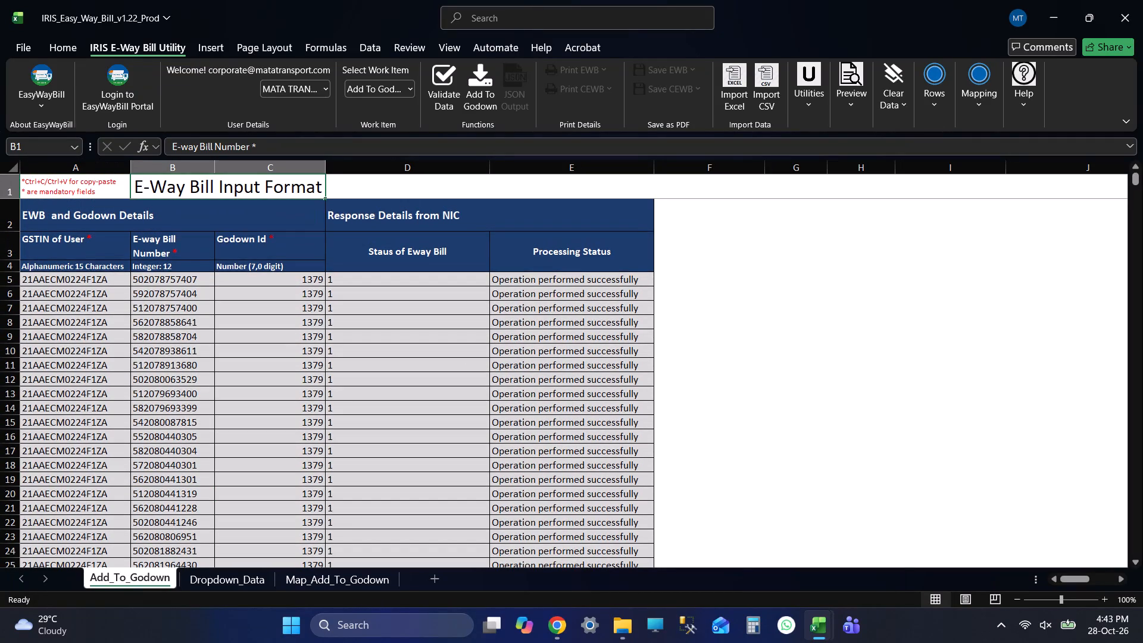
key("Down")
key("Down")
key("Down")
key("Down")
key("Down")
key("ctrl+Down")
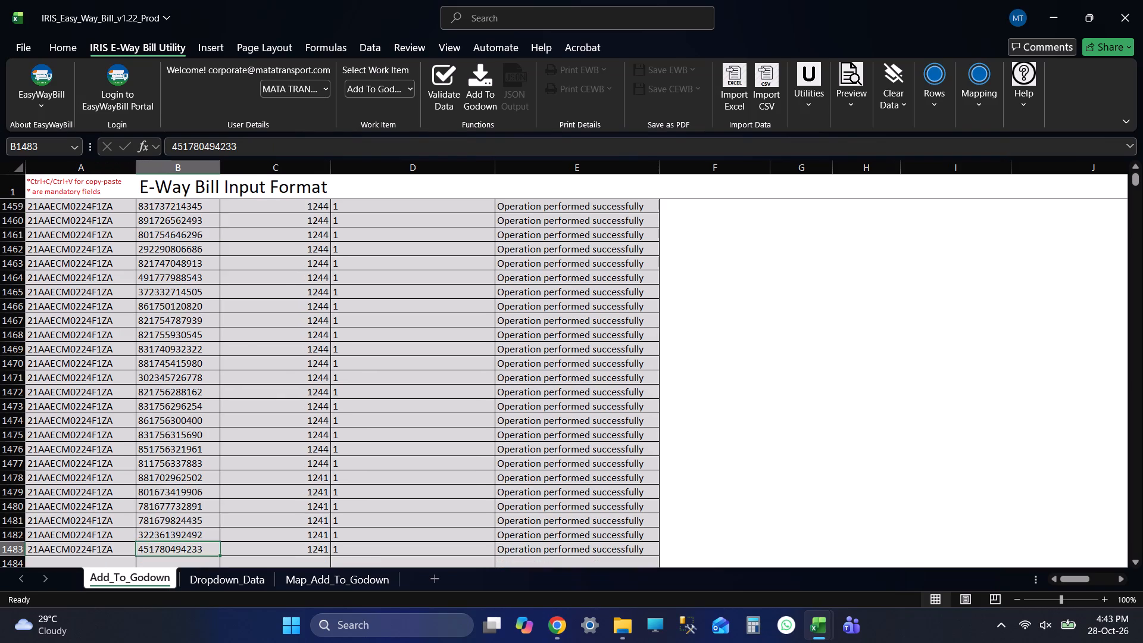
key("Down")
key("Down")
key("Down")
key("Down")
key("ctrl+Up")
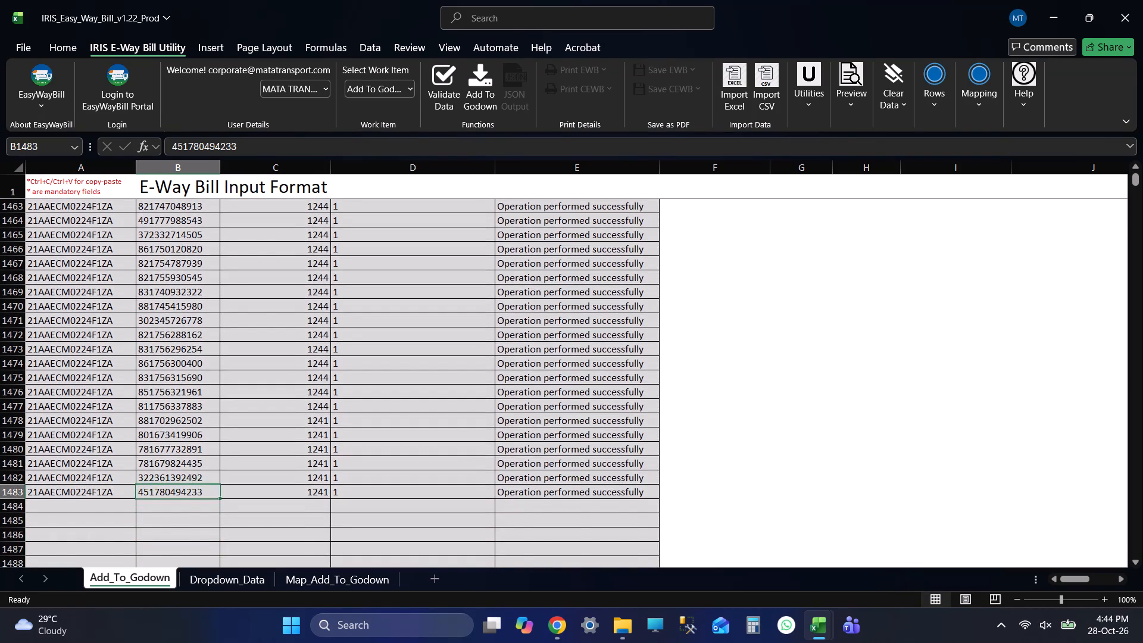
key("ctrl+Up")
key("Up")
key("Up")
key("Up")
key("Up")
key("Up")
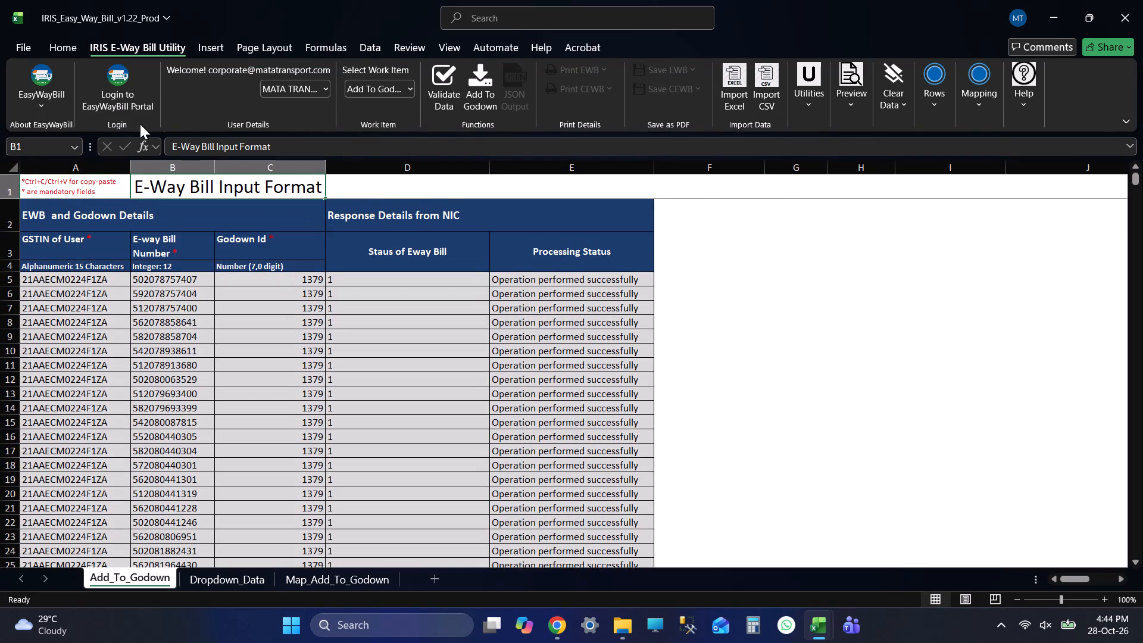
Copy the entire Add_To_Godown sheet and paste it into a new blank workbook.
left_click(8, 161)
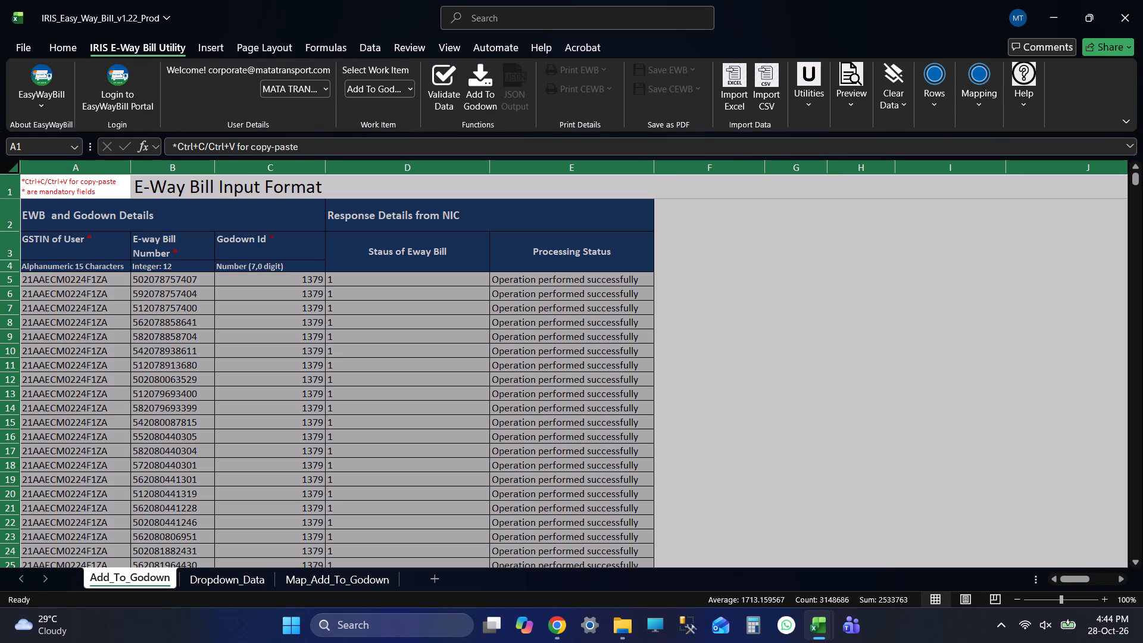
key("ctrl+c")
key("ctrl+c")
key("ctrl+c")
key("ctrl+c")
key("ctrl+c")
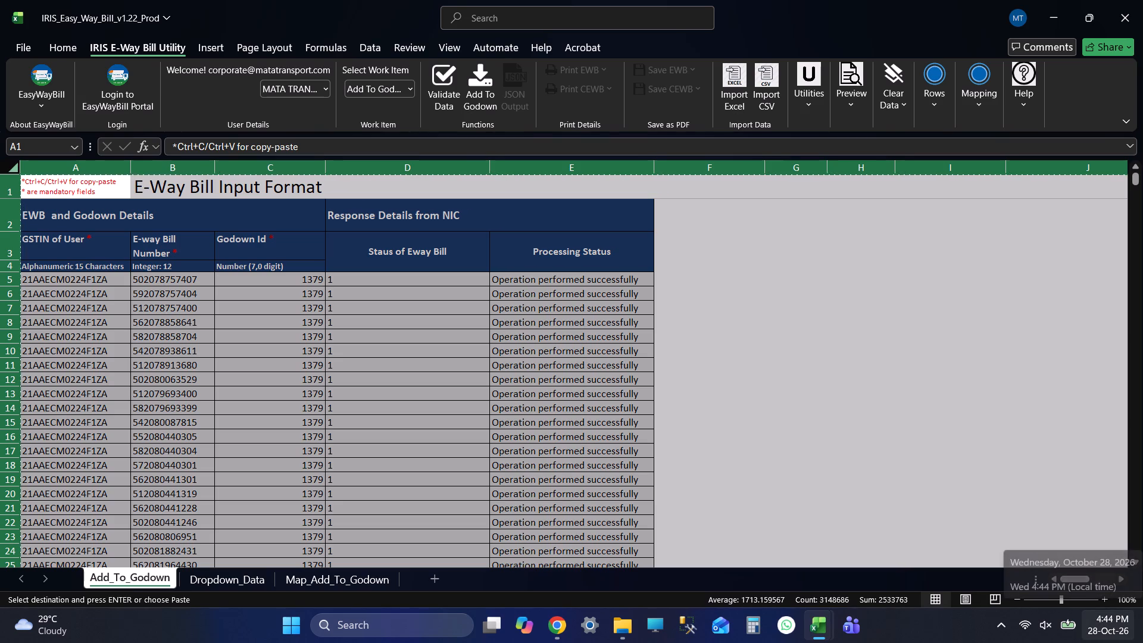
key("ctrl+c")
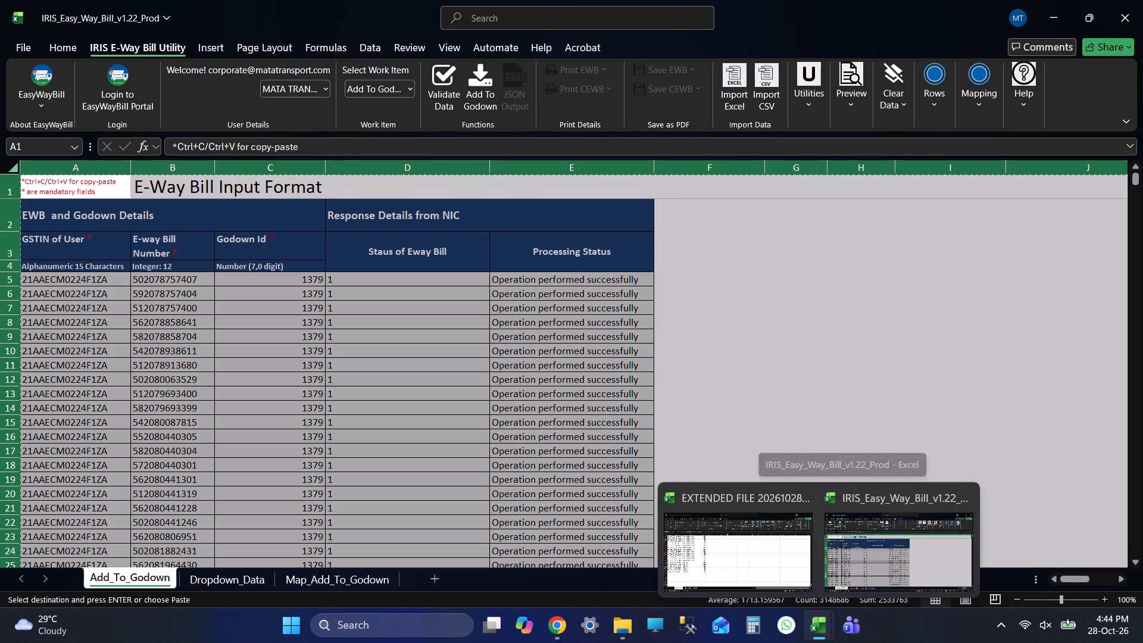
right_click(823, 629)
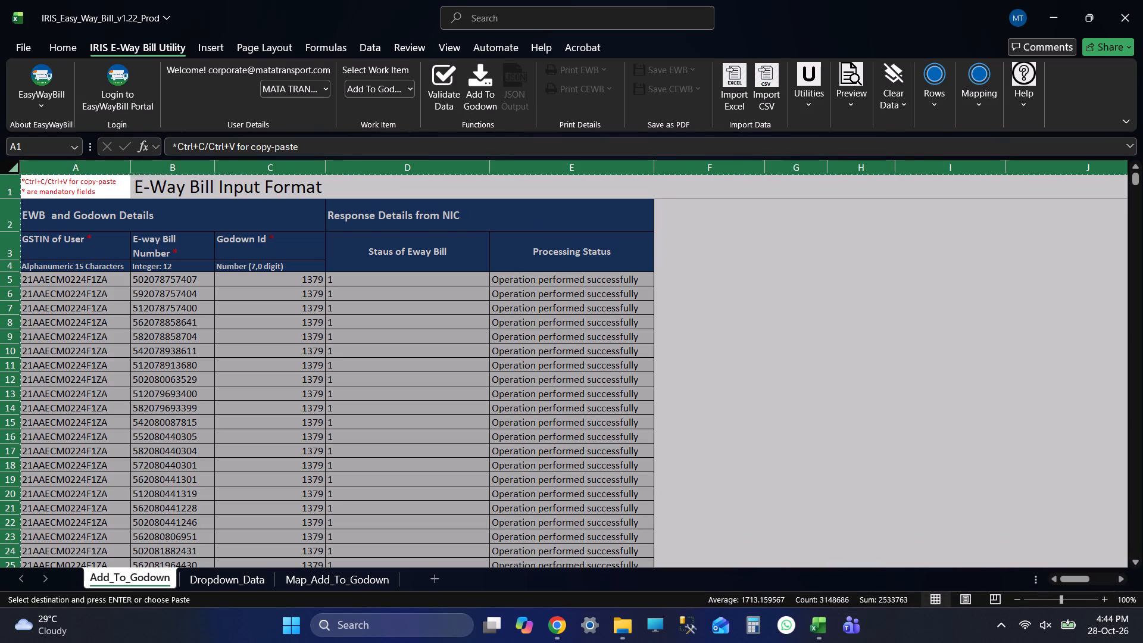
left_click(796, 535)
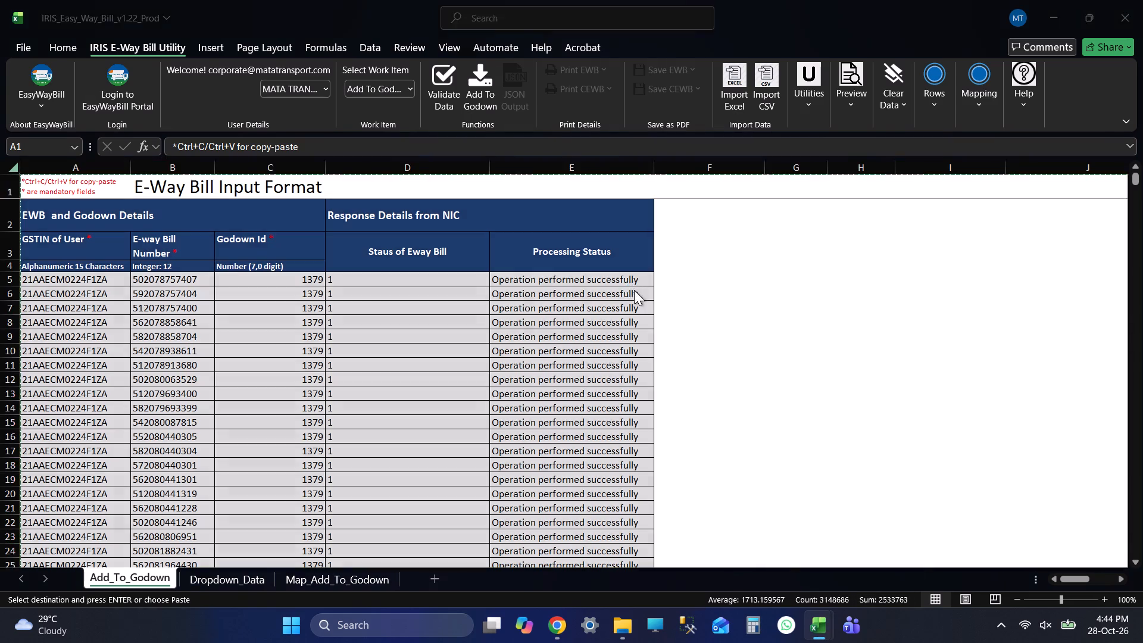
key("ctrl+v")
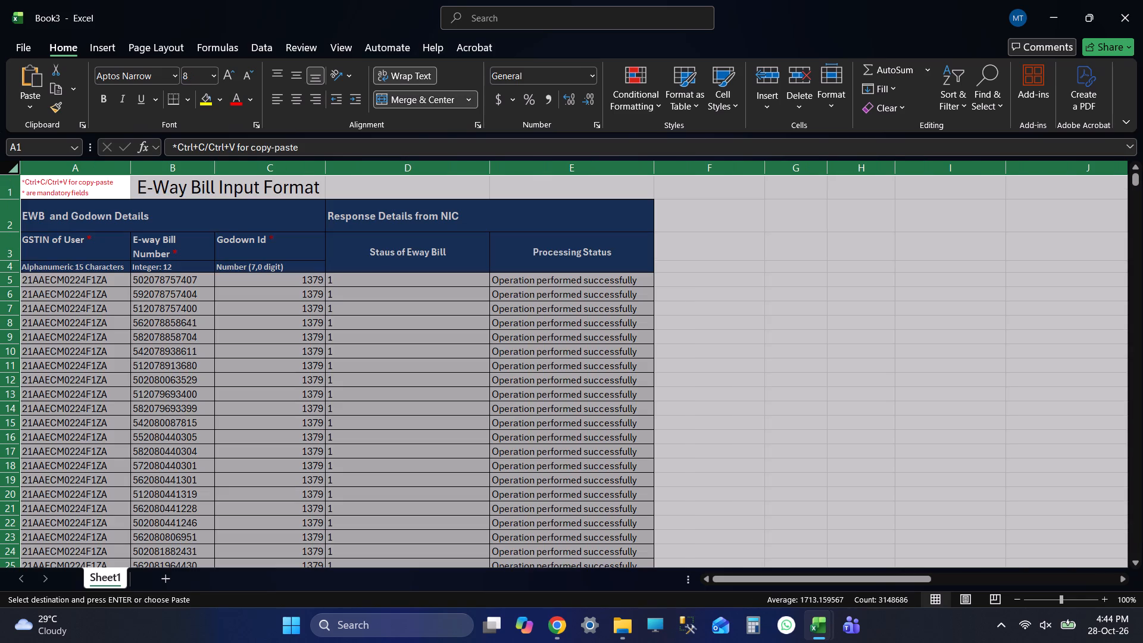
Check the pasted e-way bill rows down to the last filled one in the new workbook and return to B1.
left_click(160, 310)
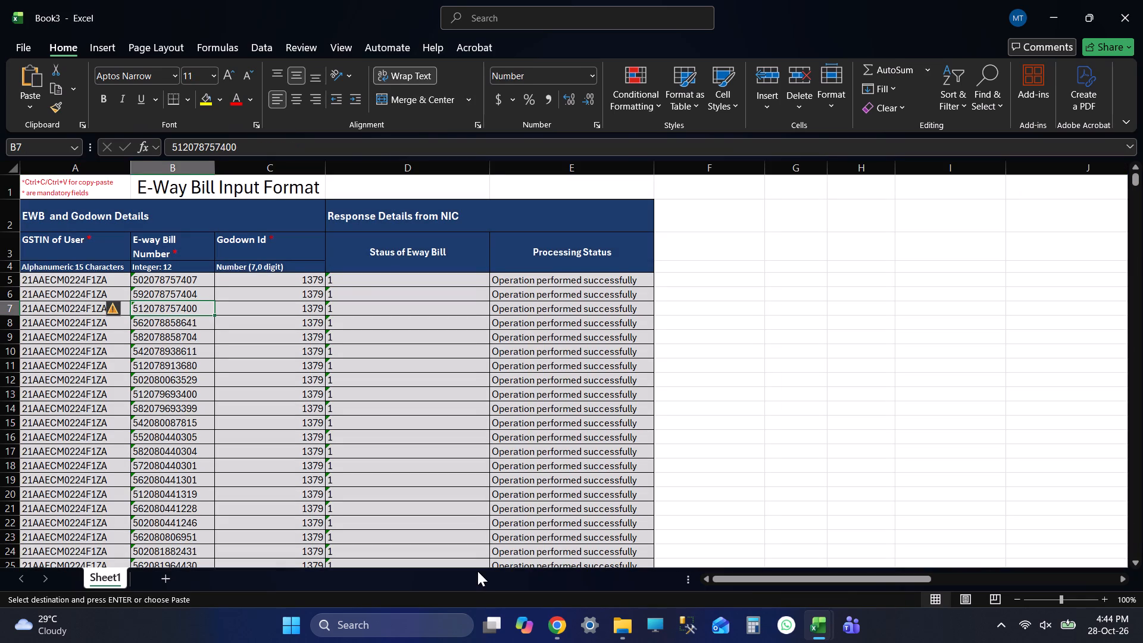
key("ctrl+Down")
key("Down")
key("Down")
key("Down")
key("Down")
key("Down")
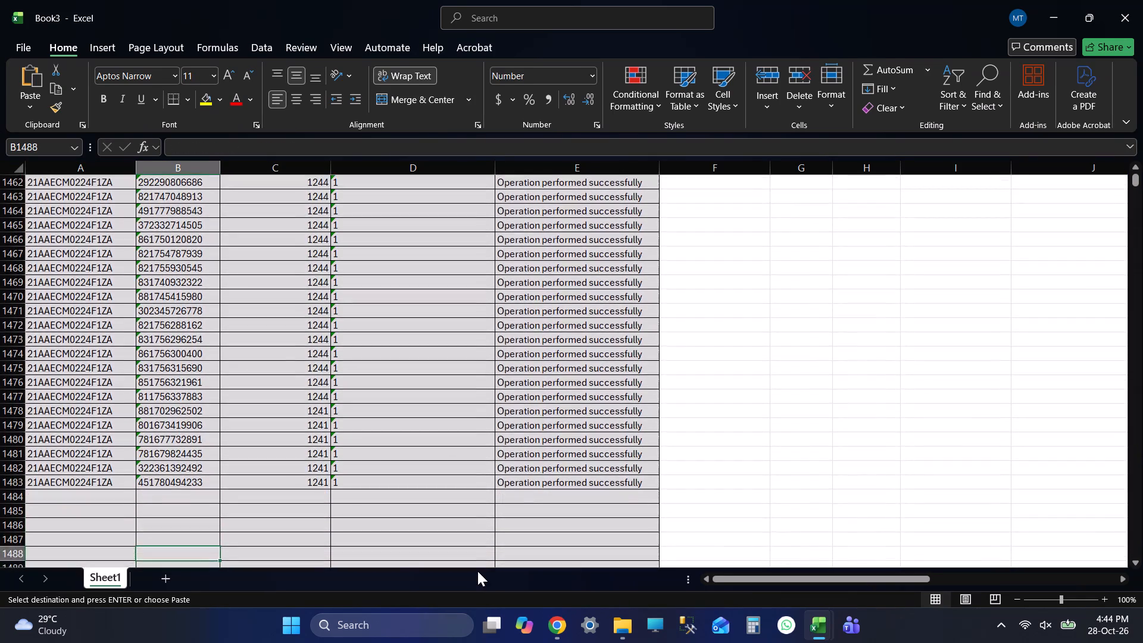
key("ctrl+Up")
key("ctrl+Up")
key("Up")
key("Up")
key("Up")
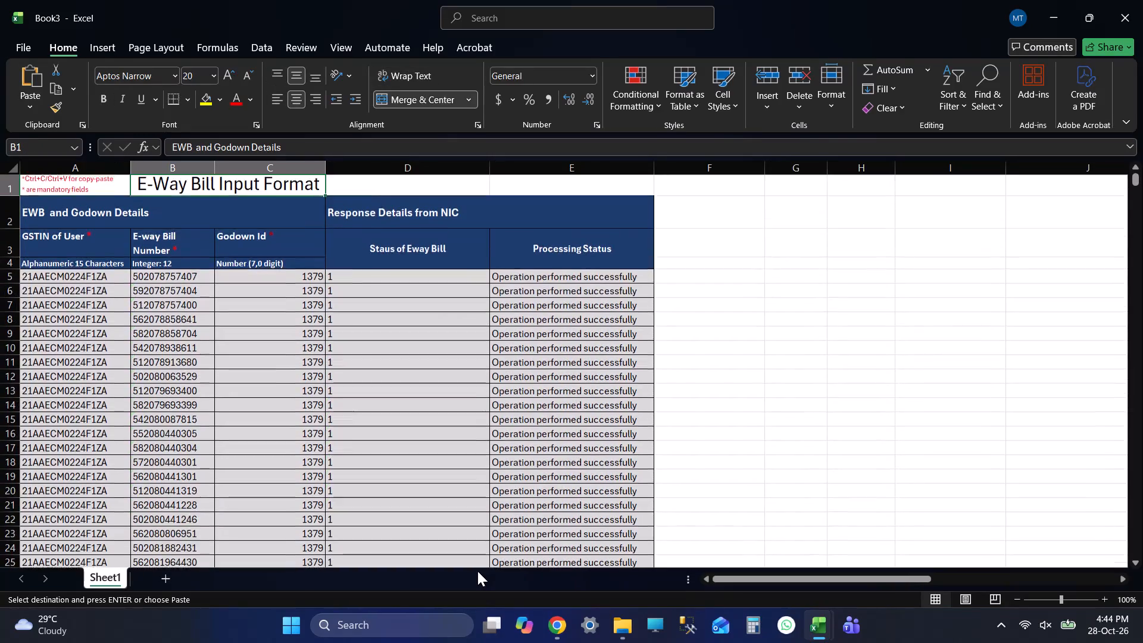
key("Up")
key("Up")
Save the new workbook as 20261028 godown 1 in the abhijit folder on New Volume (F:).
left_click(25, 51)
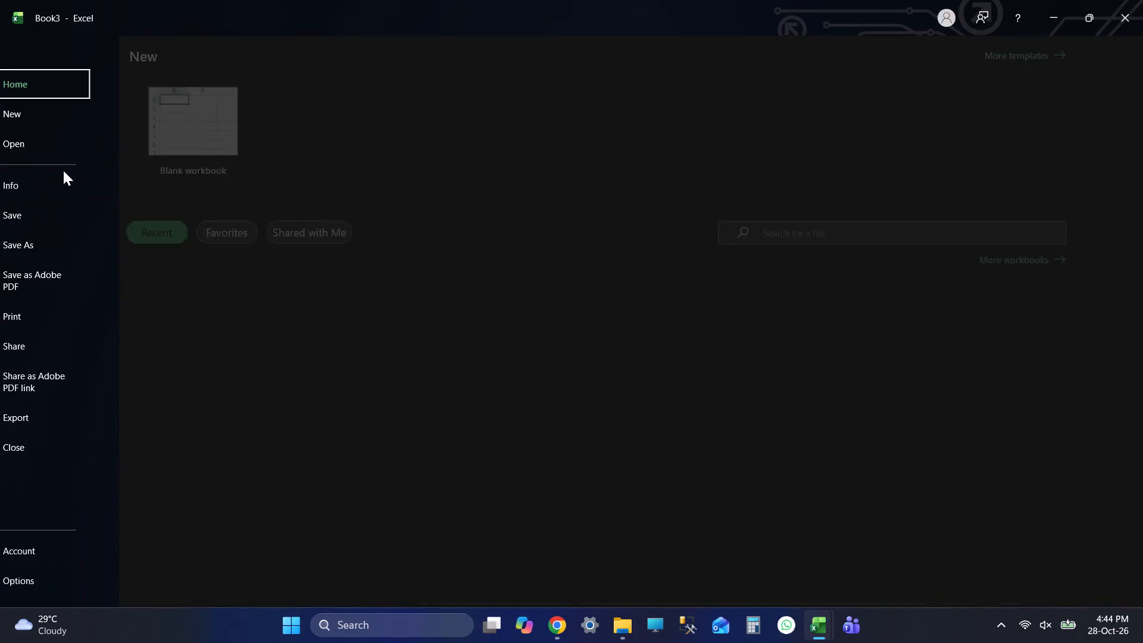
left_click(63, 248)
double_click(239, 279)
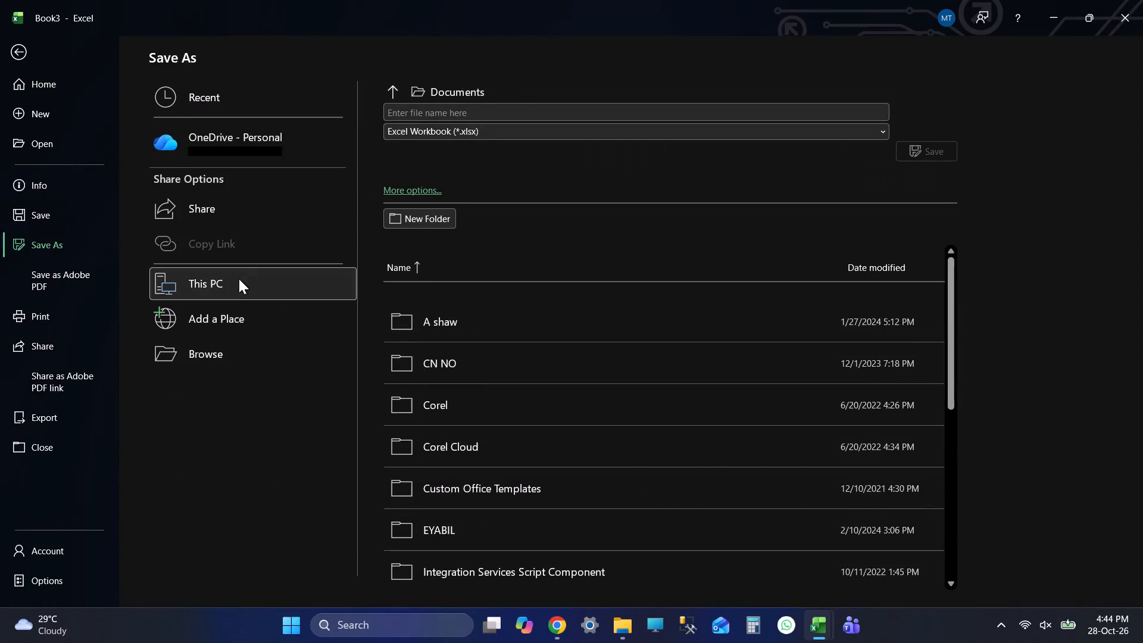
left_click_drag(113, 111, 101, 217)
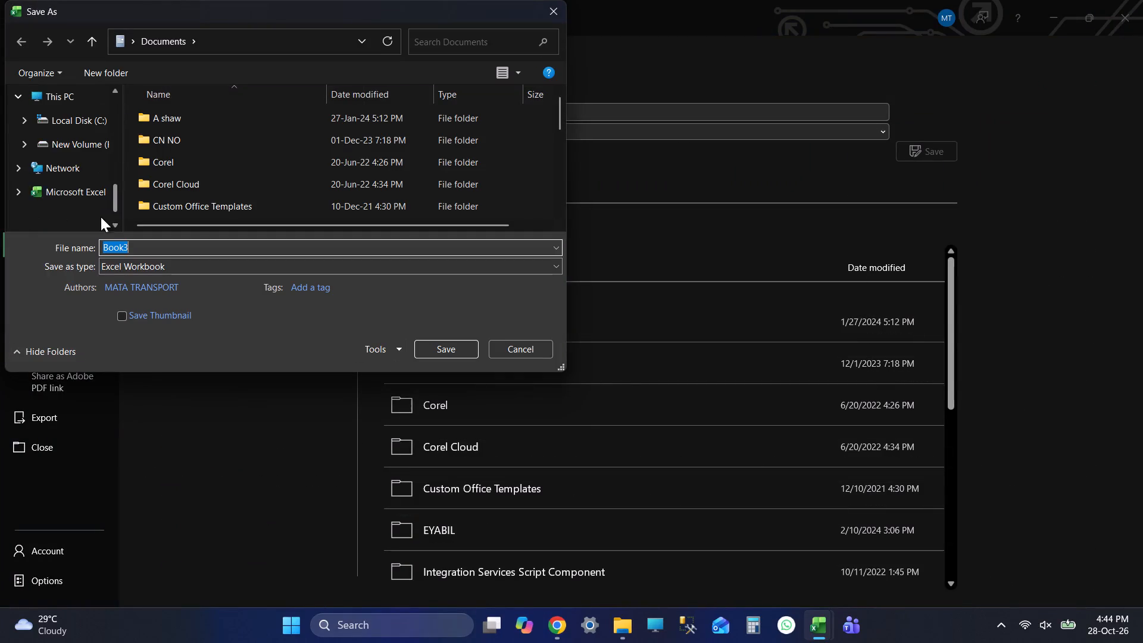
left_click_drag(101, 217, 98, 232)
left_click(79, 151)
double_click(229, 160)
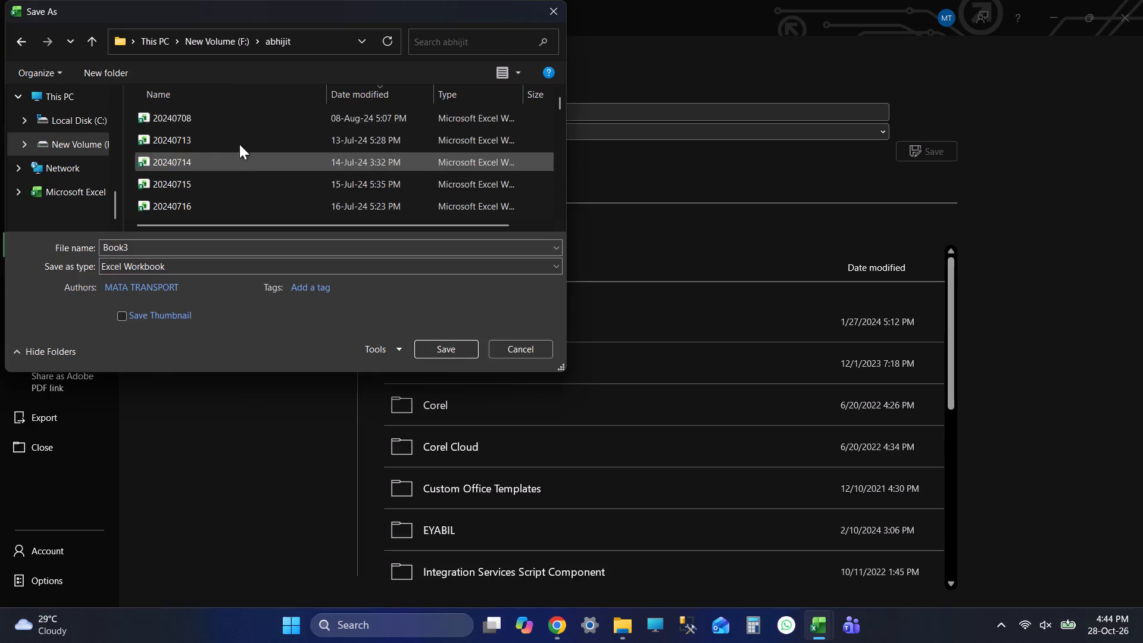
left_click(255, 114)
triple_click(190, 242)
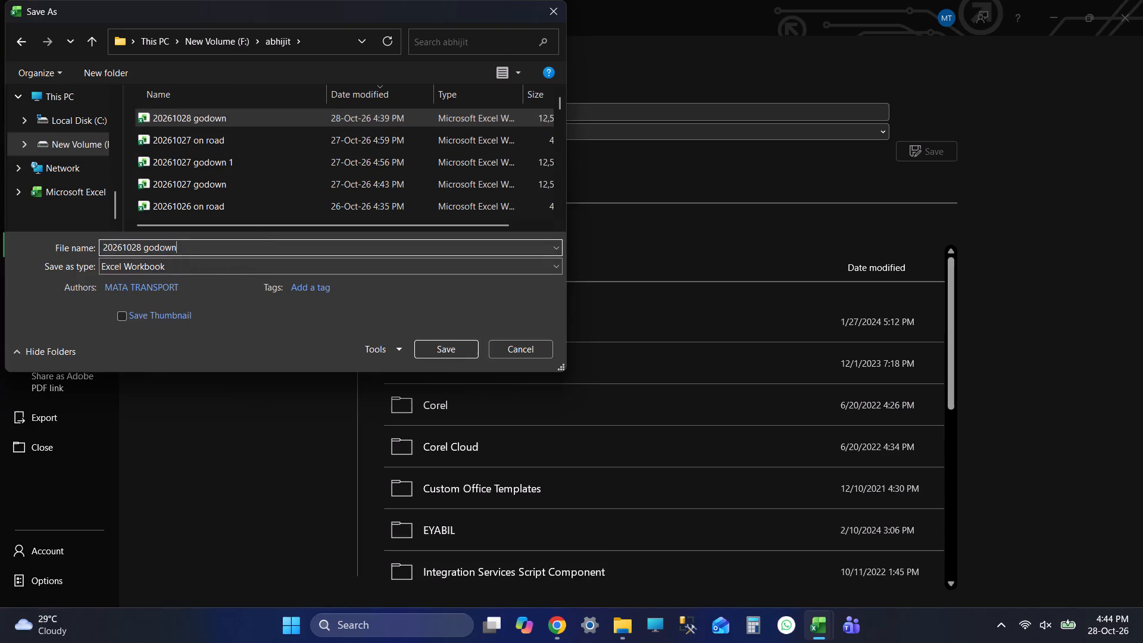
key("space")
key("1")
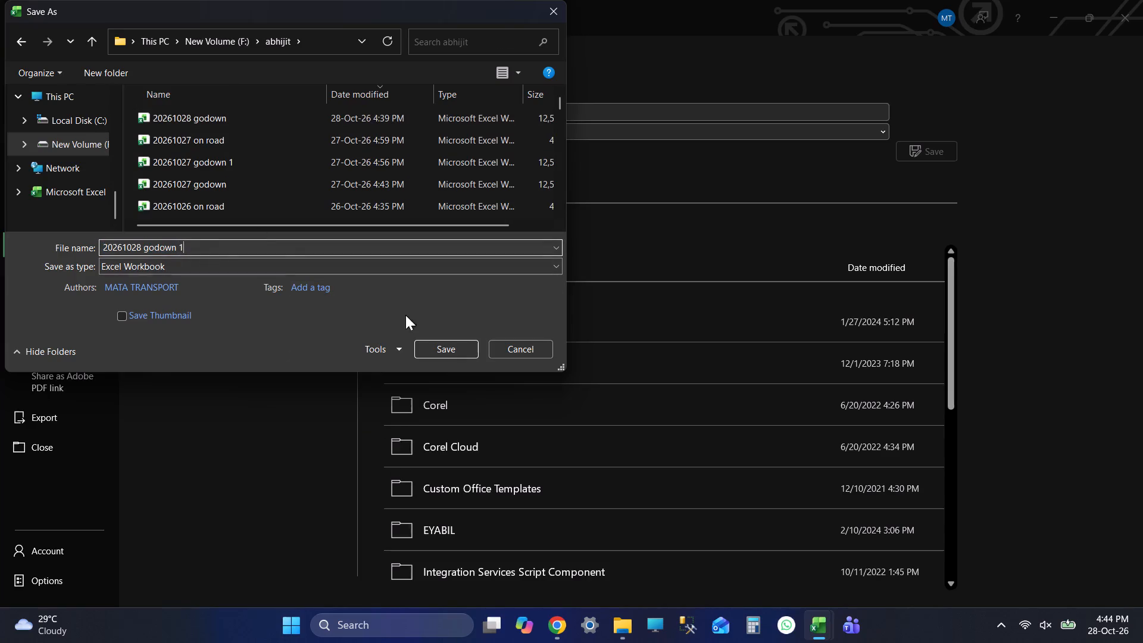
left_click(414, 347)
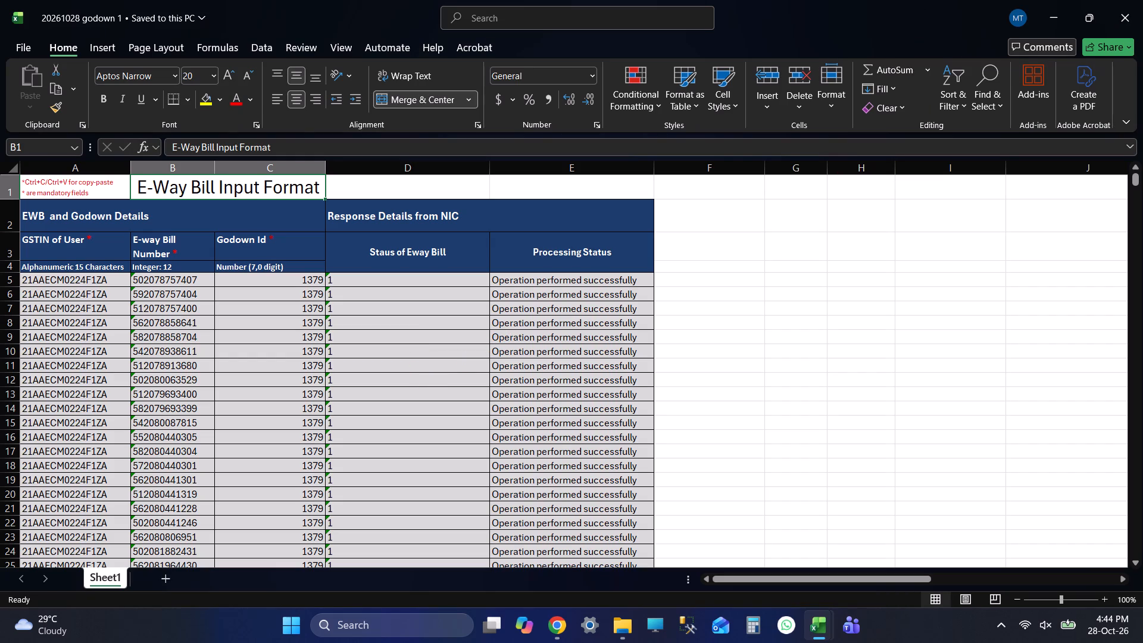
Check the last filled e-way bill row of 20261028 godown 1 and close that workbook.
left_click(176, 296)
key("ctrl+Down")
key("Down")
key("Down")
key("Down")
key("Down")
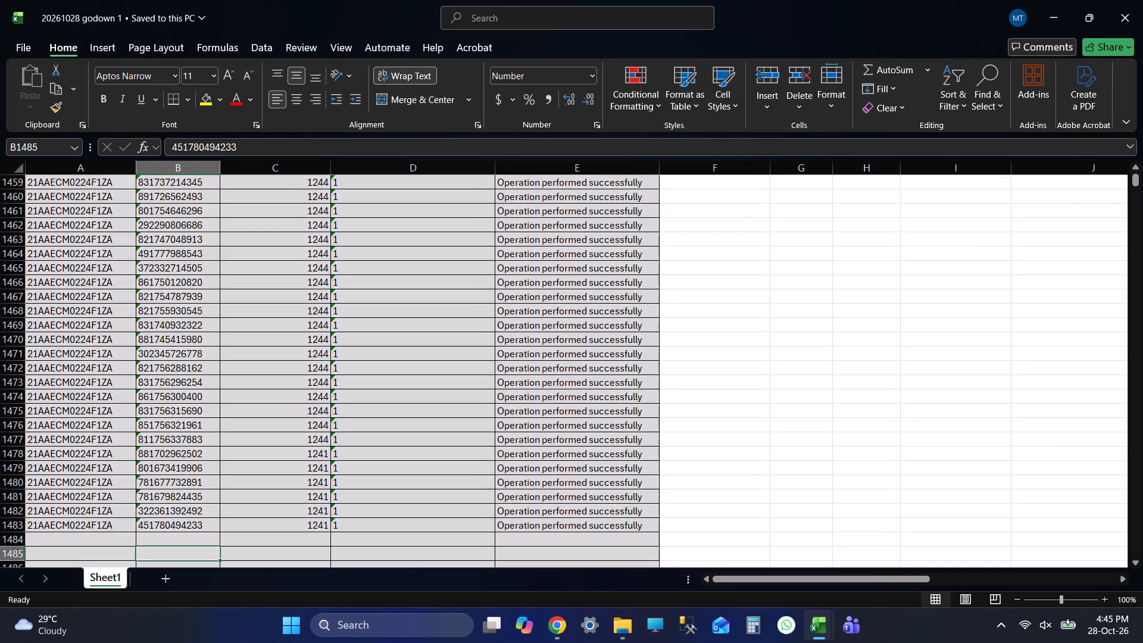
key("Down")
key("ctrl+Up")
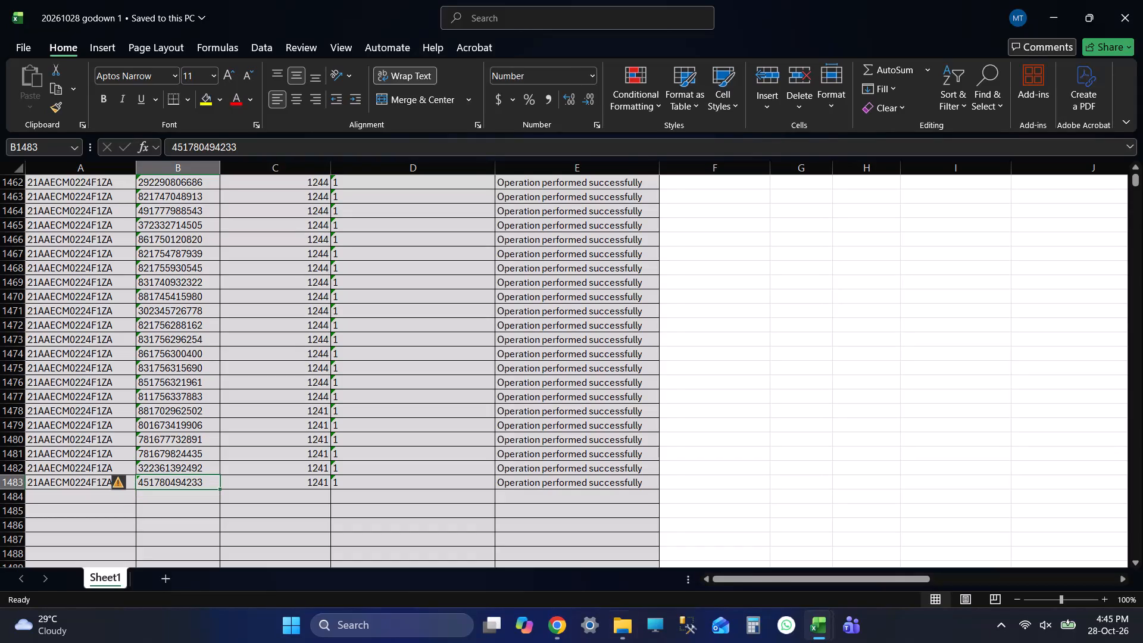
left_click(1142, 0)
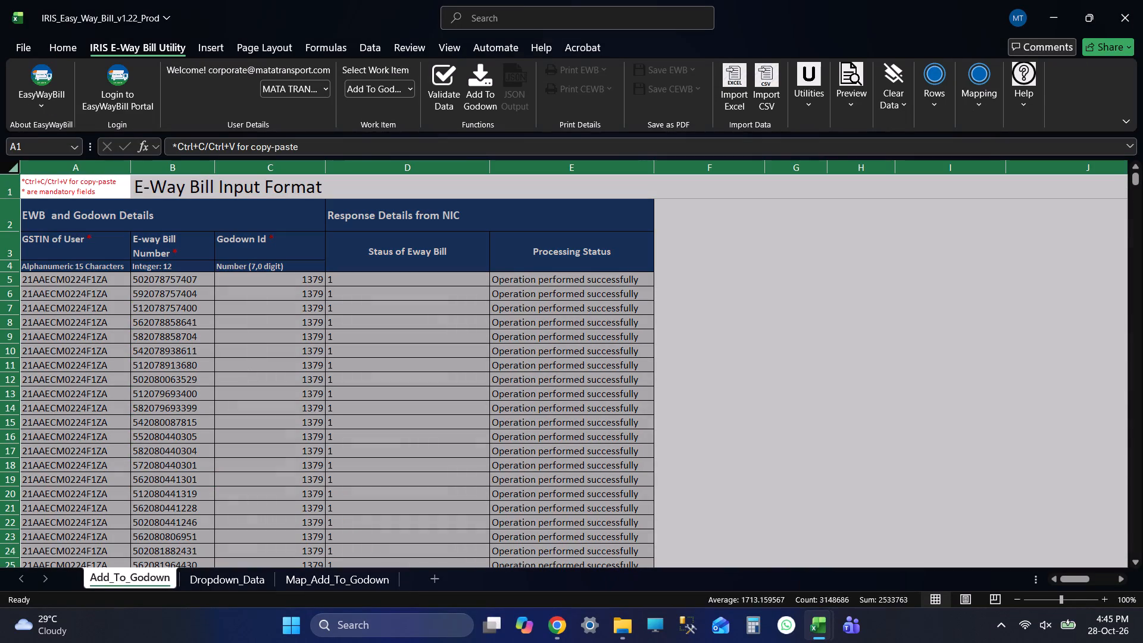
Check the Add_To_Godown sheet's e-way bill numbers down to the last filled row and return to the E-Way Bill Input Format heading.
left_click(201, 313)
key("ctrl+Down")
key("Down")
key("Down")
key("Down")
key("Down")
key("Down")
key("Down")
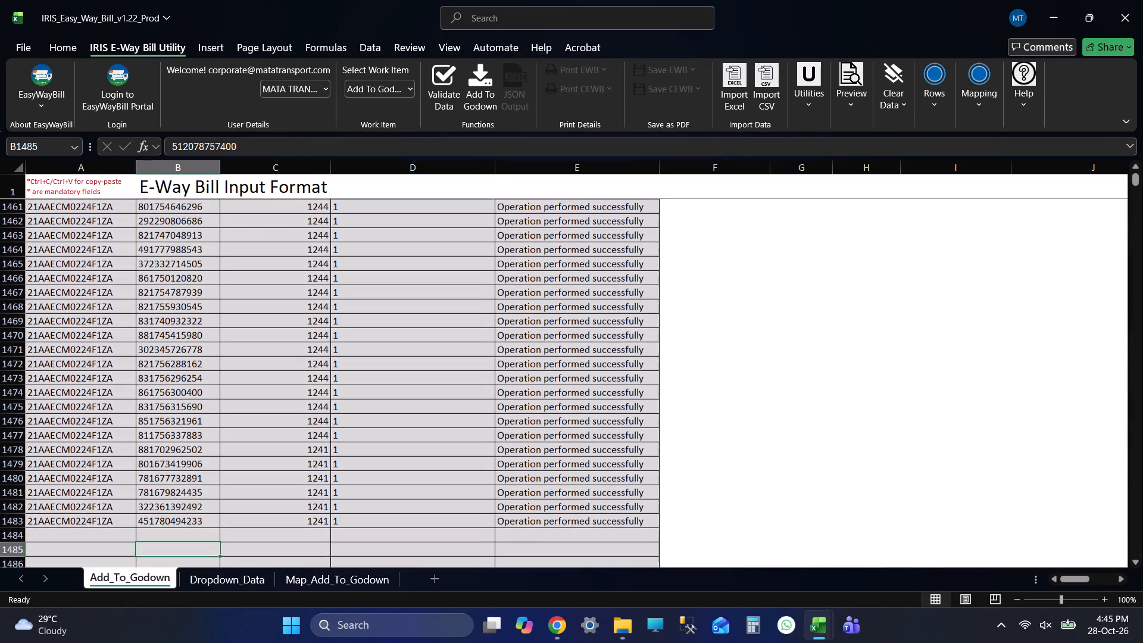
key("Down")
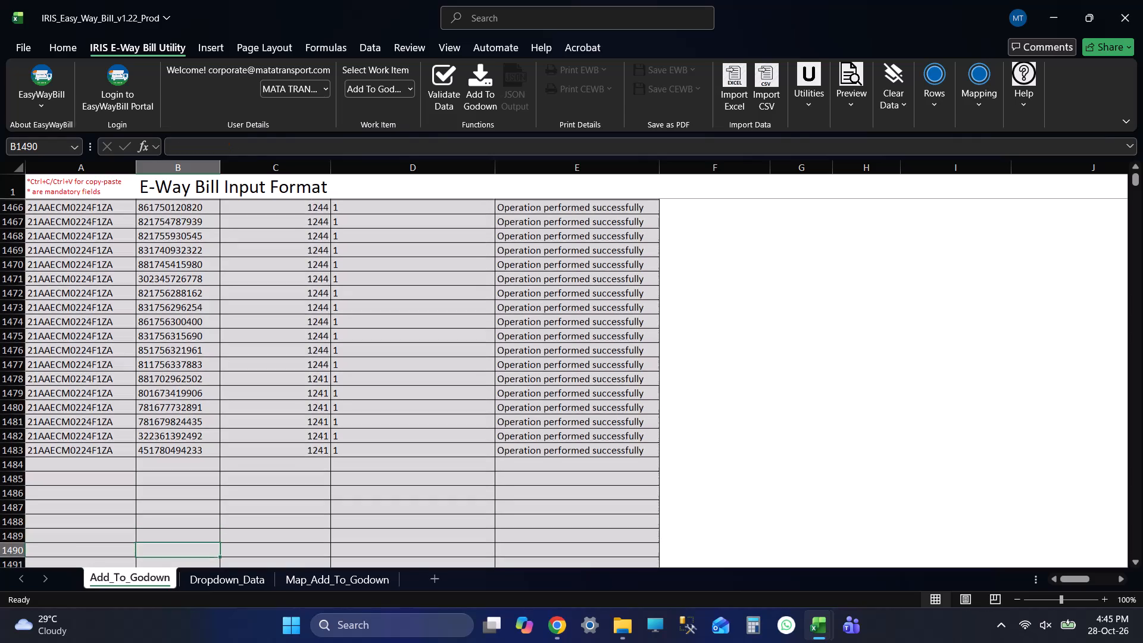
key("ctrl+Up")
key("ctrl+Up")
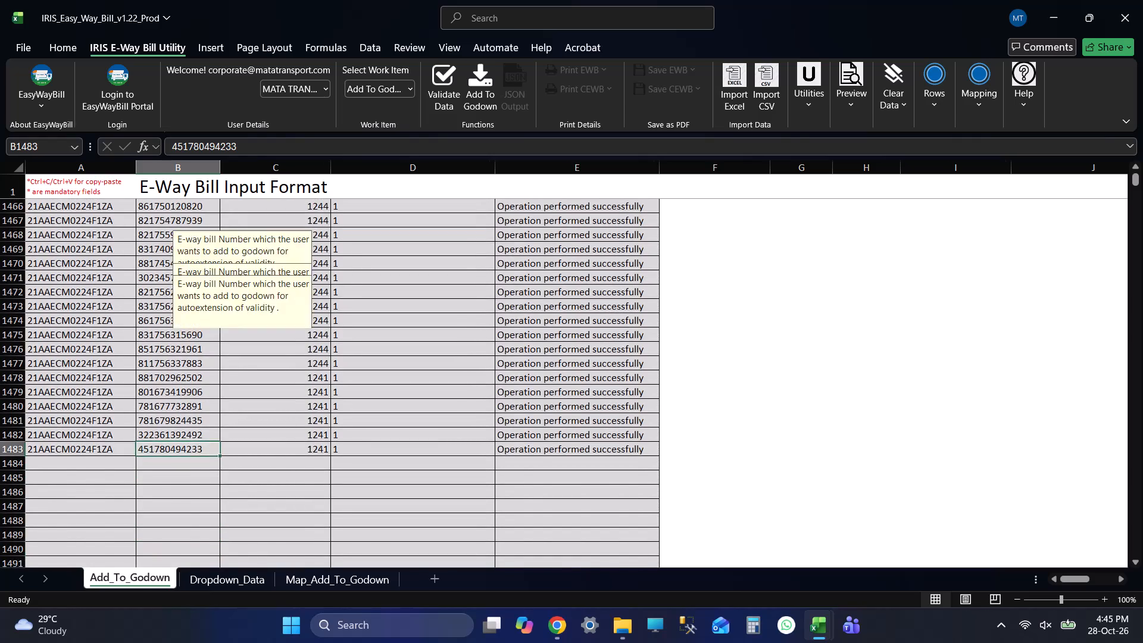
key("Up")
key("Up")
key("Up")
key("Up")
key("Up")
key("Up")
key("Up")
Save the IRIS_Easy_Way_Bill_v1.22_Prod workbook.
key("ctrl+s")
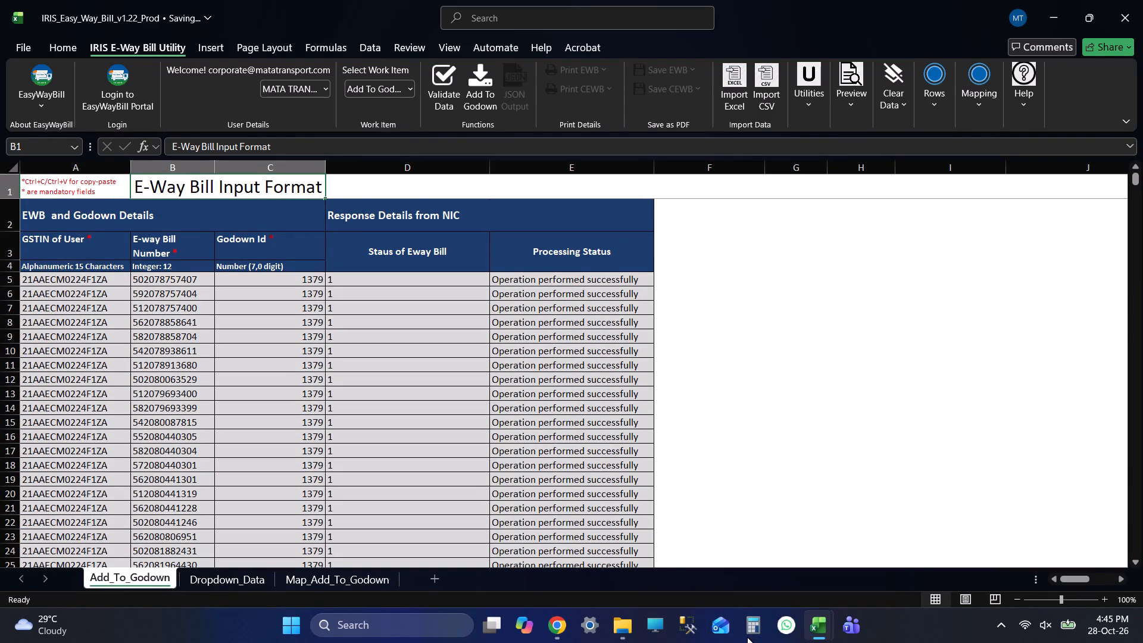
Switch to Chrome and reload the Wheelseye dashboard to view the vehicle list and map.
left_click(551, 633)
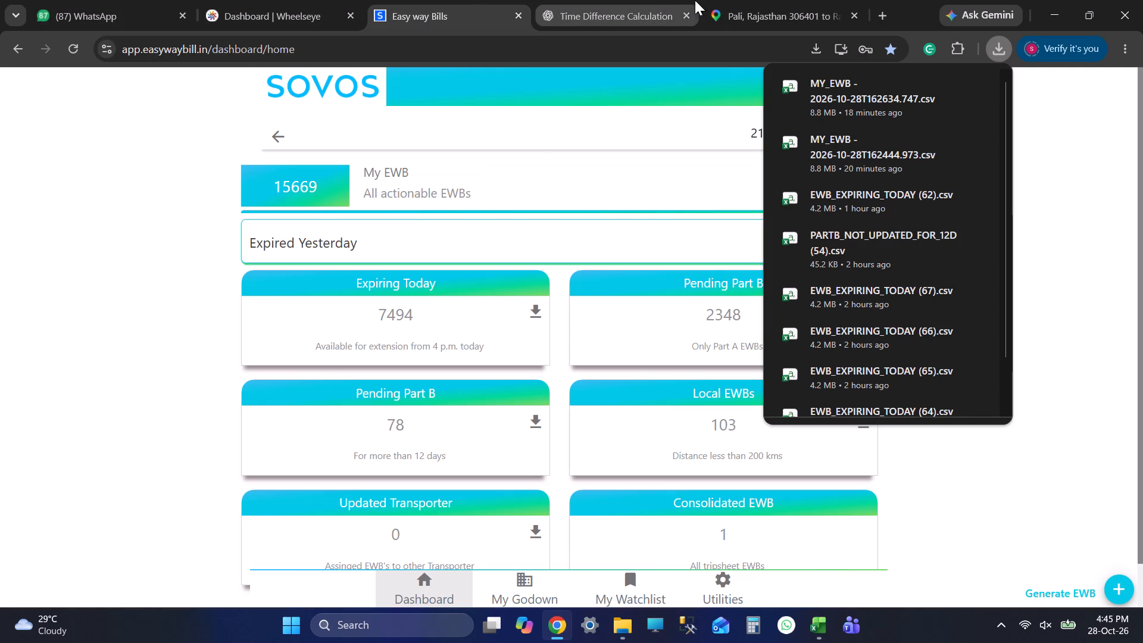
left_click(264, 0)
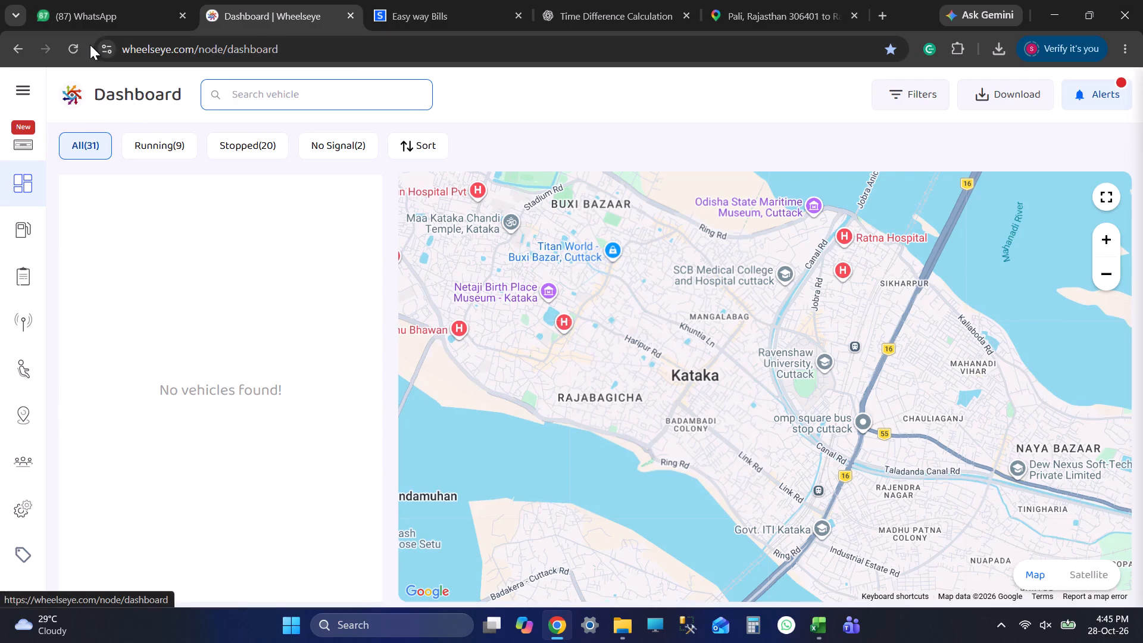
left_click(72, 46)
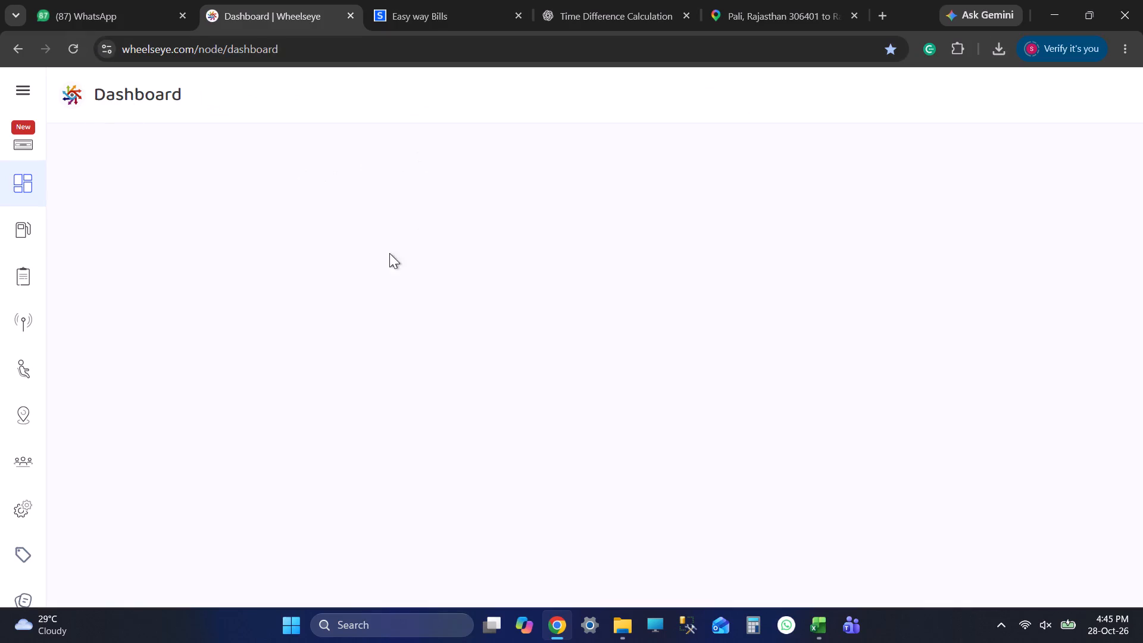
left_click(786, 392)
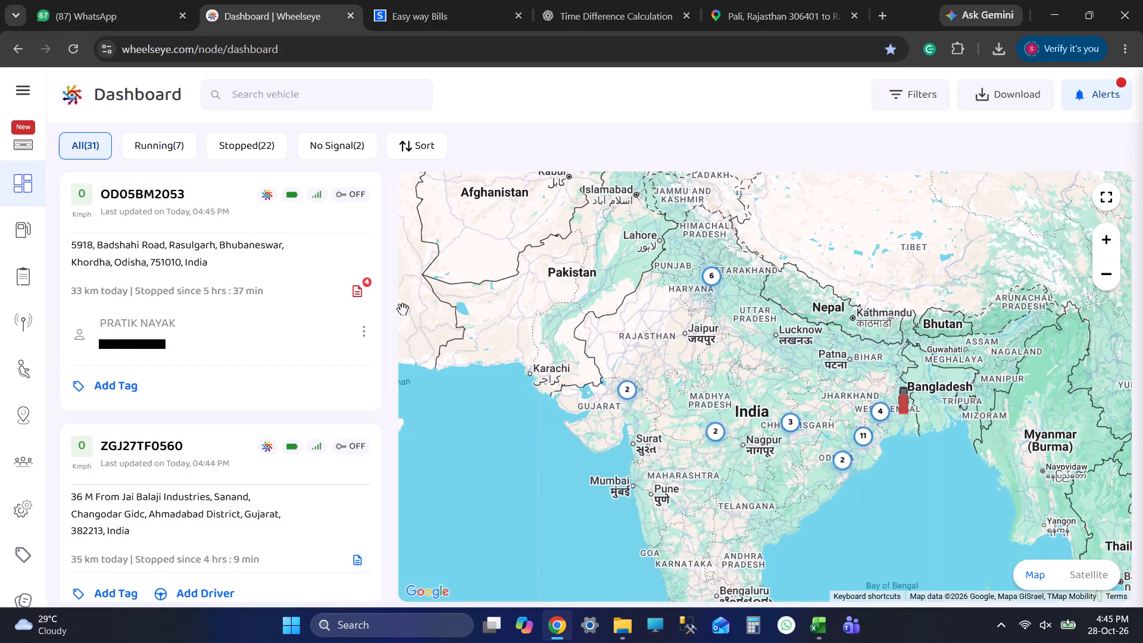
left_click(252, 252)
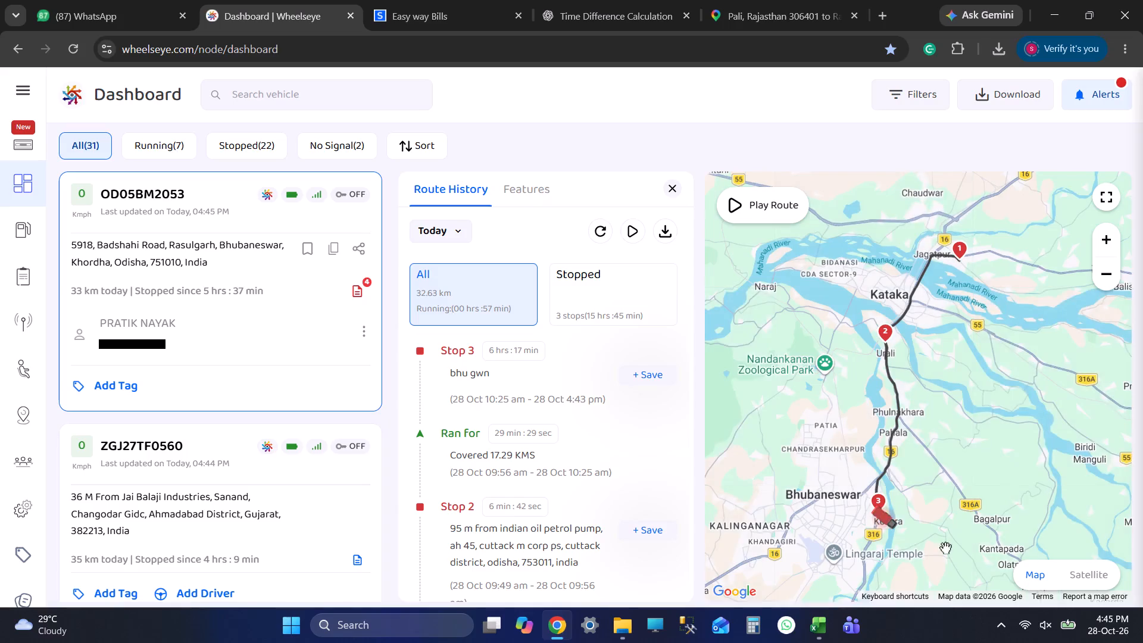
scroll(877, 583, "down", 1)
scroll(877, 583, "up", 2)
left_click_drag(903, 486, 910, 380)
scroll(866, 334, "up", 8)
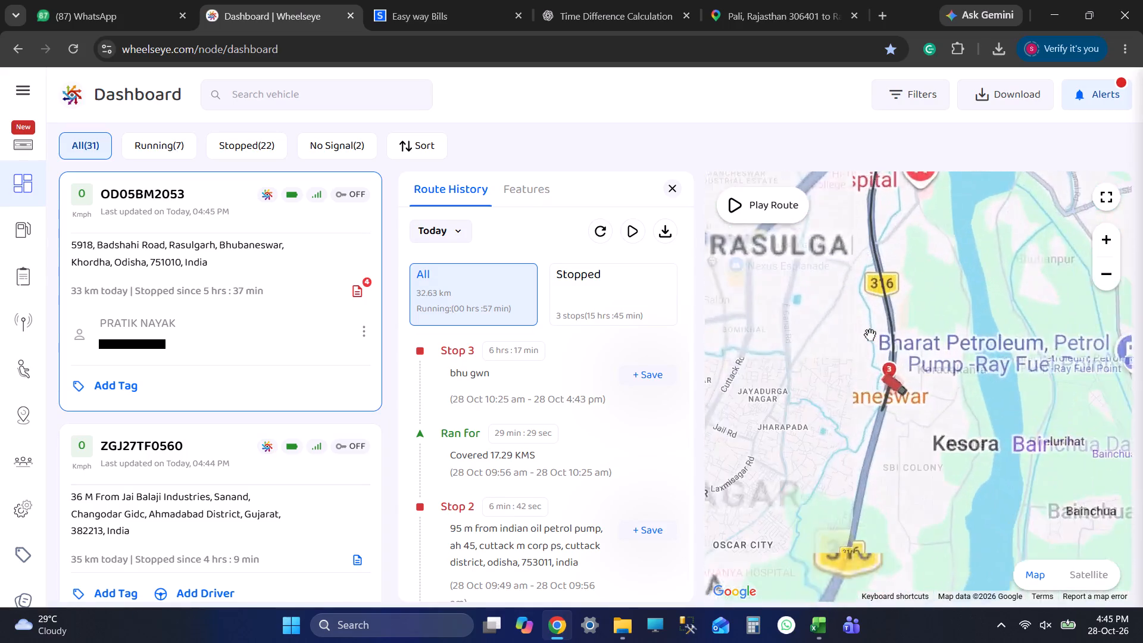
scroll(212, 318, "down", 2)
left_click(212, 318)
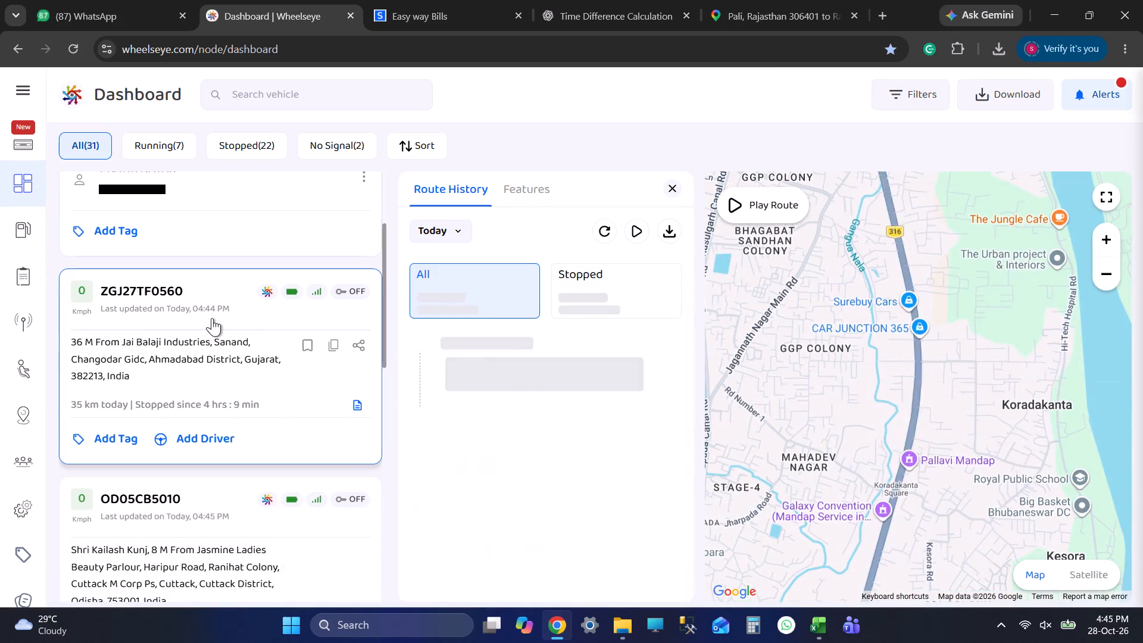
scroll(281, 422, "down", 2)
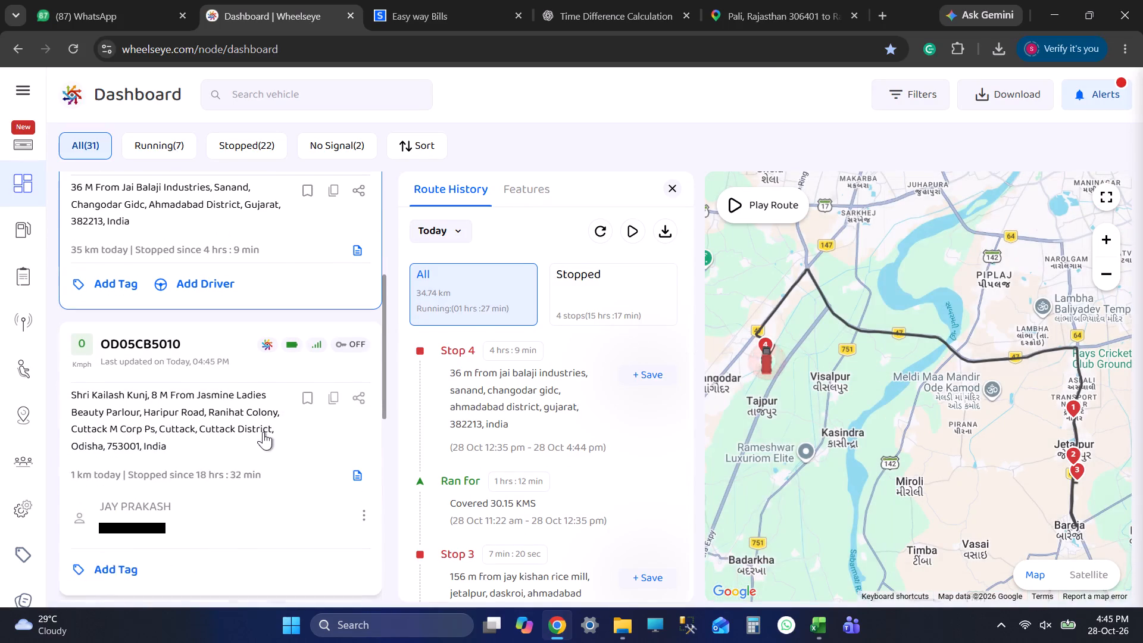
scroll(792, 356, "down", 2)
scroll(792, 356, "up", 1)
scroll(792, 356, "down", 3)
scroll(793, 356, "up", 1)
scroll(793, 356, "down", 6)
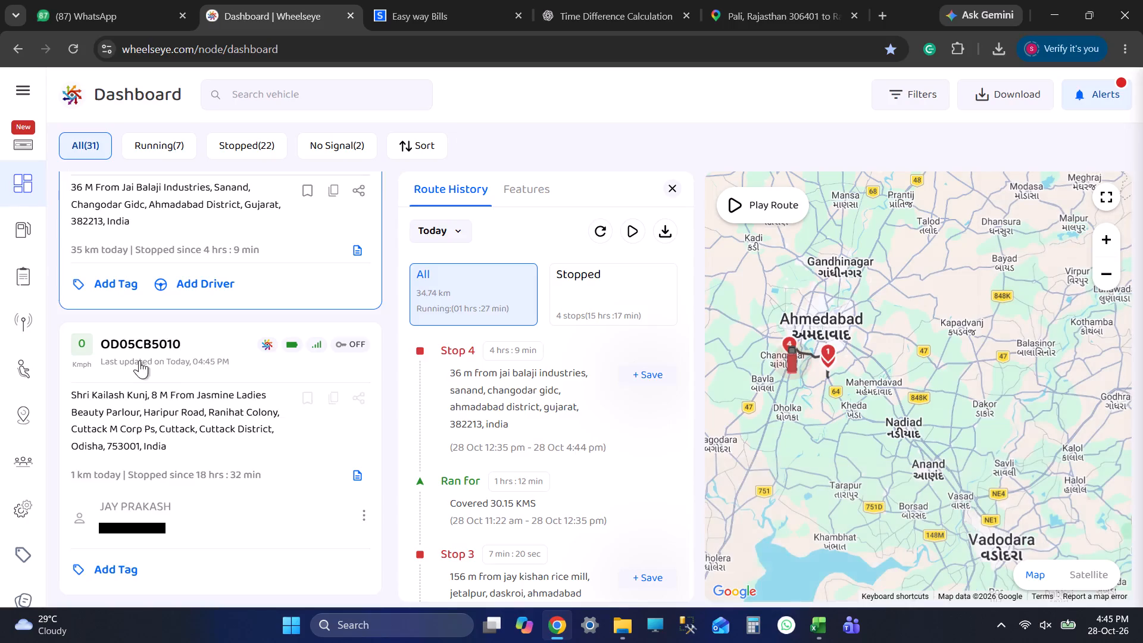